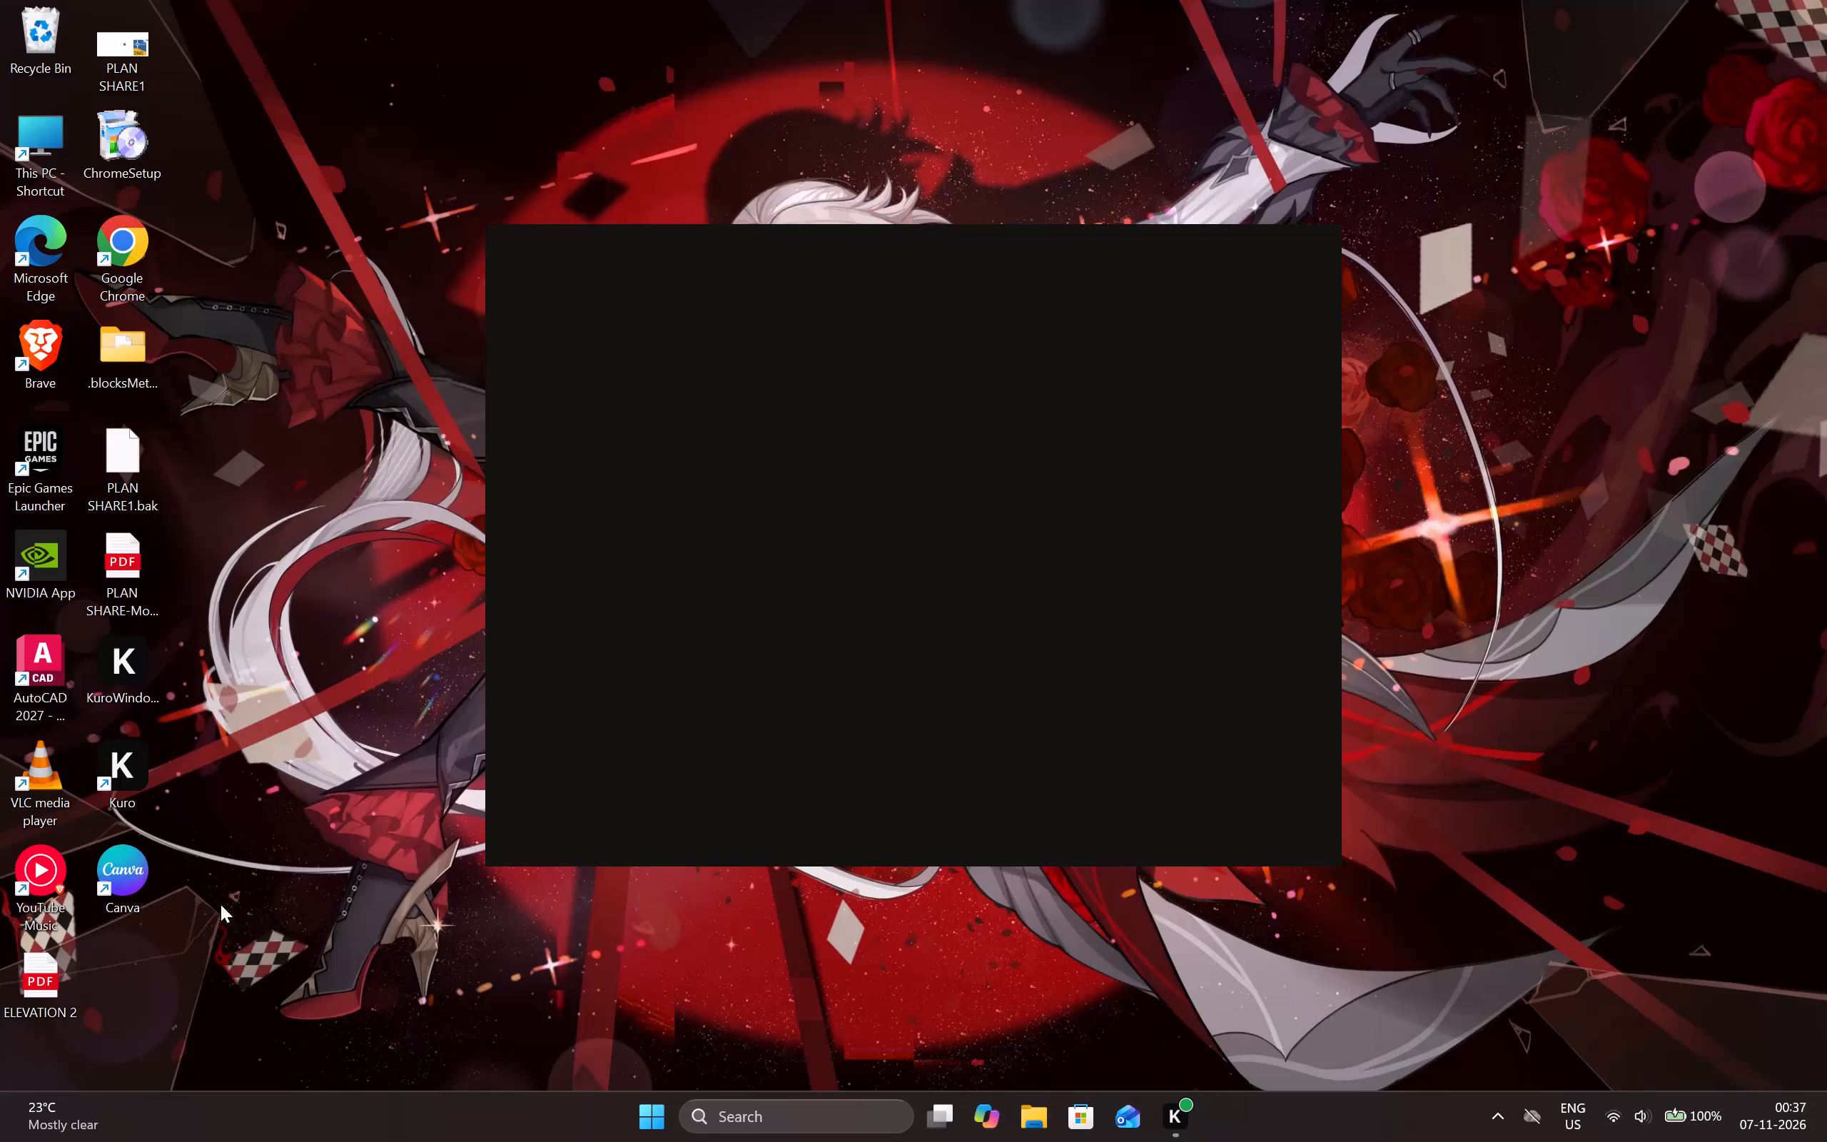
Open Canva from the desktop.
{"action": "double_click", "coordinate": [142, 894]}
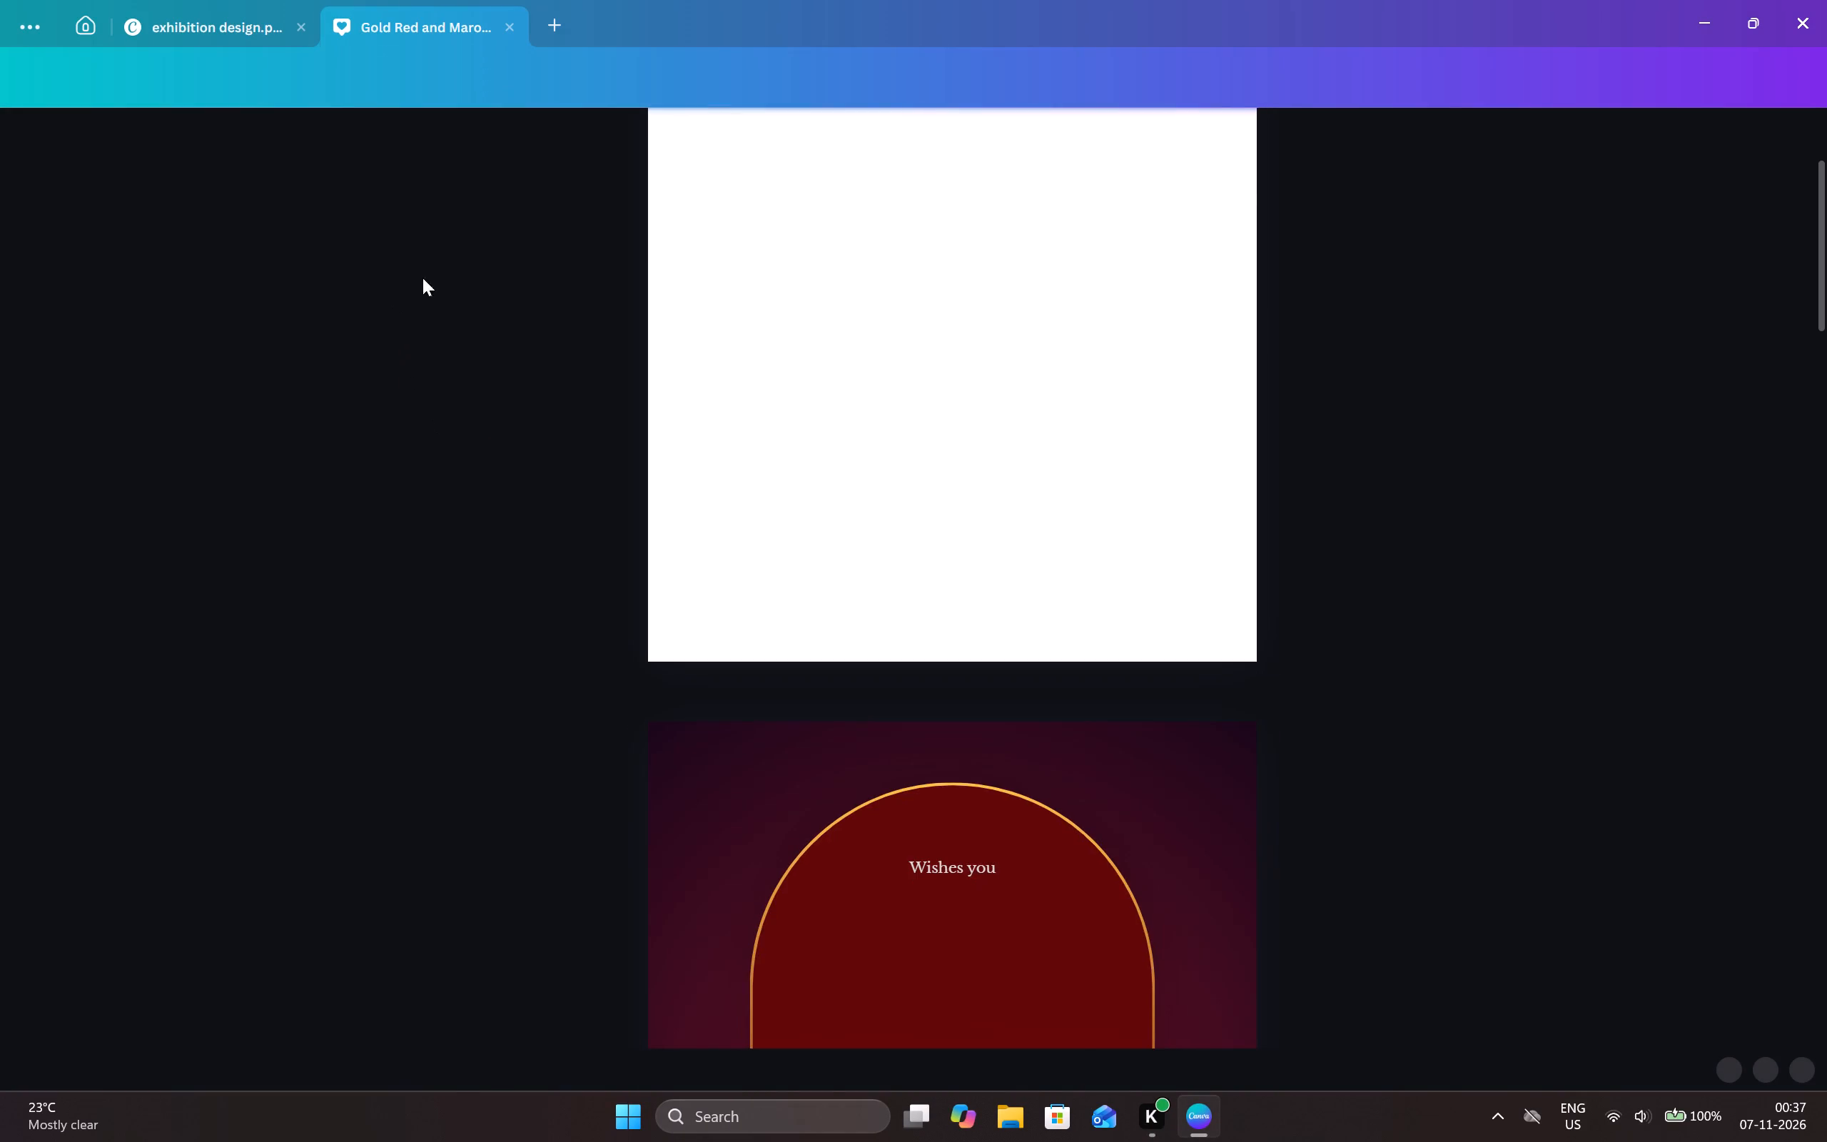
Delete the small "HAPPY" text above the "Diwali" lettering on page 5.
{"action": "scroll", "coordinate": [1395, 487], "scroll_direction": "down", "scroll_amount": 14}
{"action": "scroll", "coordinate": [1399, 510], "scroll_direction": "down", "scroll_amount": 9}
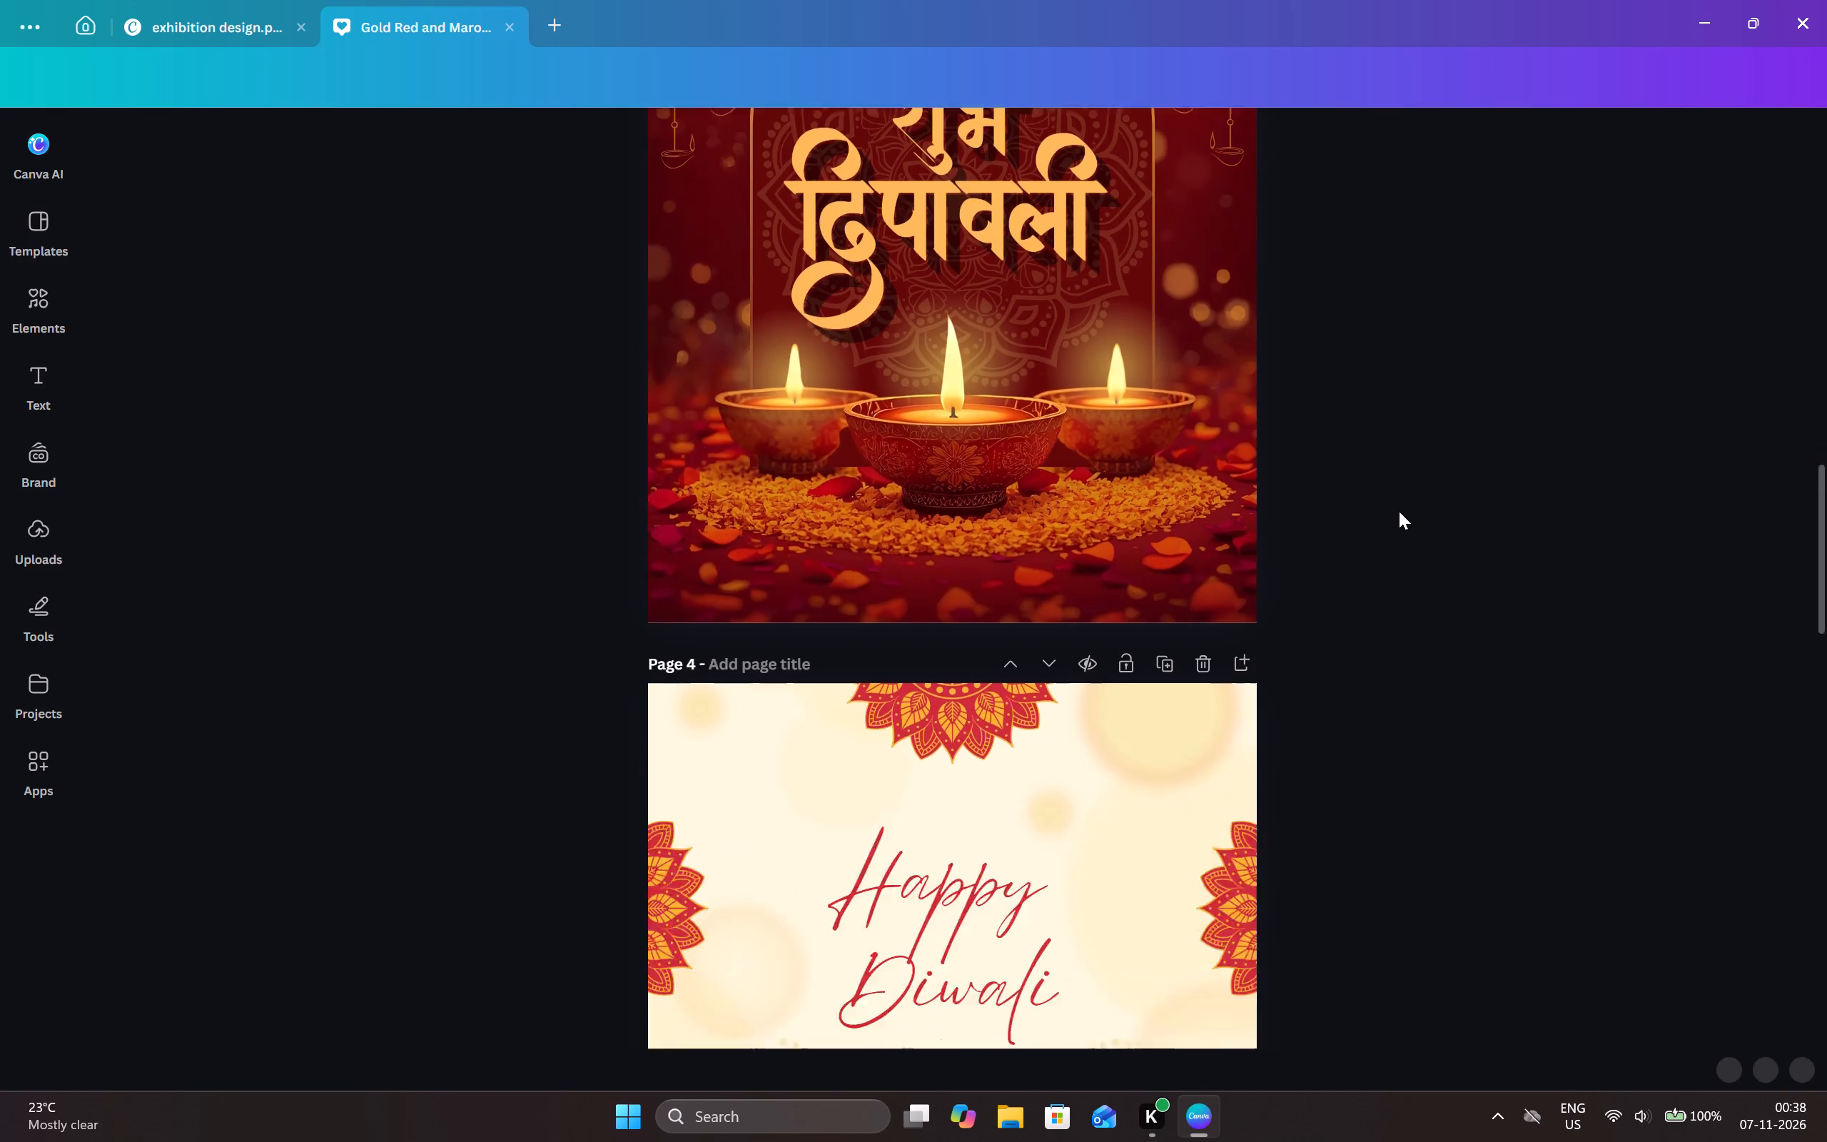
{"action": "scroll", "coordinate": [1399, 511], "scroll_direction": "down", "scroll_amount": 17}
{"action": "scroll", "coordinate": [1399, 511], "scroll_direction": "up", "scroll_amount": 5}
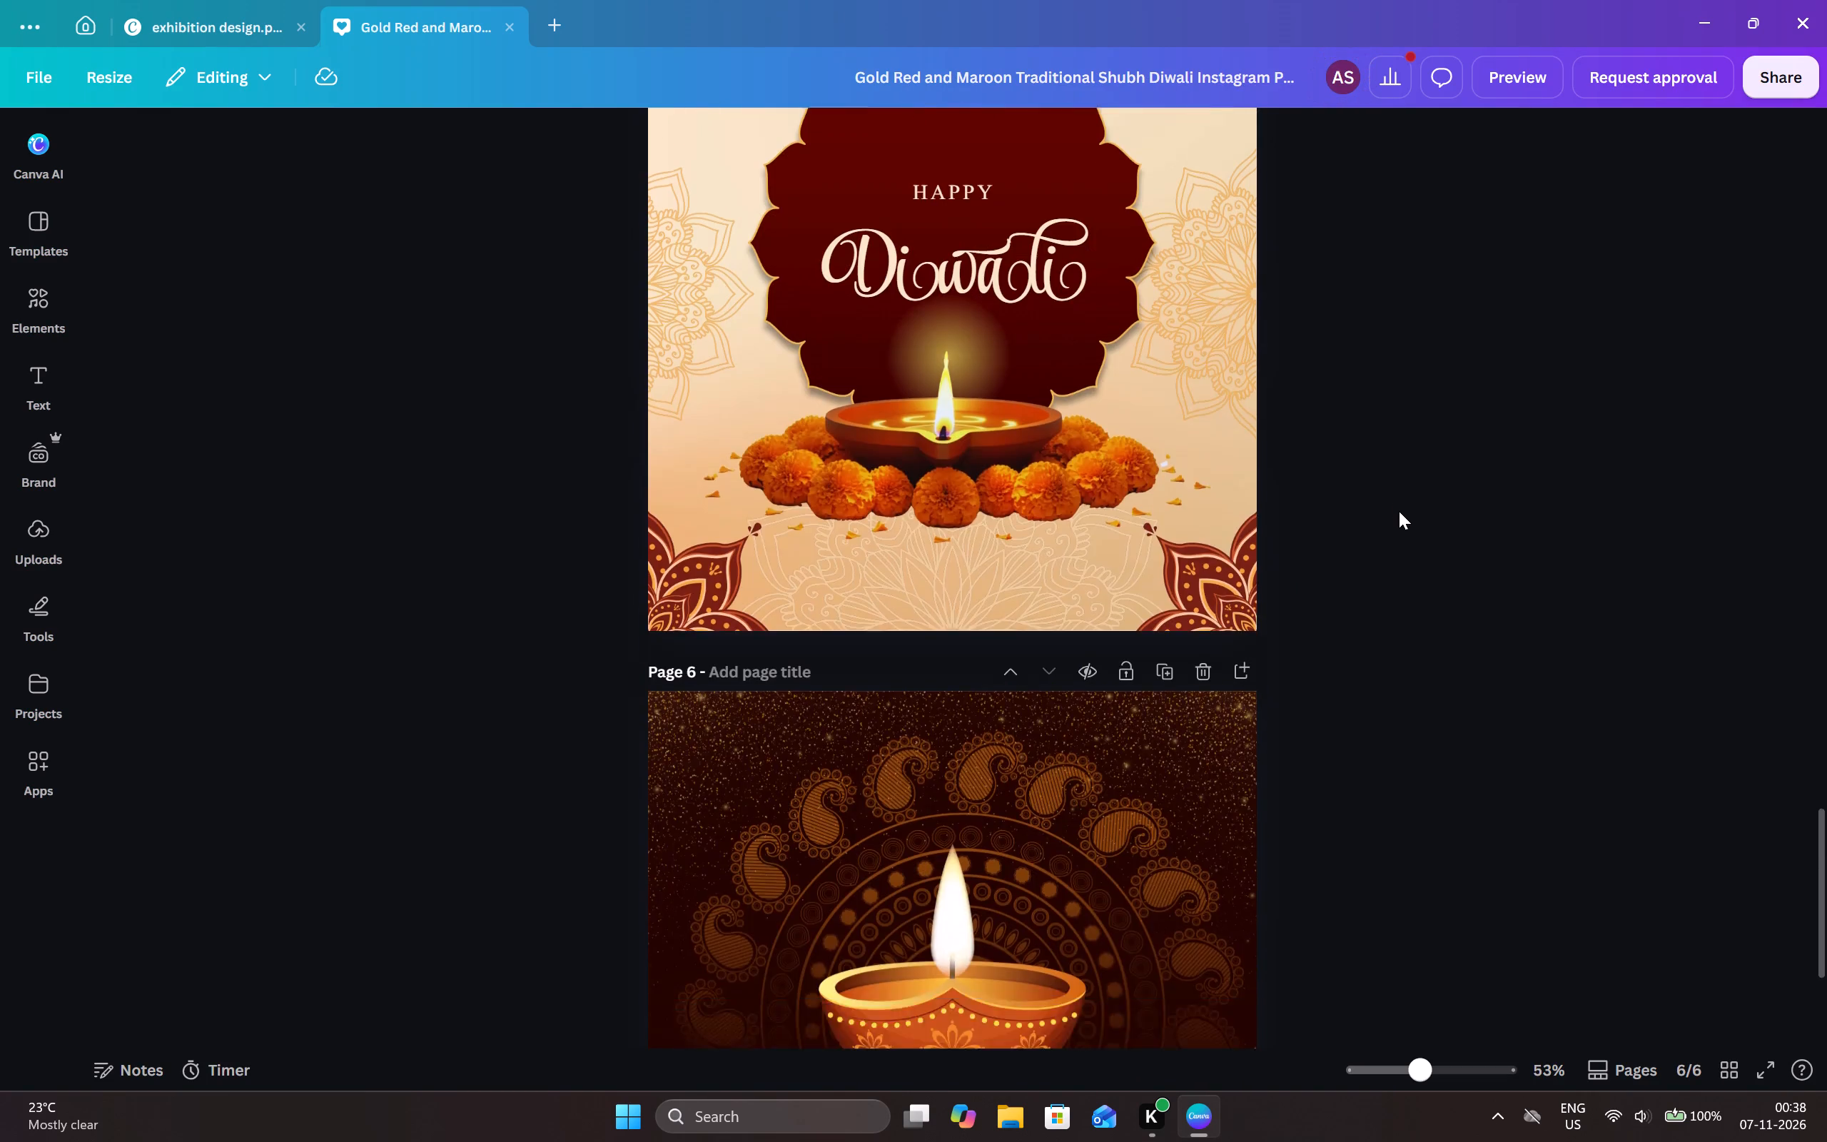
{"action": "scroll", "coordinate": [1399, 511], "scroll_direction": "up", "scroll_amount": 3}
{"action": "scroll", "coordinate": [1399, 511], "scroll_direction": "down", "scroll_amount": 6}
{"action": "scroll", "coordinate": [1399, 511], "scroll_direction": "up", "scroll_amount": 2}
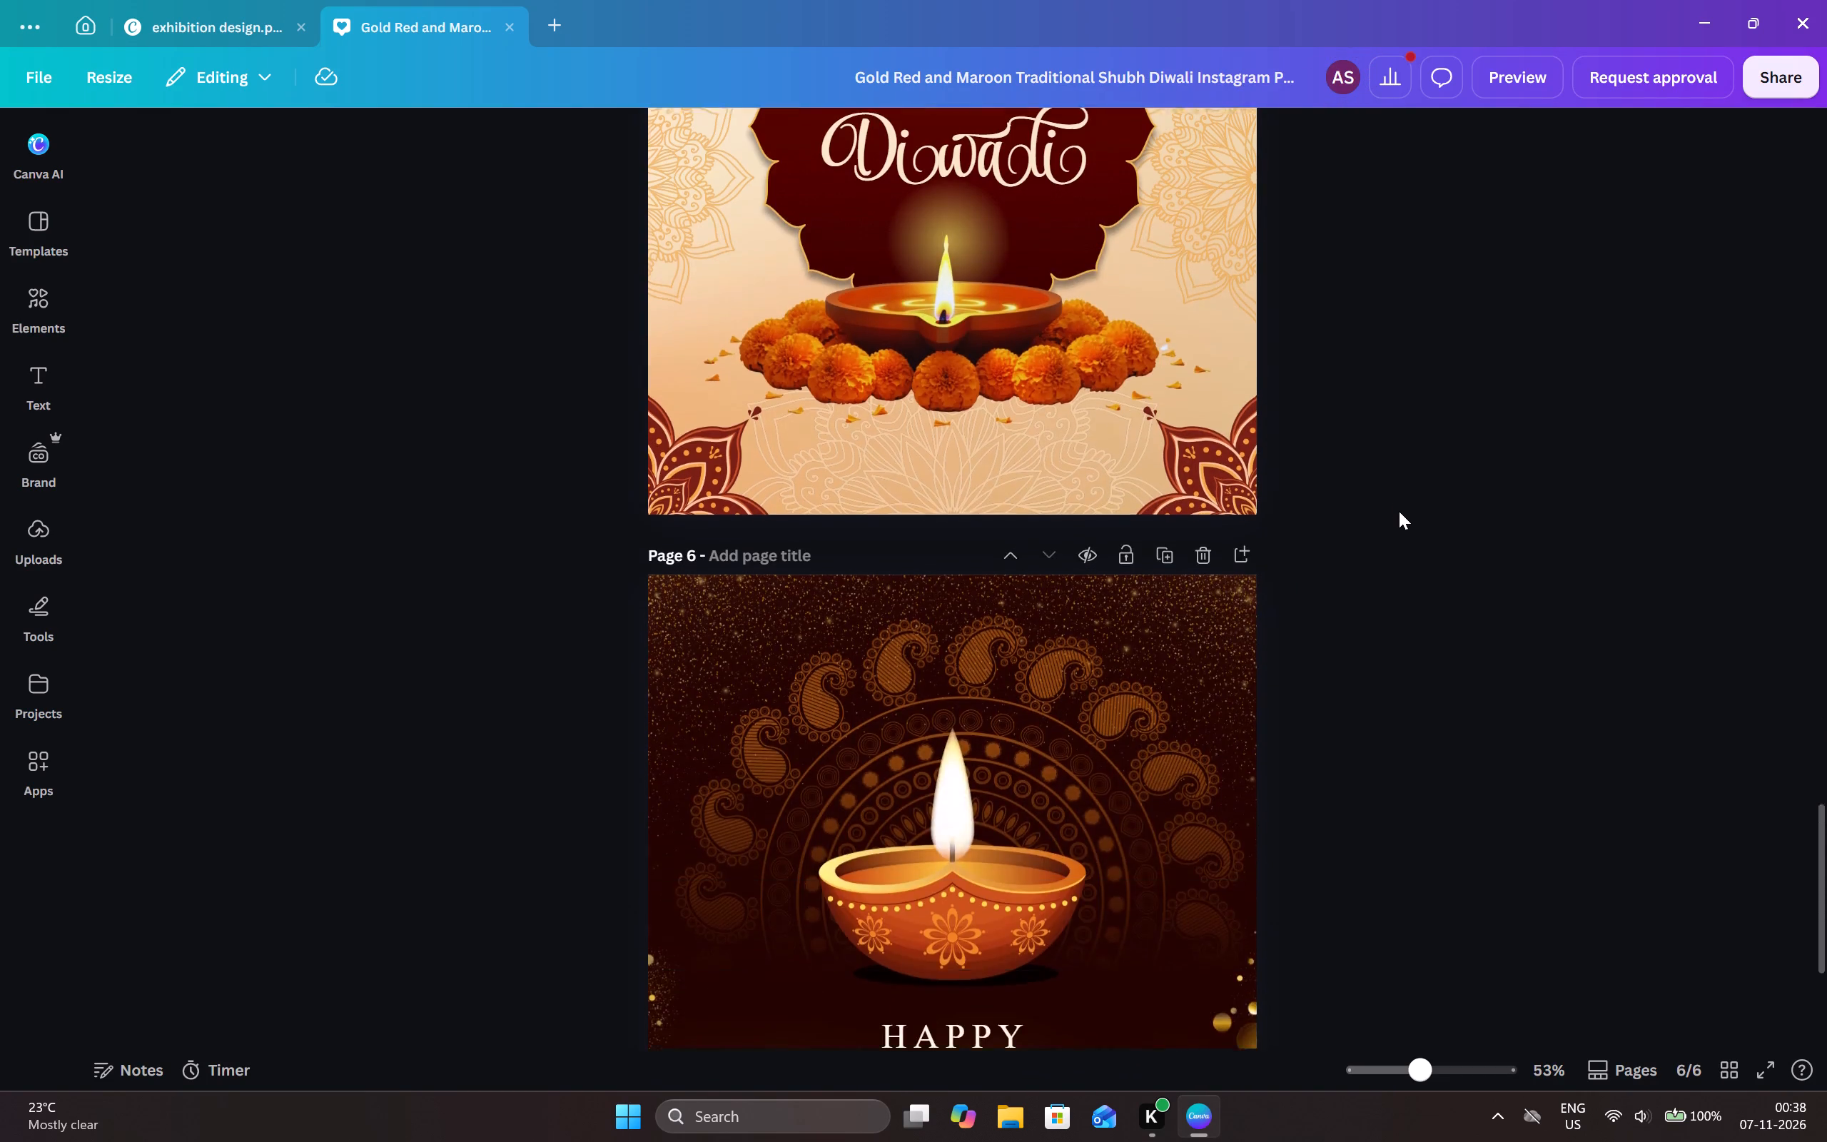
{"action": "scroll", "coordinate": [1399, 511], "scroll_direction": "up", "scroll_amount": 3}
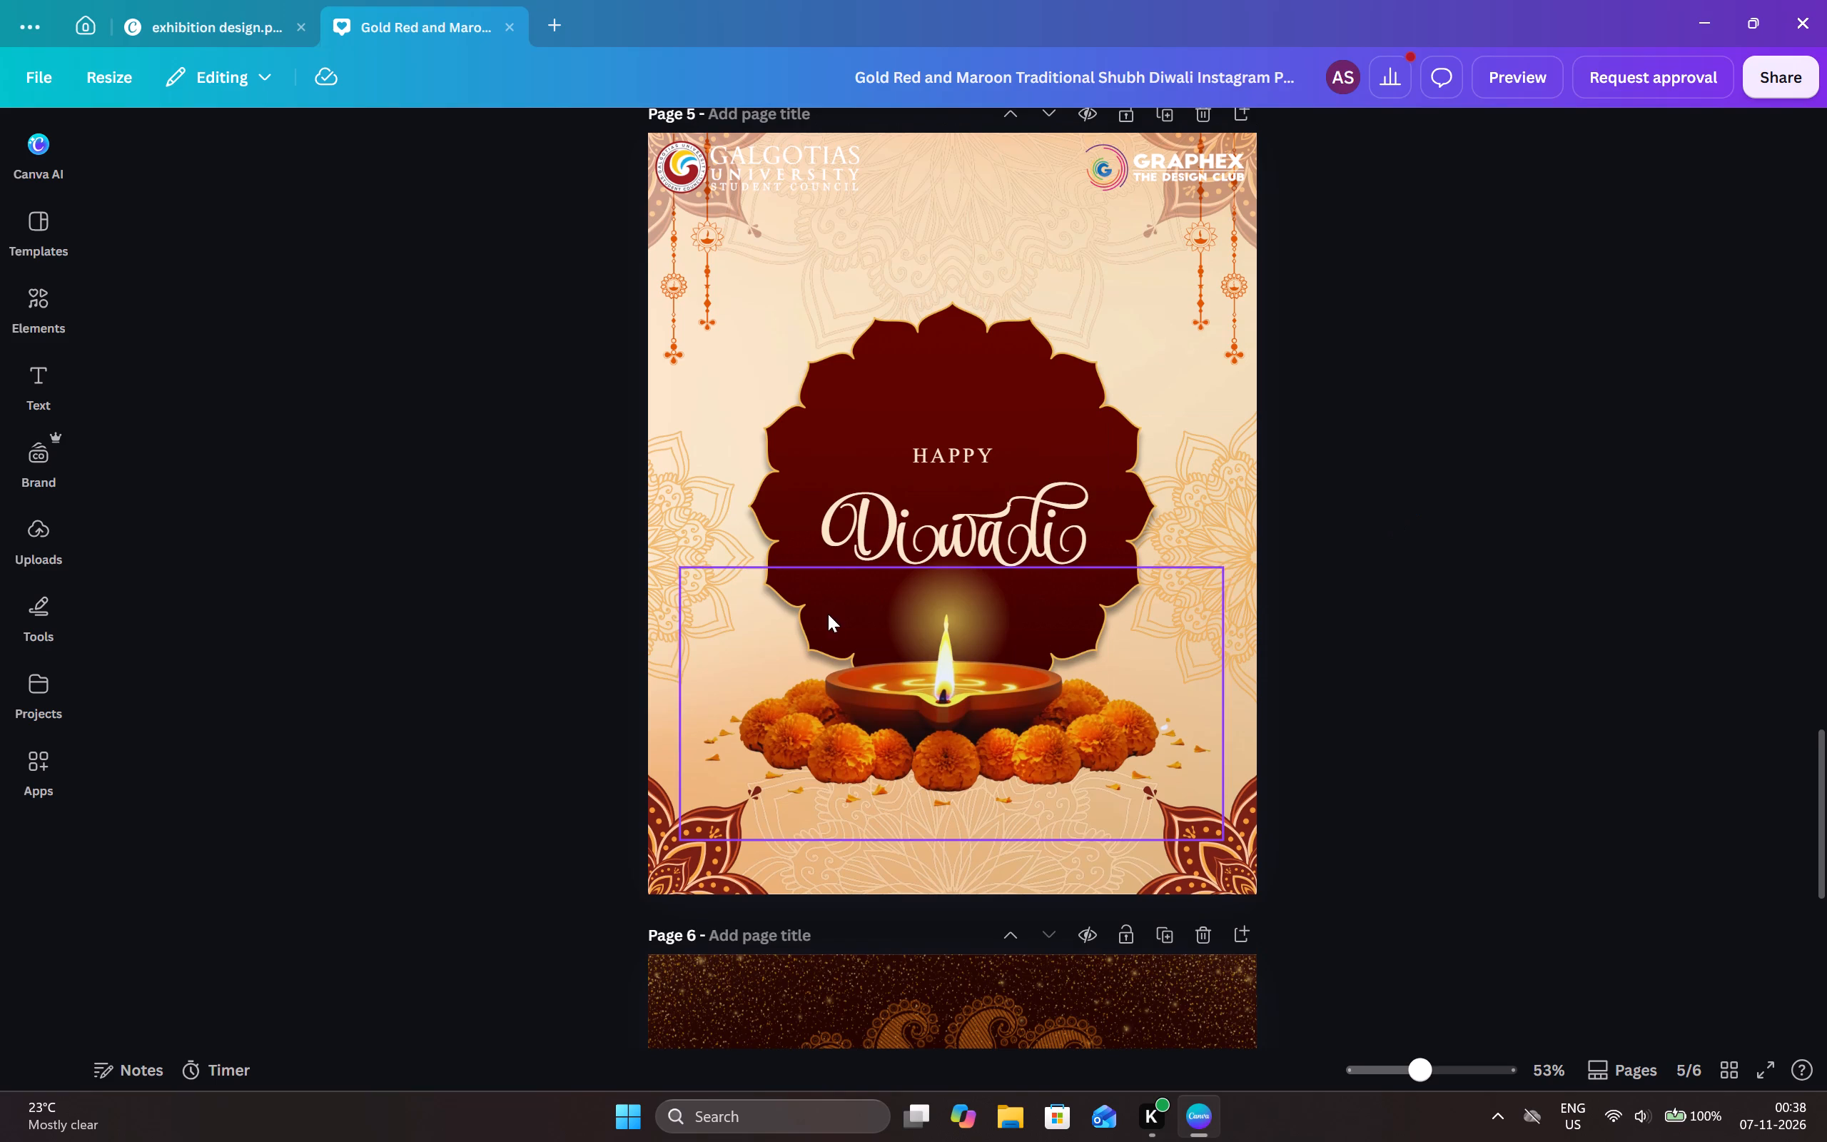
{"action": "left_click", "coordinate": [936, 458]}
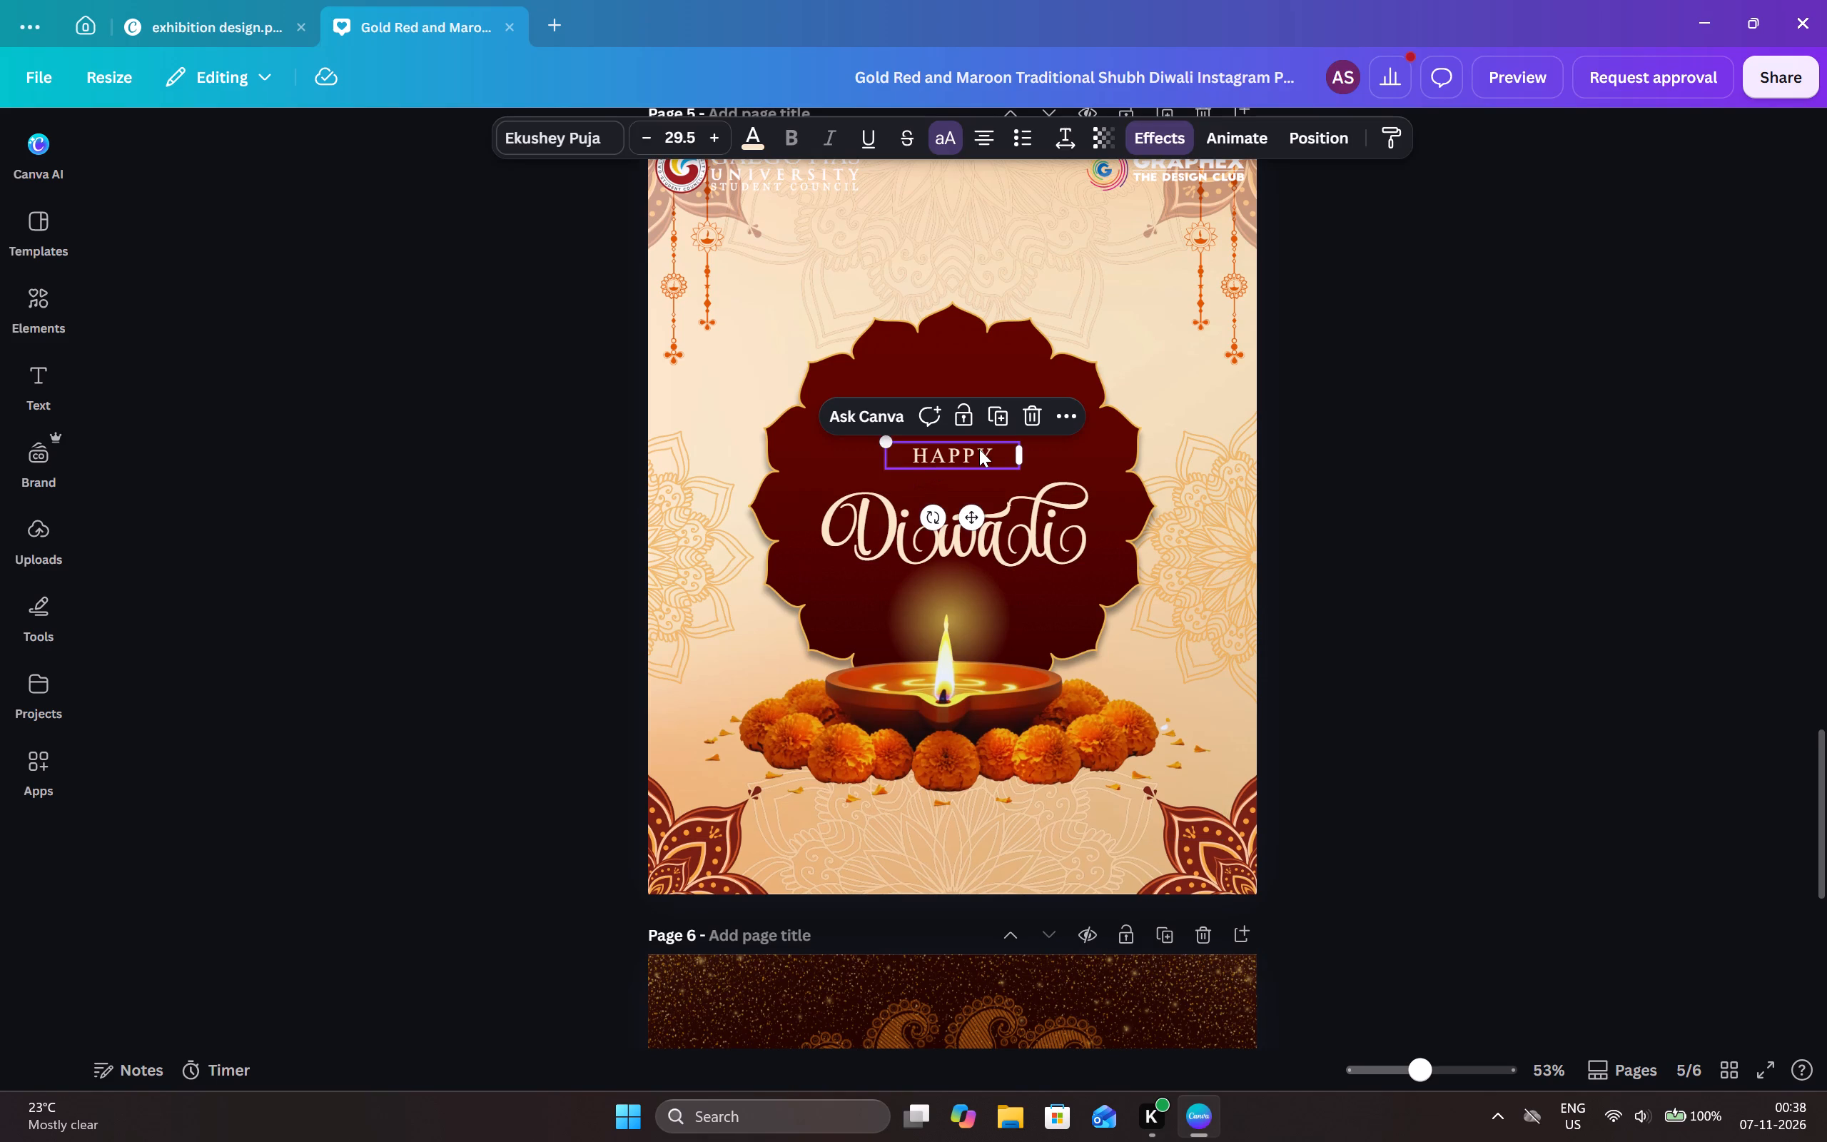
{"action": "key", "text": "Delete"}
Look through the greeting designs on pages 4, 5 and 6.
{"action": "scroll", "coordinate": [1416, 505], "scroll_direction": "up", "scroll_amount": 1}
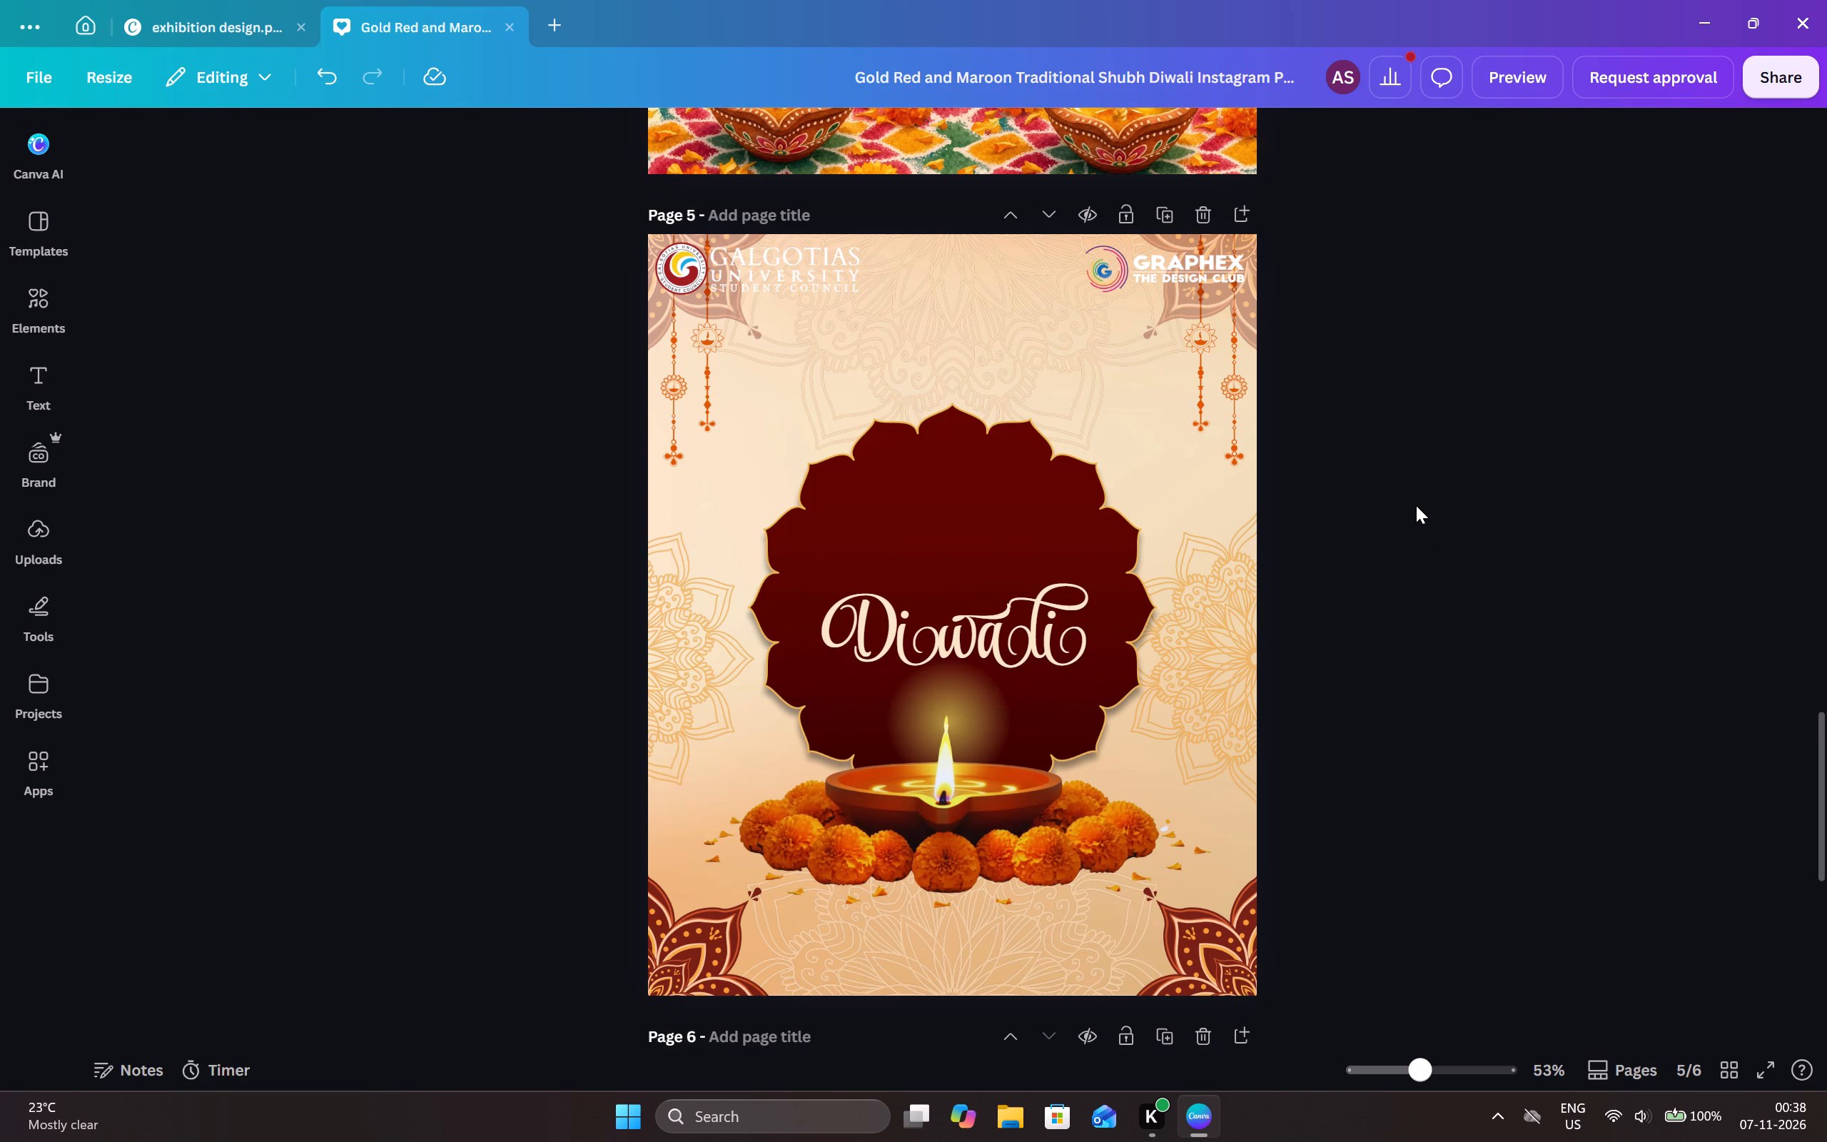
{"action": "scroll", "coordinate": [1415, 508], "scroll_direction": "up", "scroll_amount": 9}
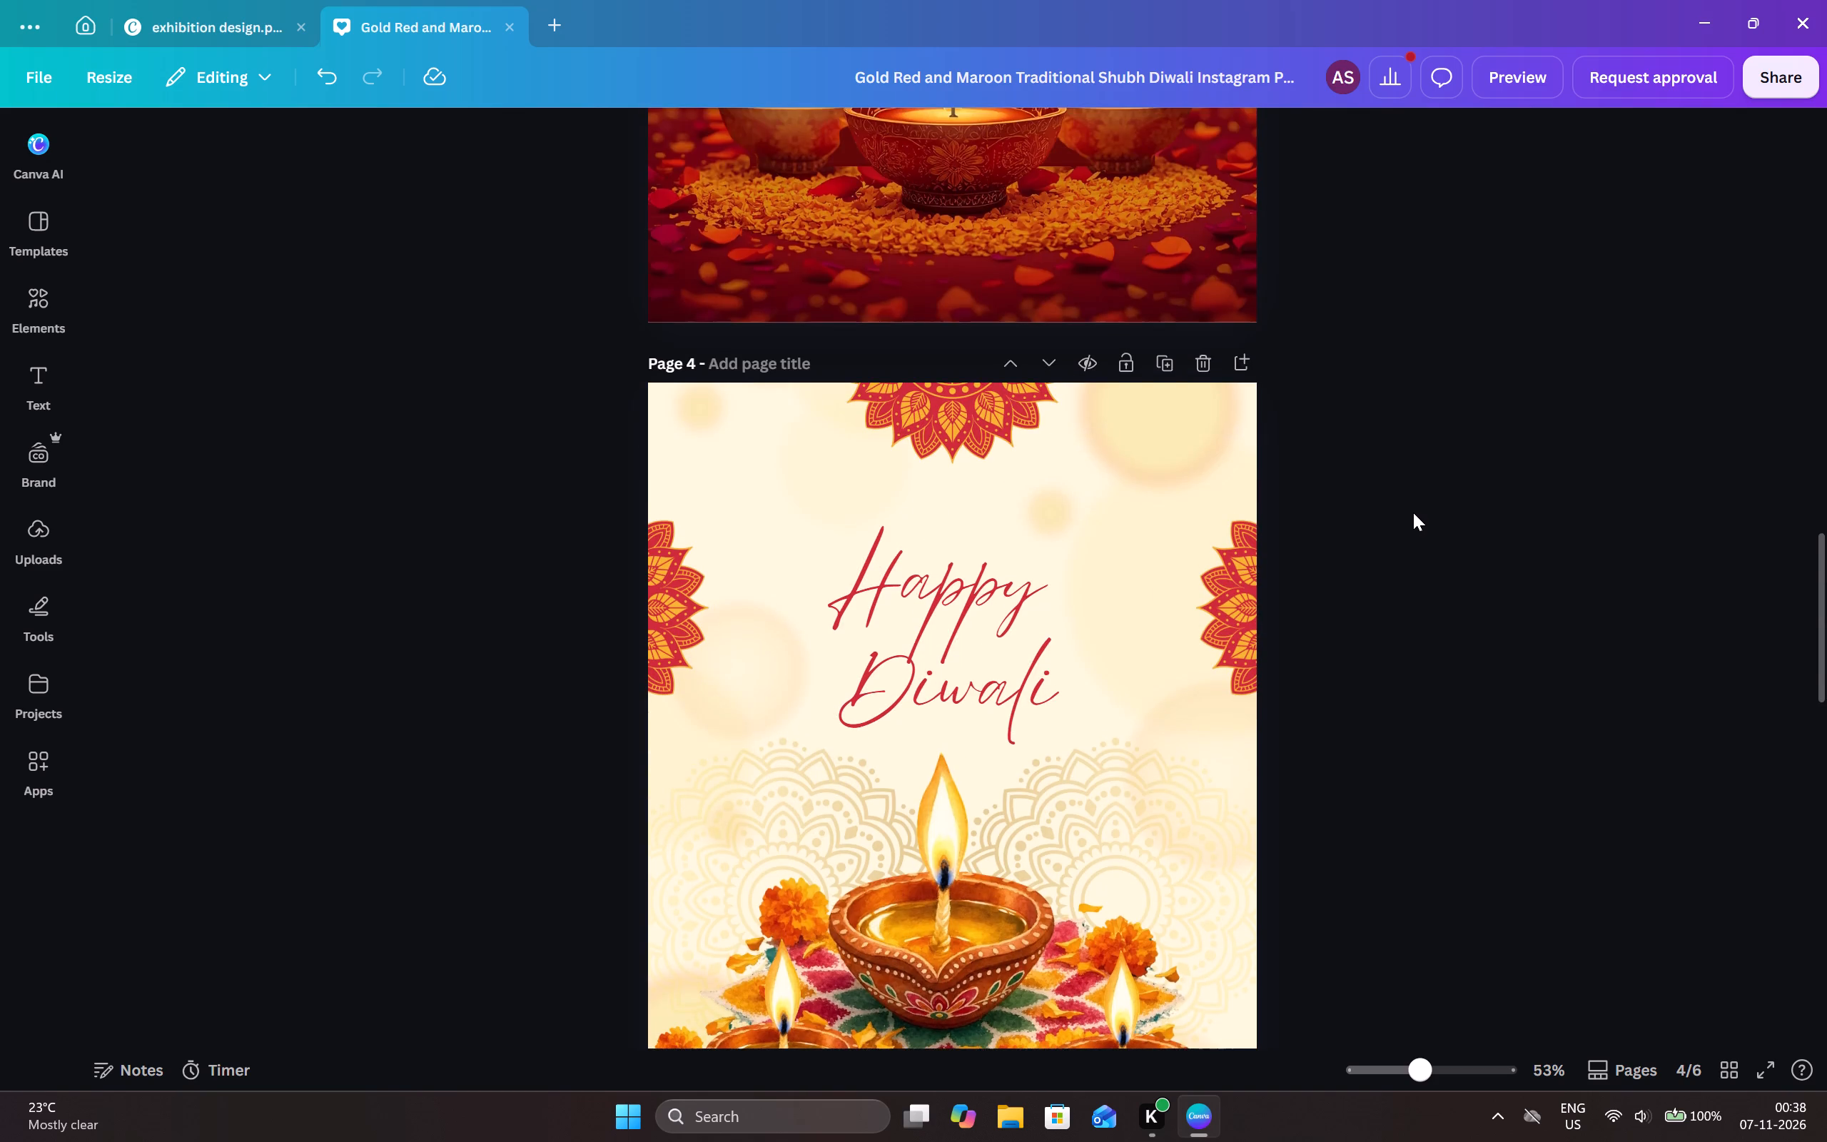
{"action": "scroll", "coordinate": [1413, 512], "scroll_direction": "down", "scroll_amount": 2}
{"action": "left_click", "coordinate": [1341, 701]}
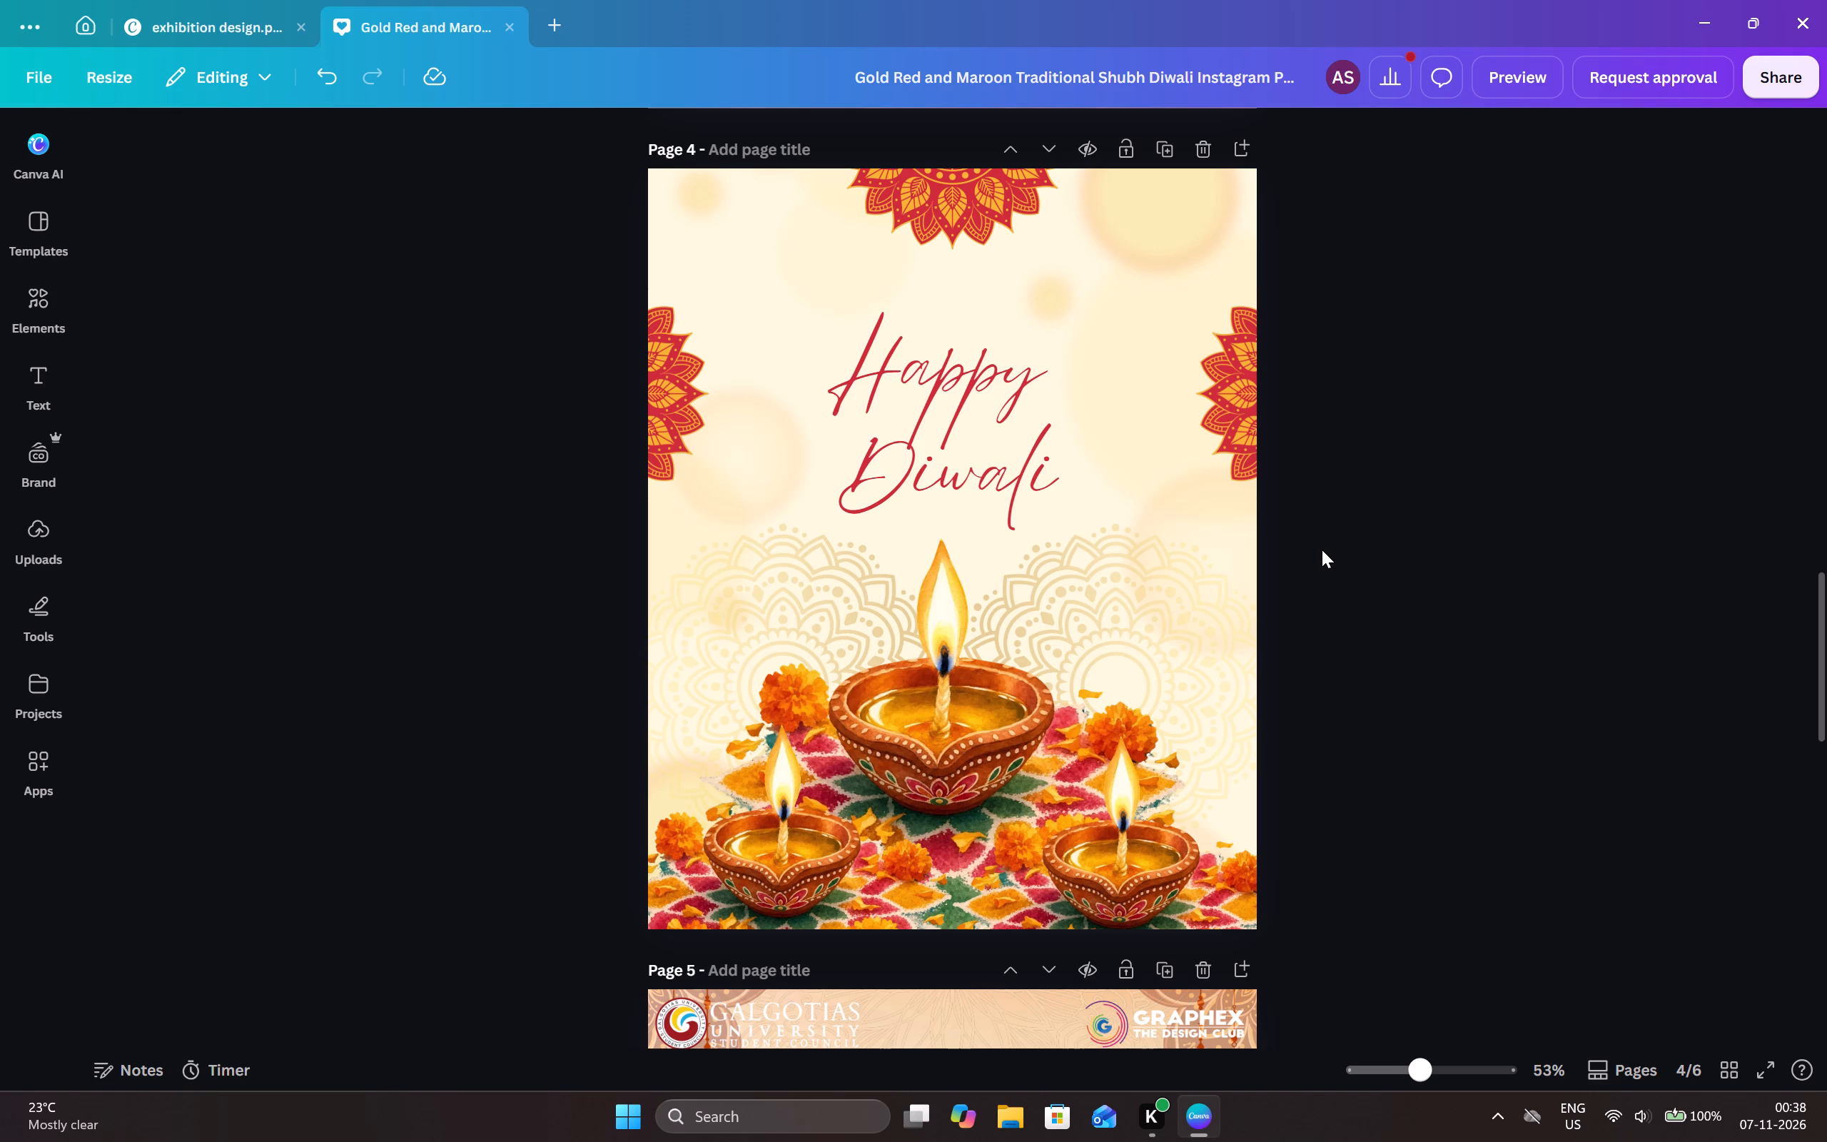
{"action": "left_click", "coordinate": [1120, 820]}
{"action": "left_click", "coordinate": [1373, 691]}
{"action": "scroll", "coordinate": [1446, 616], "scroll_direction": "down", "scroll_amount": 17}
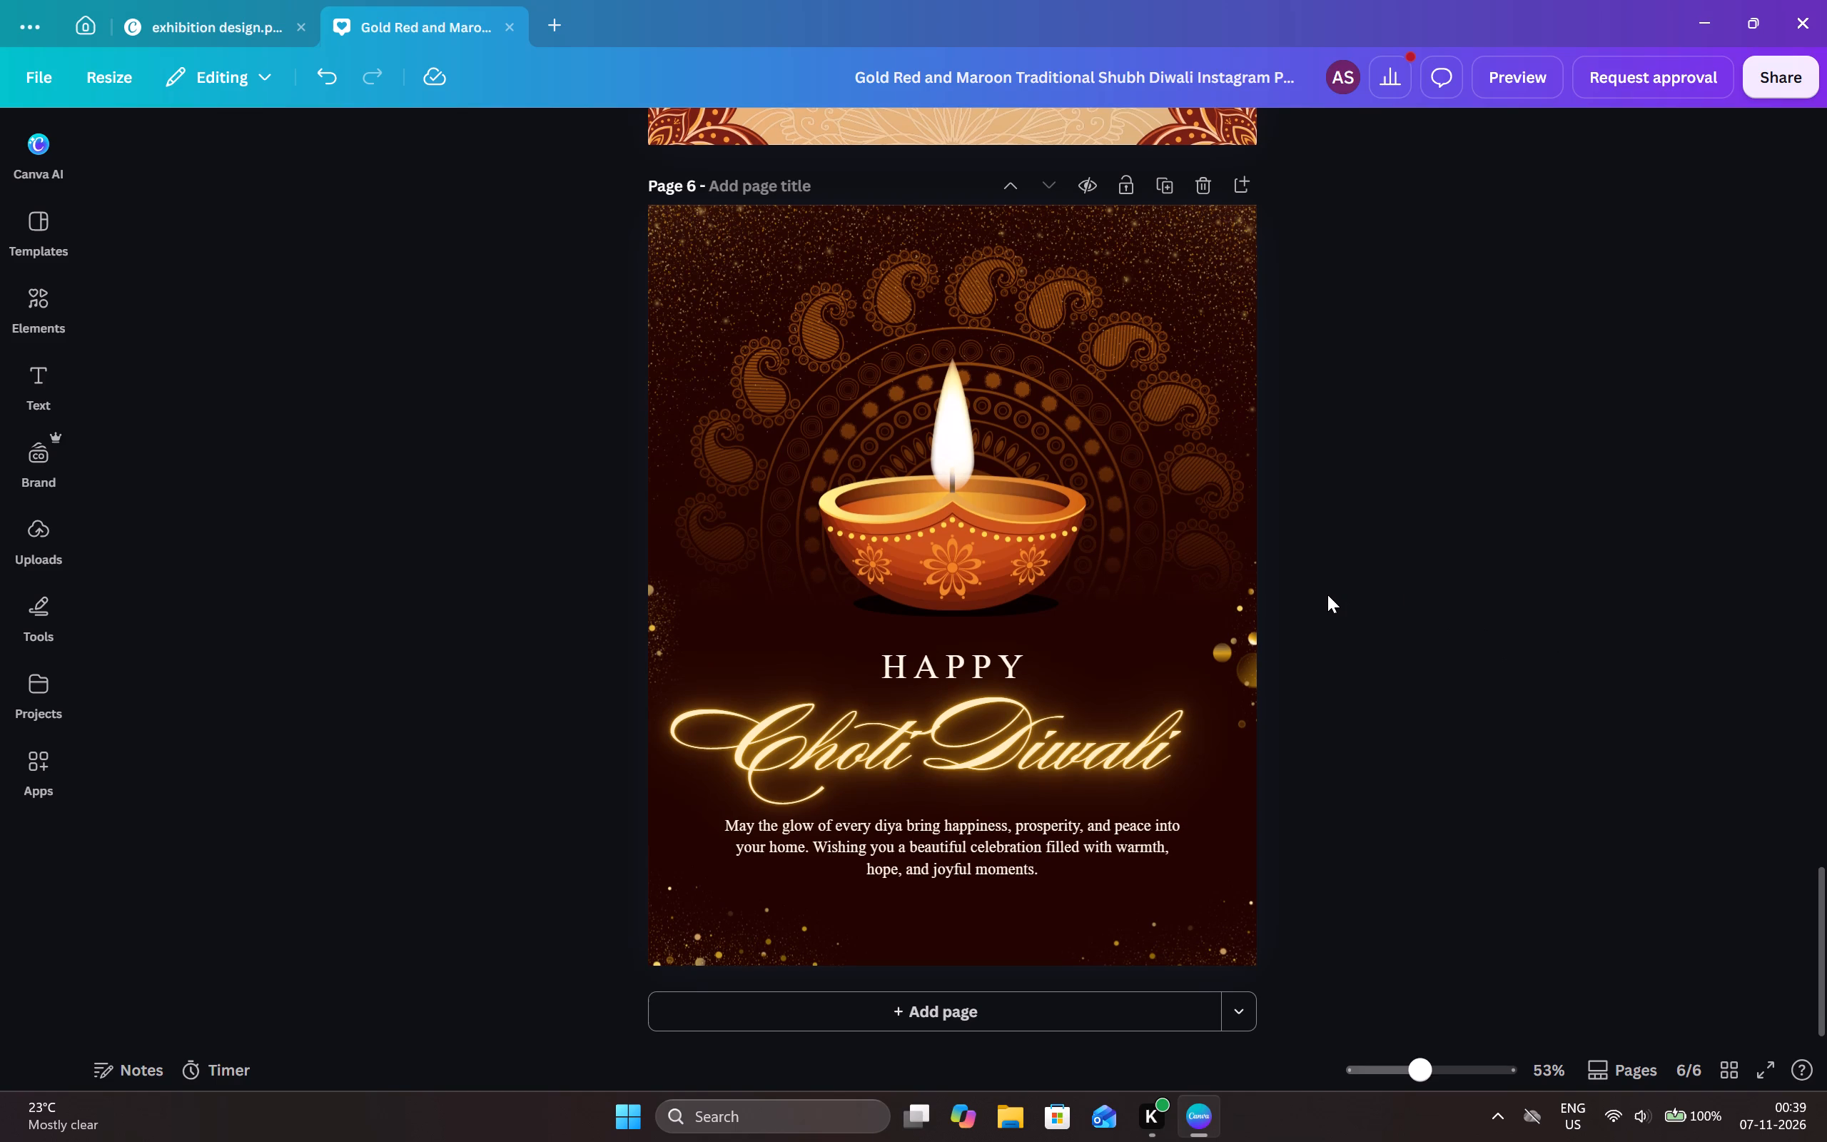
{"action": "scroll", "coordinate": [1325, 593], "scroll_direction": "up", "scroll_amount": 9}
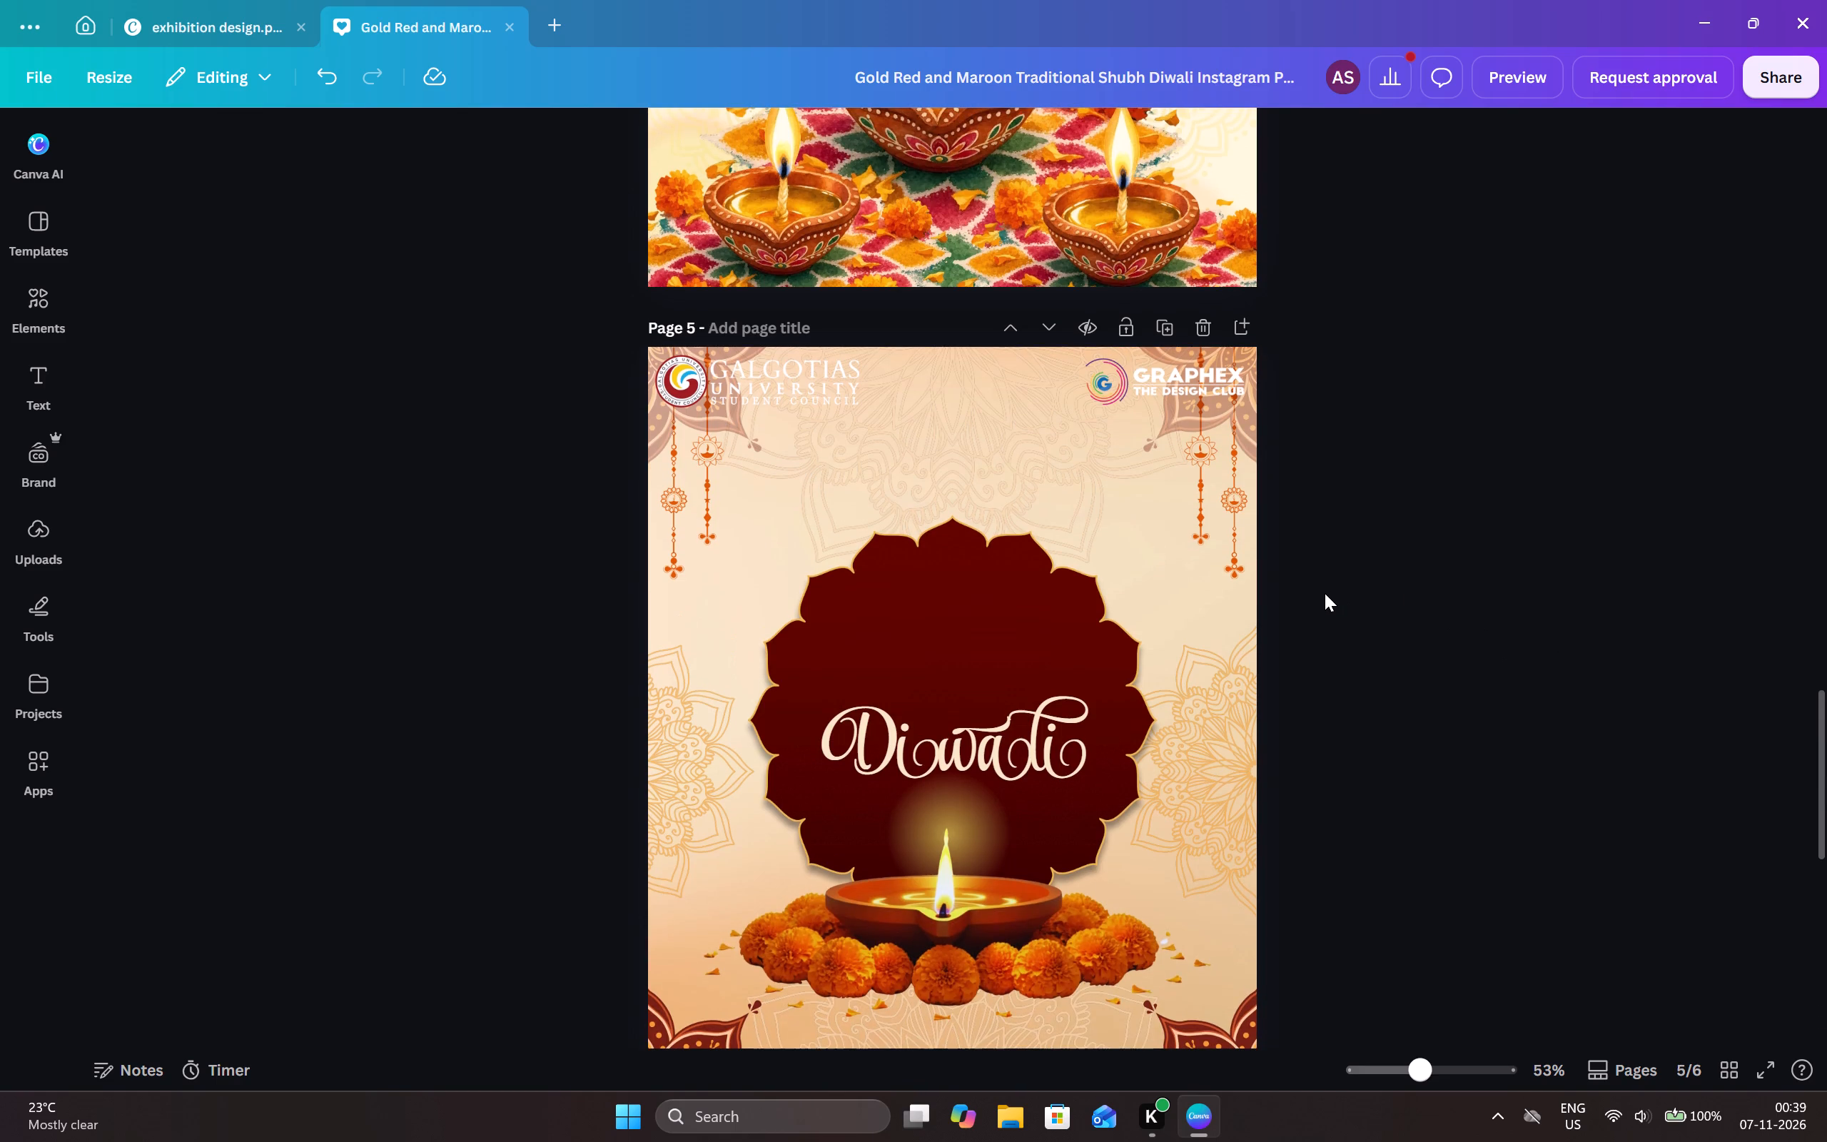
{"action": "scroll", "coordinate": [1325, 593], "scroll_direction": "up", "scroll_amount": 5}
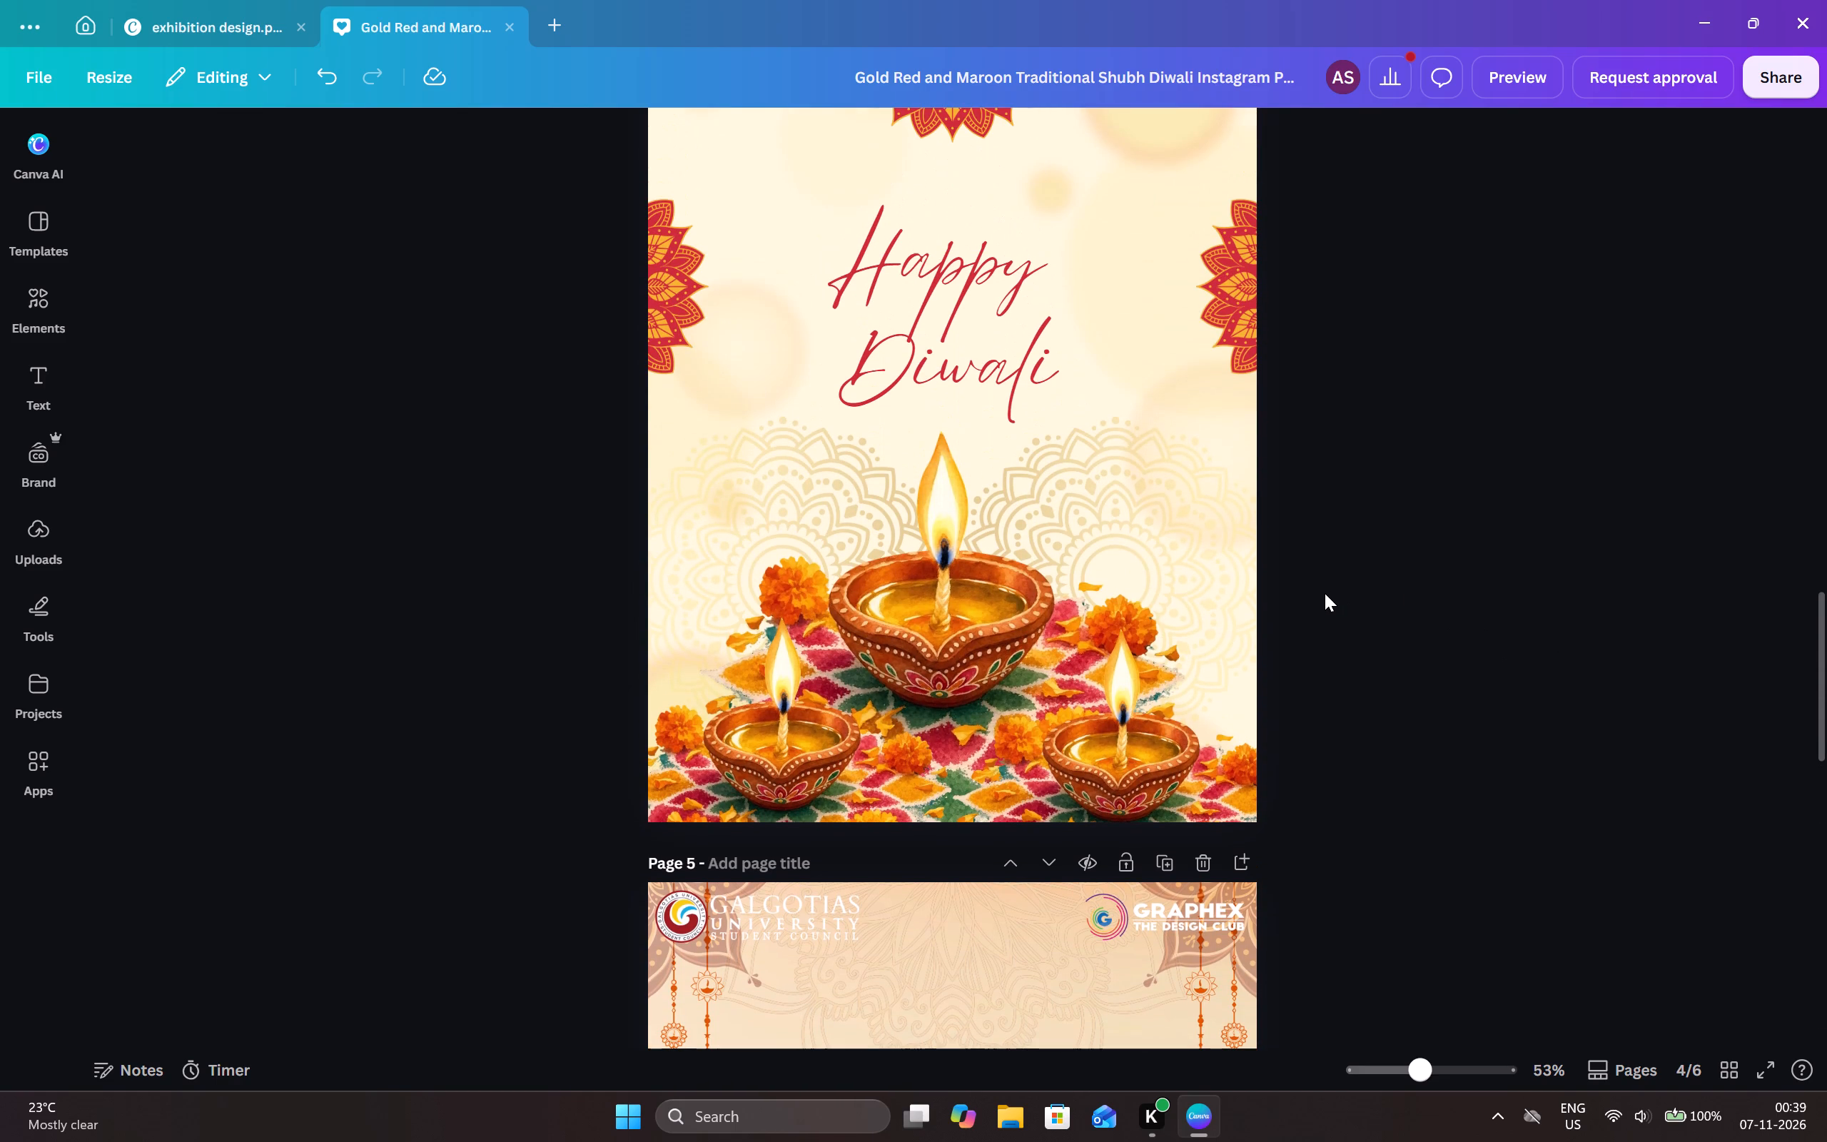
{"action": "scroll", "coordinate": [1325, 593], "scroll_direction": "up", "scroll_amount": 1}
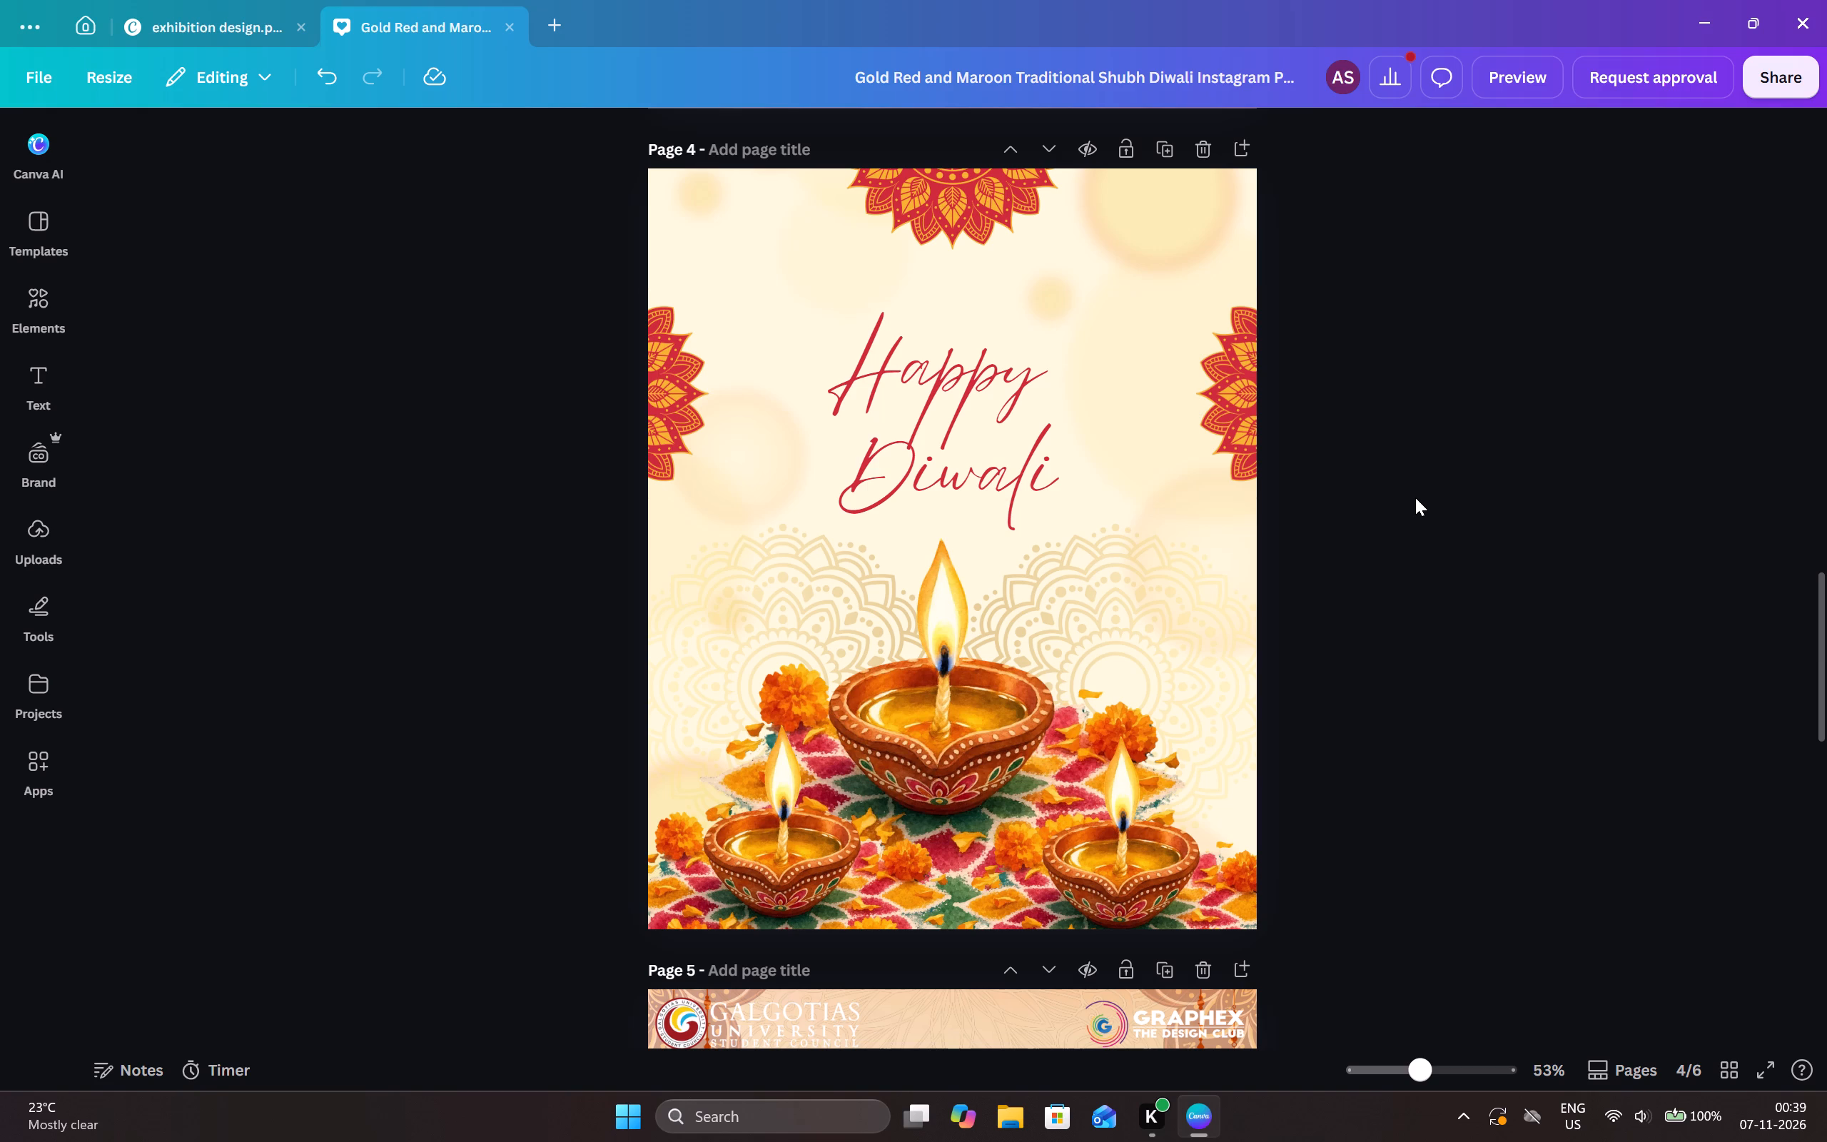
{"action": "scroll", "coordinate": [1402, 498], "scroll_direction": "down", "scroll_amount": 7}
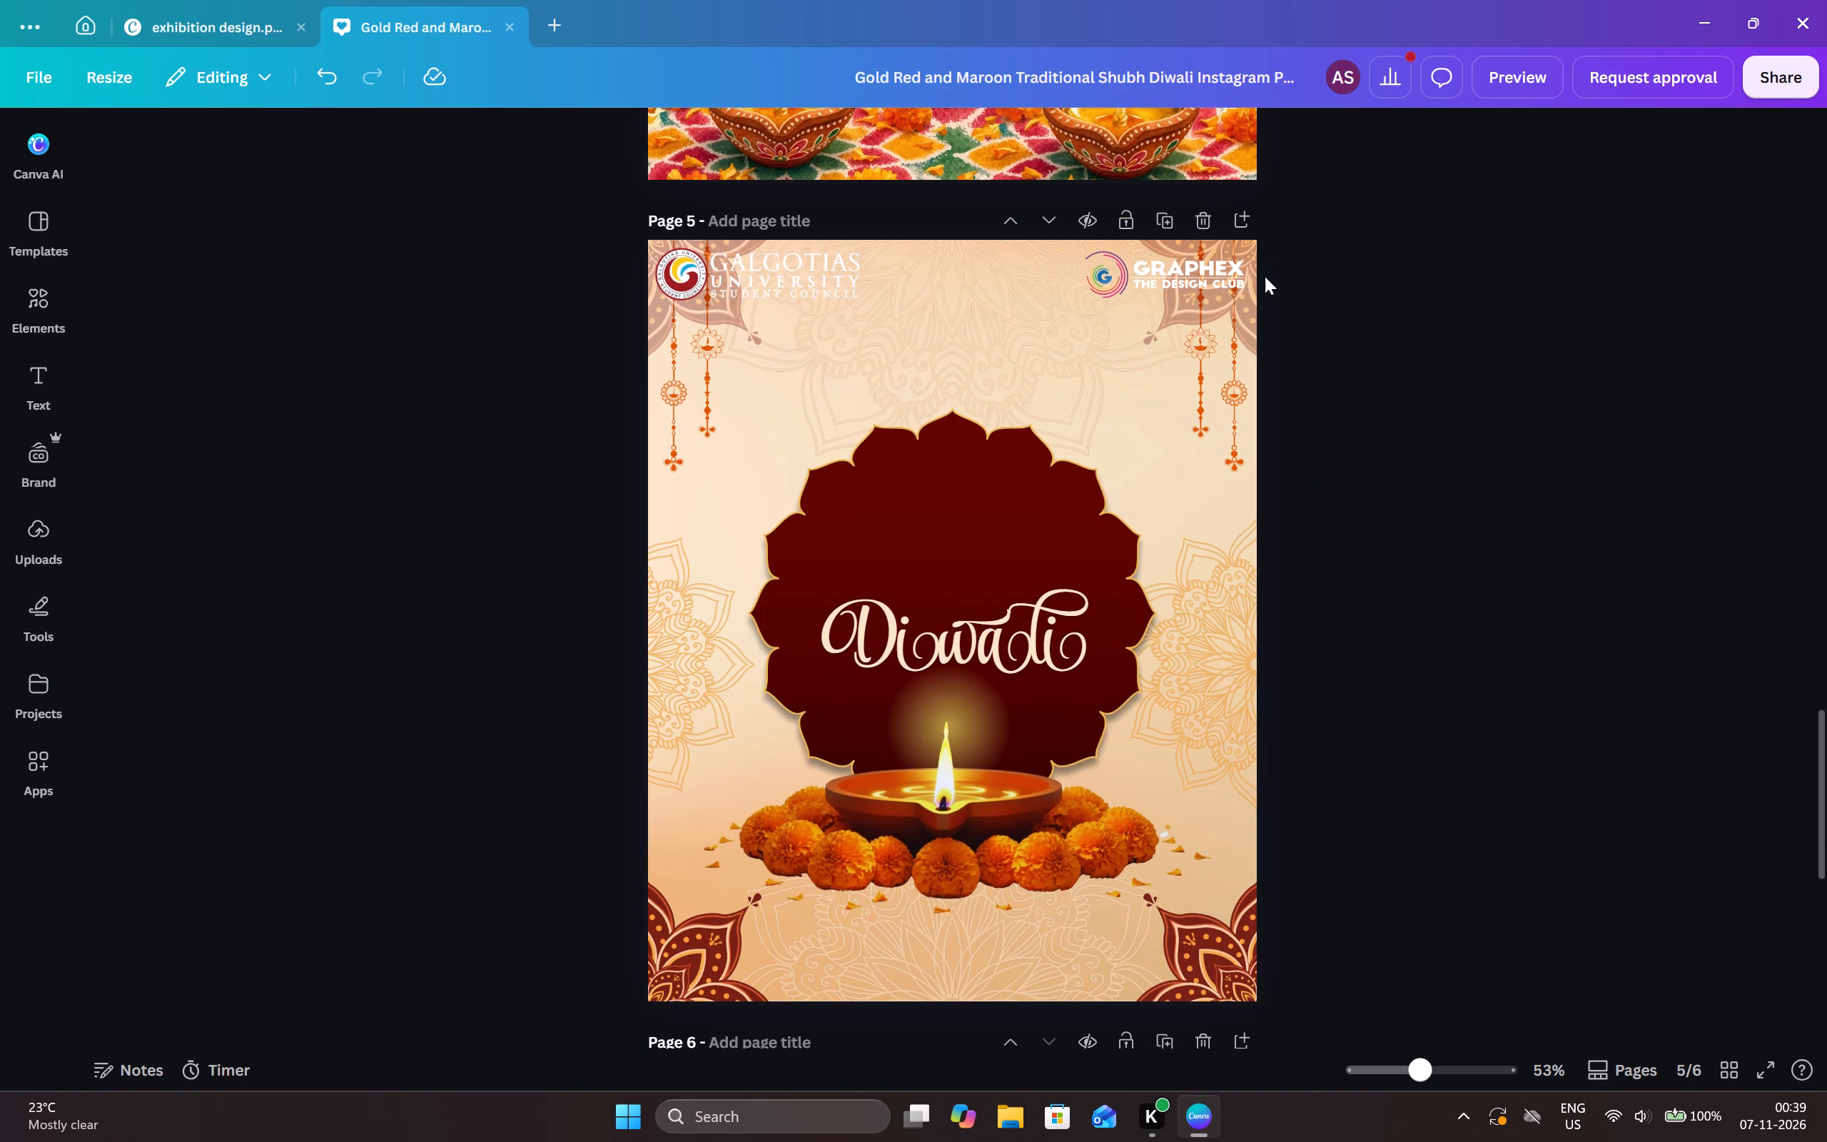
{"action": "scroll", "coordinate": [1383, 408], "scroll_direction": "down", "scroll_amount": 11}
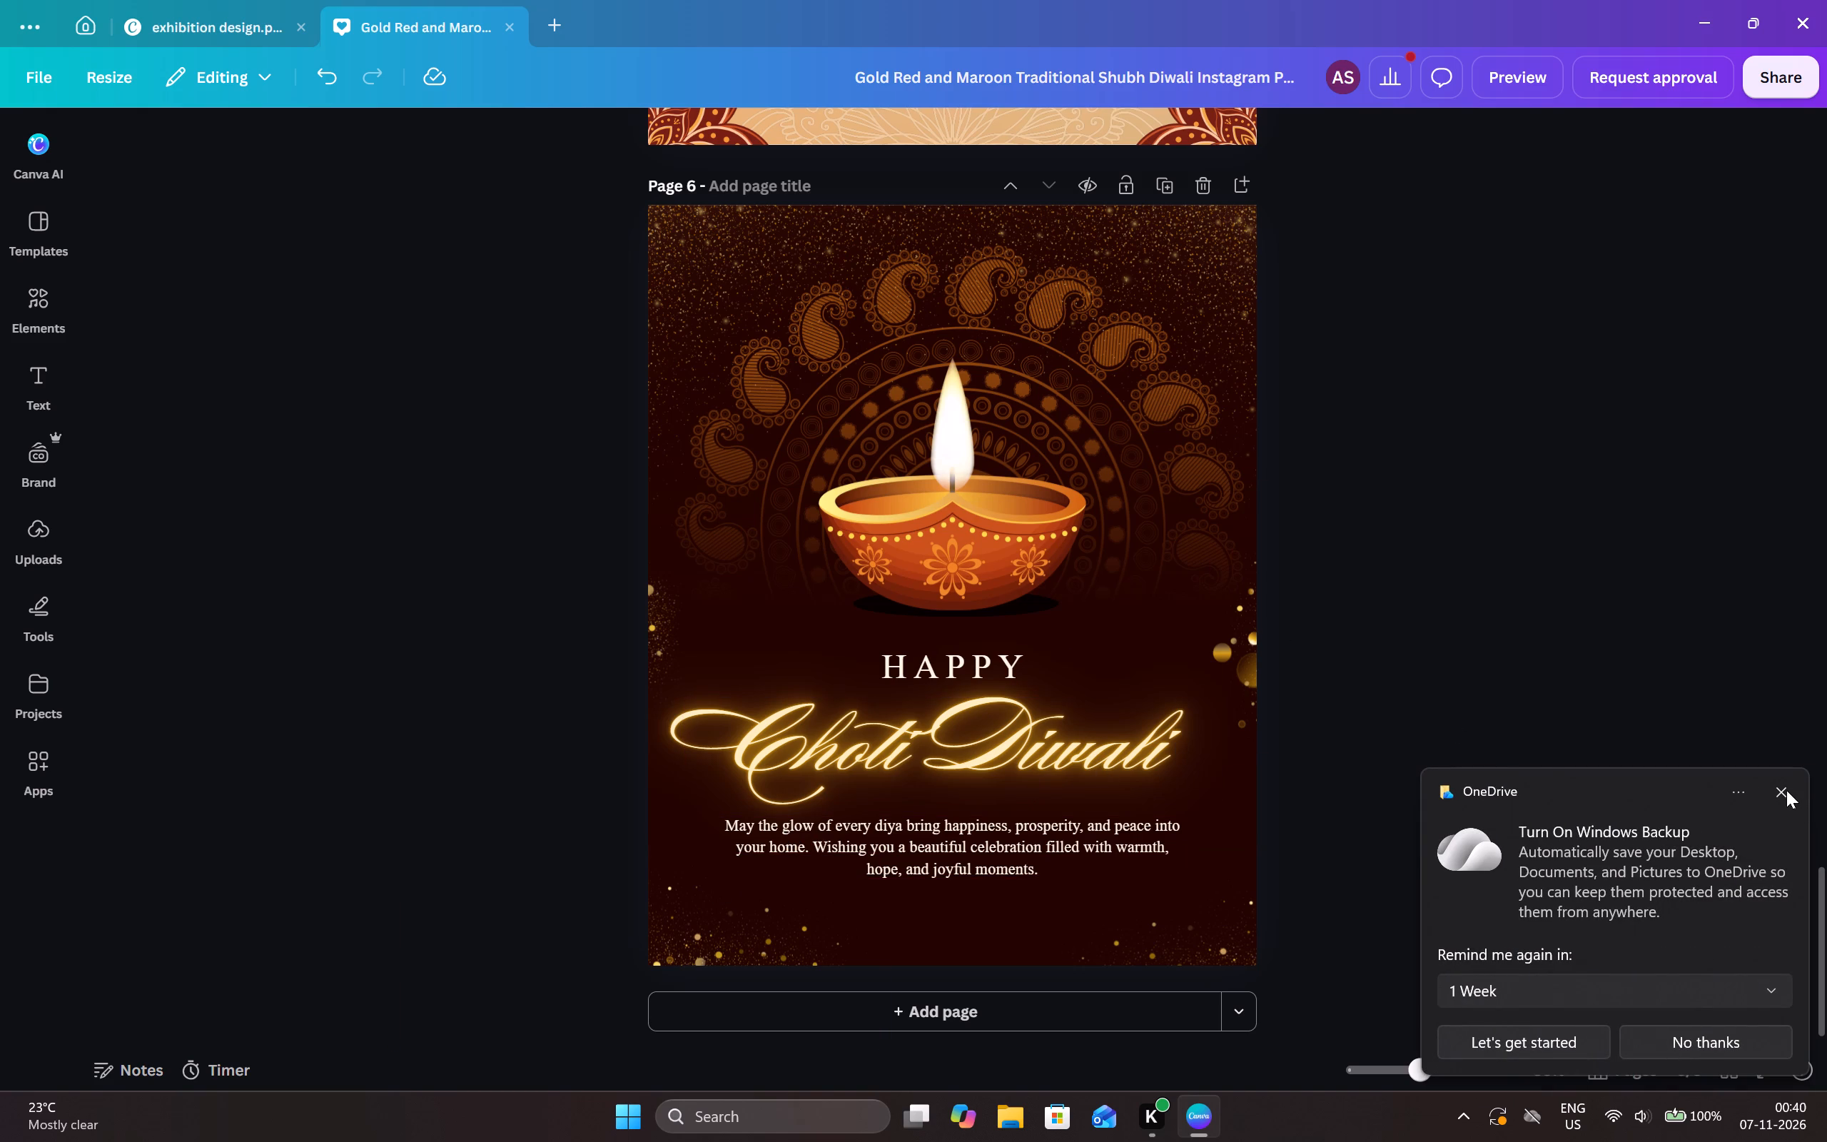
Dismiss the OneDrive backup notification.
{"action": "left_click", "coordinate": [1786, 790]}
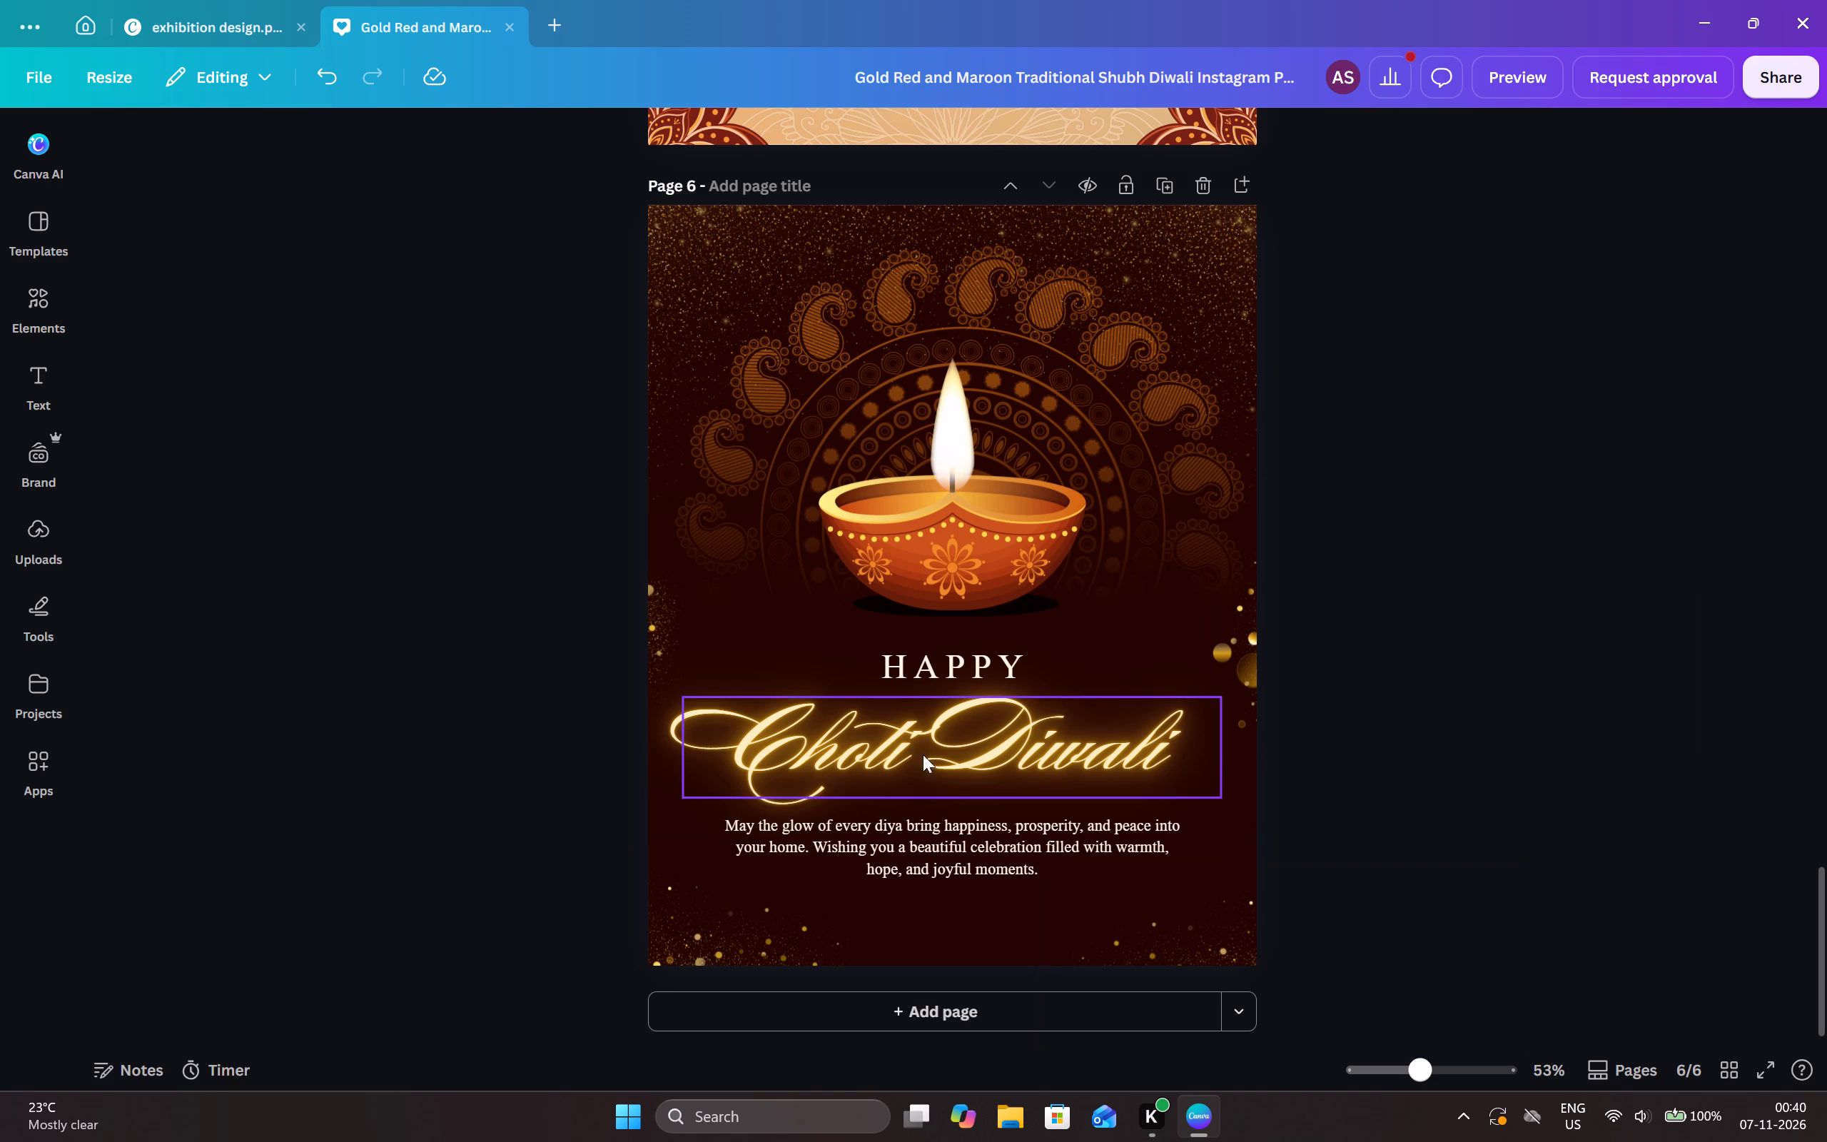
Add page 7 and apply the cream "Happy Diwali" template with the white arch and three lit diyas.
{"action": "left_click", "coordinate": [973, 1016]}
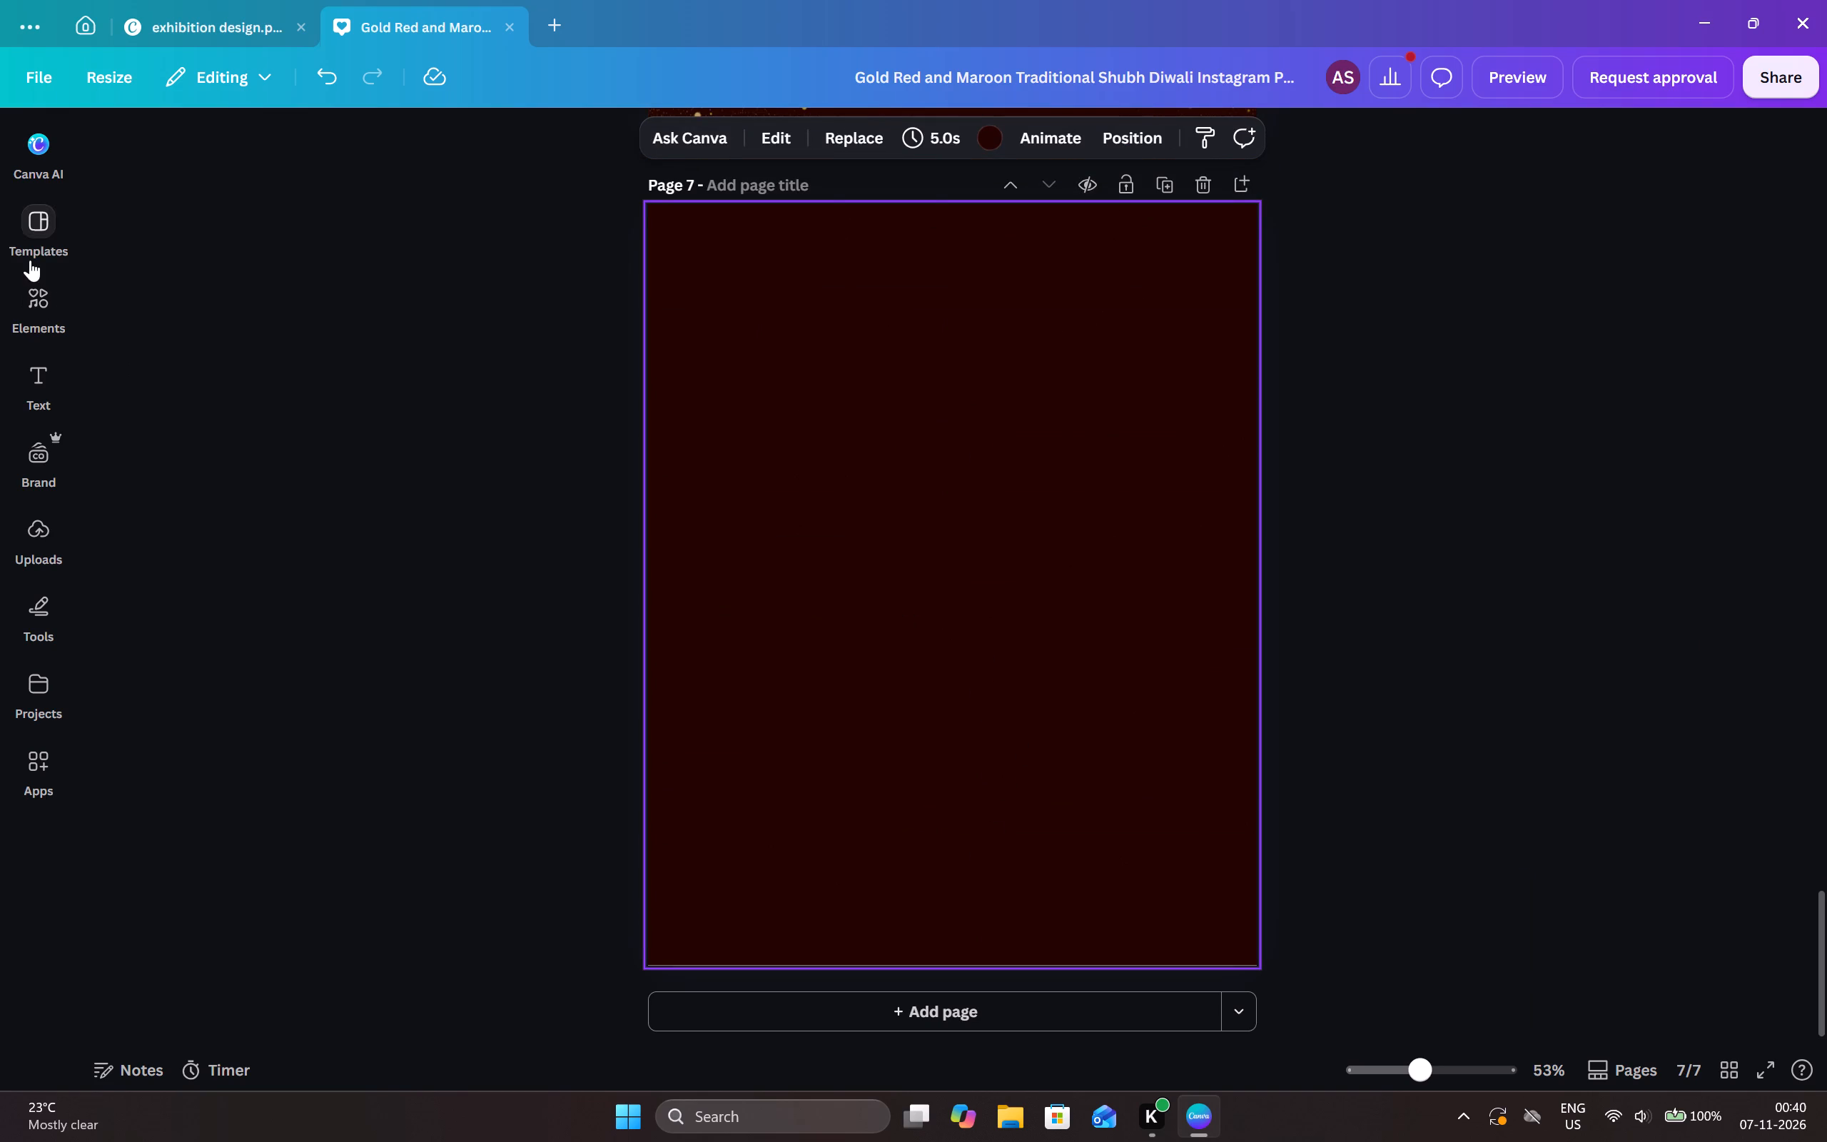
{"action": "left_click", "coordinate": [36, 238]}
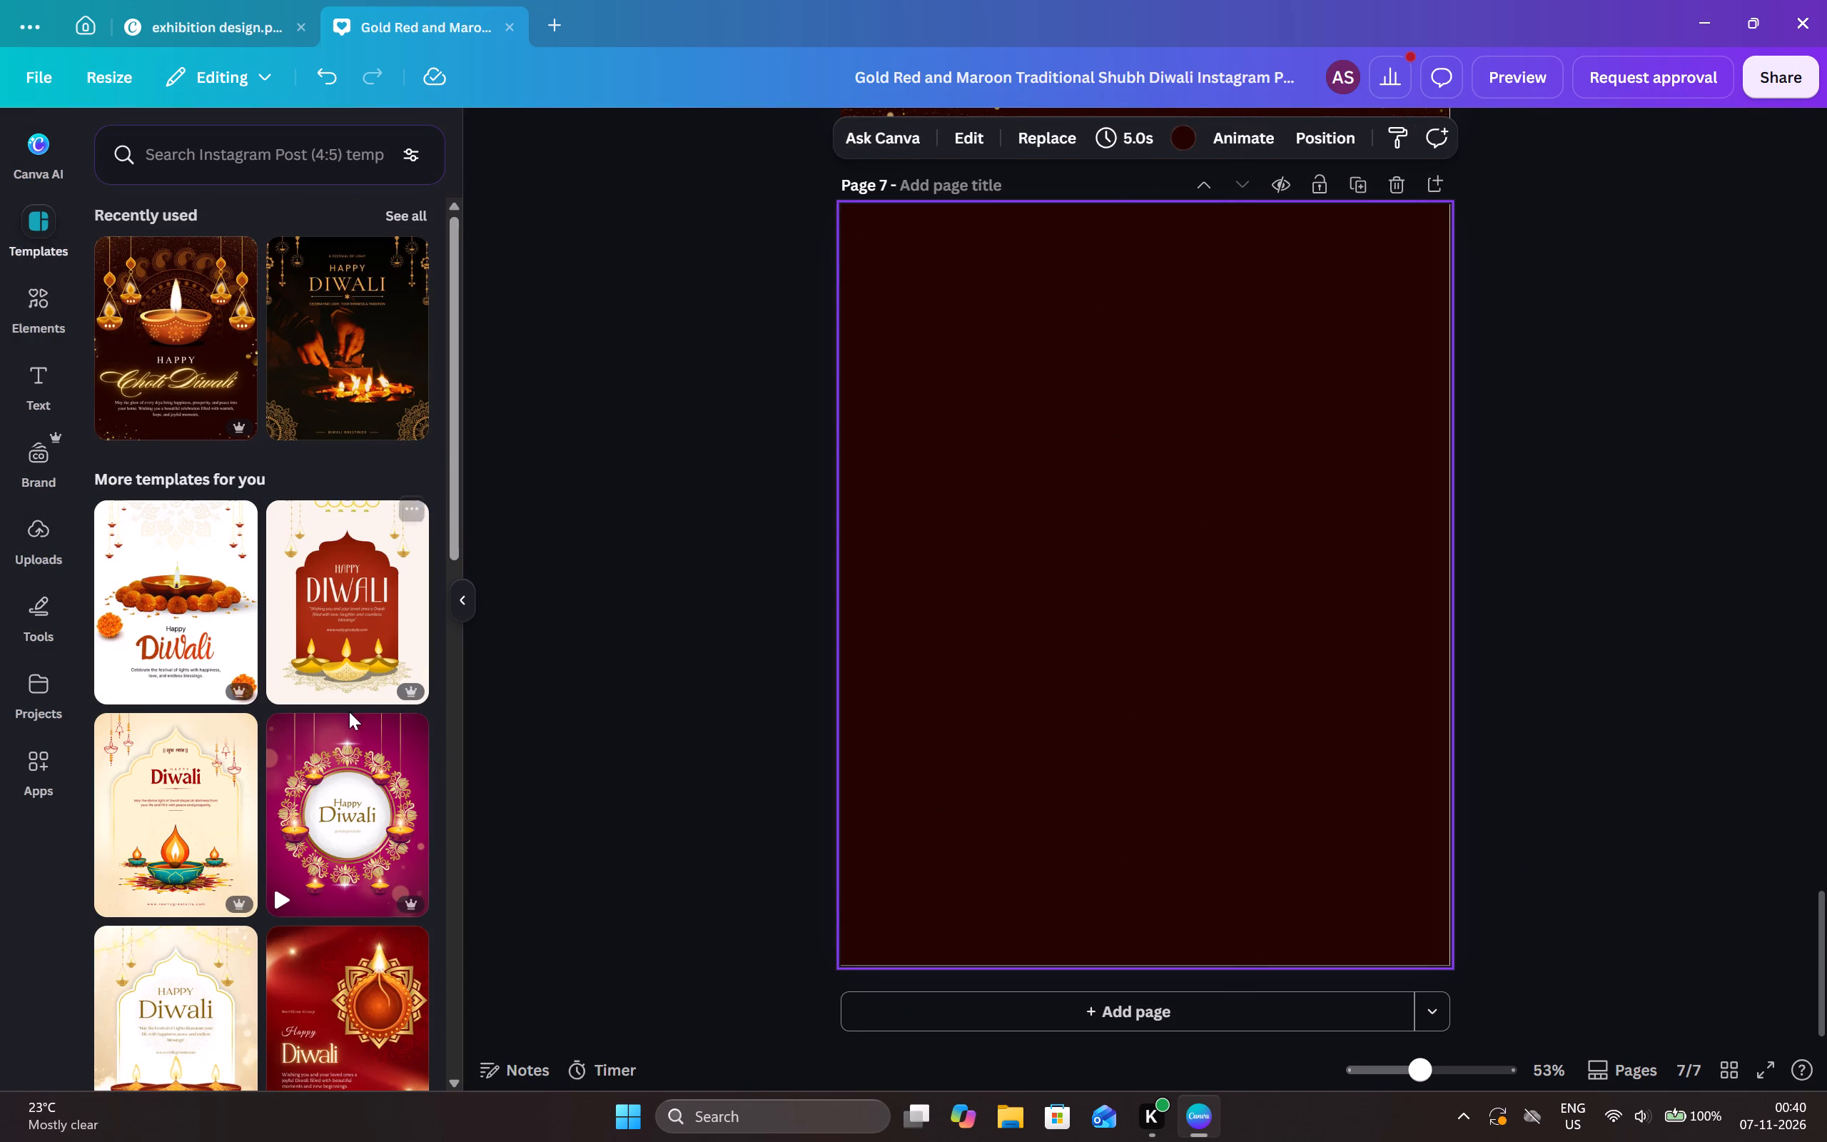
{"action": "scroll", "coordinate": [243, 673], "scroll_direction": "down", "scroll_amount": 4}
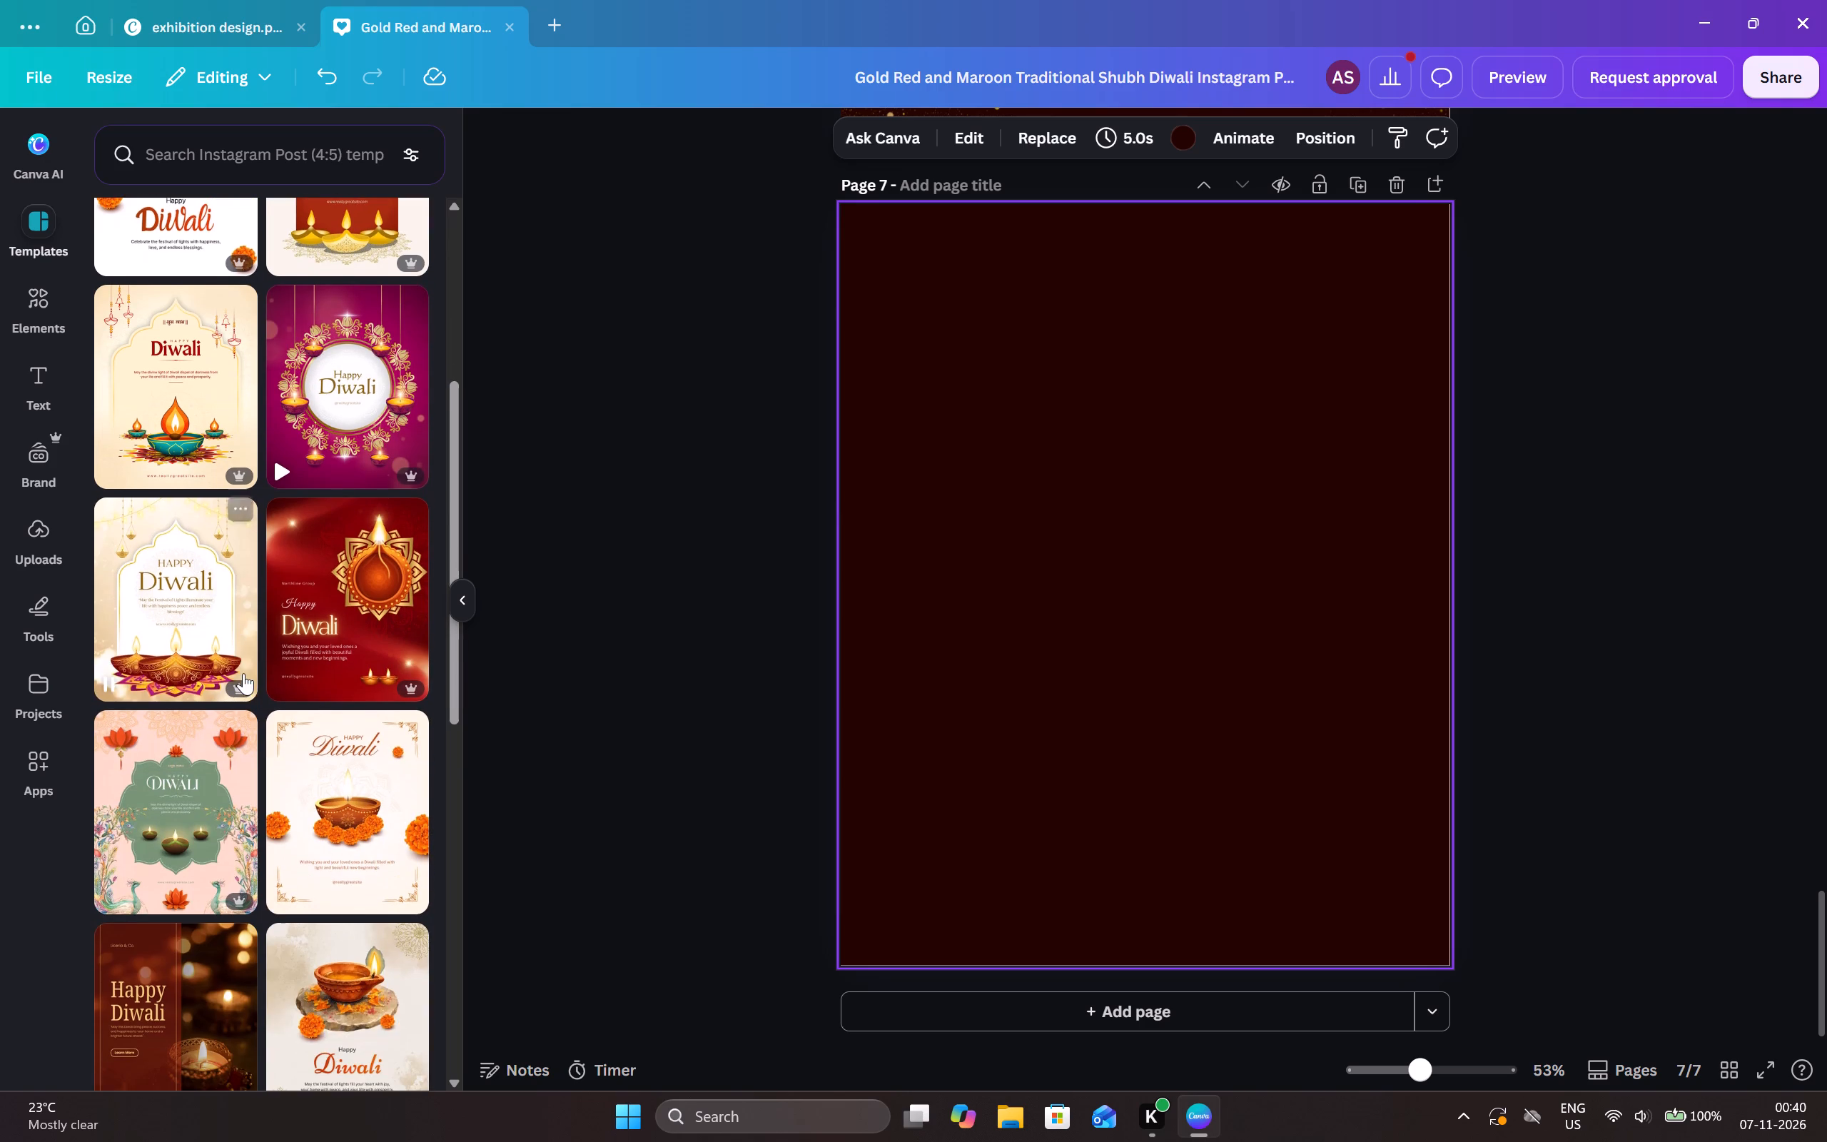
{"action": "left_click", "coordinate": [183, 595]}
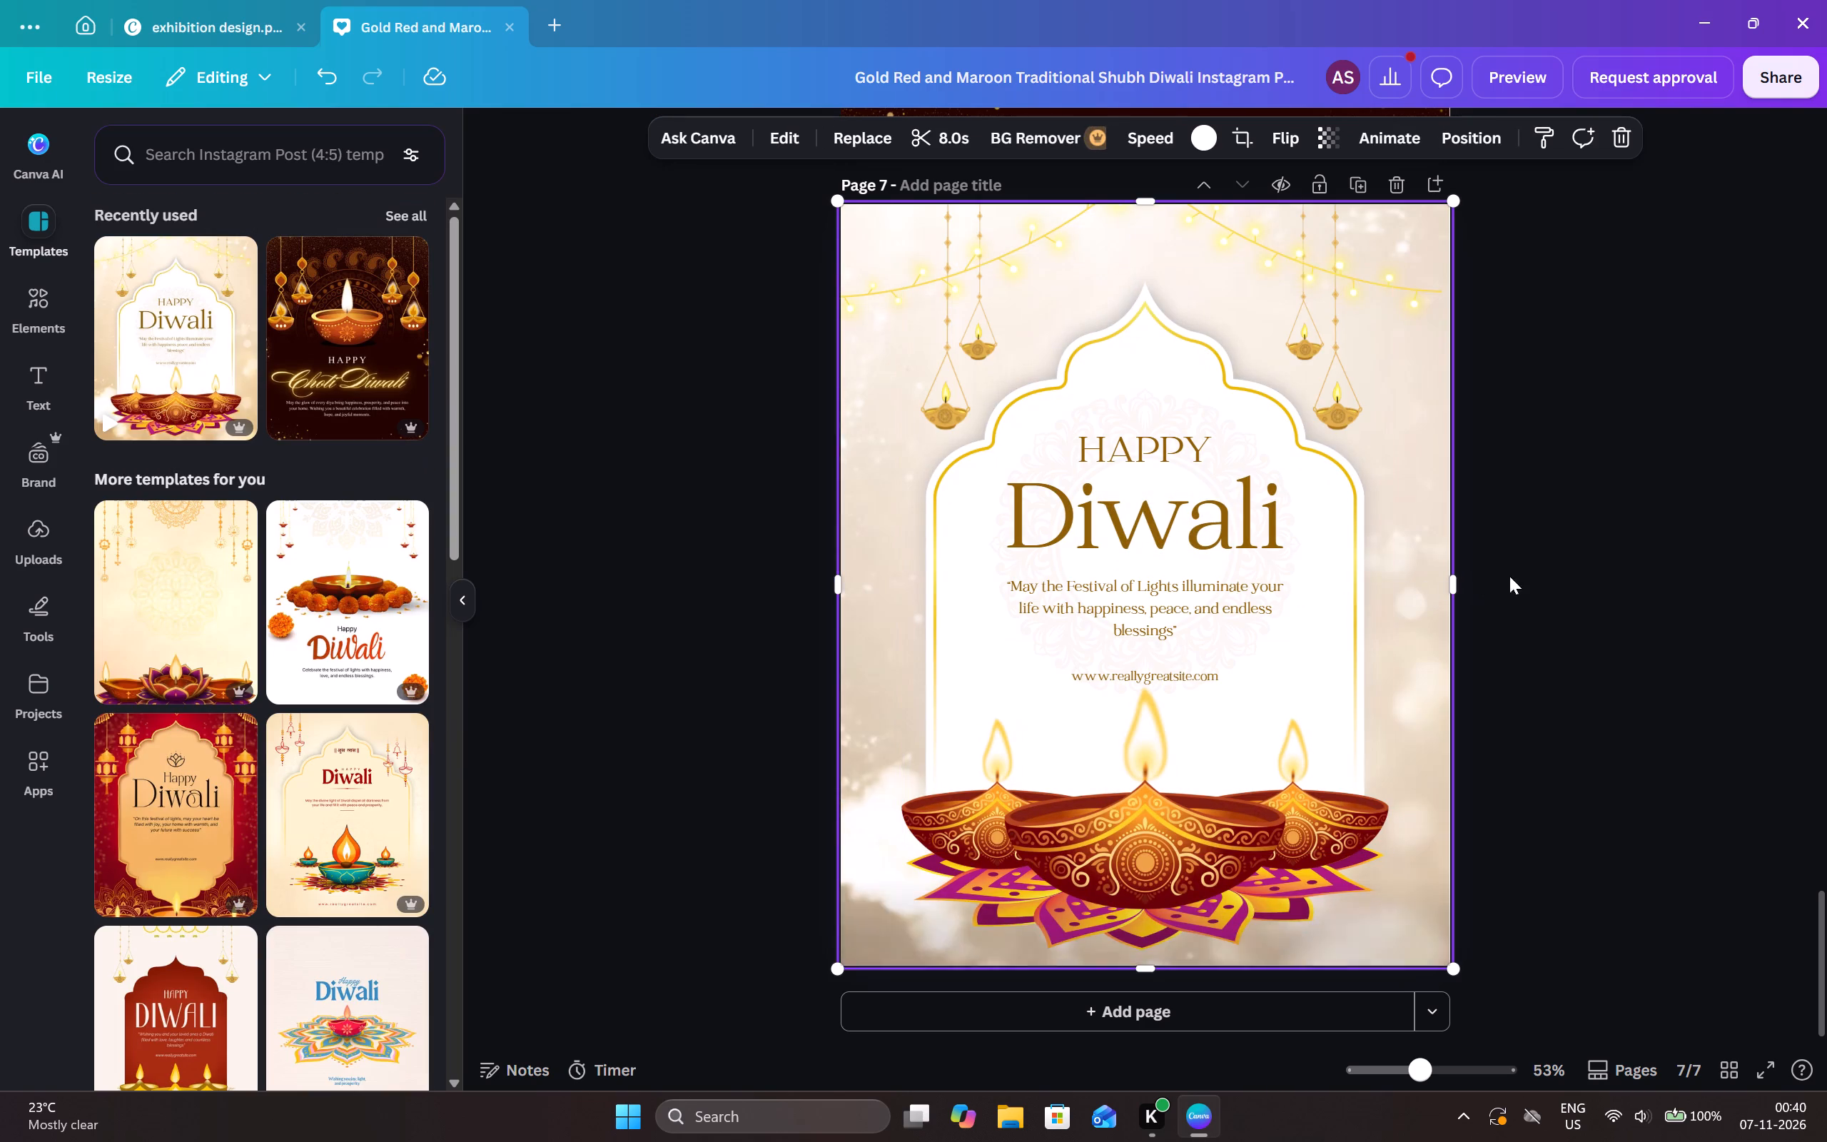
{"action": "left_click", "coordinate": [1597, 577]}
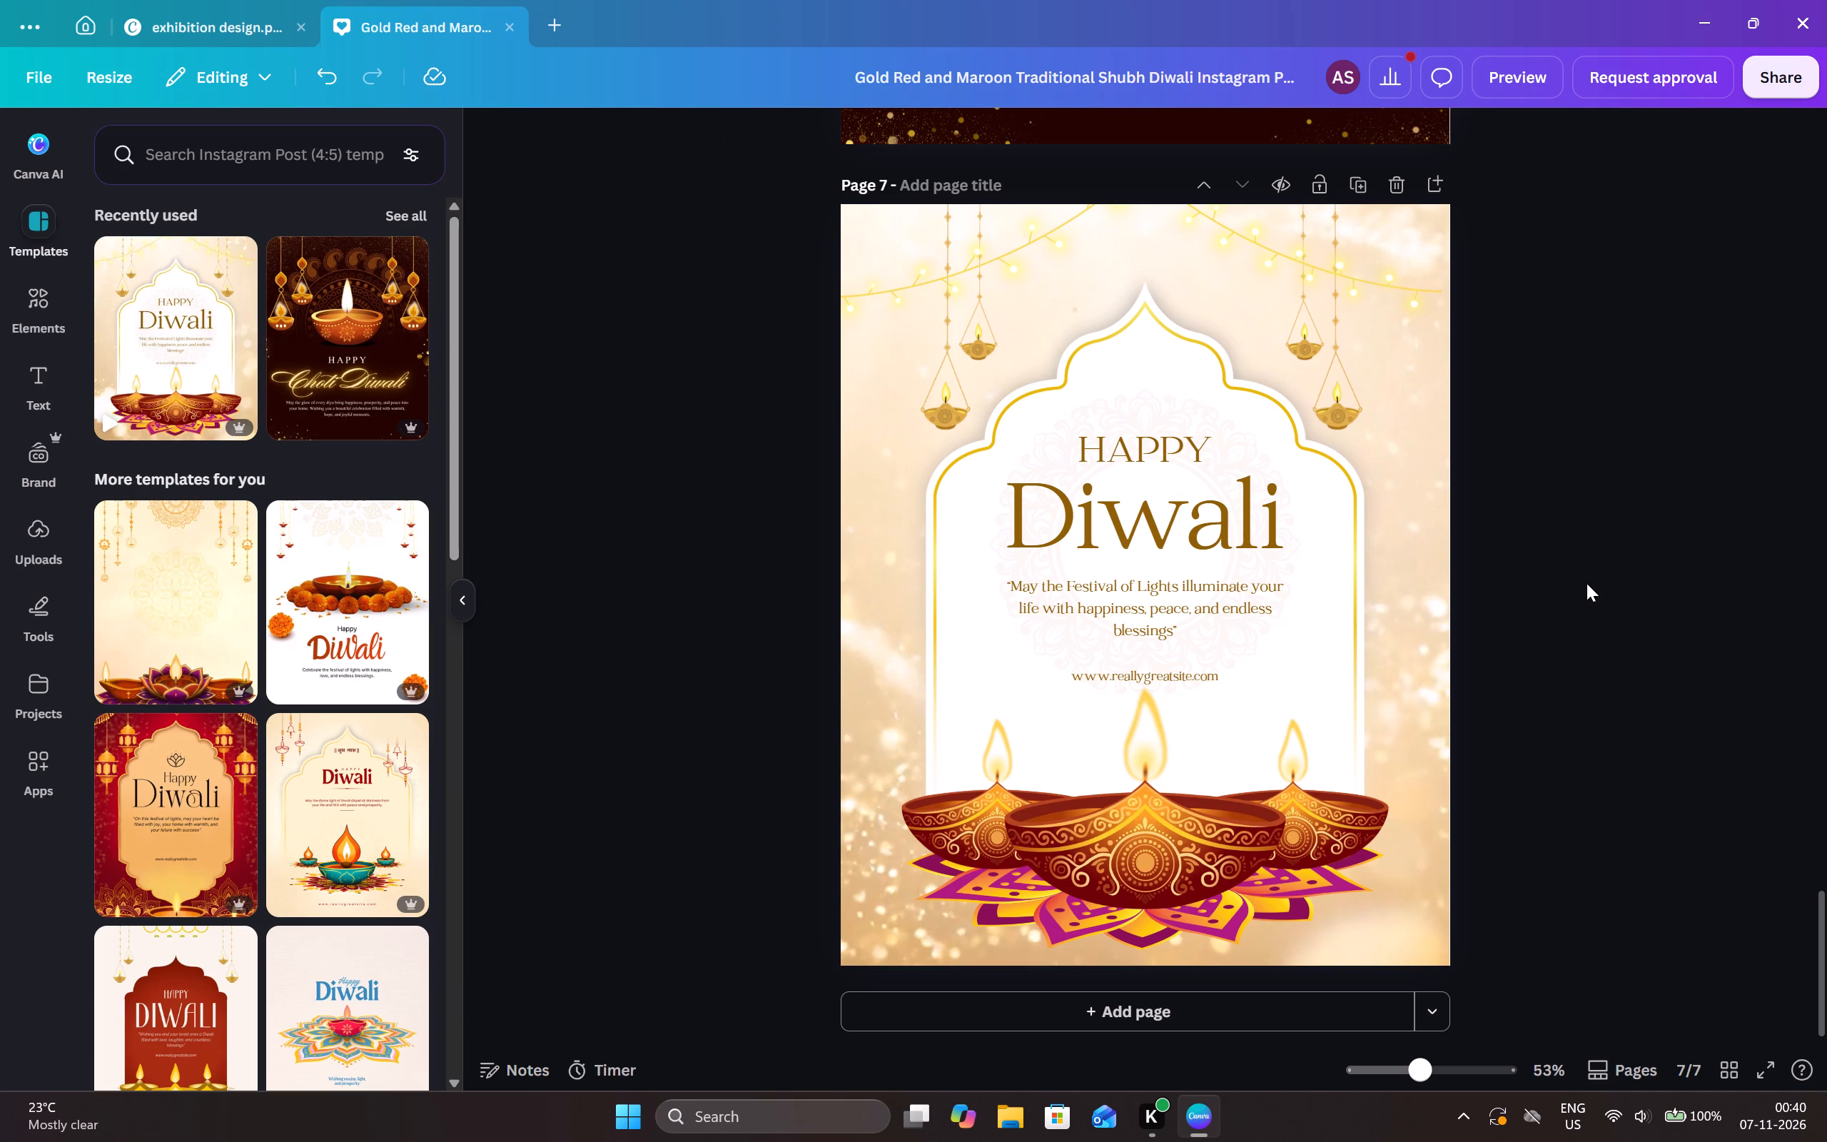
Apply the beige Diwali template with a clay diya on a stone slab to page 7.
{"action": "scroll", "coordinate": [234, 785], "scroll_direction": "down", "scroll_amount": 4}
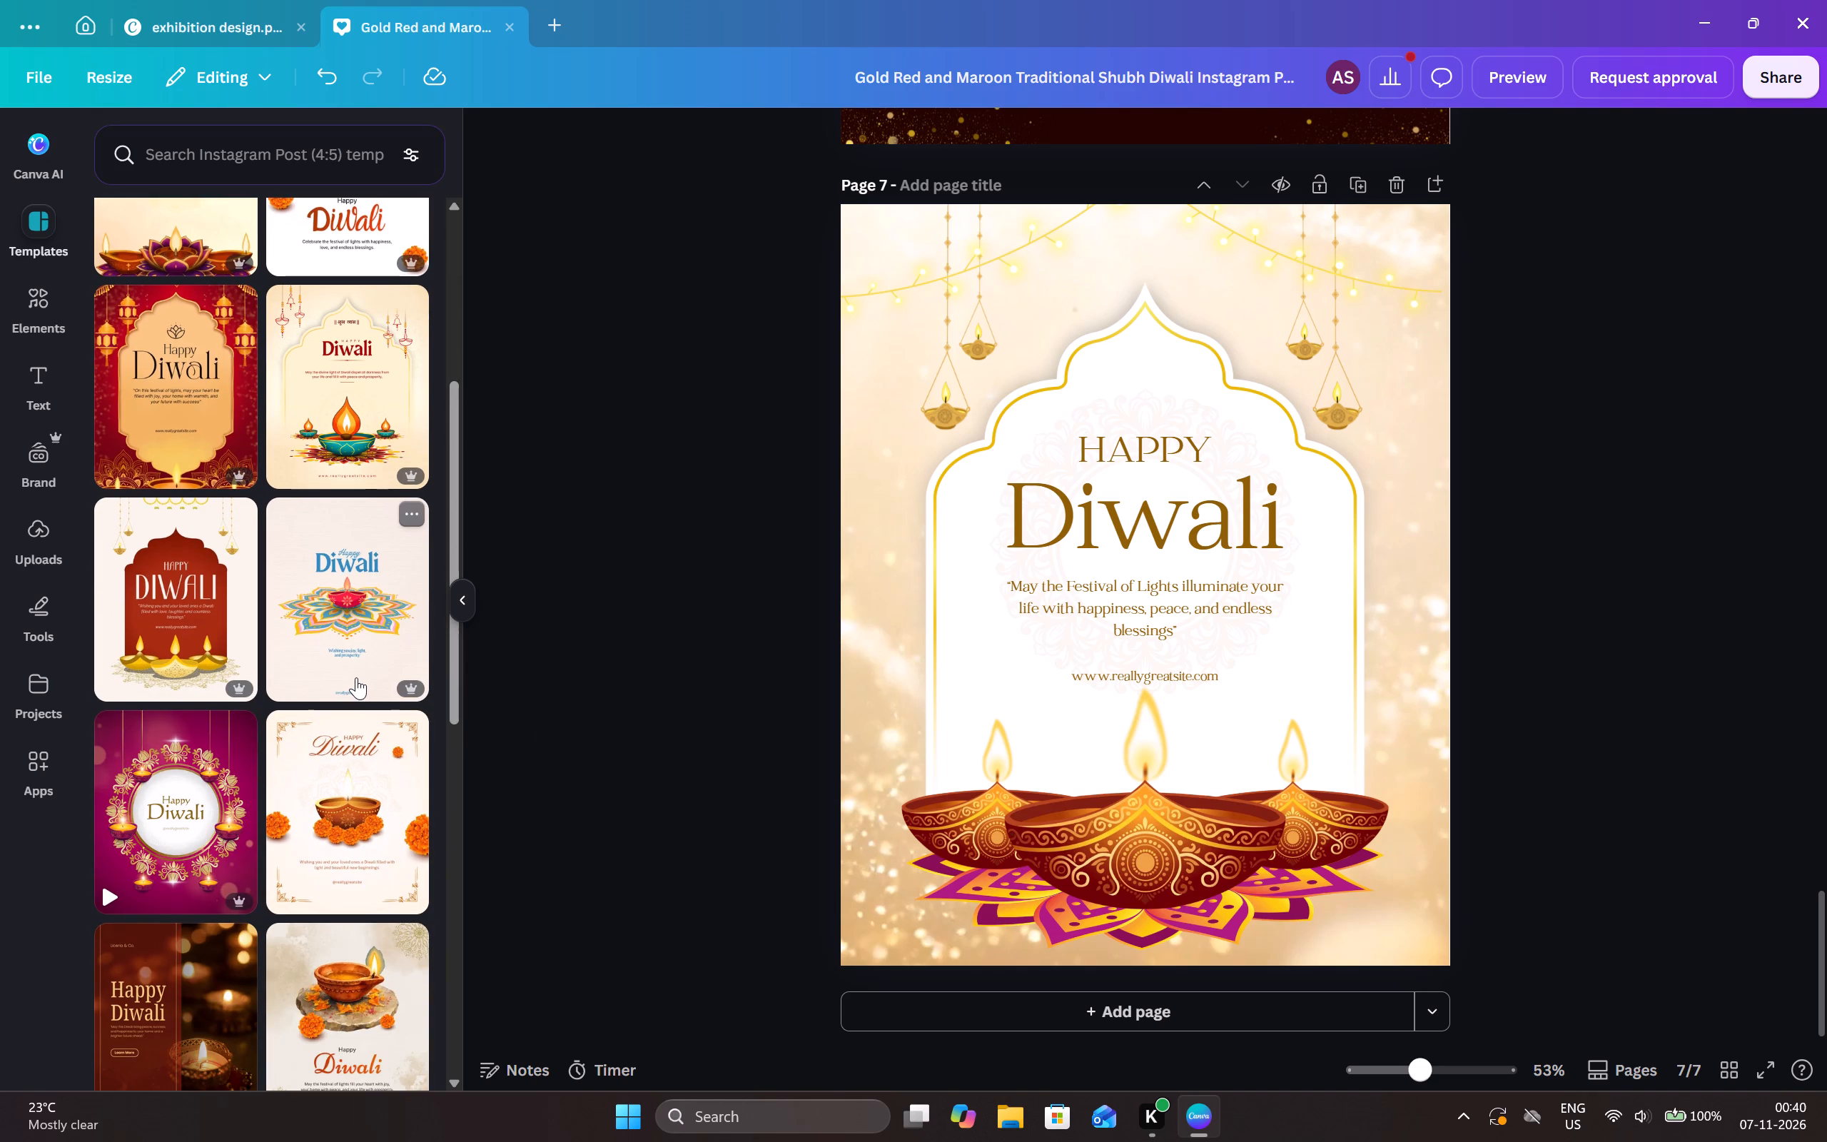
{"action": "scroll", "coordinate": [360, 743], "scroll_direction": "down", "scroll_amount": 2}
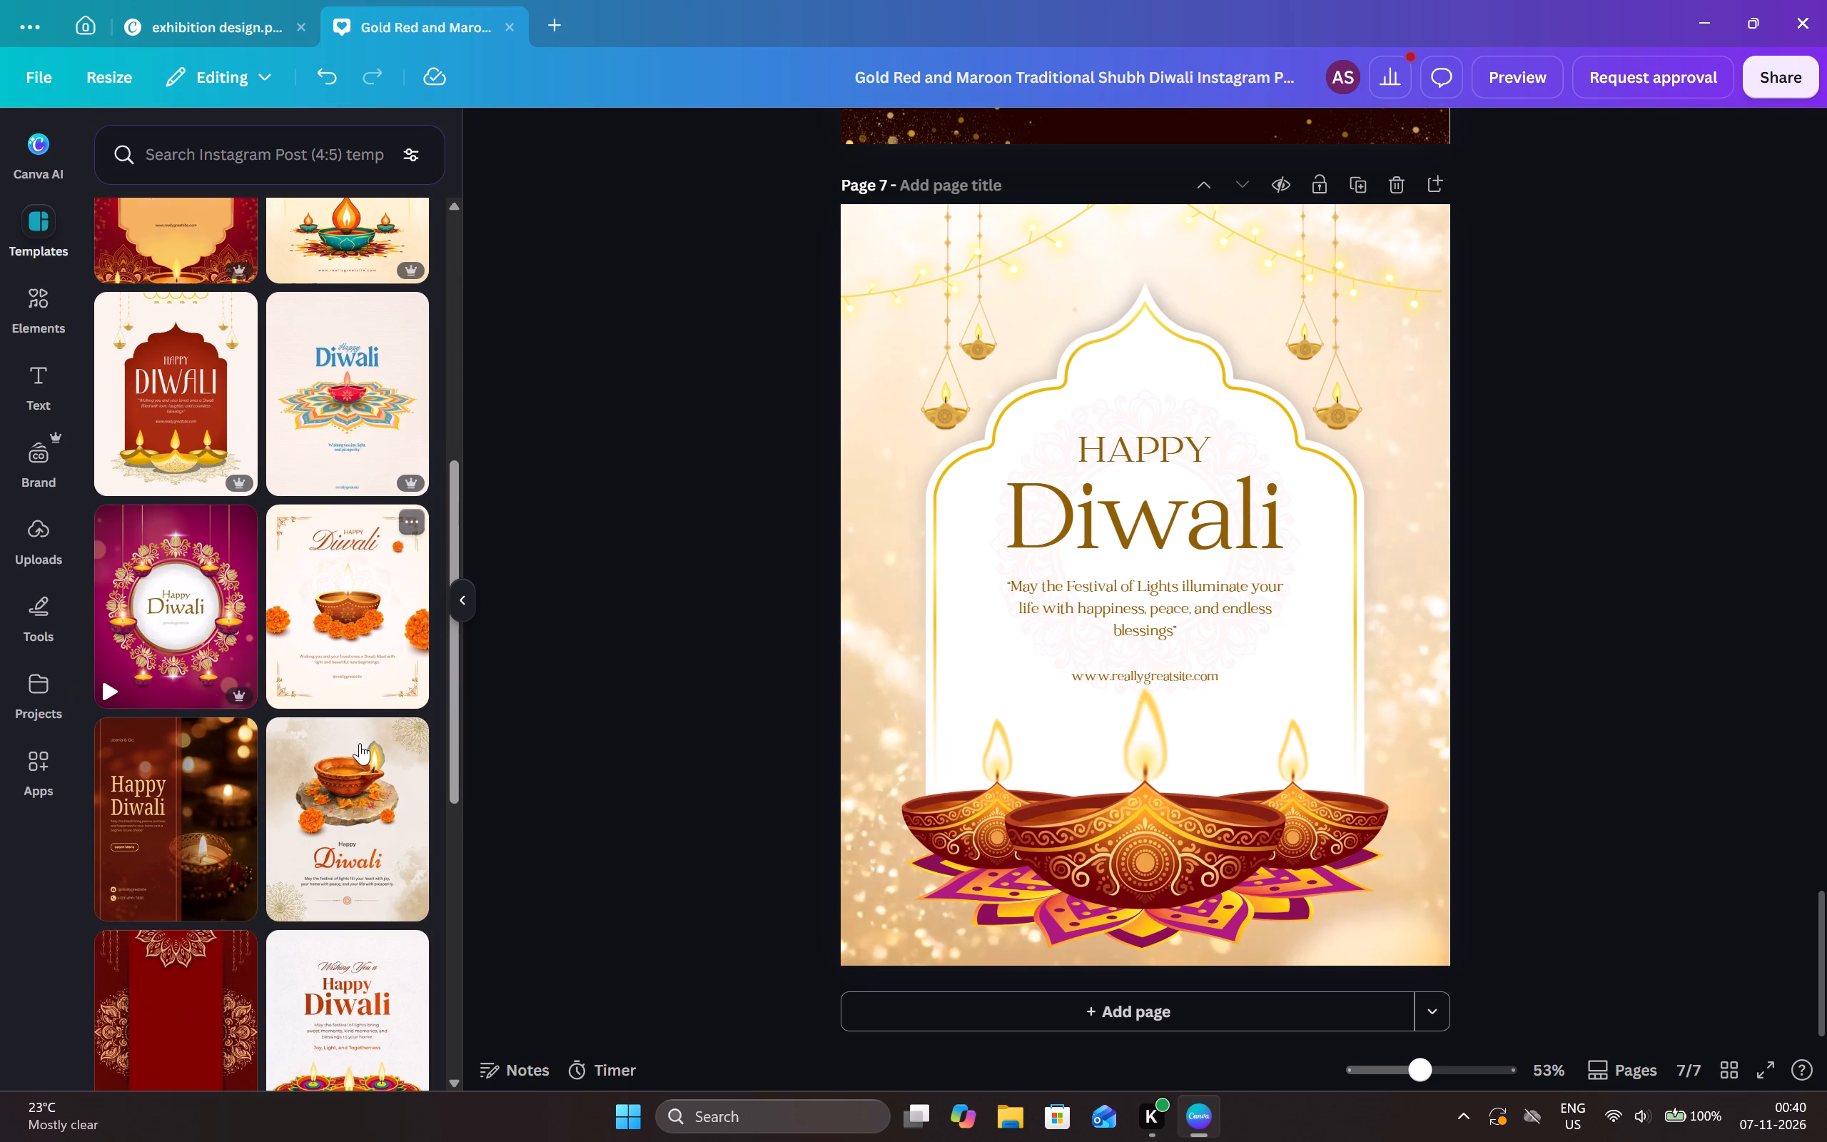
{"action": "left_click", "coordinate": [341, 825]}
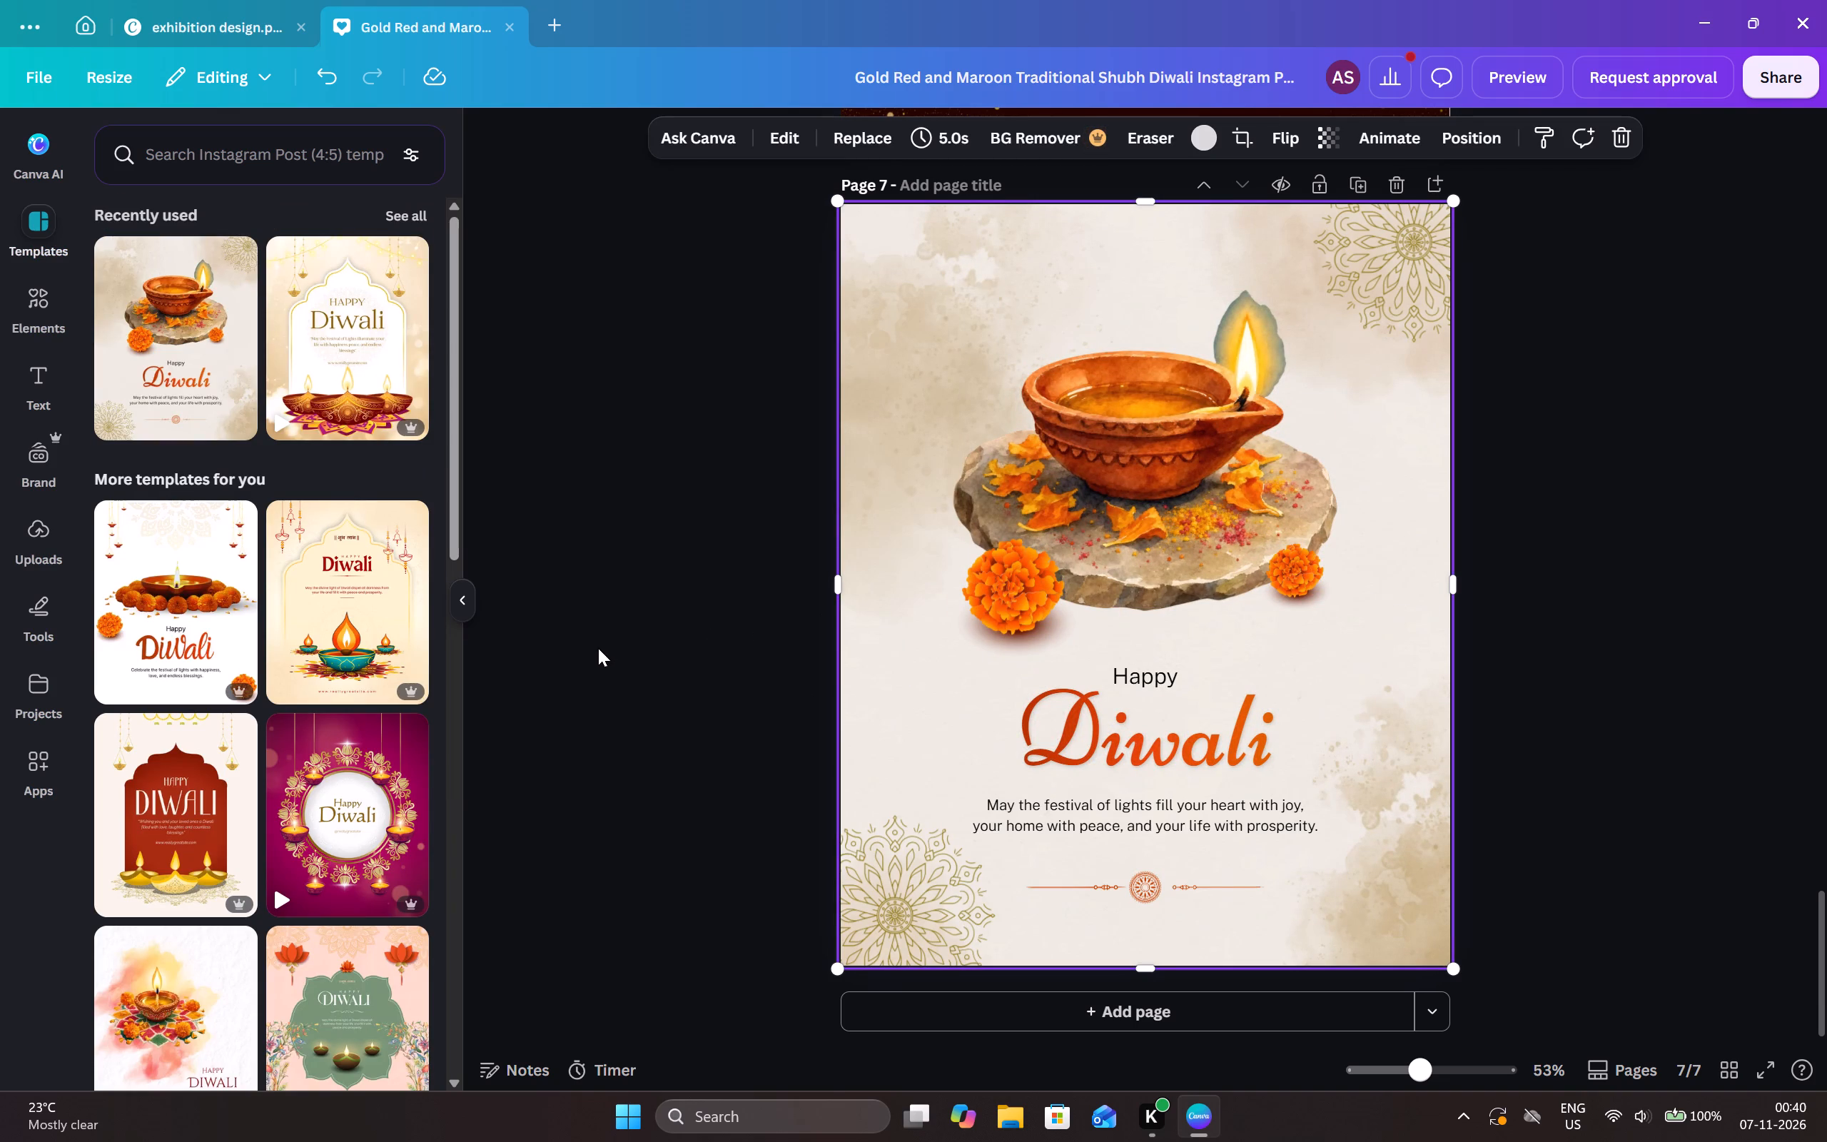
Apply the recently used white-arch "HAPPY Diwali" template with three diyas to page 7.
{"action": "scroll", "coordinate": [351, 791], "scroll_direction": "down", "scroll_amount": 3}
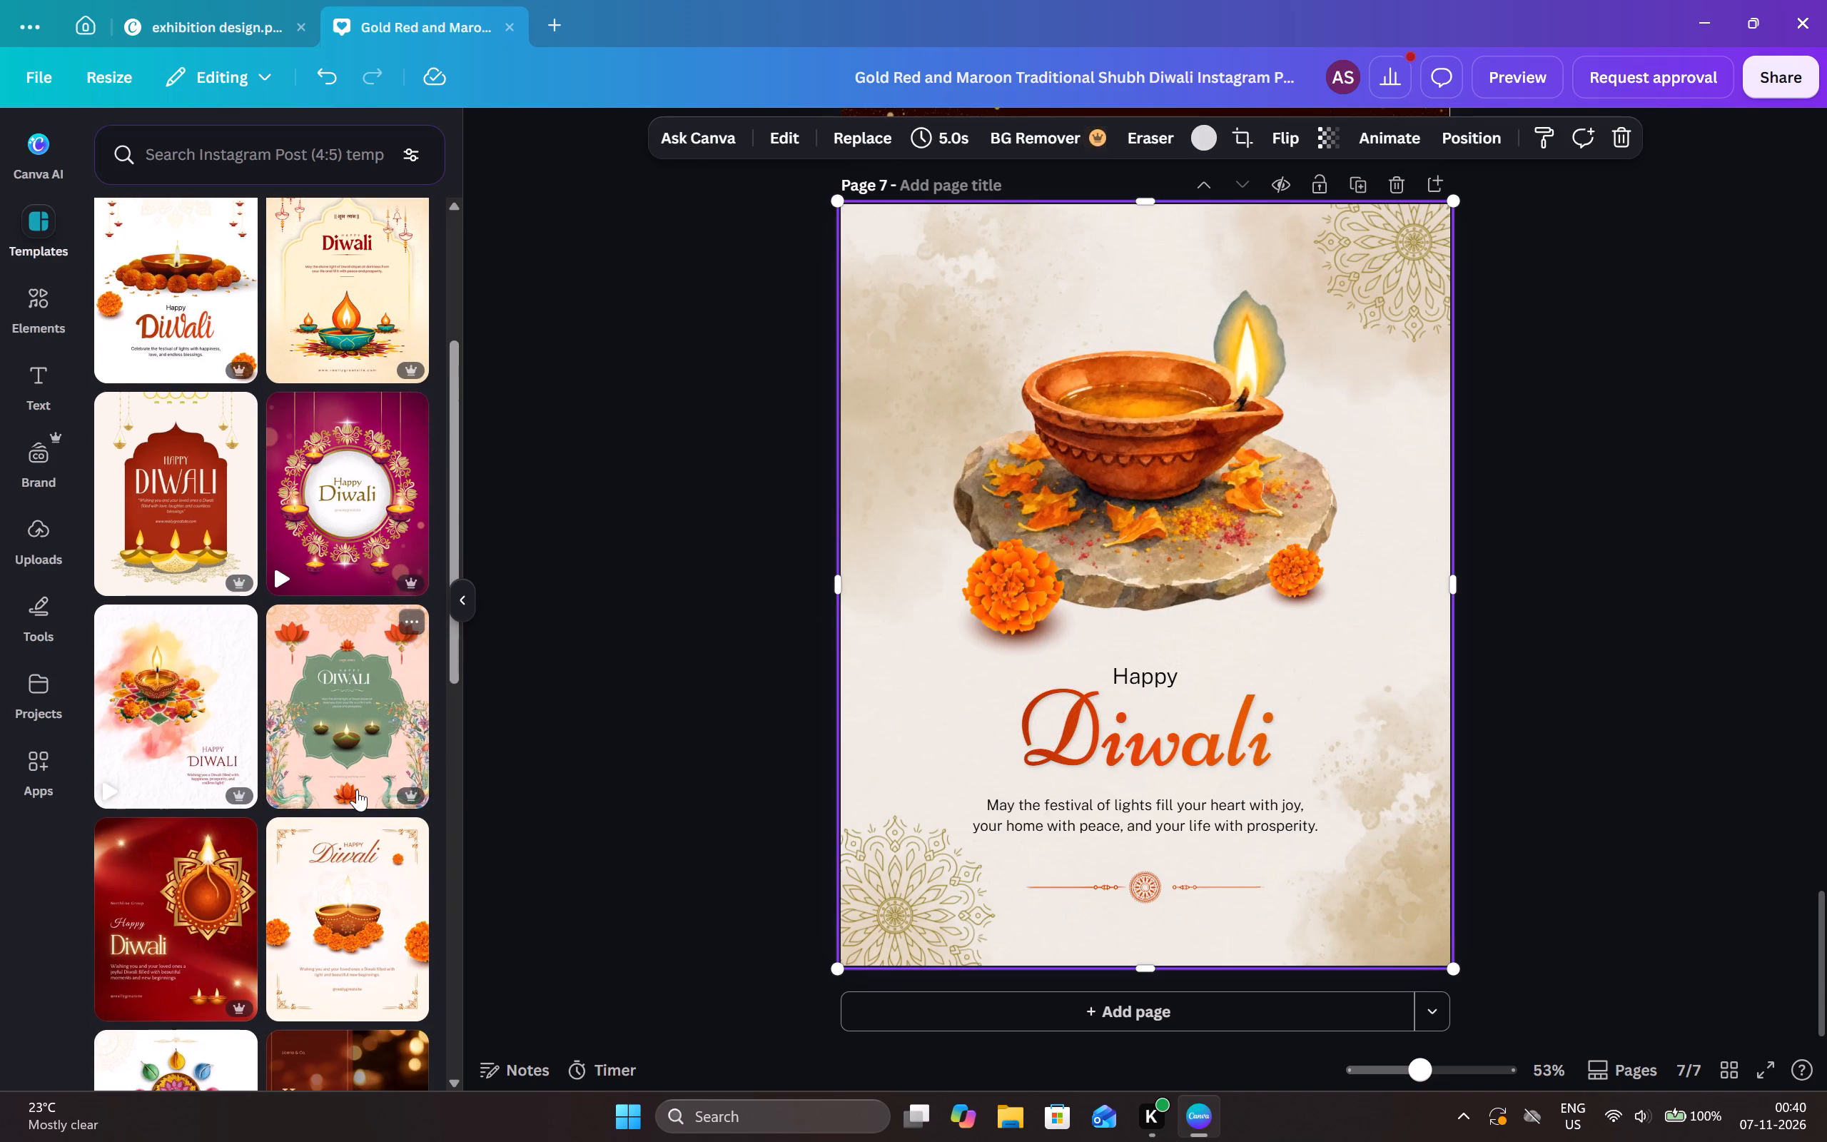
{"action": "scroll", "coordinate": [357, 789], "scroll_direction": "down", "scroll_amount": 4}
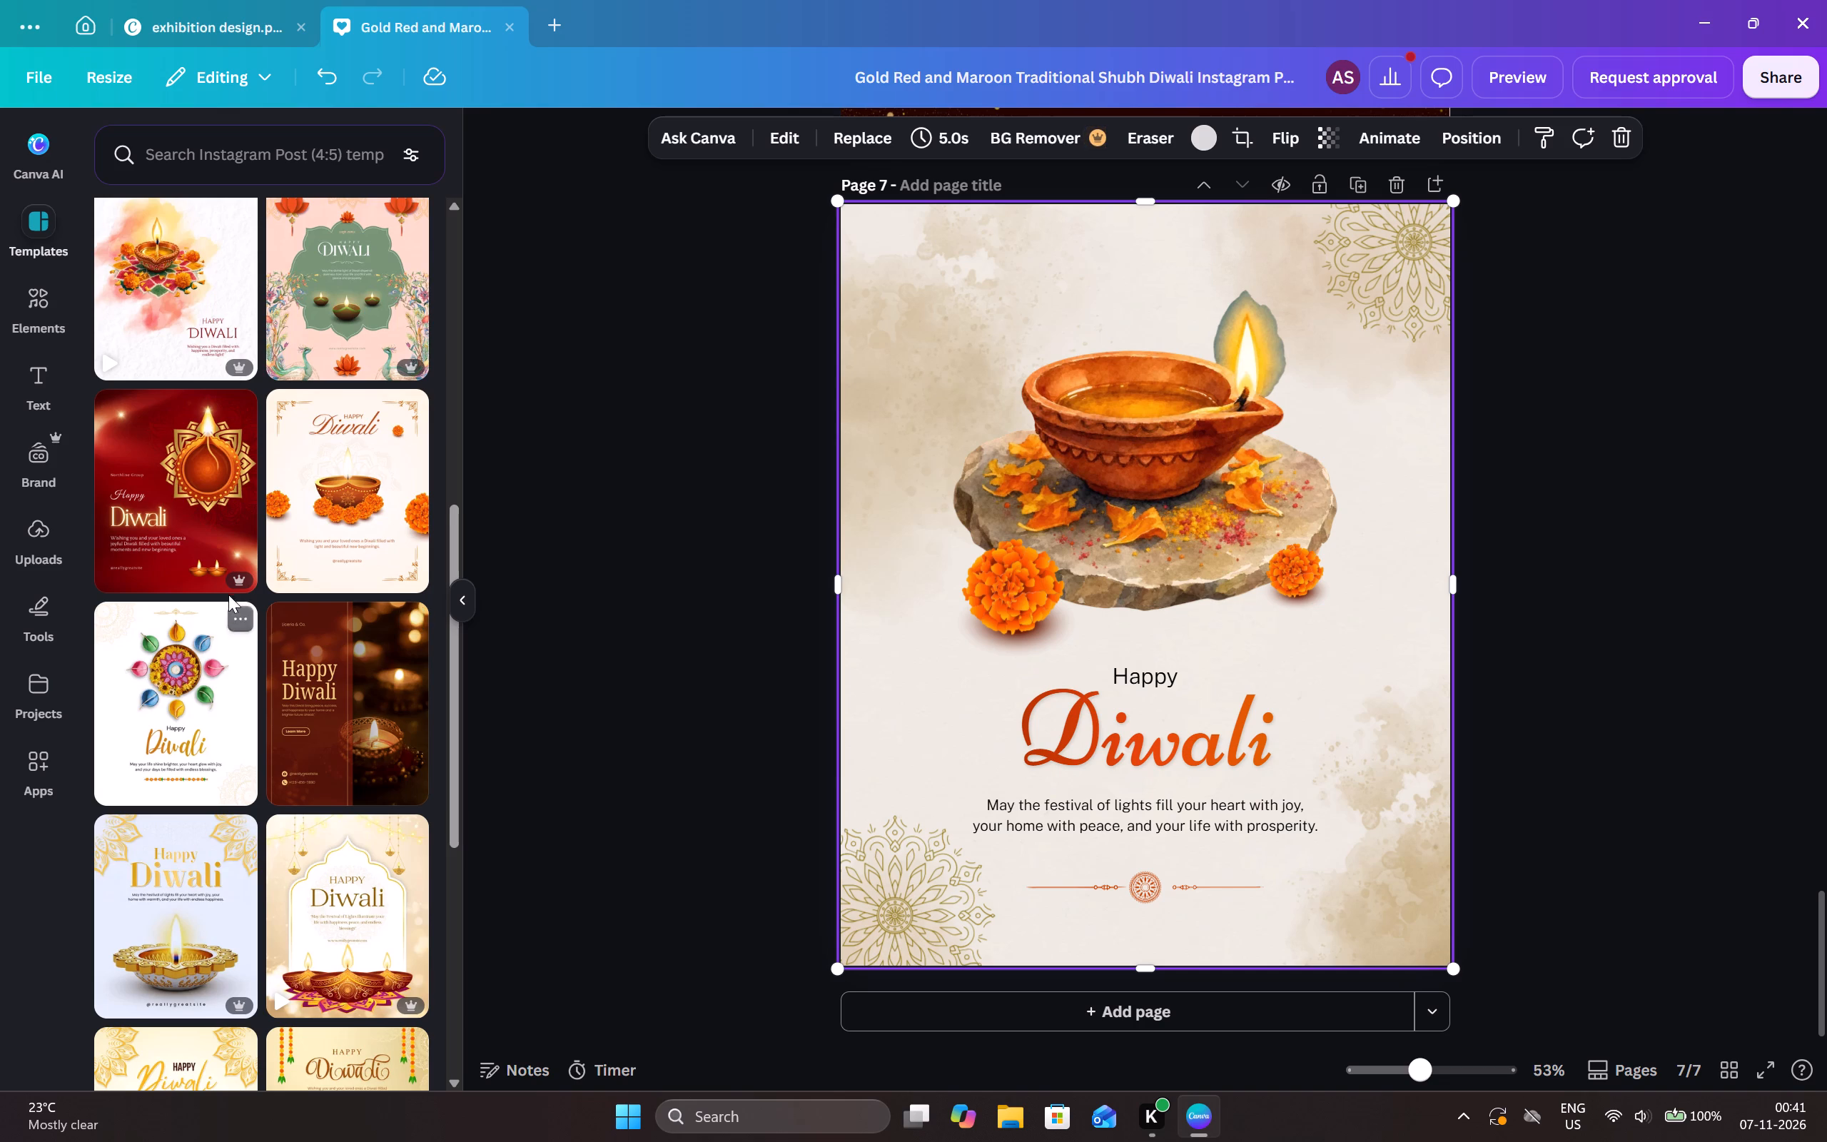
{"action": "scroll", "coordinate": [230, 593], "scroll_direction": "up", "scroll_amount": 10}
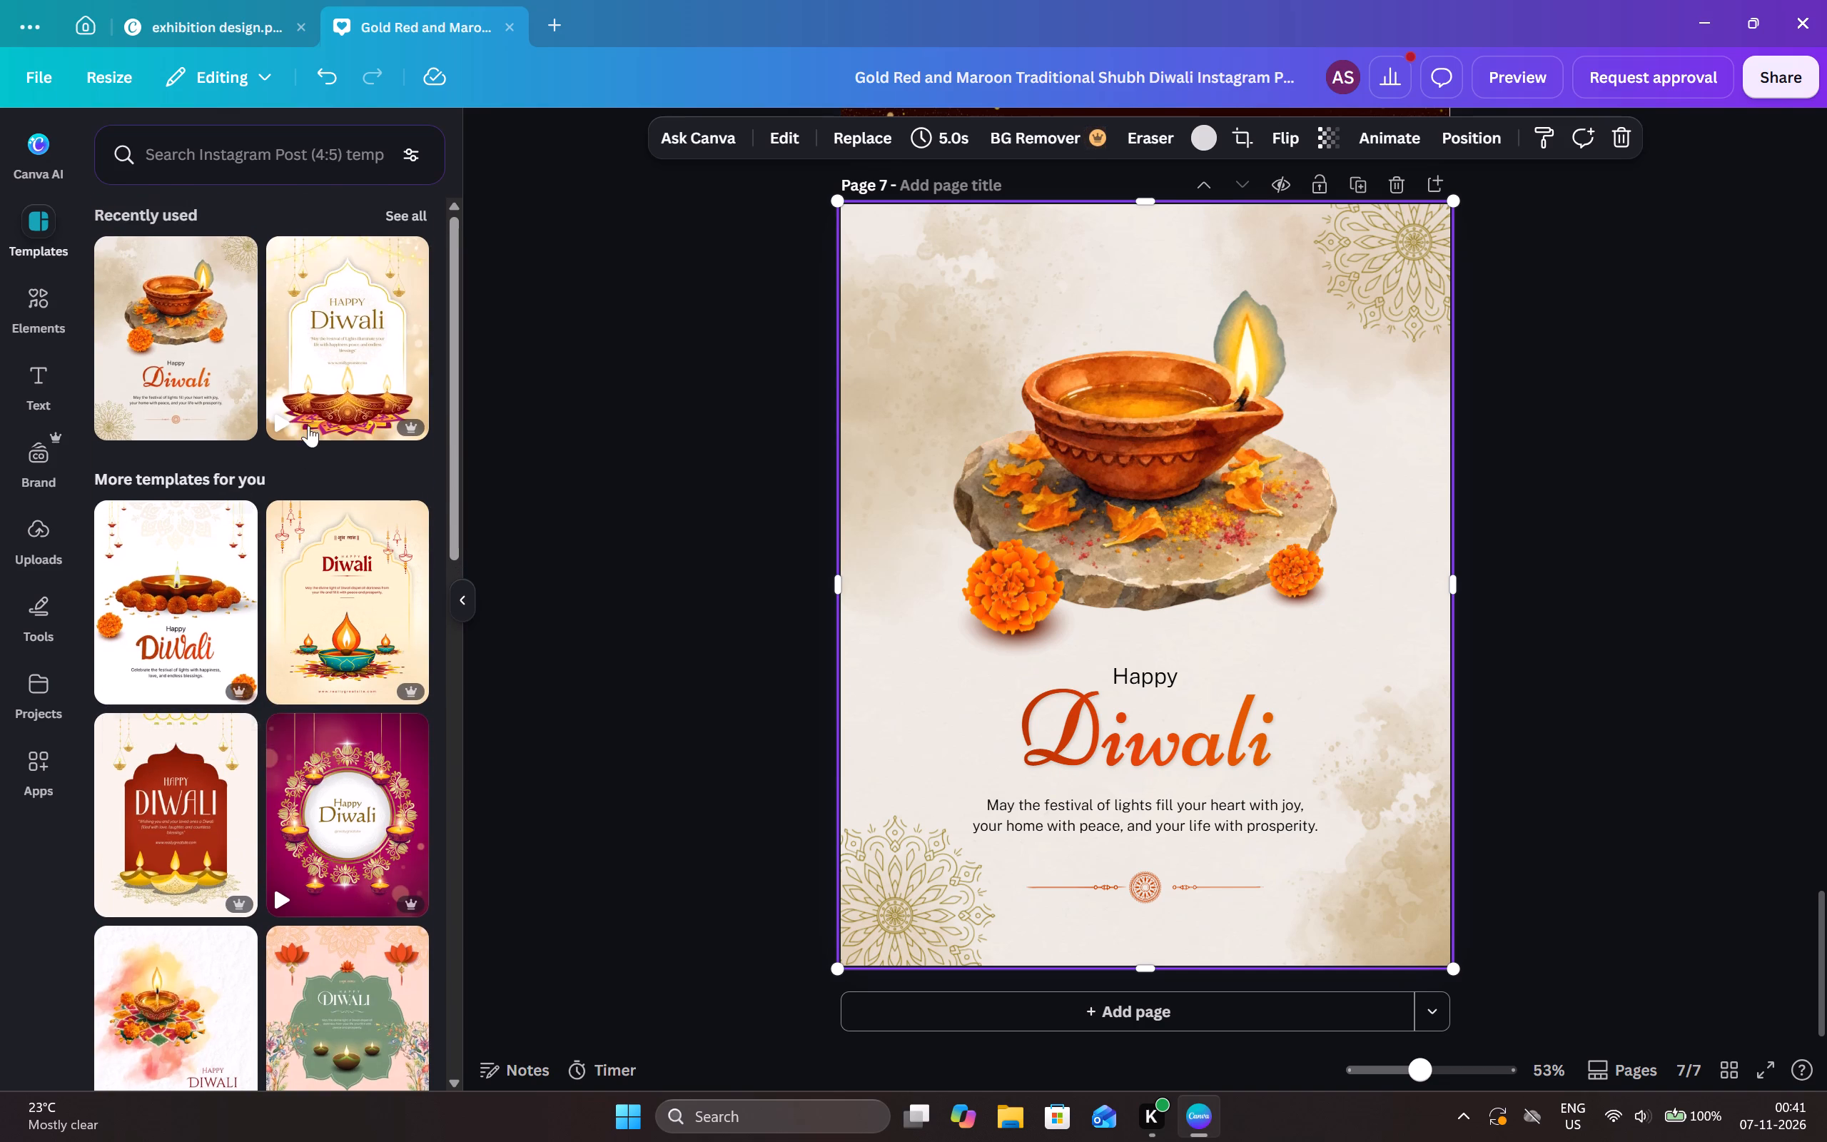
{"action": "left_click", "coordinate": [353, 359]}
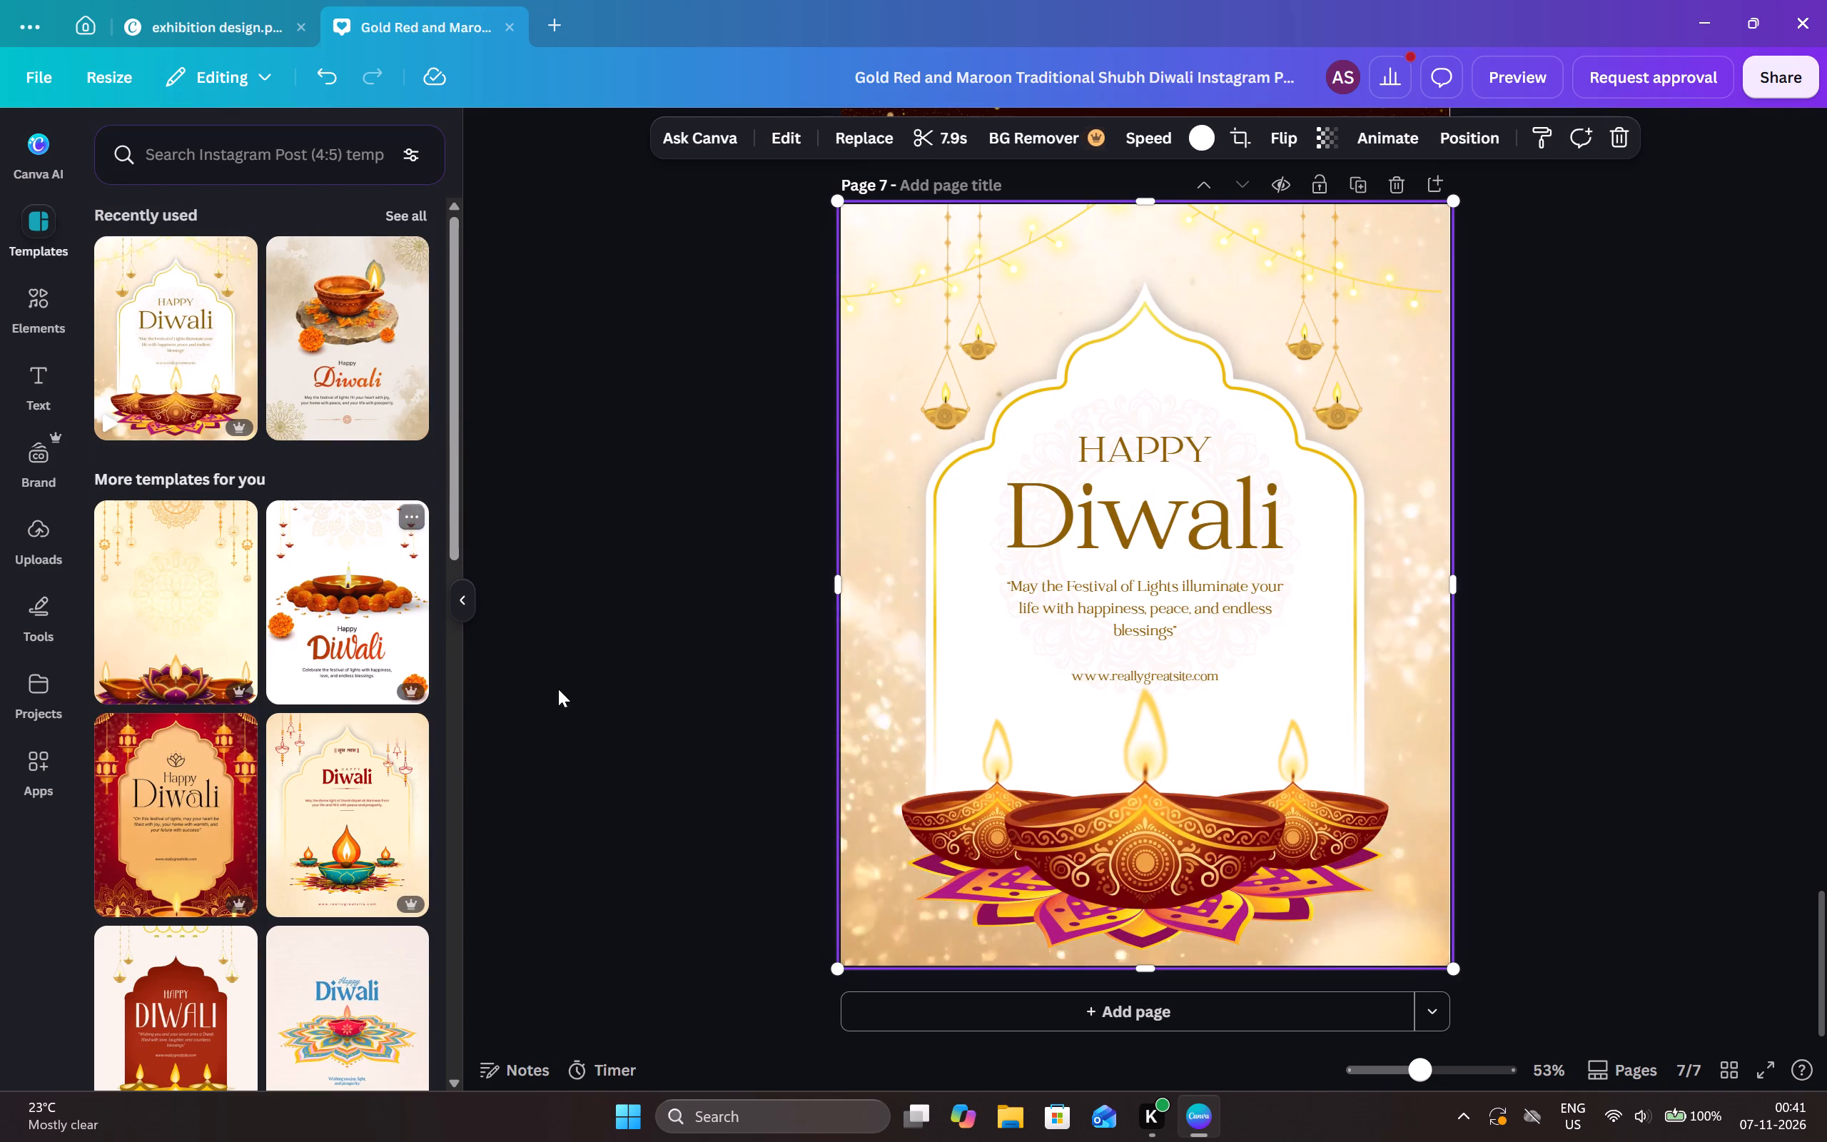
Replace page 6's Choti Diwali design with the cream "शुभ लाभ" Happy Diwali template featuring a teal diya.
{"action": "scroll", "coordinate": [1413, 435], "scroll_direction": "up", "scroll_amount": 2}
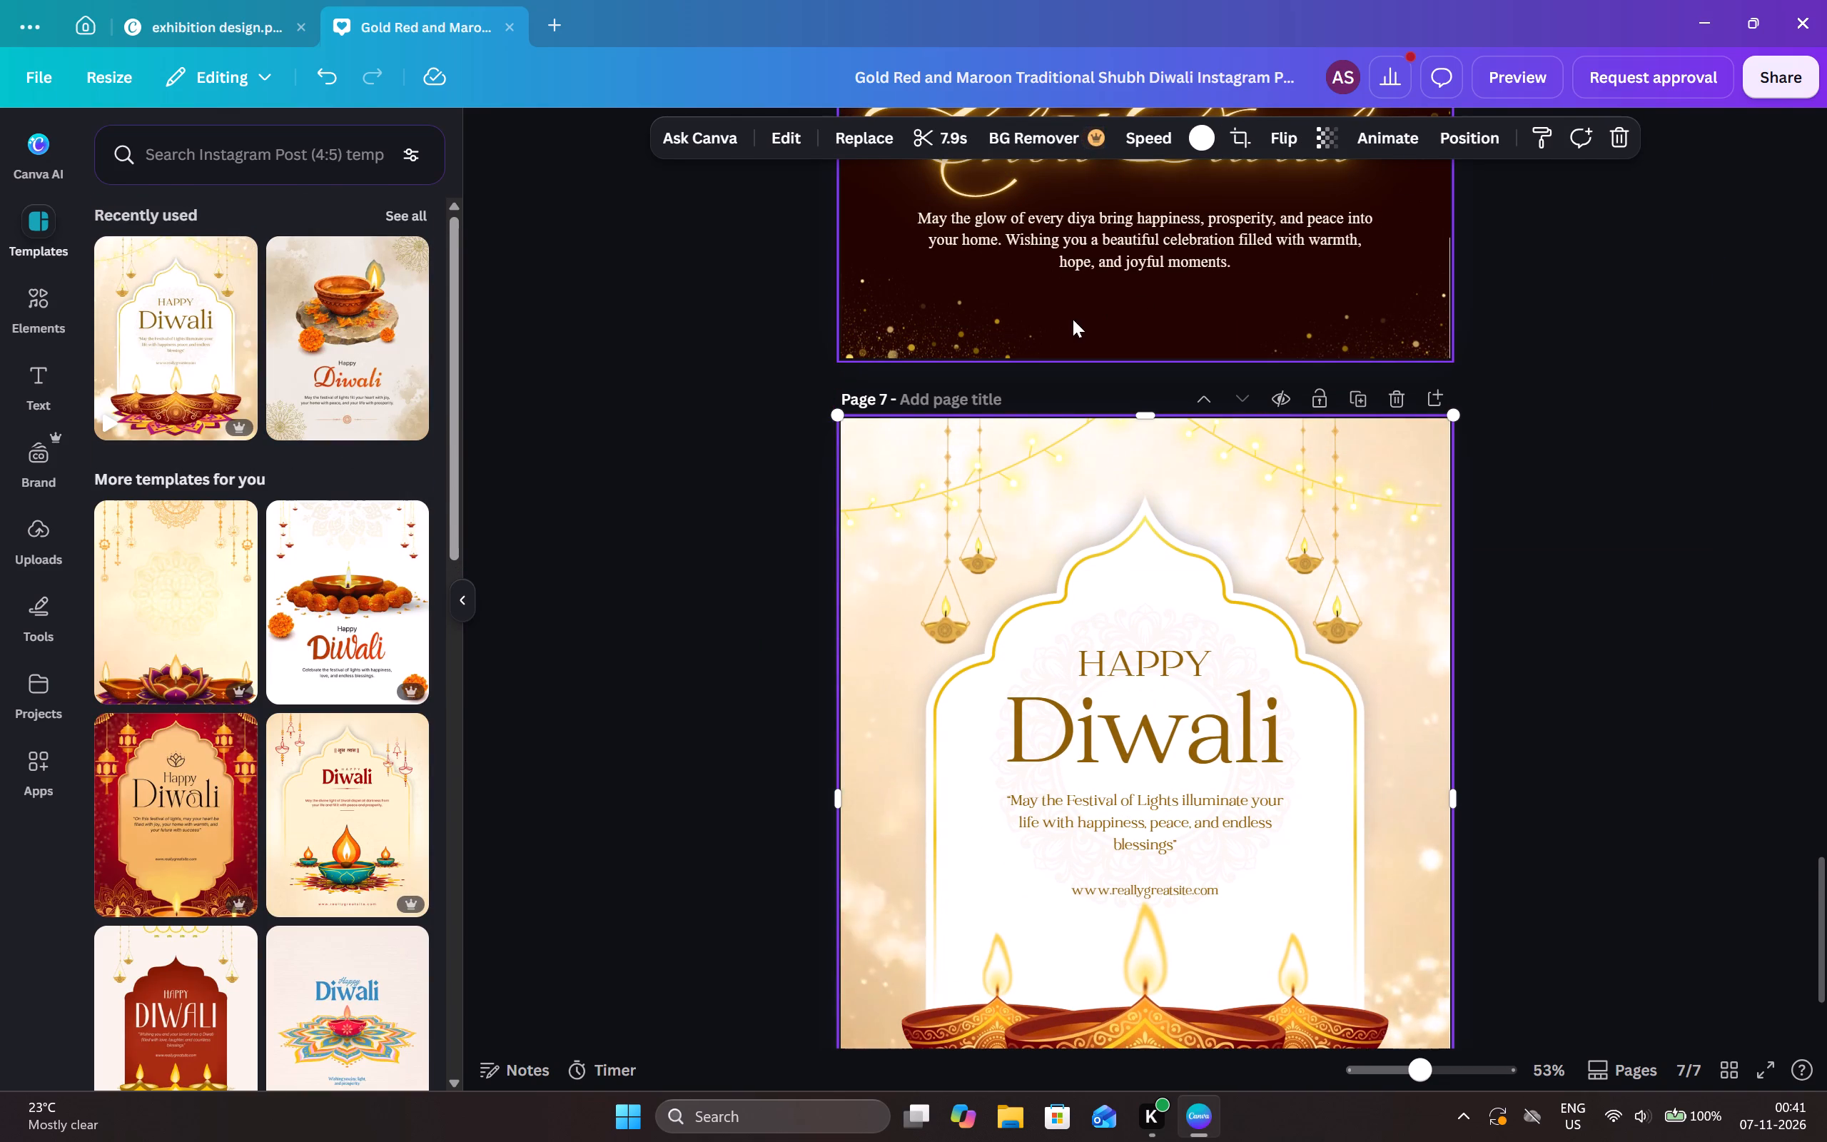
{"action": "left_click", "coordinate": [1073, 319]}
{"action": "left_click", "coordinate": [364, 647]}
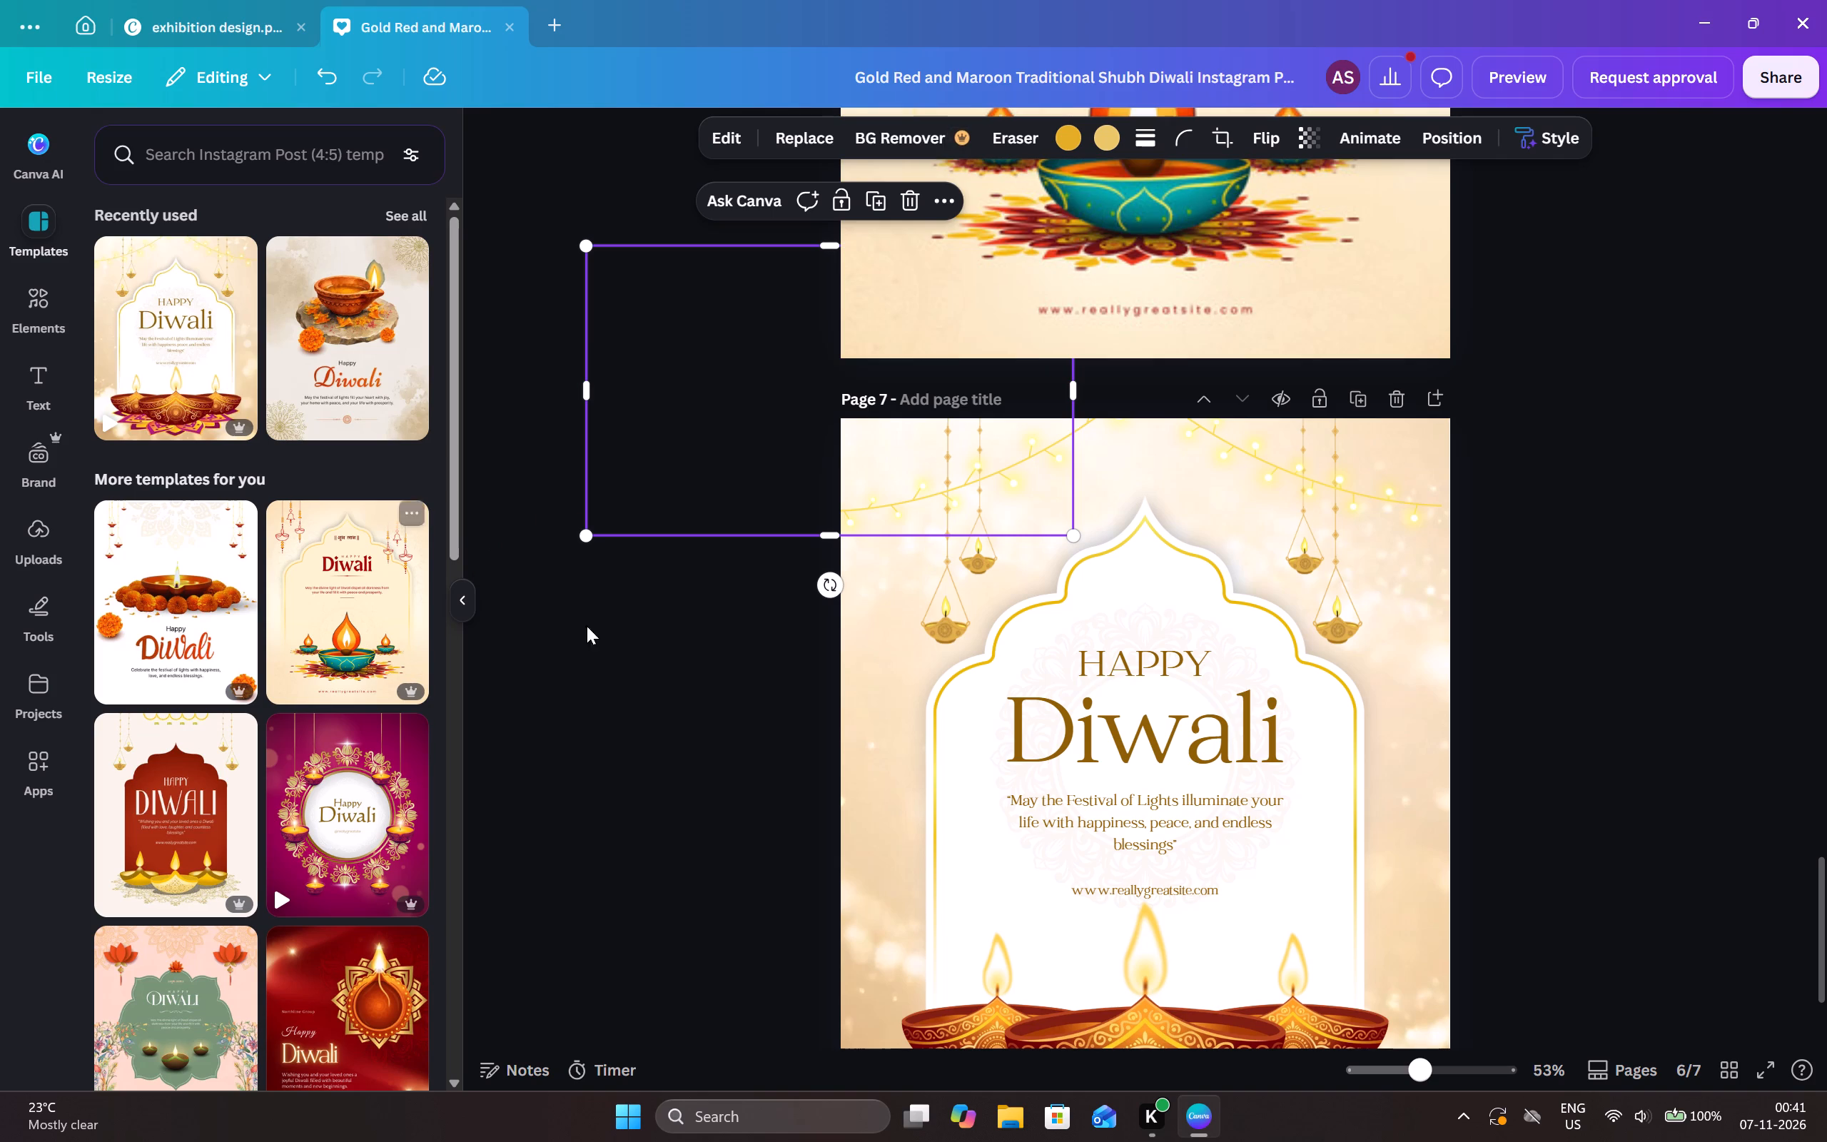
{"action": "left_click", "coordinate": [1594, 431]}
Review pages 5 to 7 with the applied templates, and collapse the template browser.
{"action": "scroll", "coordinate": [1539, 393], "scroll_direction": "up", "scroll_amount": 4}
{"action": "scroll", "coordinate": [1539, 410], "scroll_direction": "down", "scroll_amount": 4}
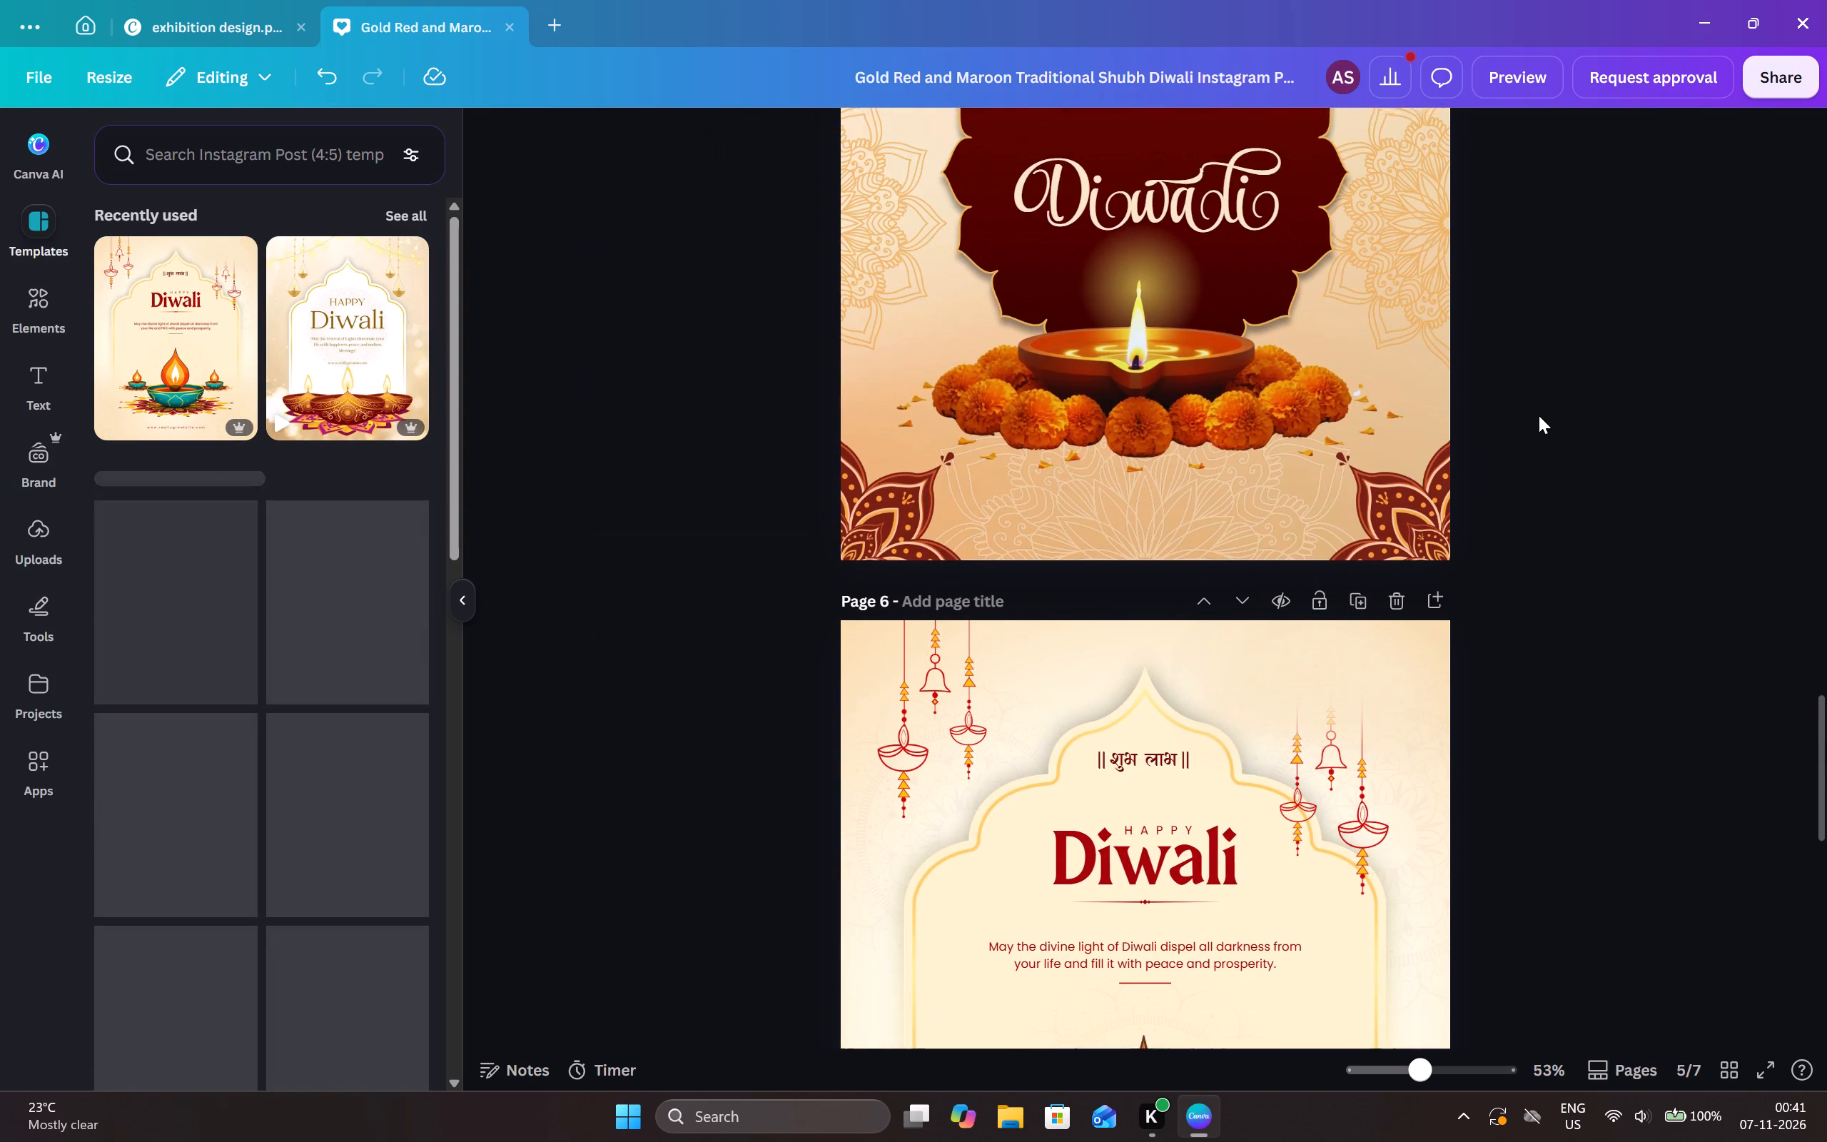
{"action": "scroll", "coordinate": [1539, 415], "scroll_direction": "down", "scroll_amount": 1}
{"action": "scroll", "coordinate": [1636, 468], "scroll_direction": "down", "scroll_amount": 5}
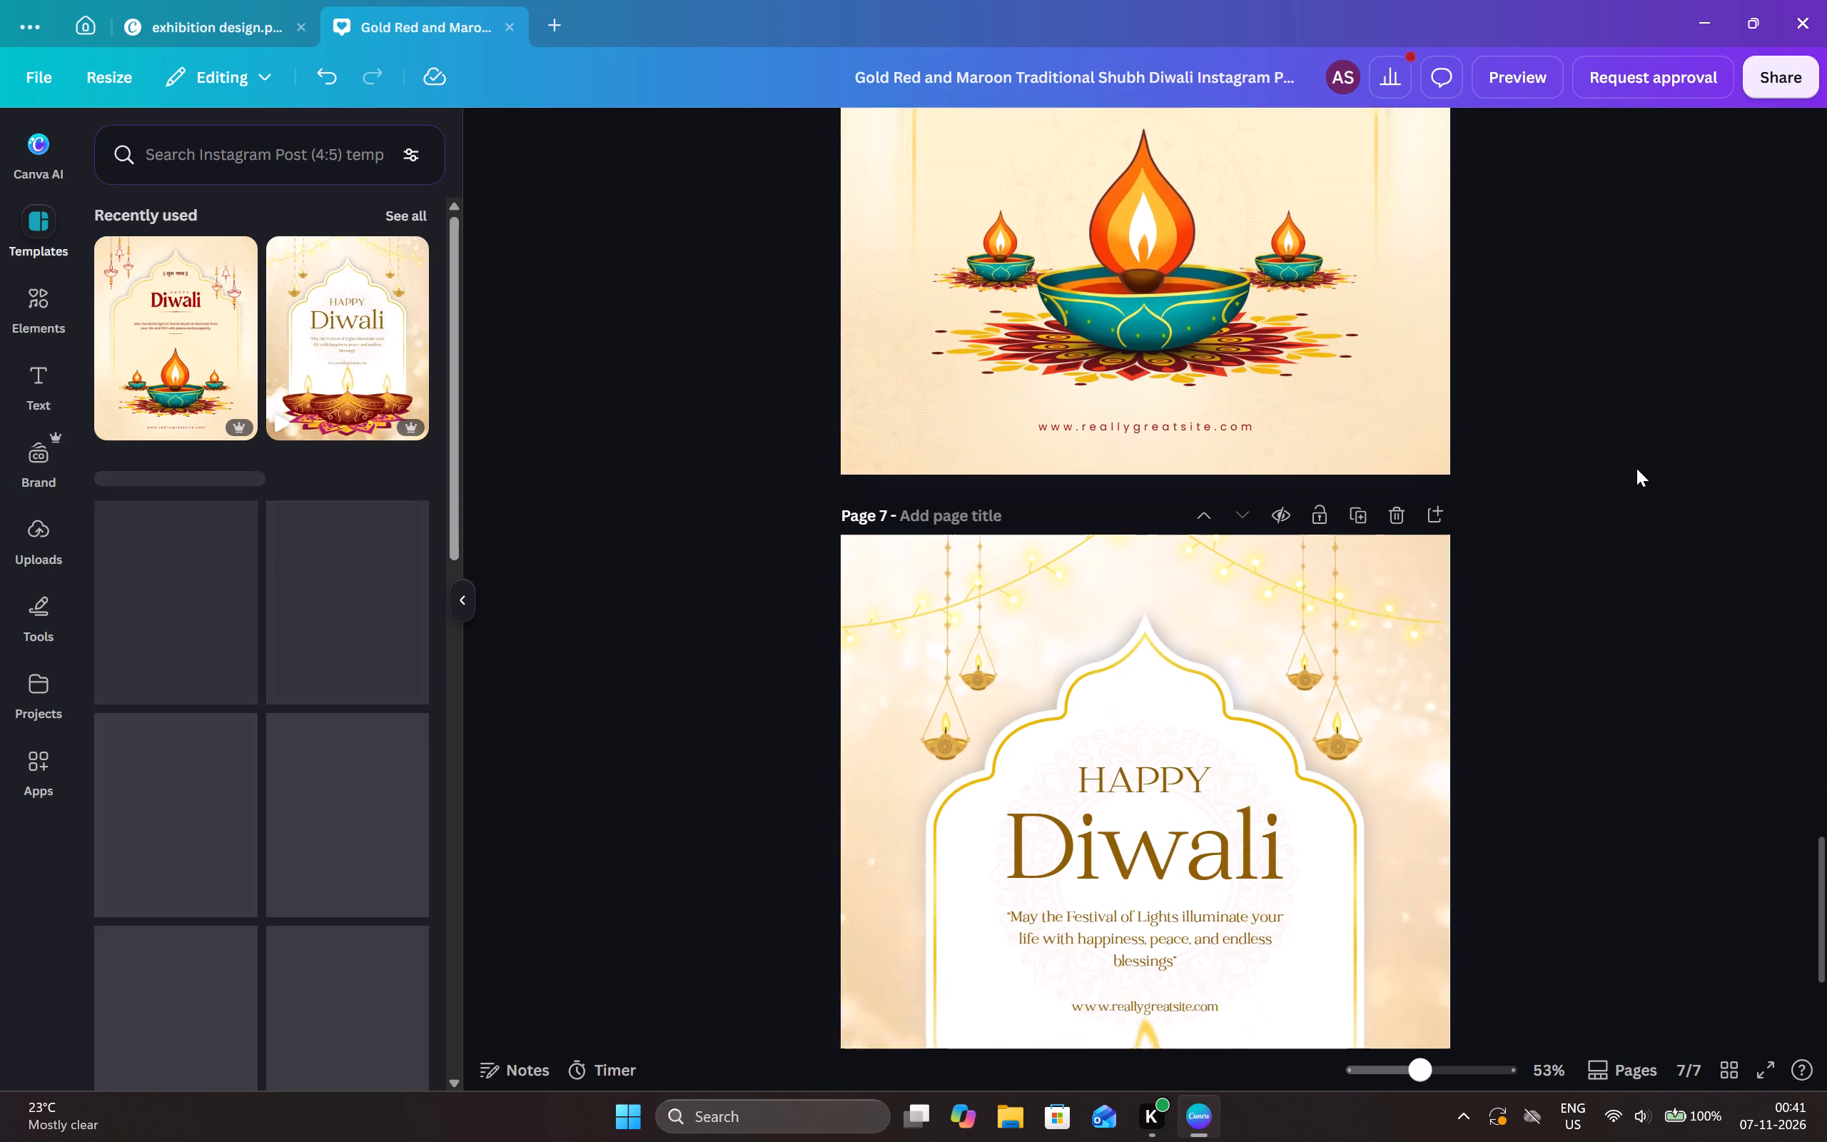
{"action": "scroll", "coordinate": [1636, 468], "scroll_direction": "down", "scroll_amount": 2}
{"action": "scroll", "coordinate": [1636, 468], "scroll_direction": "up", "scroll_amount": 5}
{"action": "scroll", "coordinate": [1636, 468], "scroll_direction": "down", "scroll_amount": 5}
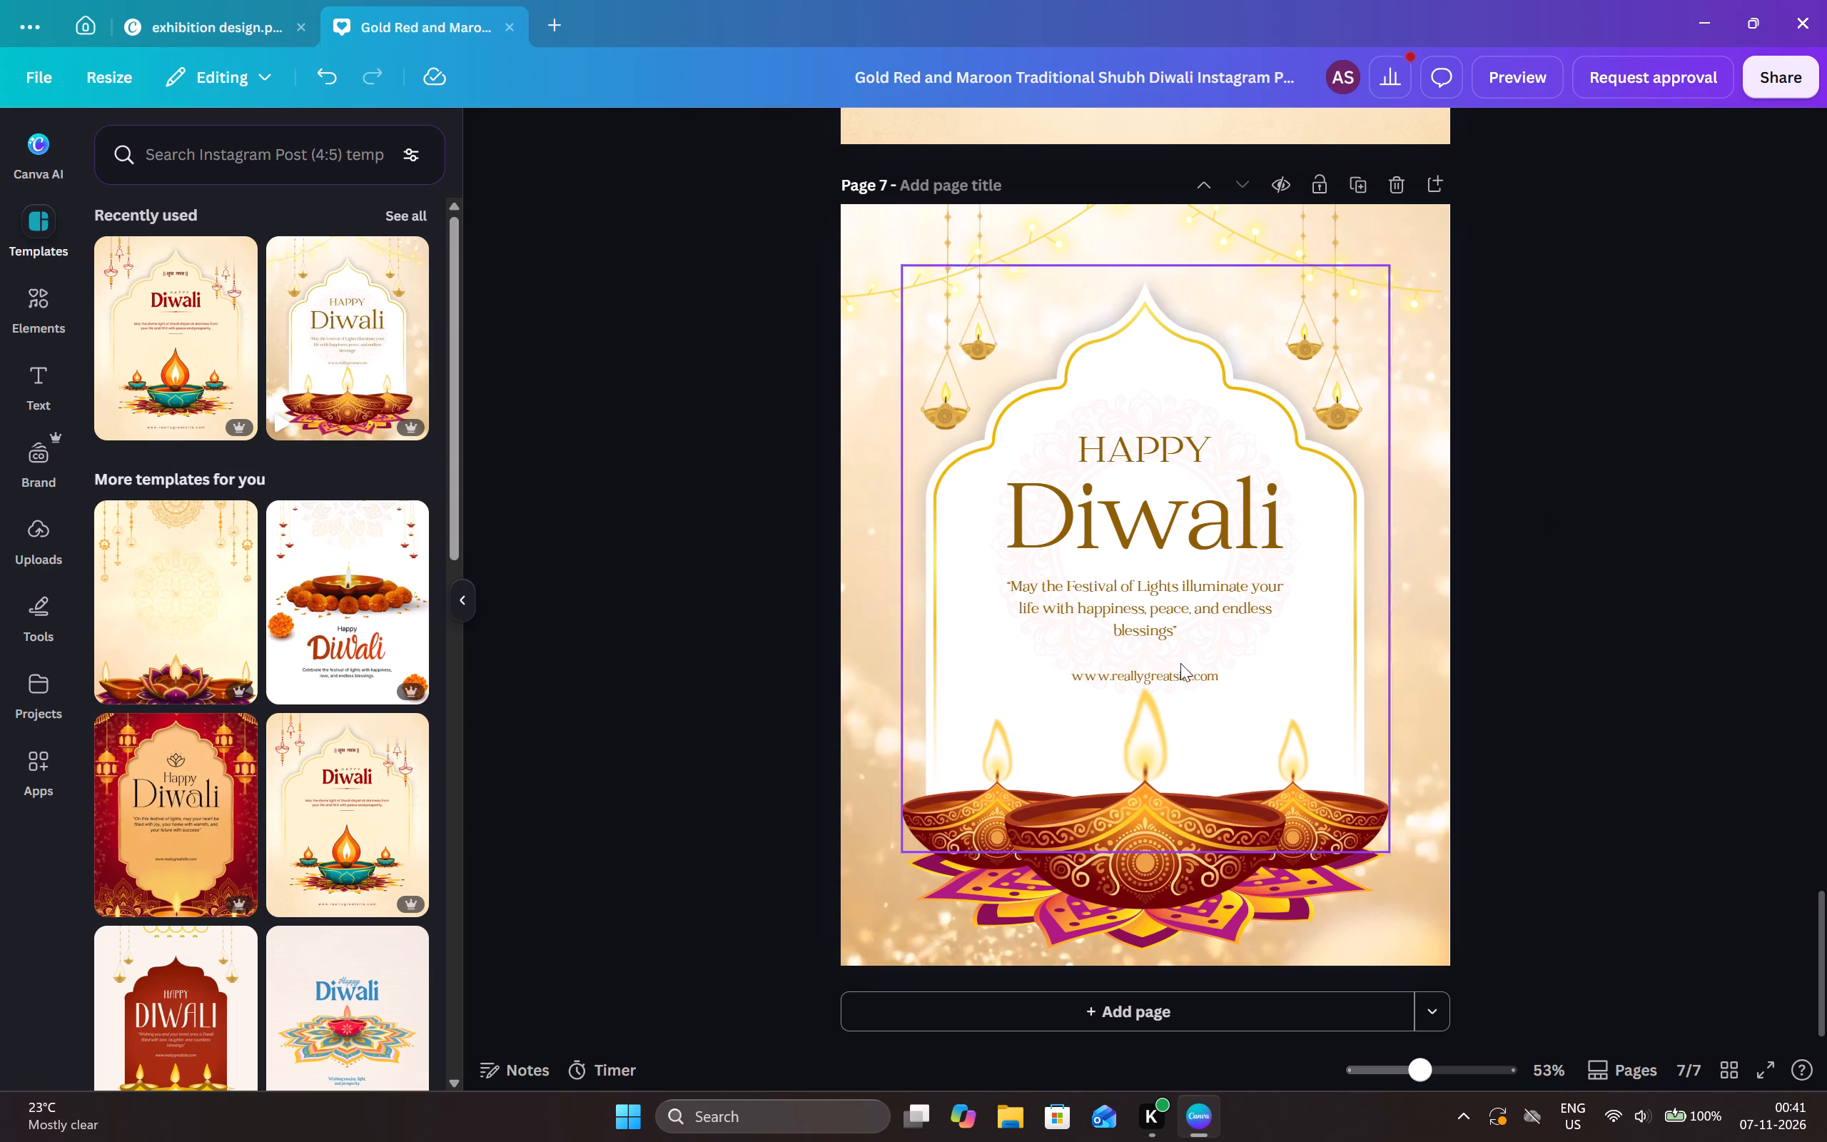
{"action": "left_click", "coordinate": [465, 611]}
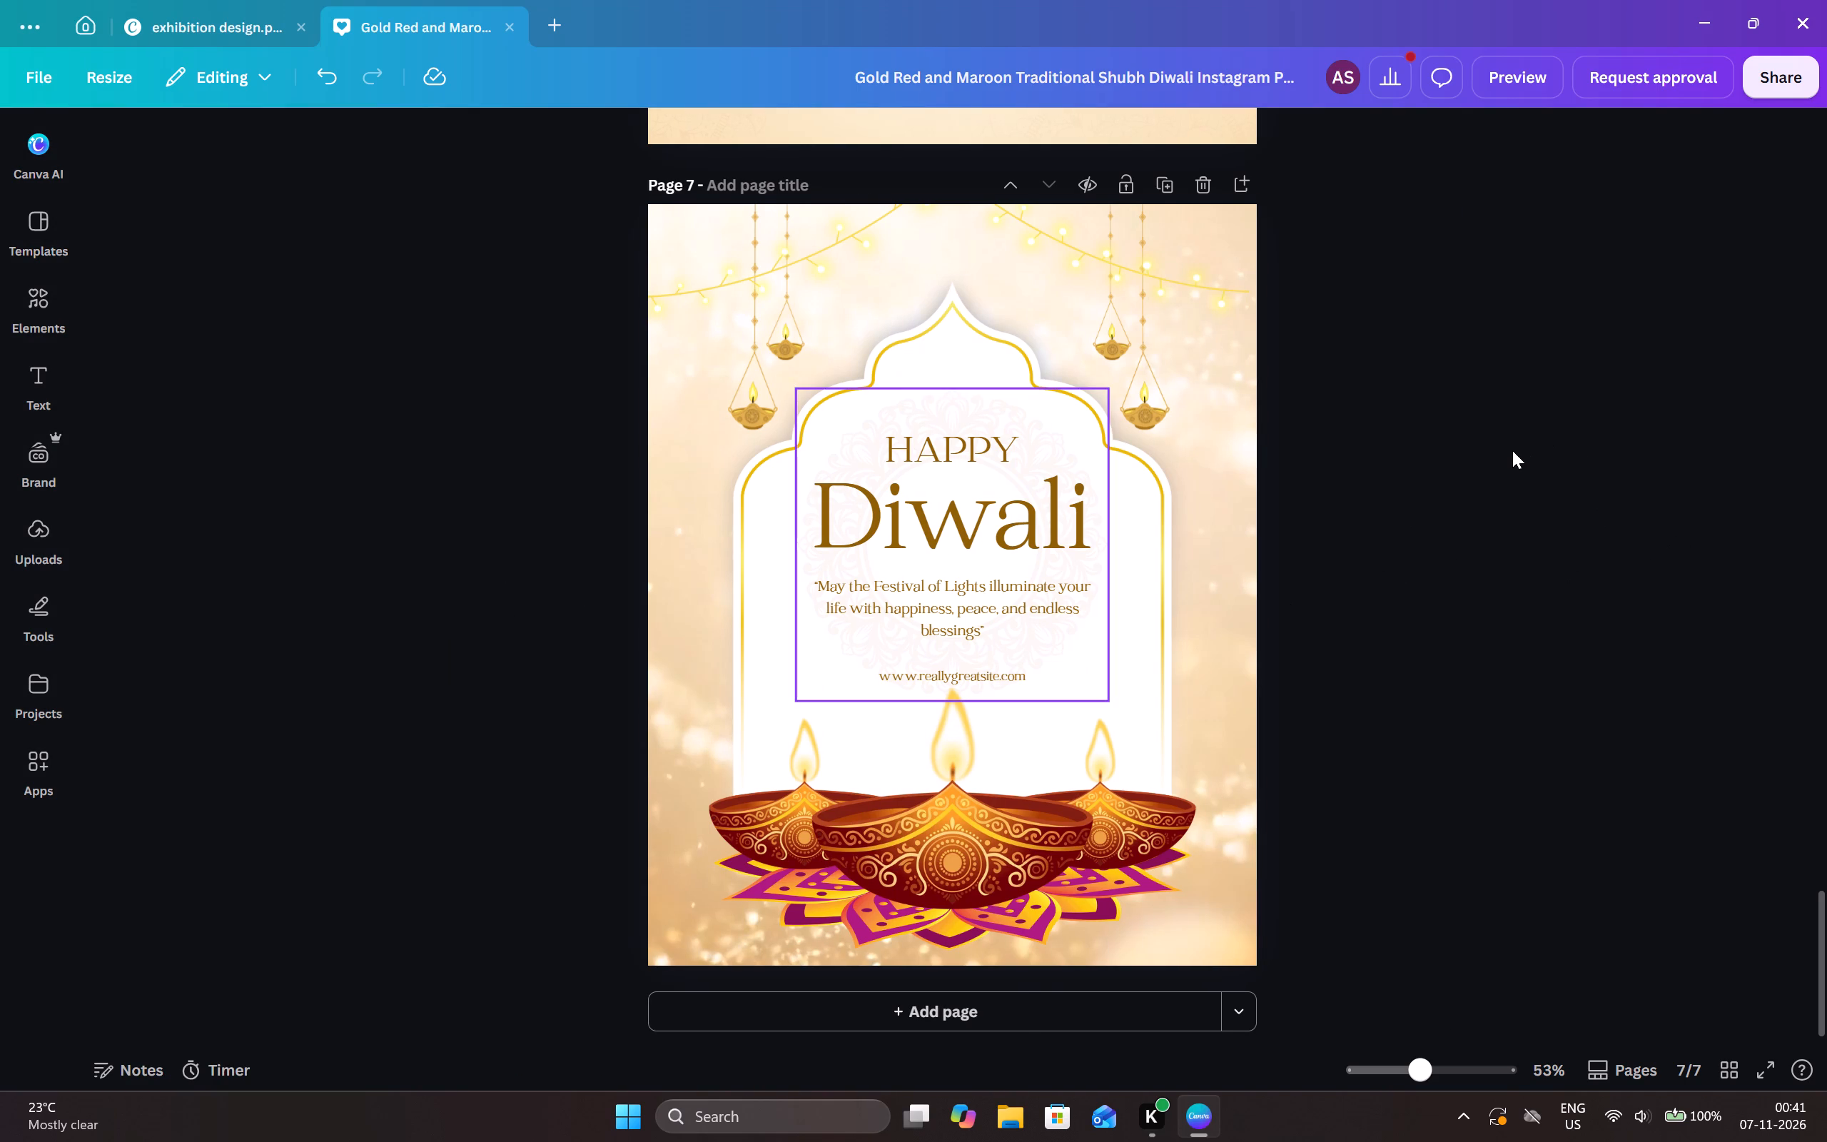
Examine page 7 and its background video, and look back over the designs up to page 5.
{"action": "scroll", "coordinate": [1512, 450], "scroll_direction": "up", "scroll_amount": 3}
{"action": "scroll", "coordinate": [1512, 450], "scroll_direction": "down", "scroll_amount": 5}
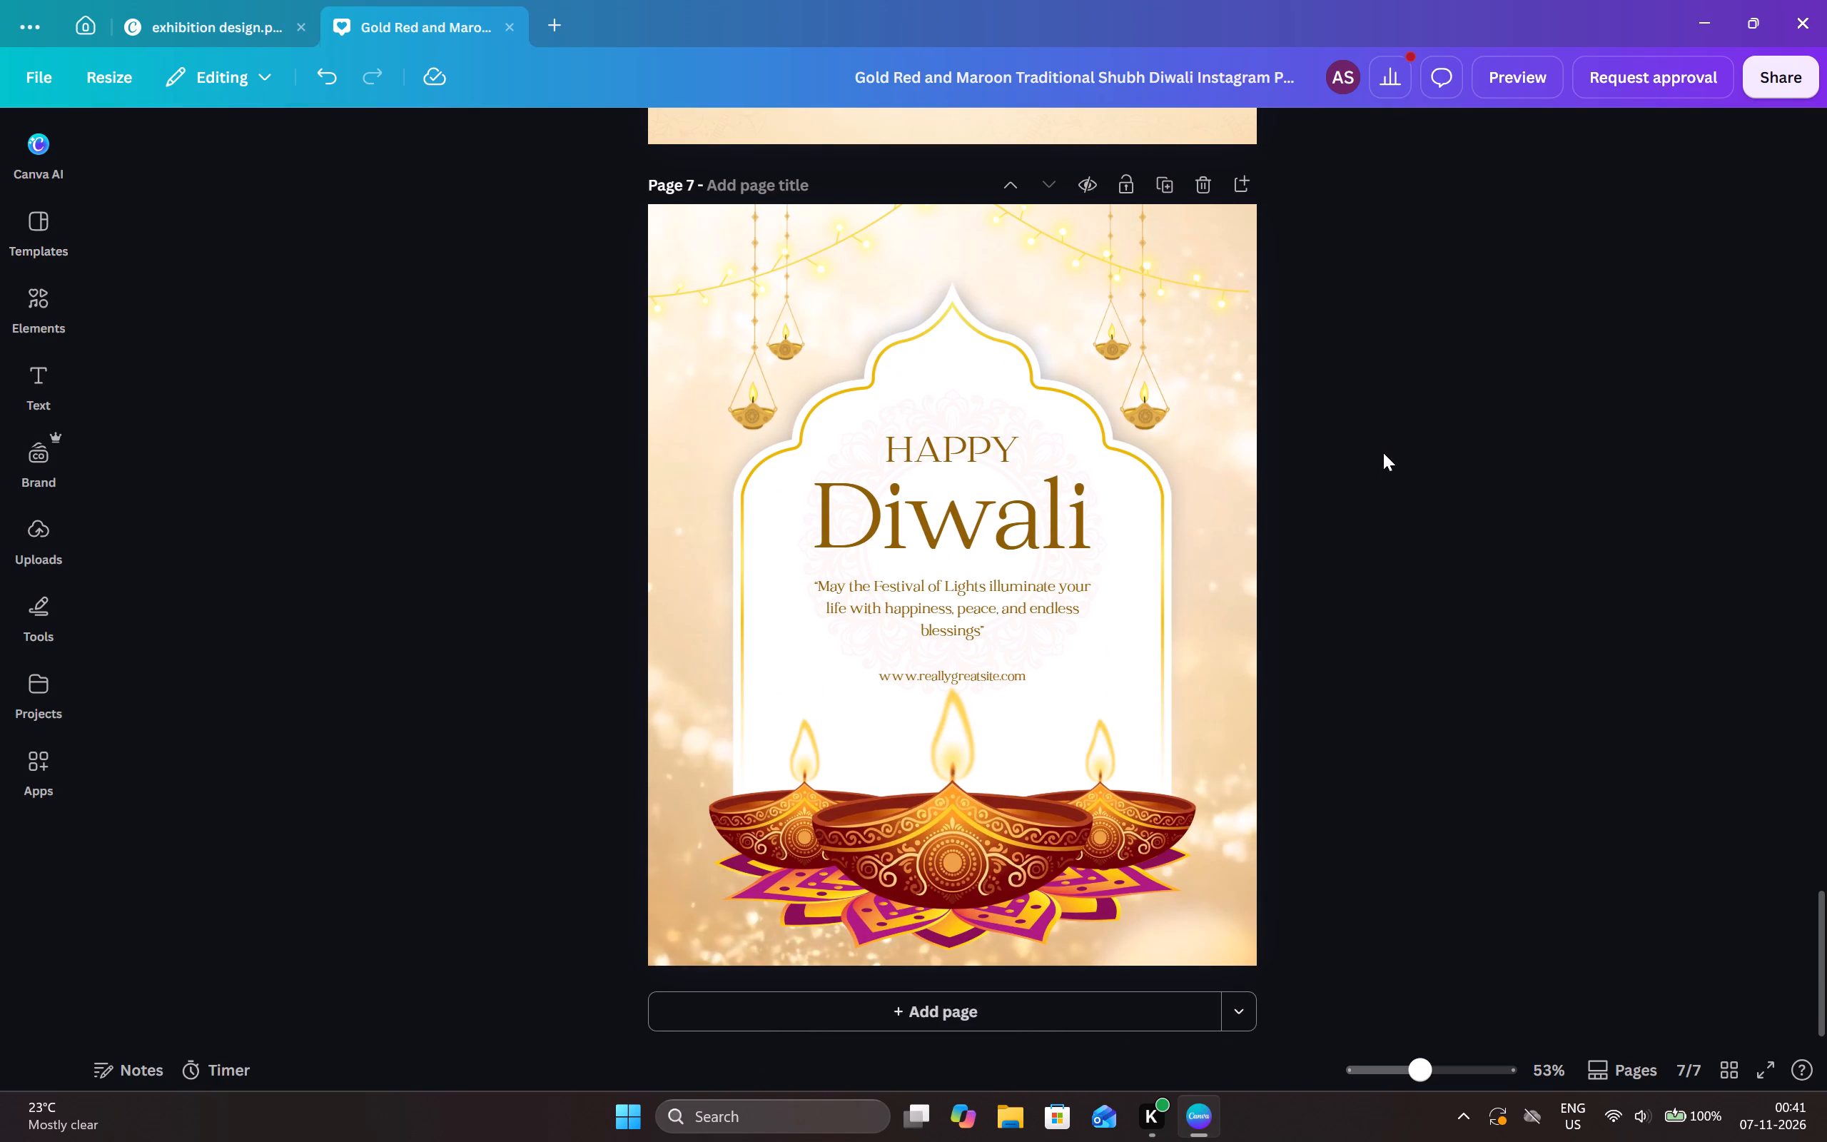
{"action": "scroll", "coordinate": [1383, 465], "scroll_direction": "up", "scroll_amount": 1}
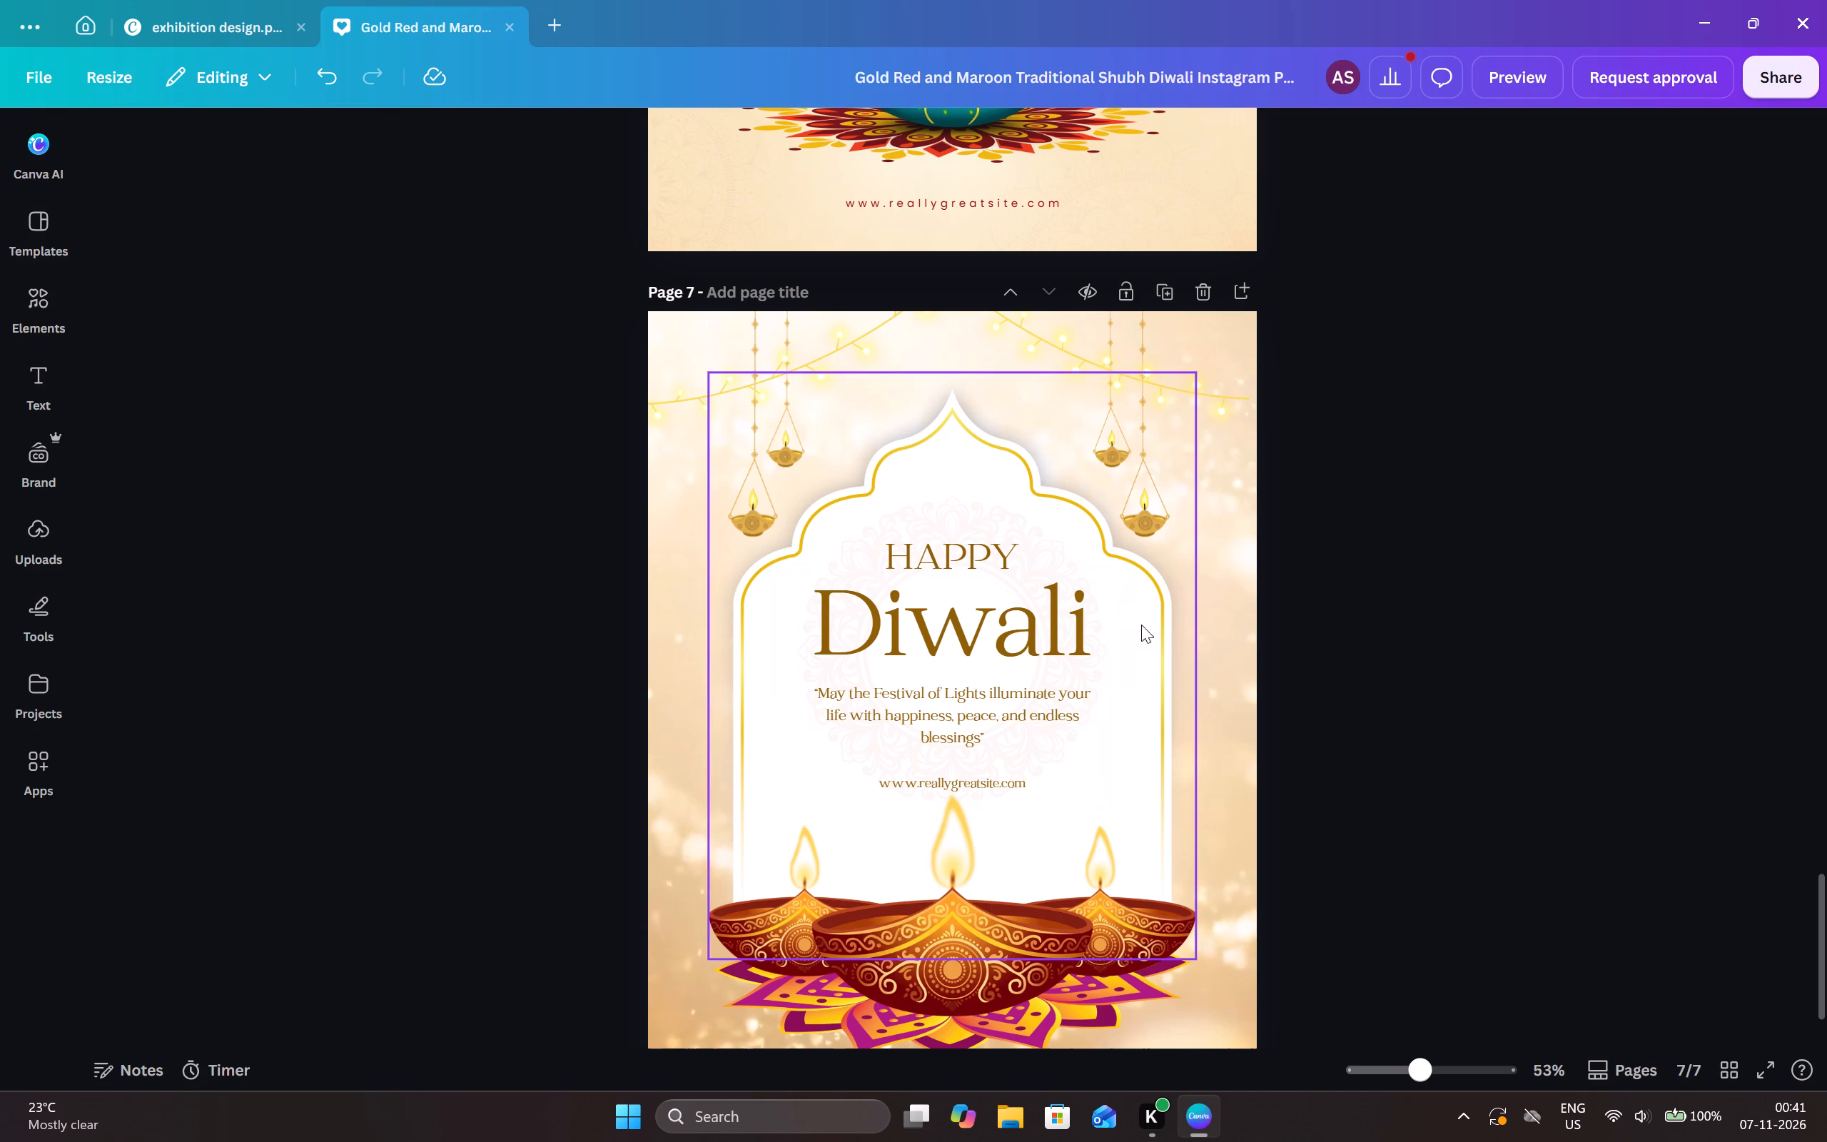
{"action": "left_click", "coordinate": [1214, 617]}
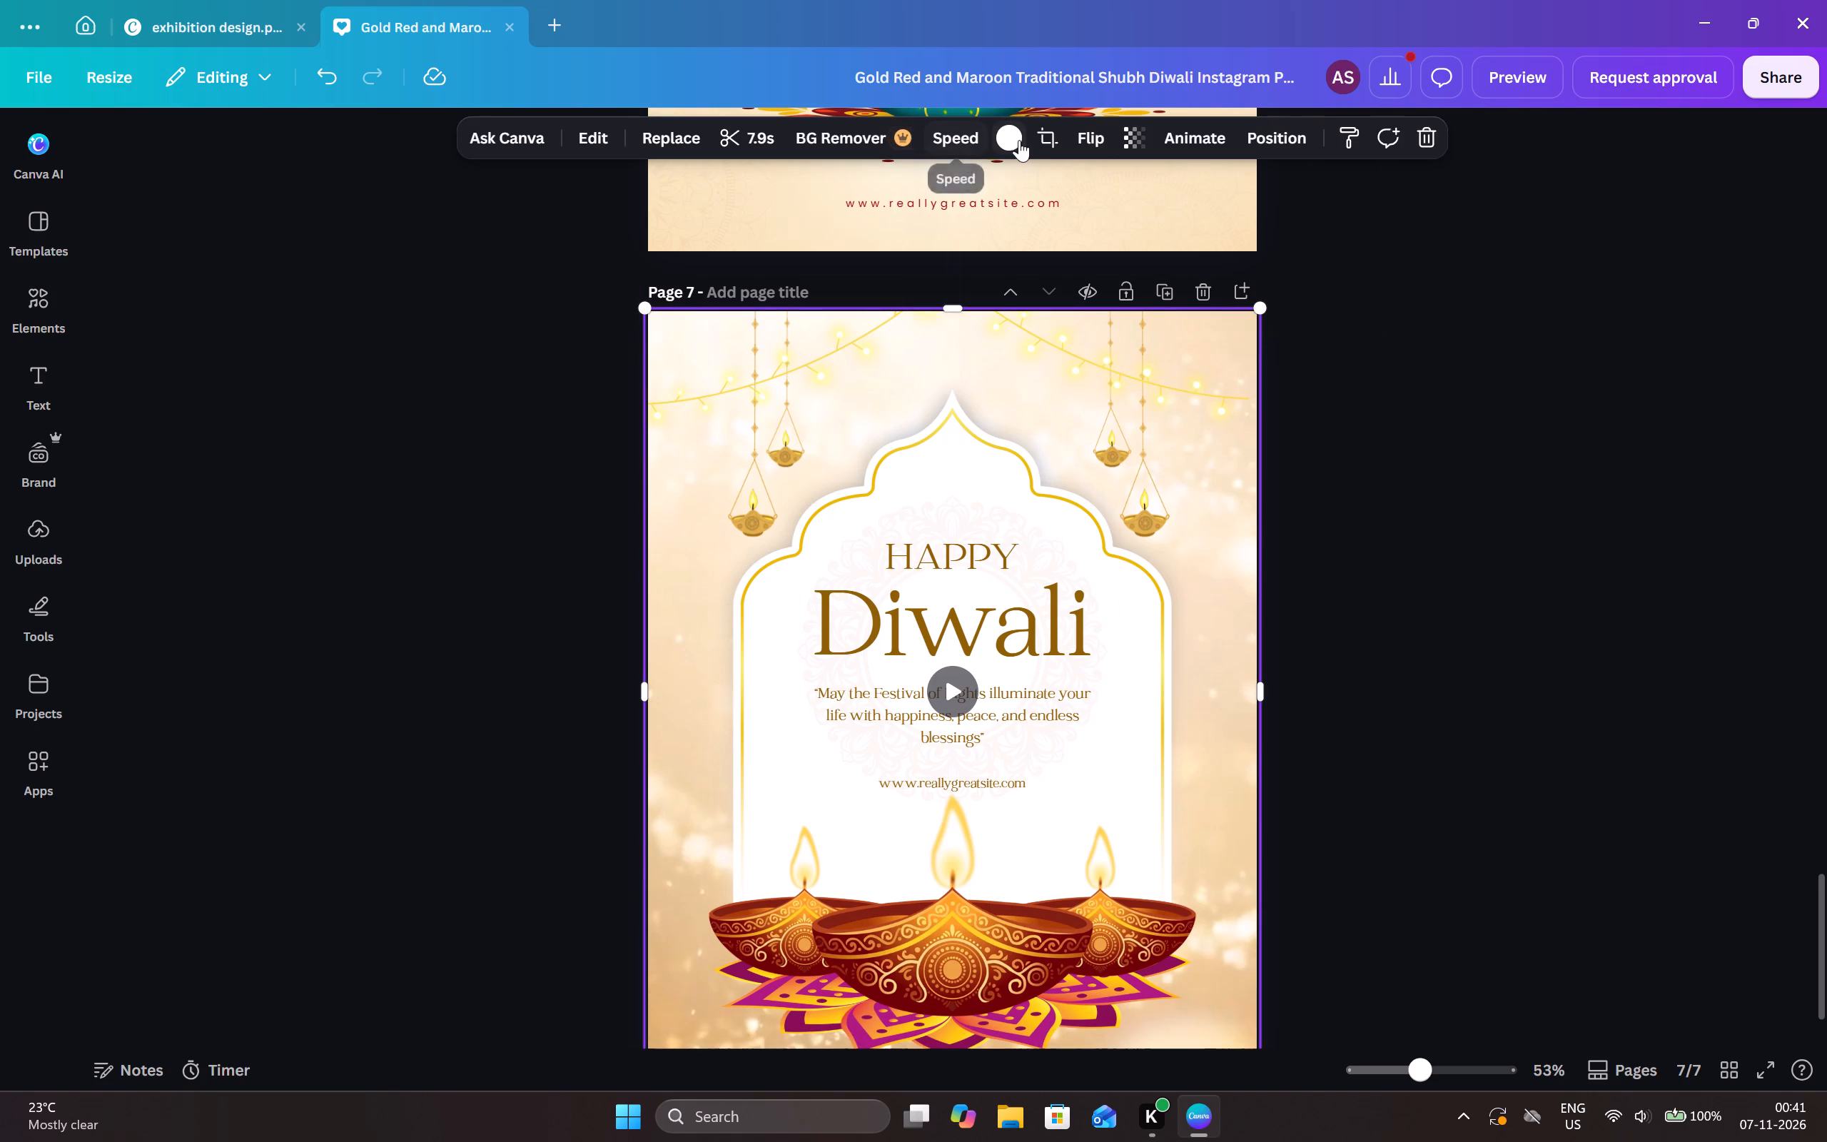
{"action": "scroll", "coordinate": [1542, 400], "scroll_direction": "down", "scroll_amount": 3}
{"action": "scroll", "coordinate": [1542, 400], "scroll_direction": "up", "scroll_amount": 10}
{"action": "scroll", "coordinate": [1440, 400], "scroll_direction": "up", "scroll_amount": 8}
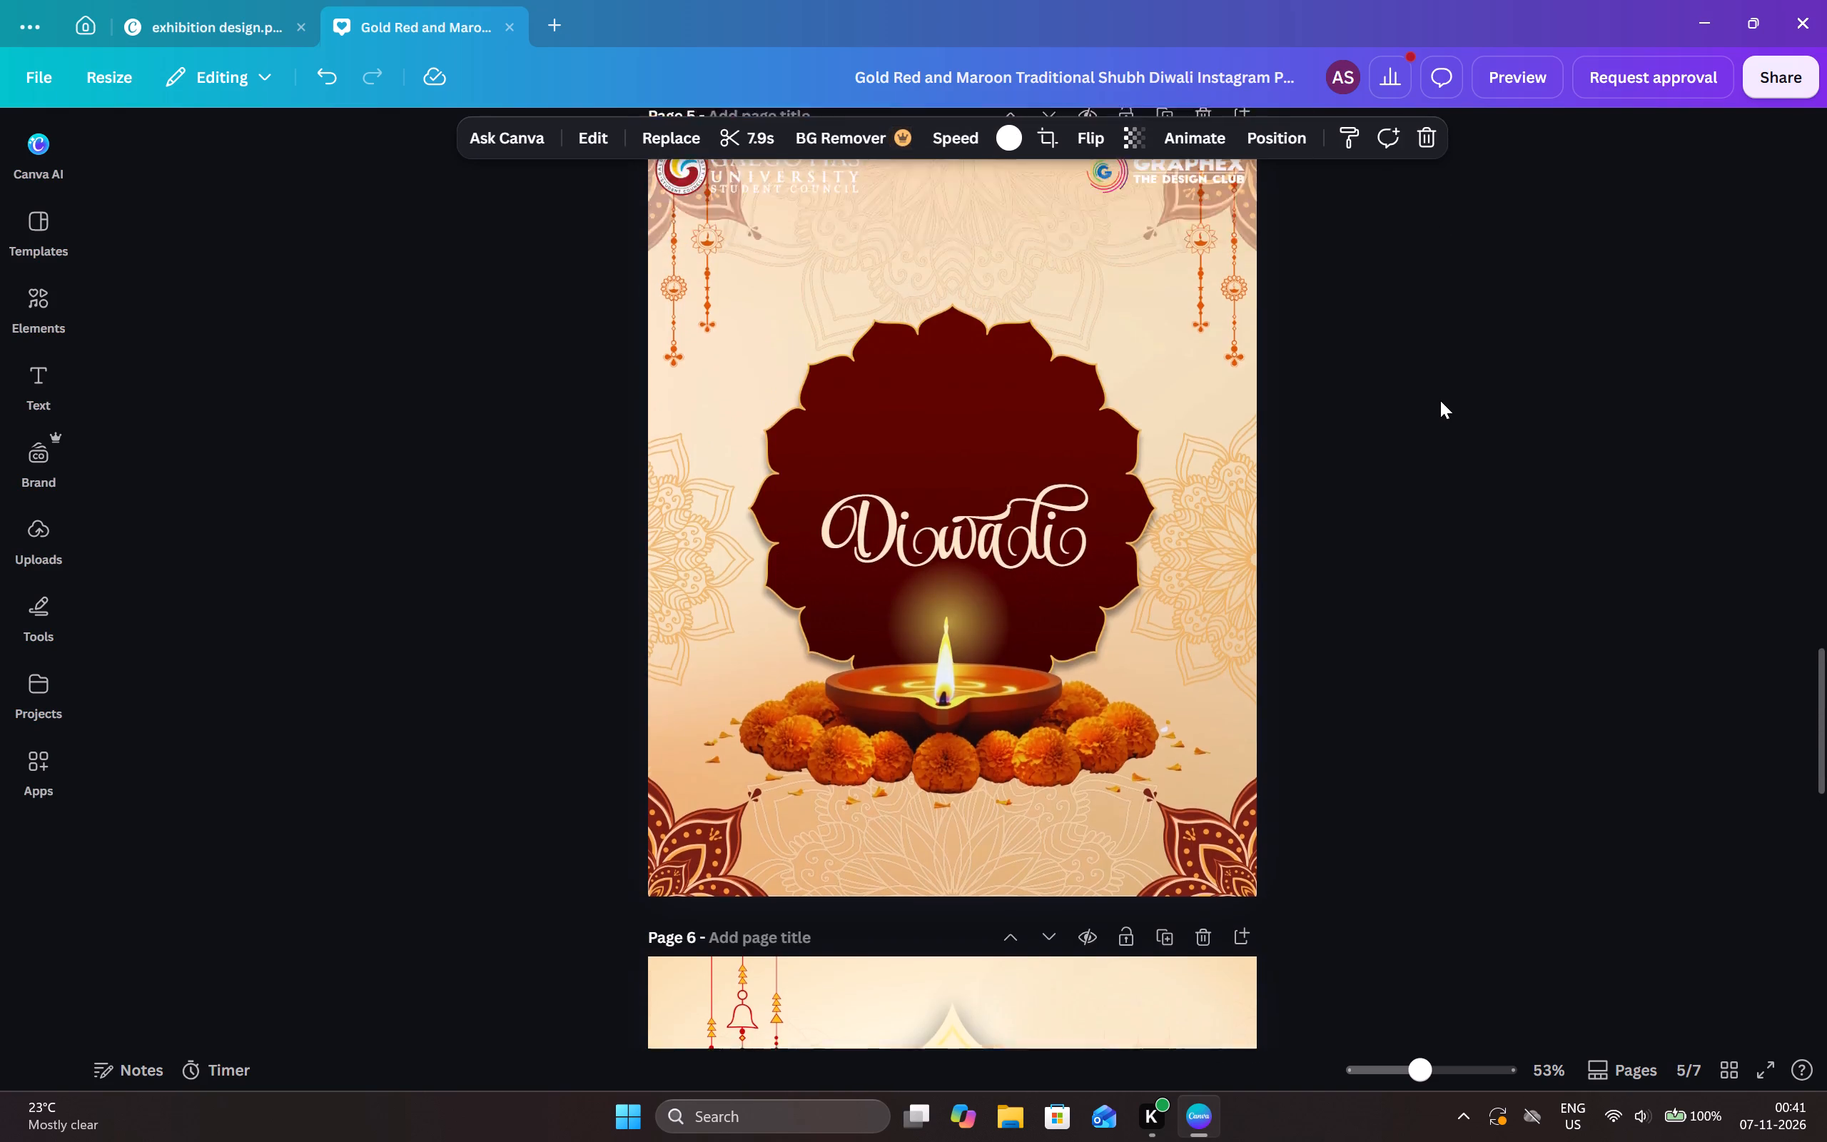
Look over the designs from page 5 up to page 1 and back down, and examine page 7's elements.
{"action": "scroll", "coordinate": [1440, 400], "scroll_direction": "up", "scroll_amount": 11}
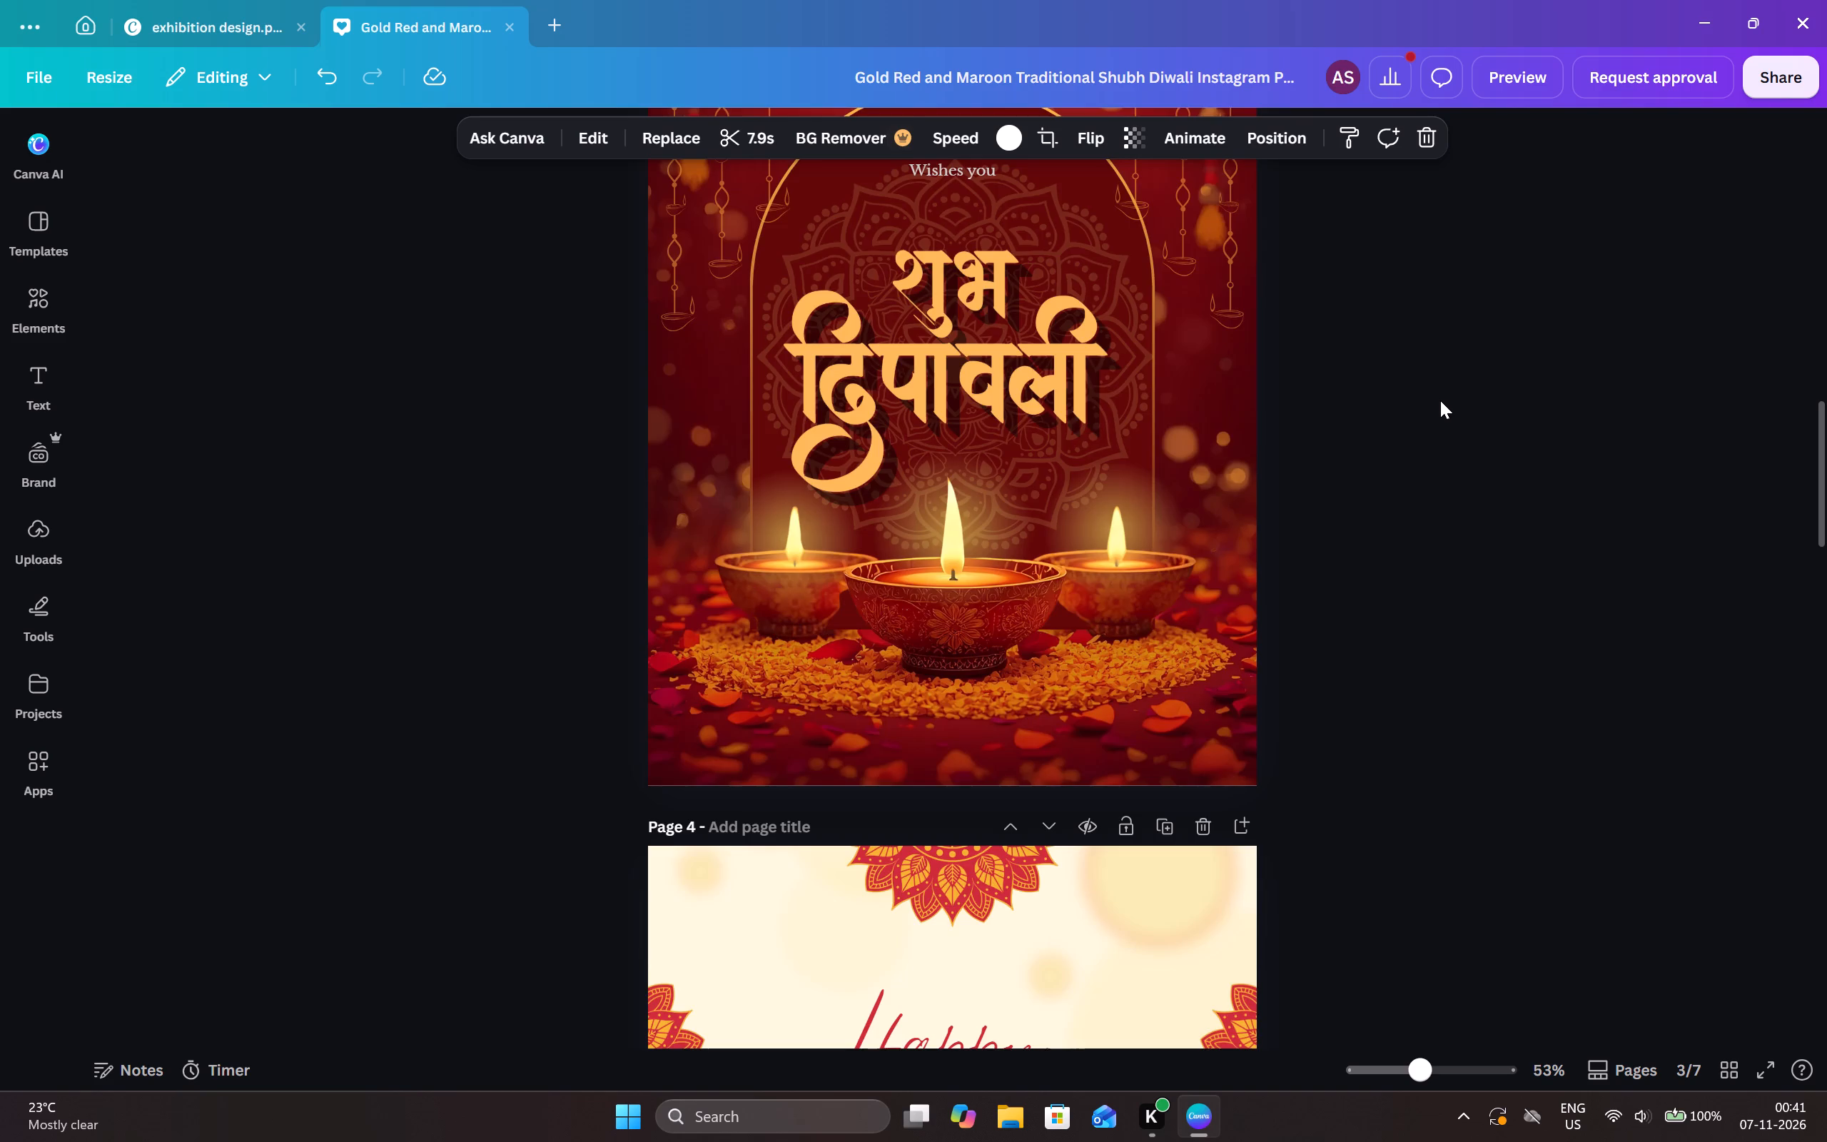
{"action": "scroll", "coordinate": [1440, 400], "scroll_direction": "up", "scroll_amount": 13}
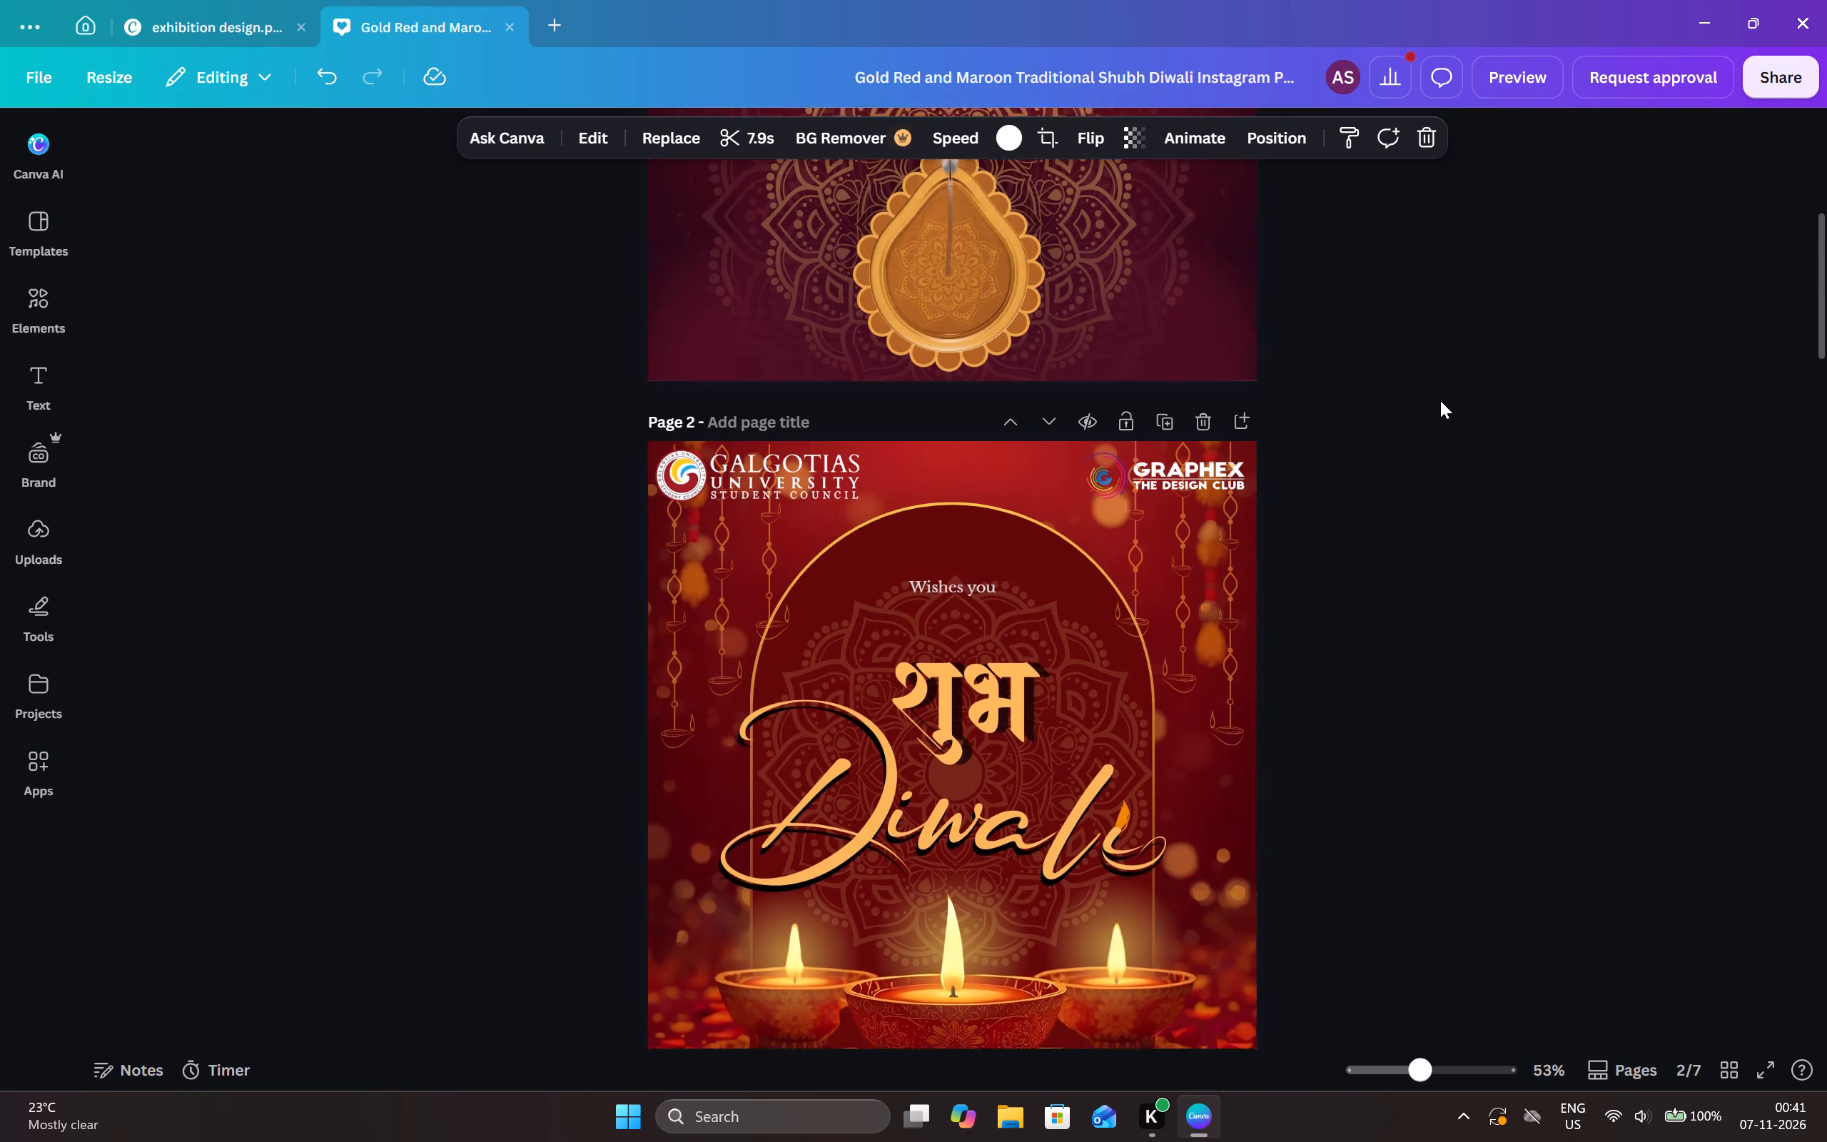
{"action": "scroll", "coordinate": [1440, 400], "scroll_direction": "up", "scroll_amount": 8}
{"action": "scroll", "coordinate": [1518, 524], "scroll_direction": "down", "scroll_amount": 4}
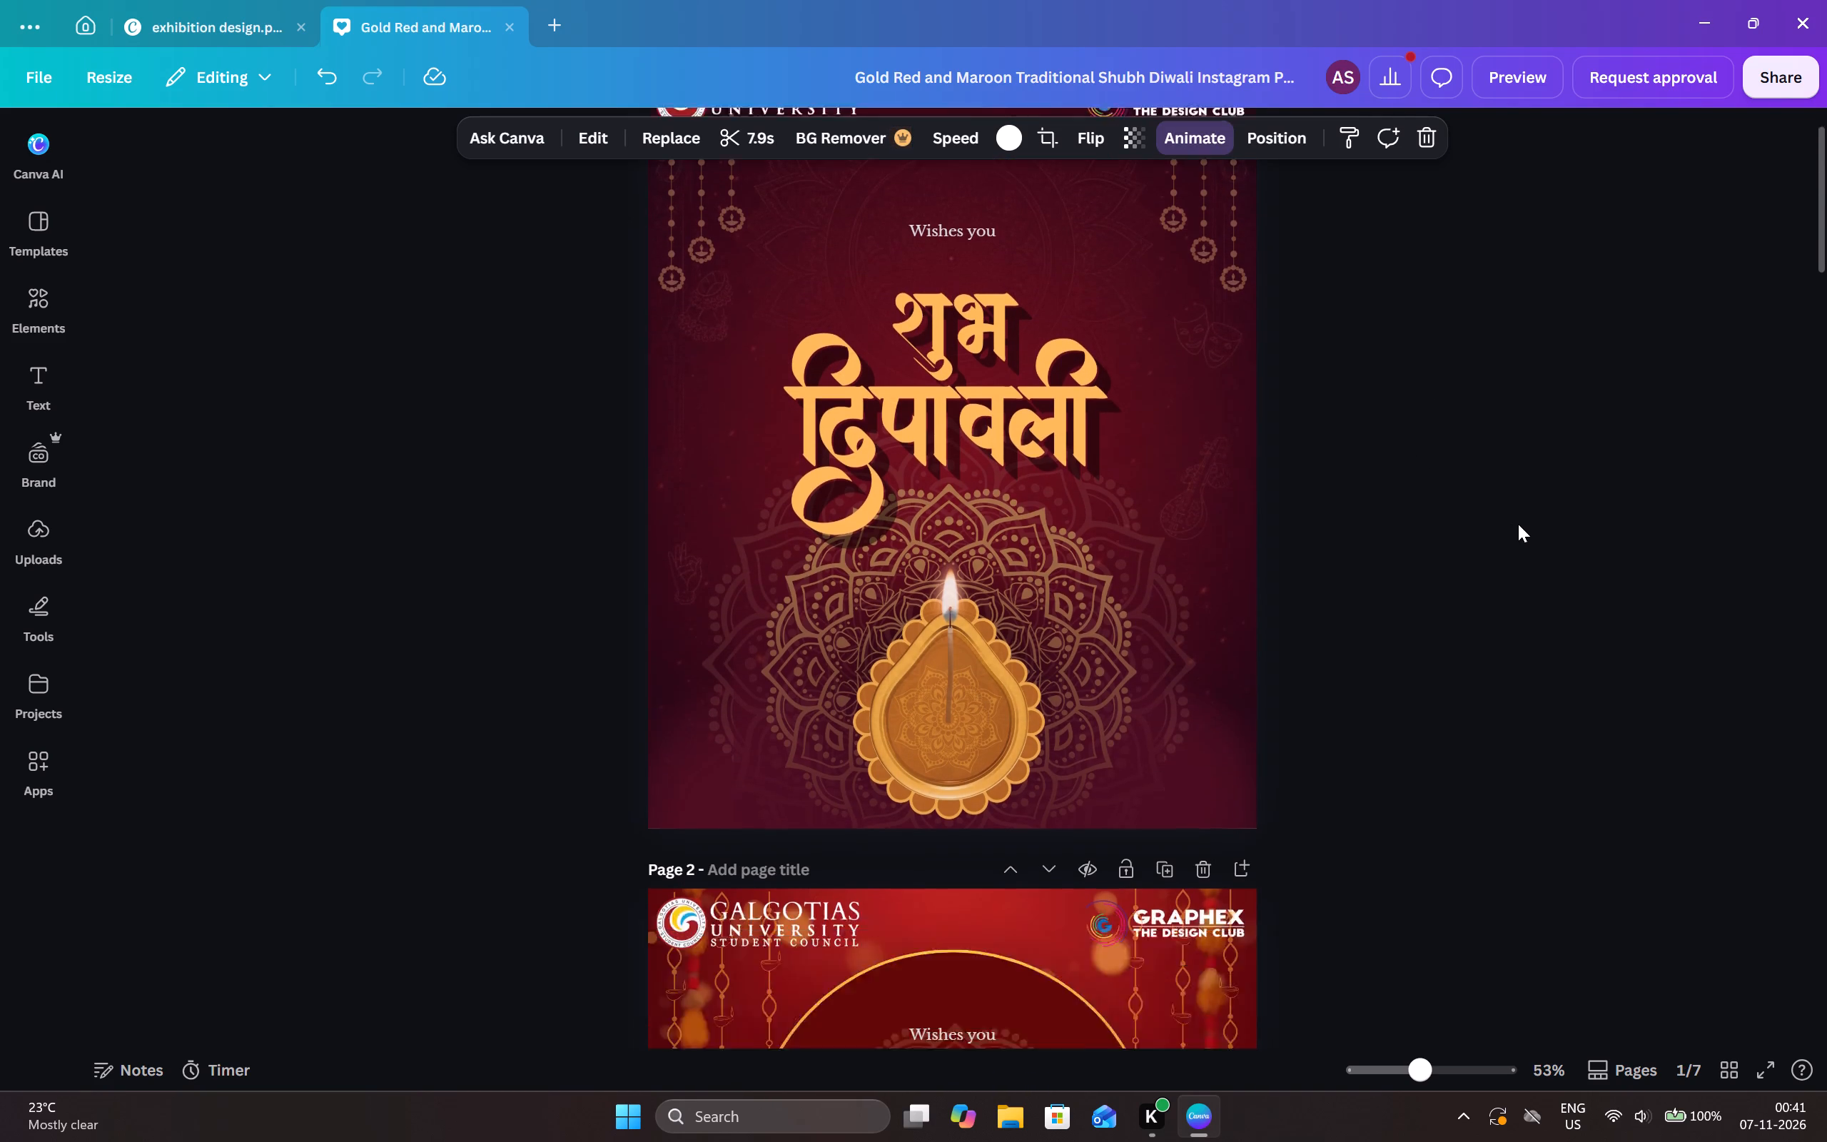
{"action": "scroll", "coordinate": [1518, 524], "scroll_direction": "down", "scroll_amount": 20}
{"action": "scroll", "coordinate": [1518, 524], "scroll_direction": "down", "scroll_amount": 18}
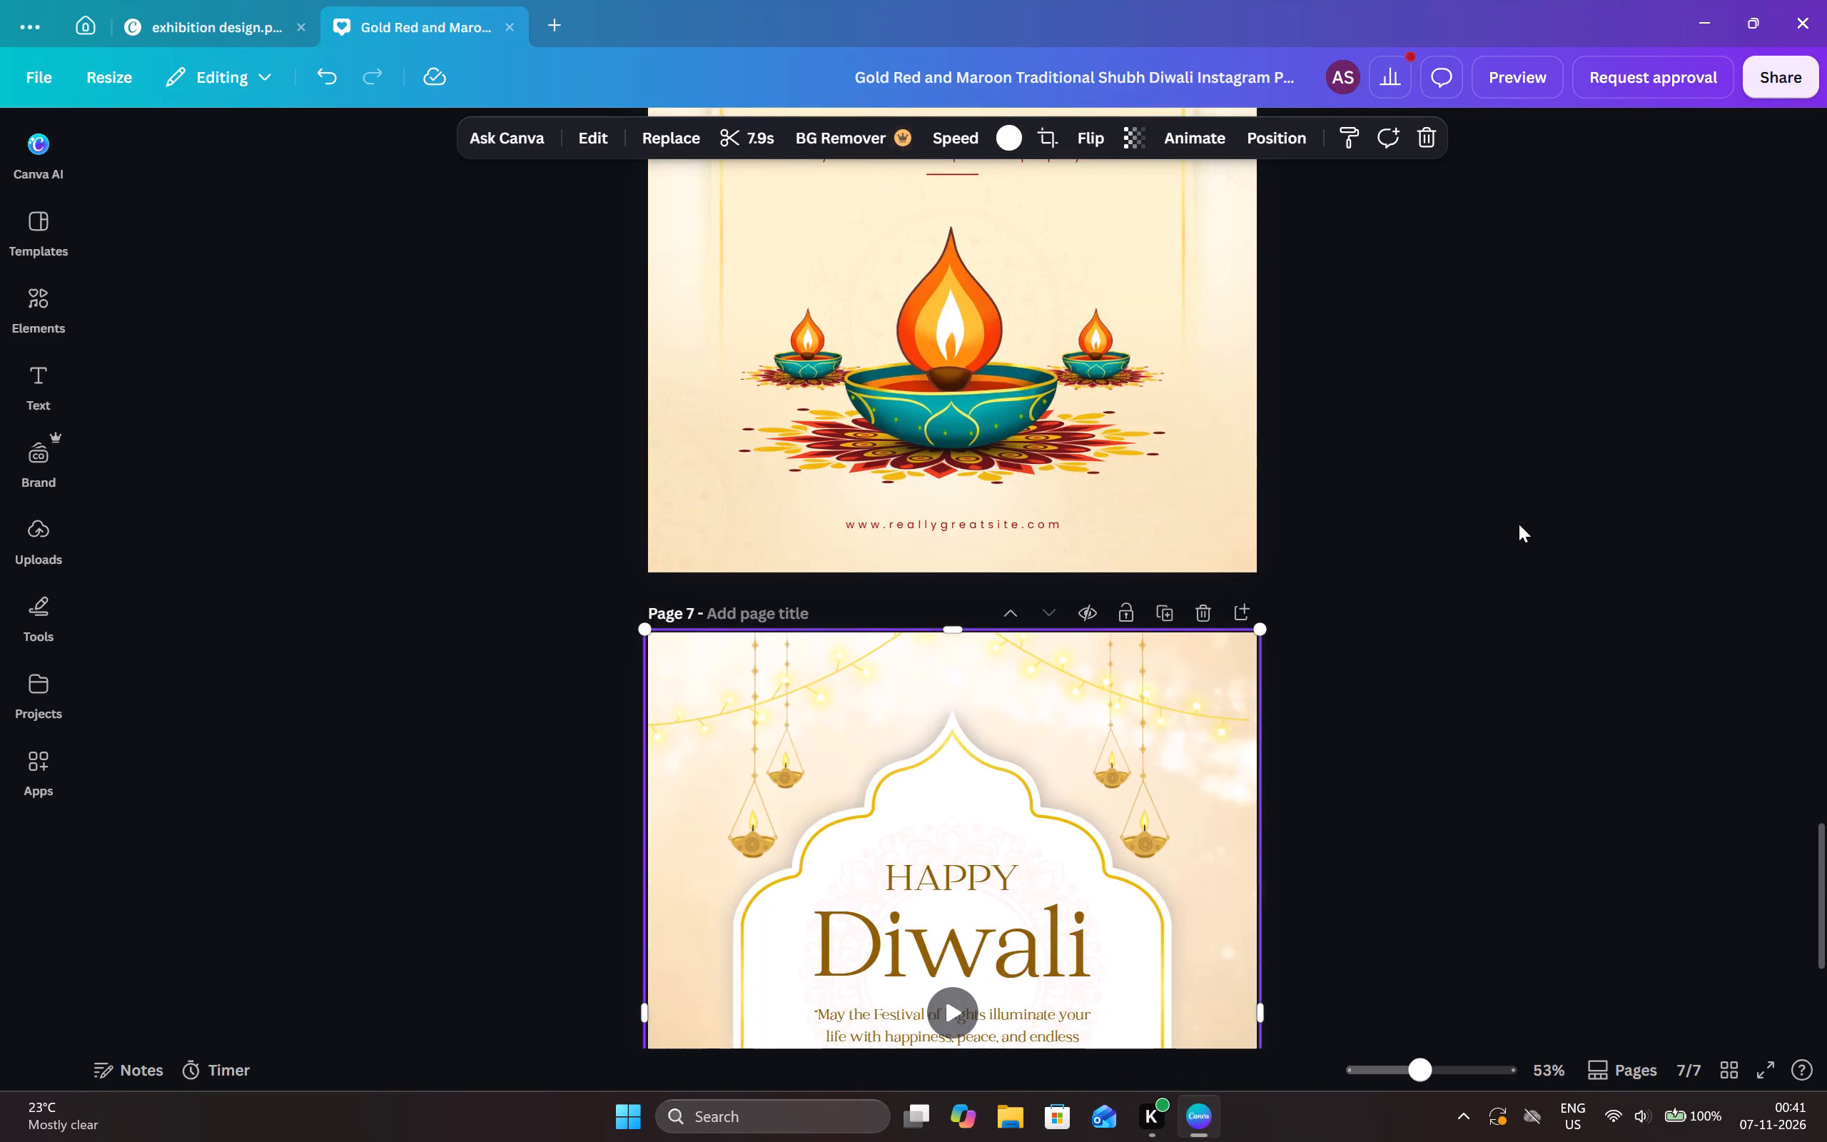
{"action": "scroll", "coordinate": [1519, 524], "scroll_direction": "up", "scroll_amount": 13}
{"action": "scroll", "coordinate": [1519, 524], "scroll_direction": "down", "scroll_amount": 7}
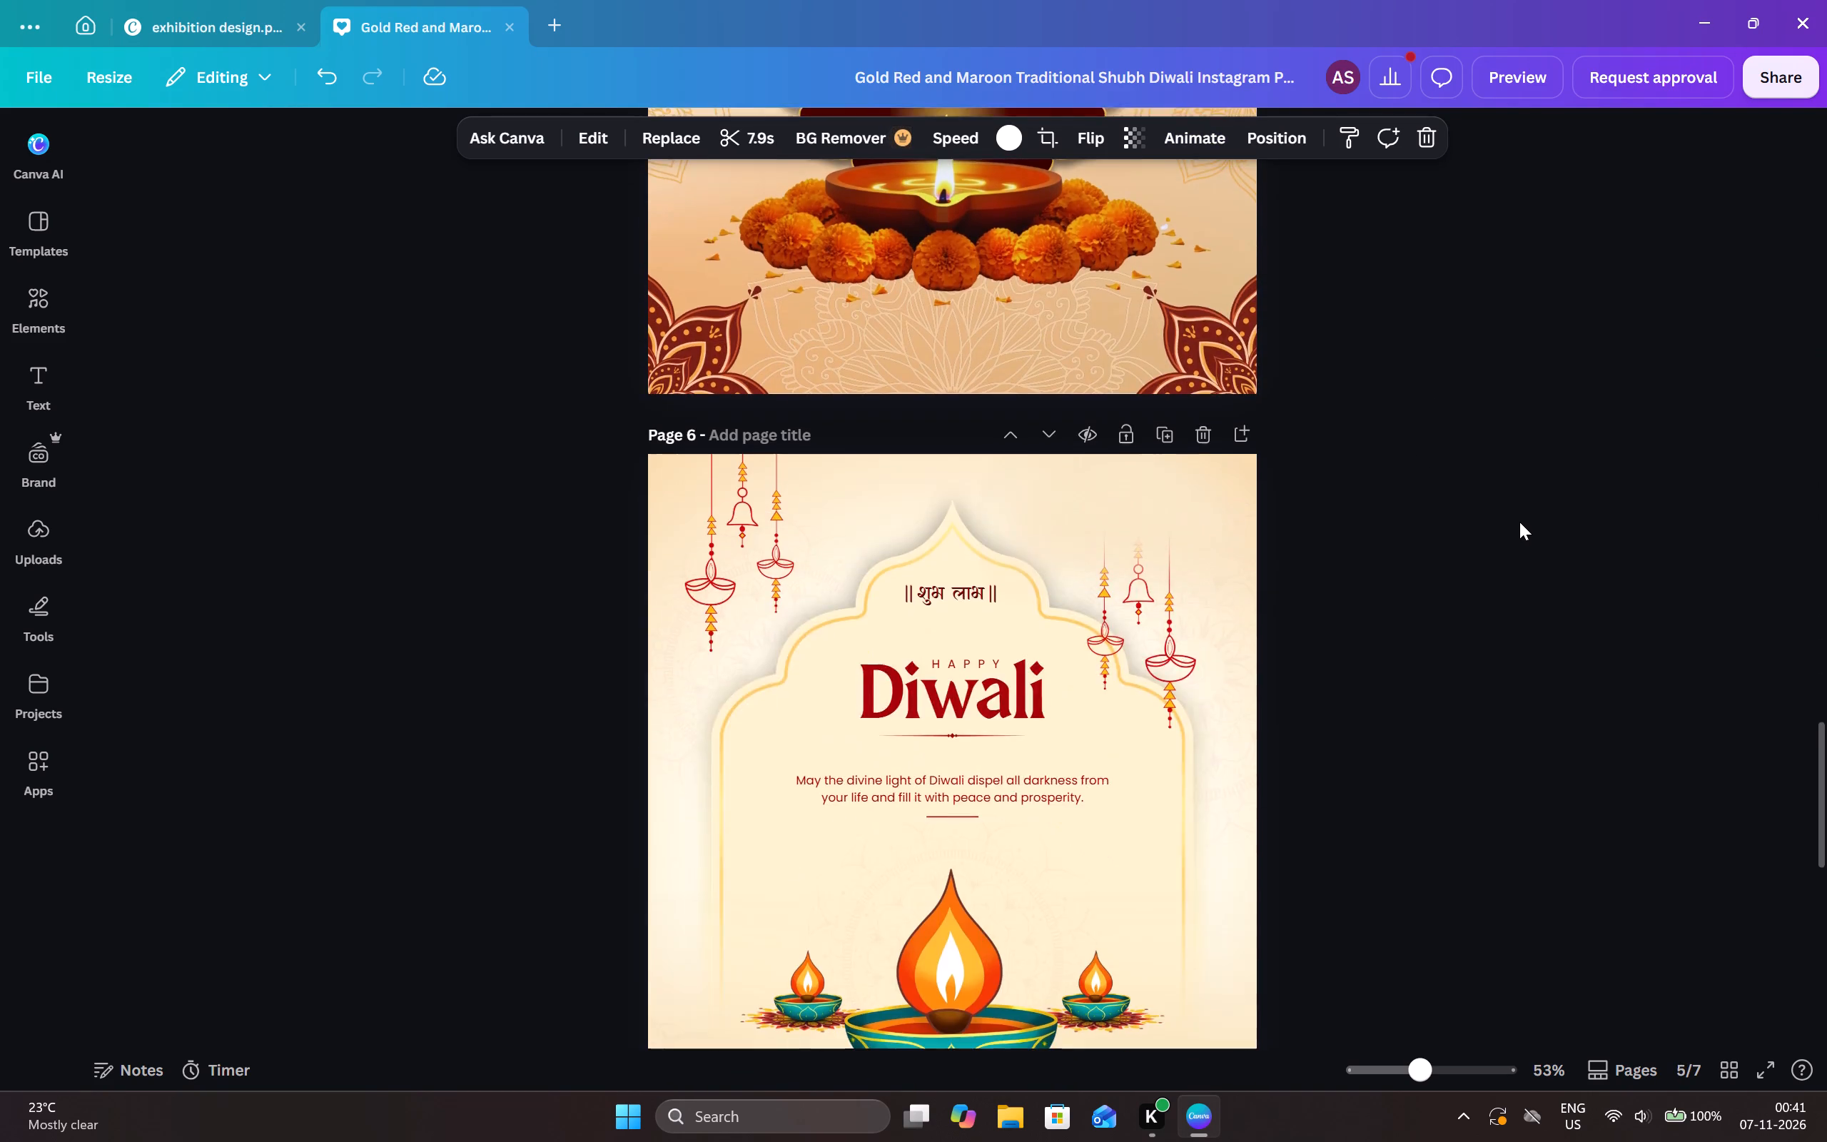
{"action": "scroll", "coordinate": [1519, 522], "scroll_direction": "down", "scroll_amount": 6}
{"action": "scroll", "coordinate": [1821, 880], "scroll_direction": "down", "scroll_amount": 9}
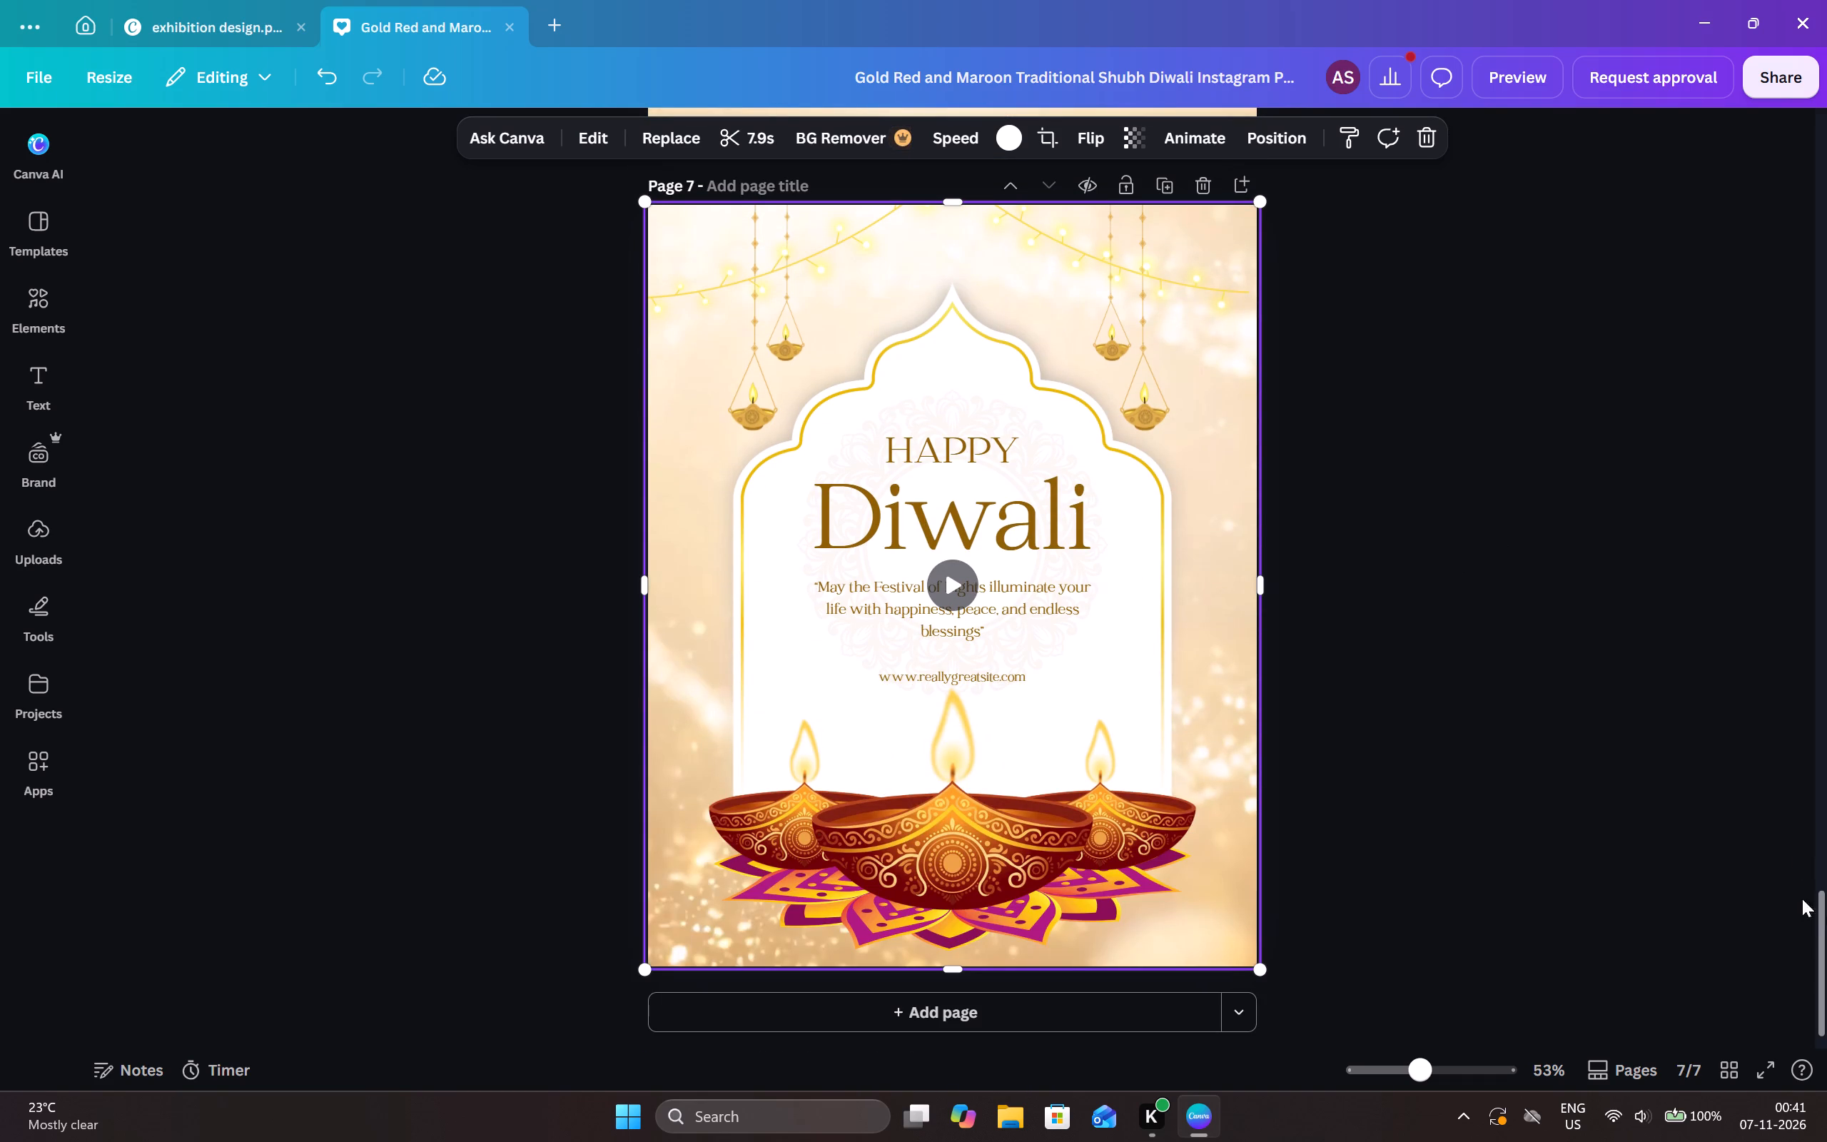
{"action": "left_click", "coordinate": [1485, 552]}
{"action": "left_click", "coordinate": [1047, 525]}
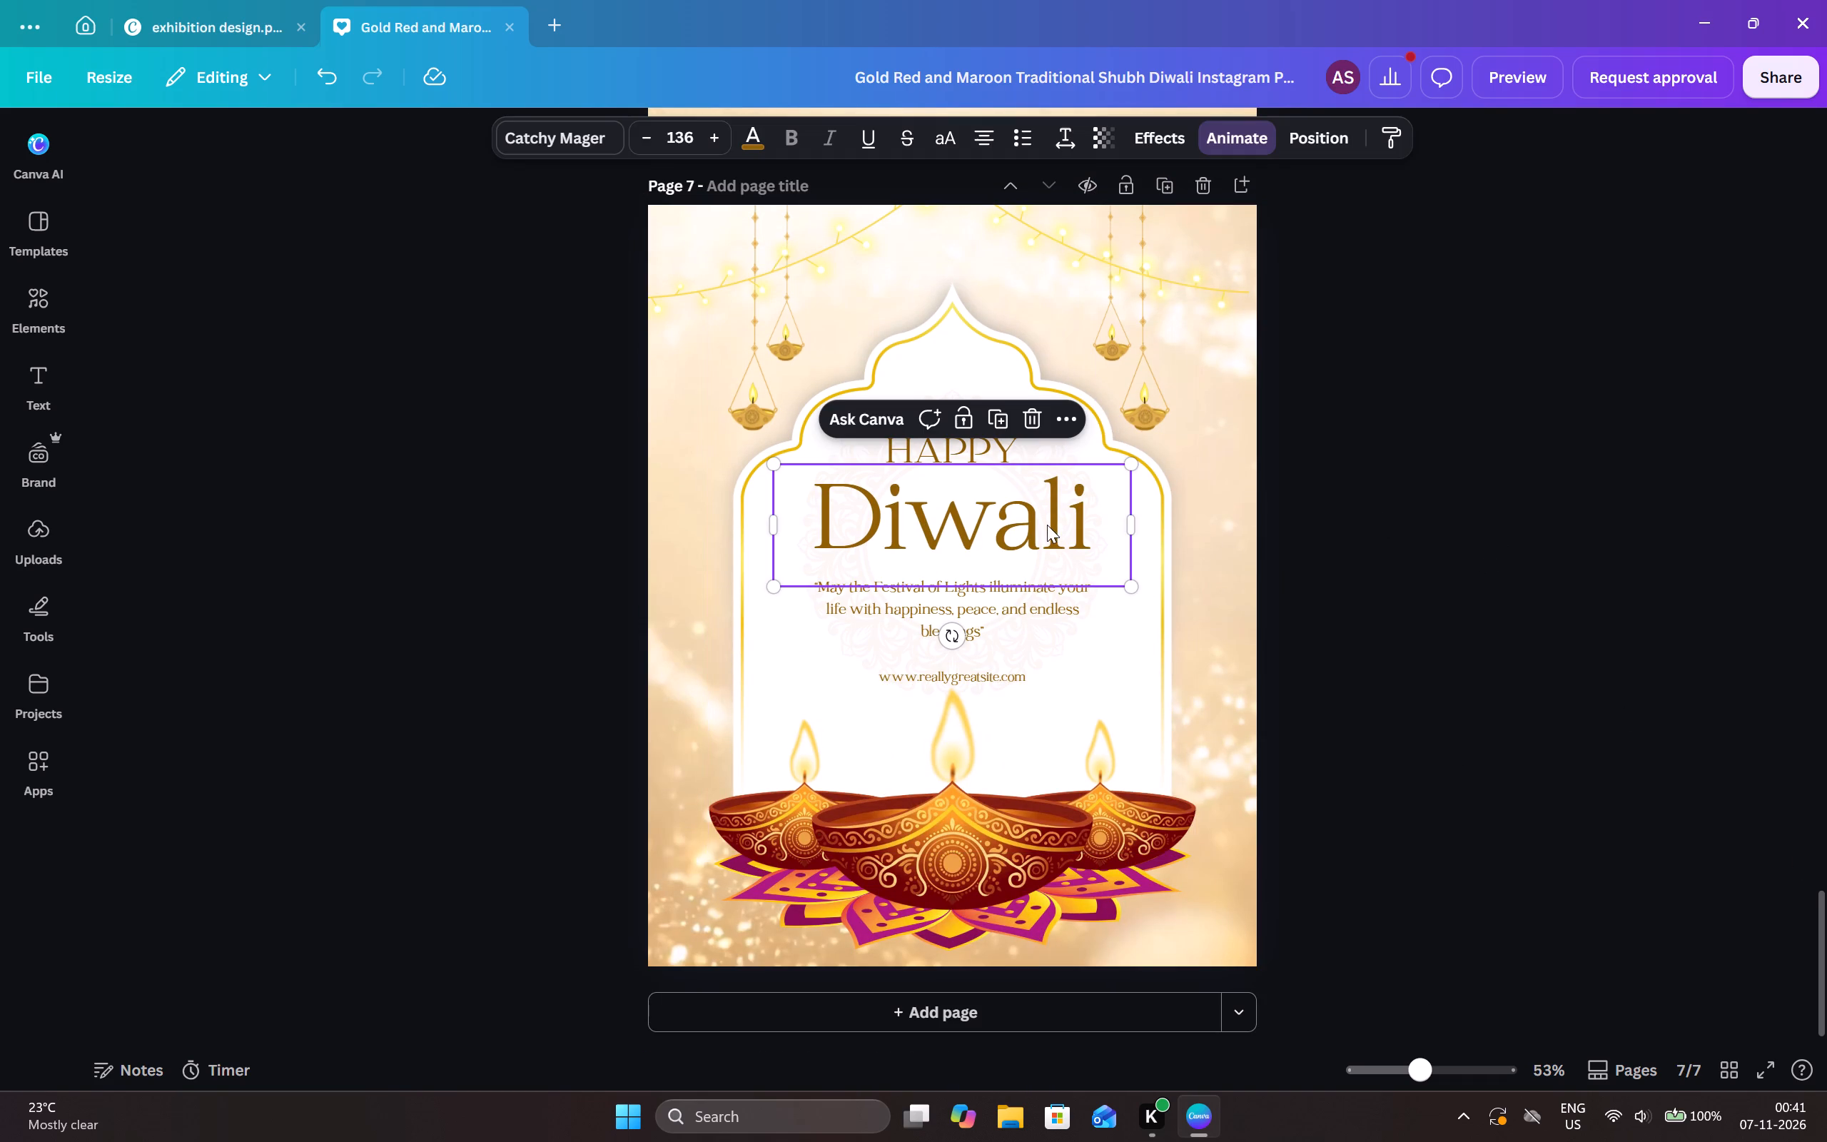
{"action": "left_click", "coordinate": [1519, 523]}
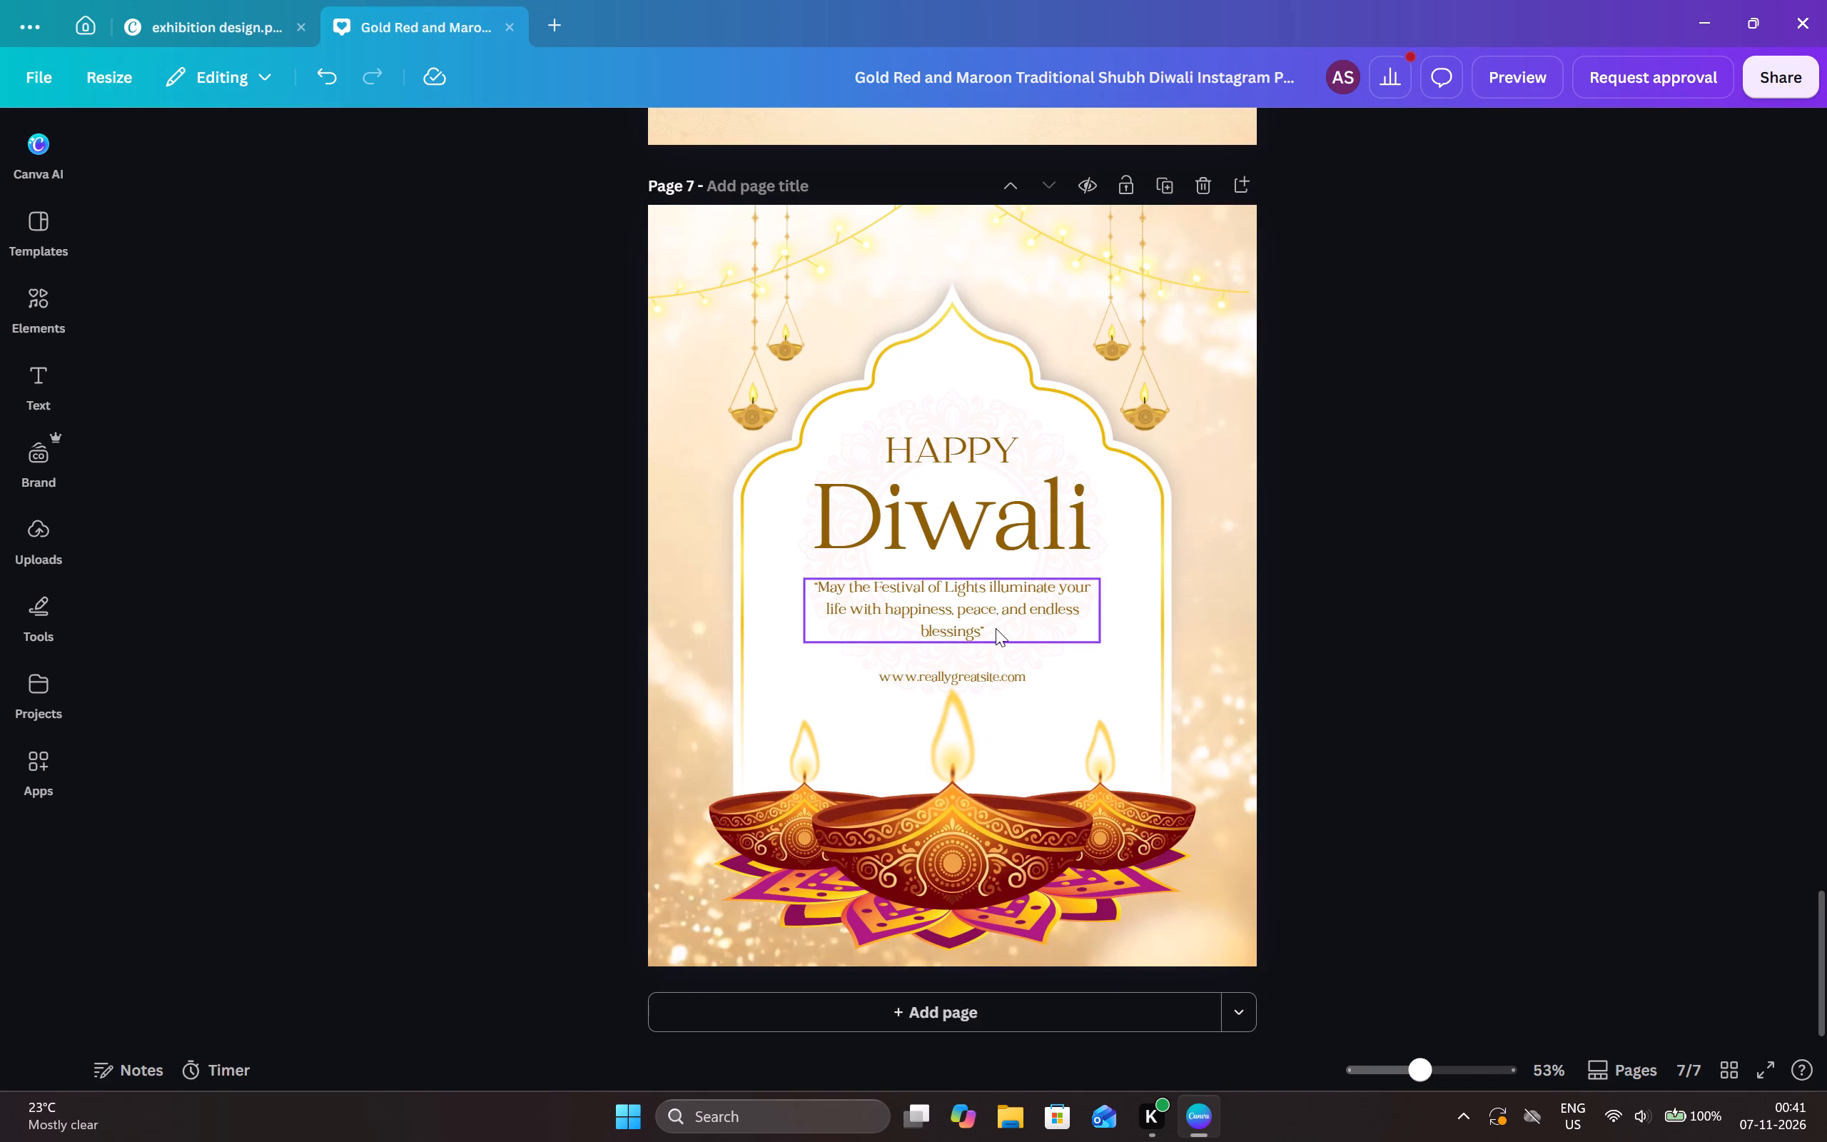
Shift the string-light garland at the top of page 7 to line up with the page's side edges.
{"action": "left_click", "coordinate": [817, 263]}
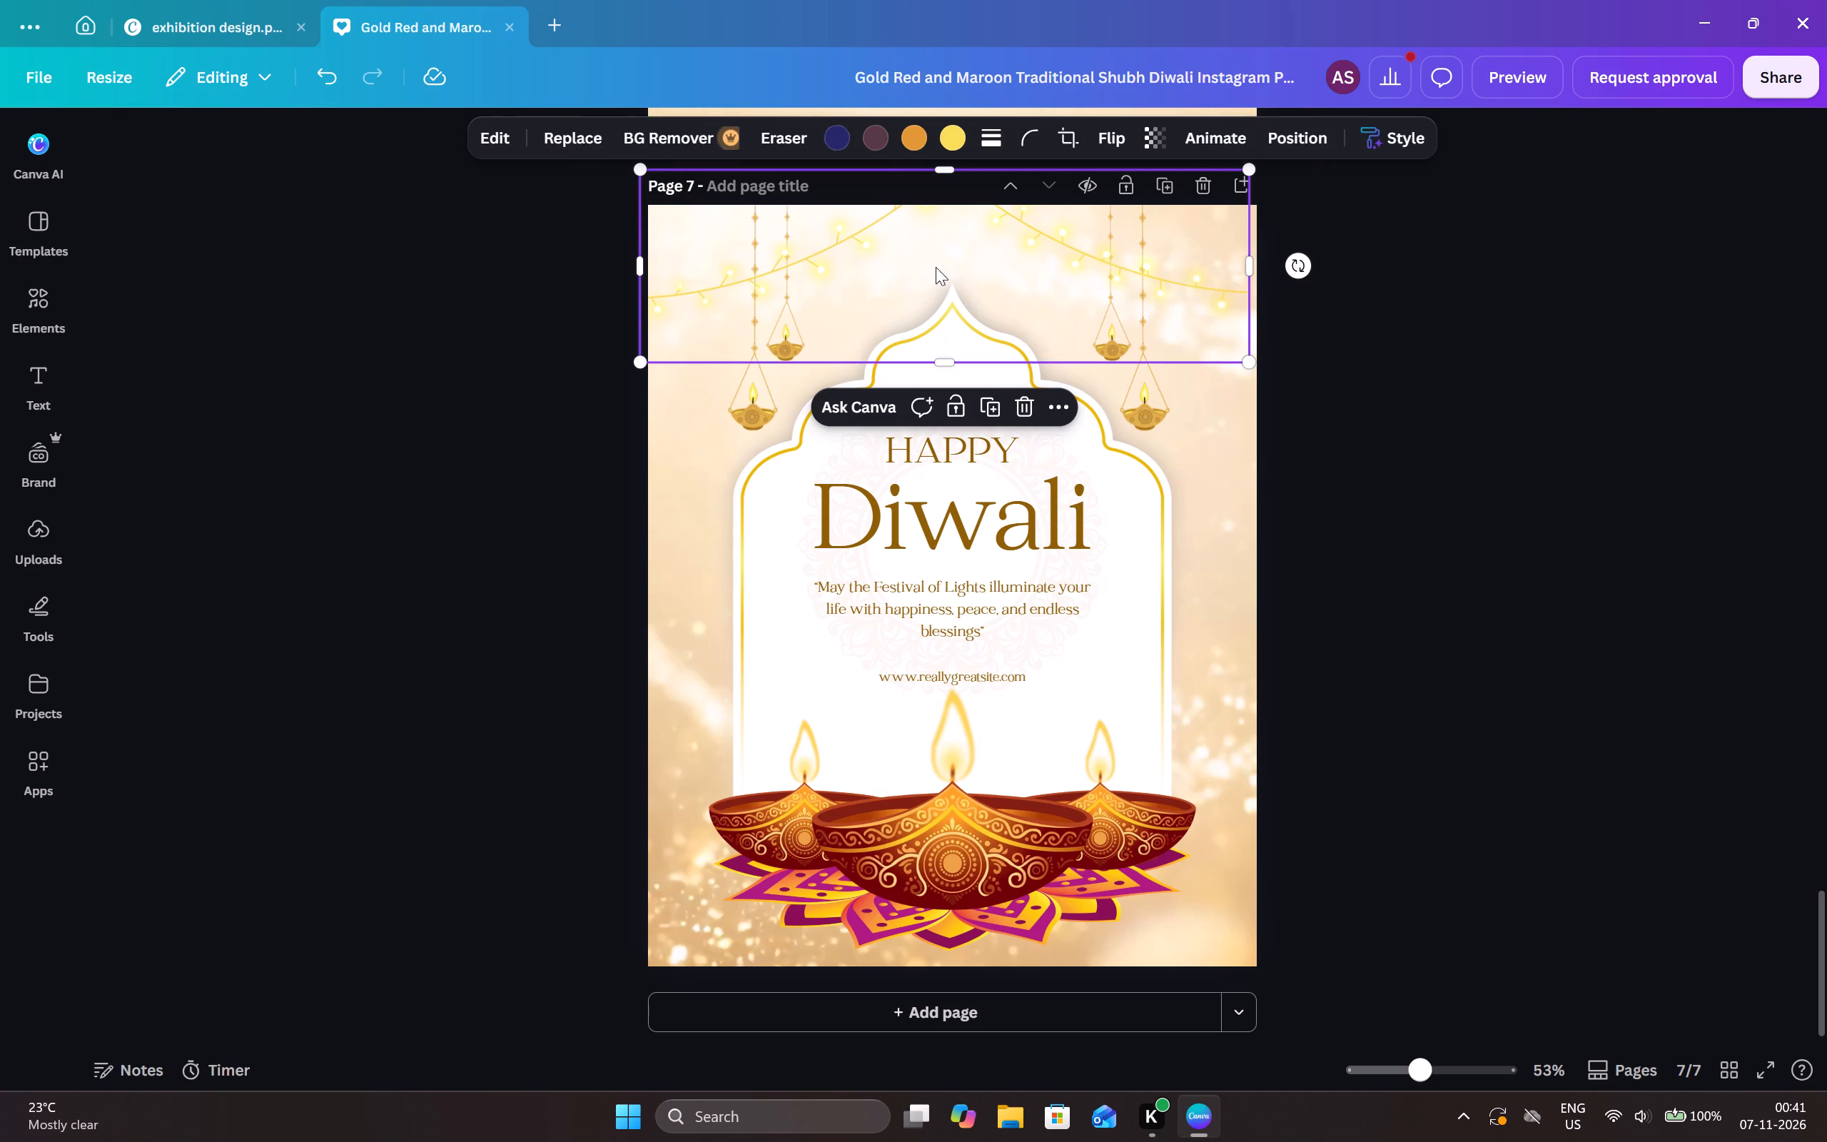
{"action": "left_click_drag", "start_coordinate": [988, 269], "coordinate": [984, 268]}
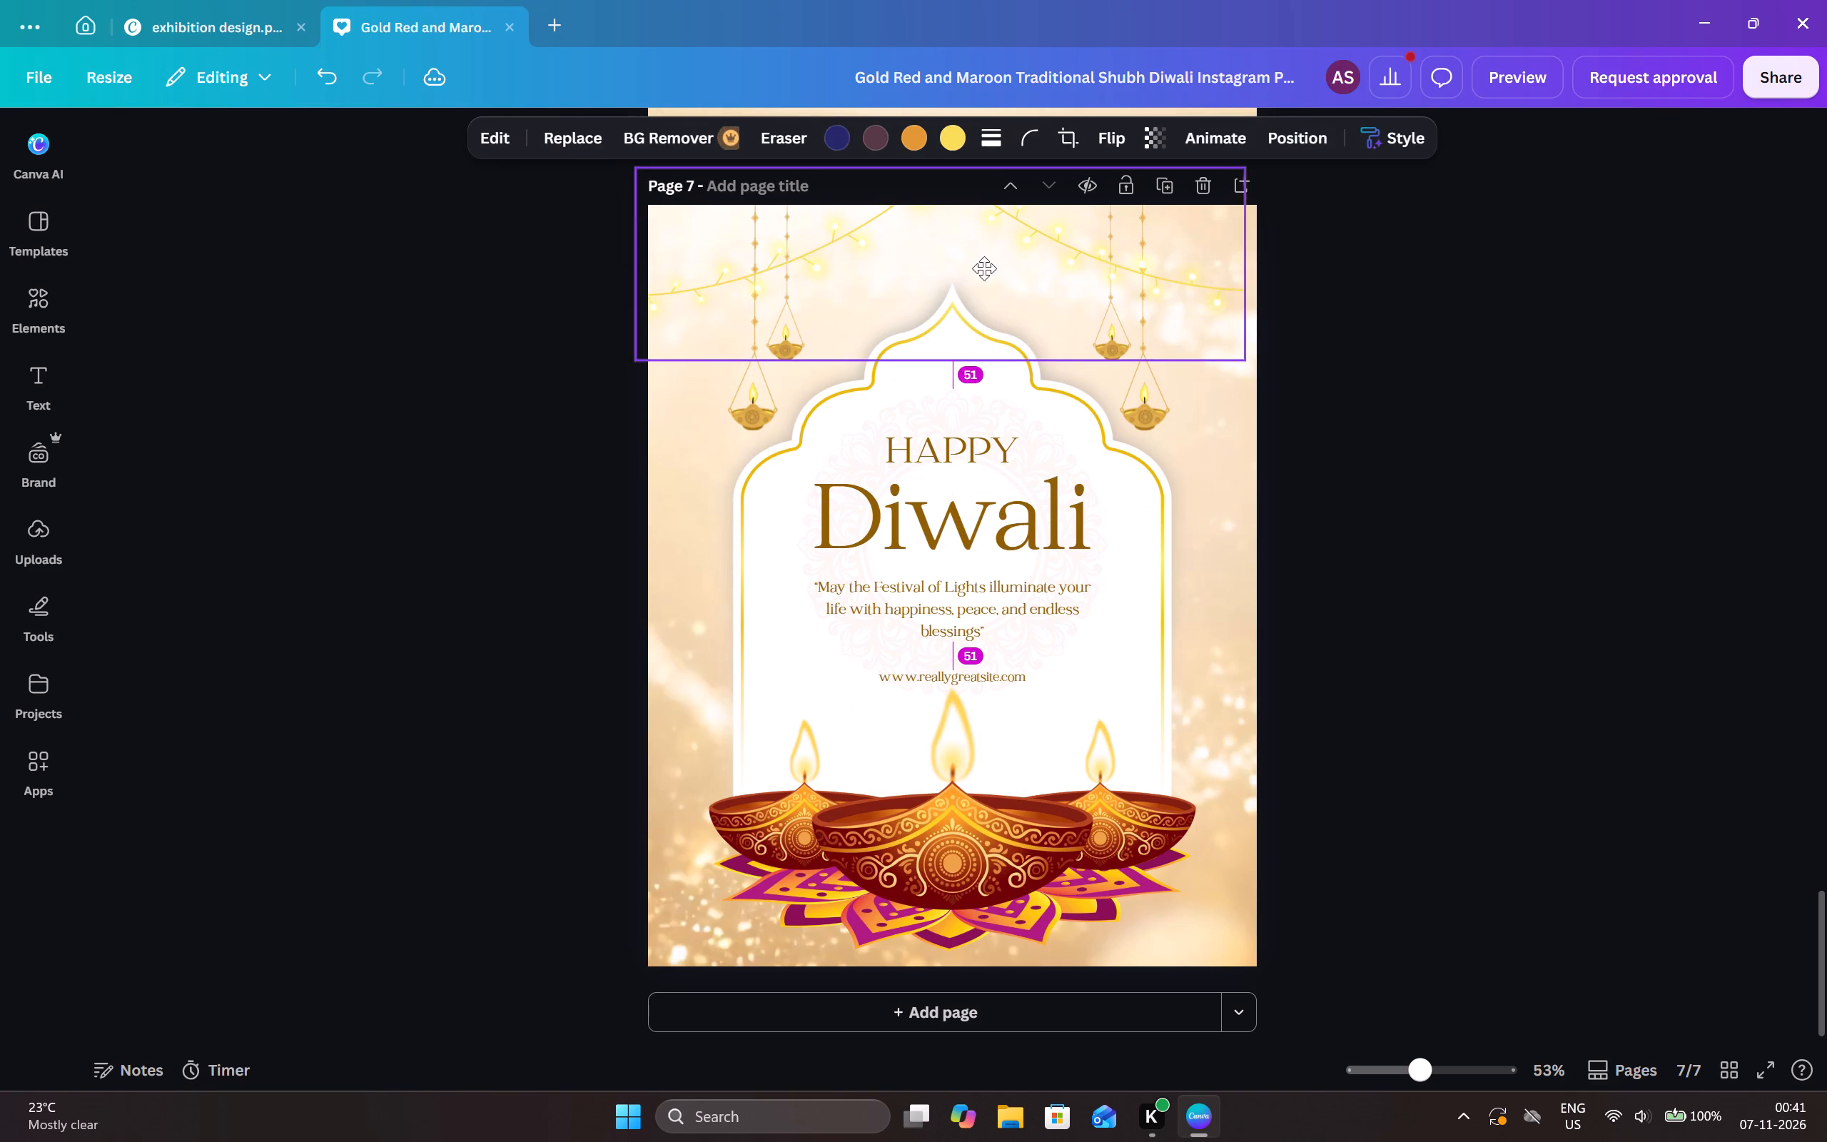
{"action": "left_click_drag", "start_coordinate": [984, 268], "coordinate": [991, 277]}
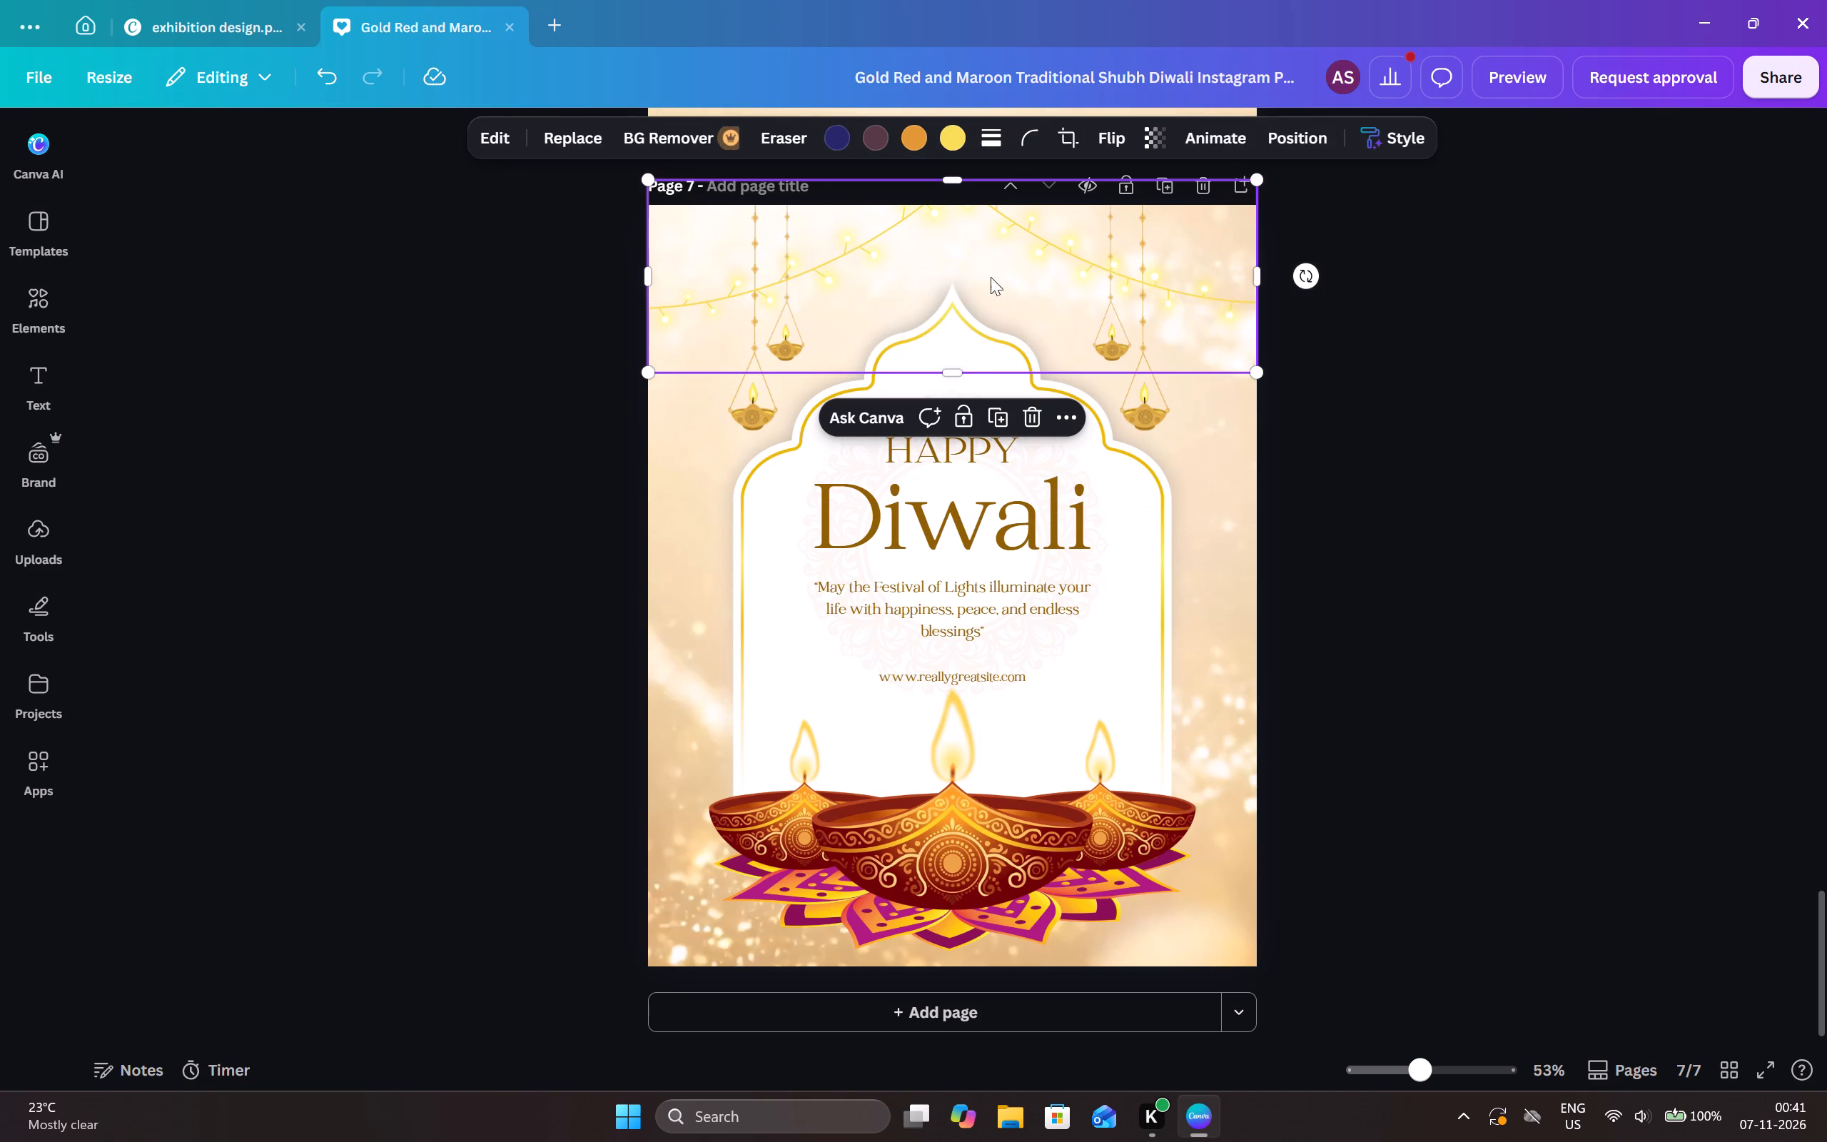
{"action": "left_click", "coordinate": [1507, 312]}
Compare the layouts and text of the Happy Diwali designs on pages 6 and 7.
{"action": "scroll", "coordinate": [1419, 310], "scroll_direction": "up", "scroll_amount": 8}
{"action": "scroll", "coordinate": [1419, 310], "scroll_direction": "down", "scroll_amount": 5}
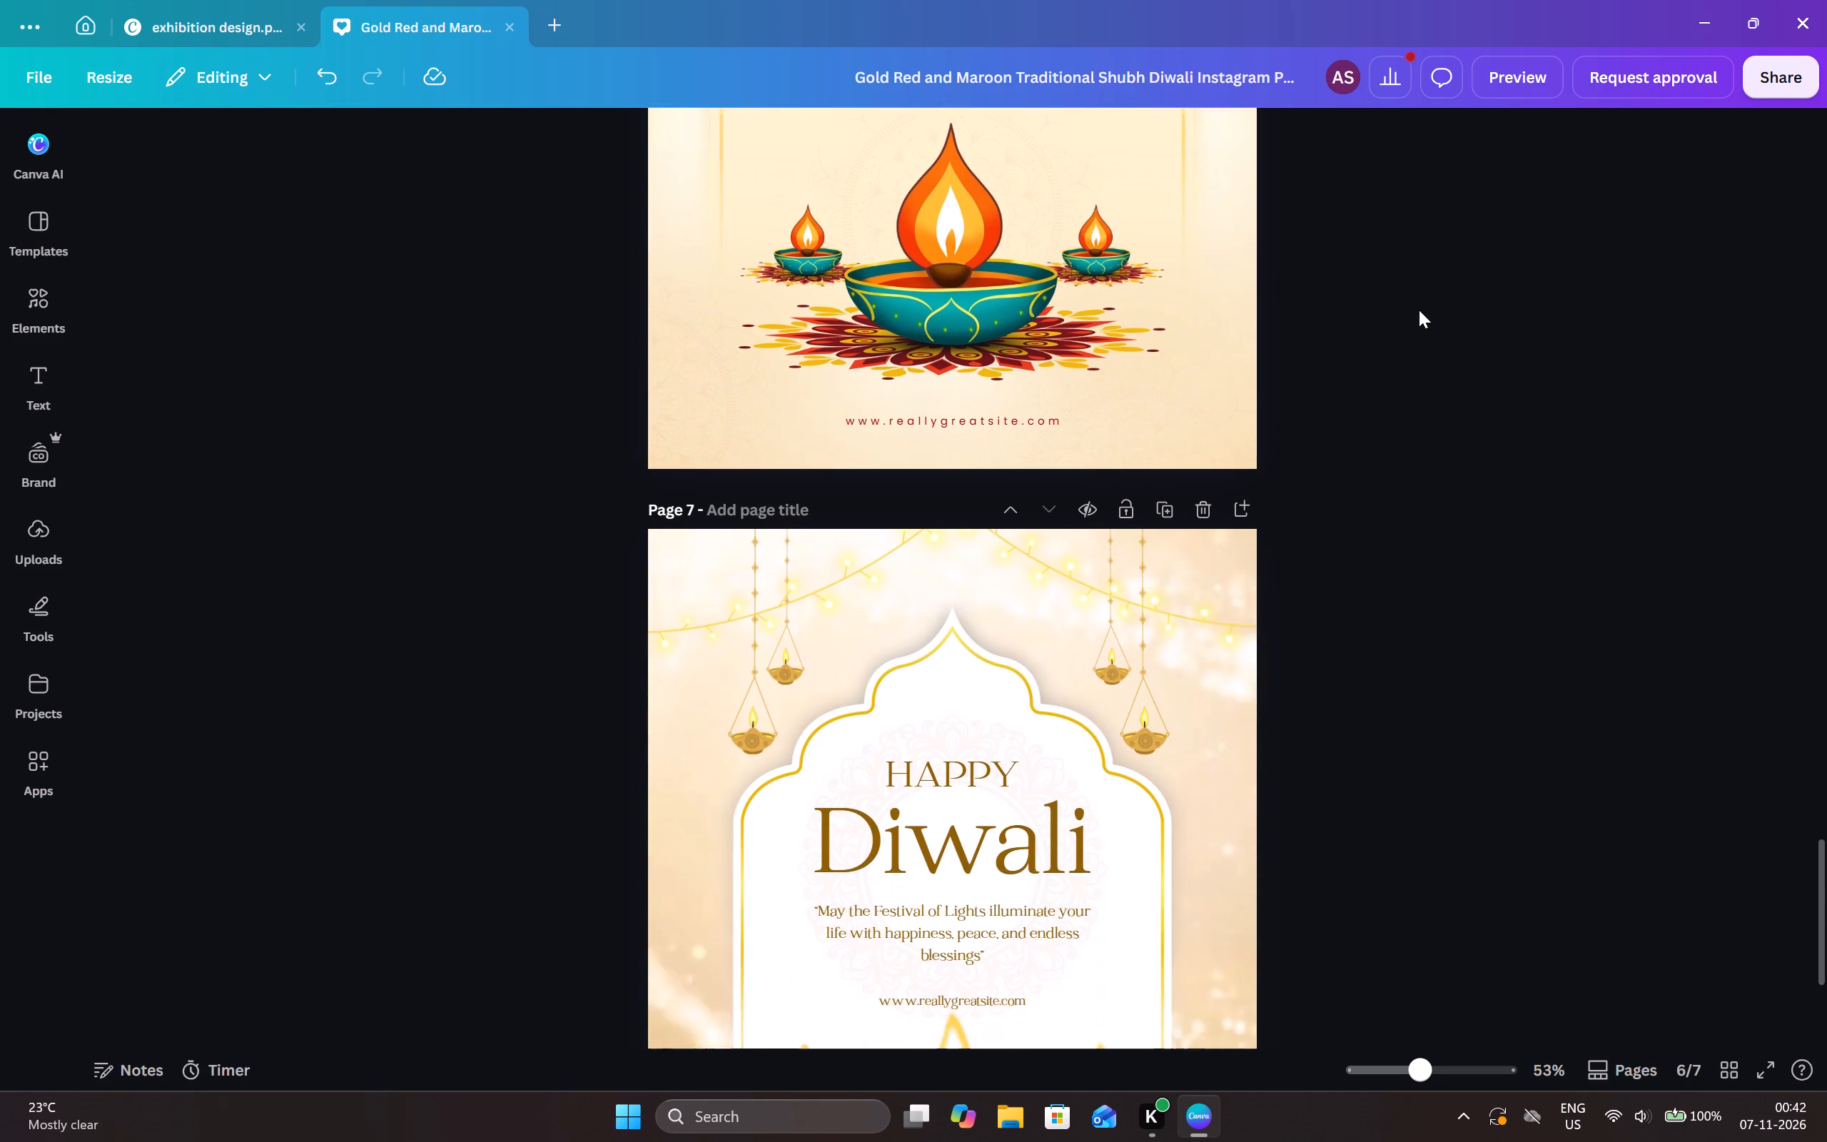
{"action": "scroll", "coordinate": [1419, 310], "scroll_direction": "down", "scroll_amount": 4}
{"action": "scroll", "coordinate": [1419, 310], "scroll_direction": "up", "scroll_amount": 8}
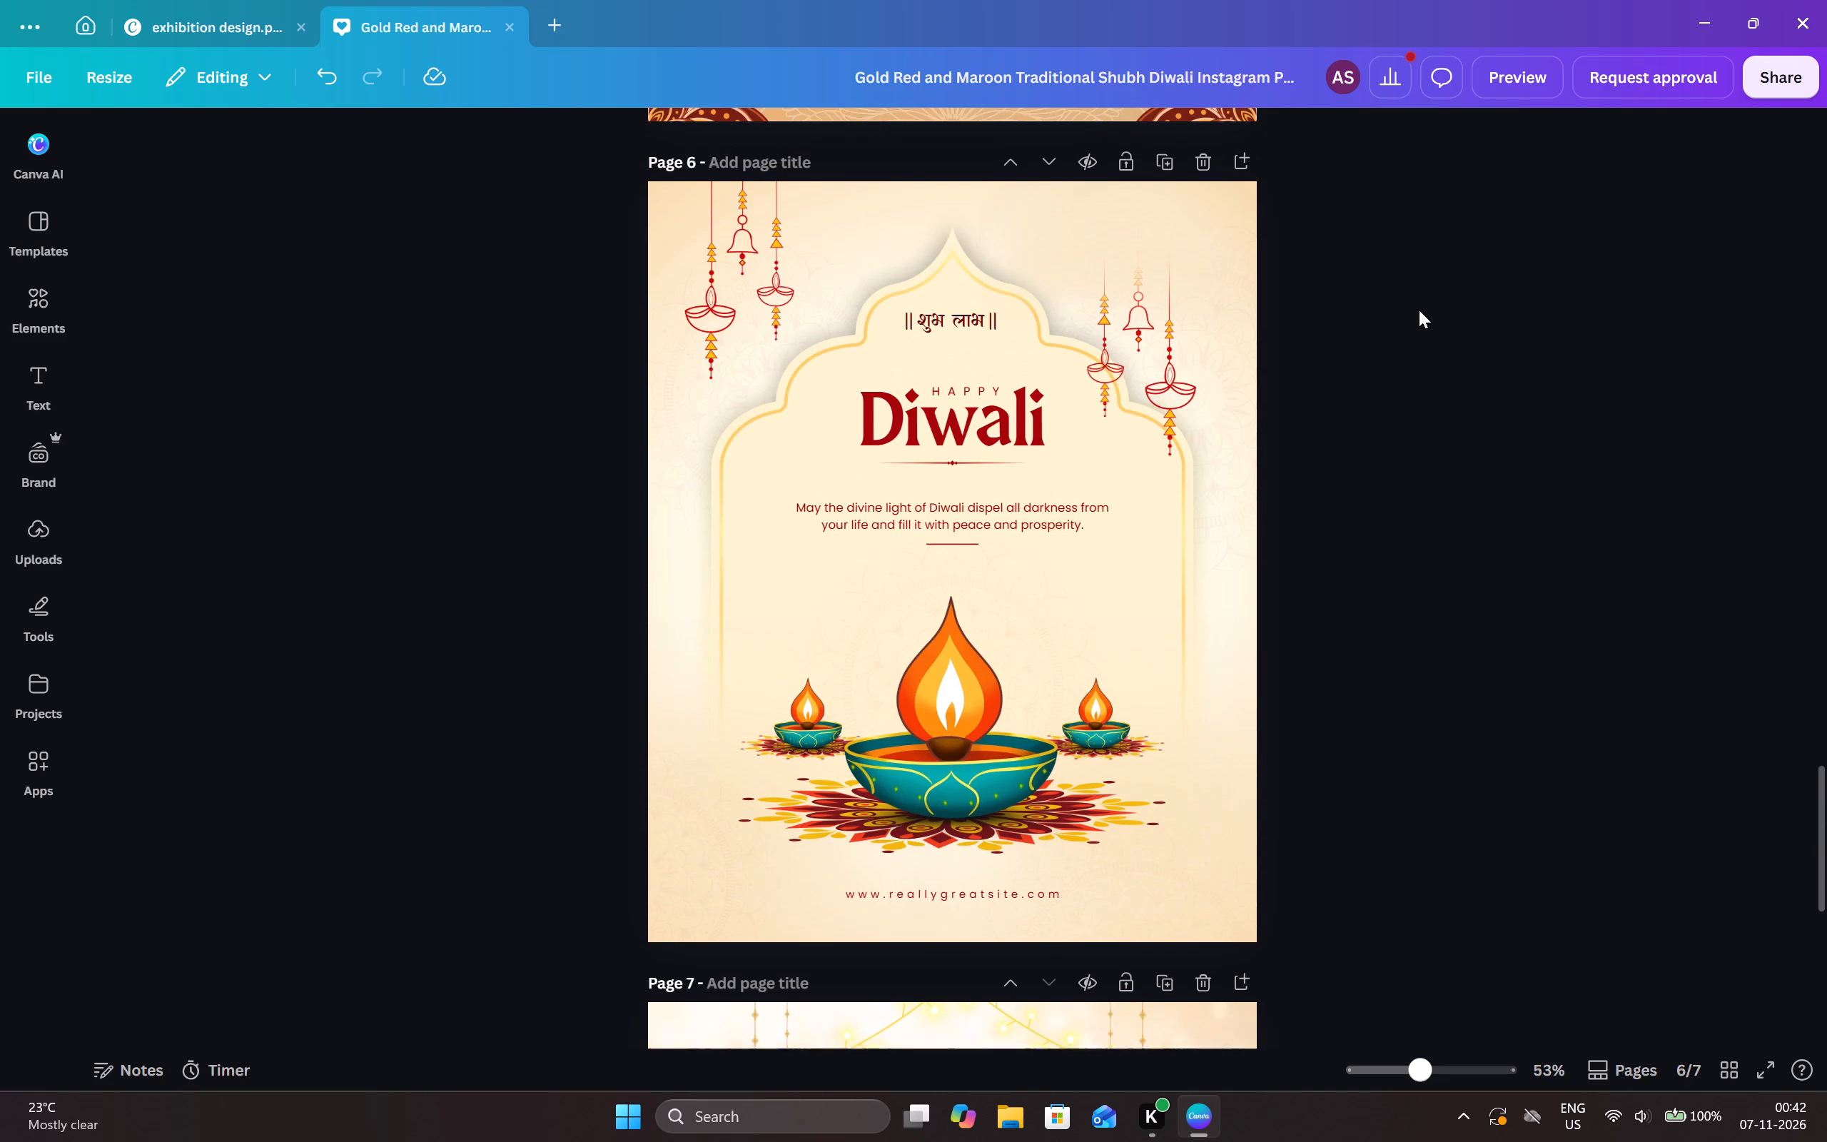
{"action": "scroll", "coordinate": [1419, 310], "scroll_direction": "down", "scroll_amount": 9}
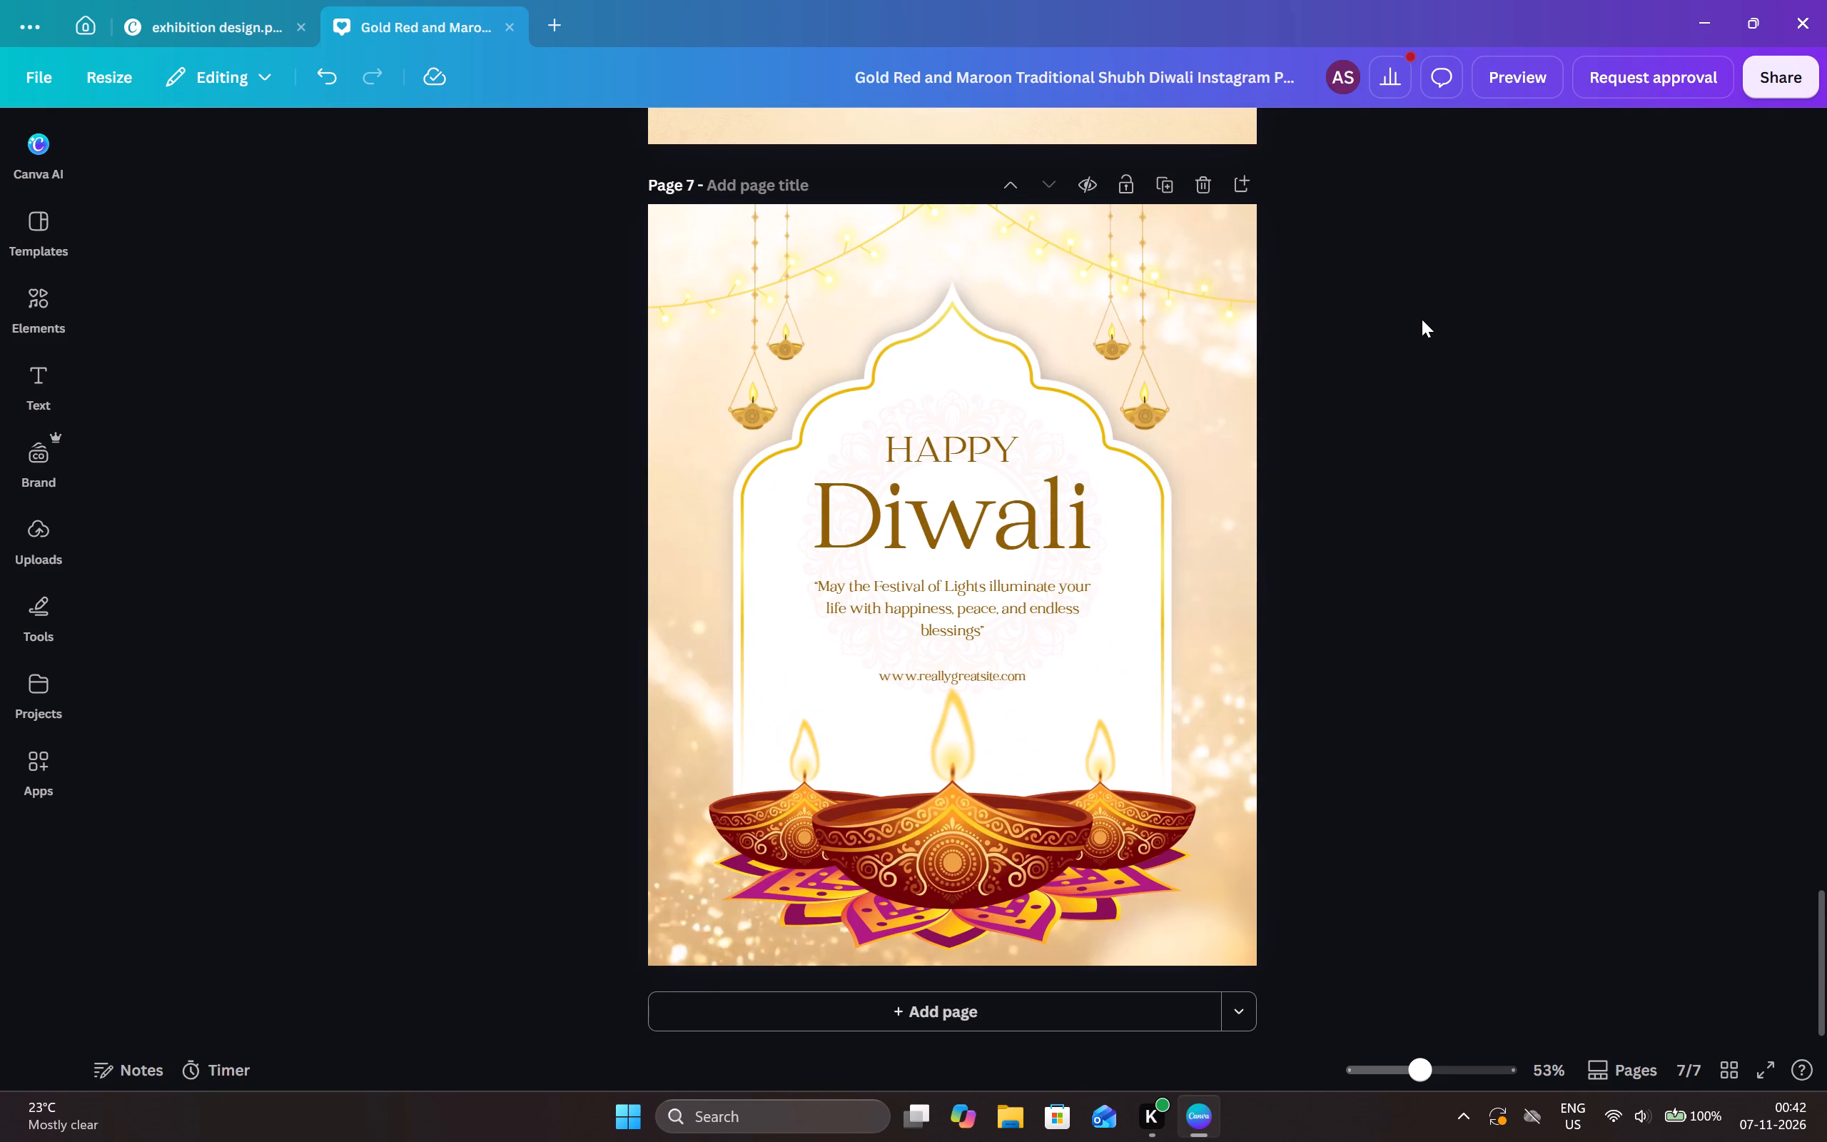
{"action": "scroll", "coordinate": [1424, 422], "scroll_direction": "up", "scroll_amount": 6}
{"action": "scroll", "coordinate": [1421, 420], "scroll_direction": "down", "scroll_amount": 4}
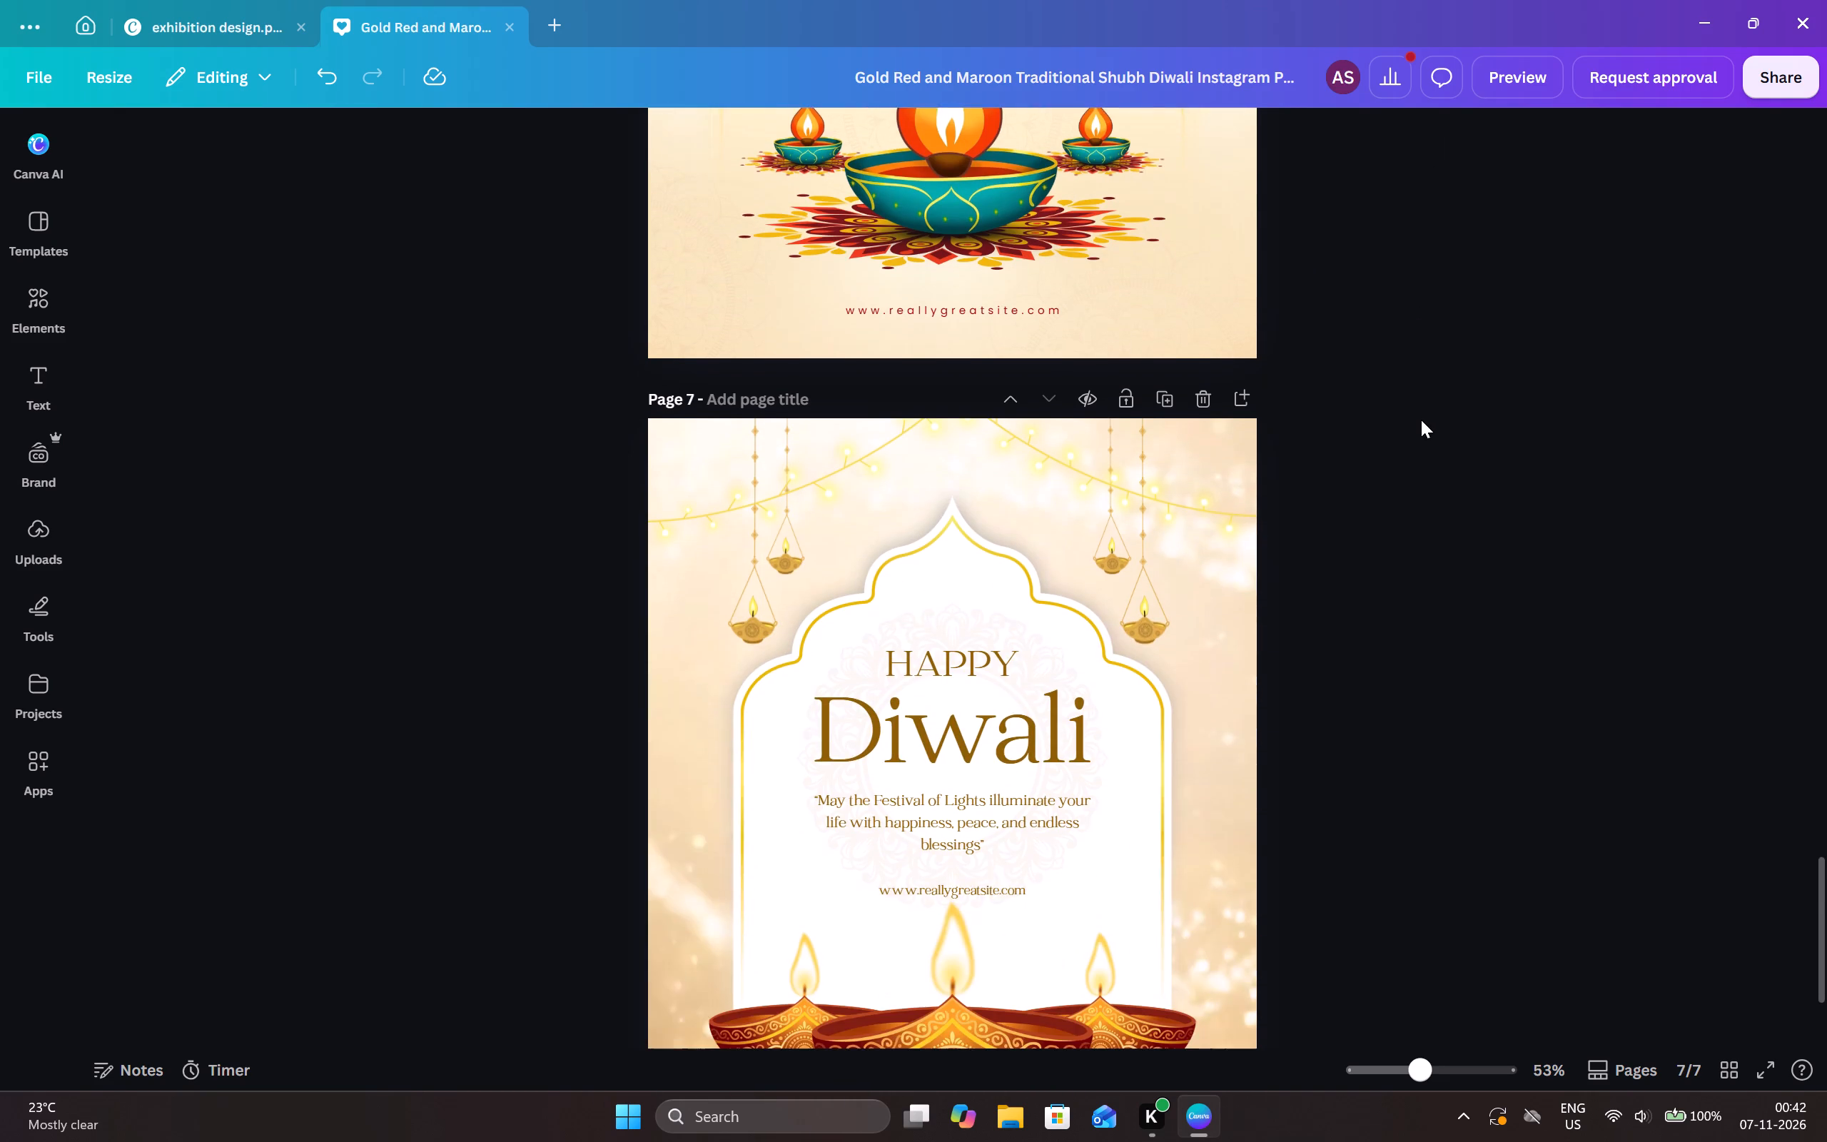
{"action": "scroll", "coordinate": [1421, 420], "scroll_direction": "down", "scroll_amount": 3}
{"action": "scroll", "coordinate": [1421, 420], "scroll_direction": "up", "scroll_amount": 1}
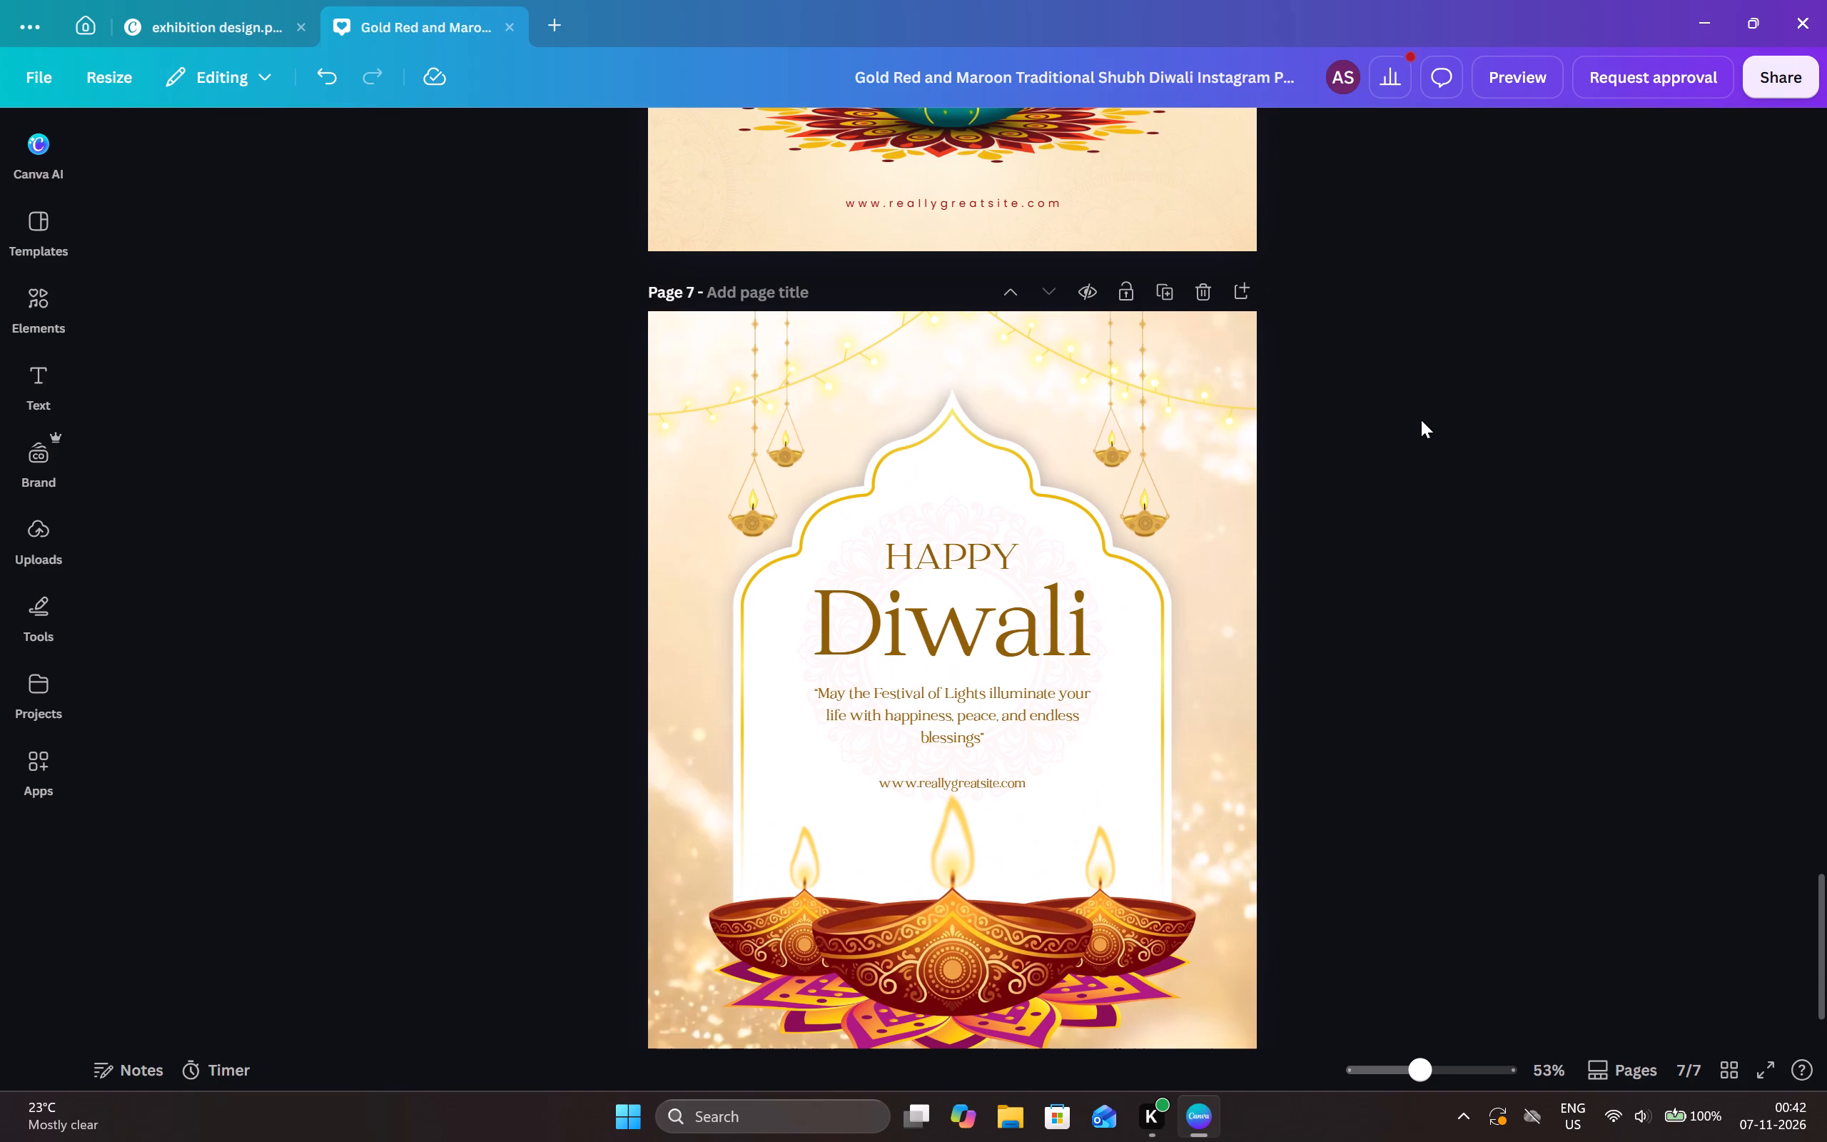
{"action": "scroll", "coordinate": [1421, 420], "scroll_direction": "down", "scroll_amount": 1}
{"action": "scroll", "coordinate": [1421, 420], "scroll_direction": "up", "scroll_amount": 5}
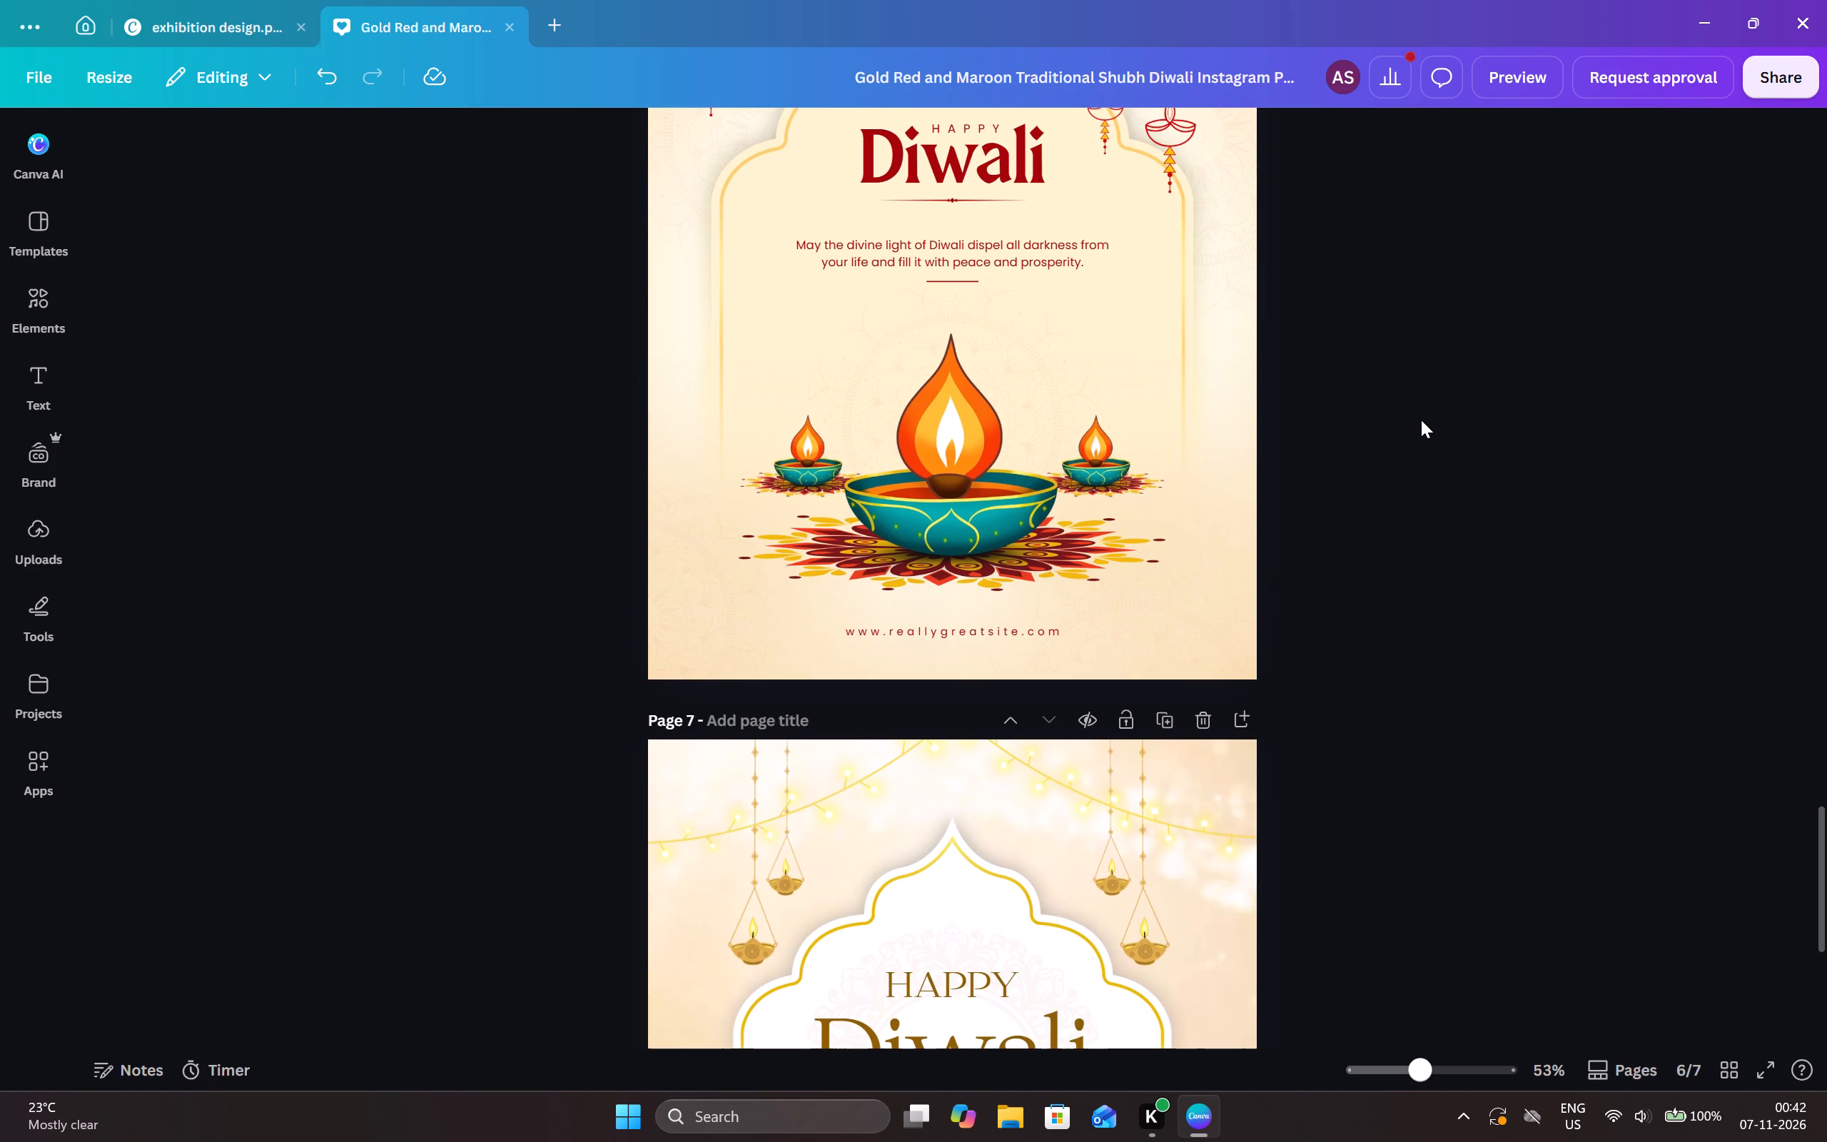
{"action": "scroll", "coordinate": [1421, 420], "scroll_direction": "up", "scroll_amount": 3}
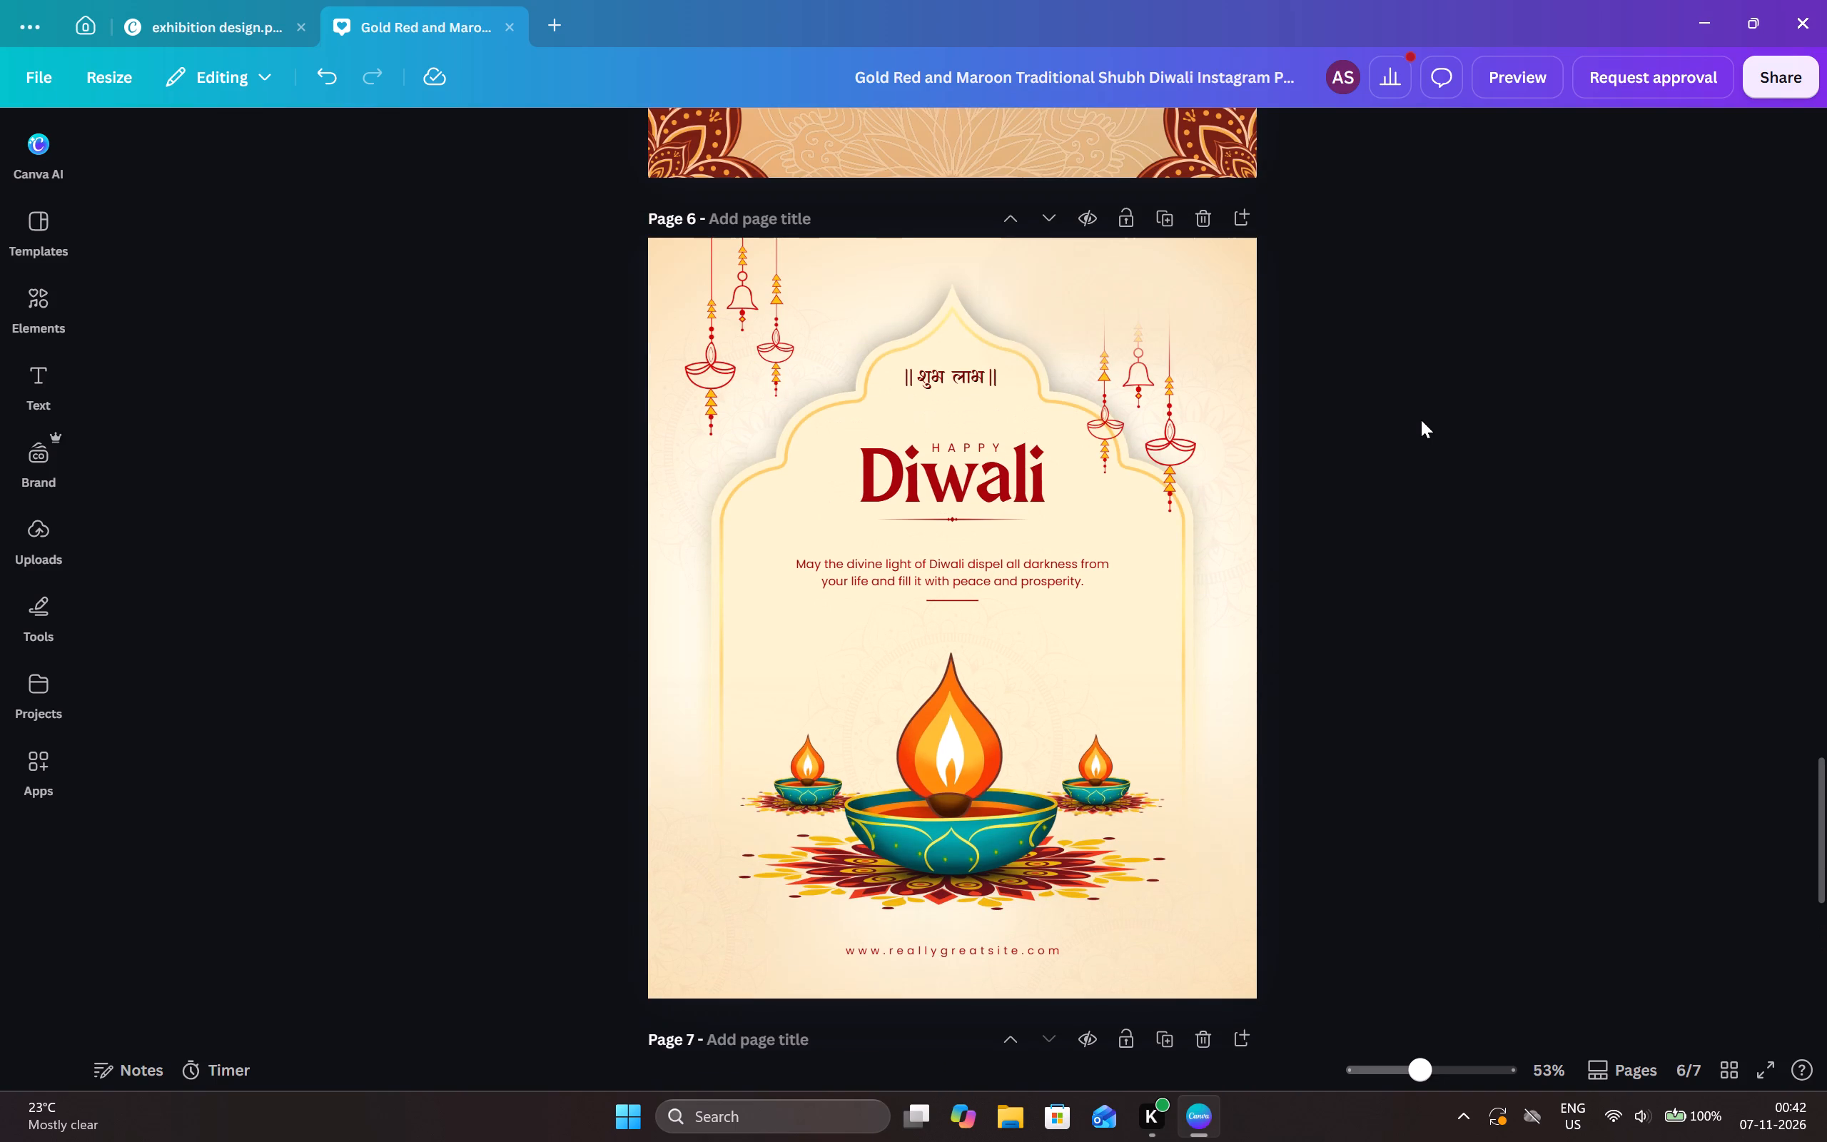
{"action": "scroll", "coordinate": [1393, 408], "scroll_direction": "down", "scroll_amount": 8}
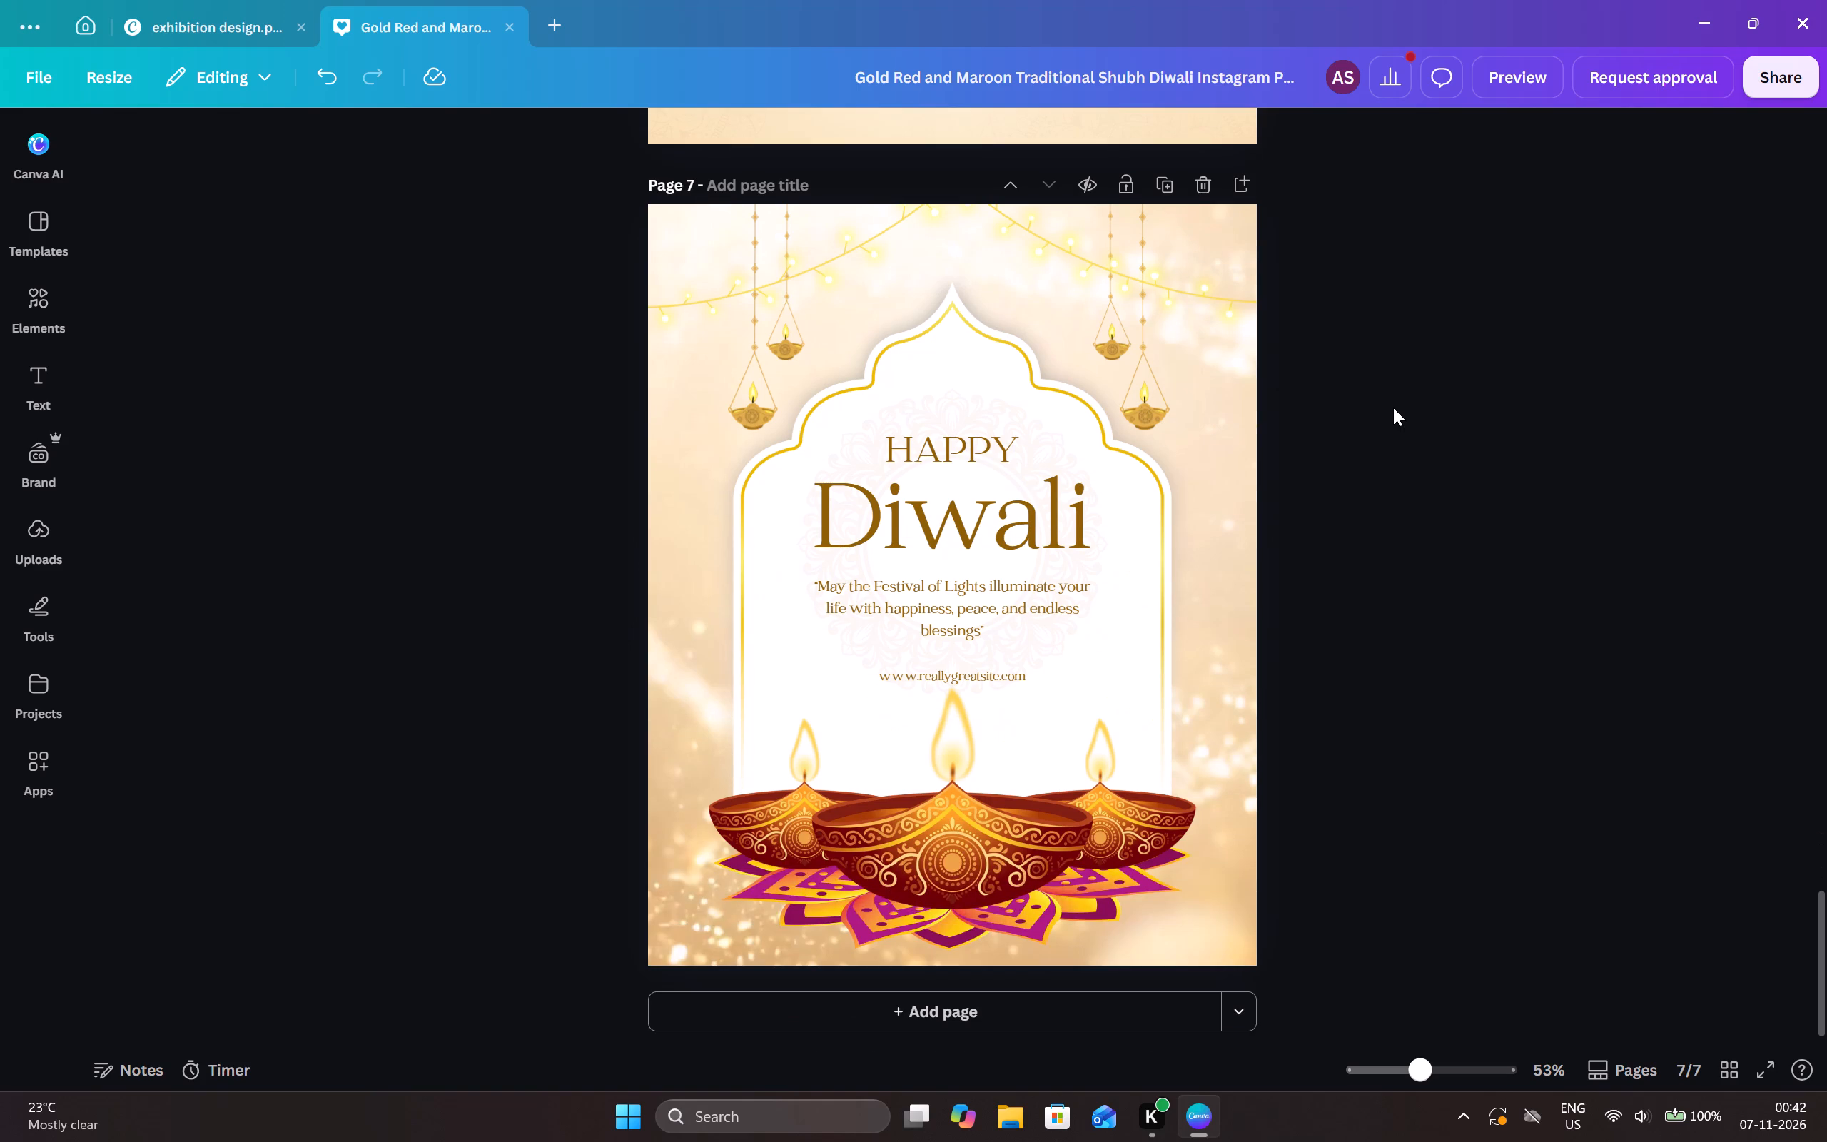
{"action": "scroll", "coordinate": [1393, 408], "scroll_direction": "down", "scroll_amount": 1}
{"action": "scroll", "coordinate": [1395, 407], "scroll_direction": "up", "scroll_amount": 7}
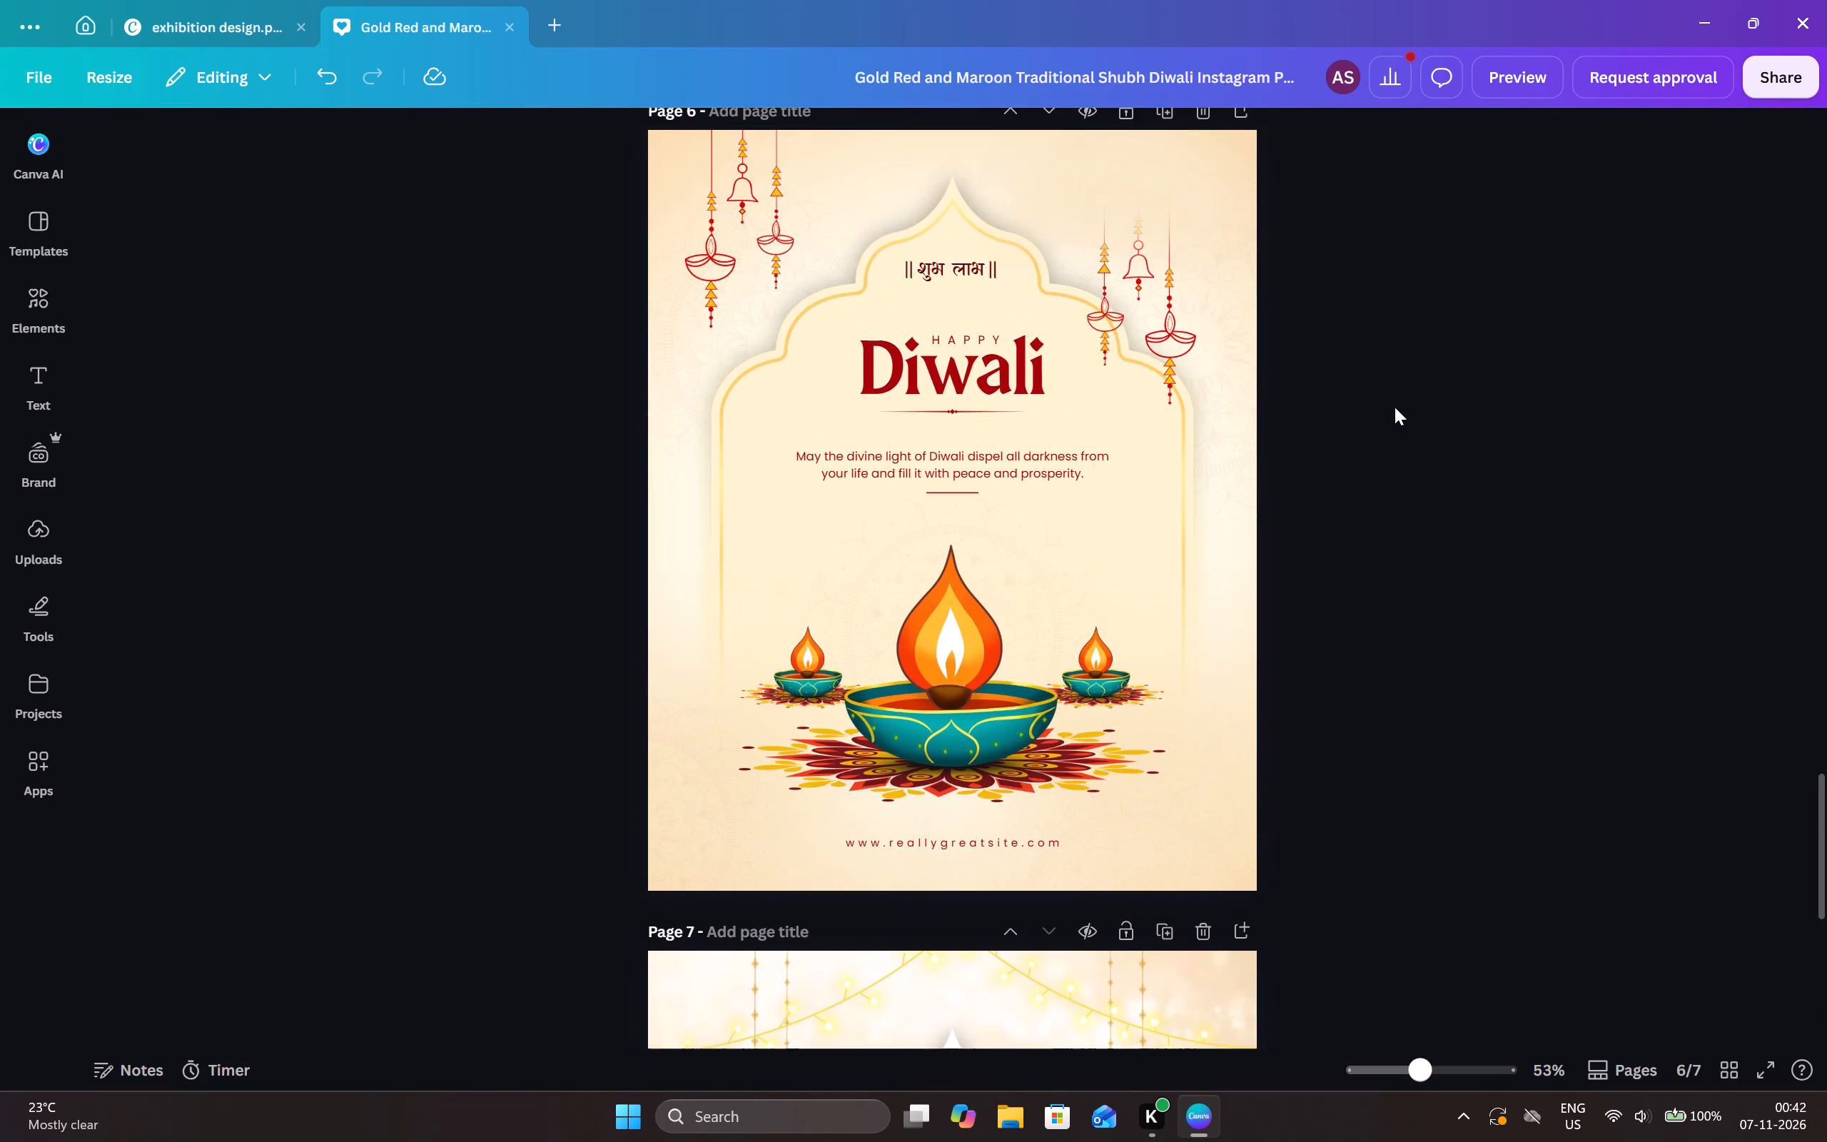
{"action": "scroll", "coordinate": [1395, 407], "scroll_direction": "down", "scroll_amount": 9}
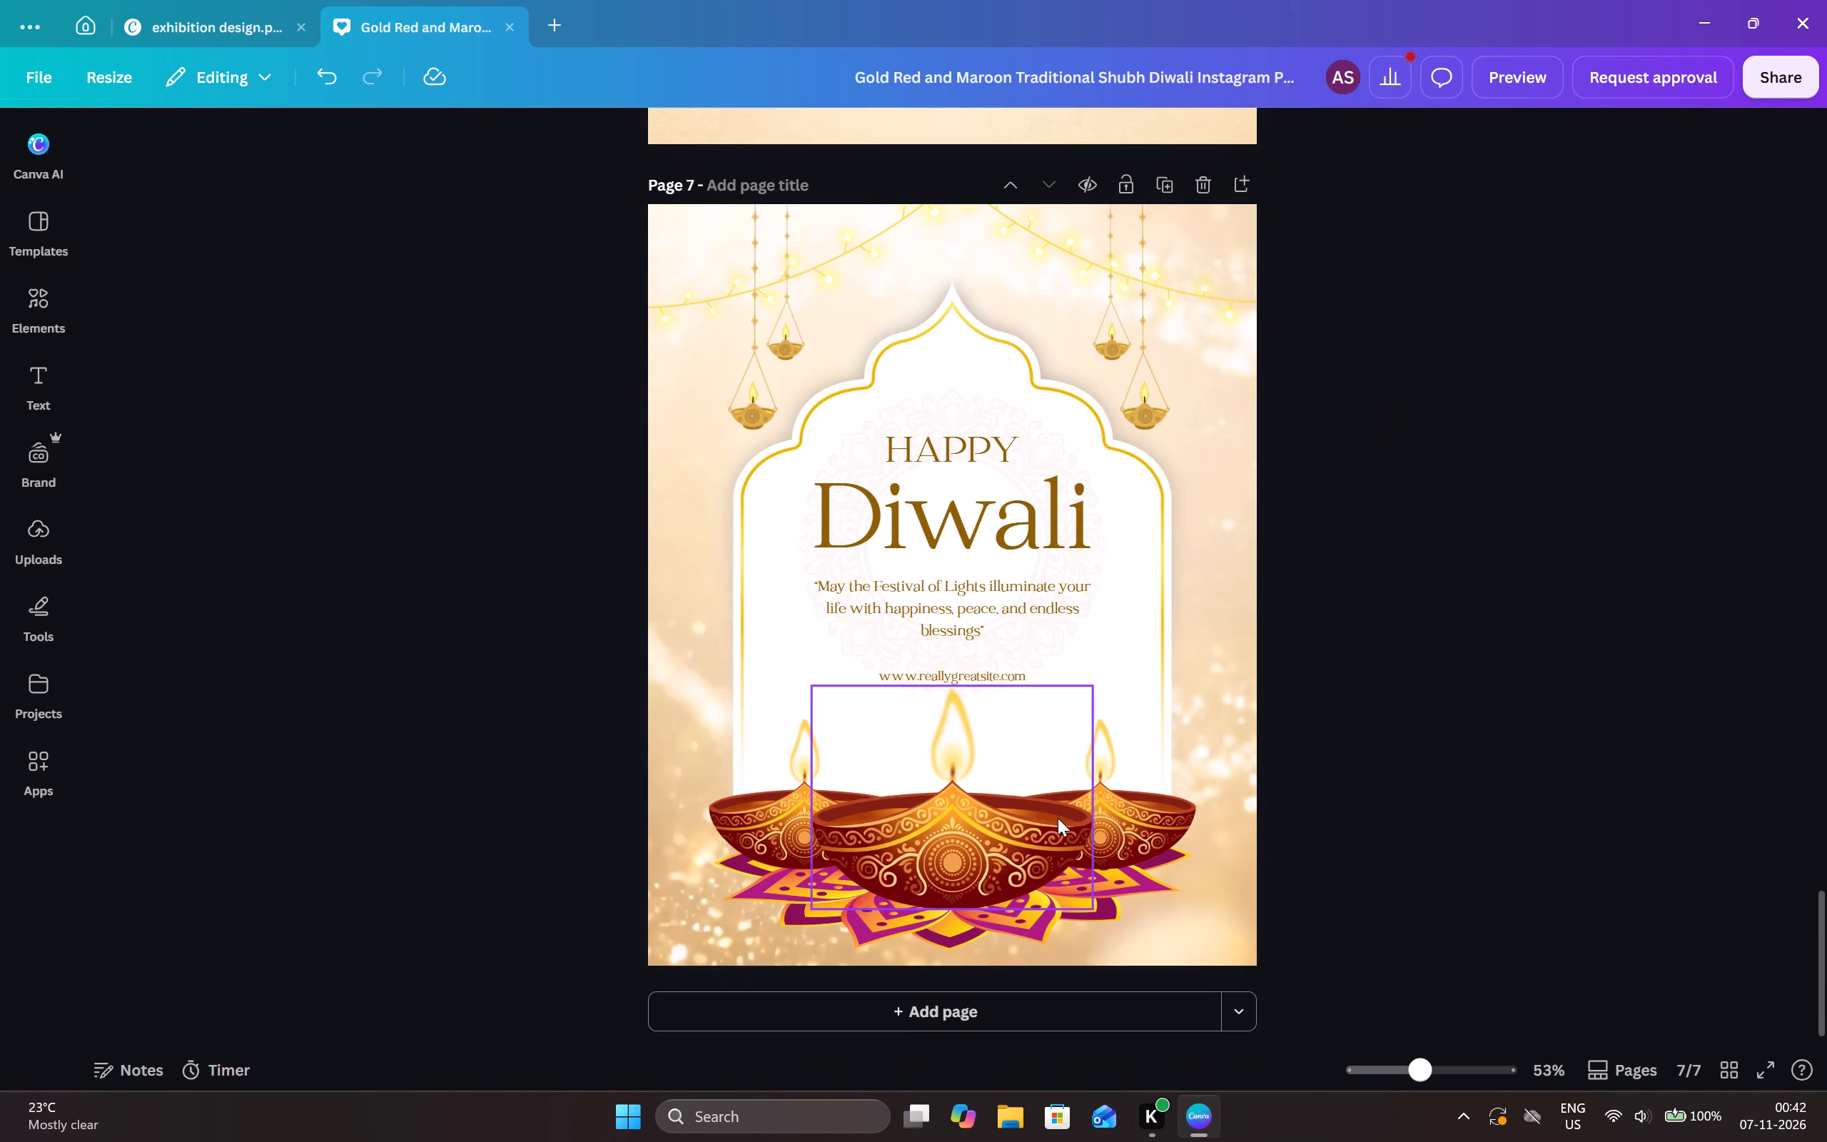
Delete the "May the Festival of Lights" greeting and the placeholder website address from page 7.
{"action": "left_click", "coordinate": [1051, 619]}
{"action": "left_click", "coordinate": [1037, 530]}
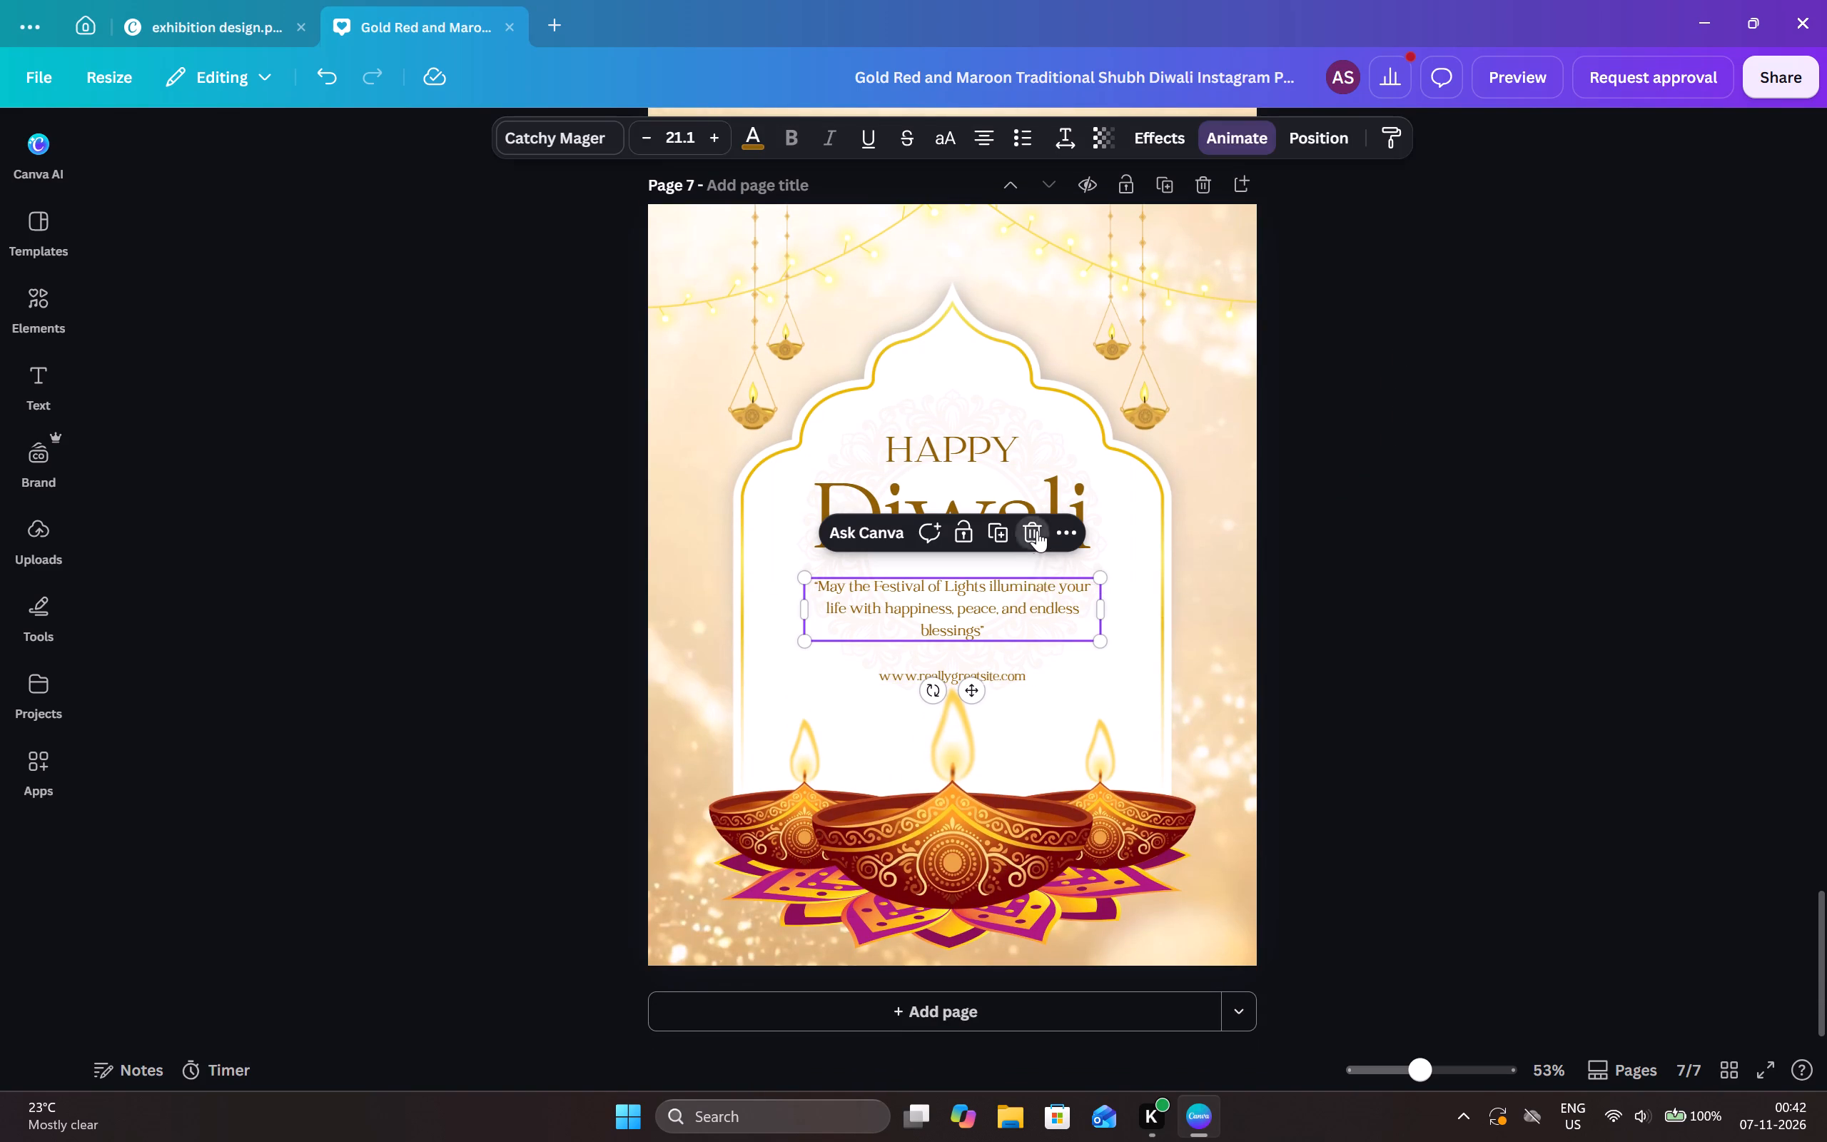
{"action": "left_click", "coordinate": [996, 673]}
{"action": "left_click", "coordinate": [1027, 618]}
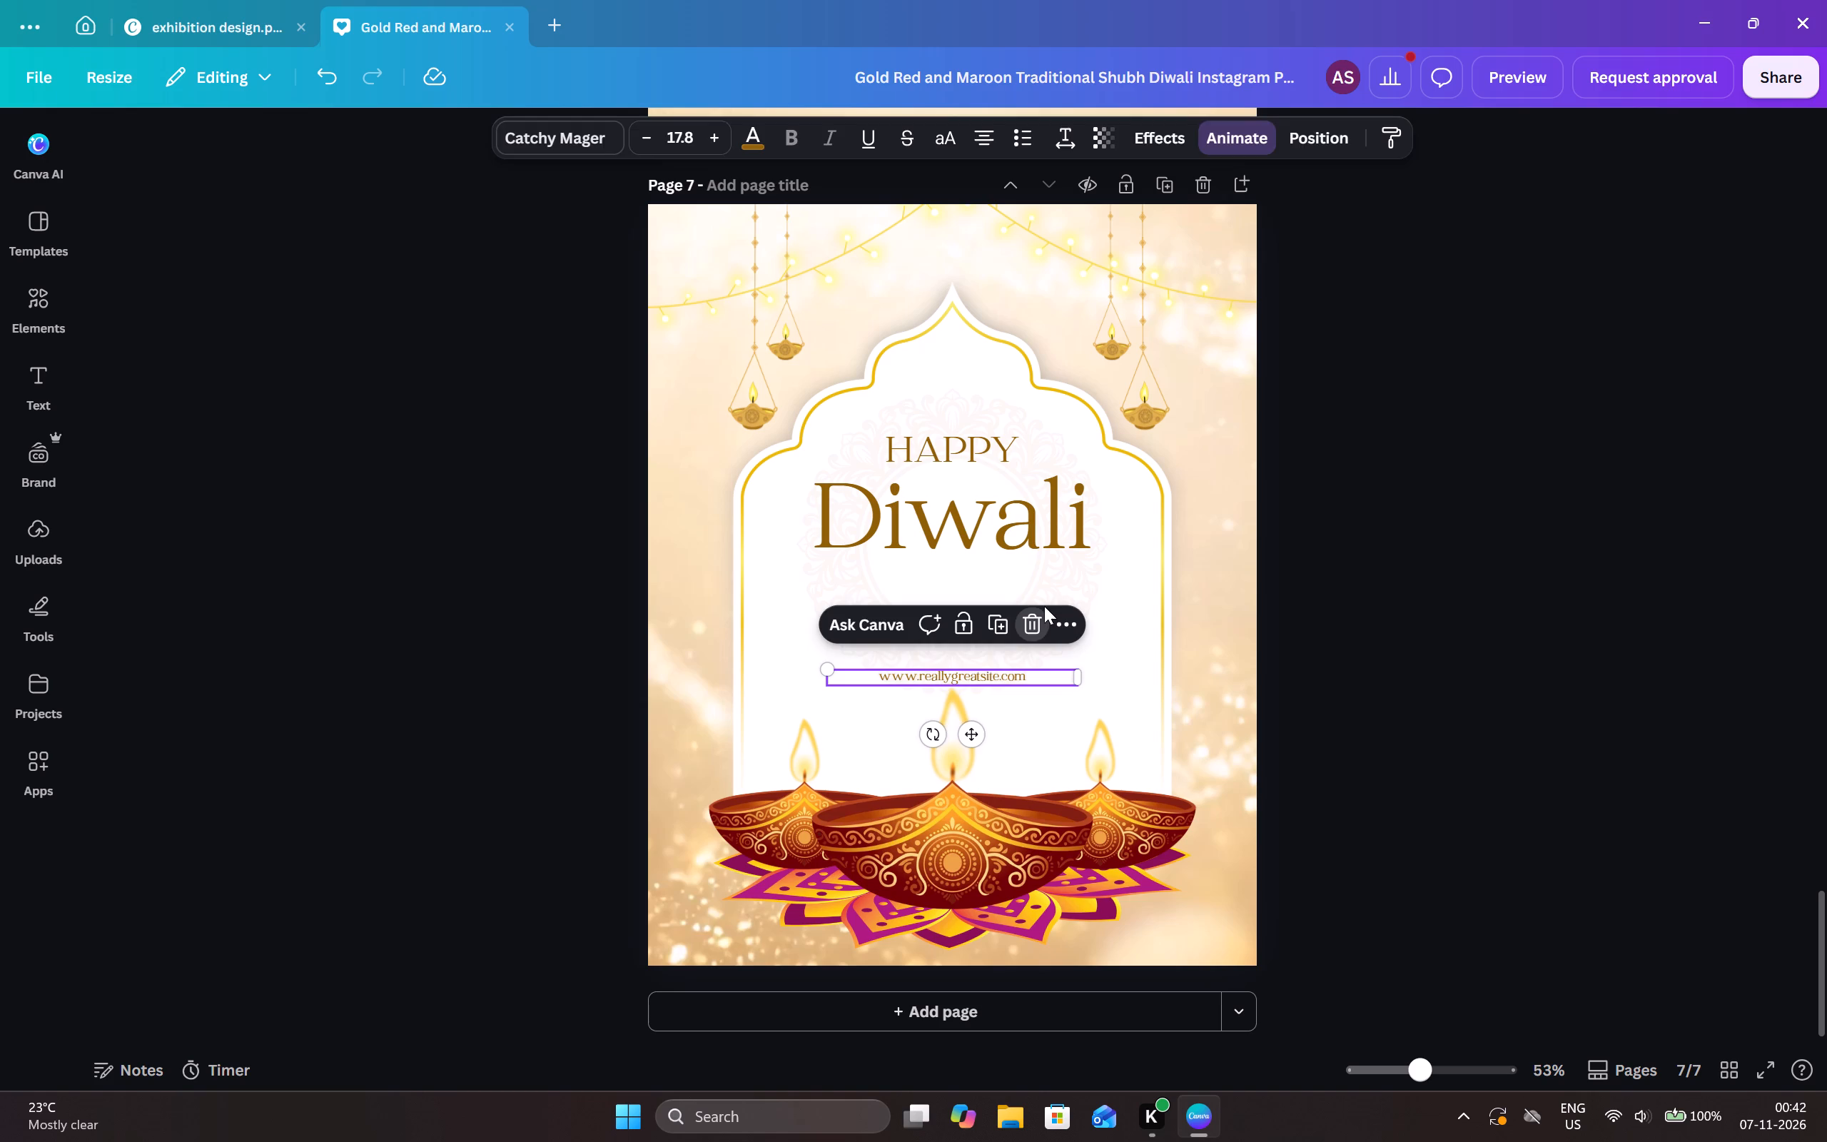
Move the "Diwali" and "HAPPY" headings lower inside page 7's white arch, closer together and horizontally centred.
{"action": "left_click_drag", "start_coordinate": [972, 516], "coordinate": [977, 585]}
{"action": "left_click_drag", "start_coordinate": [967, 445], "coordinate": [966, 486]}
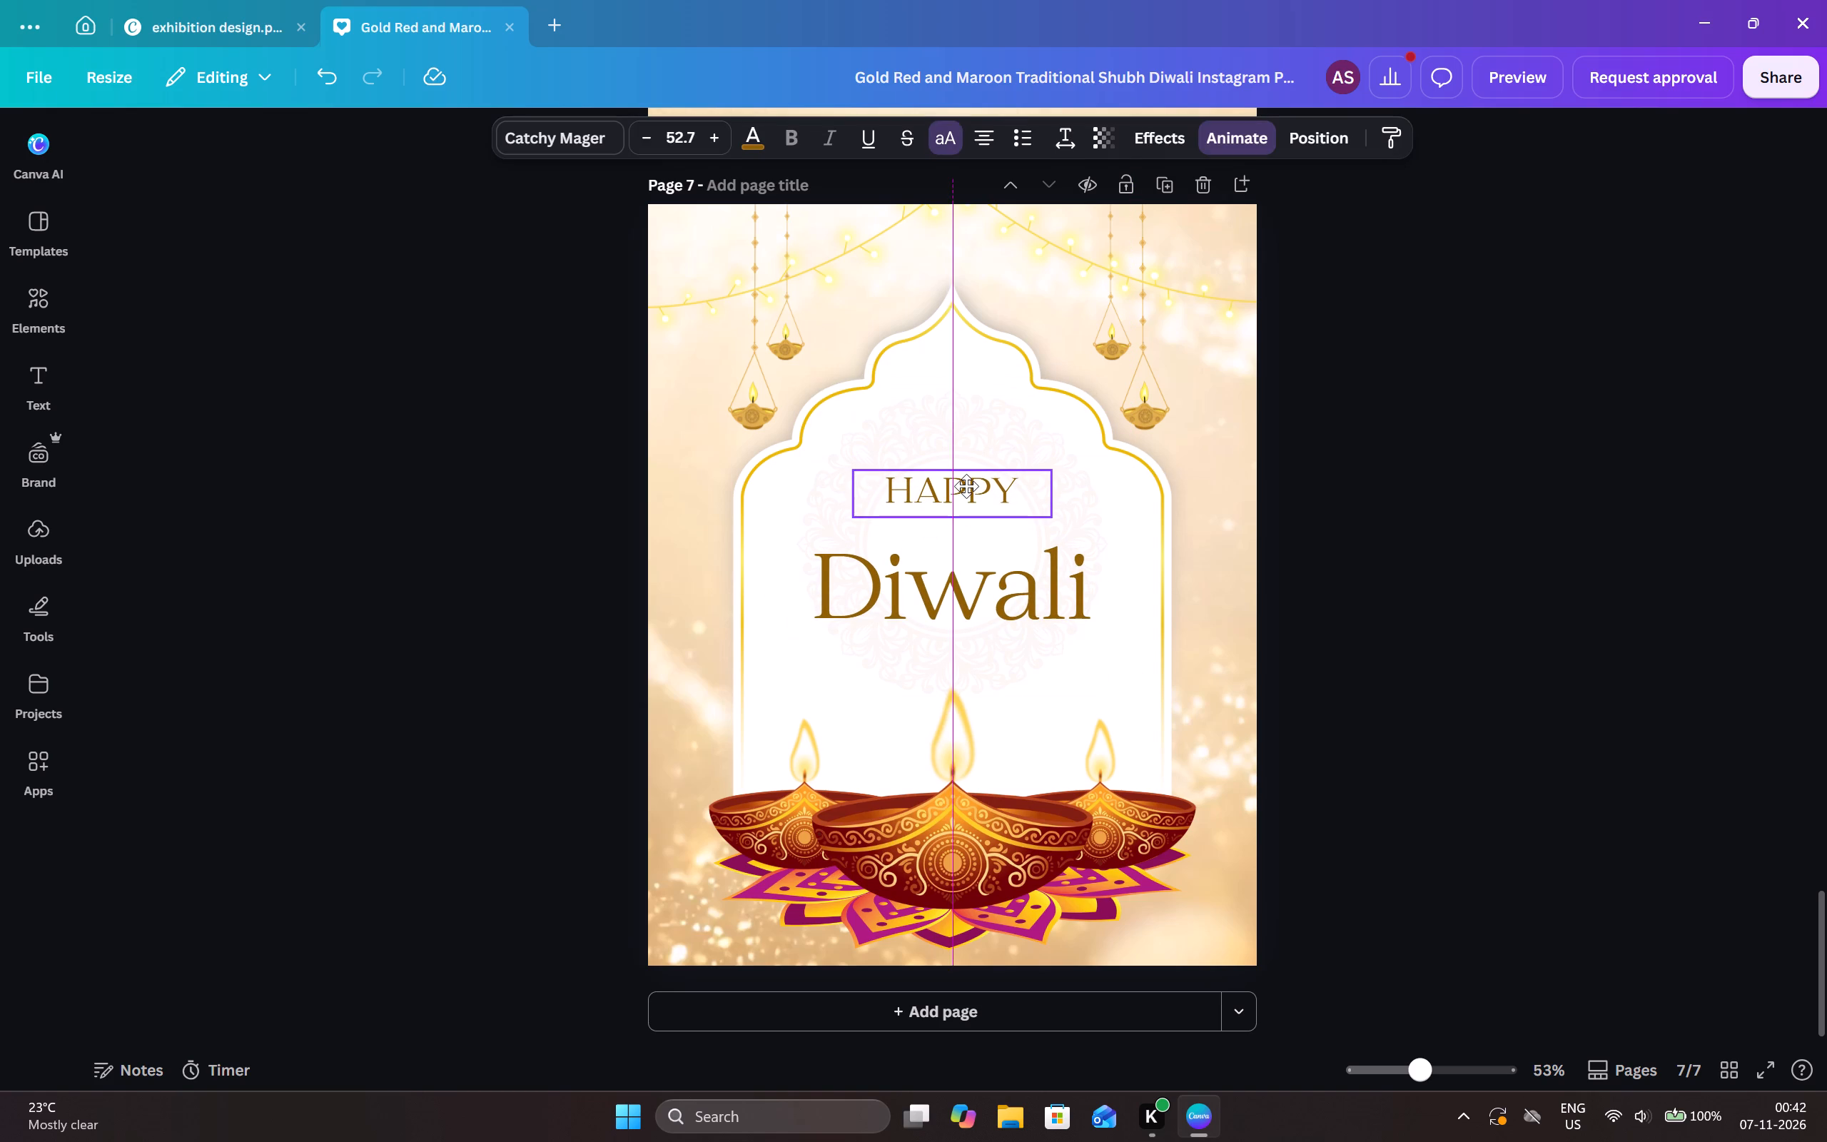
{"action": "left_click_drag", "start_coordinate": [966, 486], "coordinate": [966, 500]}
{"action": "left_click", "coordinate": [1384, 514]}
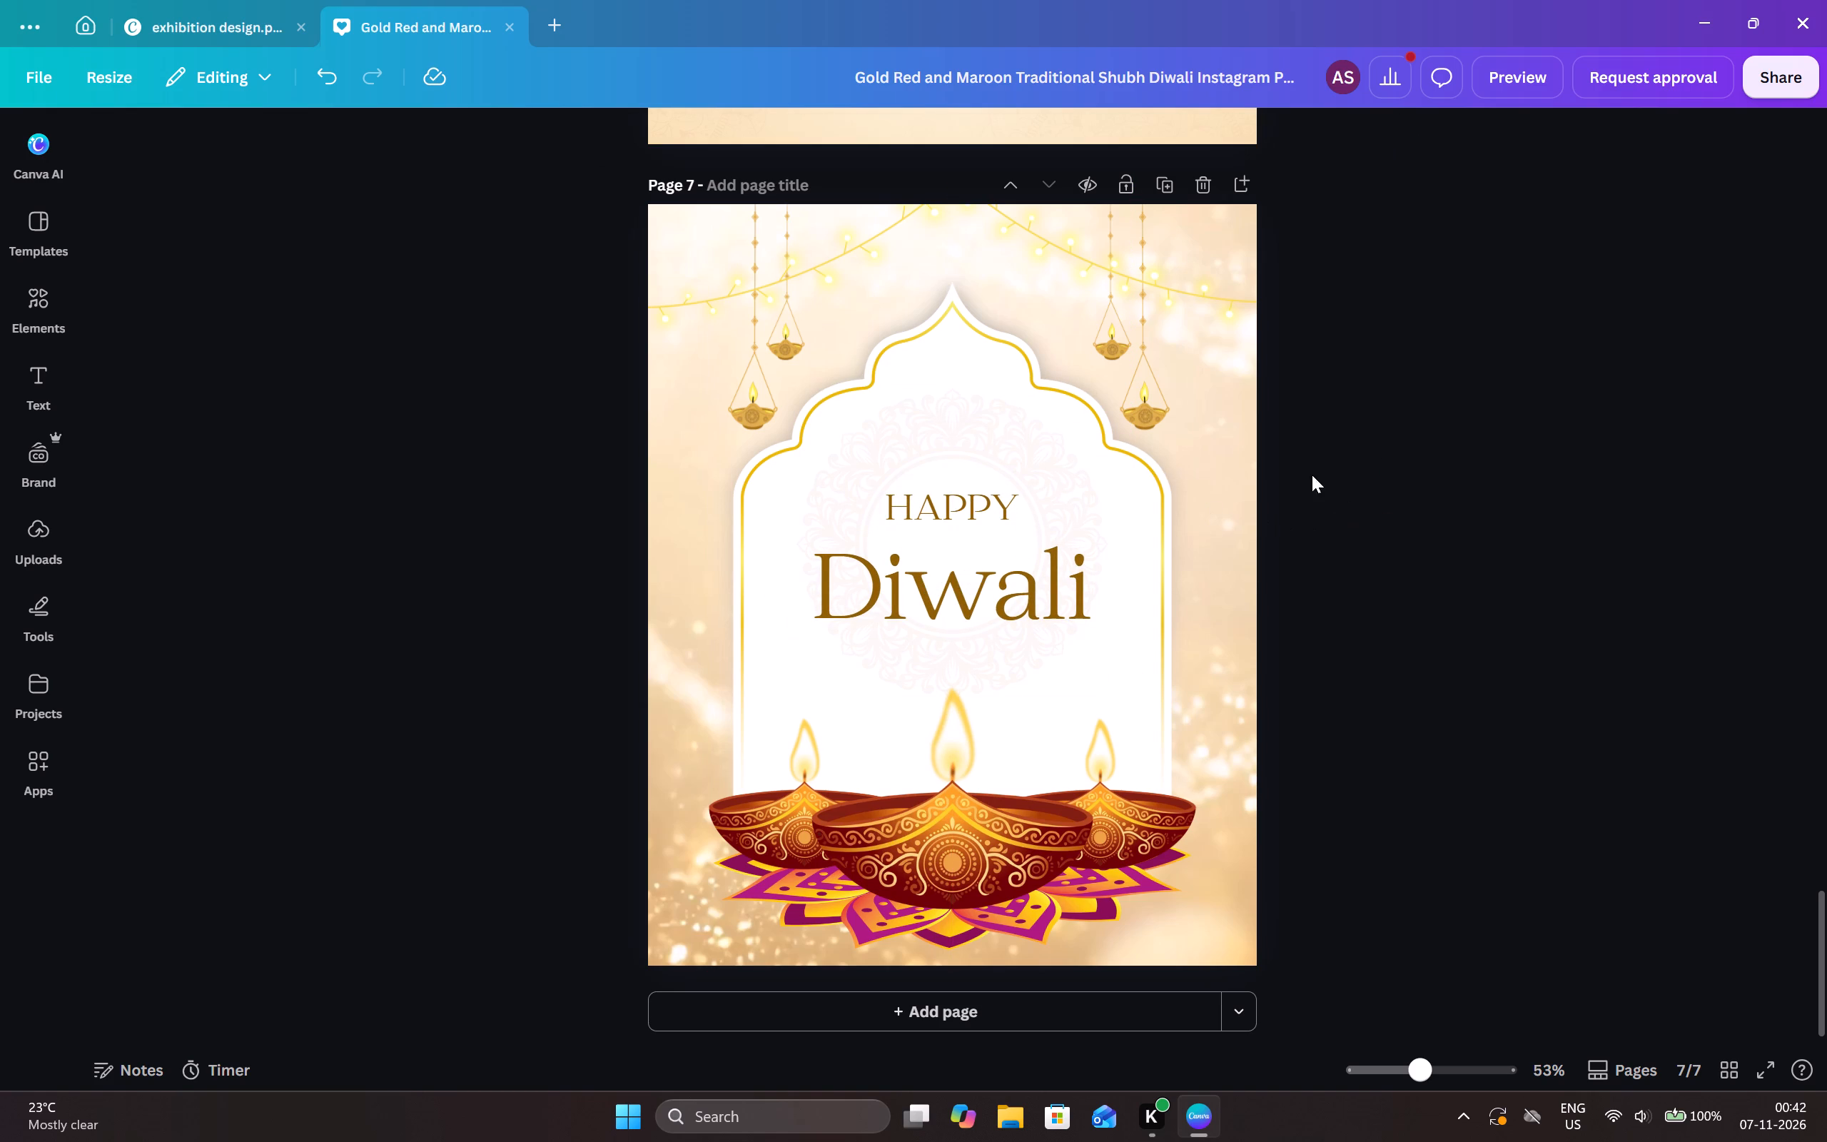
Delete the string-light garland from the top of page 7.
{"action": "left_click", "coordinate": [1157, 392]}
{"action": "left_click", "coordinate": [1334, 392]}
{"action": "left_click", "coordinate": [1078, 253]}
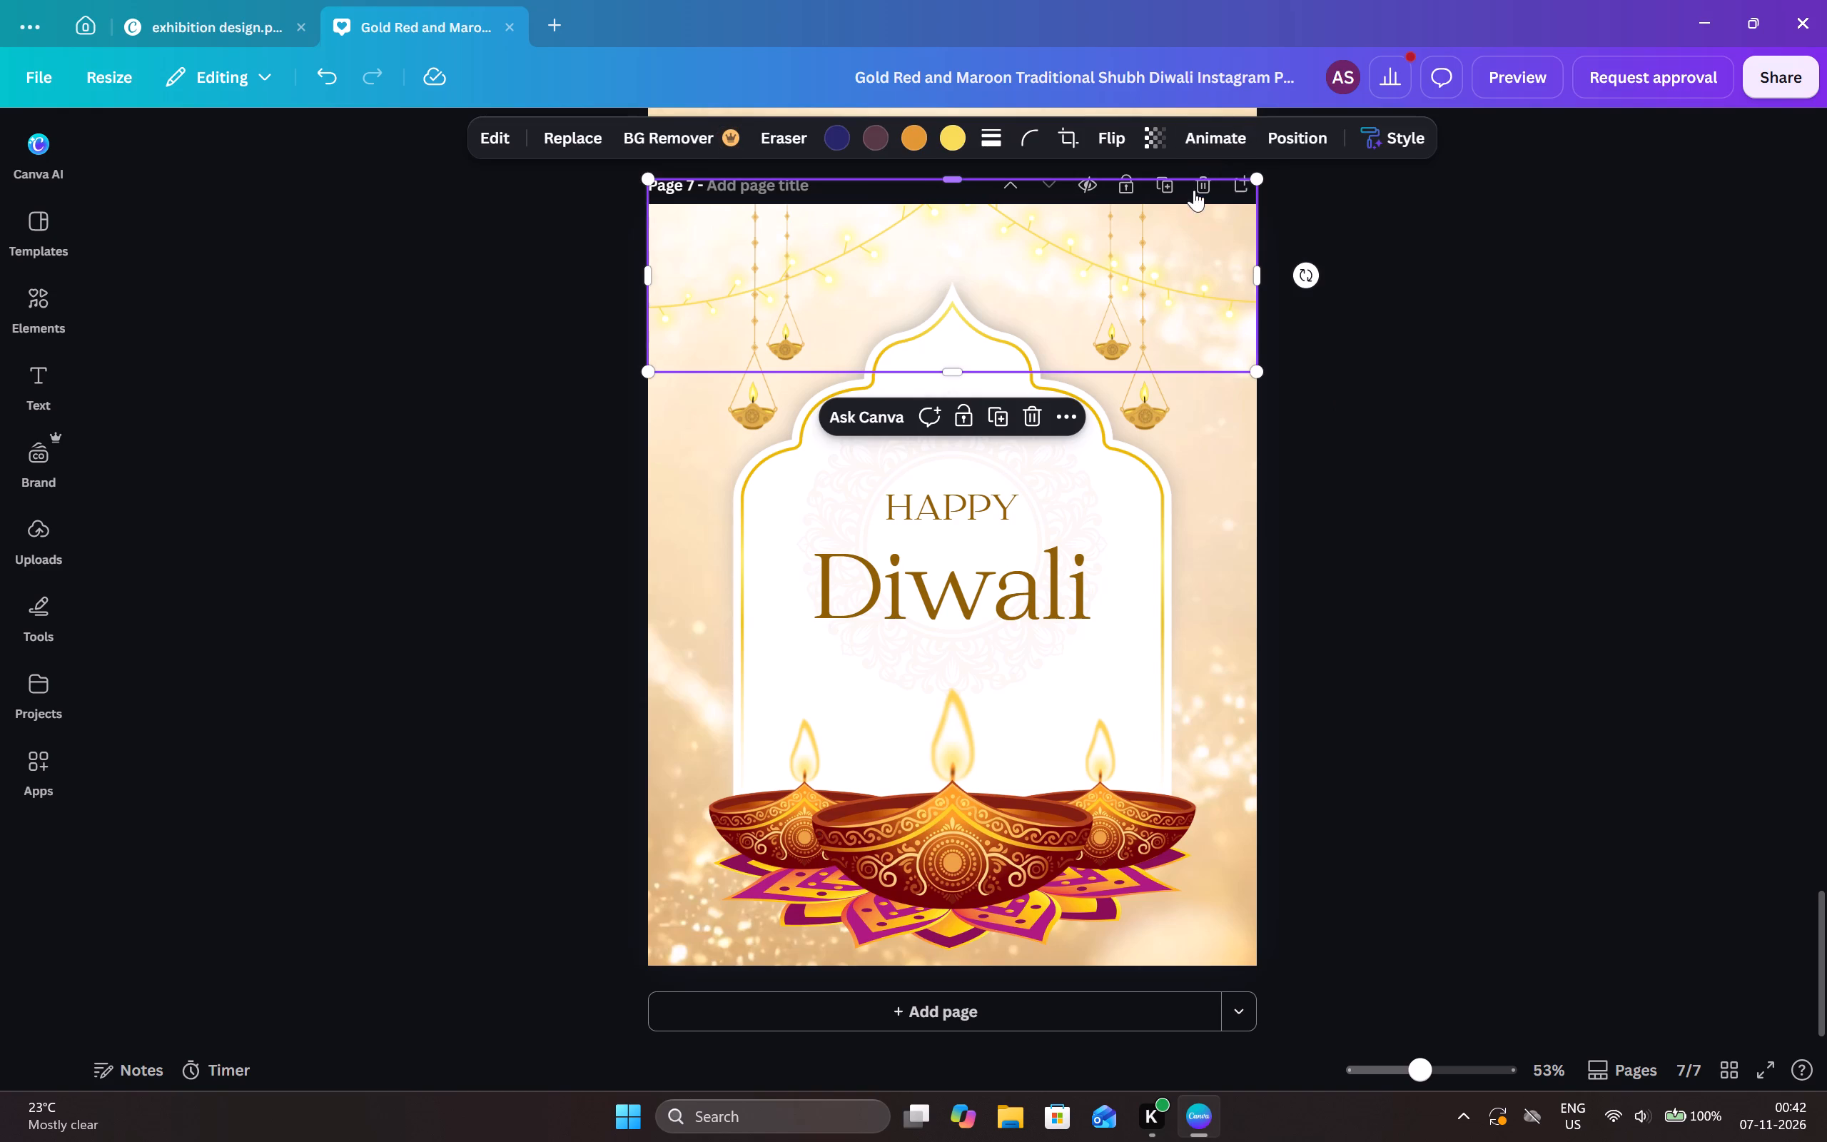
{"action": "left_click", "coordinate": [1035, 423]}
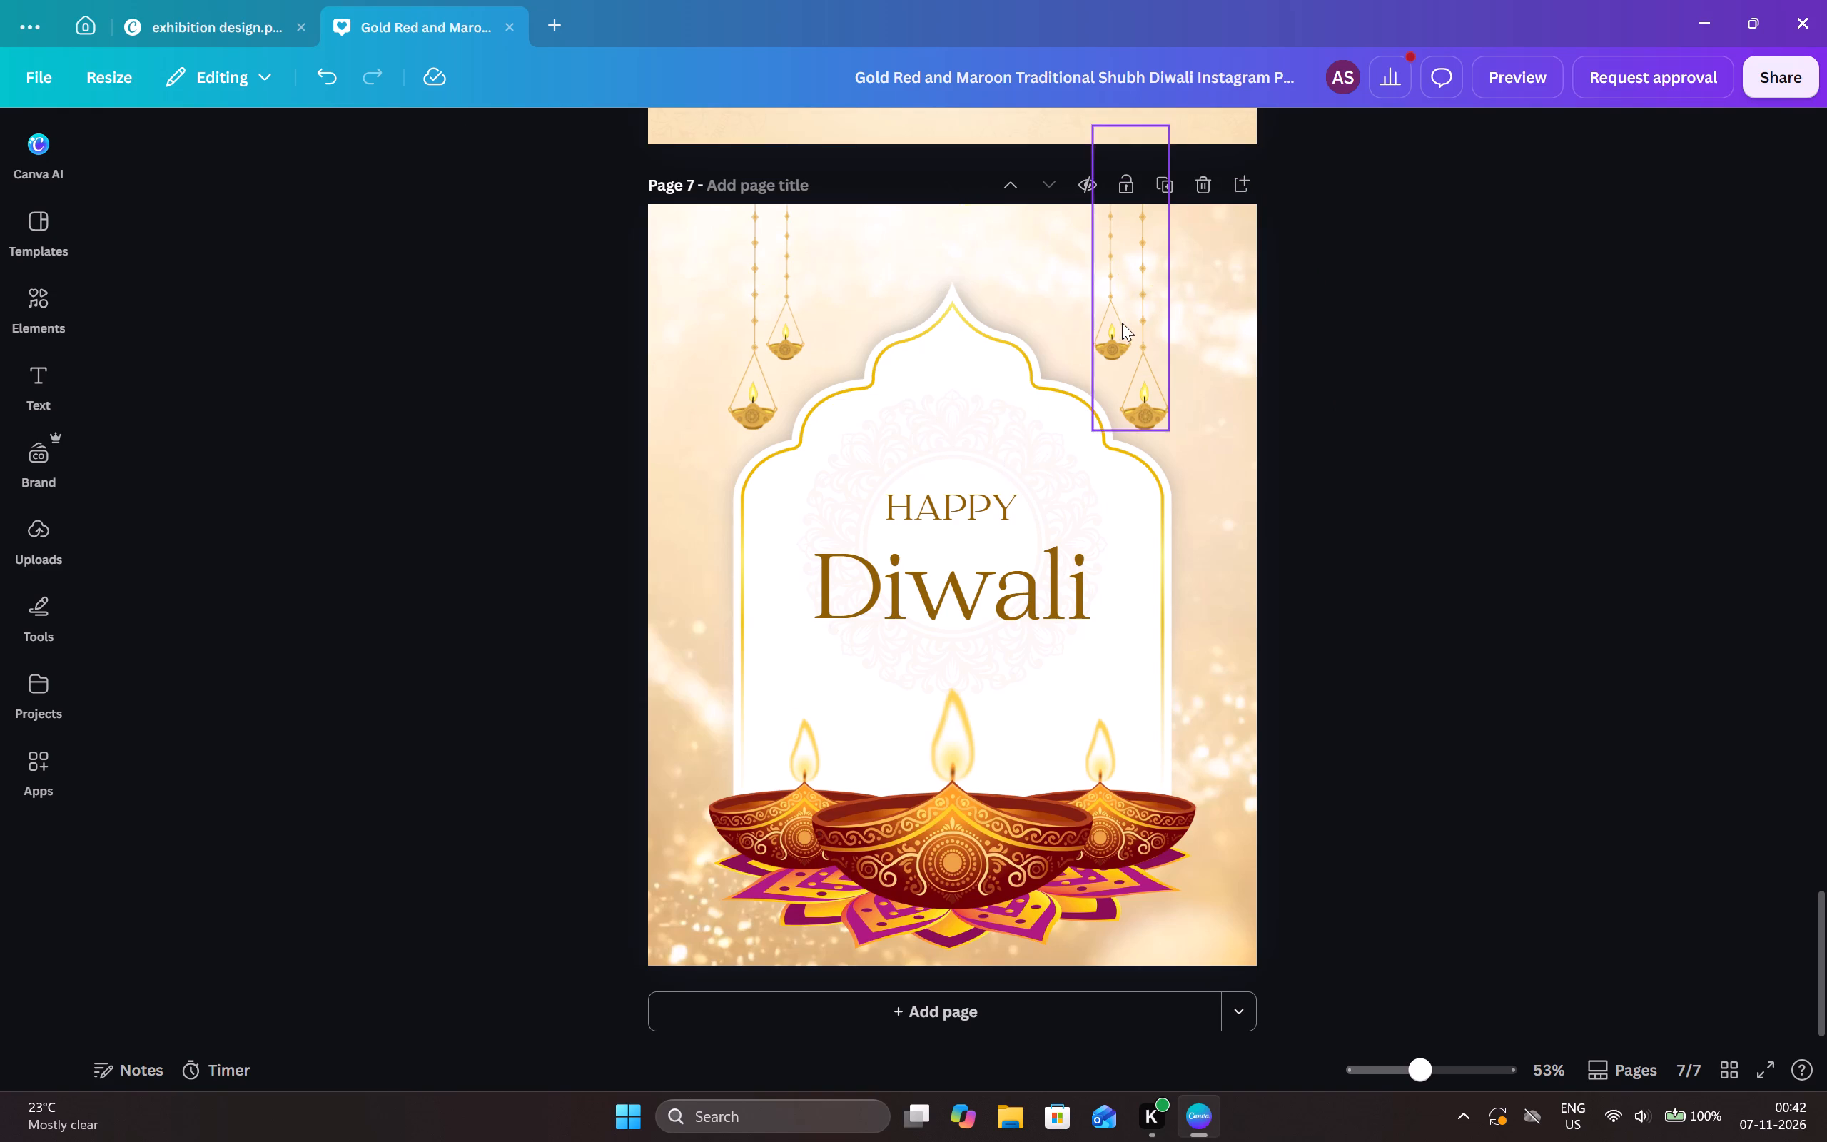
Move page 7's two hanging-diya pairs outward towards the page's side edges and lower, level with each other.
{"action": "left_click_drag", "start_coordinate": [1122, 323], "coordinate": [1204, 373]}
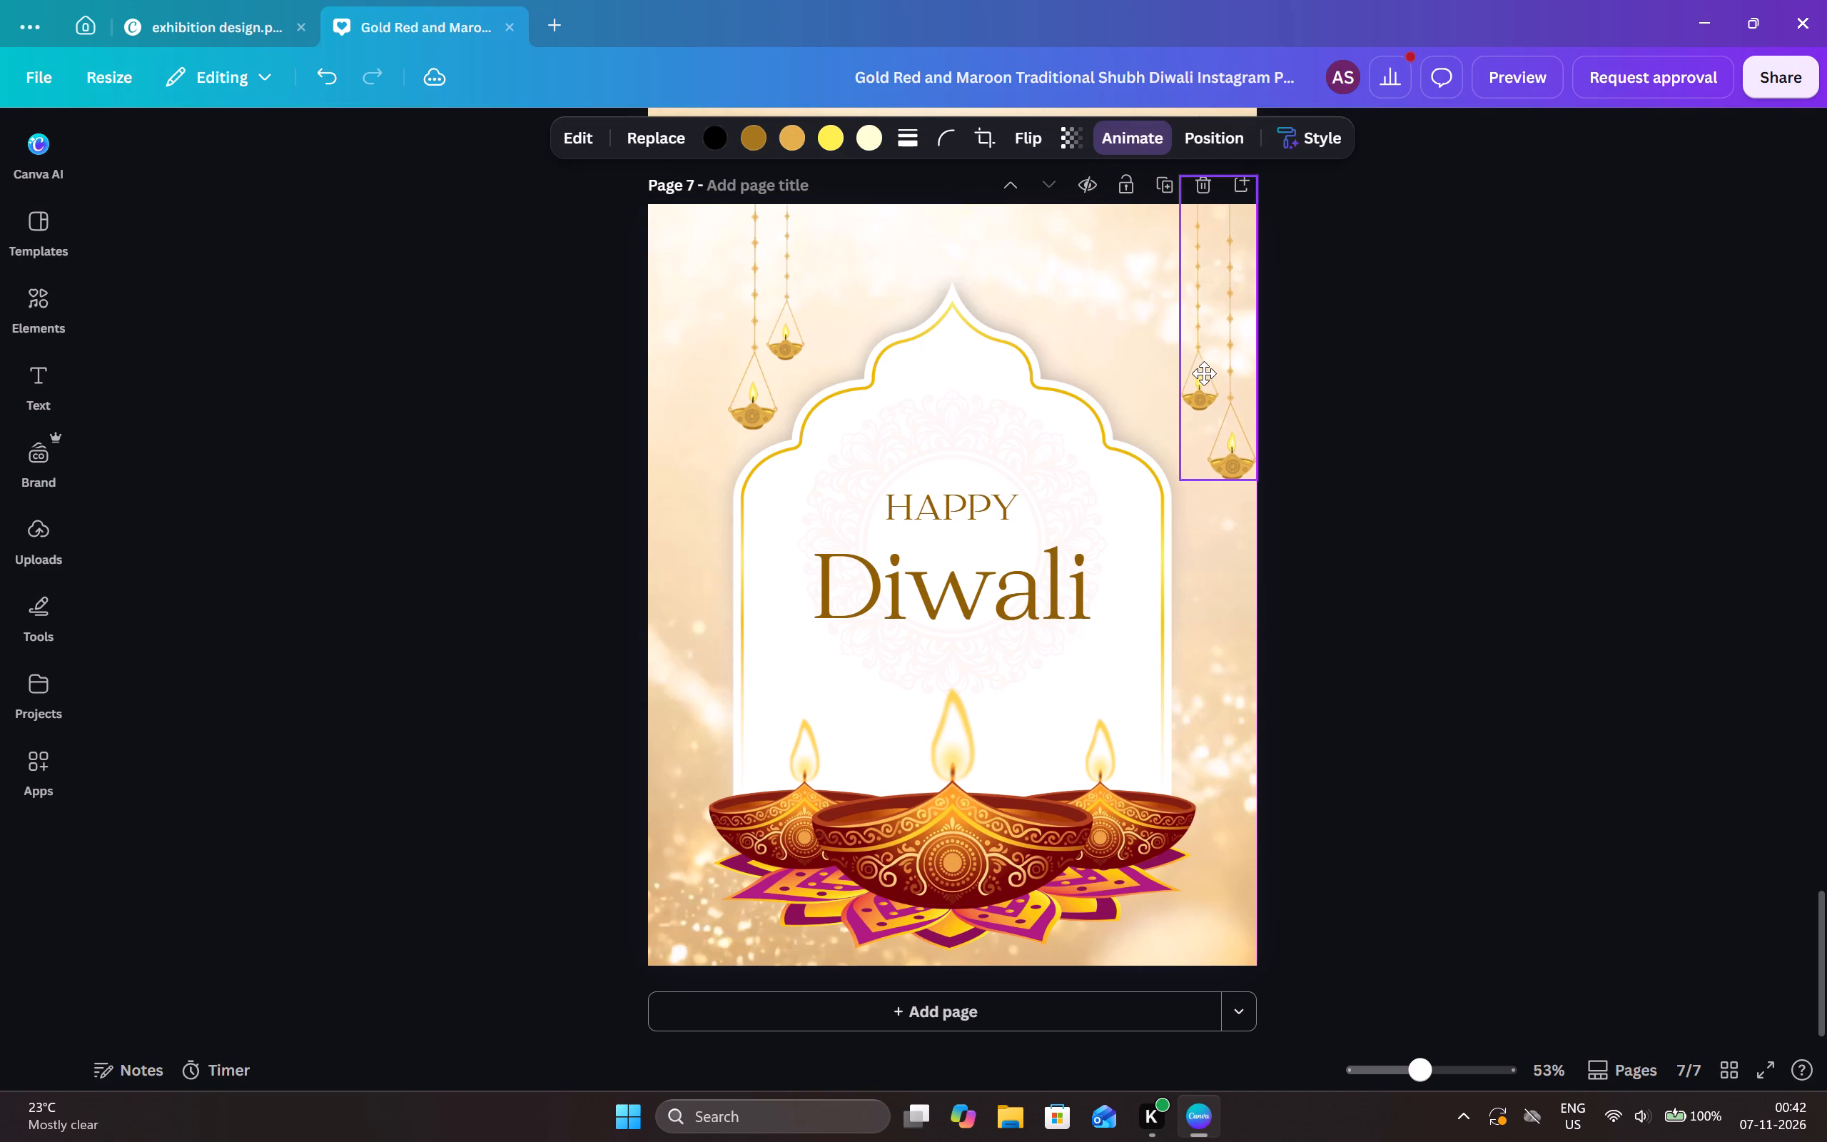
{"action": "left_click_drag", "start_coordinate": [1204, 373], "coordinate": [1197, 366]}
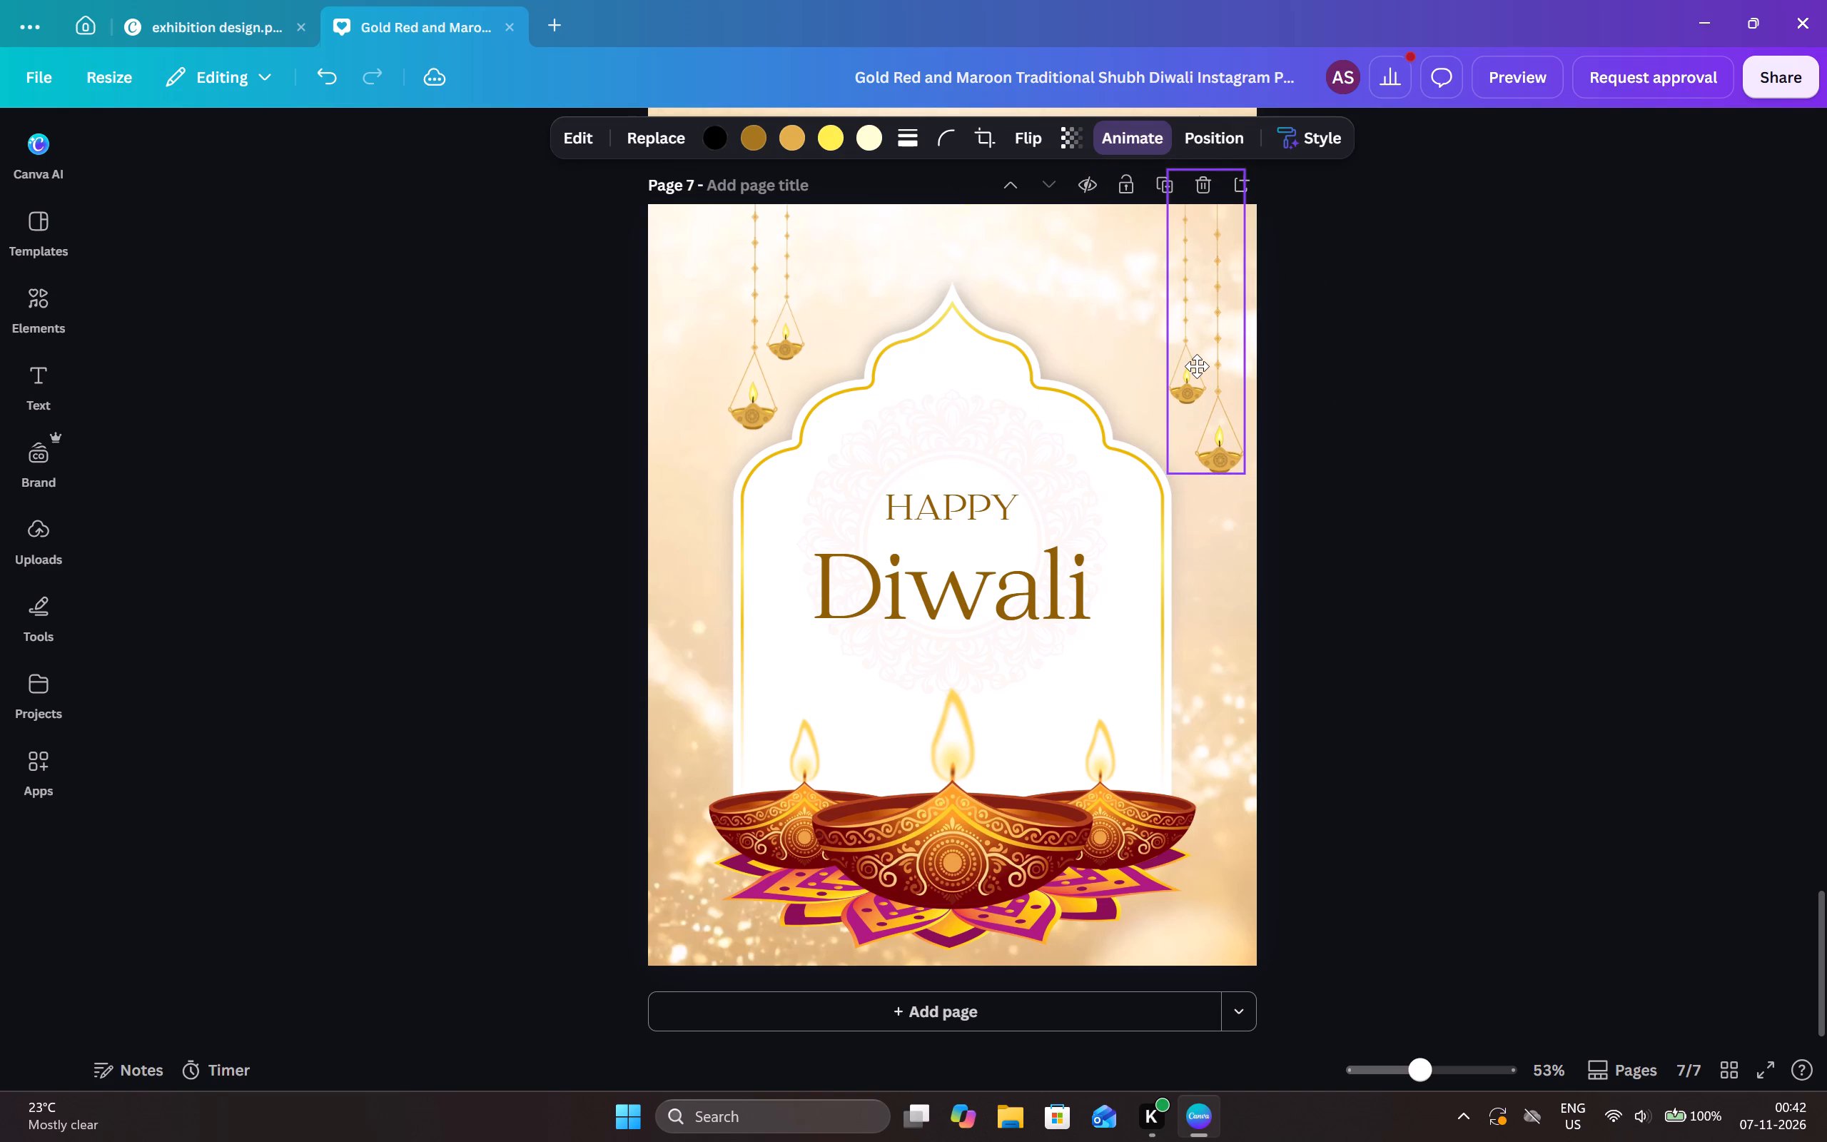
{"action": "left_click_drag", "start_coordinate": [1197, 366], "coordinate": [1191, 373]}
{"action": "left_click", "coordinate": [1371, 392]}
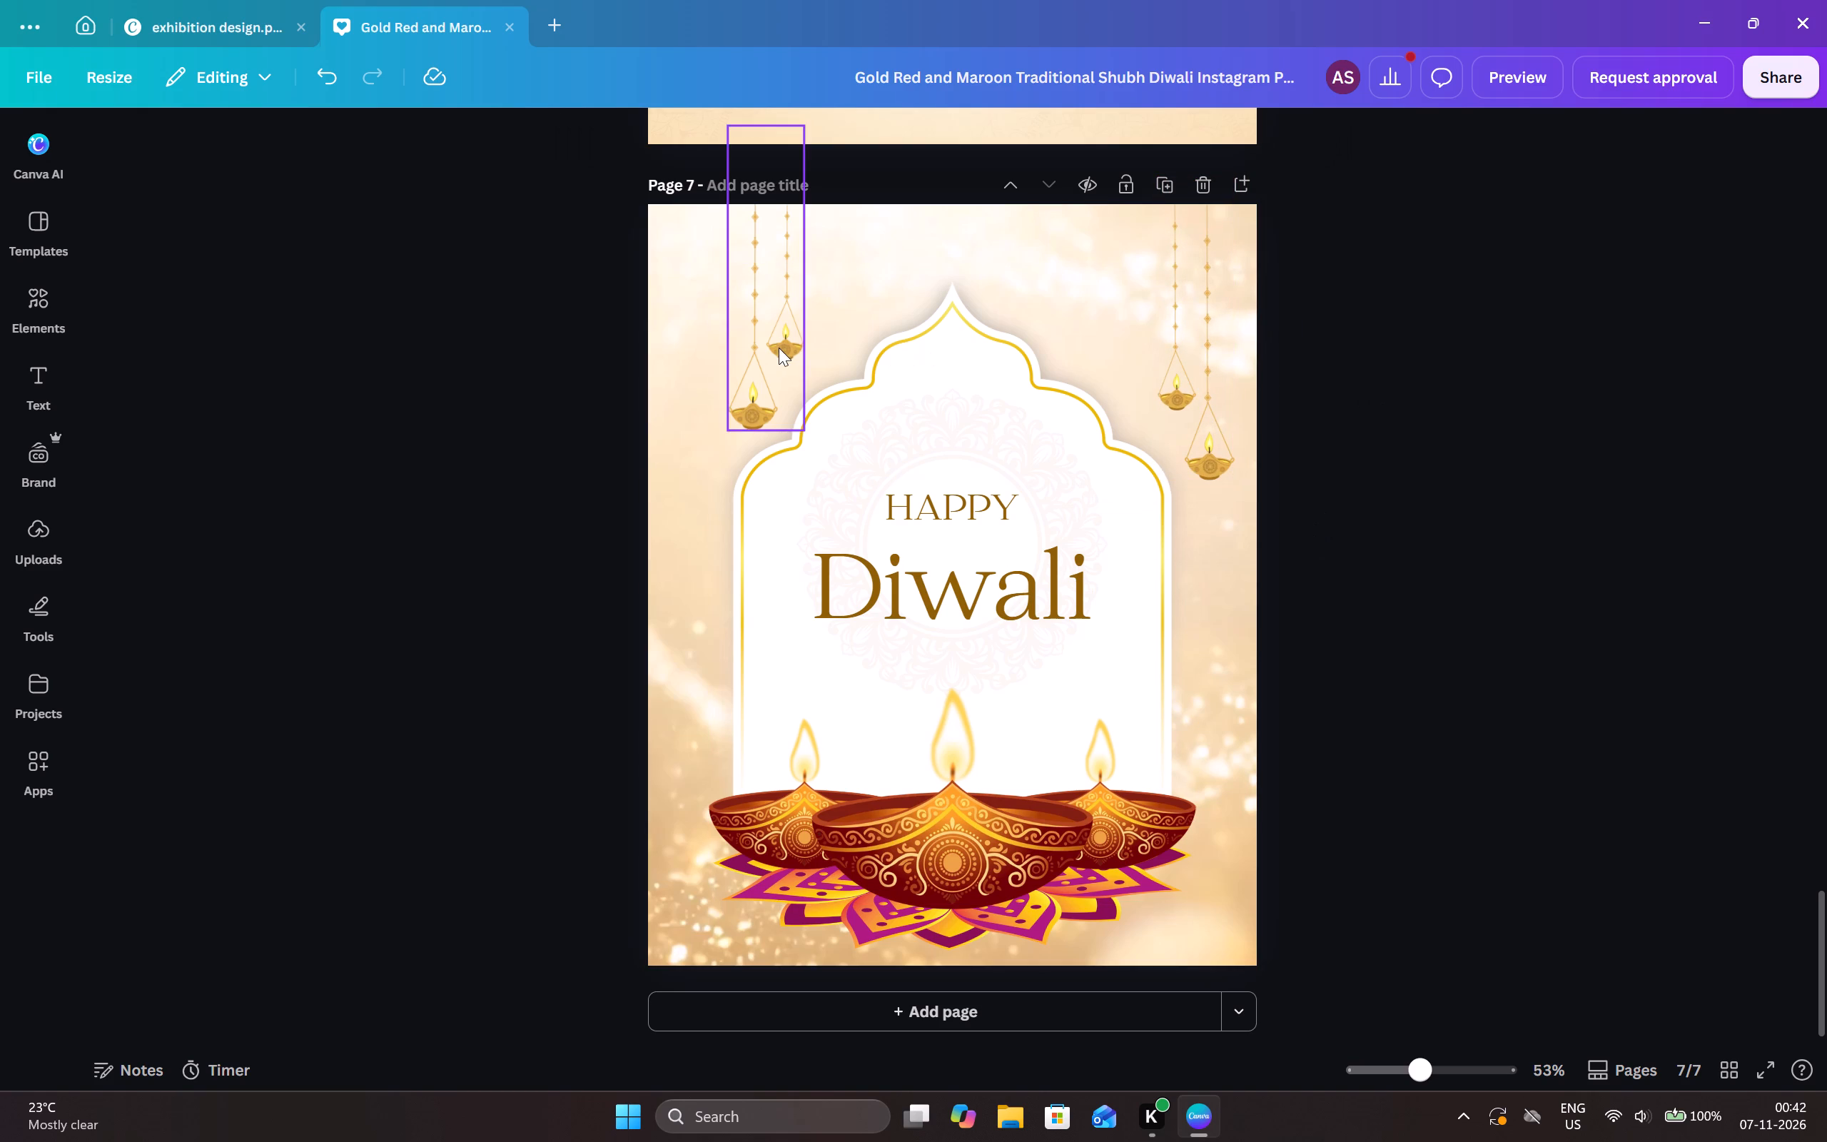
{"action": "left_click_drag", "start_coordinate": [768, 348], "coordinate": [712, 403]}
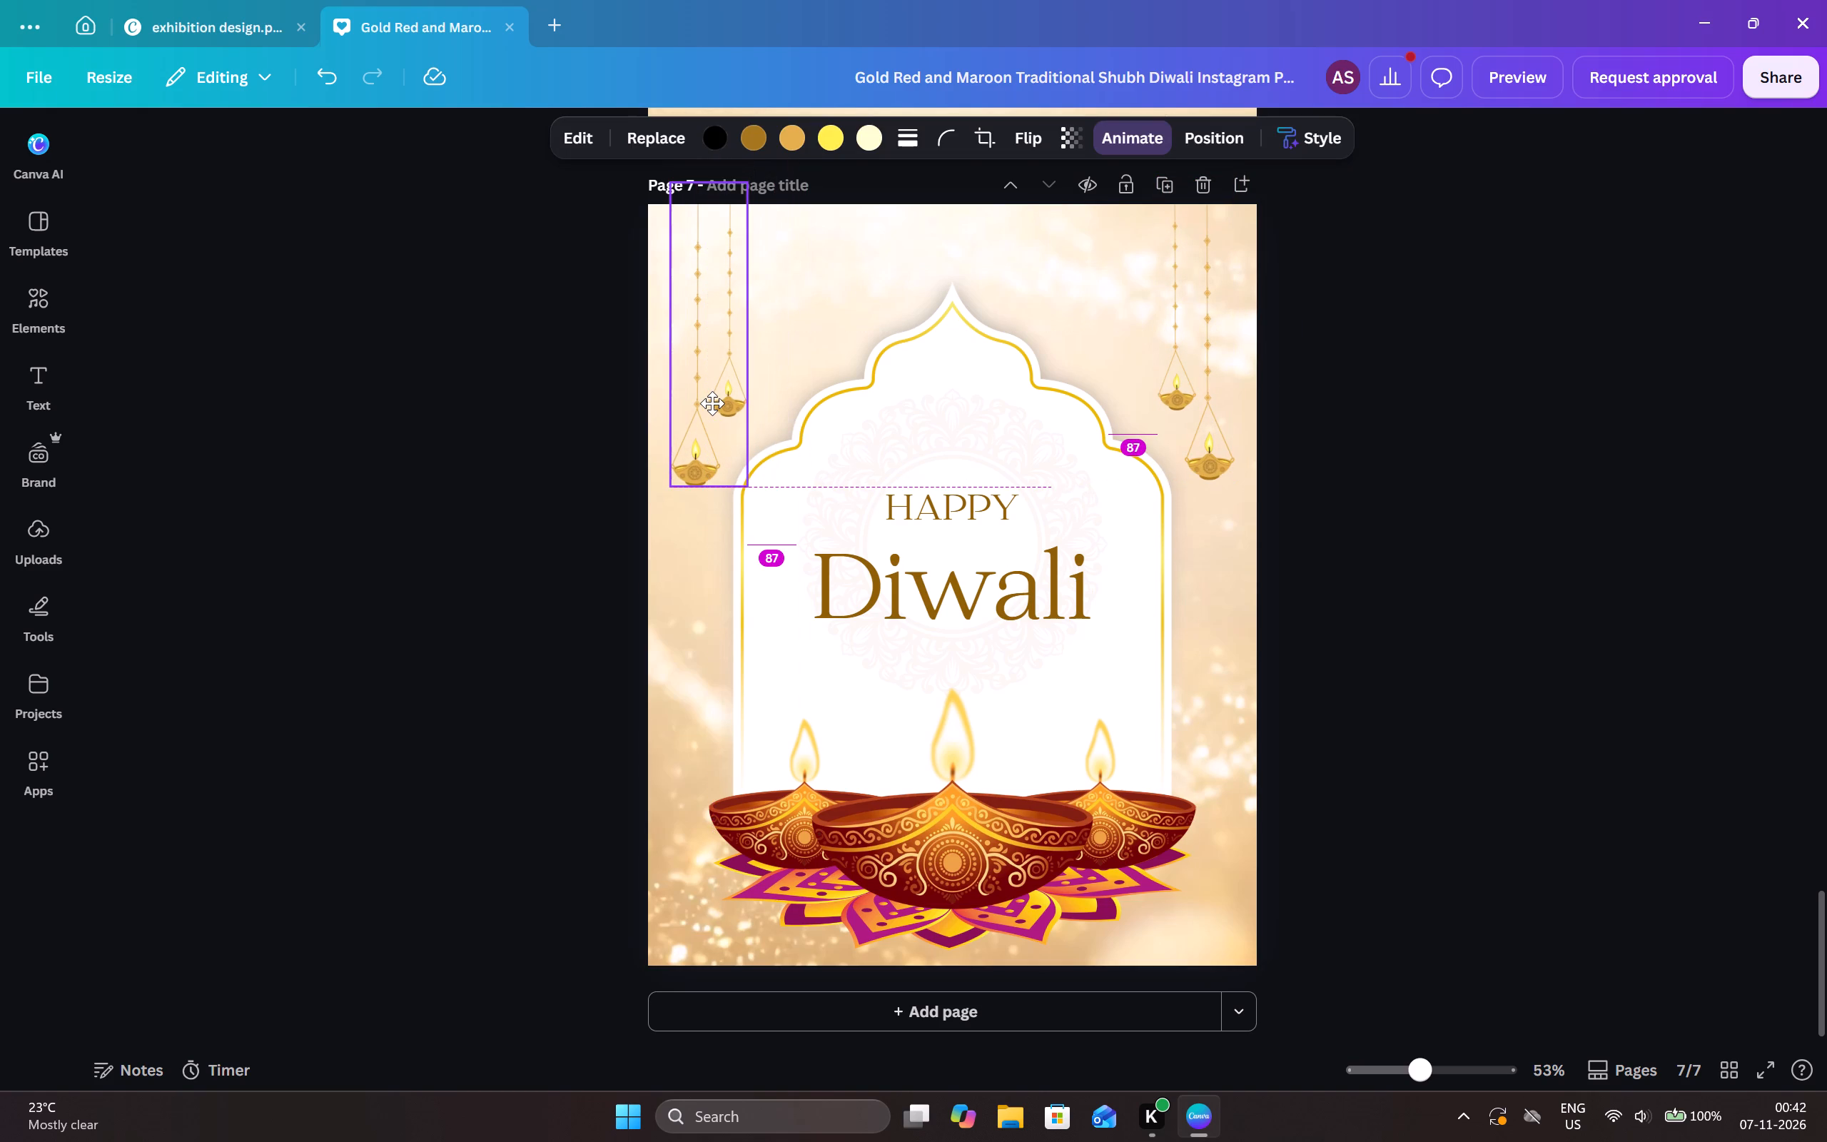
{"action": "left_click_drag", "start_coordinate": [712, 403], "coordinate": [713, 398]}
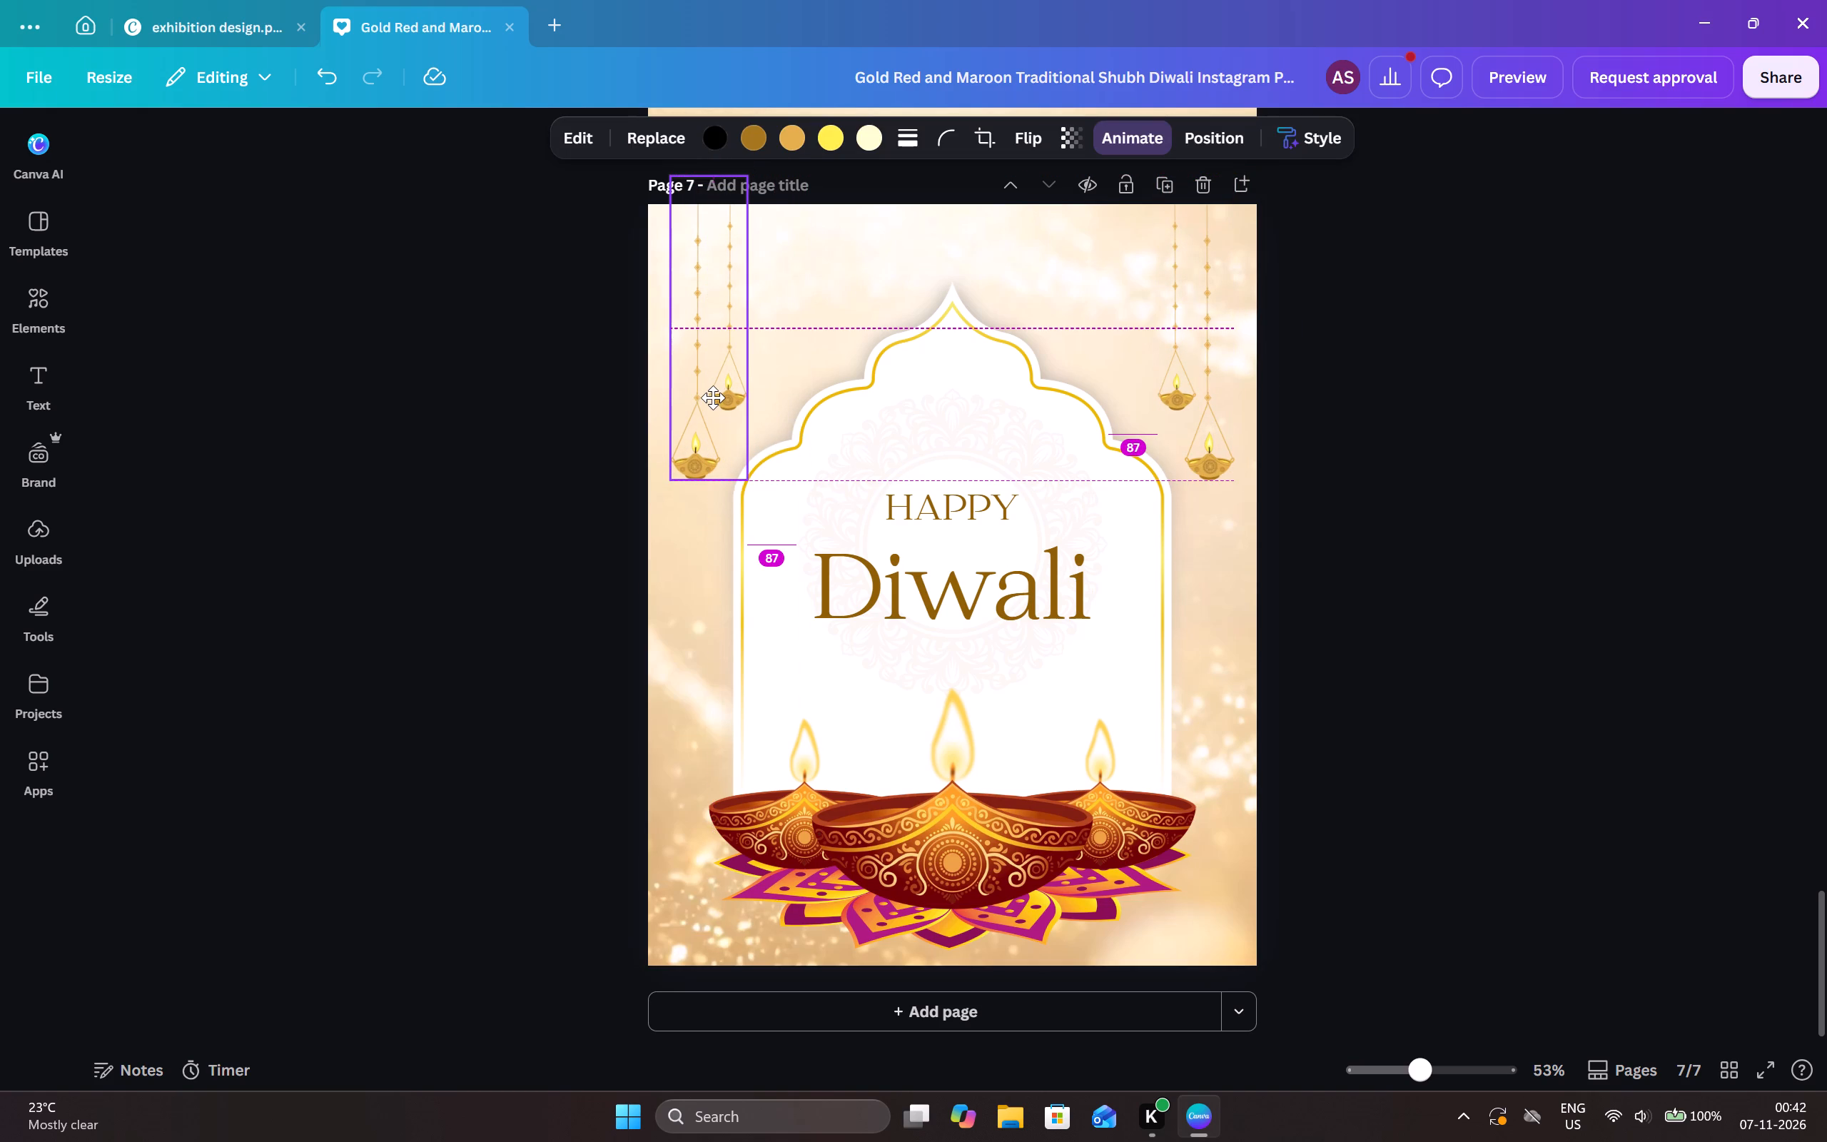
Align the left hanging-diya pair on page 7 level with the pair on the opposite side.
{"action": "left_click_drag", "start_coordinate": [713, 398], "coordinate": [712, 397]}
{"action": "left_click", "coordinate": [1520, 470]}
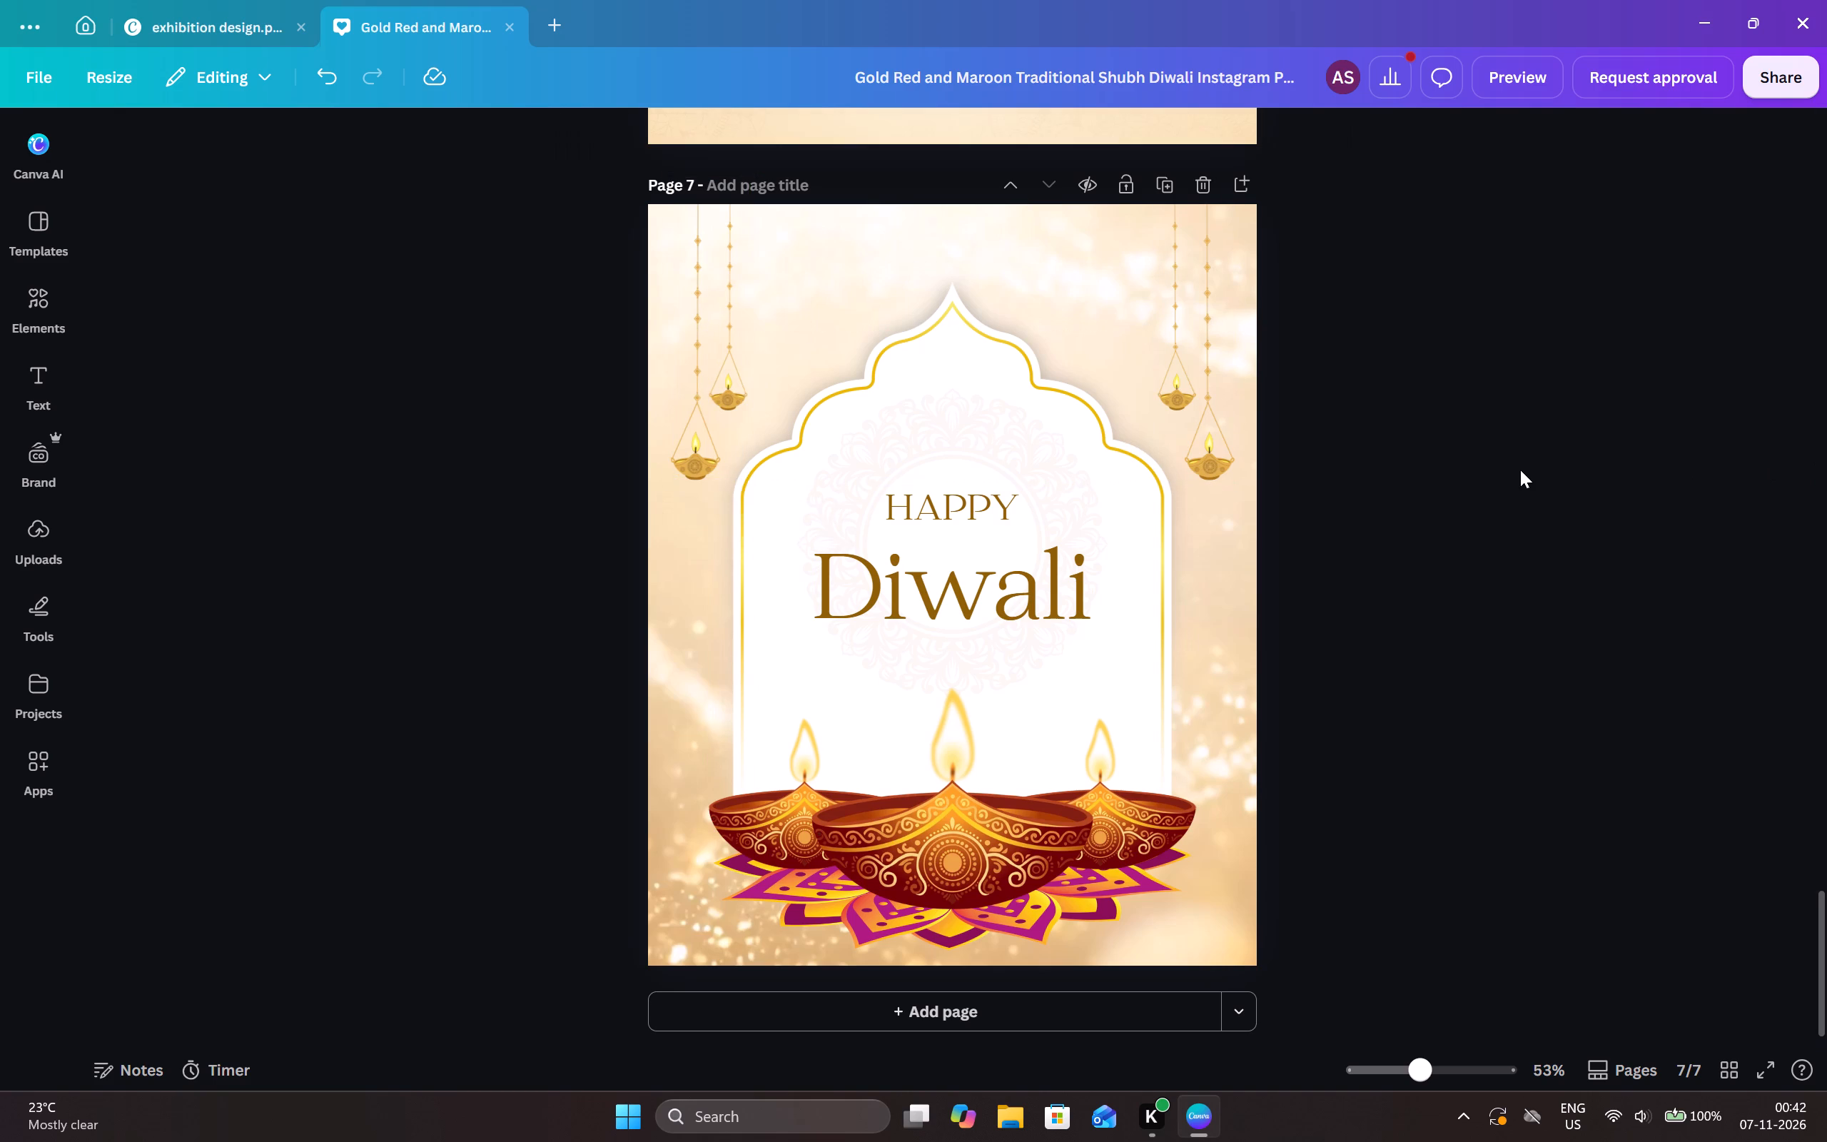
Enlarge the faint mandala inside page 7's white arch and recentre it behind the "HAPPY" and "Diwali" headings.
{"action": "left_click", "coordinate": [1036, 445]}
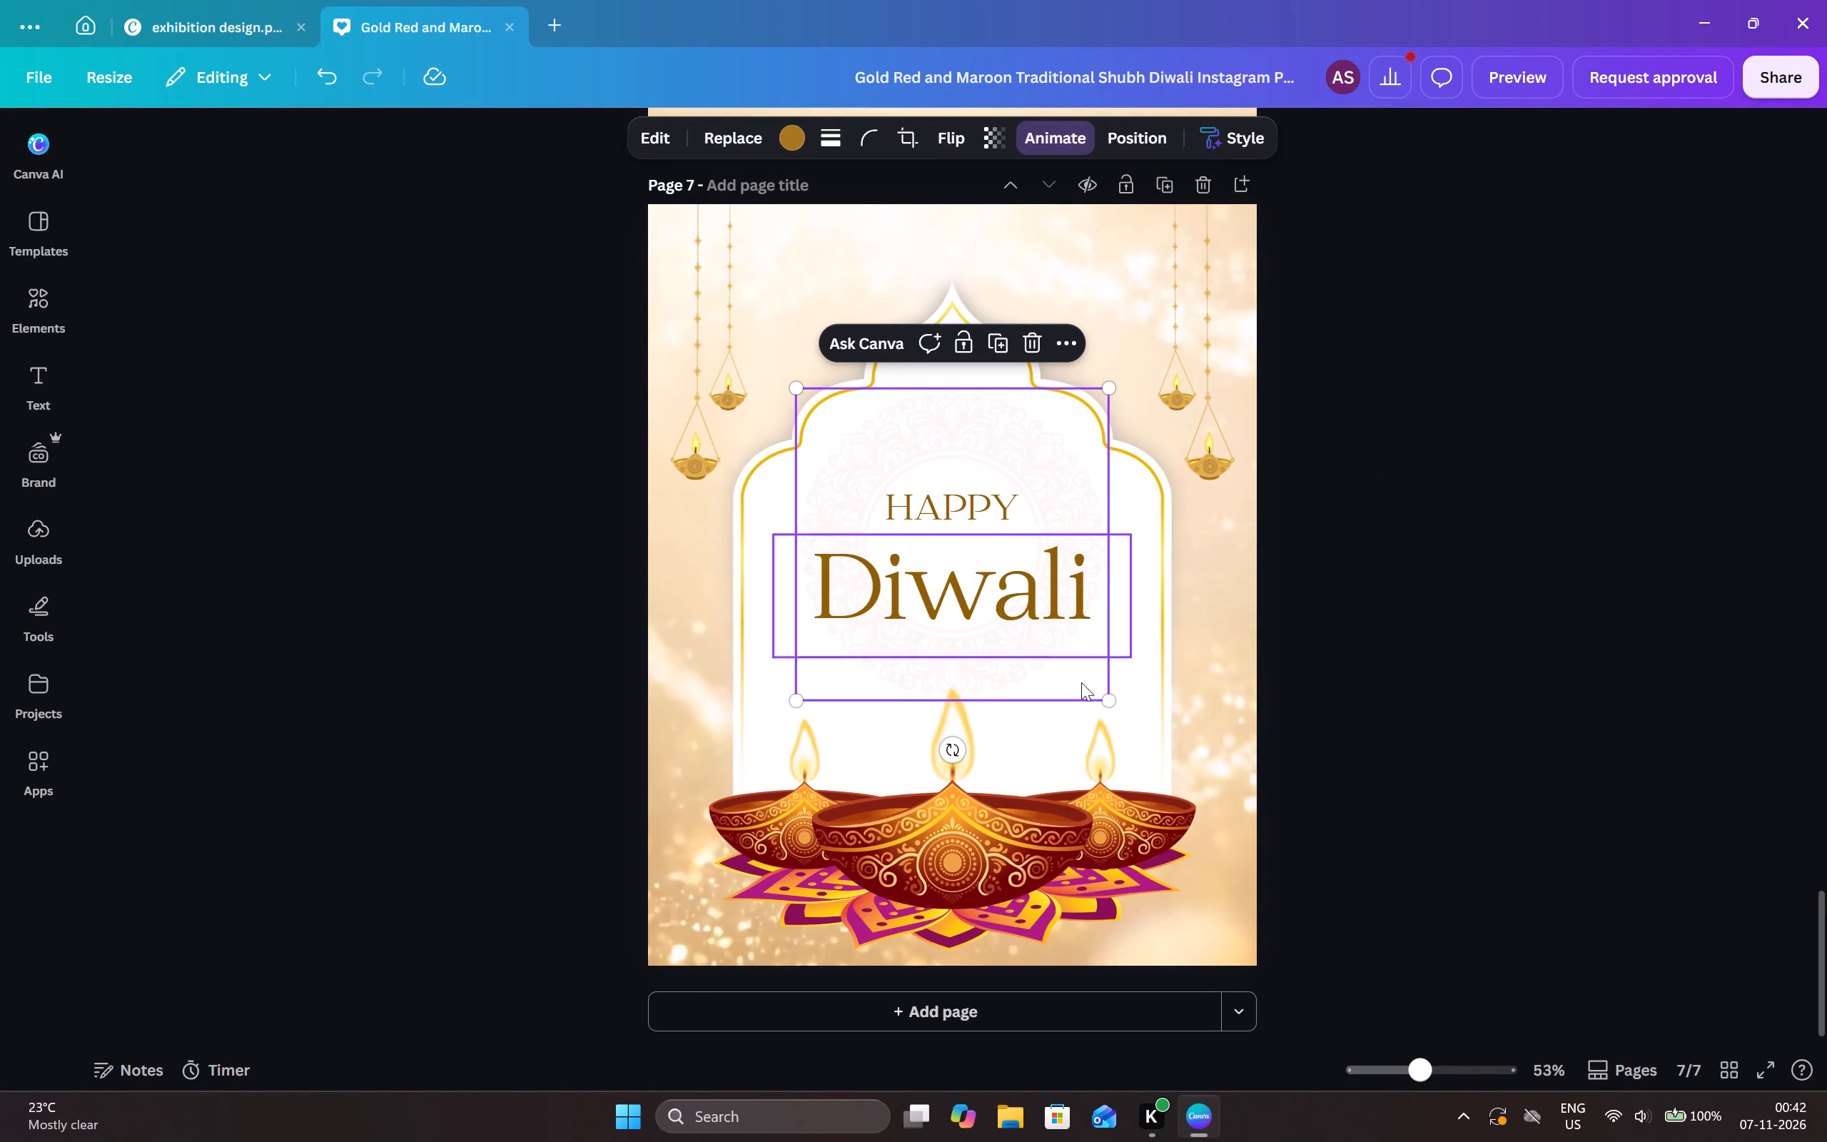
{"action": "left_click_drag", "start_coordinate": [1110, 699], "coordinate": [1145, 739]}
{"action": "left_click_drag", "start_coordinate": [1041, 460], "coordinate": [1034, 479]}
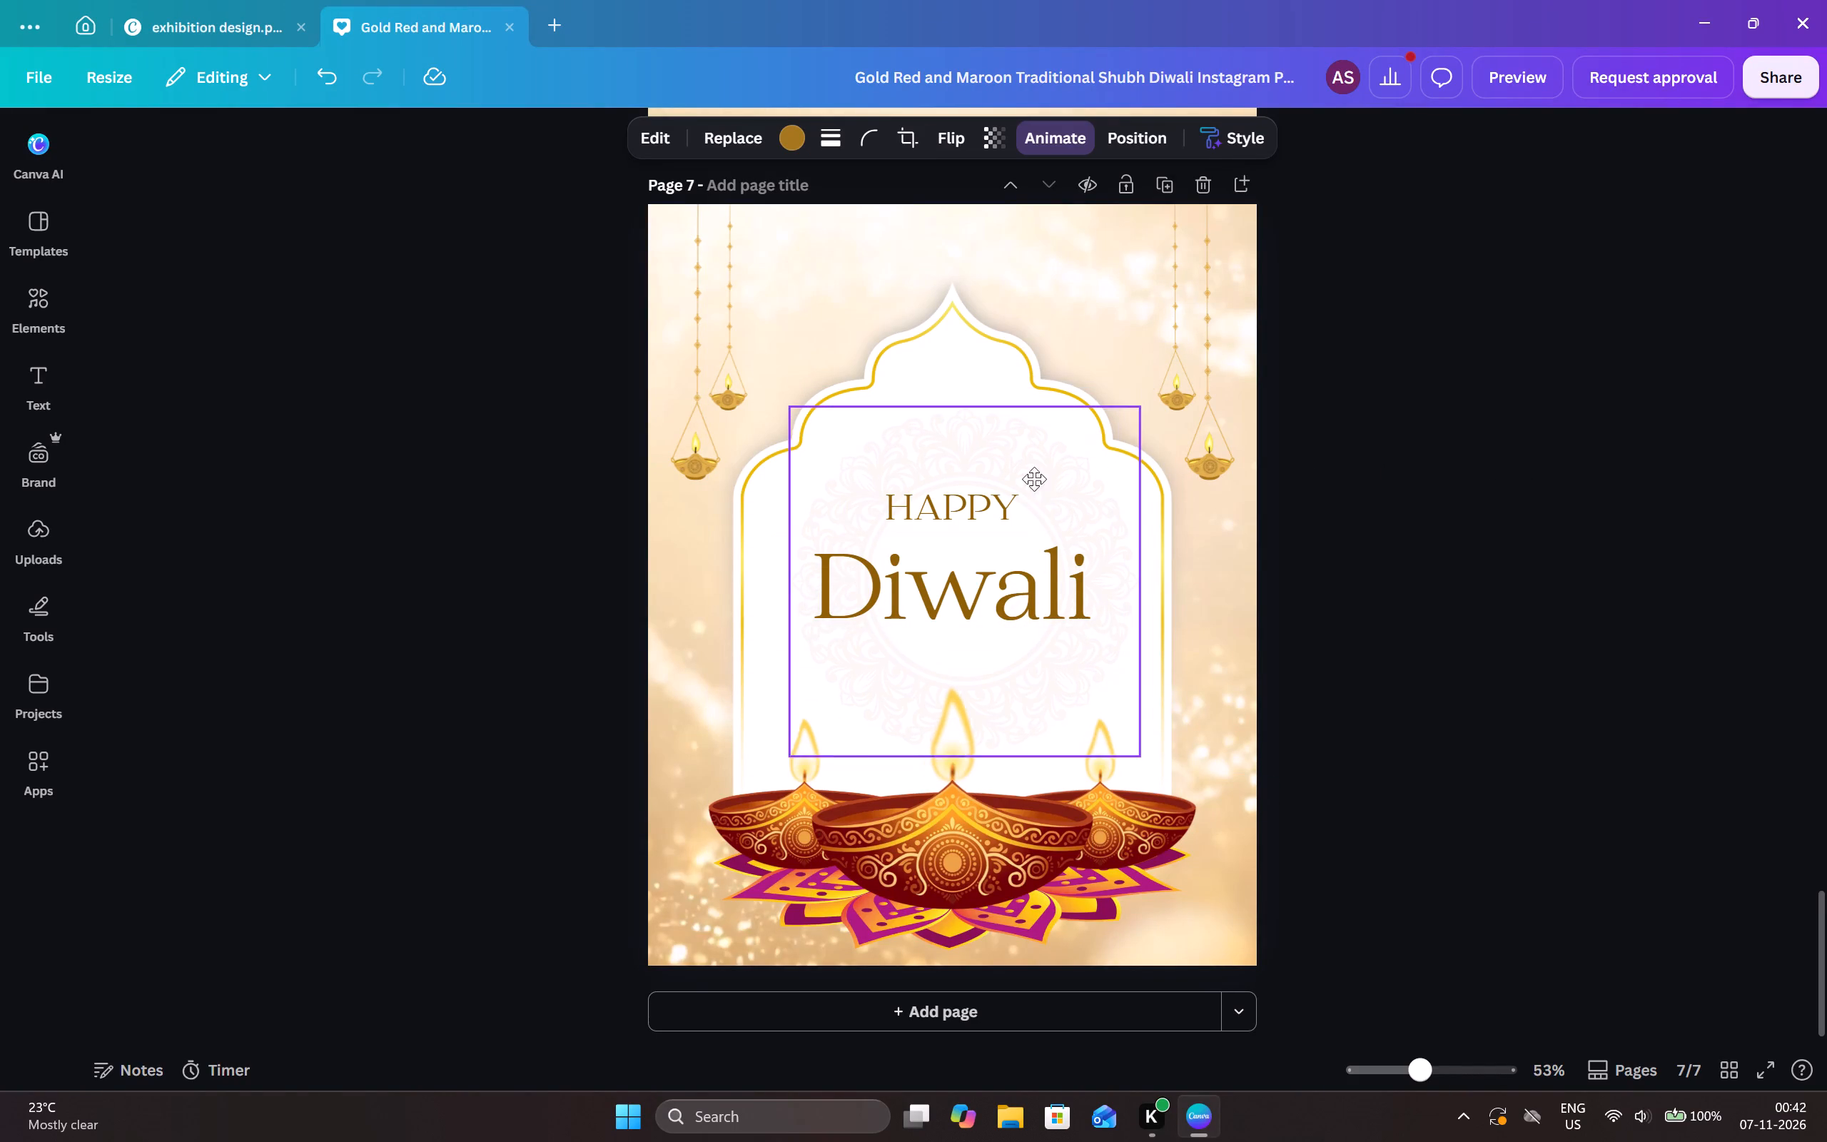
{"action": "left_click_drag", "start_coordinate": [1034, 479], "coordinate": [1031, 485]}
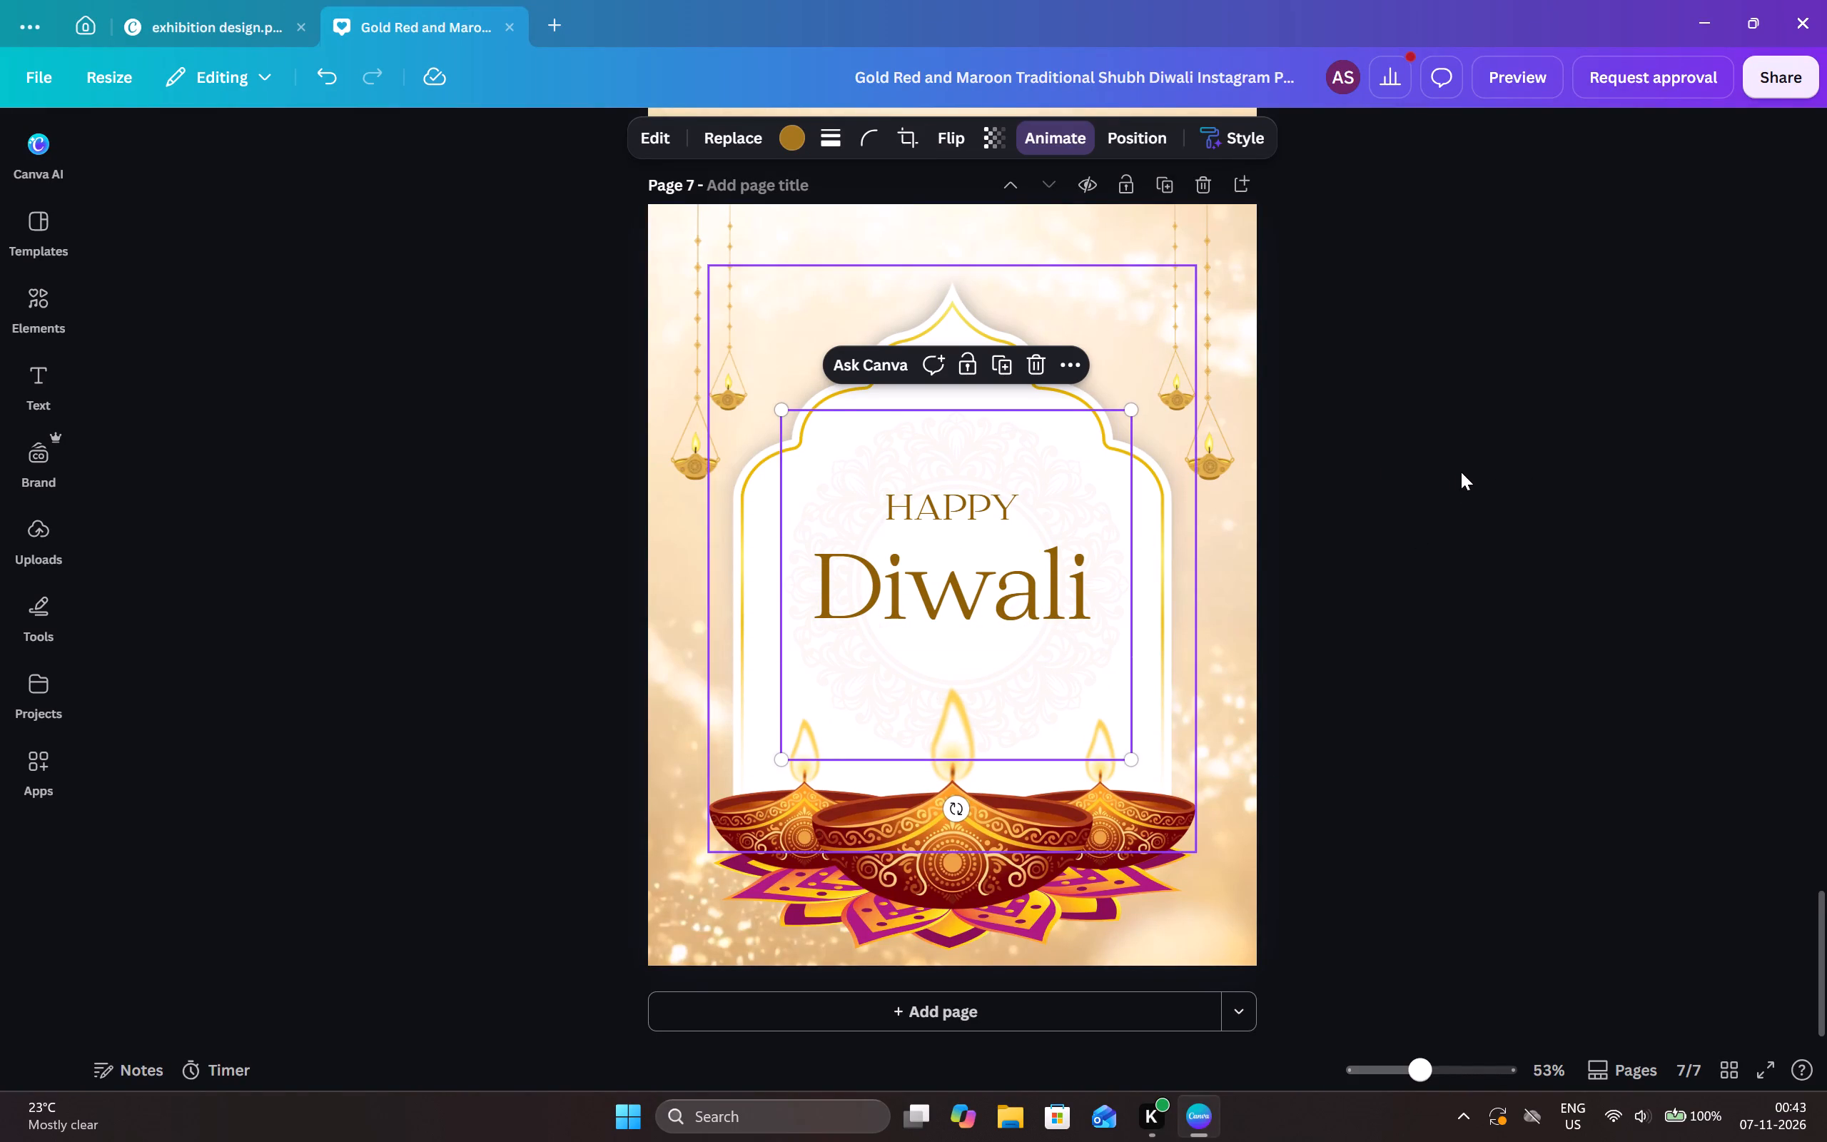
{"action": "left_click", "coordinate": [1614, 411]}
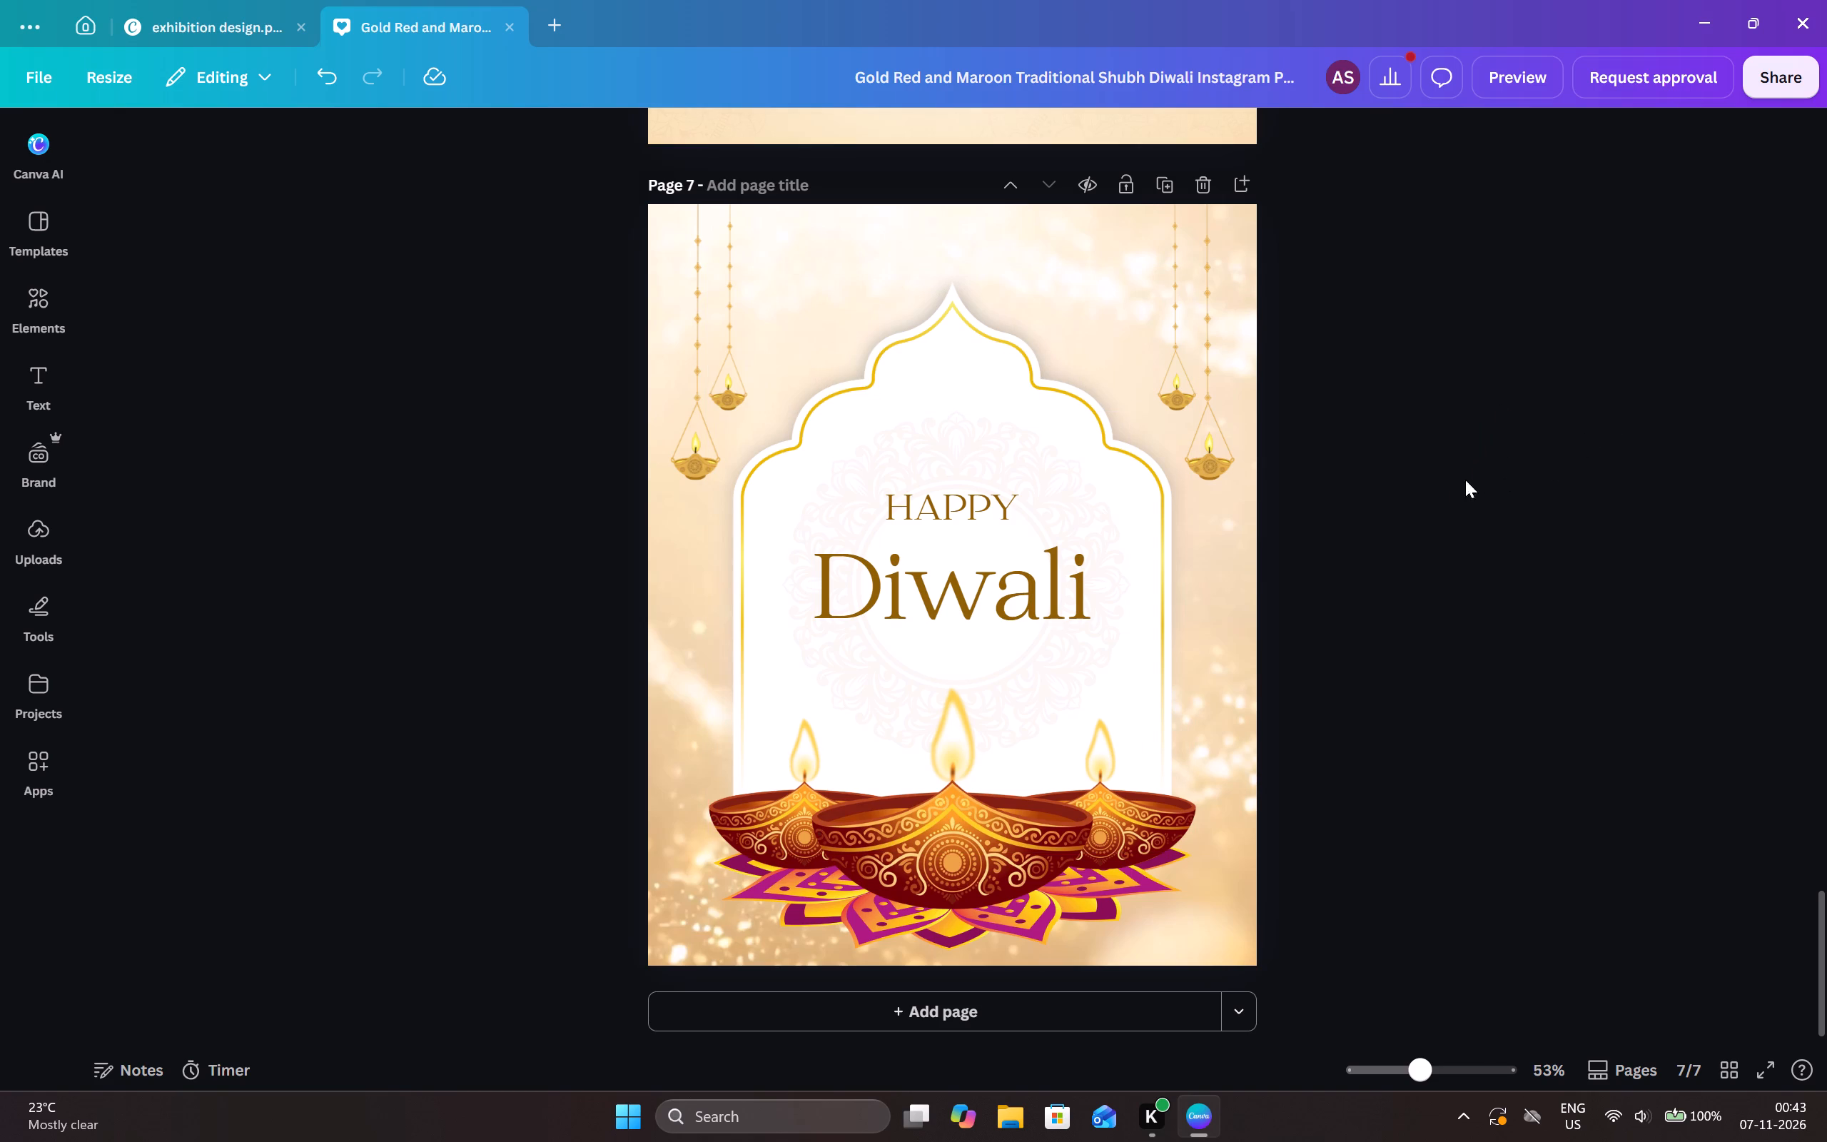
Review the designs on the earlier pages up to page 3 against page 7.
{"action": "scroll", "coordinate": [1439, 489], "scroll_direction": "up", "scroll_amount": 2}
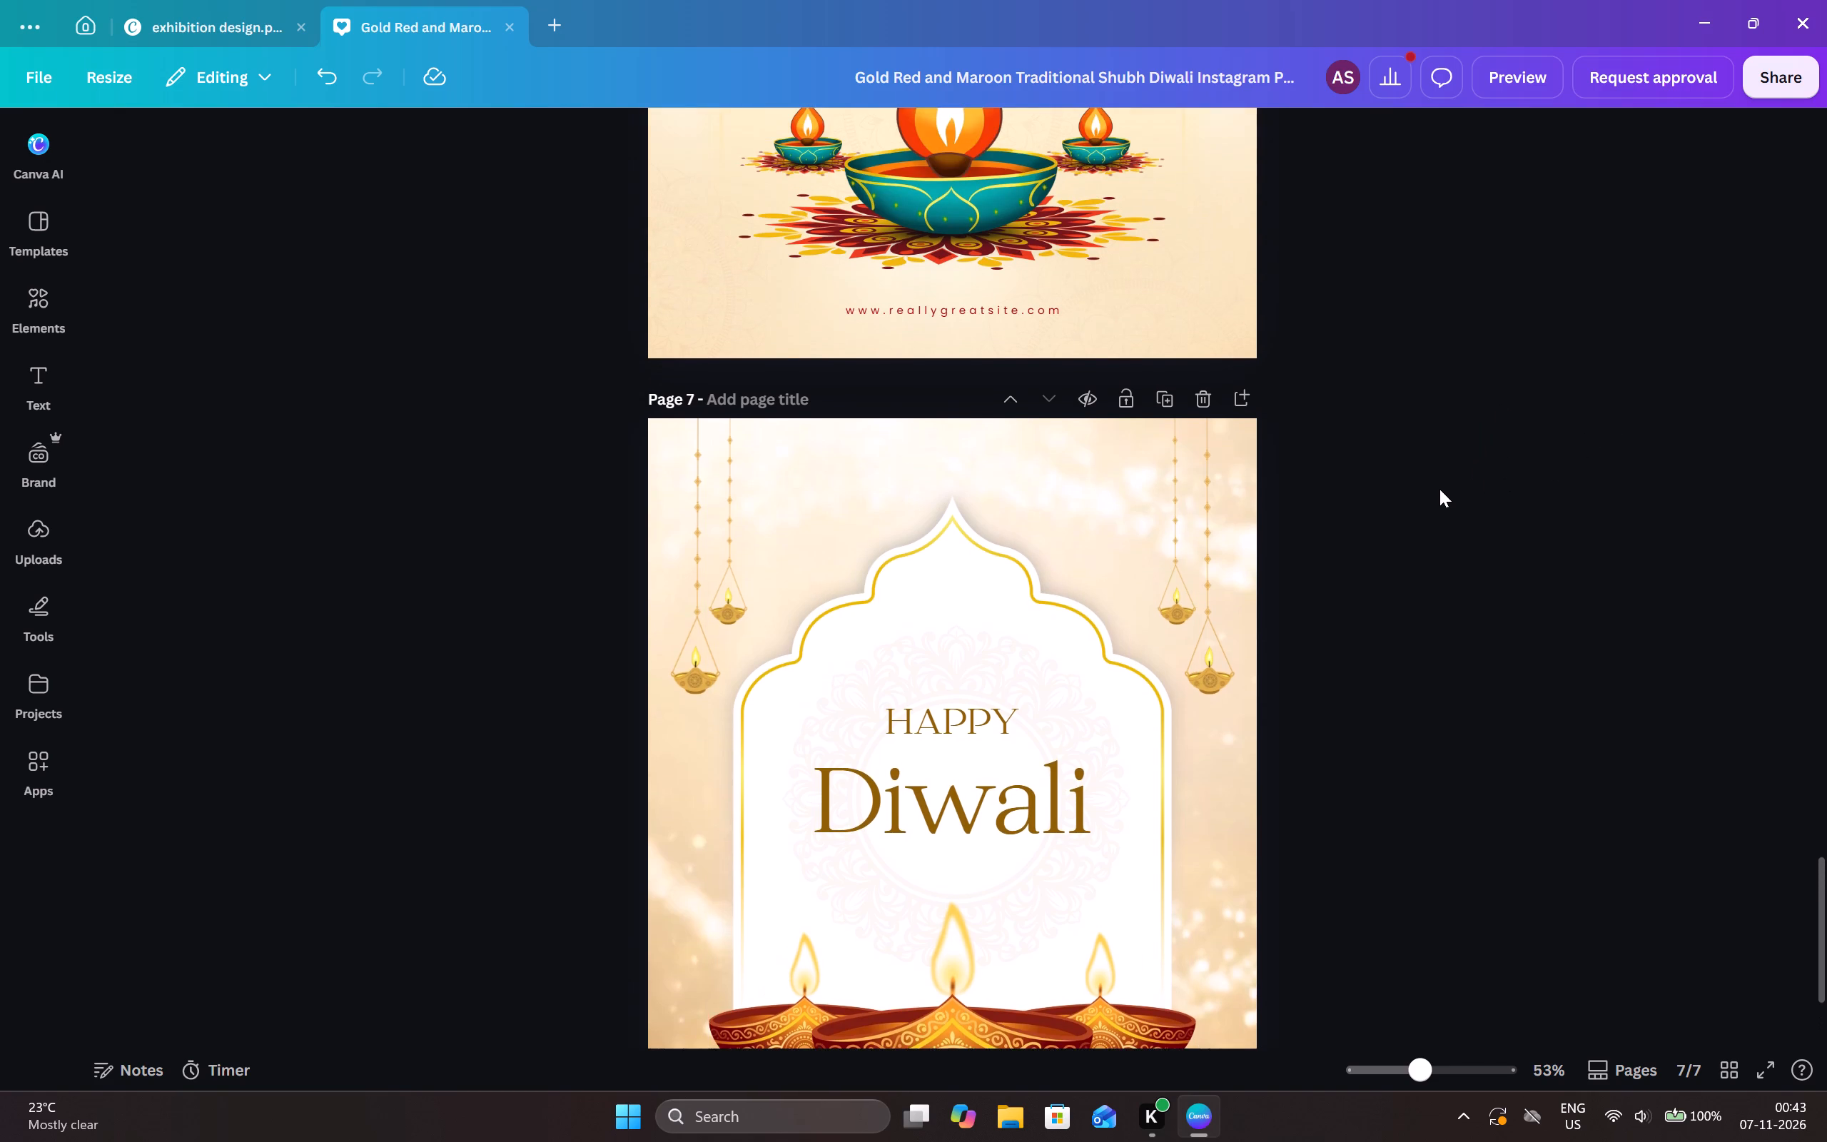
{"action": "scroll", "coordinate": [1439, 488], "scroll_direction": "up", "scroll_amount": 19}
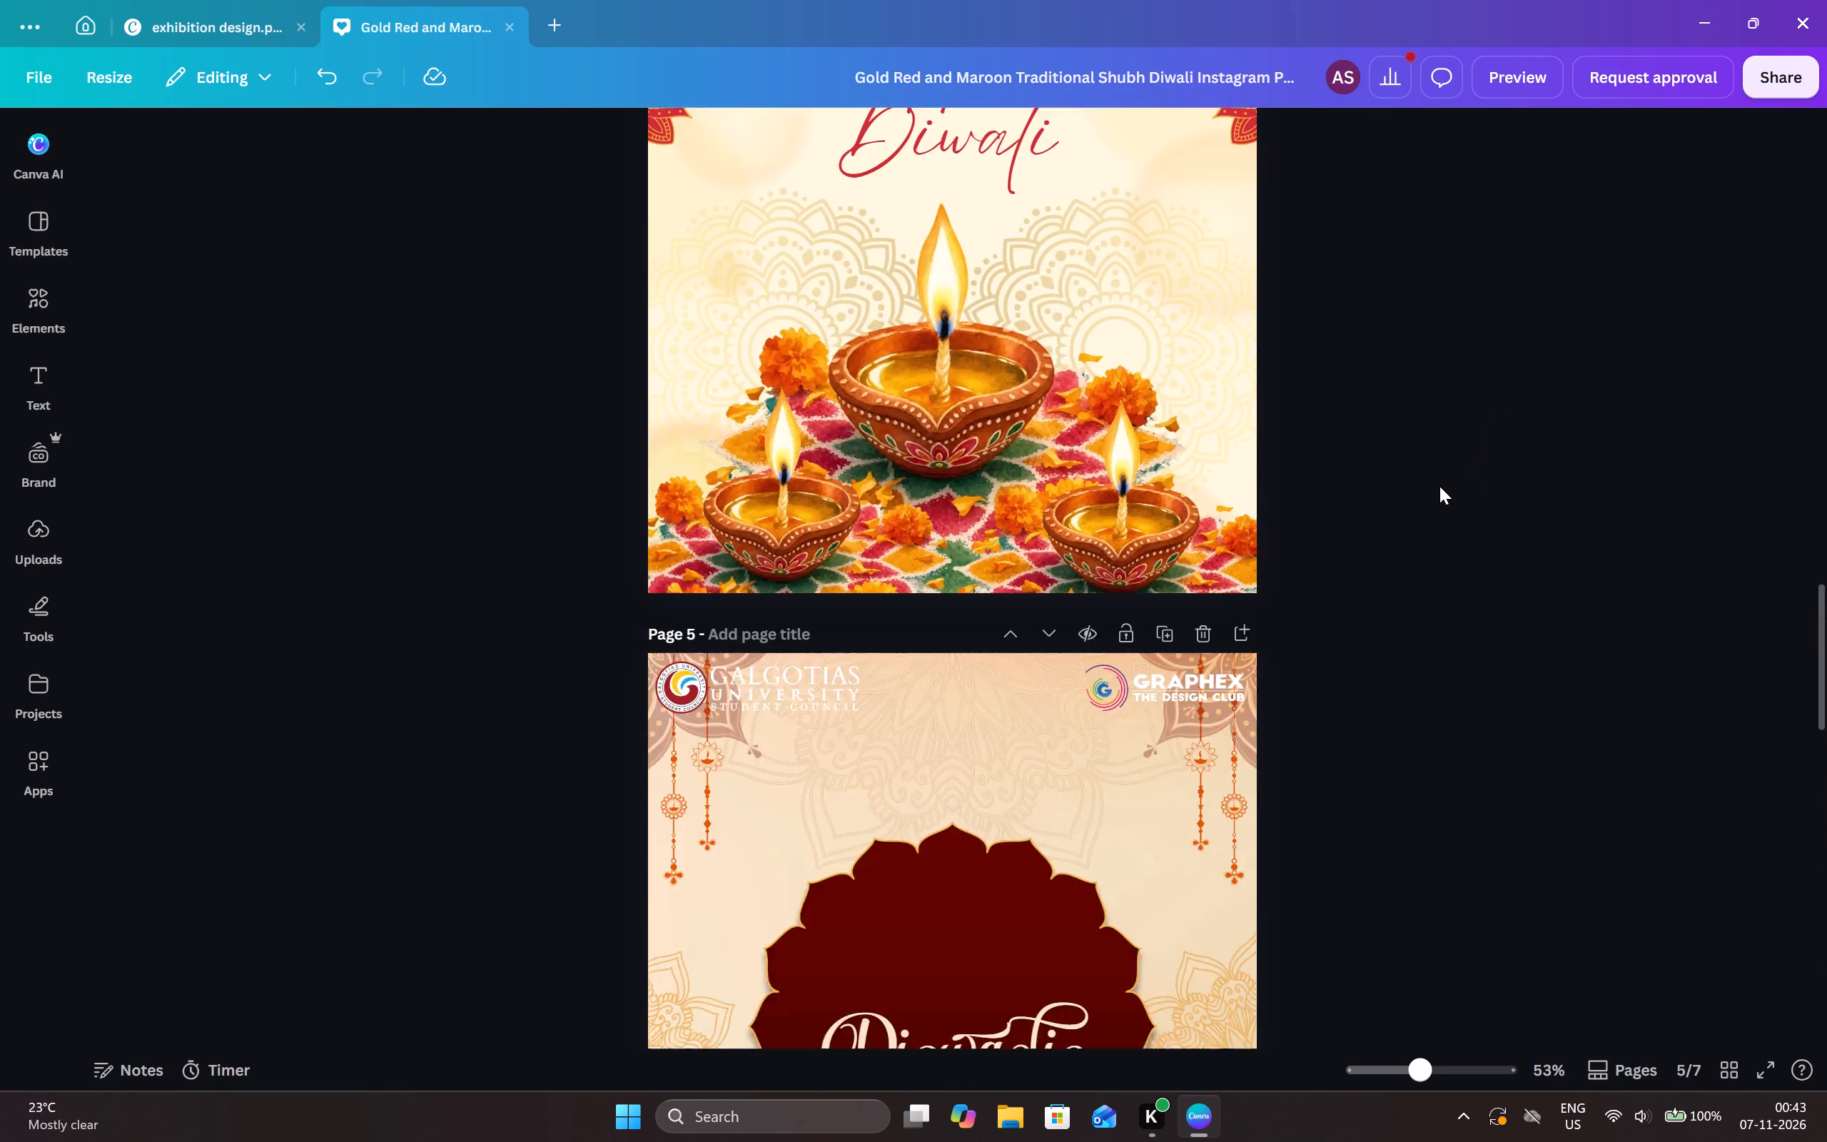
{"action": "scroll", "coordinate": [1439, 486], "scroll_direction": "up", "scroll_amount": 11}
{"action": "scroll", "coordinate": [1442, 484], "scroll_direction": "down", "scroll_amount": 3}
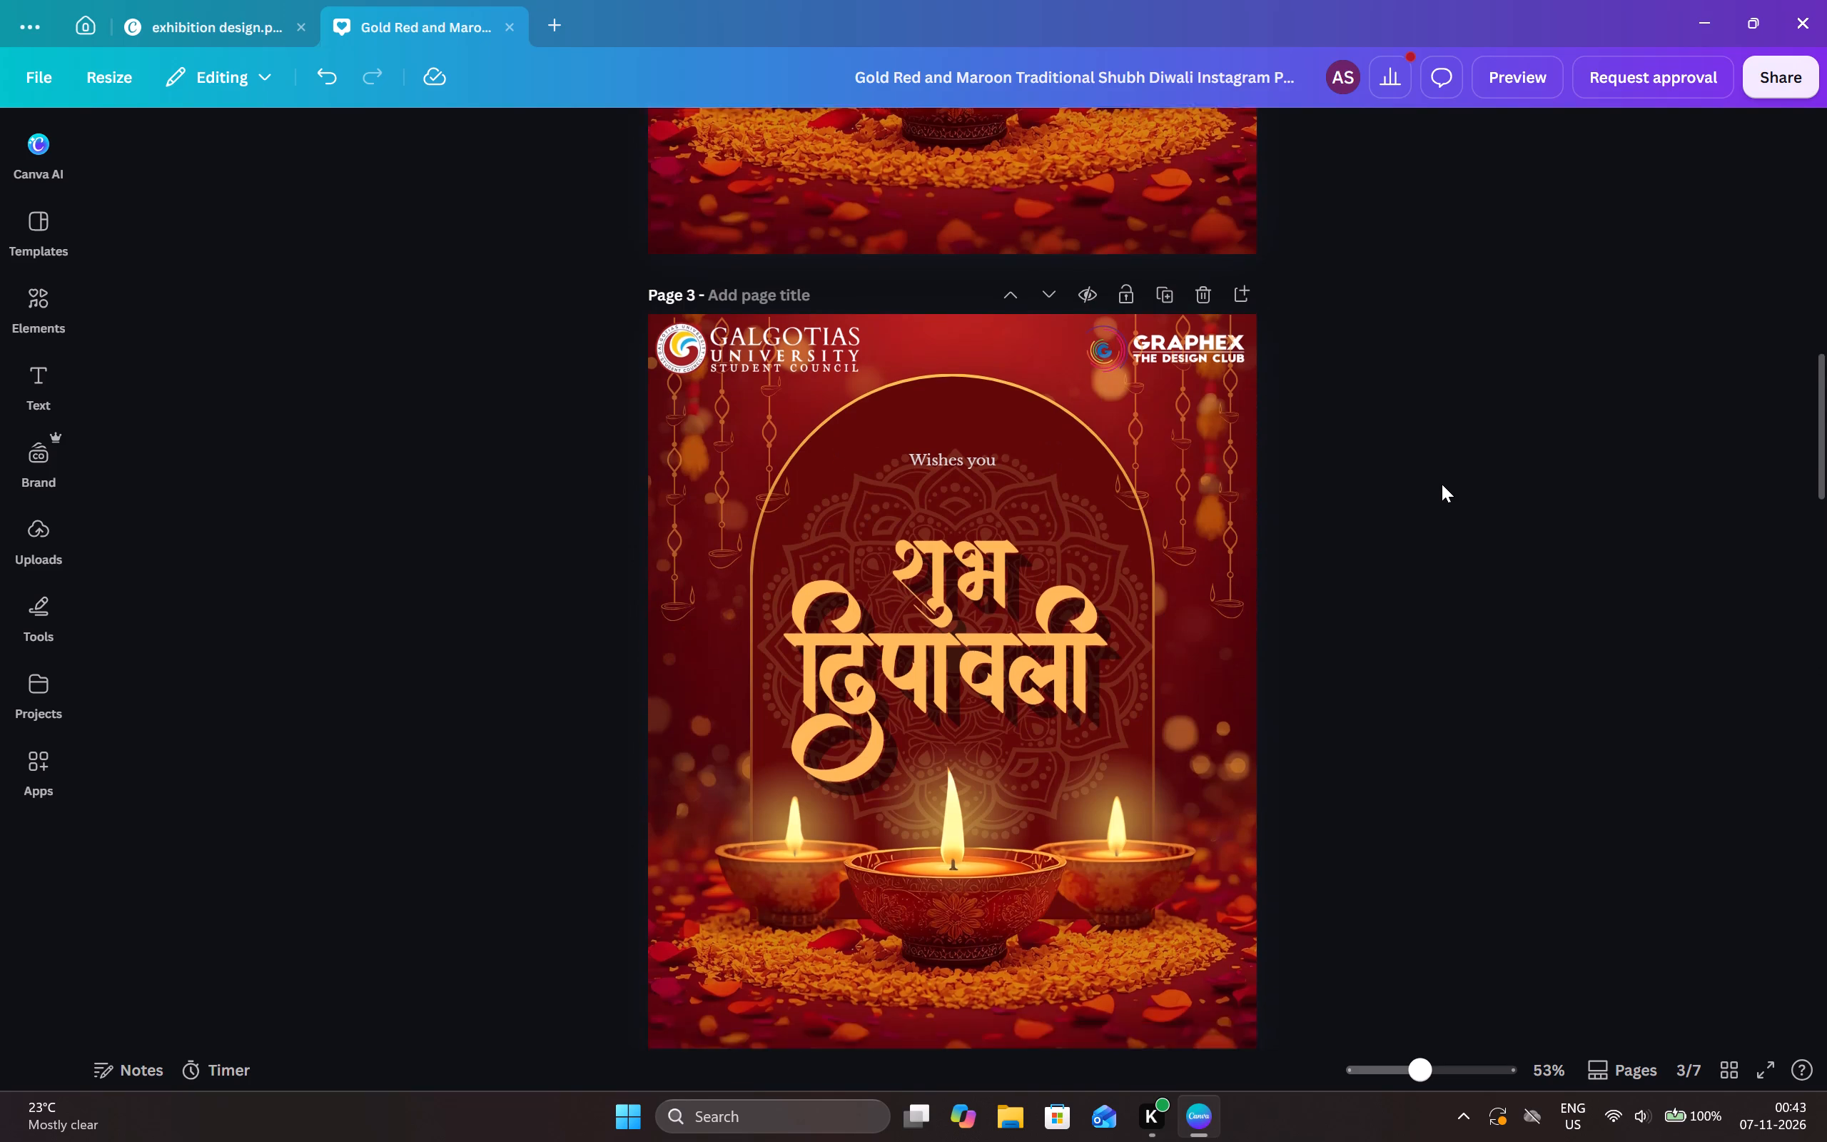
{"action": "scroll", "coordinate": [1442, 484], "scroll_direction": "down", "scroll_amount": 15}
{"action": "scroll", "coordinate": [1442, 484], "scroll_direction": "down", "scroll_amount": 12}
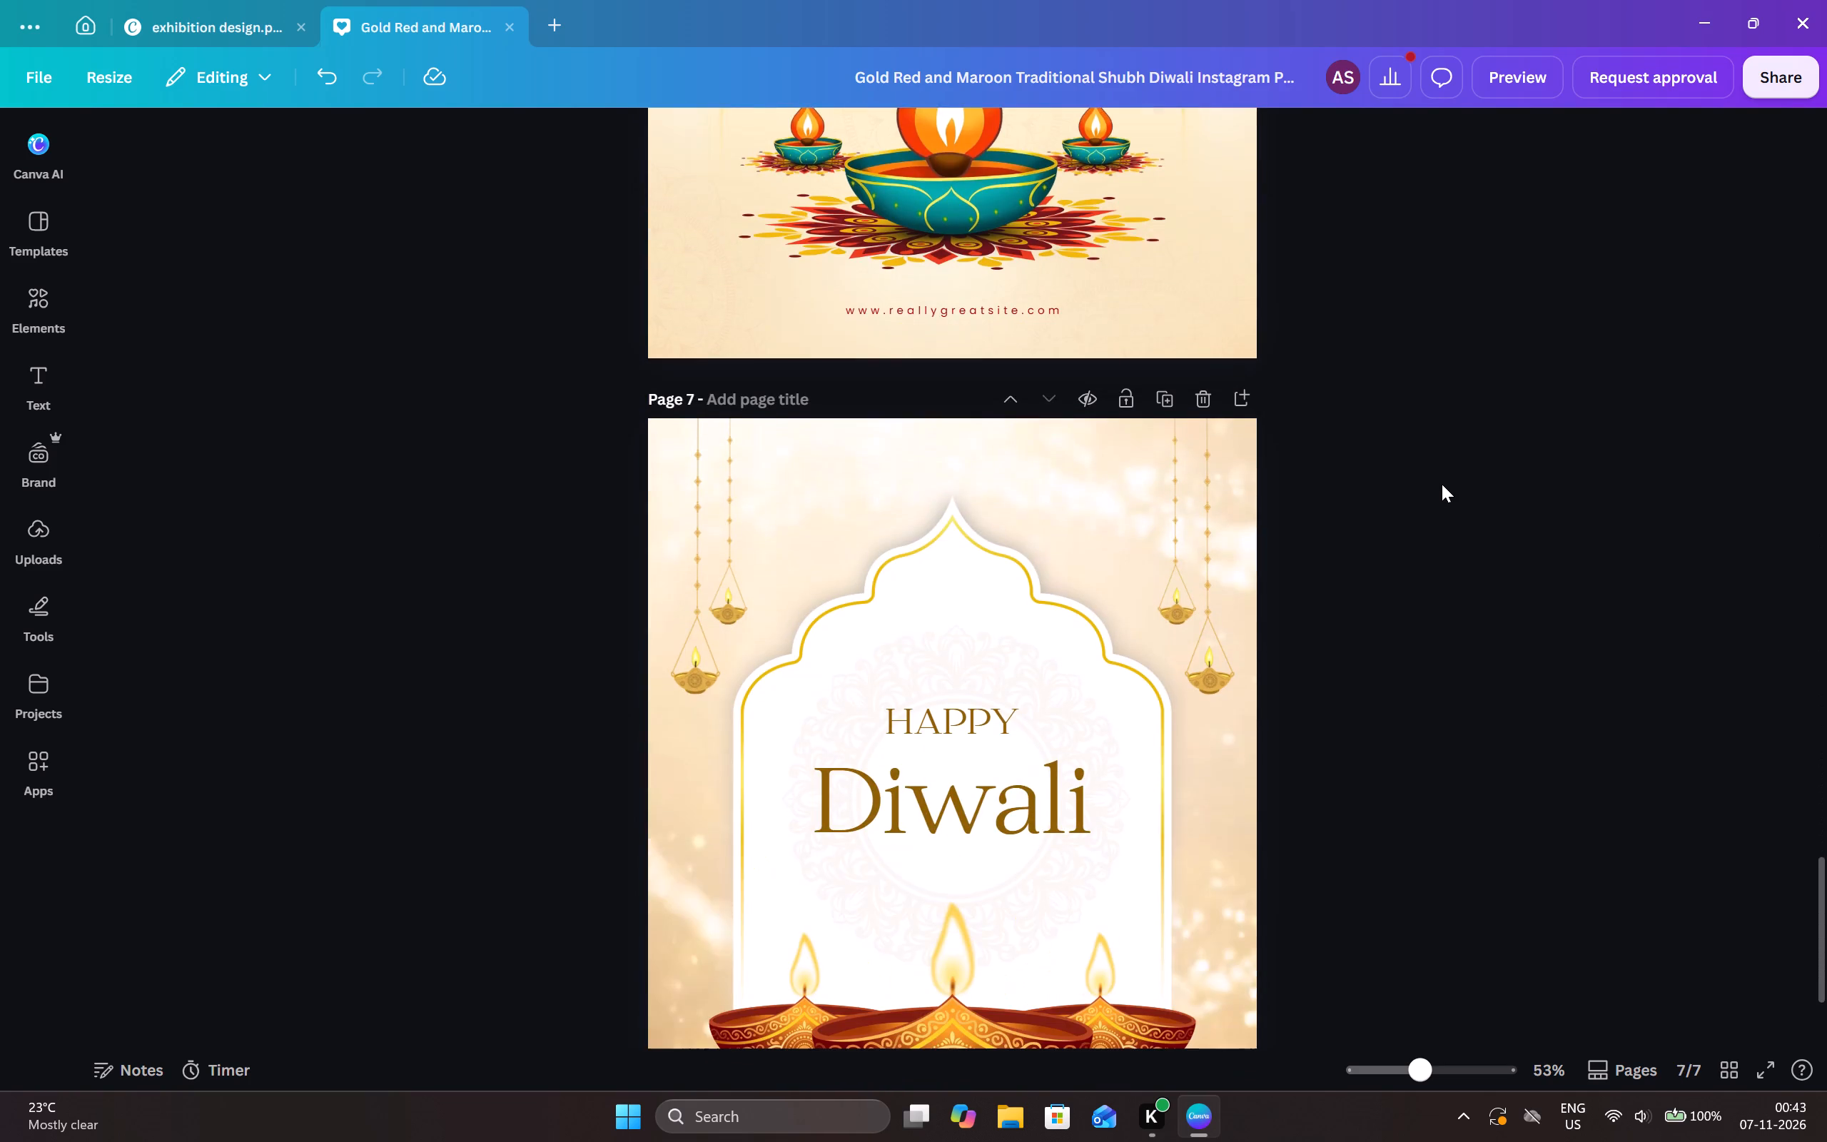
{"action": "scroll", "coordinate": [1442, 484], "scroll_direction": "down", "scroll_amount": 5}
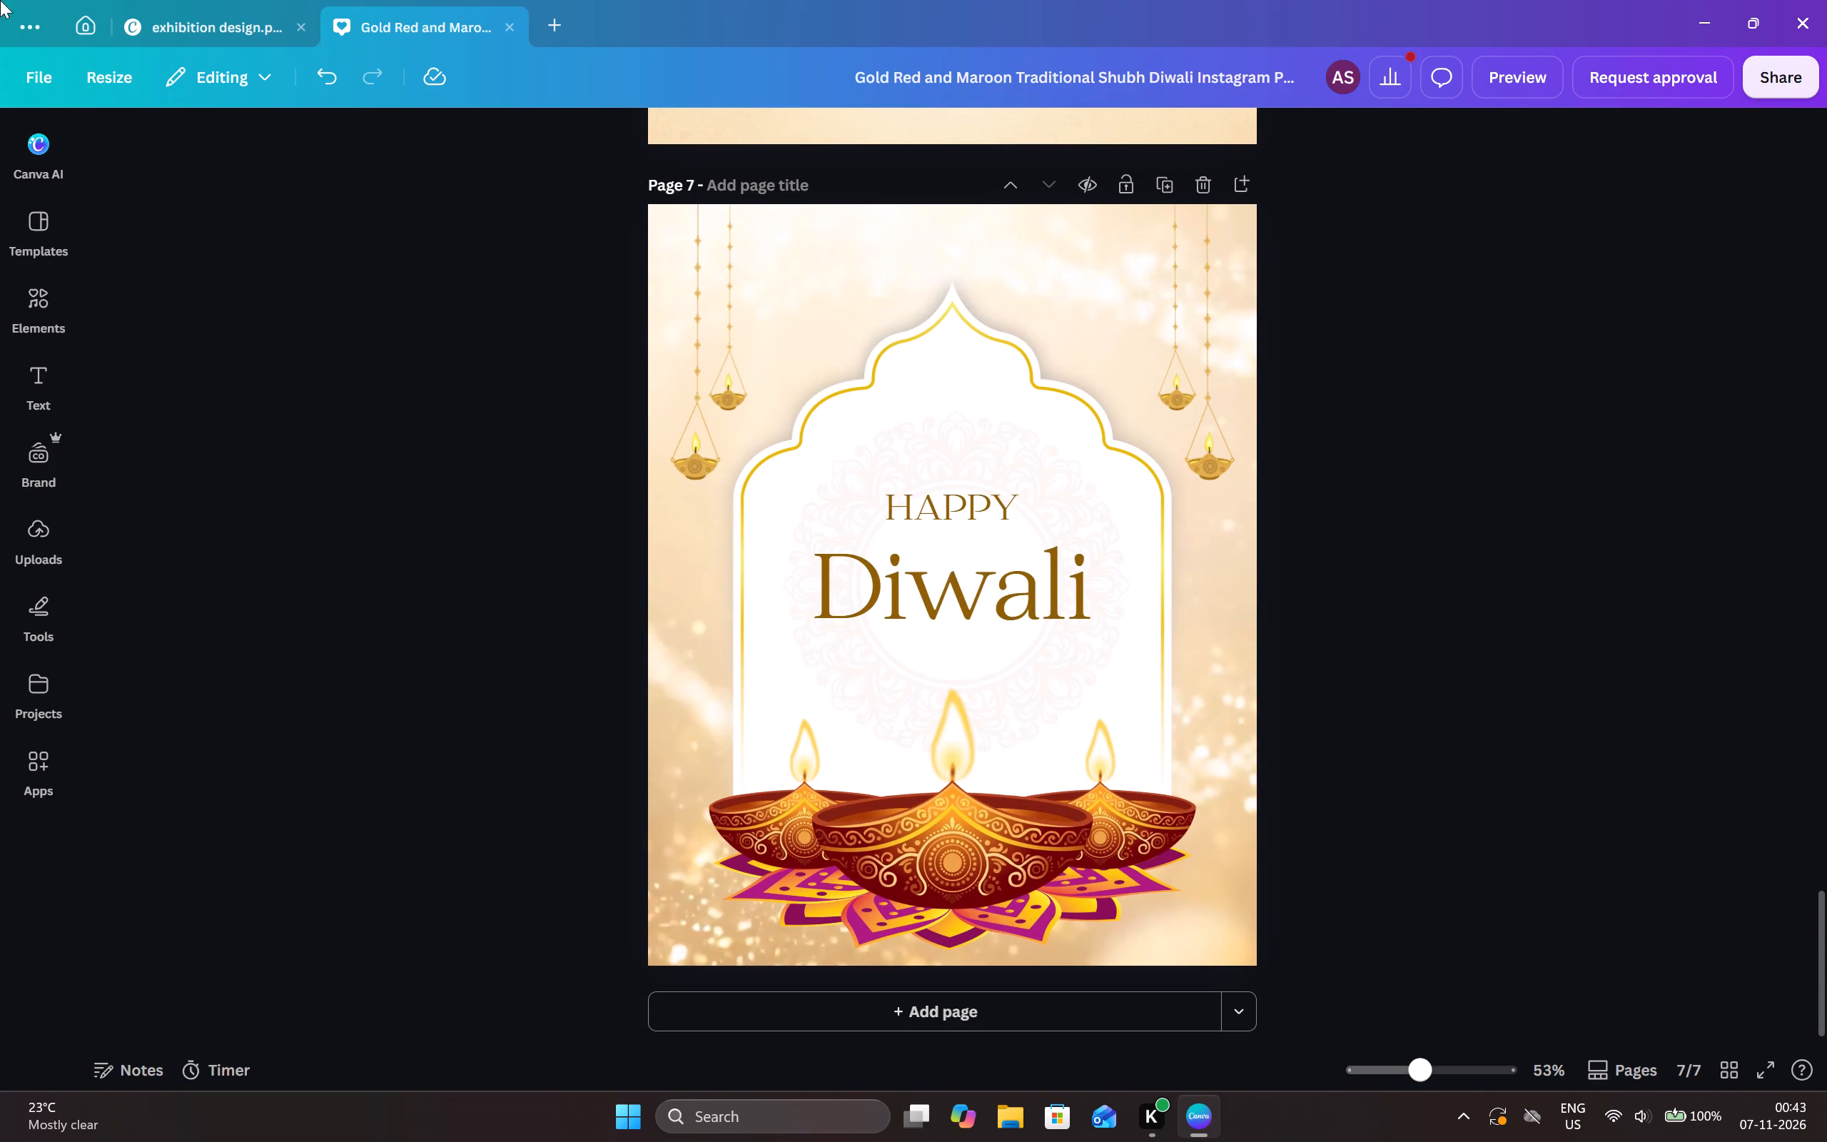
Replace page 7's brown "Diwali" text heading with the recently used red script "Diwali" graphic.
{"action": "left_click", "coordinate": [38, 285]}
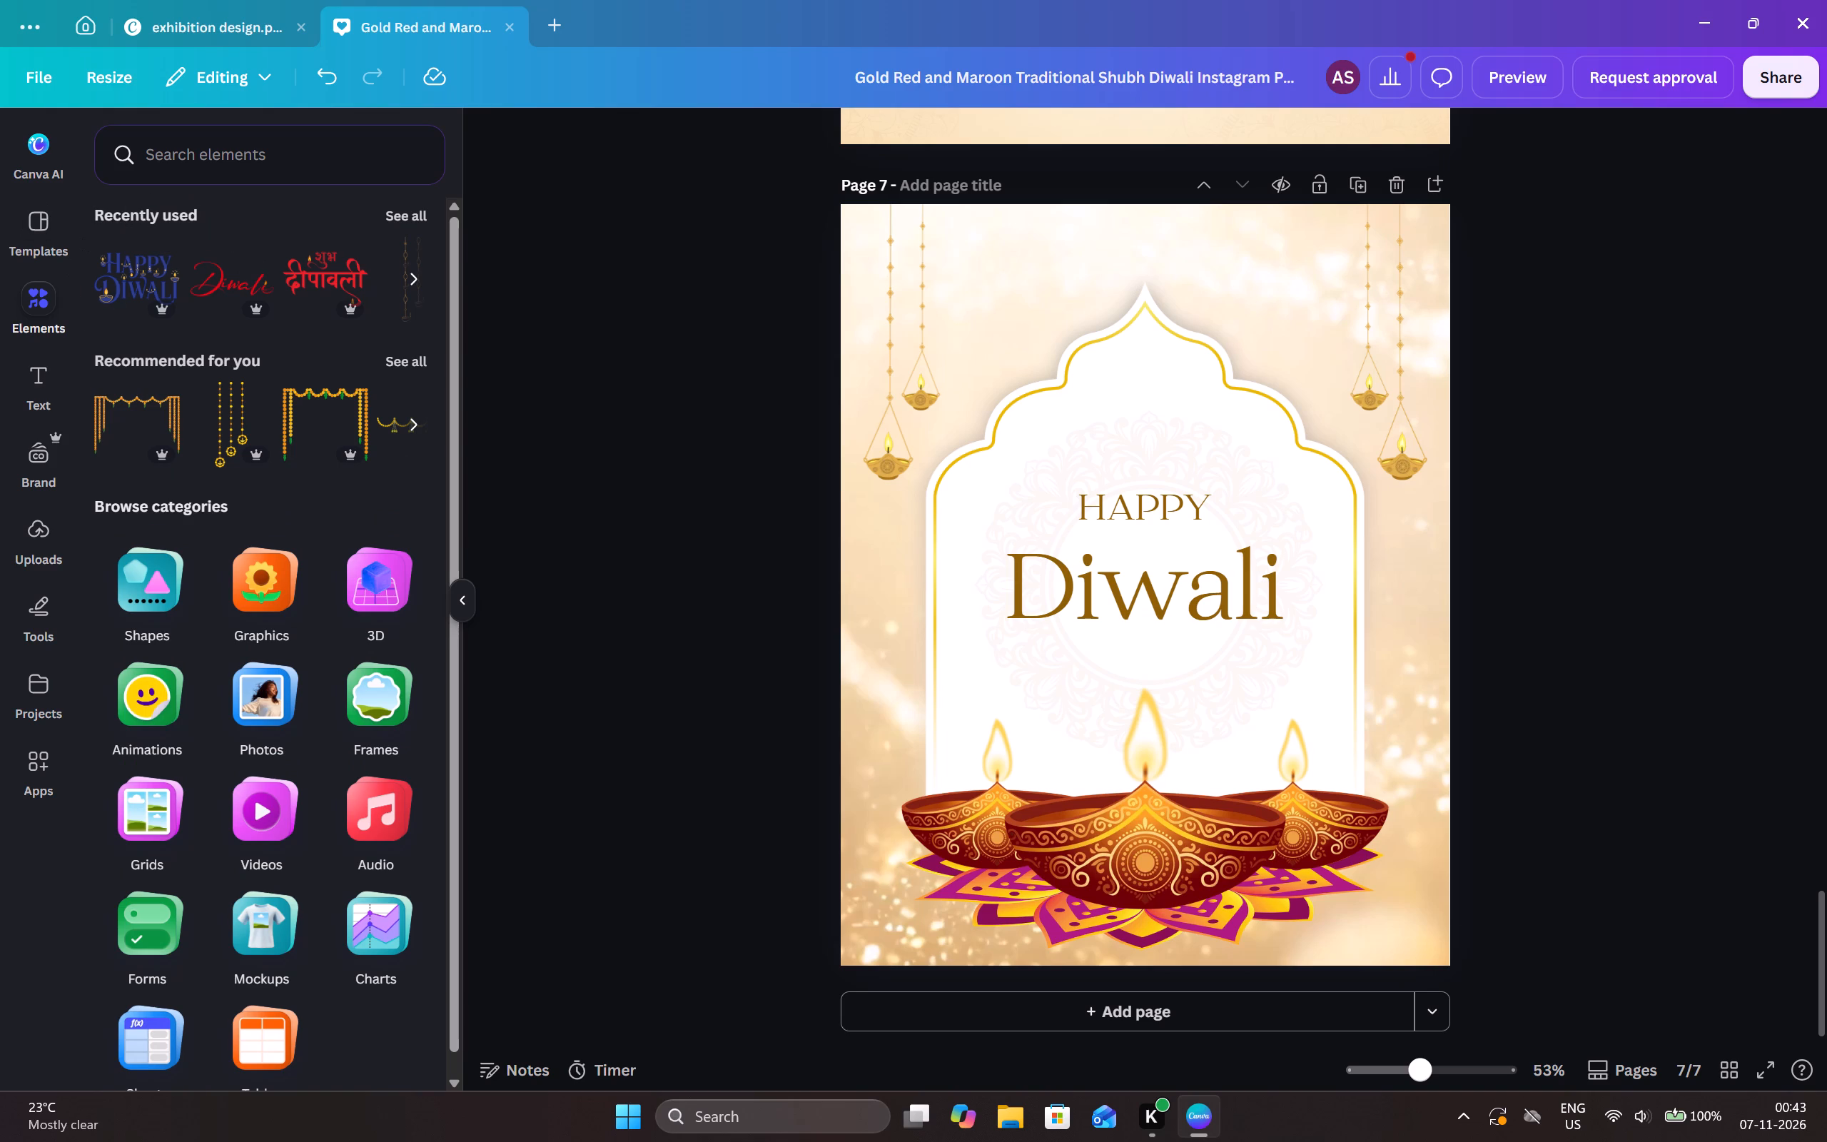
{"action": "left_click", "coordinate": [231, 276]}
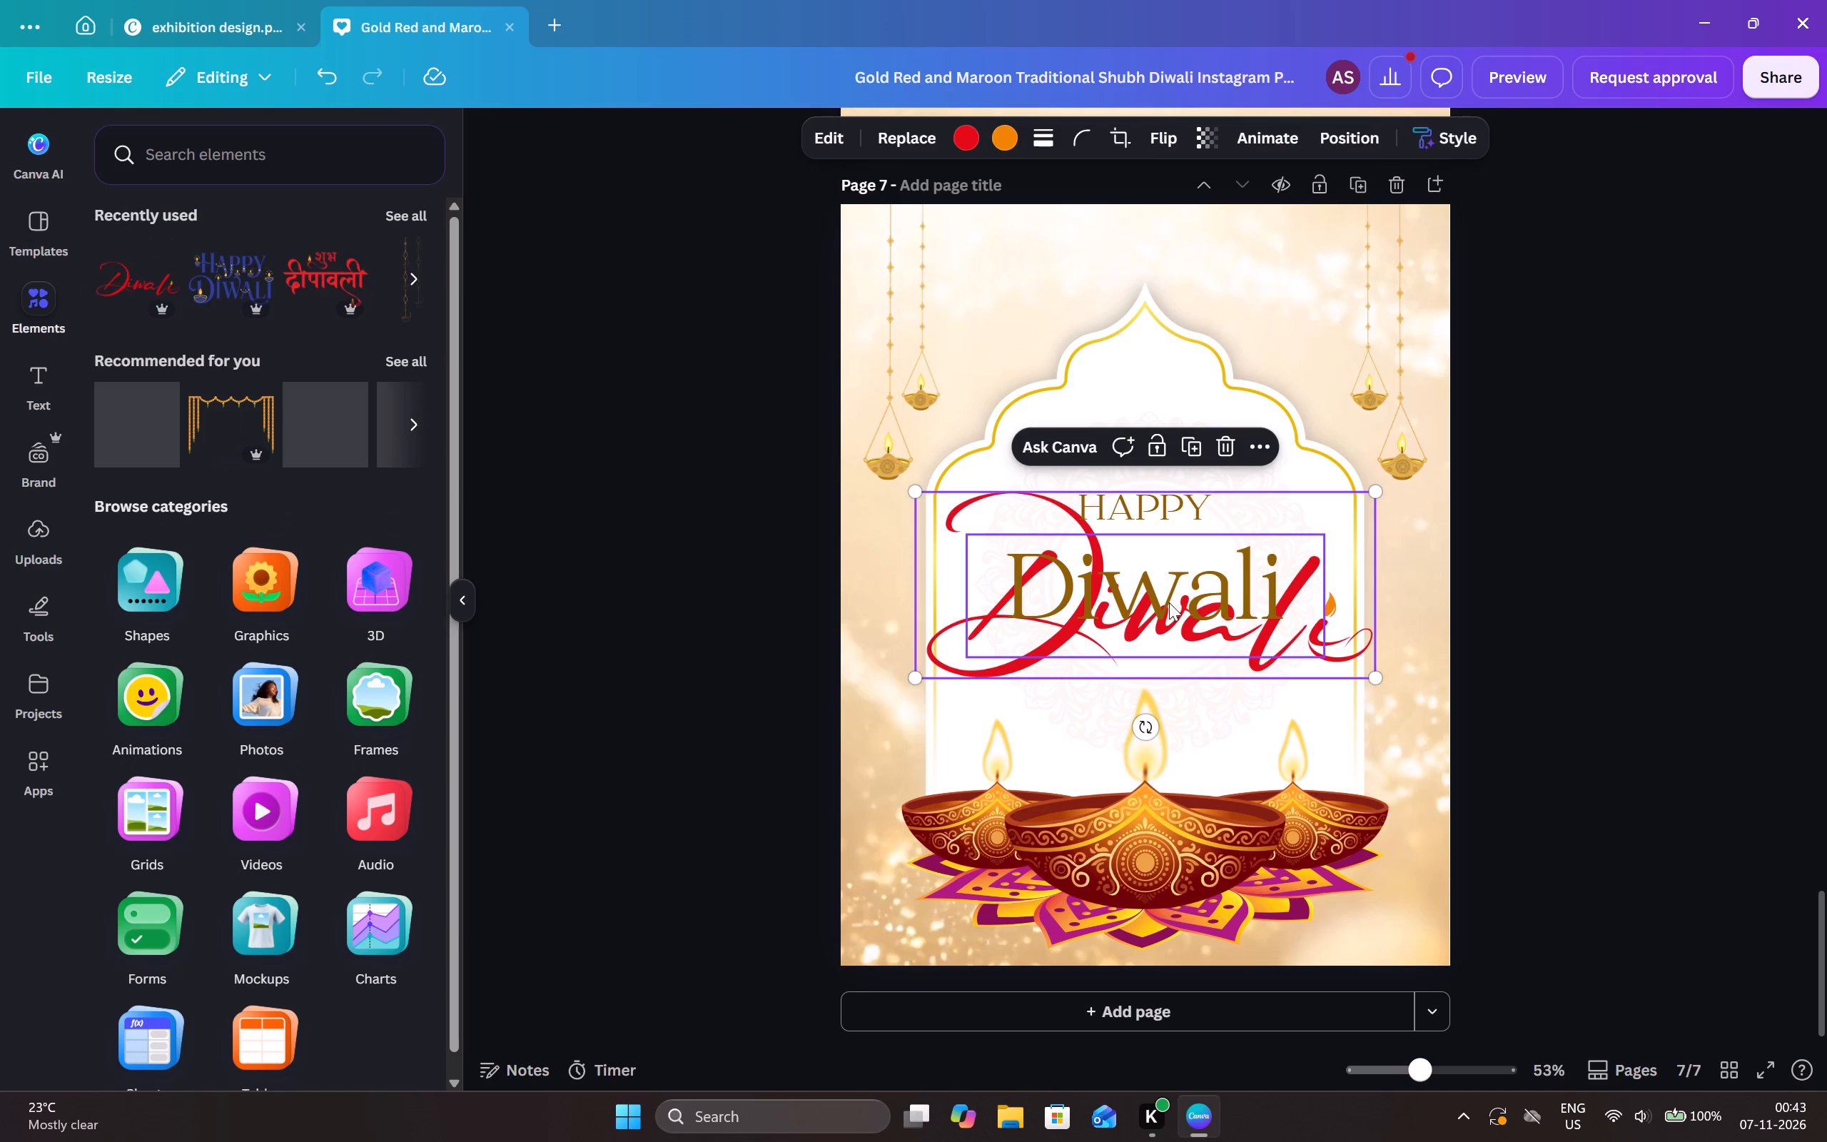
{"action": "left_click_drag", "start_coordinate": [1257, 640], "coordinate": [1261, 731]}
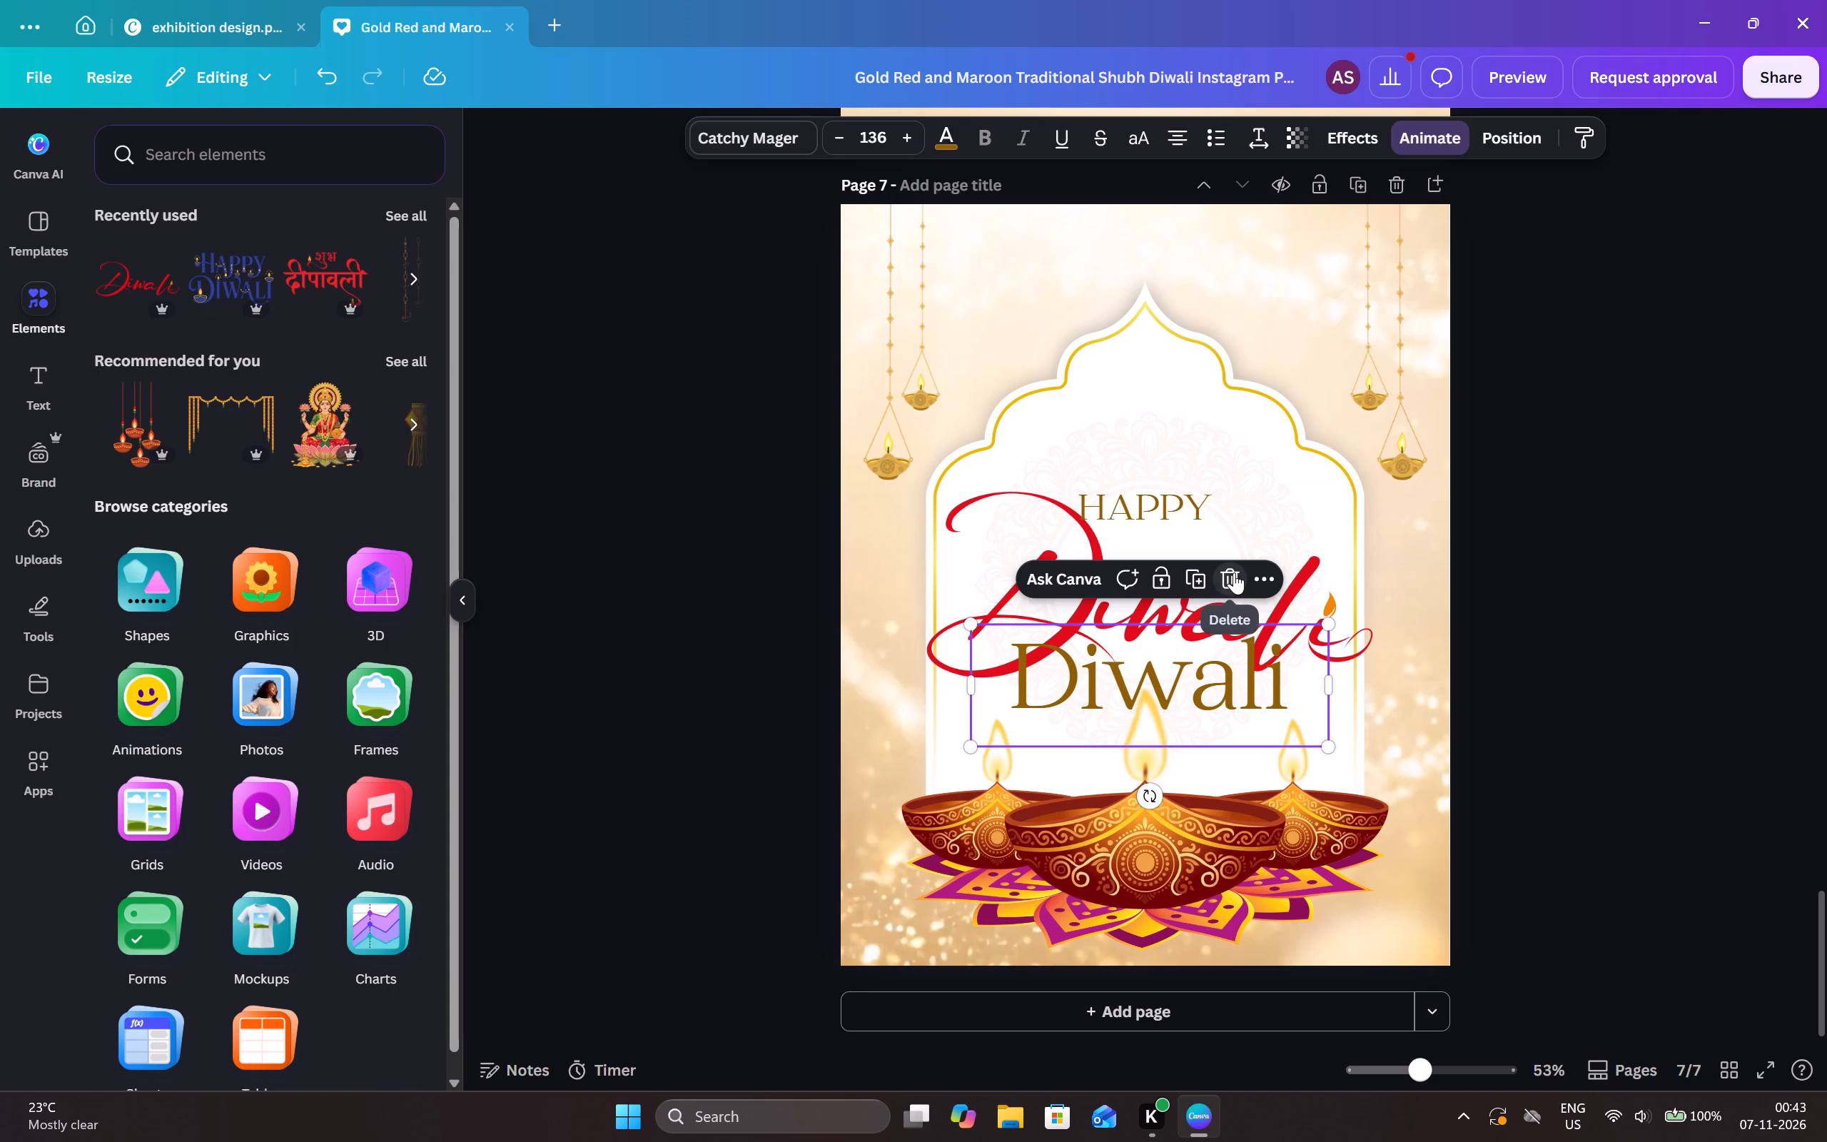
{"action": "left_click", "coordinate": [1234, 572]}
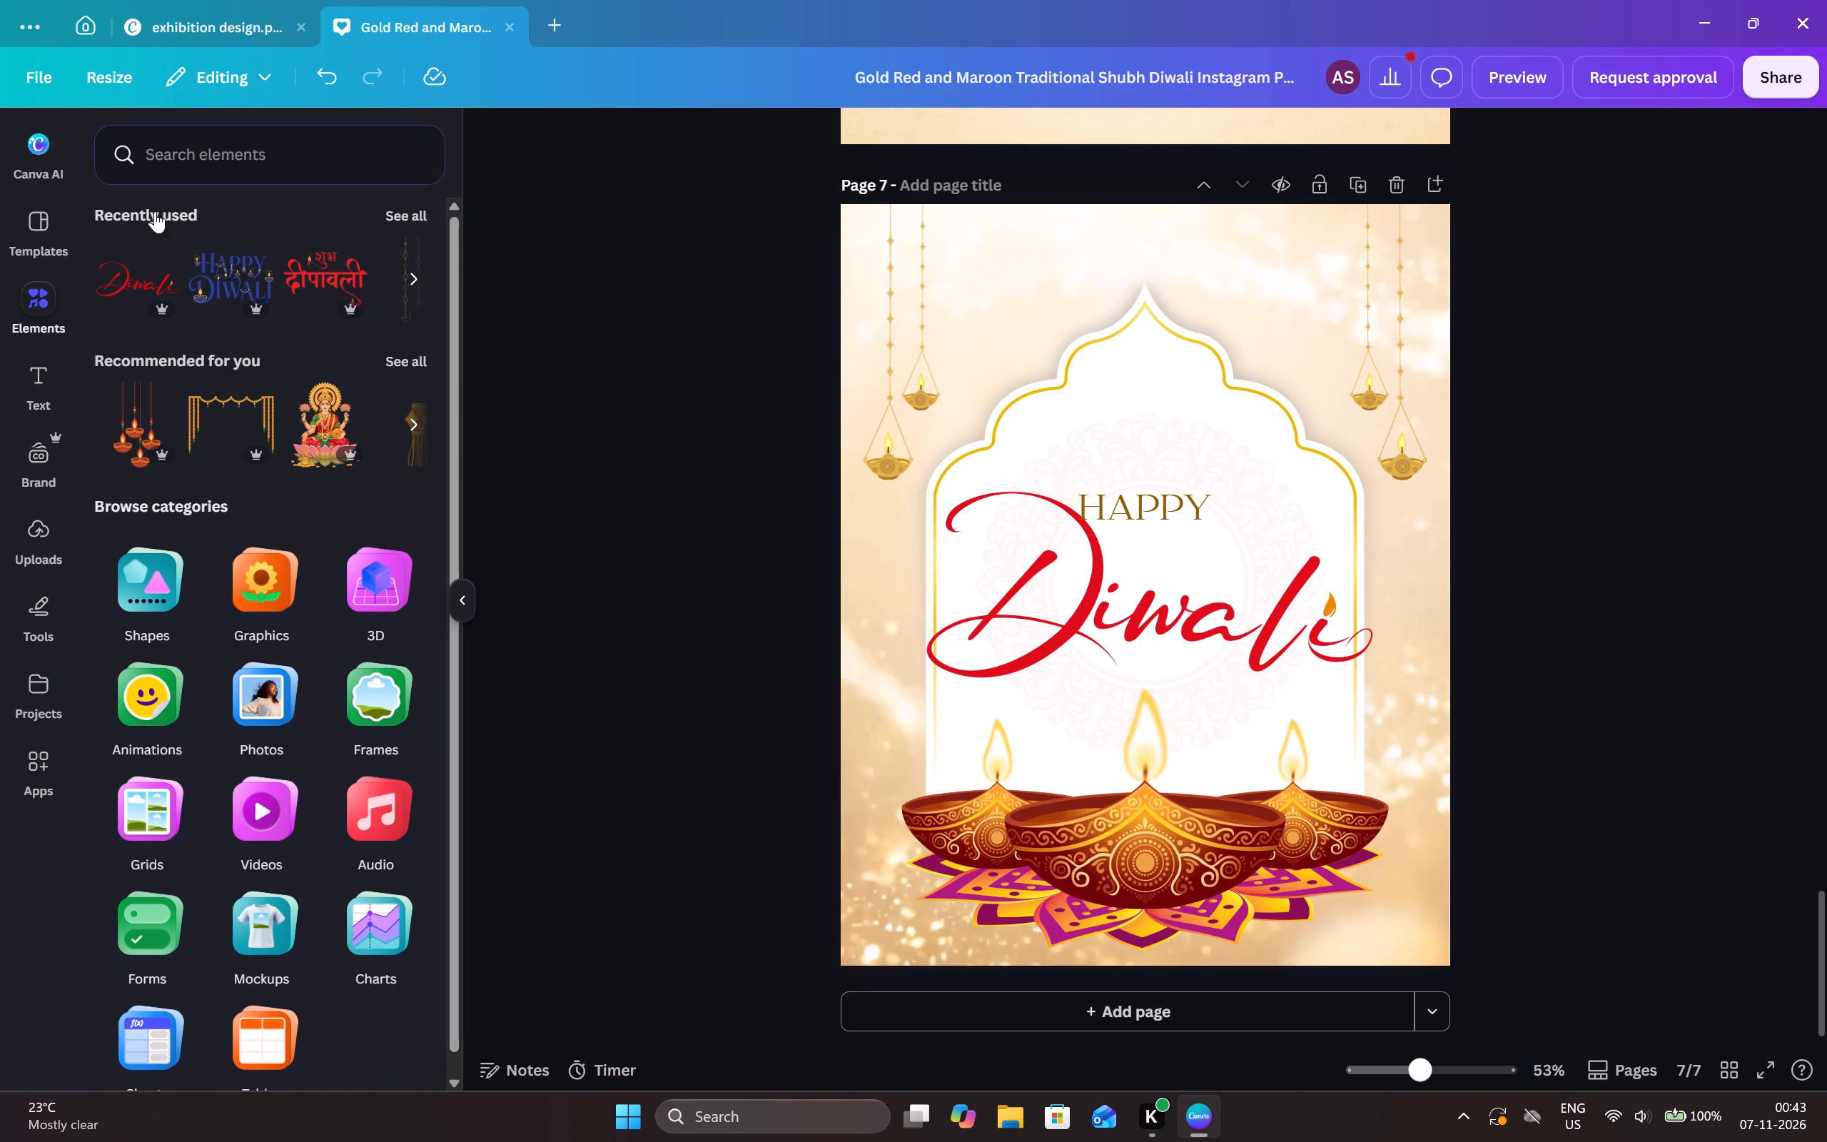
Search the elements library for "background beige" and show all matching graphics.
{"action": "left_click", "coordinate": [277, 156]}
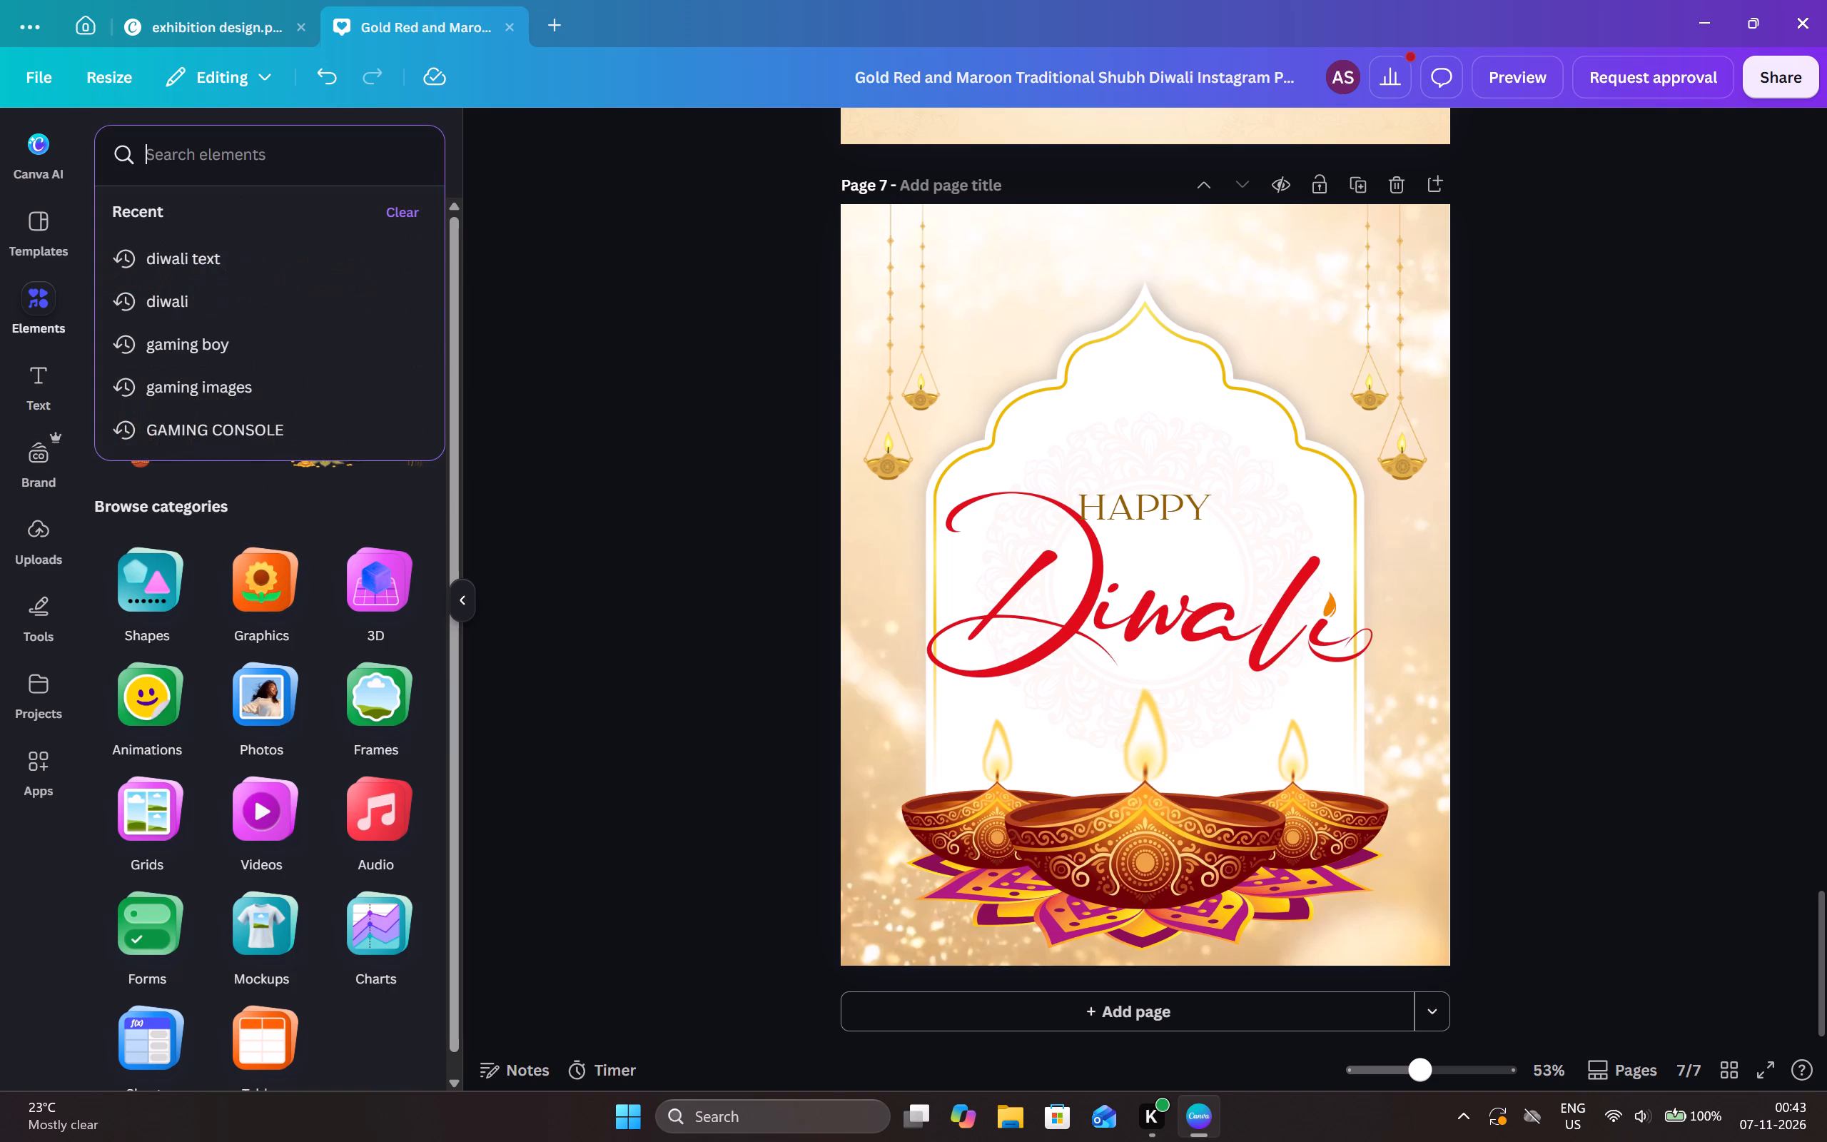
{"action": "type", "text": "background"}
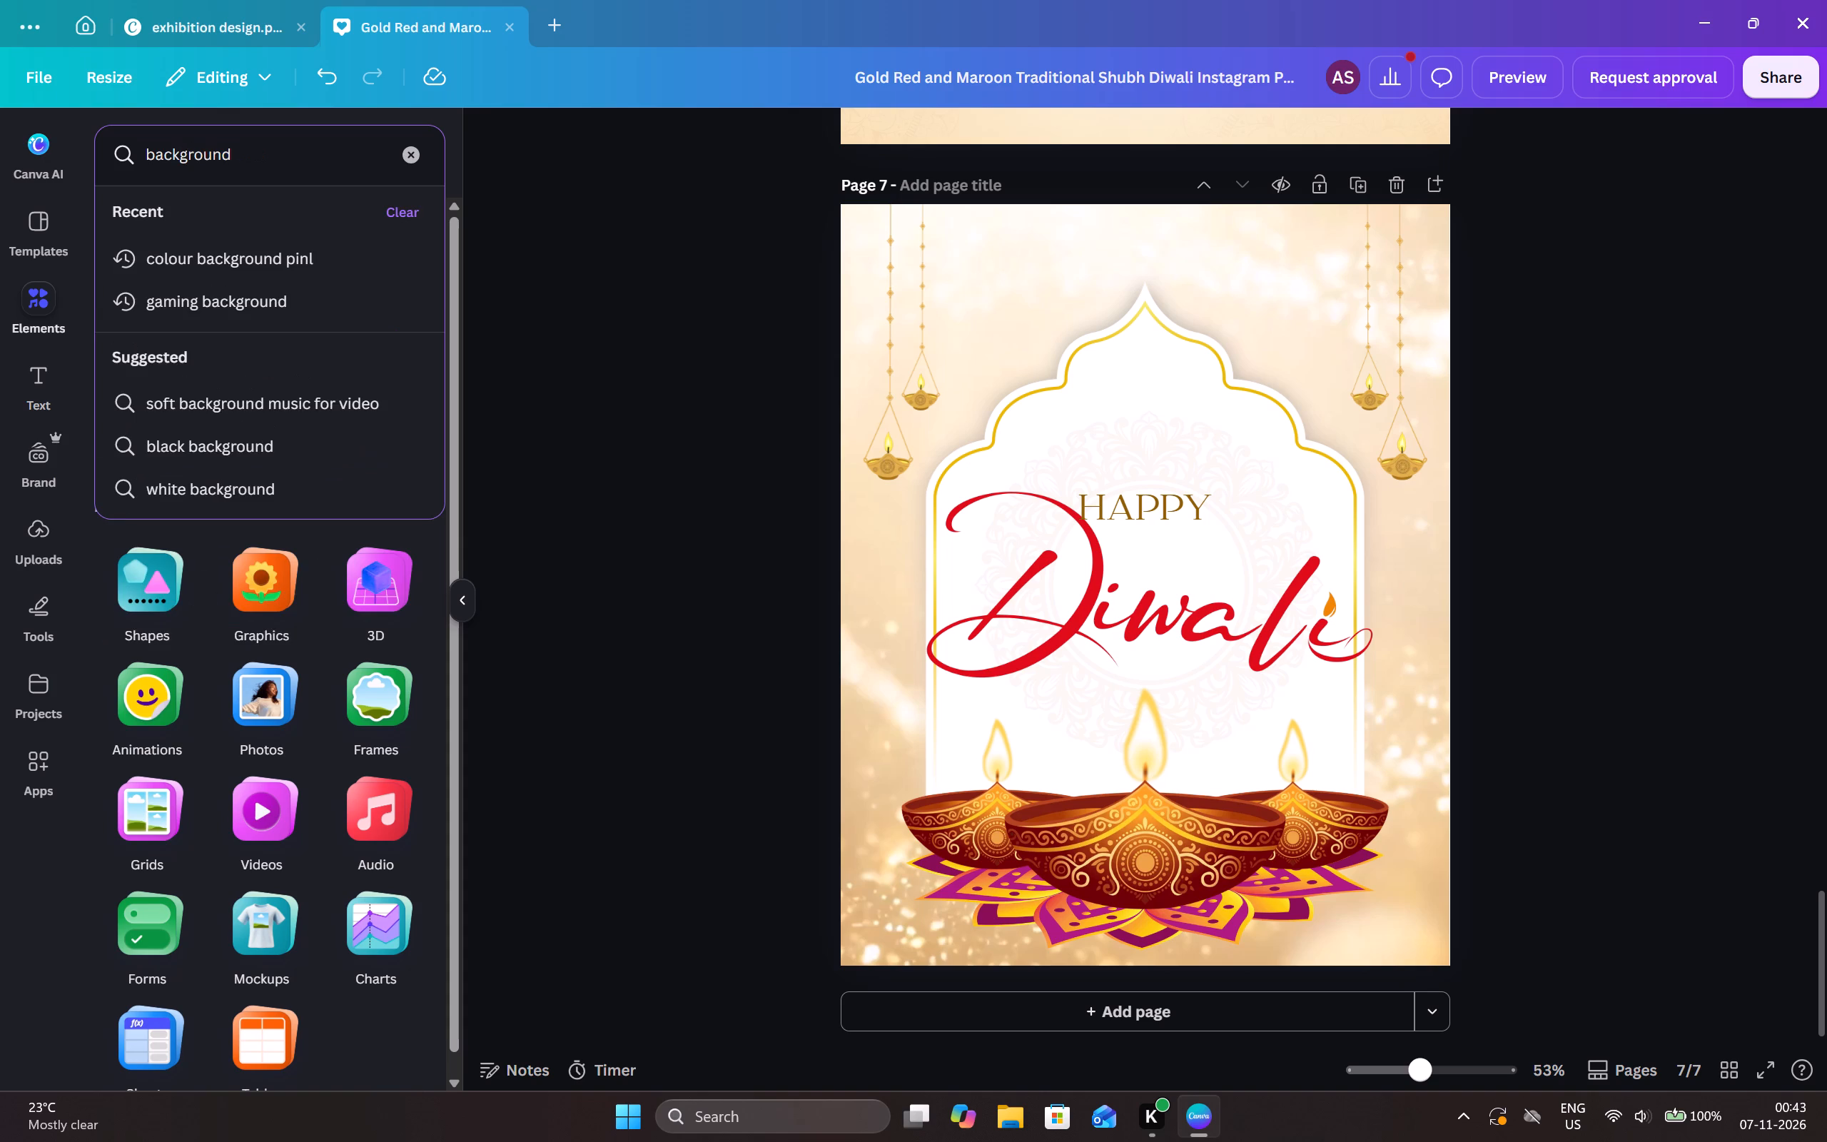
{"action": "key", "text": "Return"}
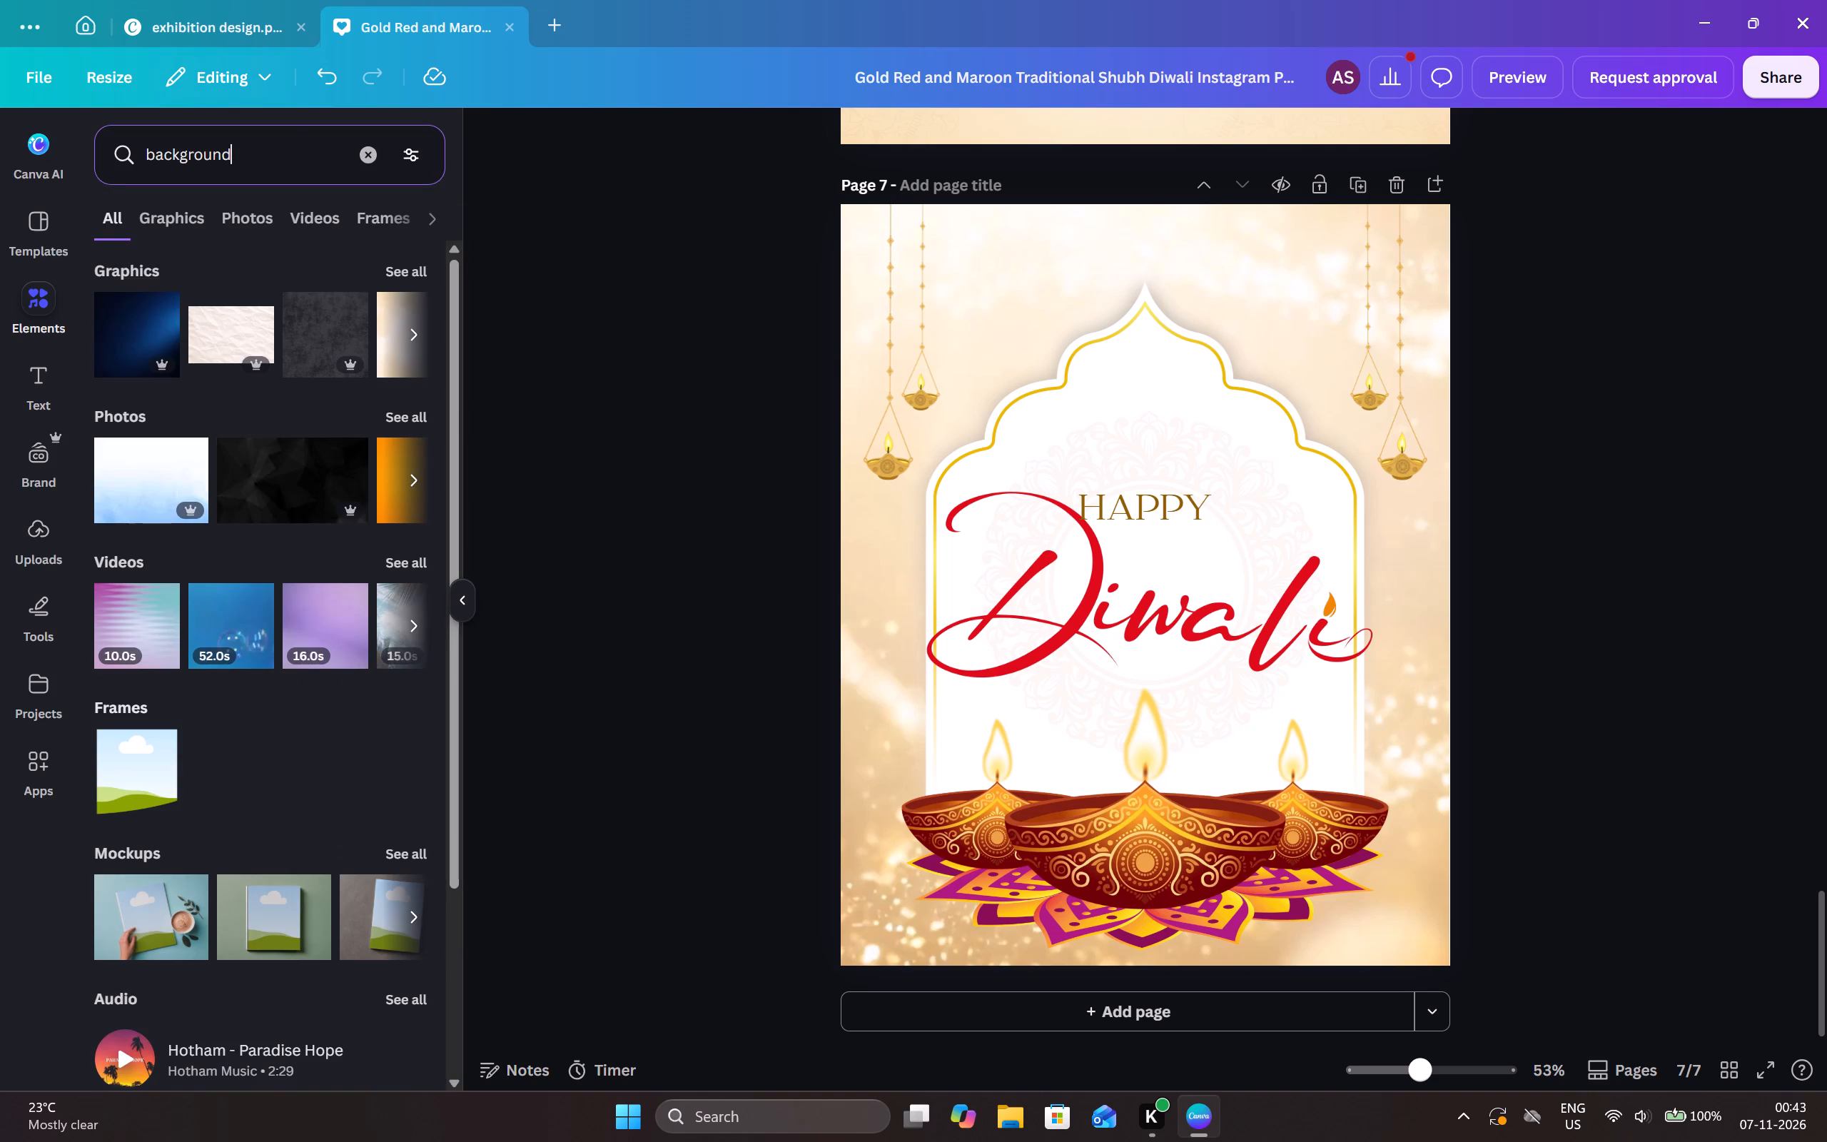
{"action": "key", "text": "space"}
{"action": "type", "text": "be"}
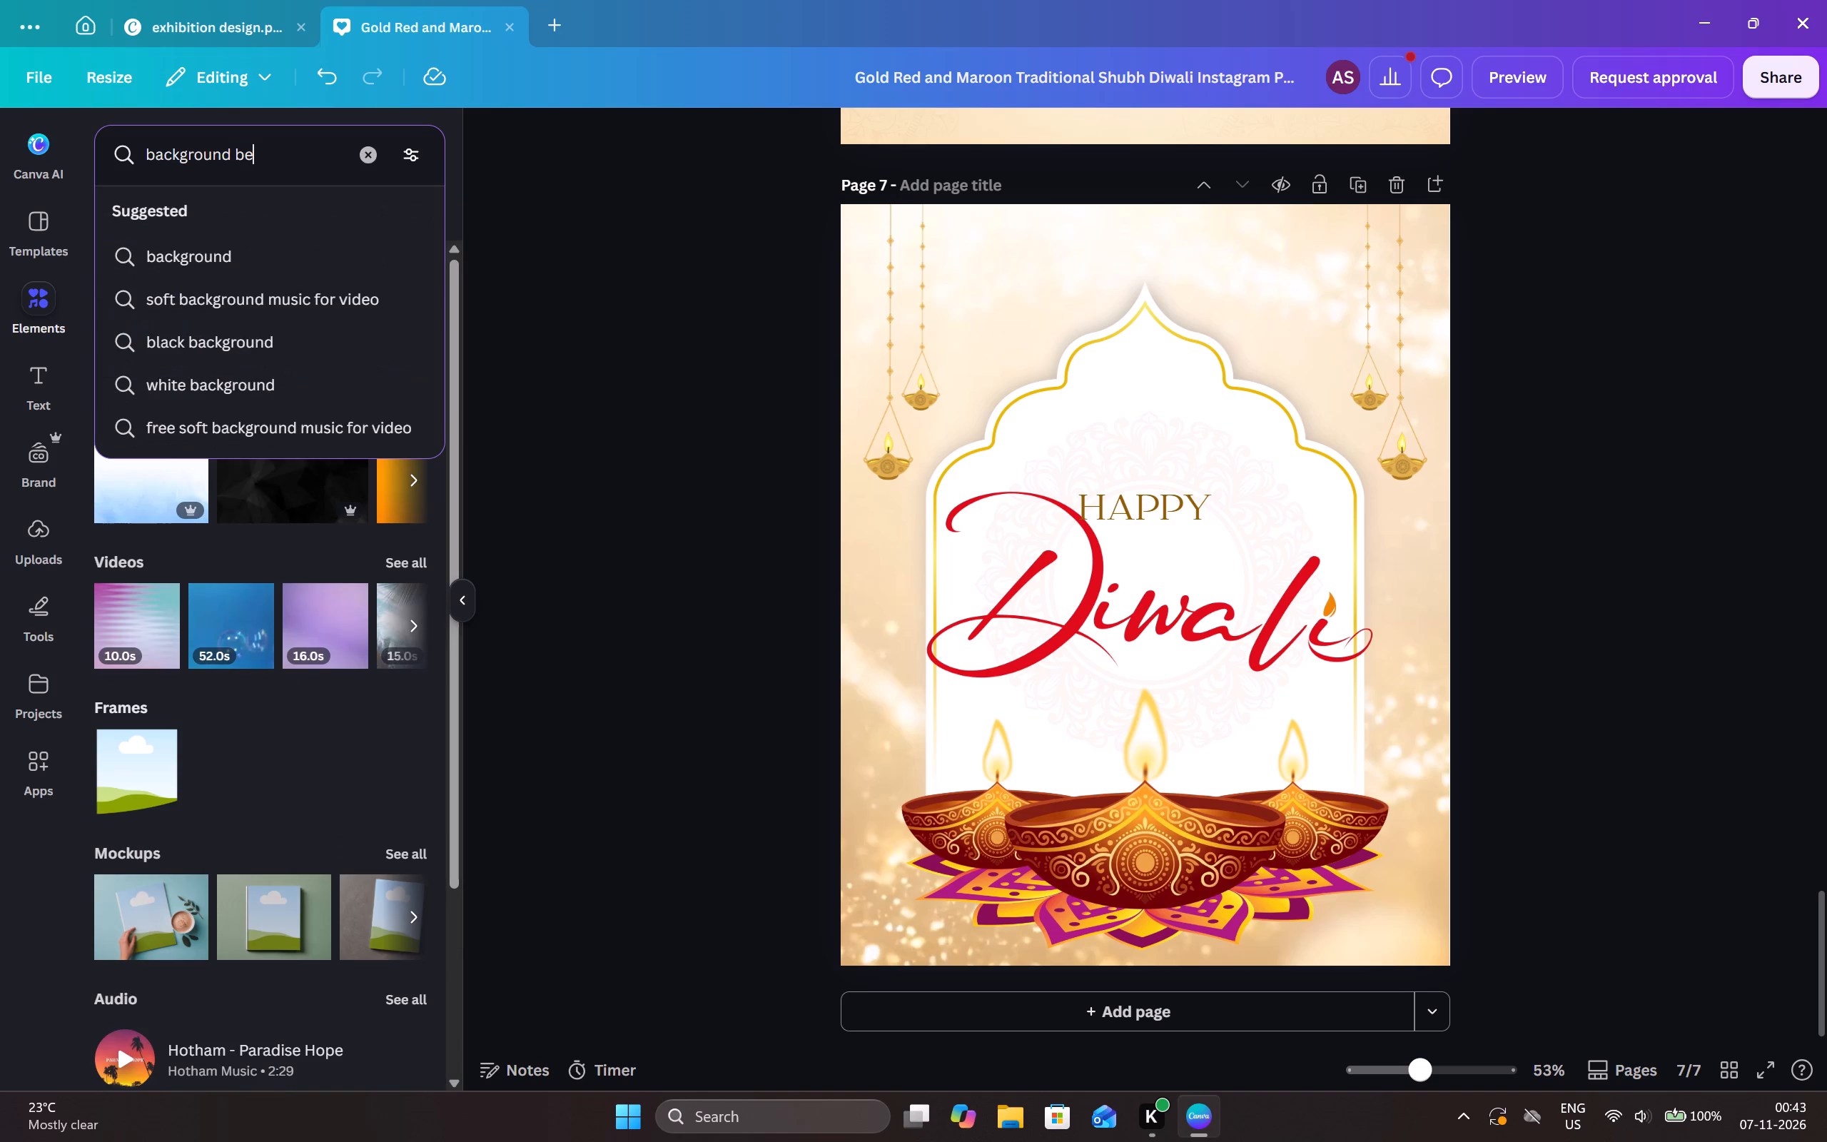
{"action": "type", "text": "ige"}
{"action": "key", "text": "Return"}
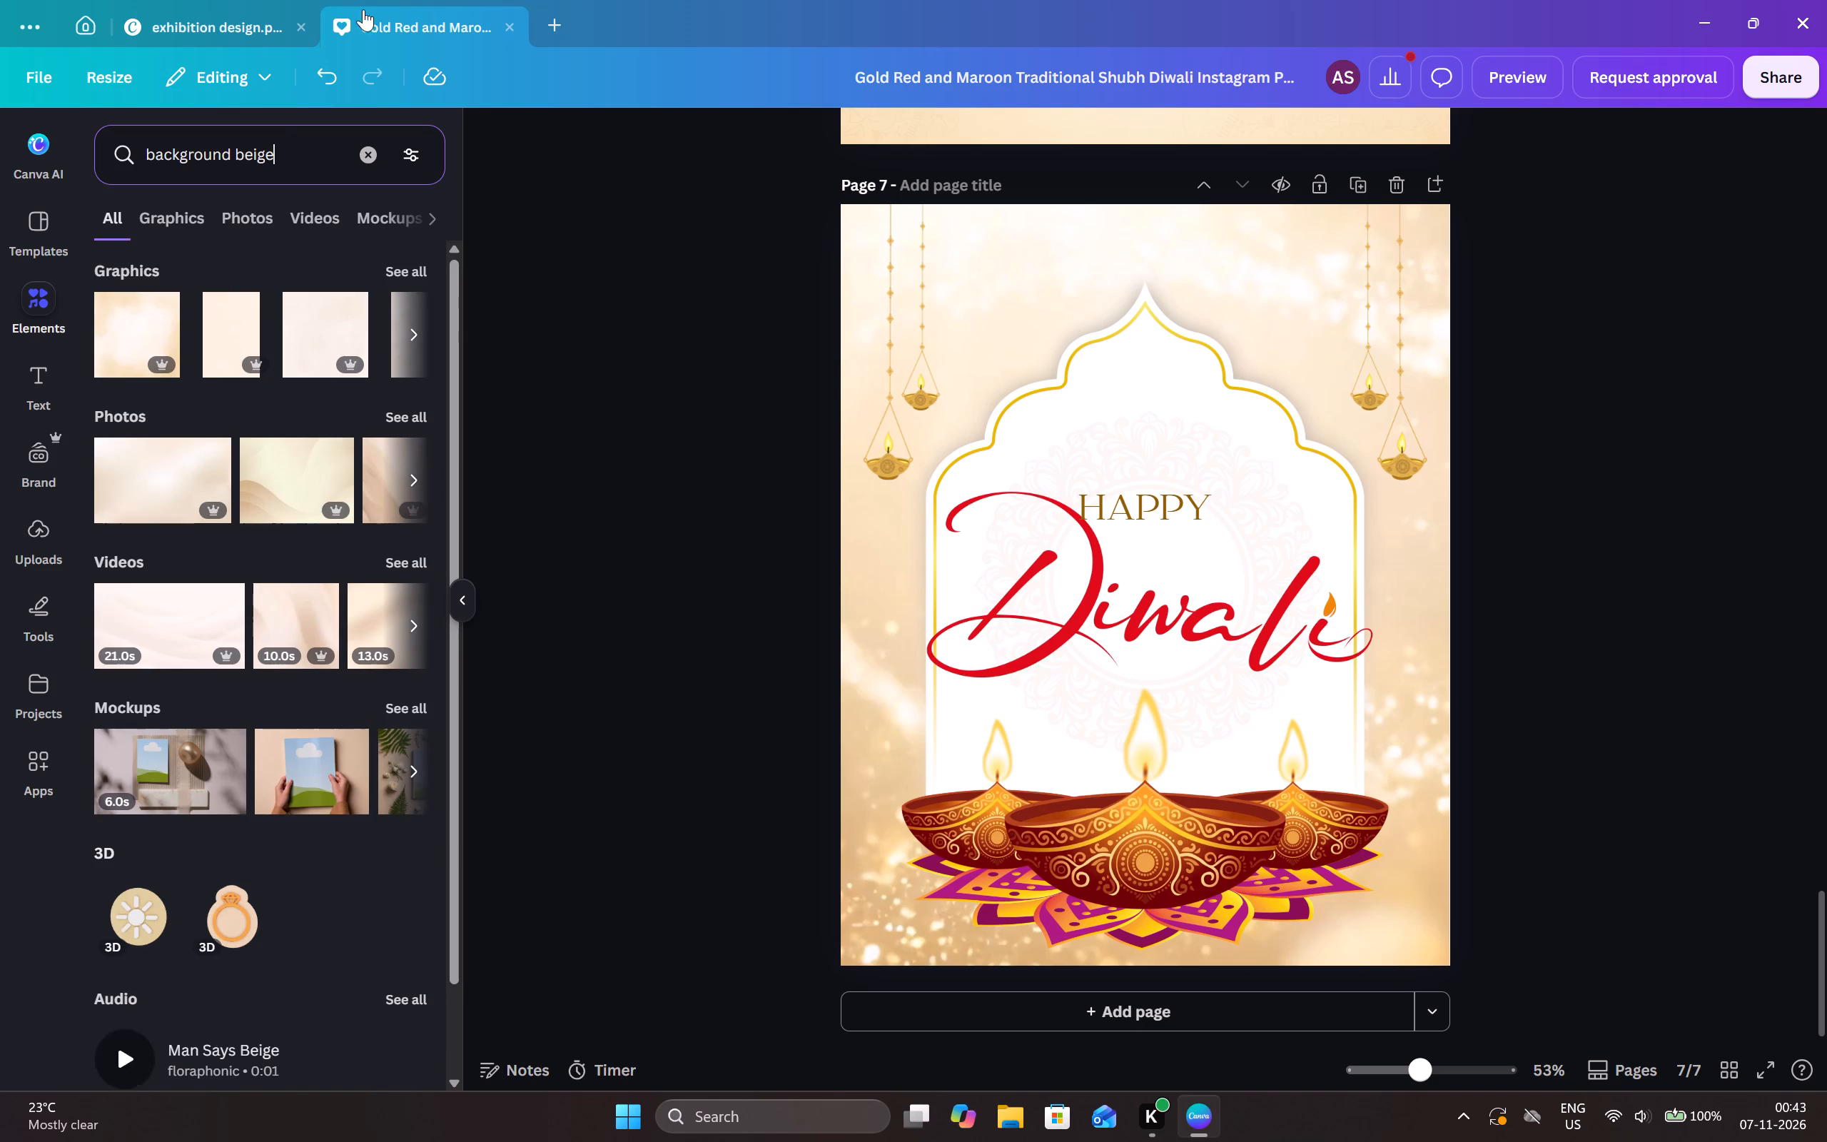
{"action": "left_click", "coordinate": [413, 276]}
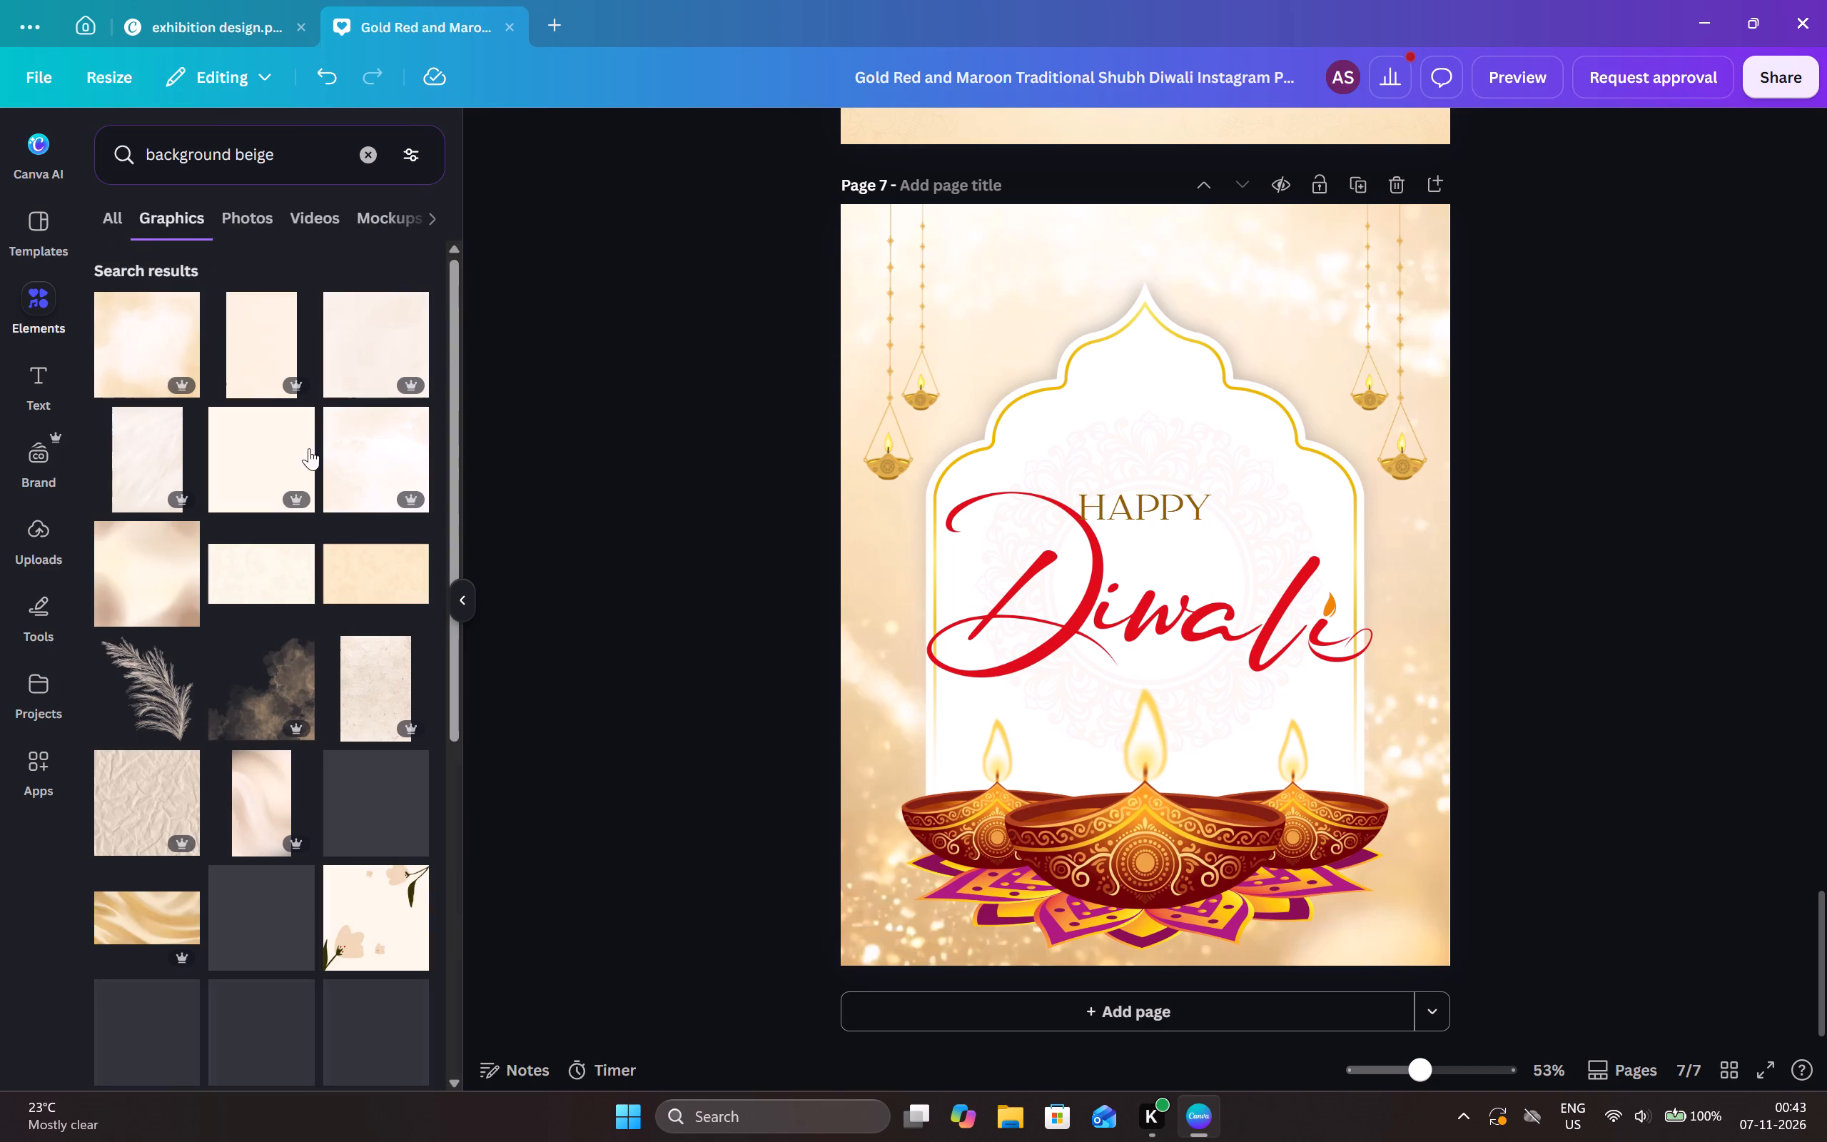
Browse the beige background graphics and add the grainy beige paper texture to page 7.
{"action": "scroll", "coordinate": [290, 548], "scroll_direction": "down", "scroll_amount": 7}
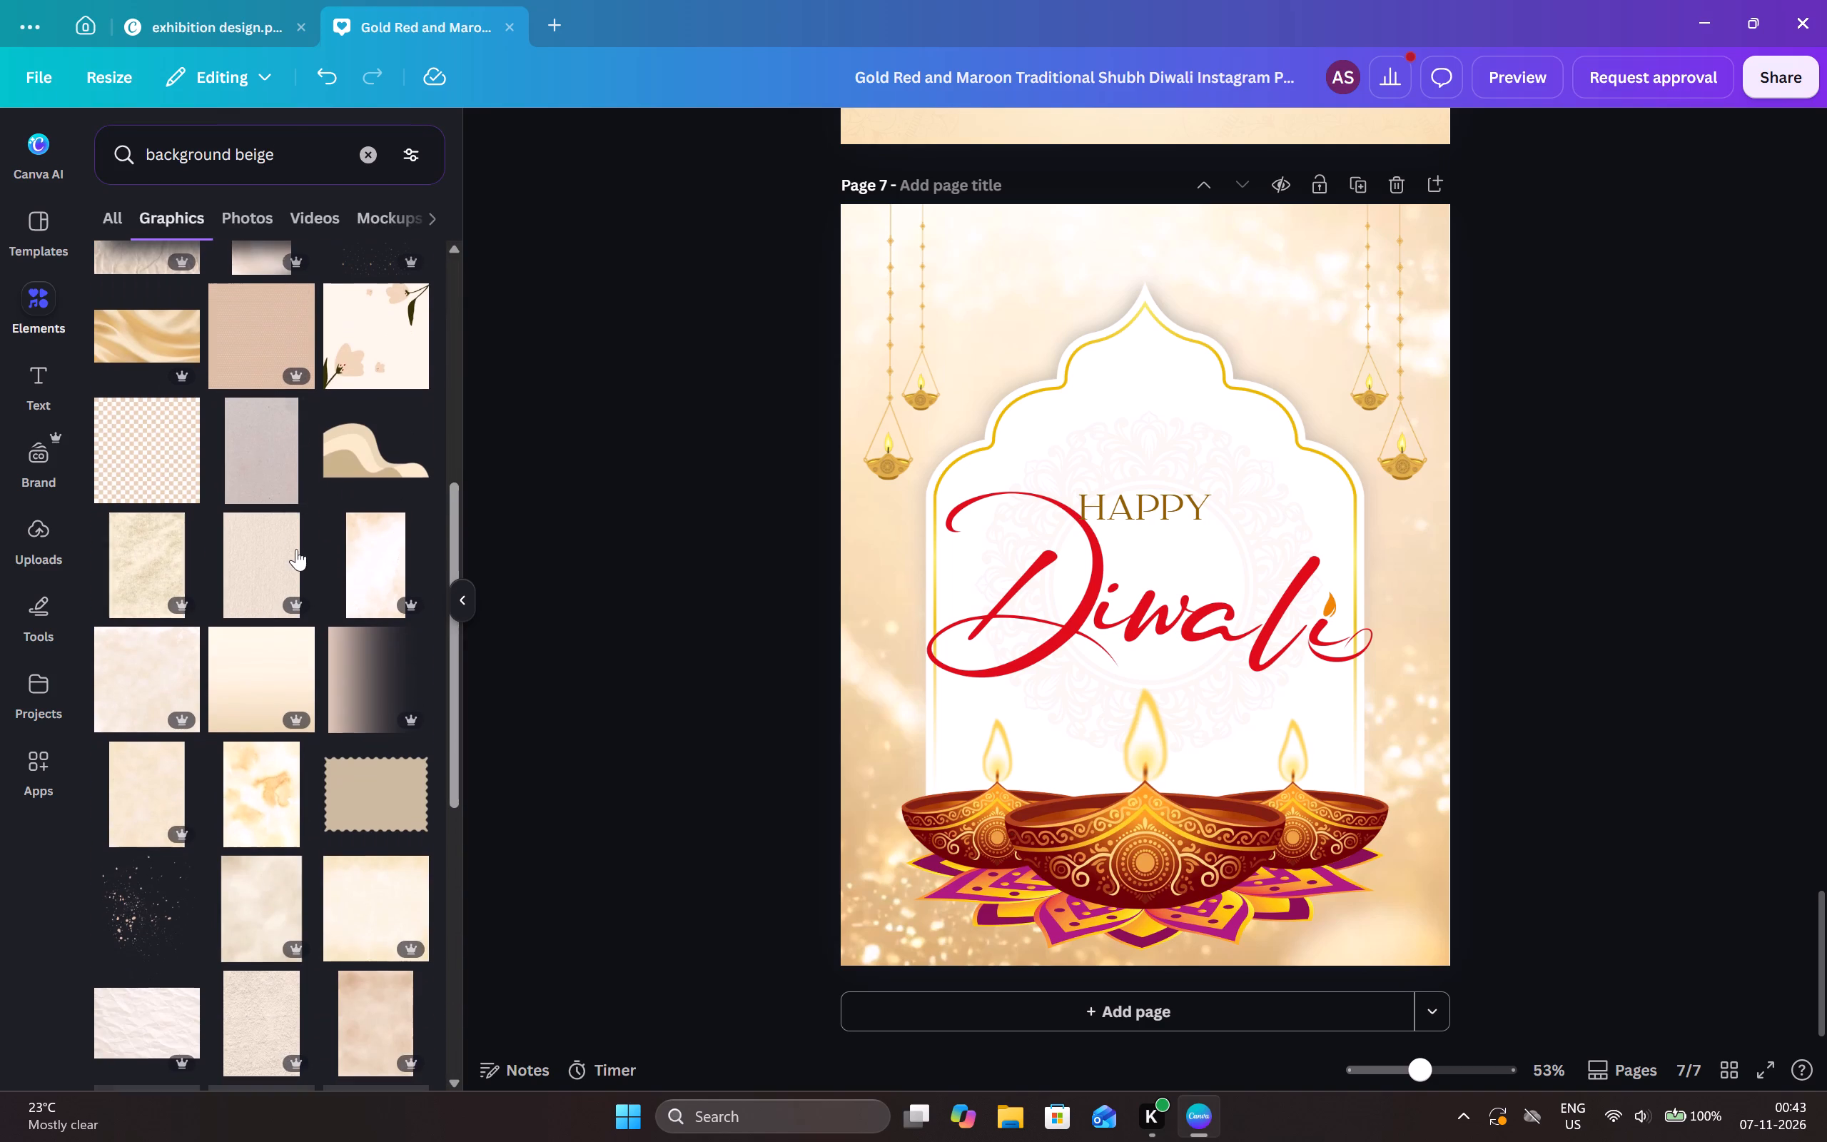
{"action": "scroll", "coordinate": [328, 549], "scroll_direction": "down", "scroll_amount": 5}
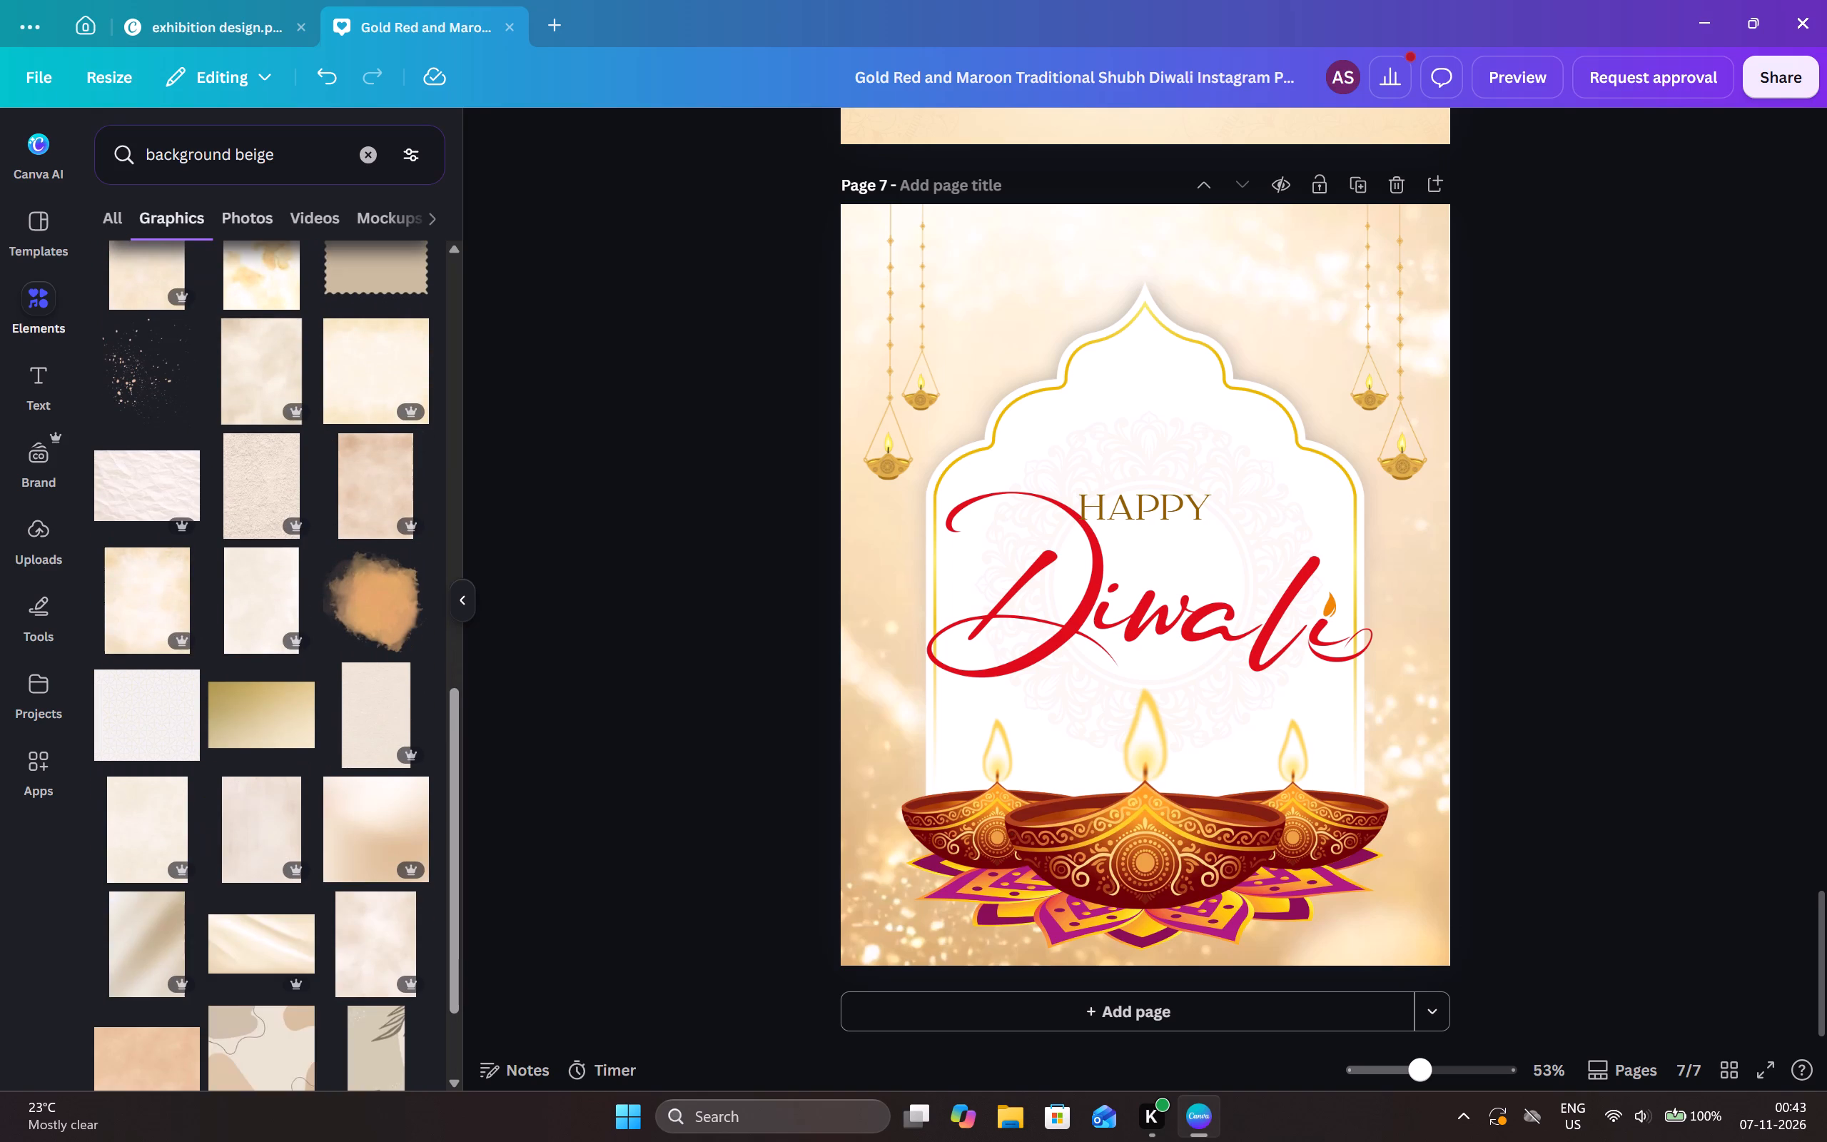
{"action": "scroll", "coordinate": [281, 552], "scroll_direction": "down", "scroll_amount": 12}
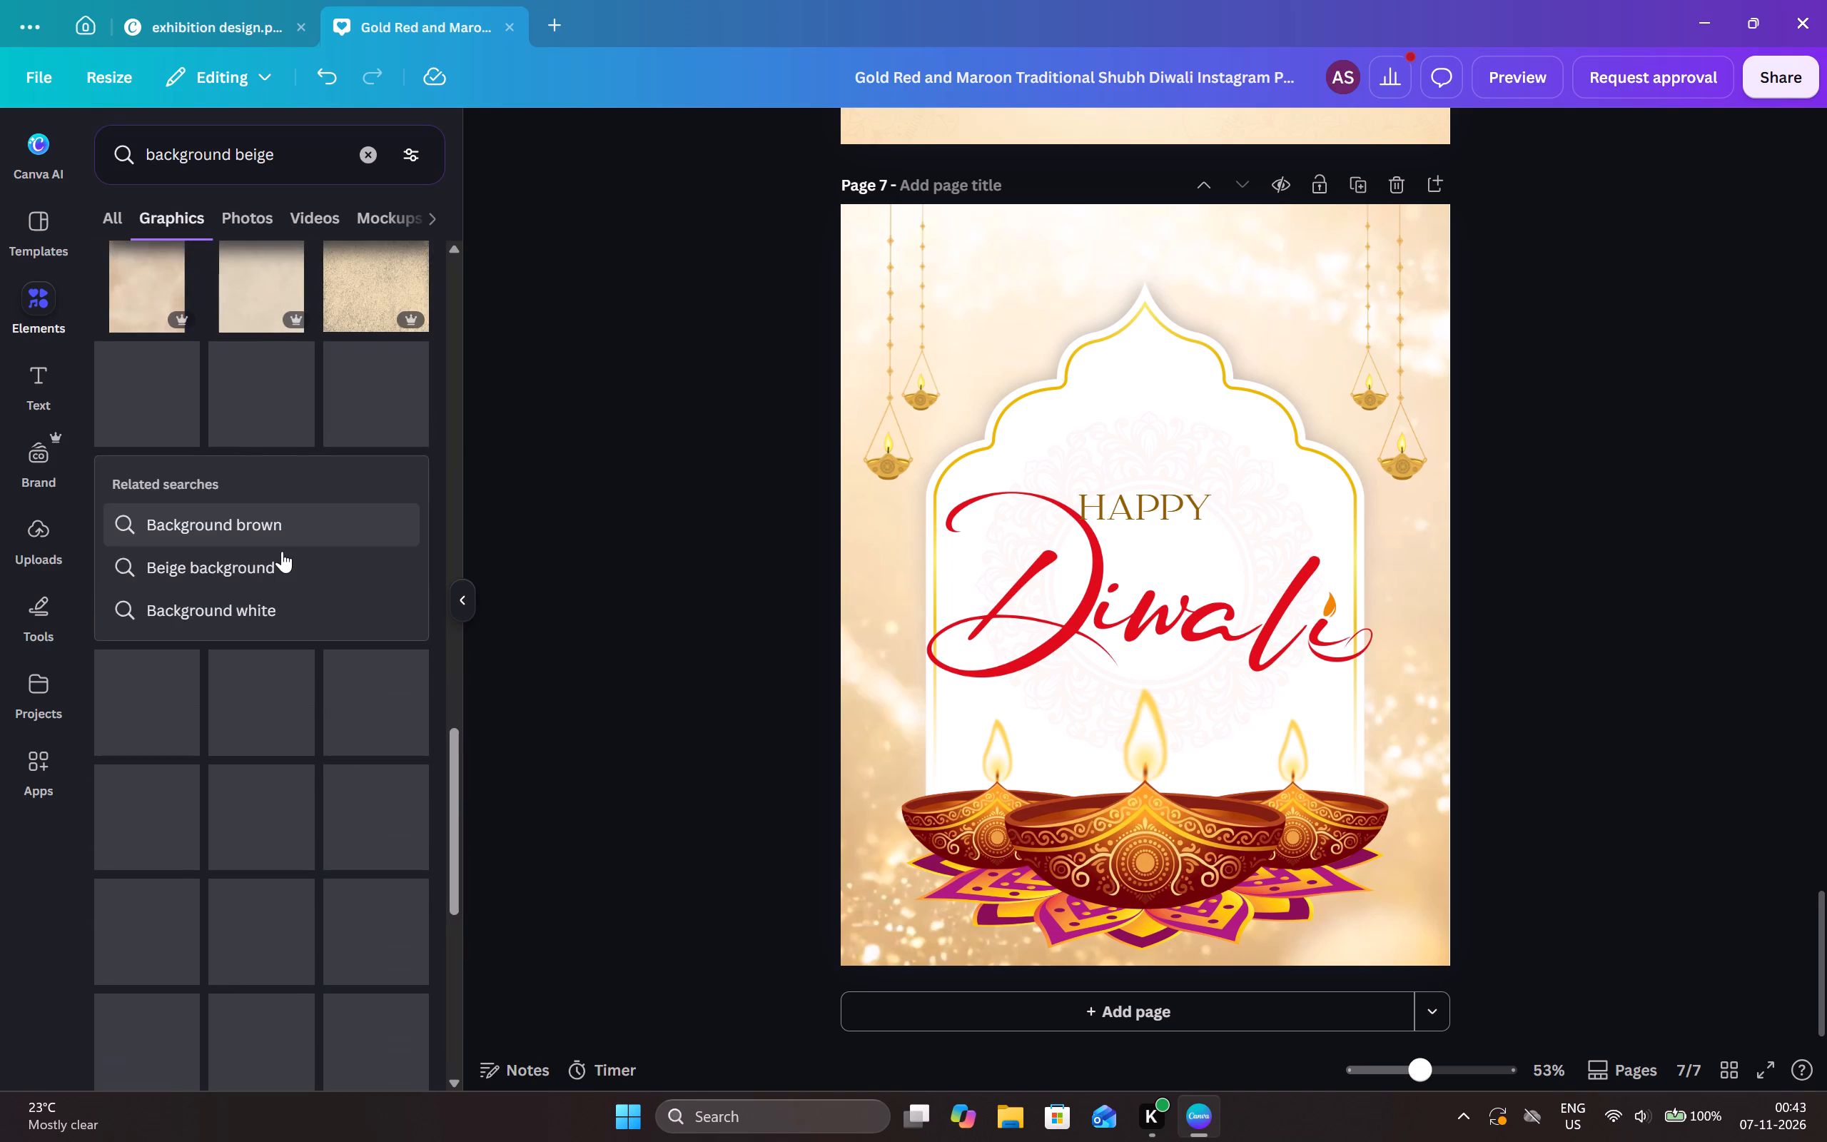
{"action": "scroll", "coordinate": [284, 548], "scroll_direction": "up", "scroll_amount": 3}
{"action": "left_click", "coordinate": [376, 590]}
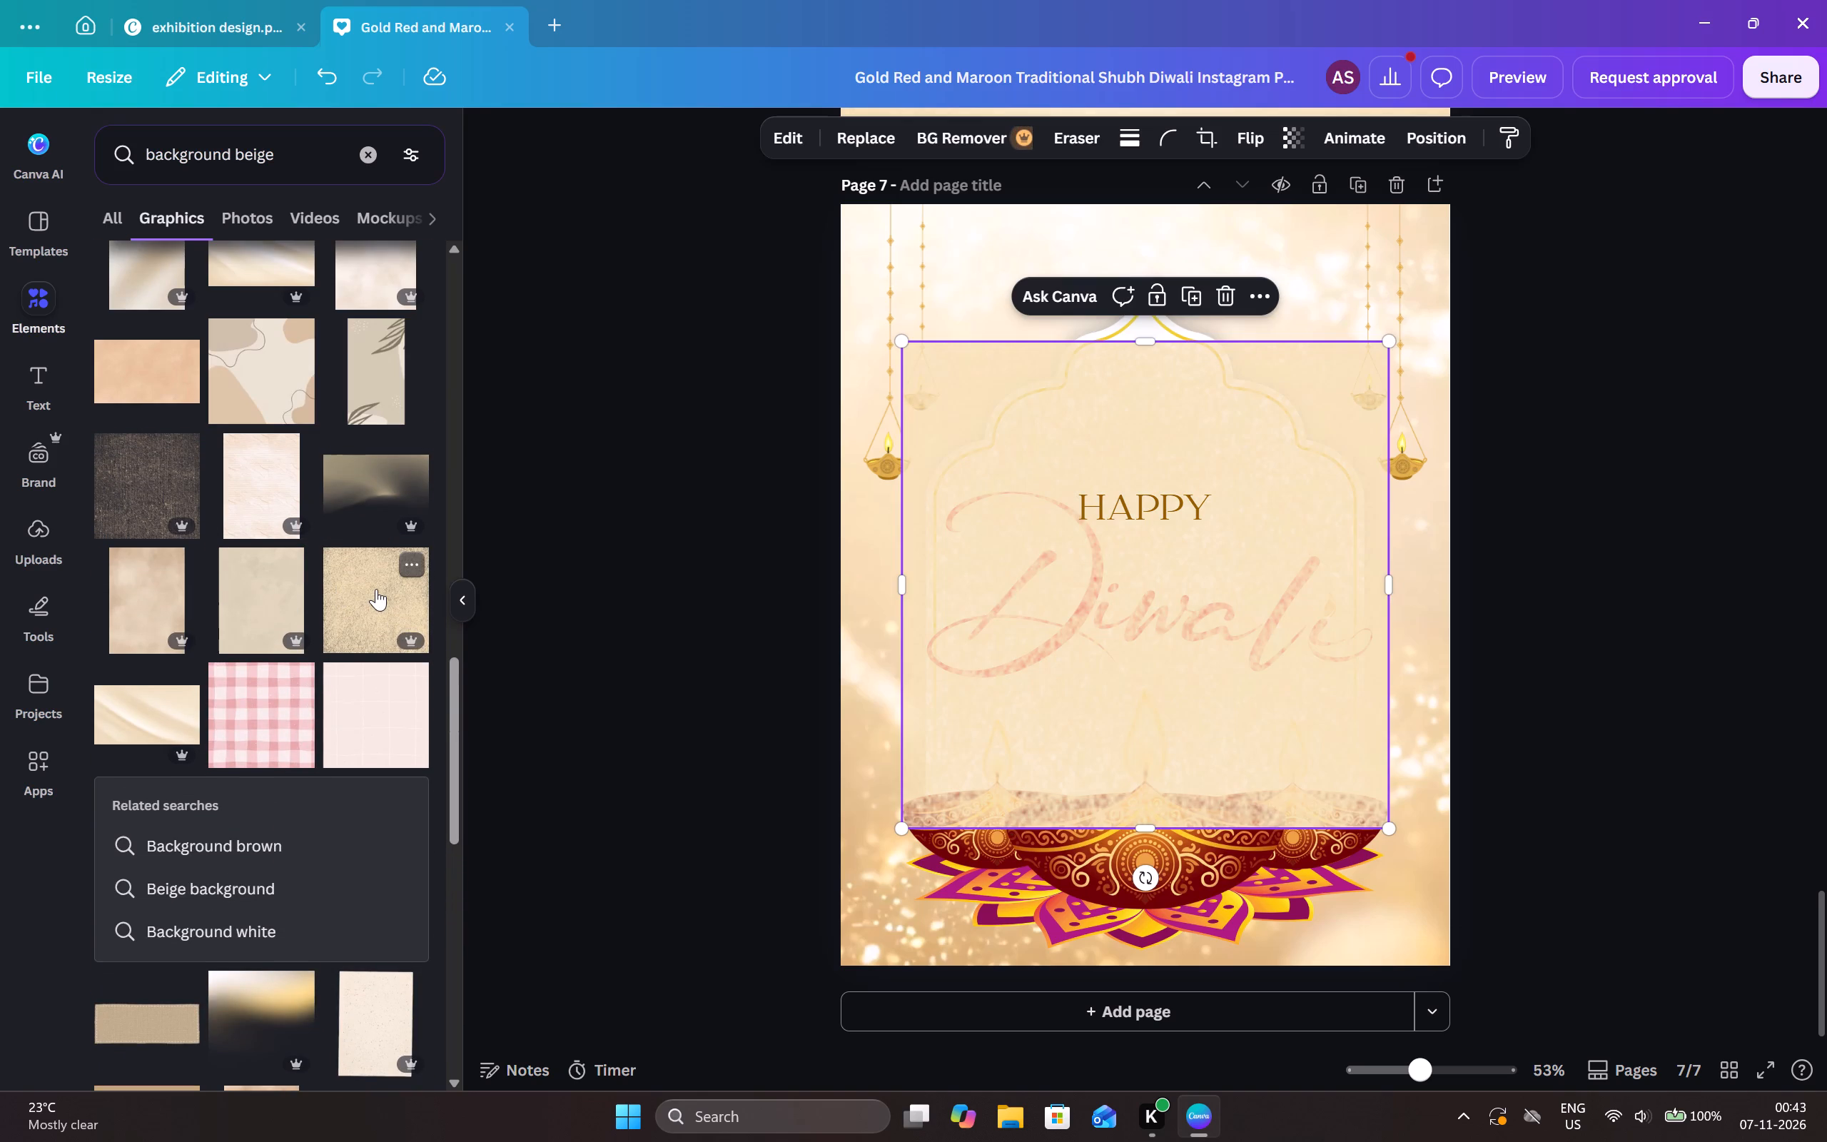
Browse further through the beige backgrounds and add the cream marble texture with brown veins to page 7.
{"action": "scroll", "coordinate": [302, 675], "scroll_direction": "down", "scroll_amount": 4}
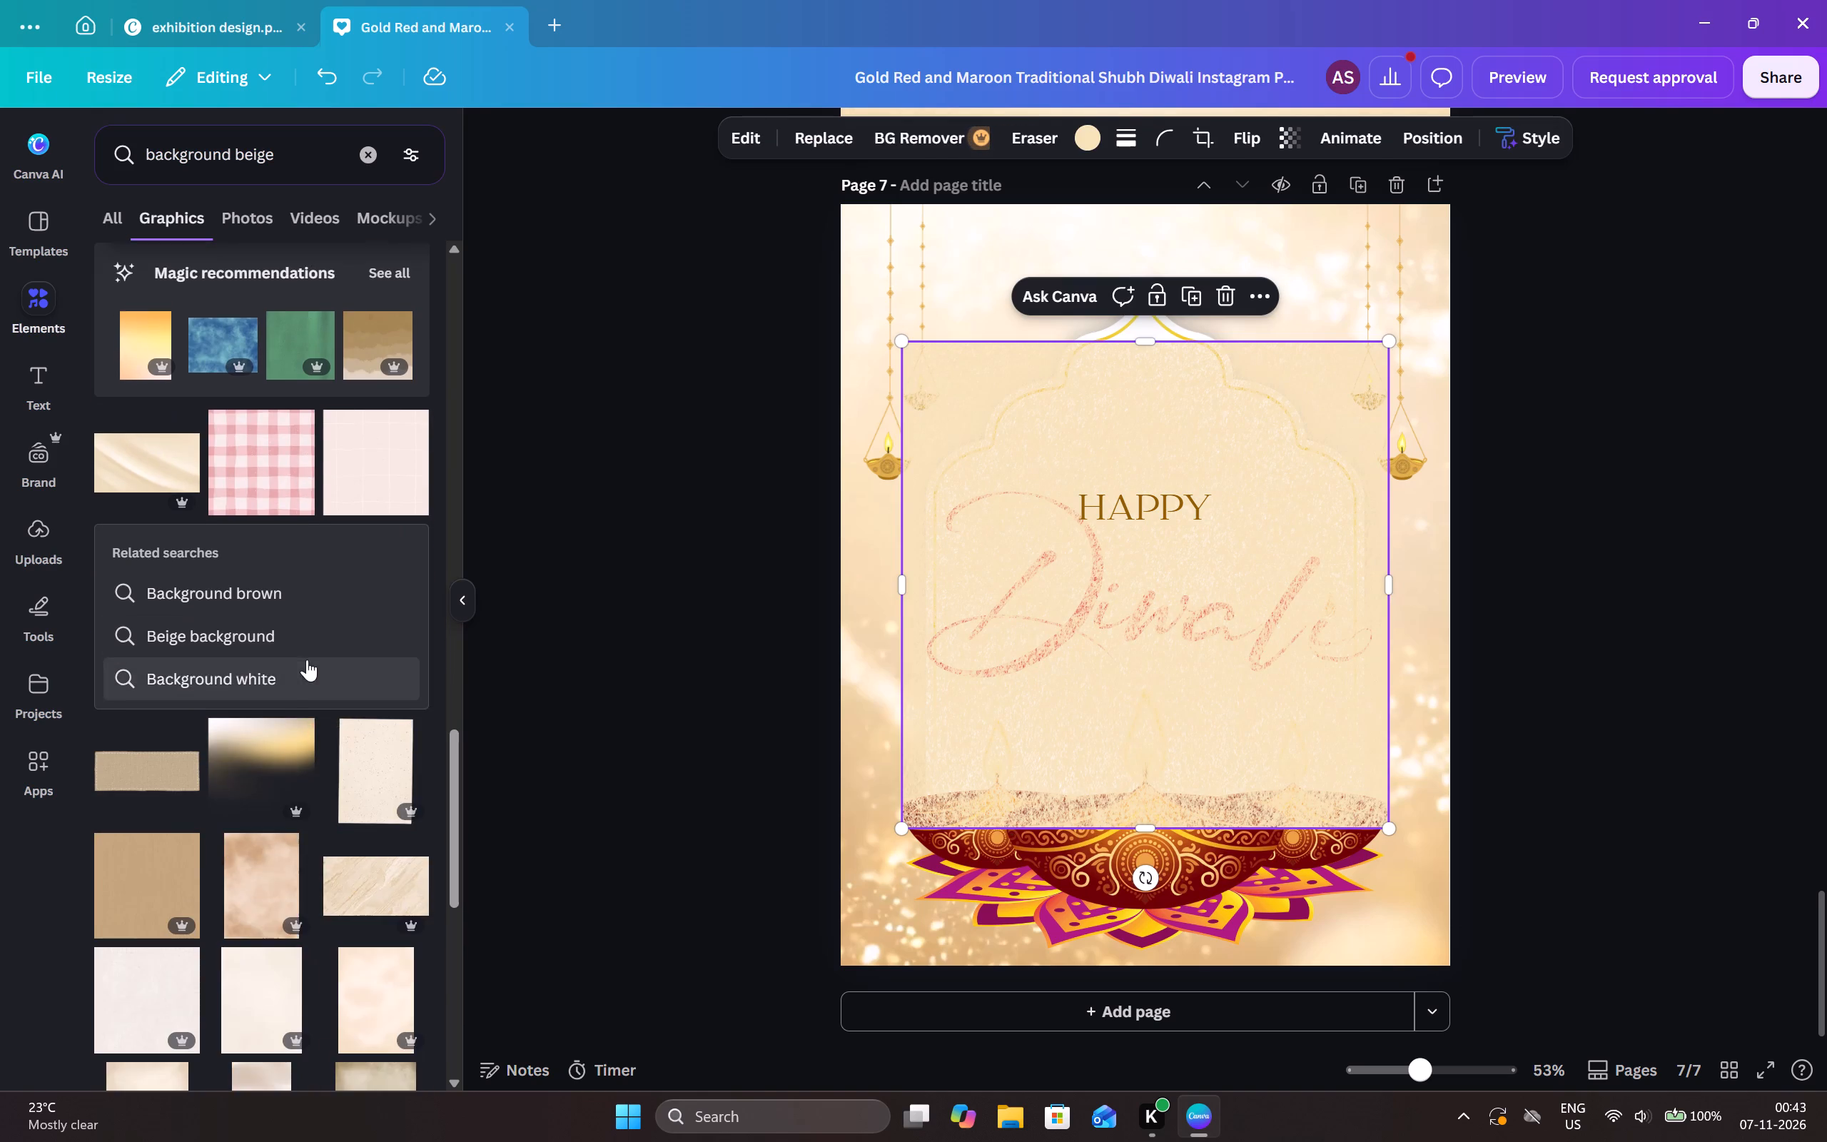
{"action": "scroll", "coordinate": [307, 660], "scroll_direction": "down", "scroll_amount": 5}
{"action": "left_click", "coordinate": [1305, 582]}
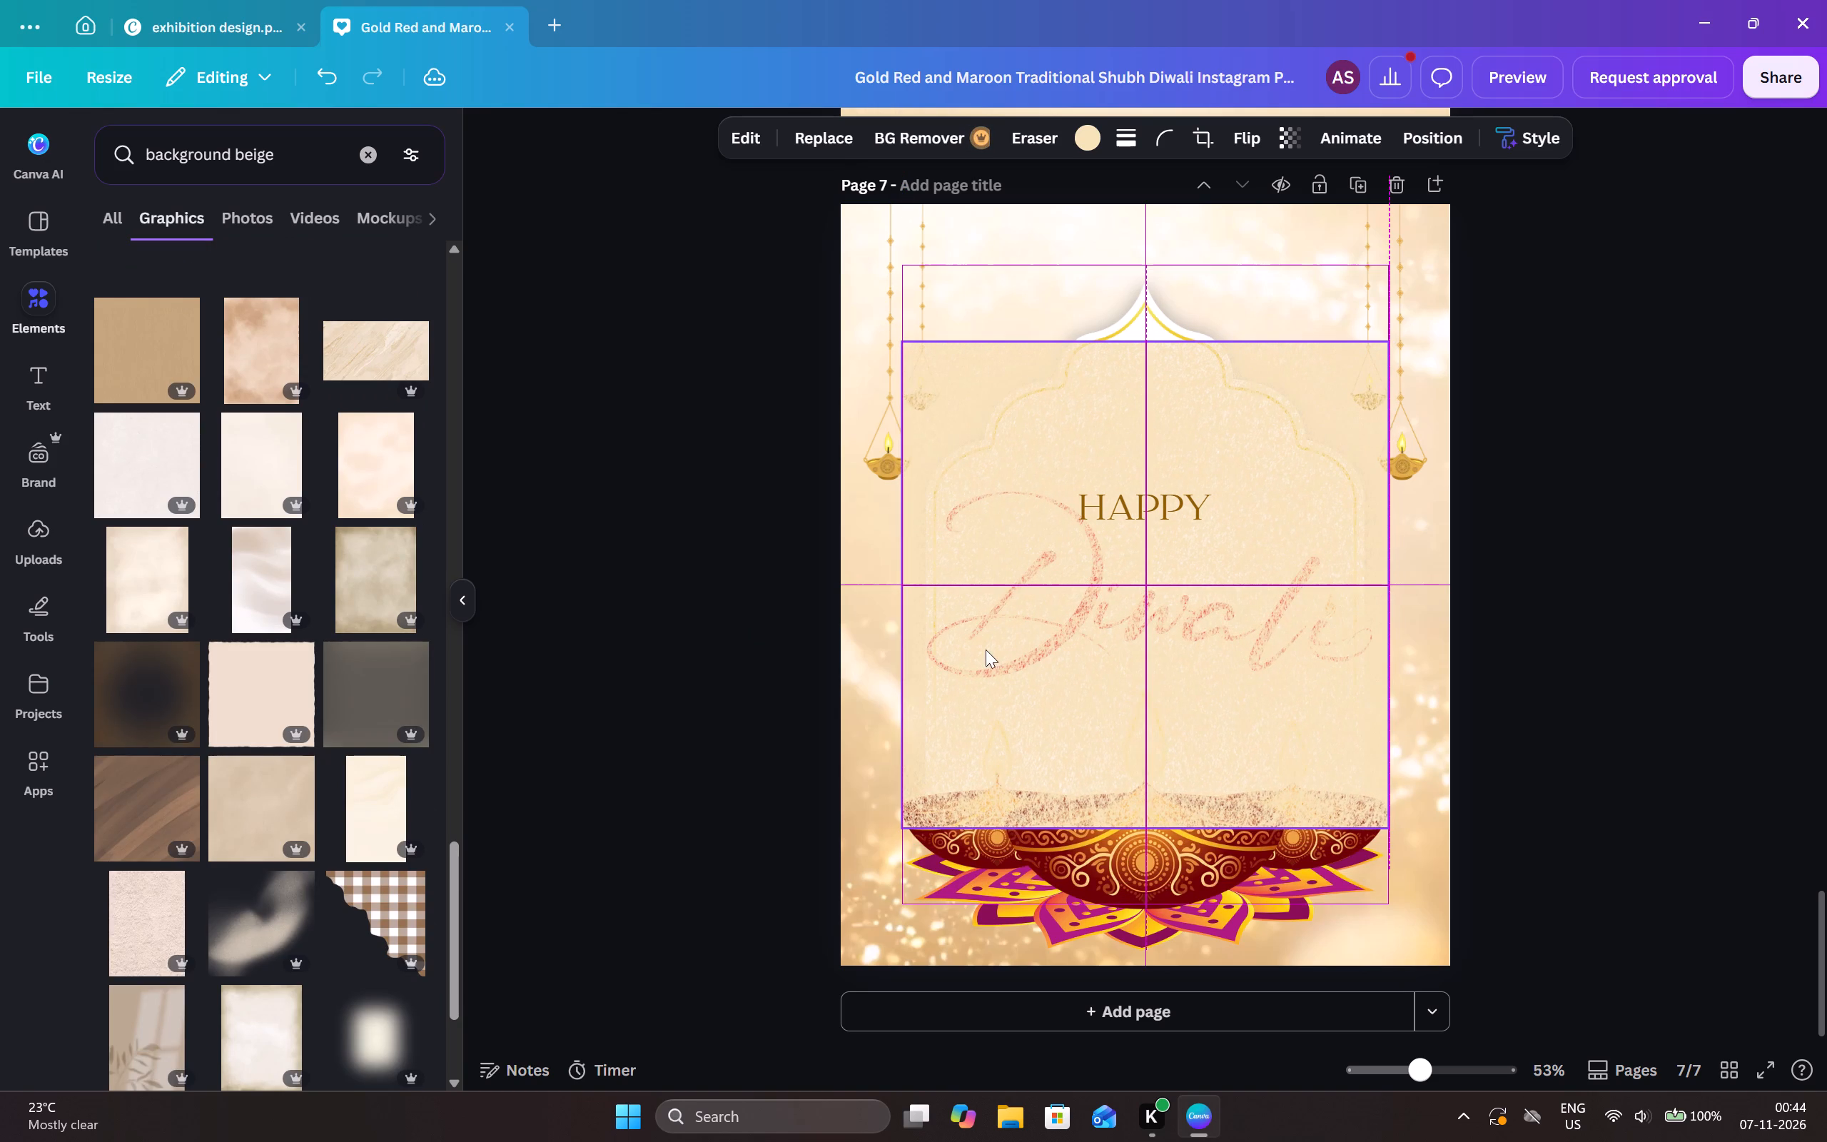
{"action": "scroll", "coordinate": [332, 729], "scroll_direction": "down", "scroll_amount": 8}
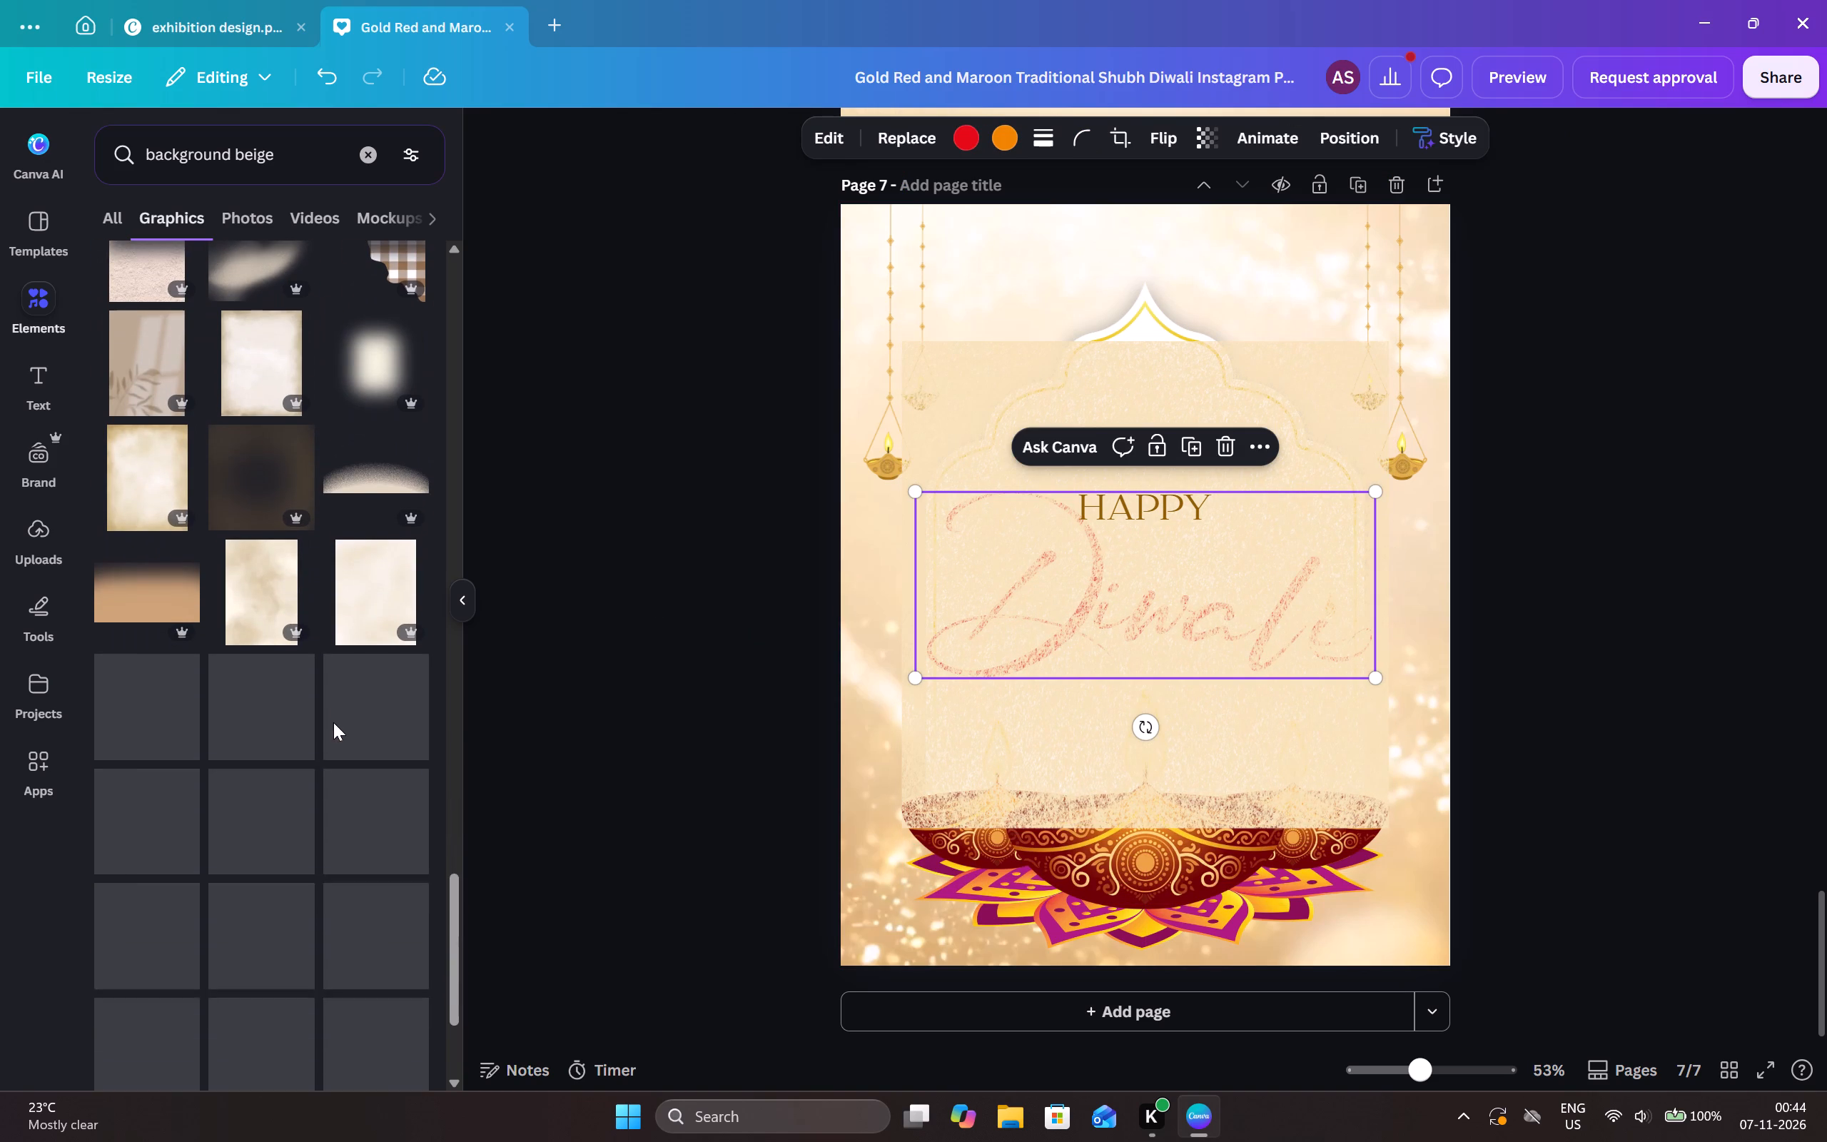
{"action": "scroll", "coordinate": [284, 632], "scroll_direction": "down", "scroll_amount": 5}
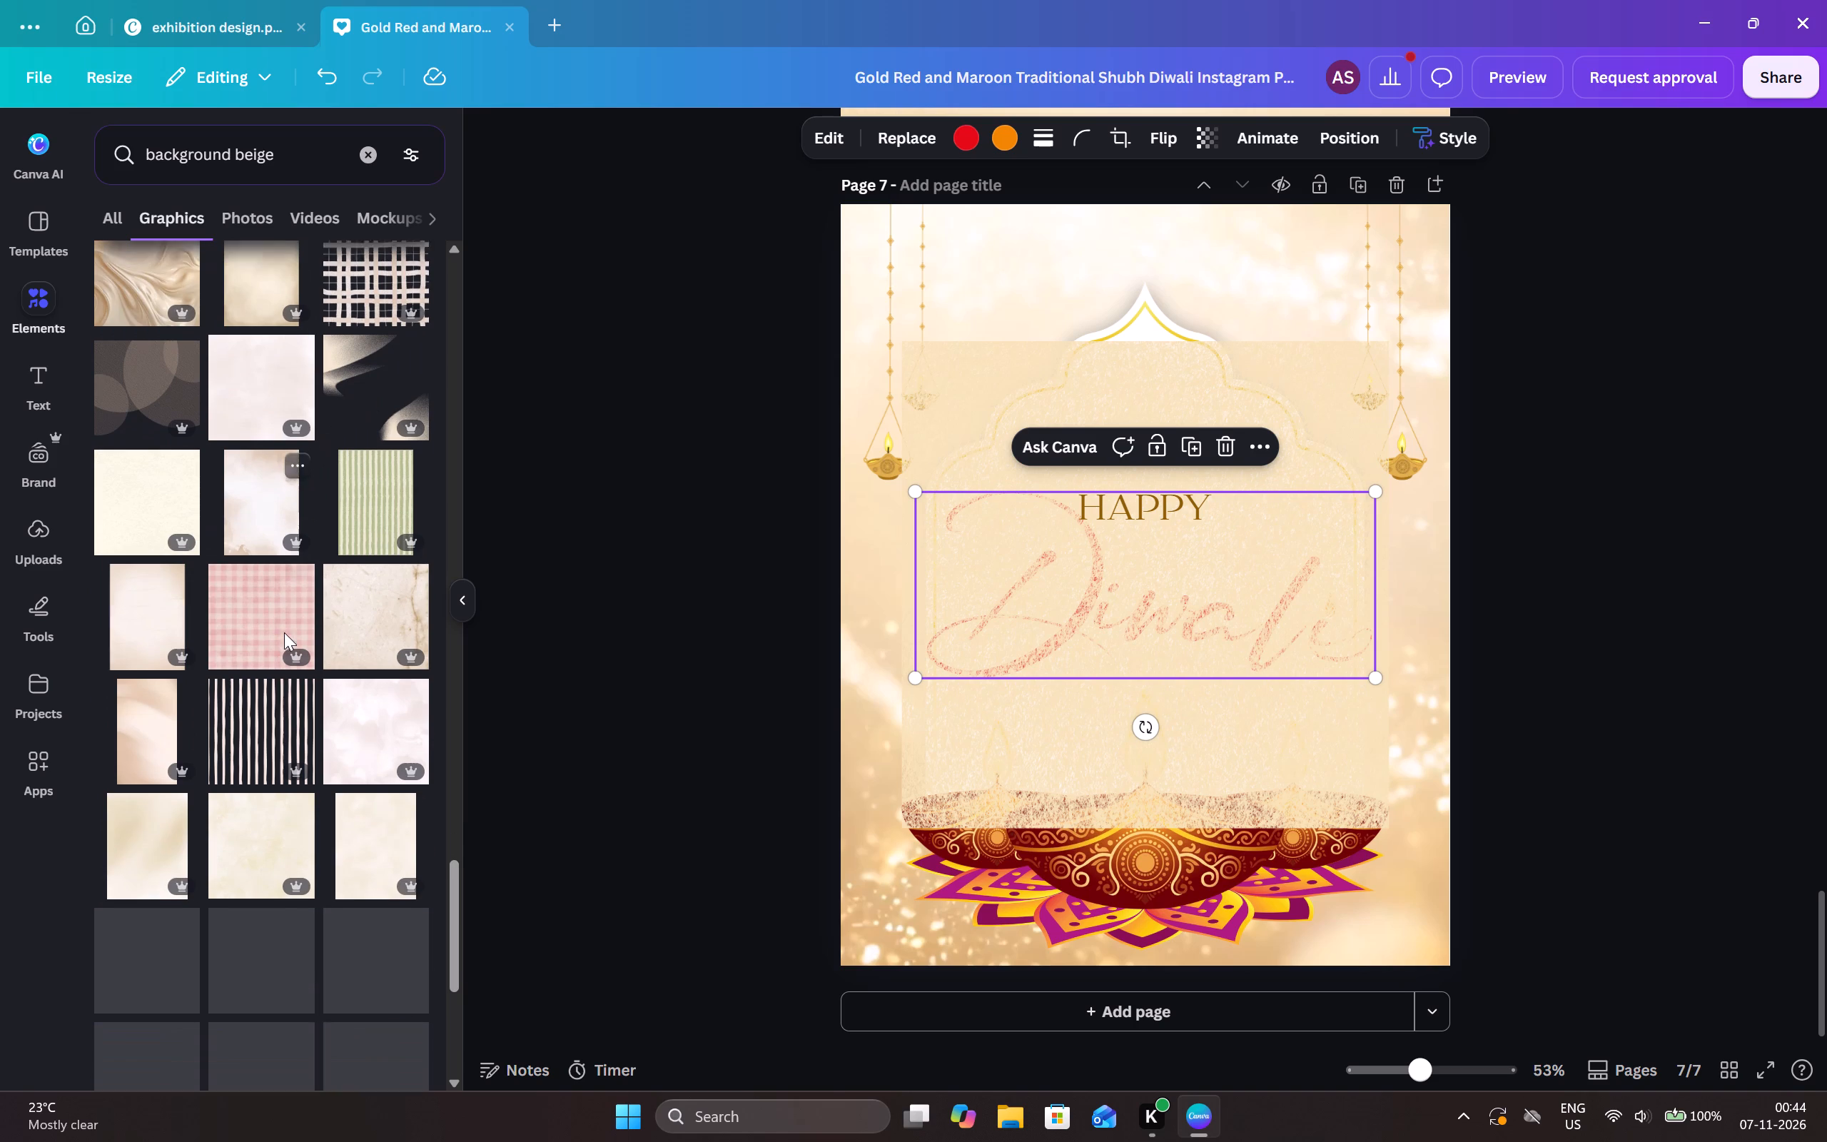
{"action": "left_click", "coordinate": [378, 573]}
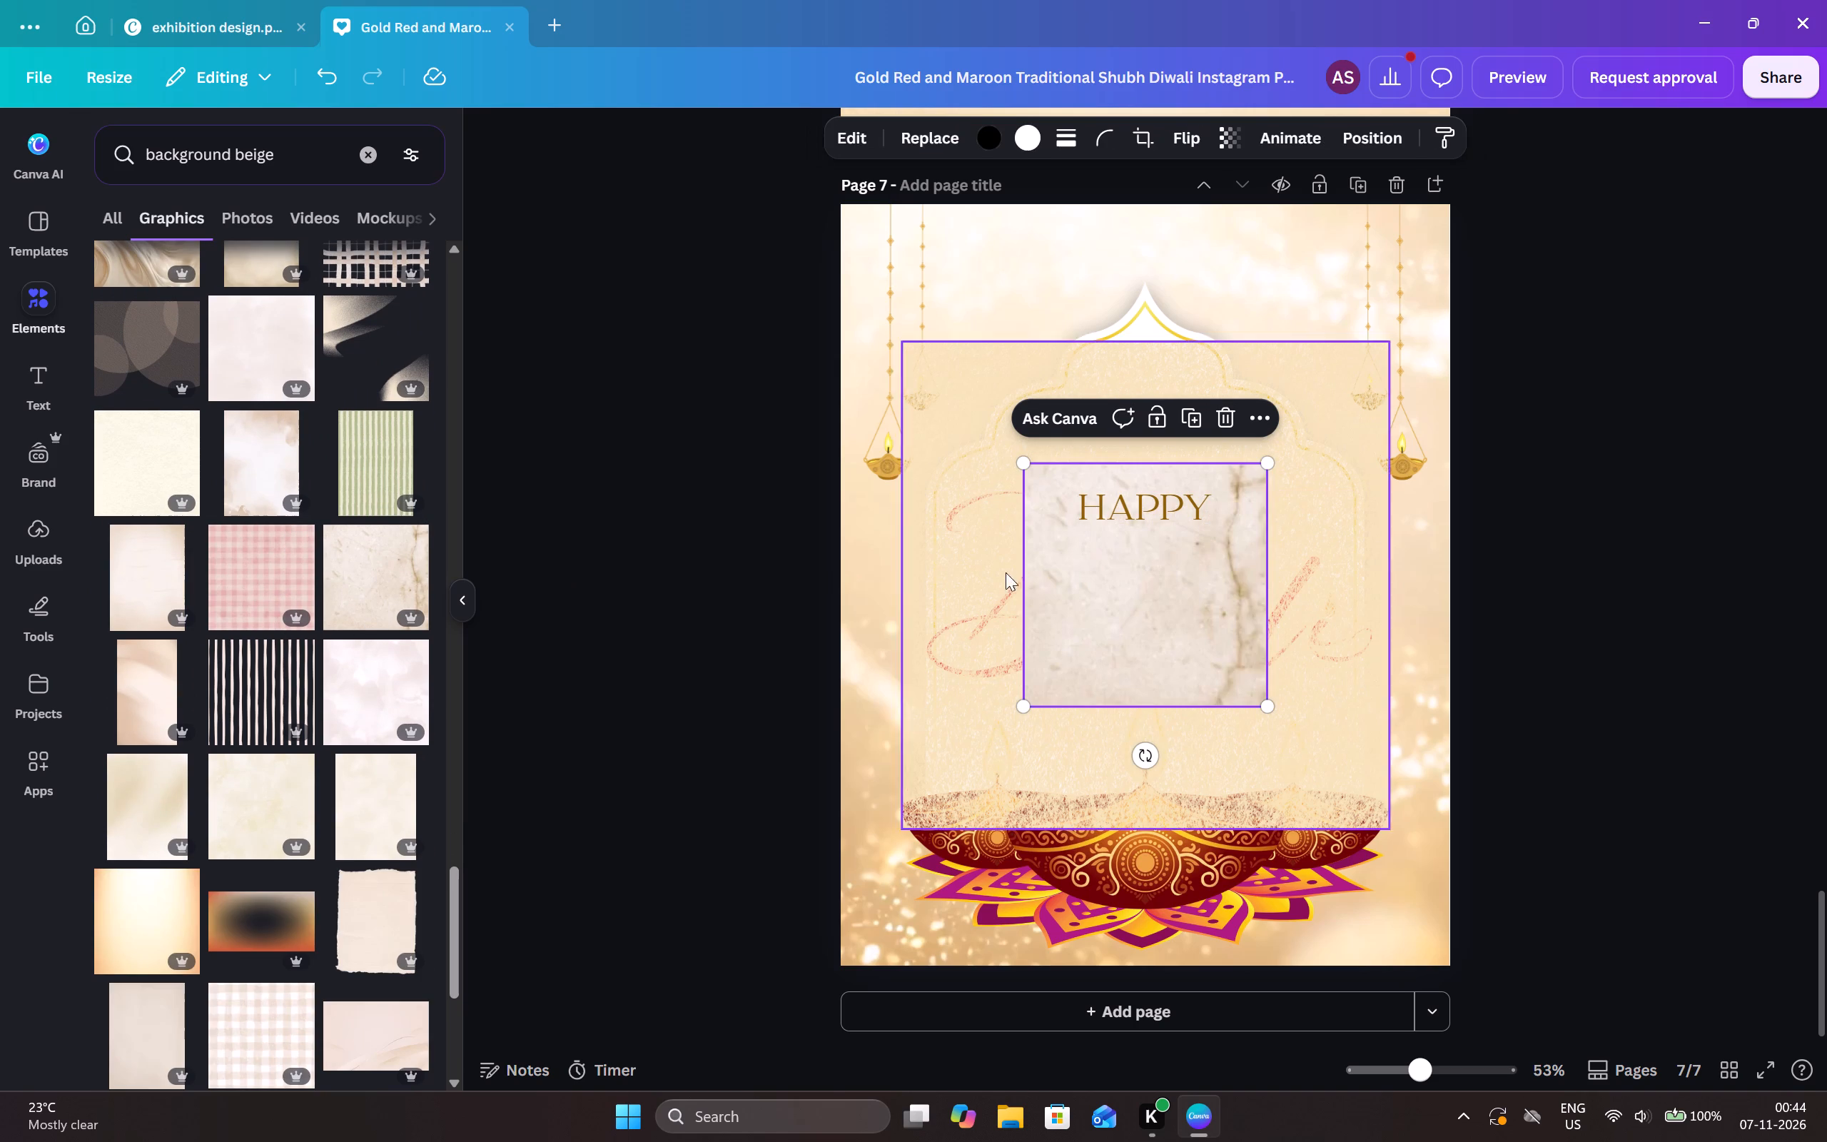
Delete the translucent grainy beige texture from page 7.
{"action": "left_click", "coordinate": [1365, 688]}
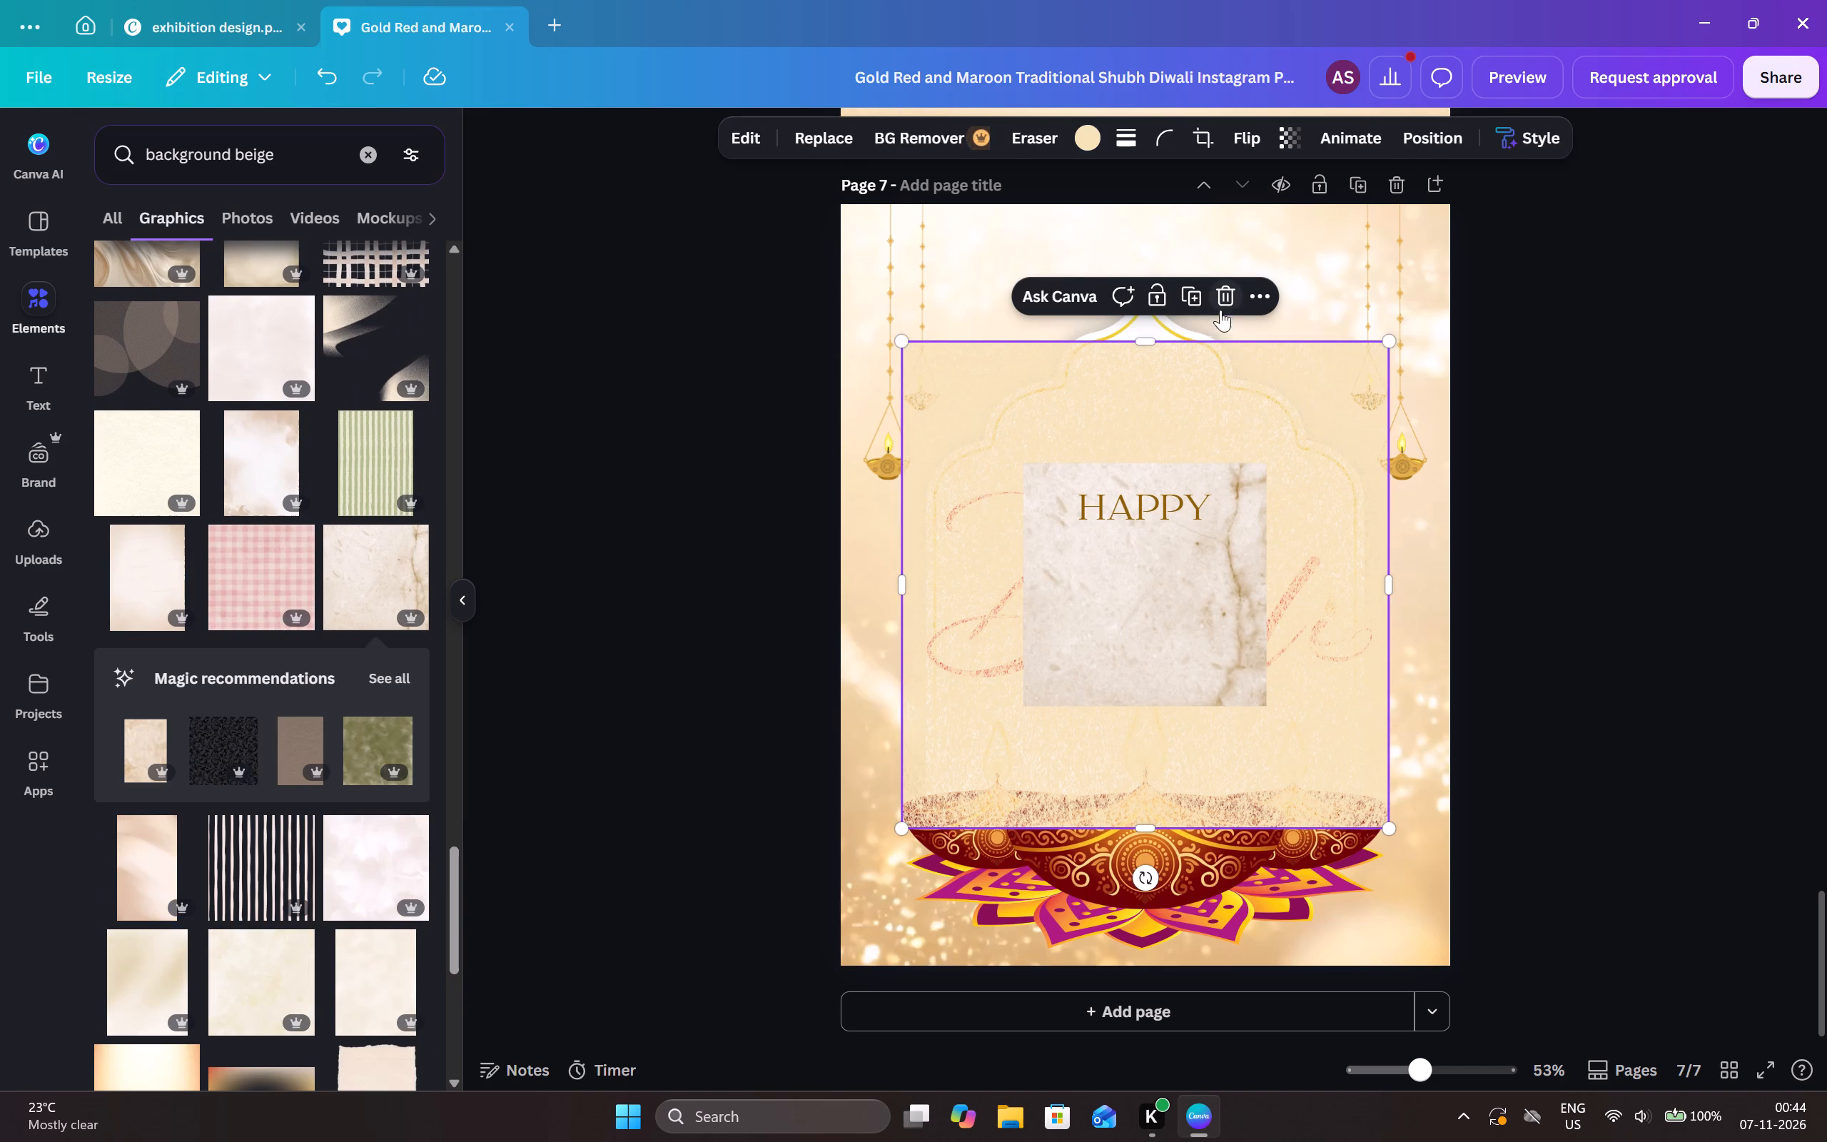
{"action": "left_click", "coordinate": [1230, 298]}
Enlarge the cream marble texture on page 7 until its right side meets the page edge.
{"action": "left_click", "coordinate": [1205, 567]}
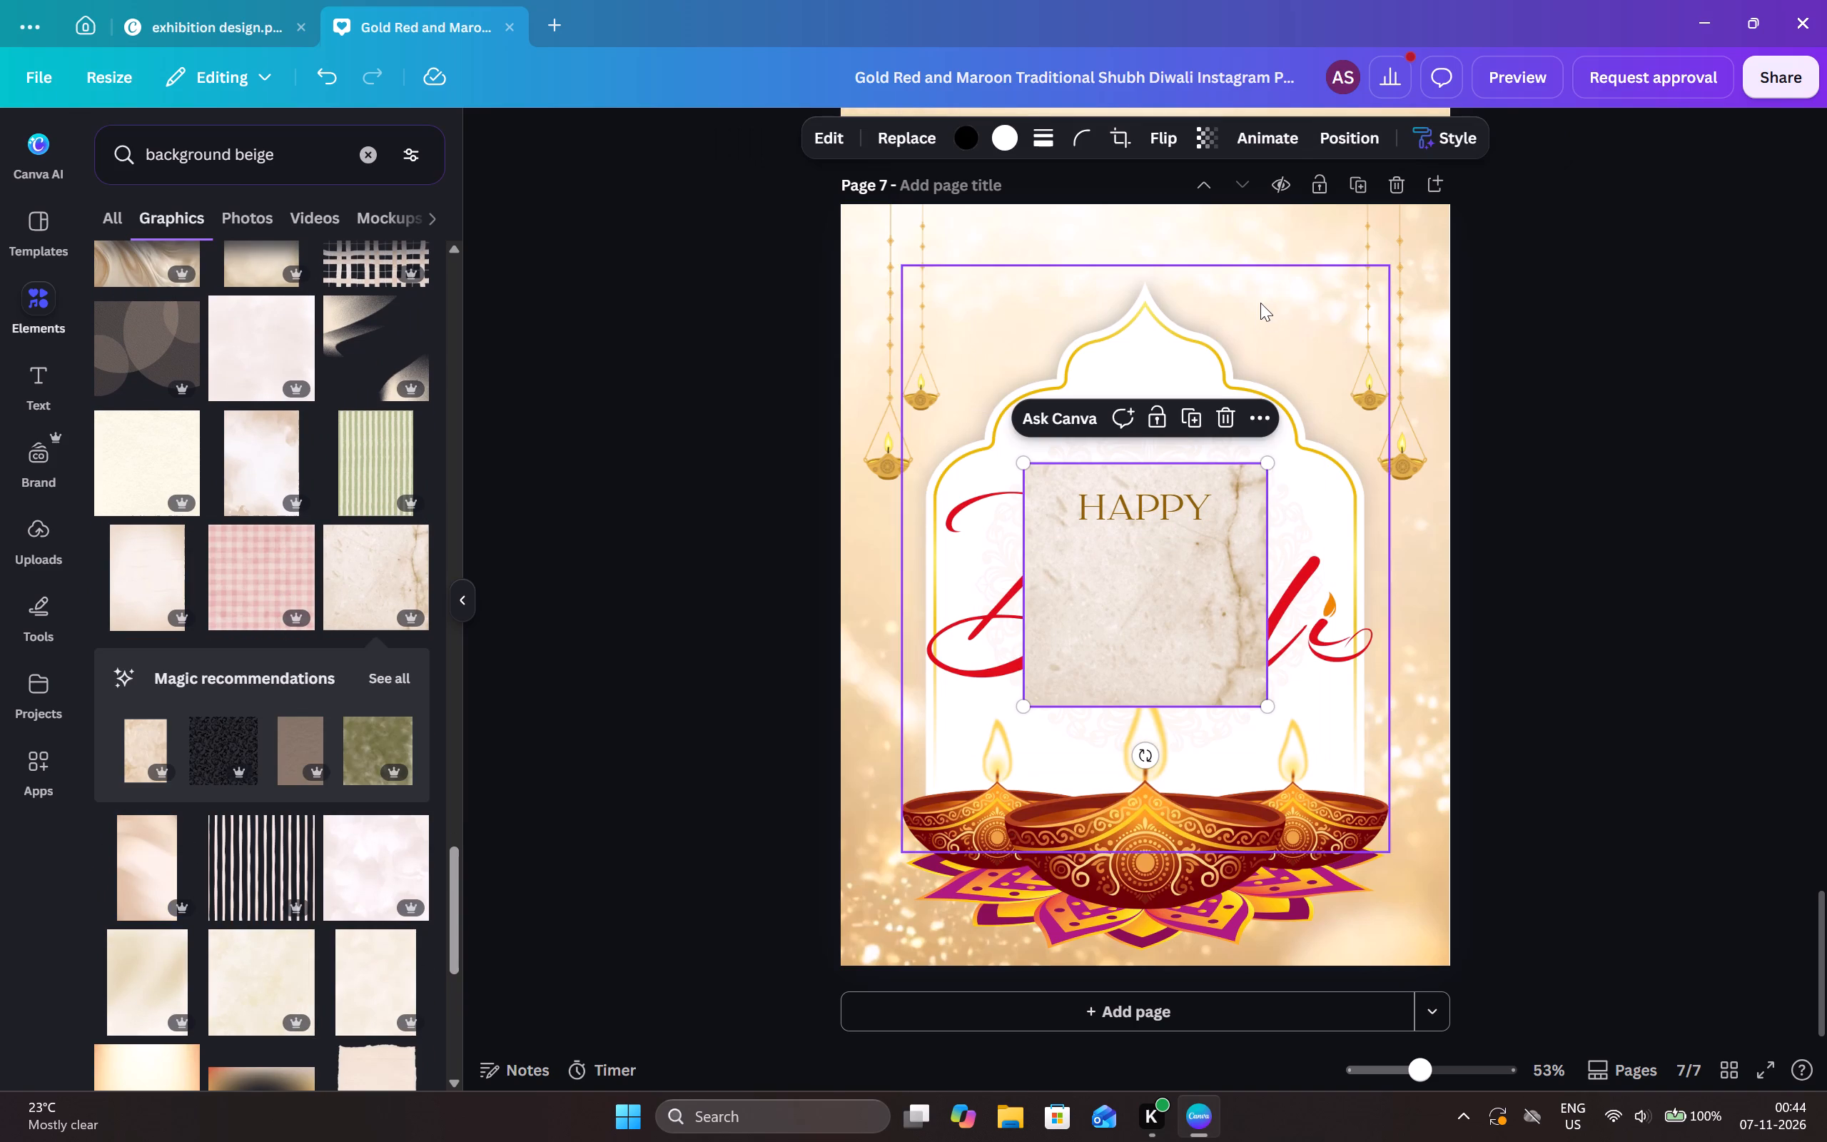
{"action": "left_click", "coordinate": [1260, 302]}
{"action": "left_click", "coordinate": [940, 230]}
{"action": "left_click", "coordinate": [984, 230]}
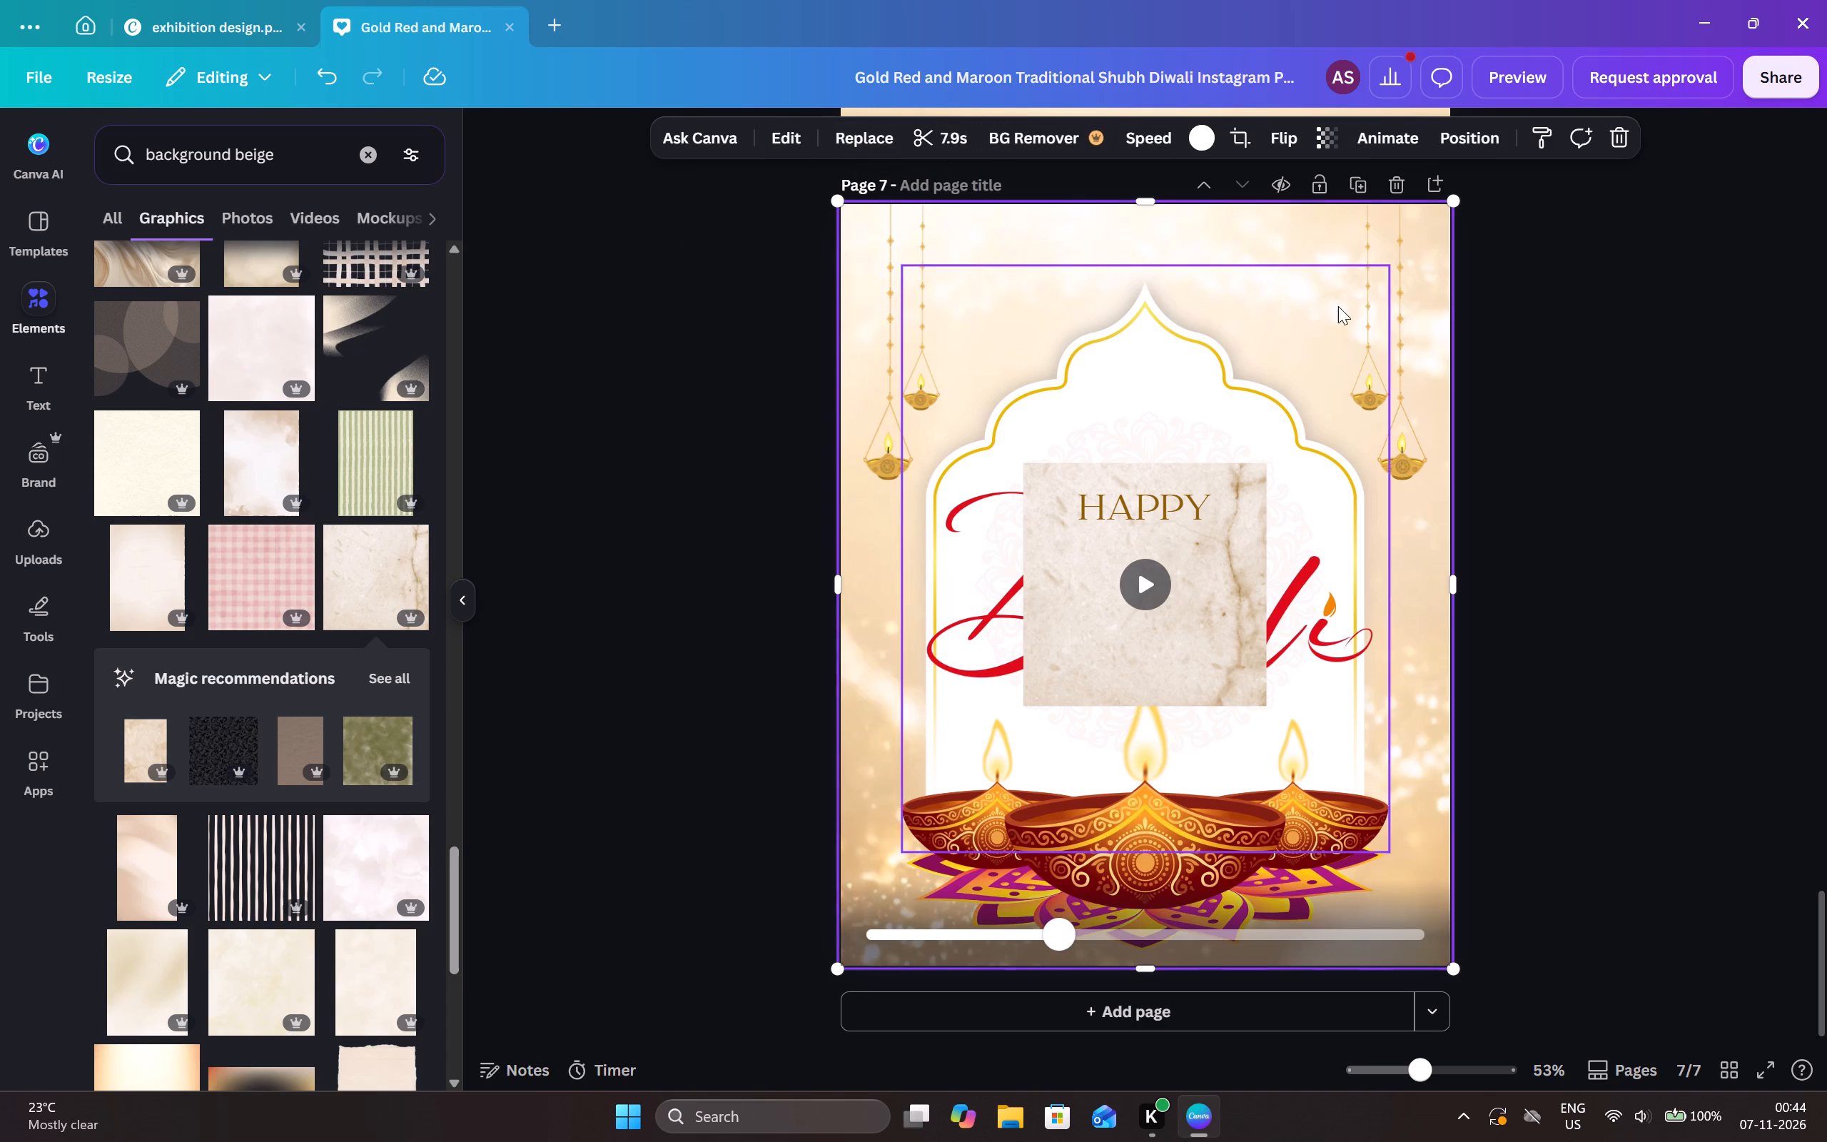
{"action": "left_click", "coordinate": [1220, 582]}
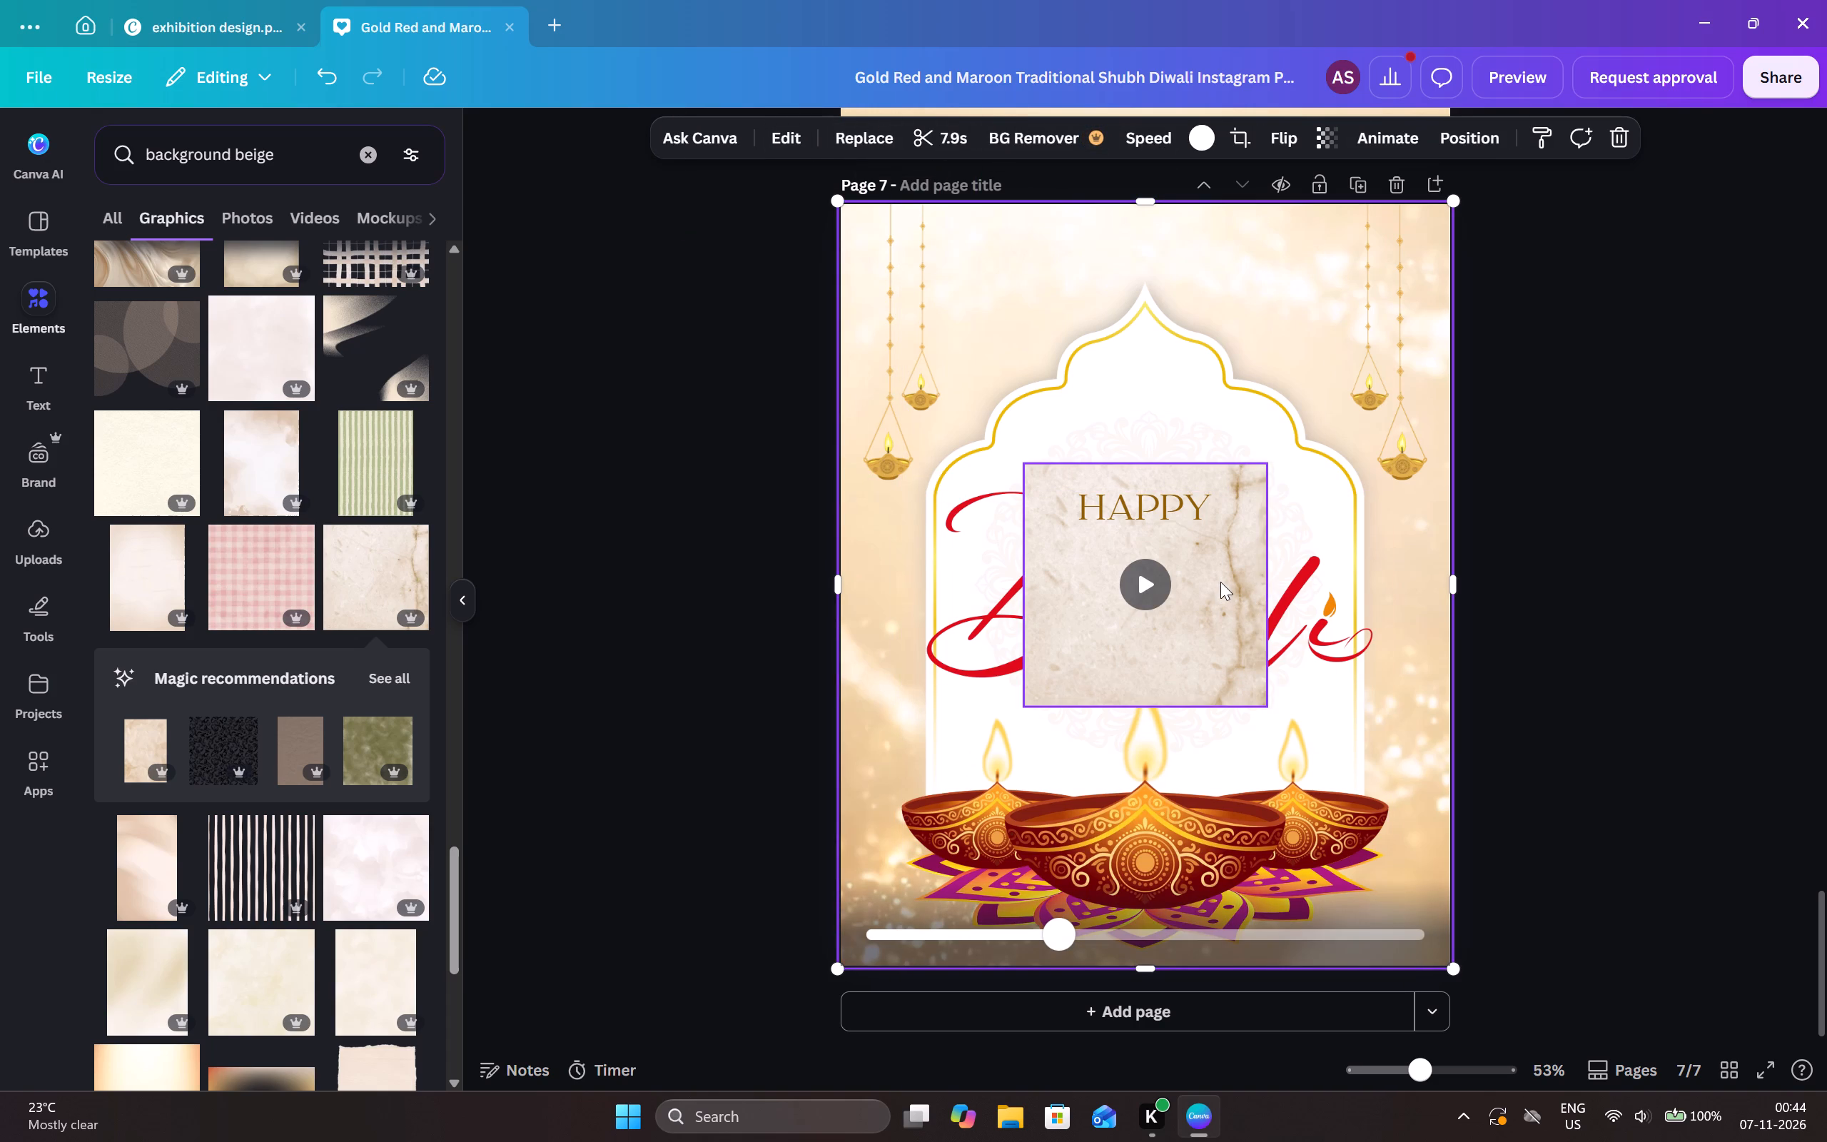
{"action": "left_click_drag", "start_coordinate": [1263, 701], "coordinate": [1347, 867]}
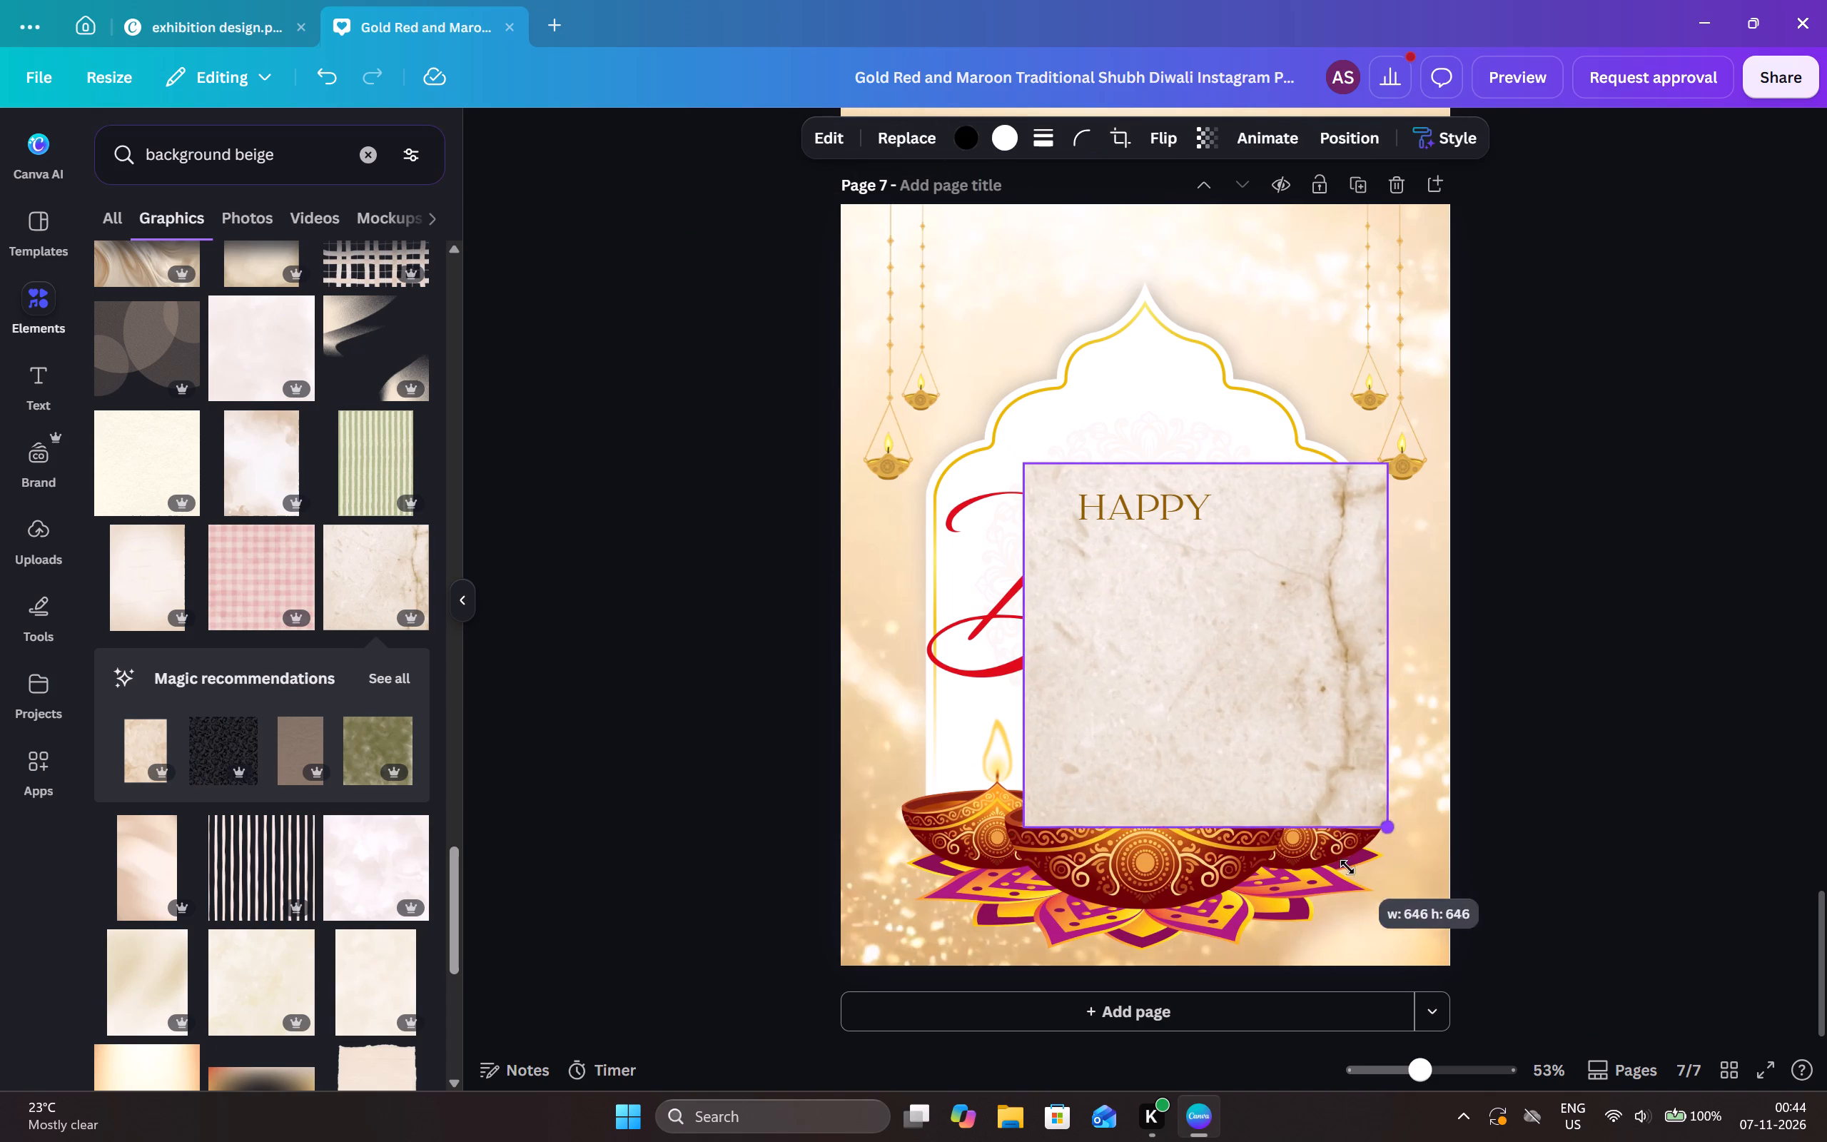
{"action": "left_click_drag", "start_coordinate": [1347, 867], "coordinate": [1392, 938]}
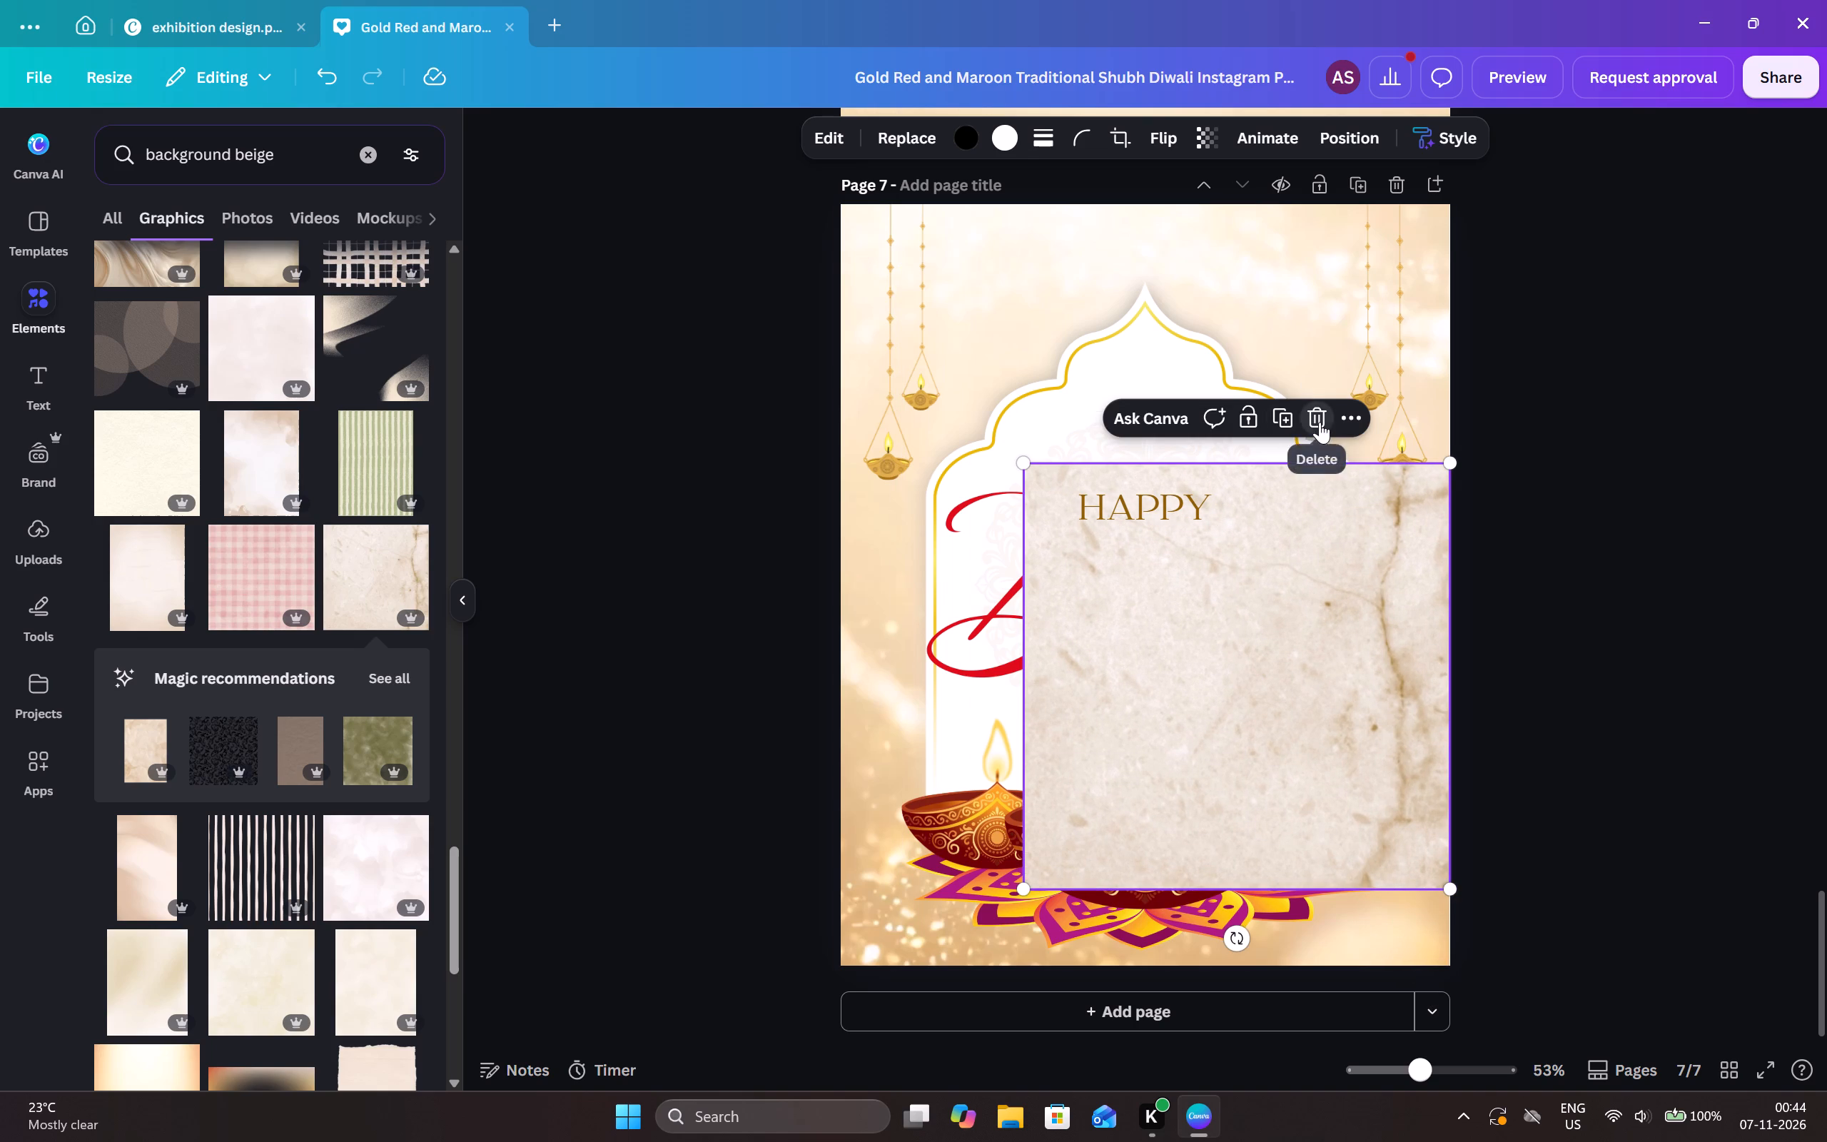
Delete the cream marble texture from page 7.
{"action": "left_click", "coordinate": [1320, 422]}
Browse further through the beige background graphics for a replacement backdrop for page 7.
{"action": "scroll", "coordinate": [284, 614], "scroll_direction": "down", "scroll_amount": 9}
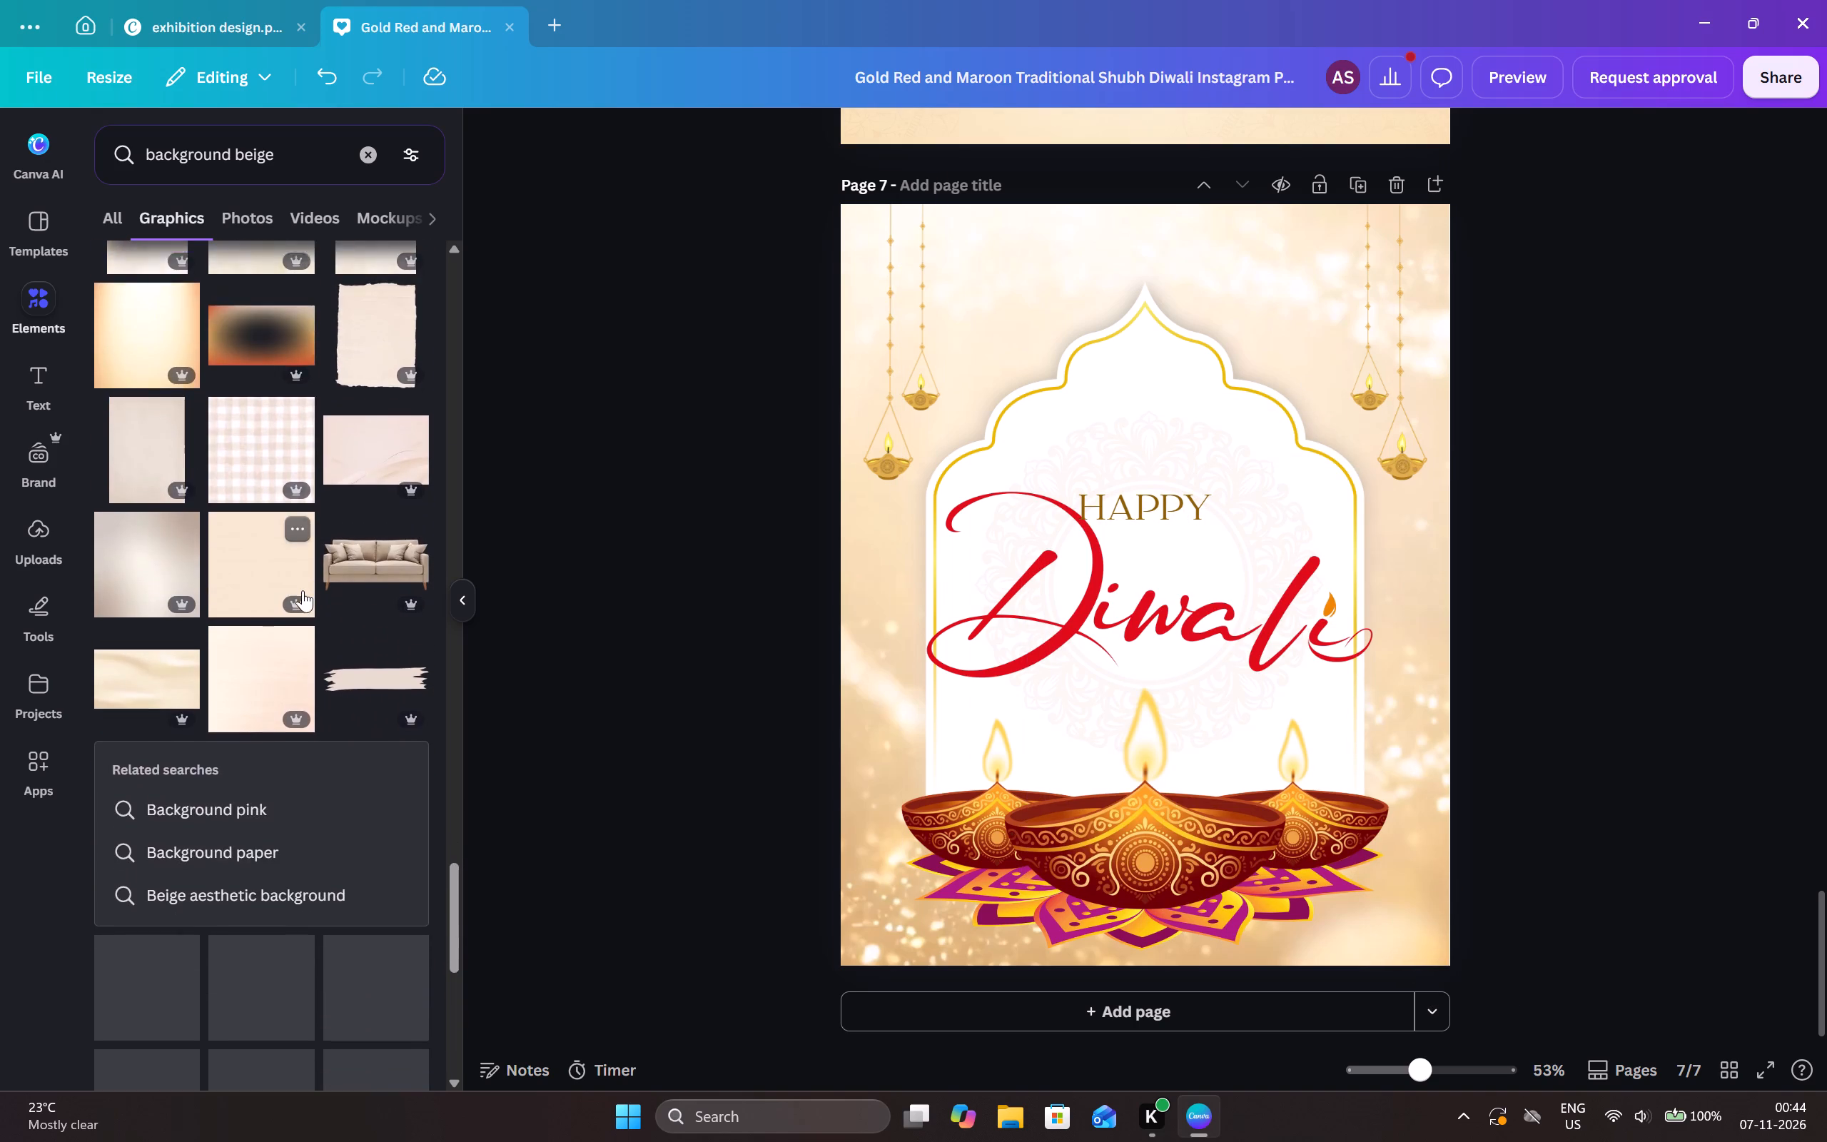
{"action": "scroll", "coordinate": [303, 590], "scroll_direction": "down", "scroll_amount": 1}
{"action": "scroll", "coordinate": [304, 587], "scroll_direction": "up", "scroll_amount": 4}
{"action": "scroll", "coordinate": [304, 587], "scroll_direction": "down", "scroll_amount": 7}
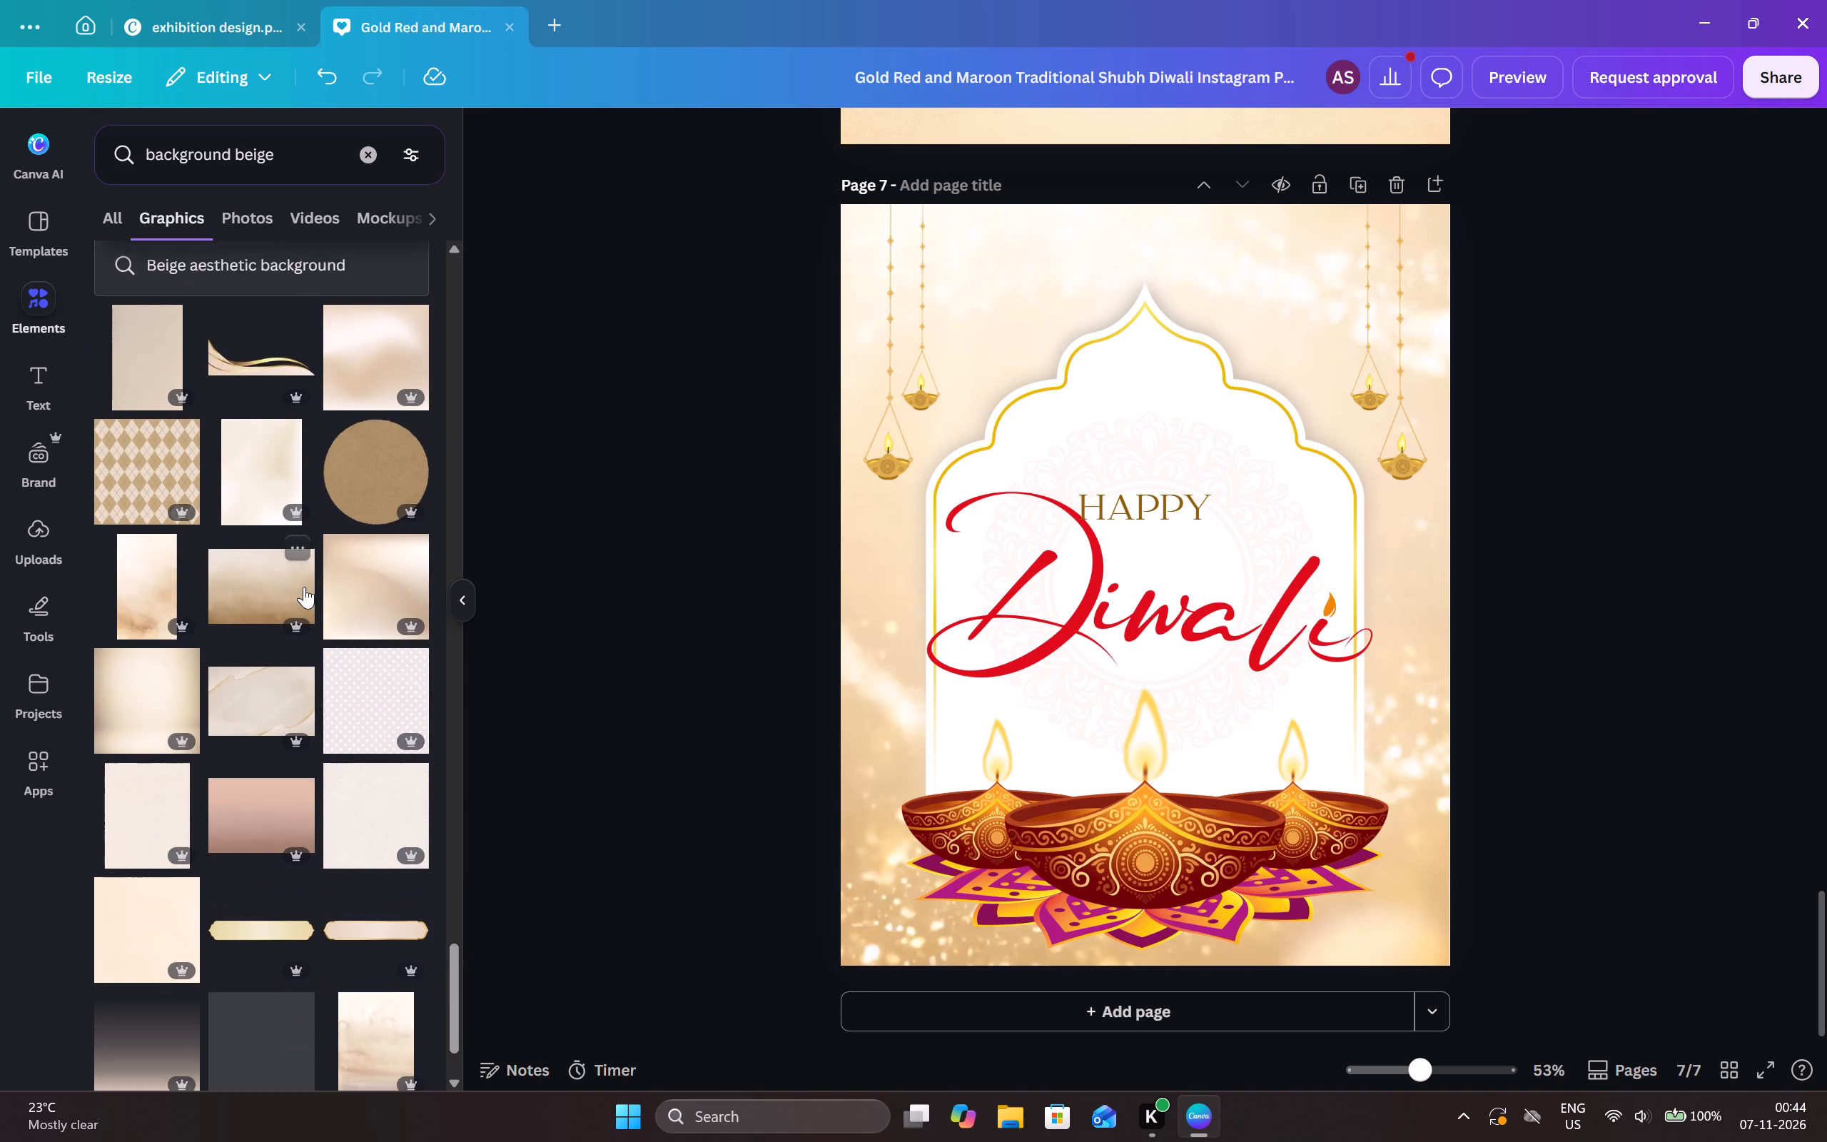
{"action": "scroll", "coordinate": [304, 587], "scroll_direction": "down", "scroll_amount": 2}
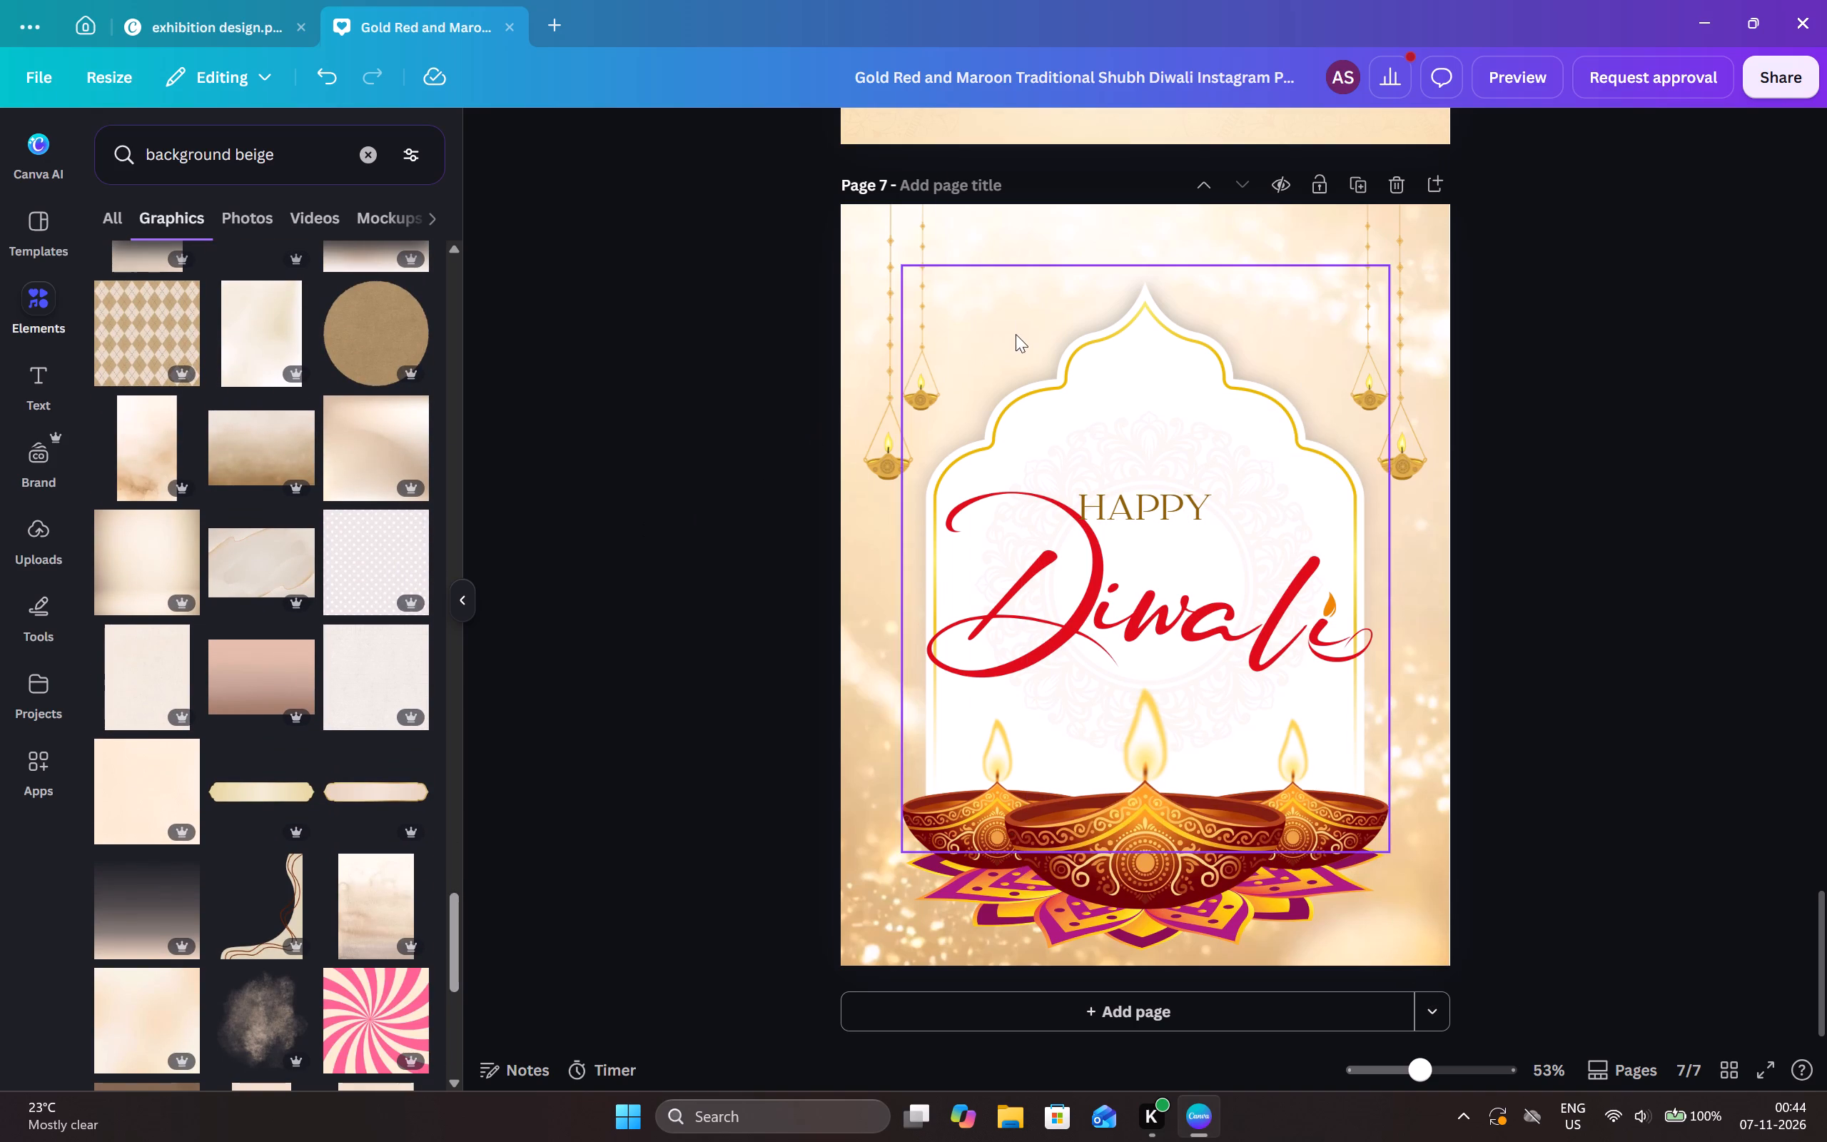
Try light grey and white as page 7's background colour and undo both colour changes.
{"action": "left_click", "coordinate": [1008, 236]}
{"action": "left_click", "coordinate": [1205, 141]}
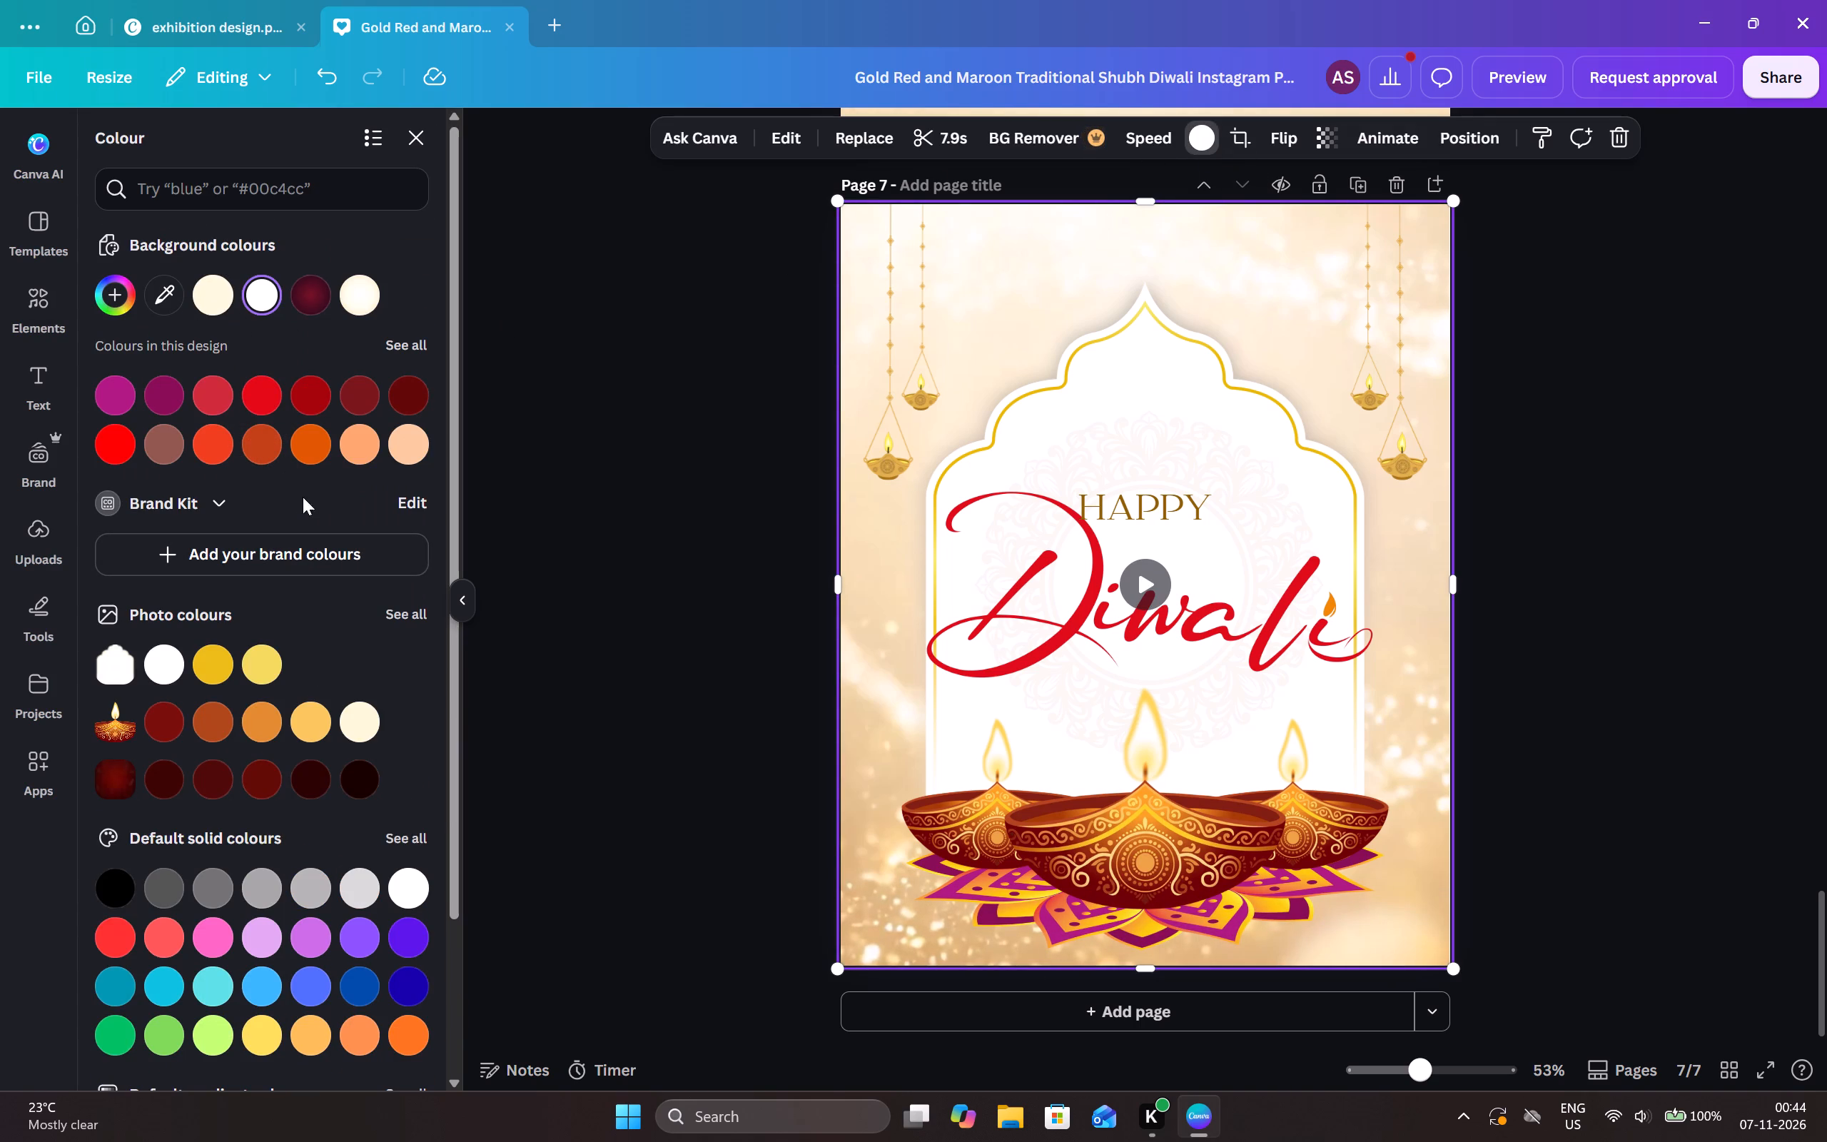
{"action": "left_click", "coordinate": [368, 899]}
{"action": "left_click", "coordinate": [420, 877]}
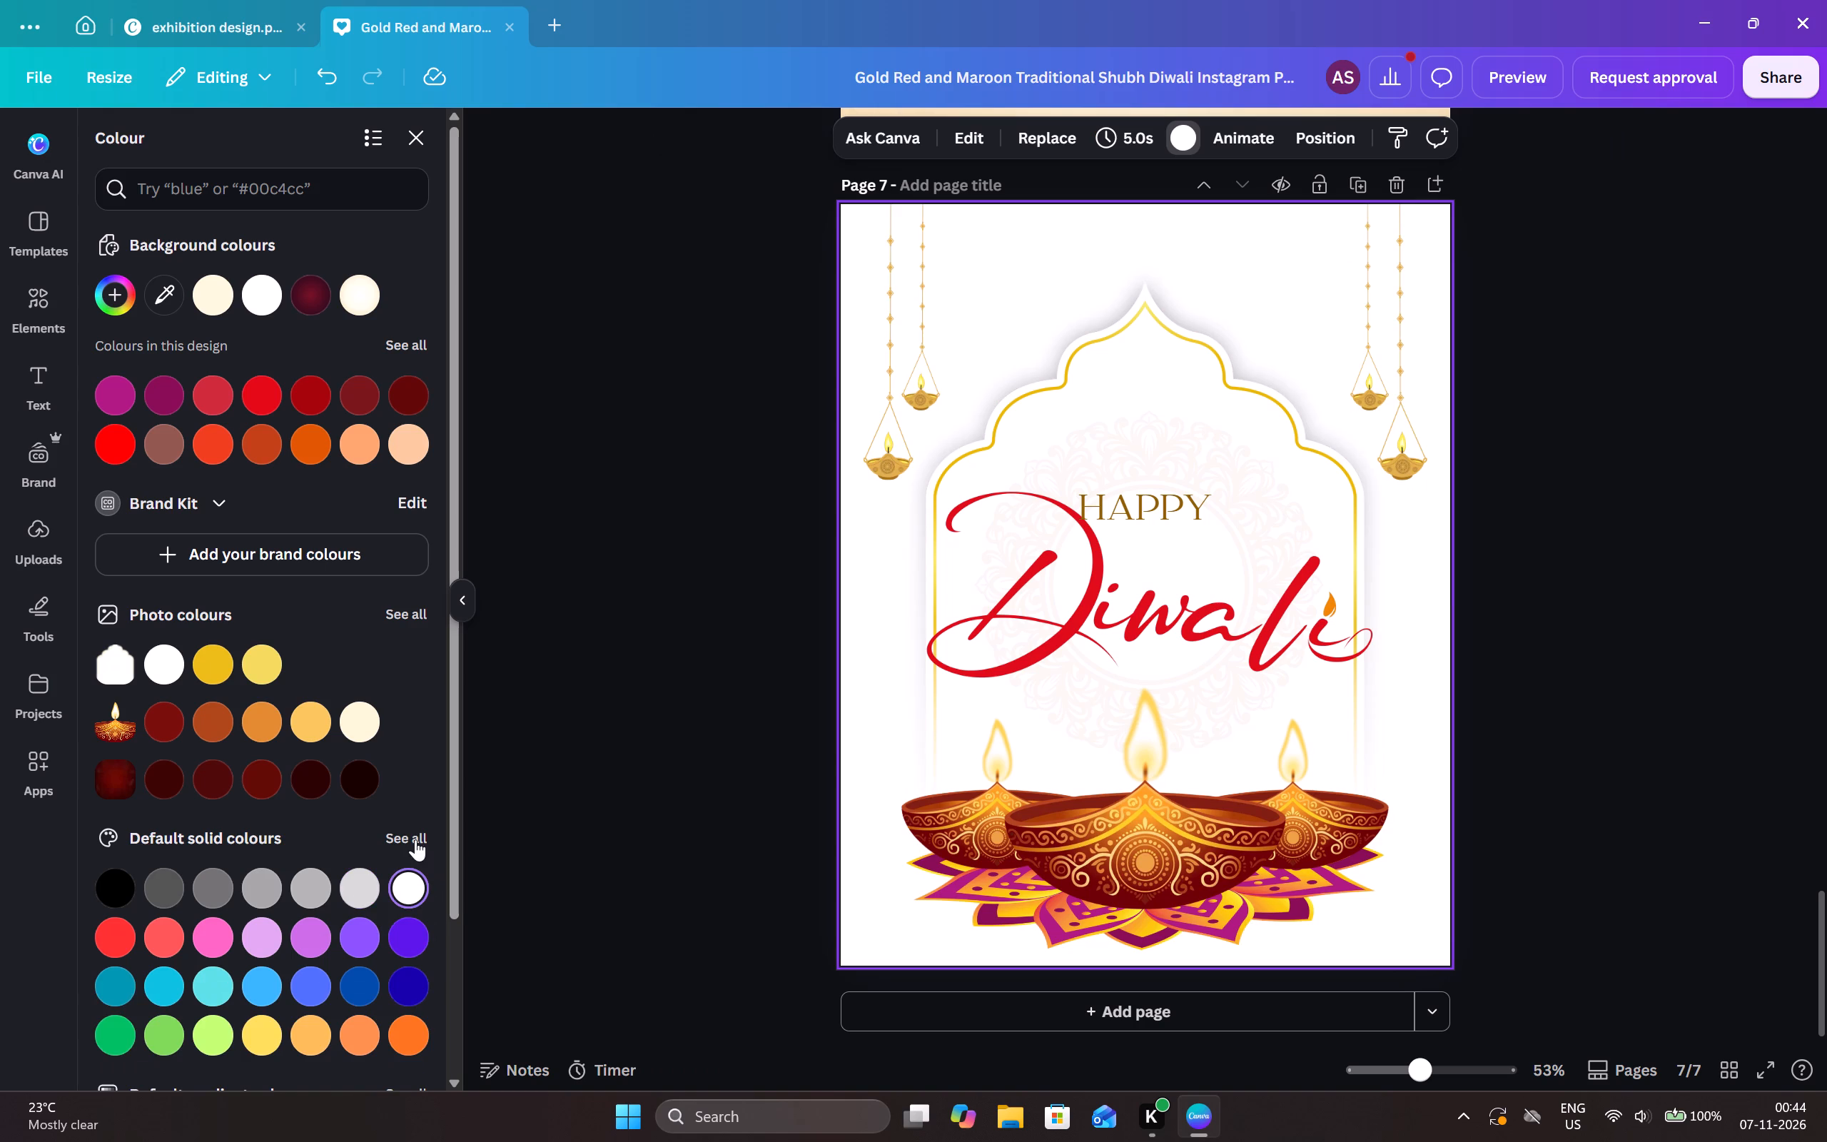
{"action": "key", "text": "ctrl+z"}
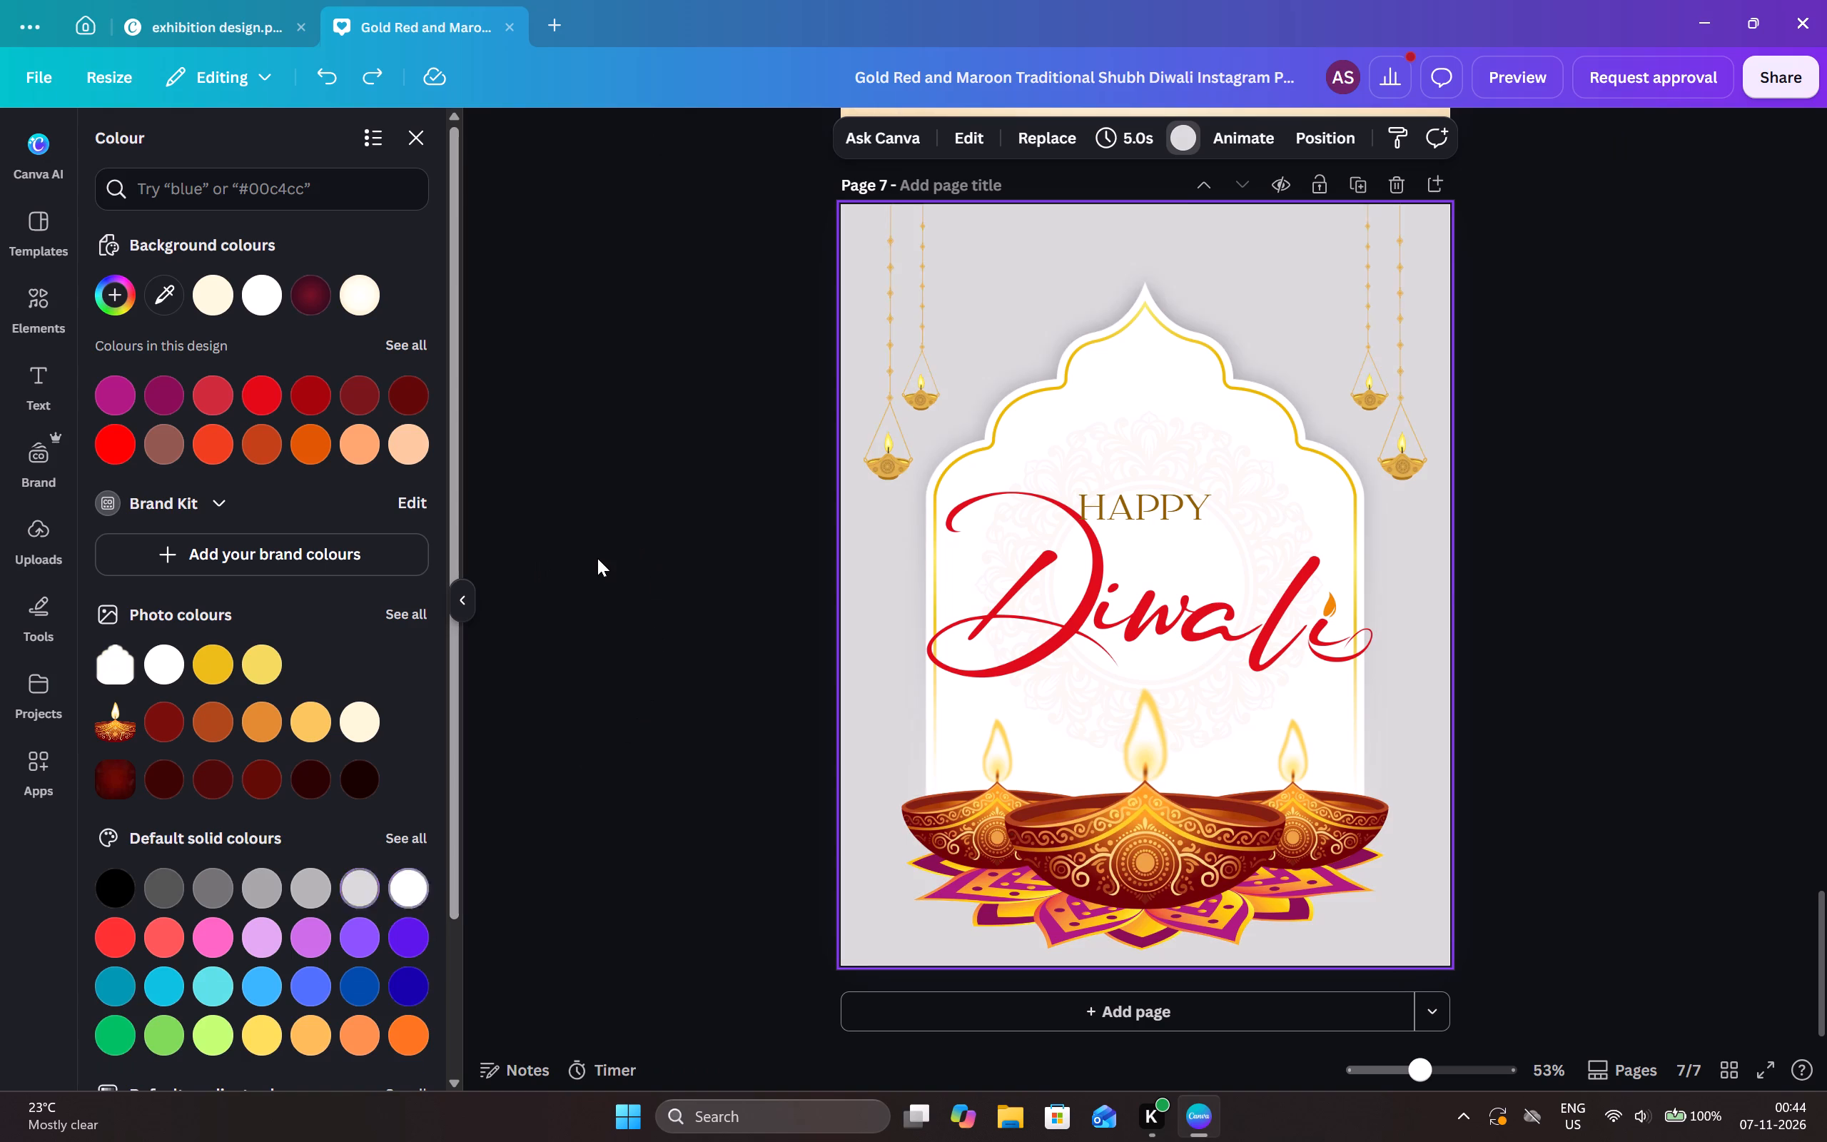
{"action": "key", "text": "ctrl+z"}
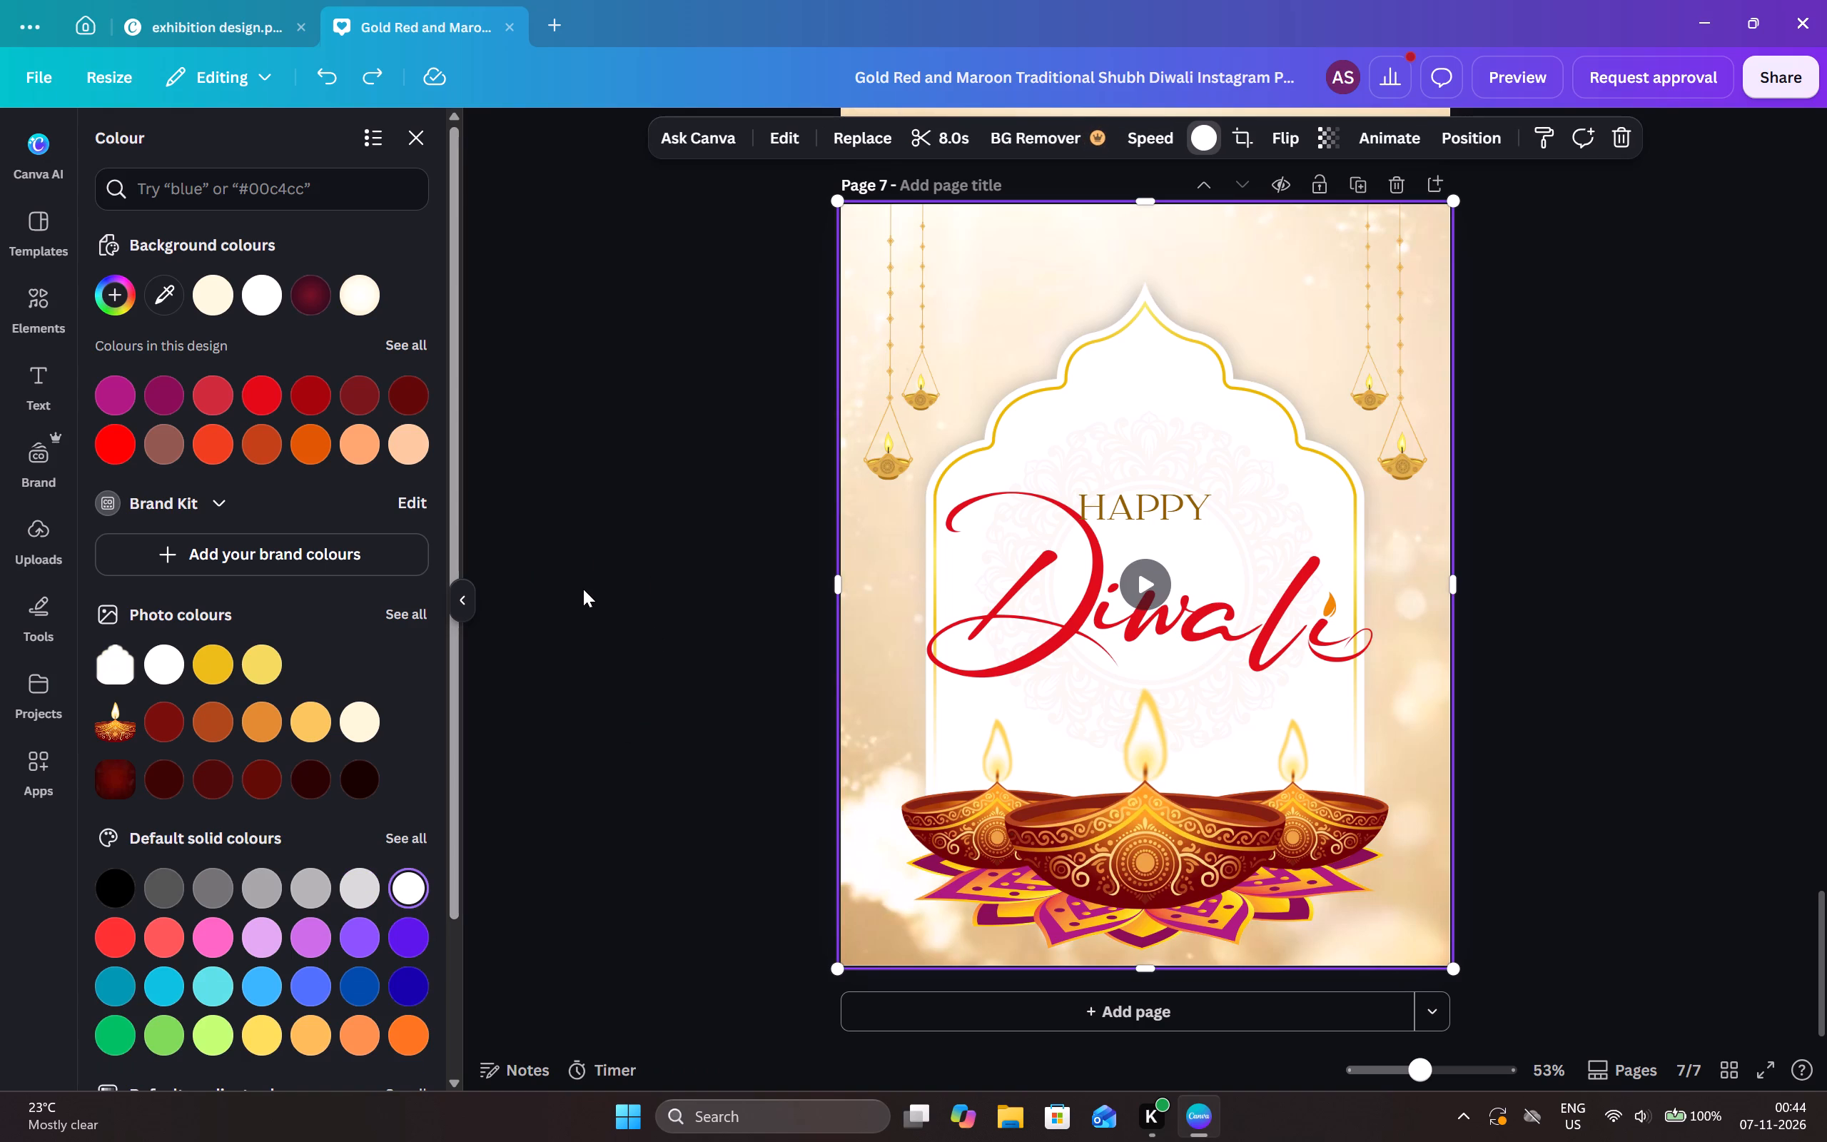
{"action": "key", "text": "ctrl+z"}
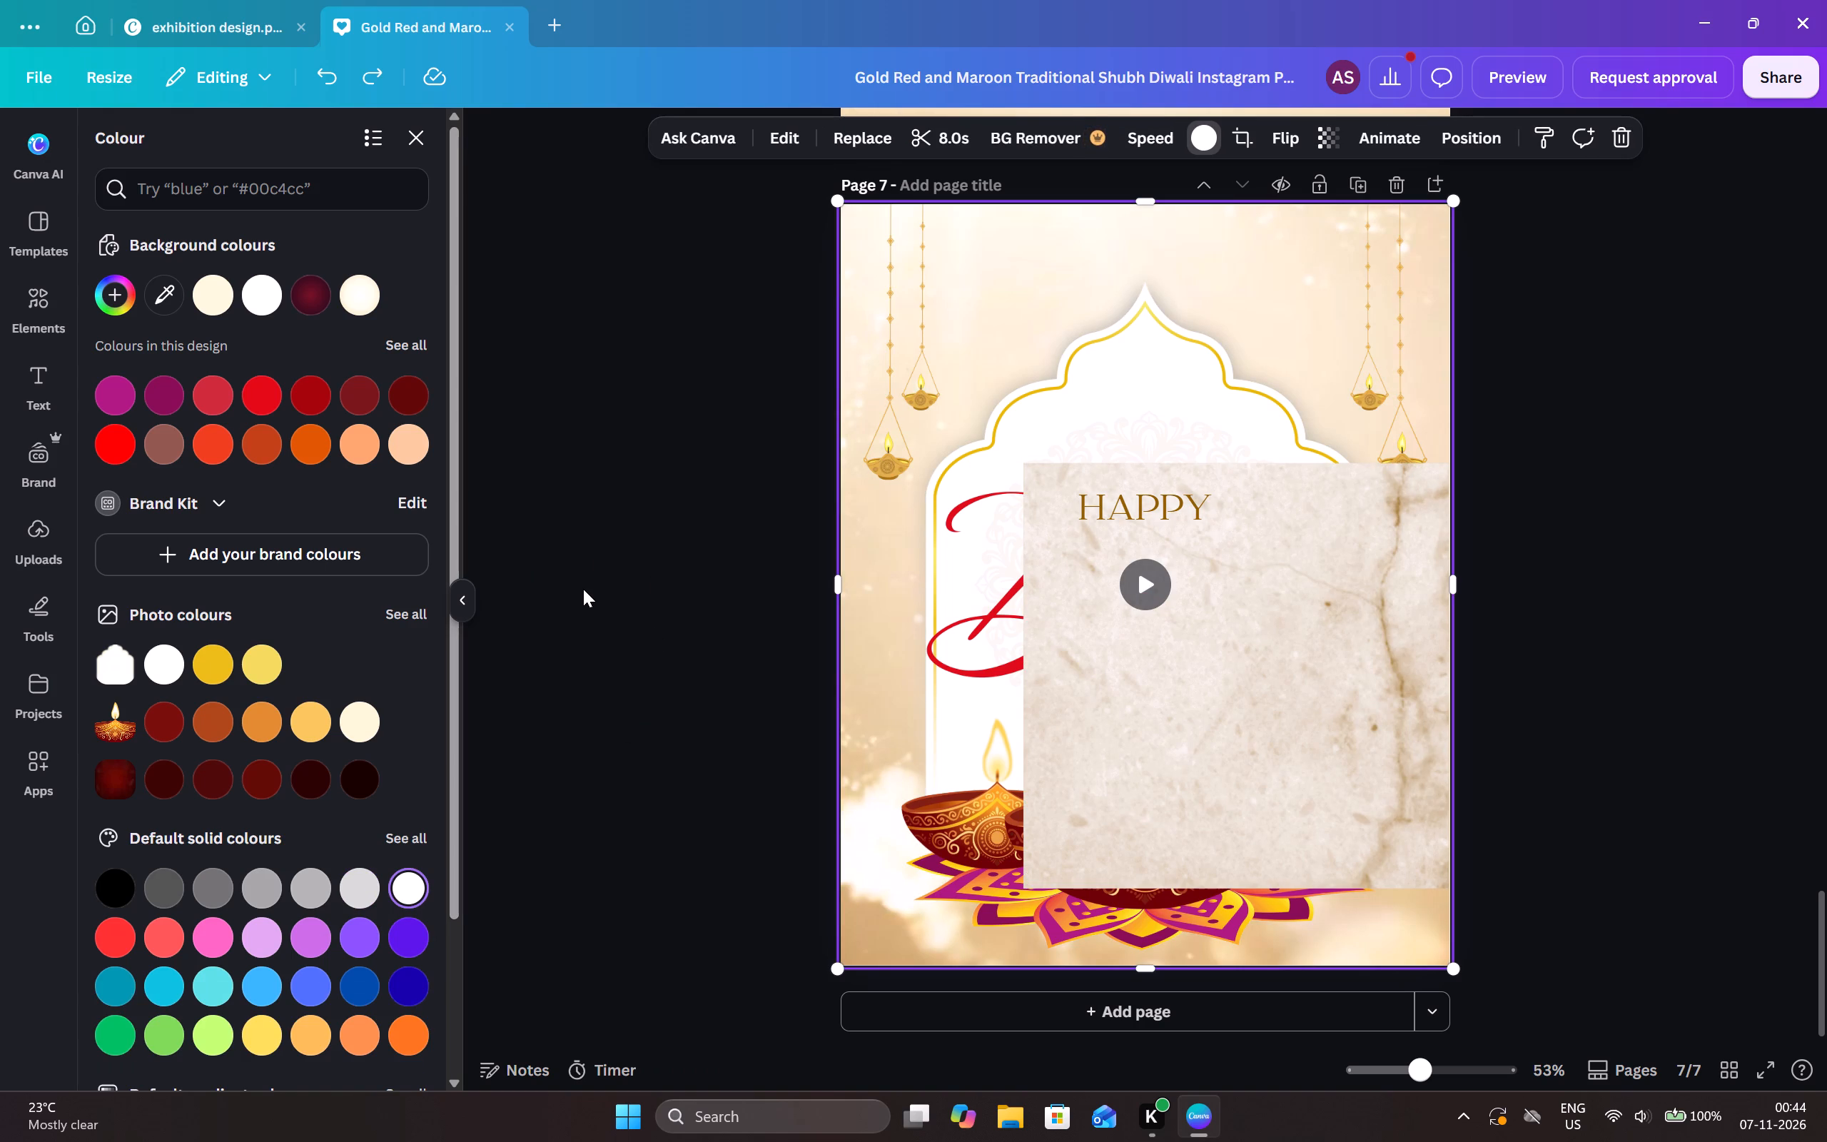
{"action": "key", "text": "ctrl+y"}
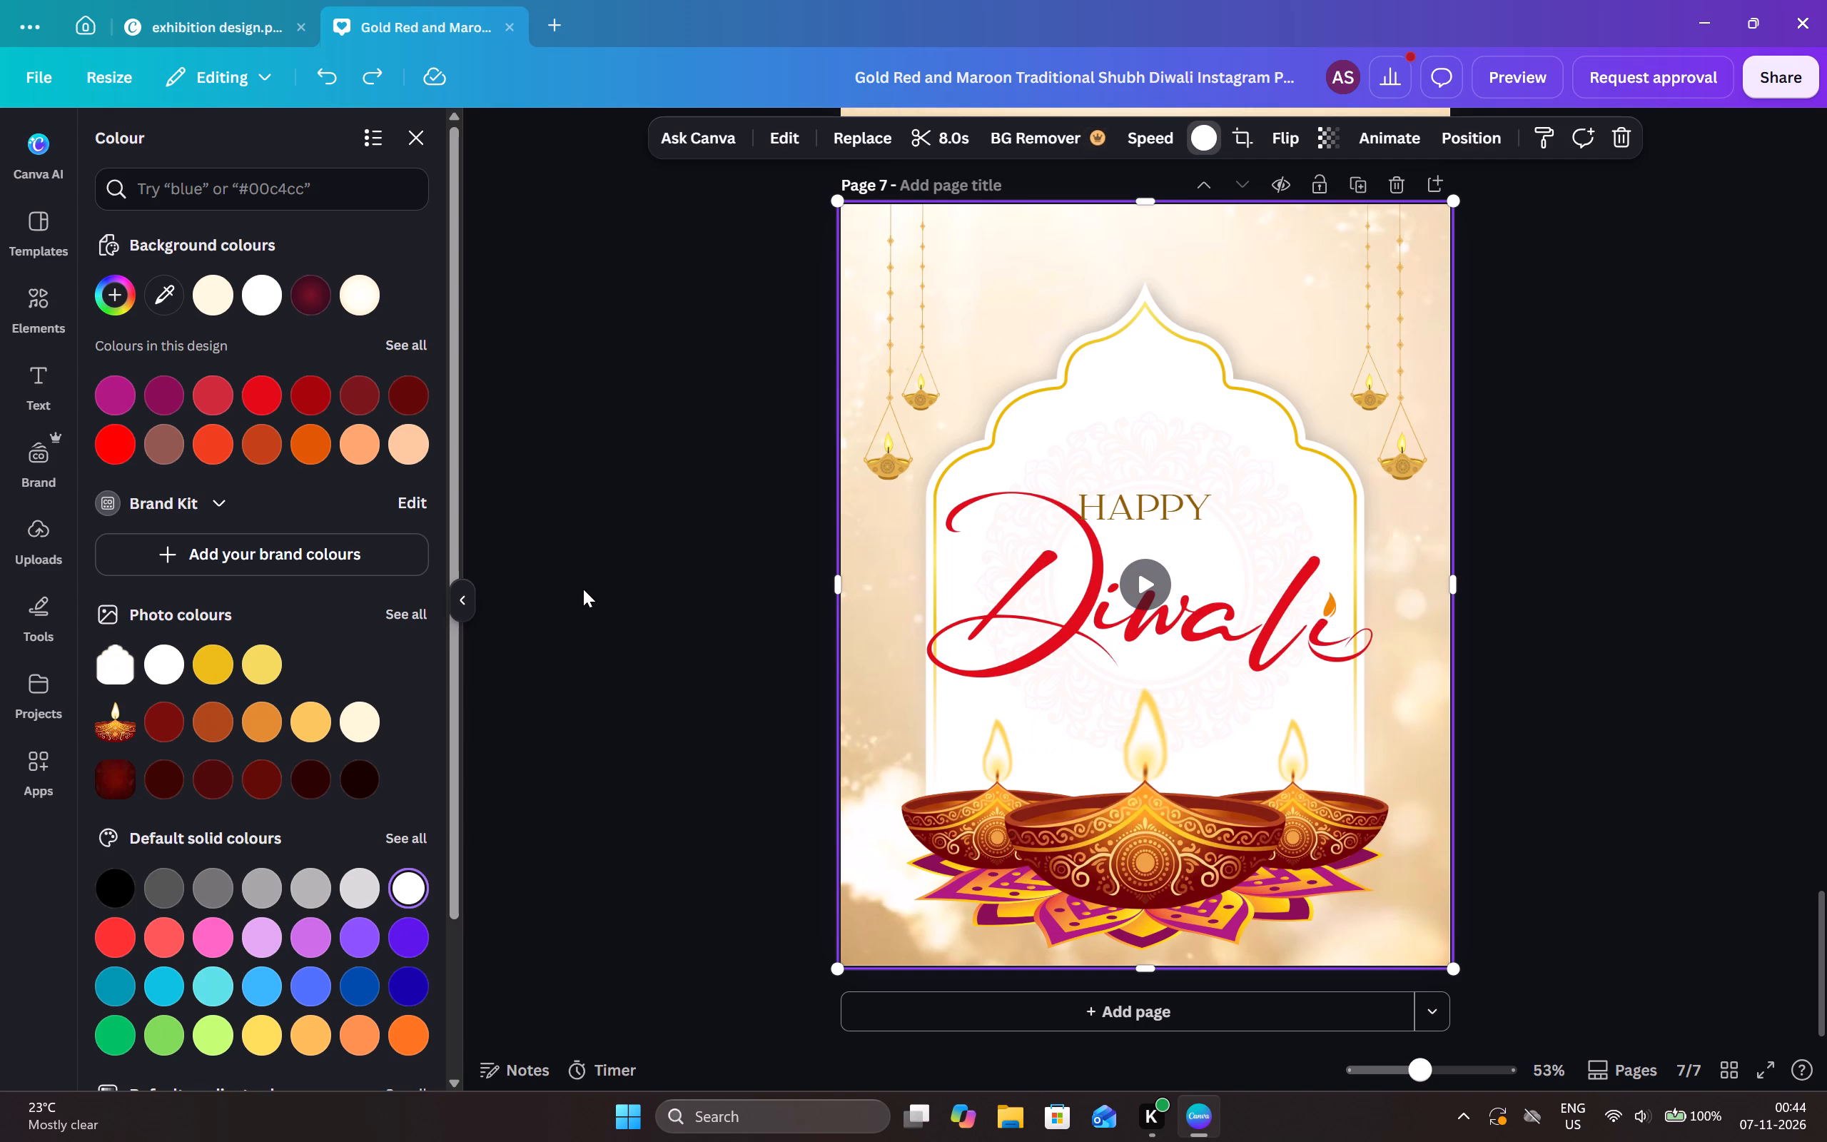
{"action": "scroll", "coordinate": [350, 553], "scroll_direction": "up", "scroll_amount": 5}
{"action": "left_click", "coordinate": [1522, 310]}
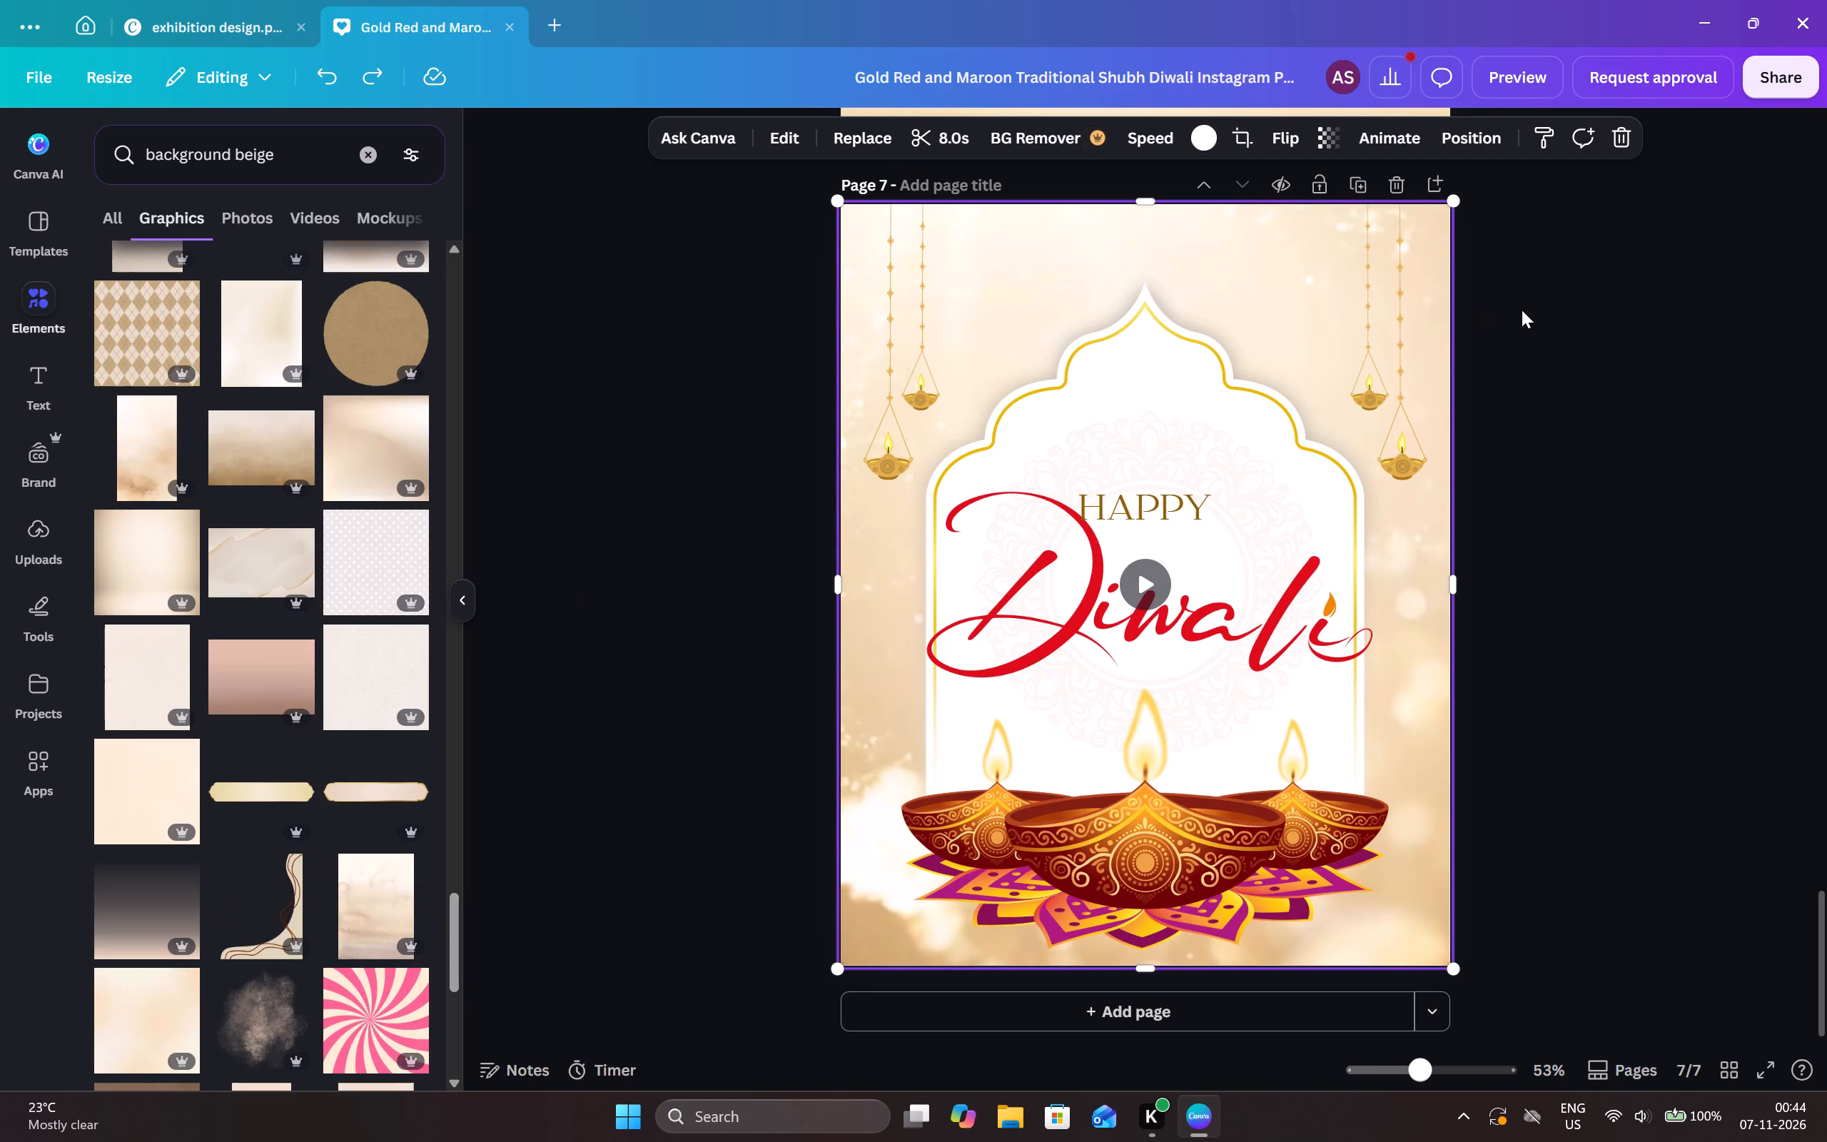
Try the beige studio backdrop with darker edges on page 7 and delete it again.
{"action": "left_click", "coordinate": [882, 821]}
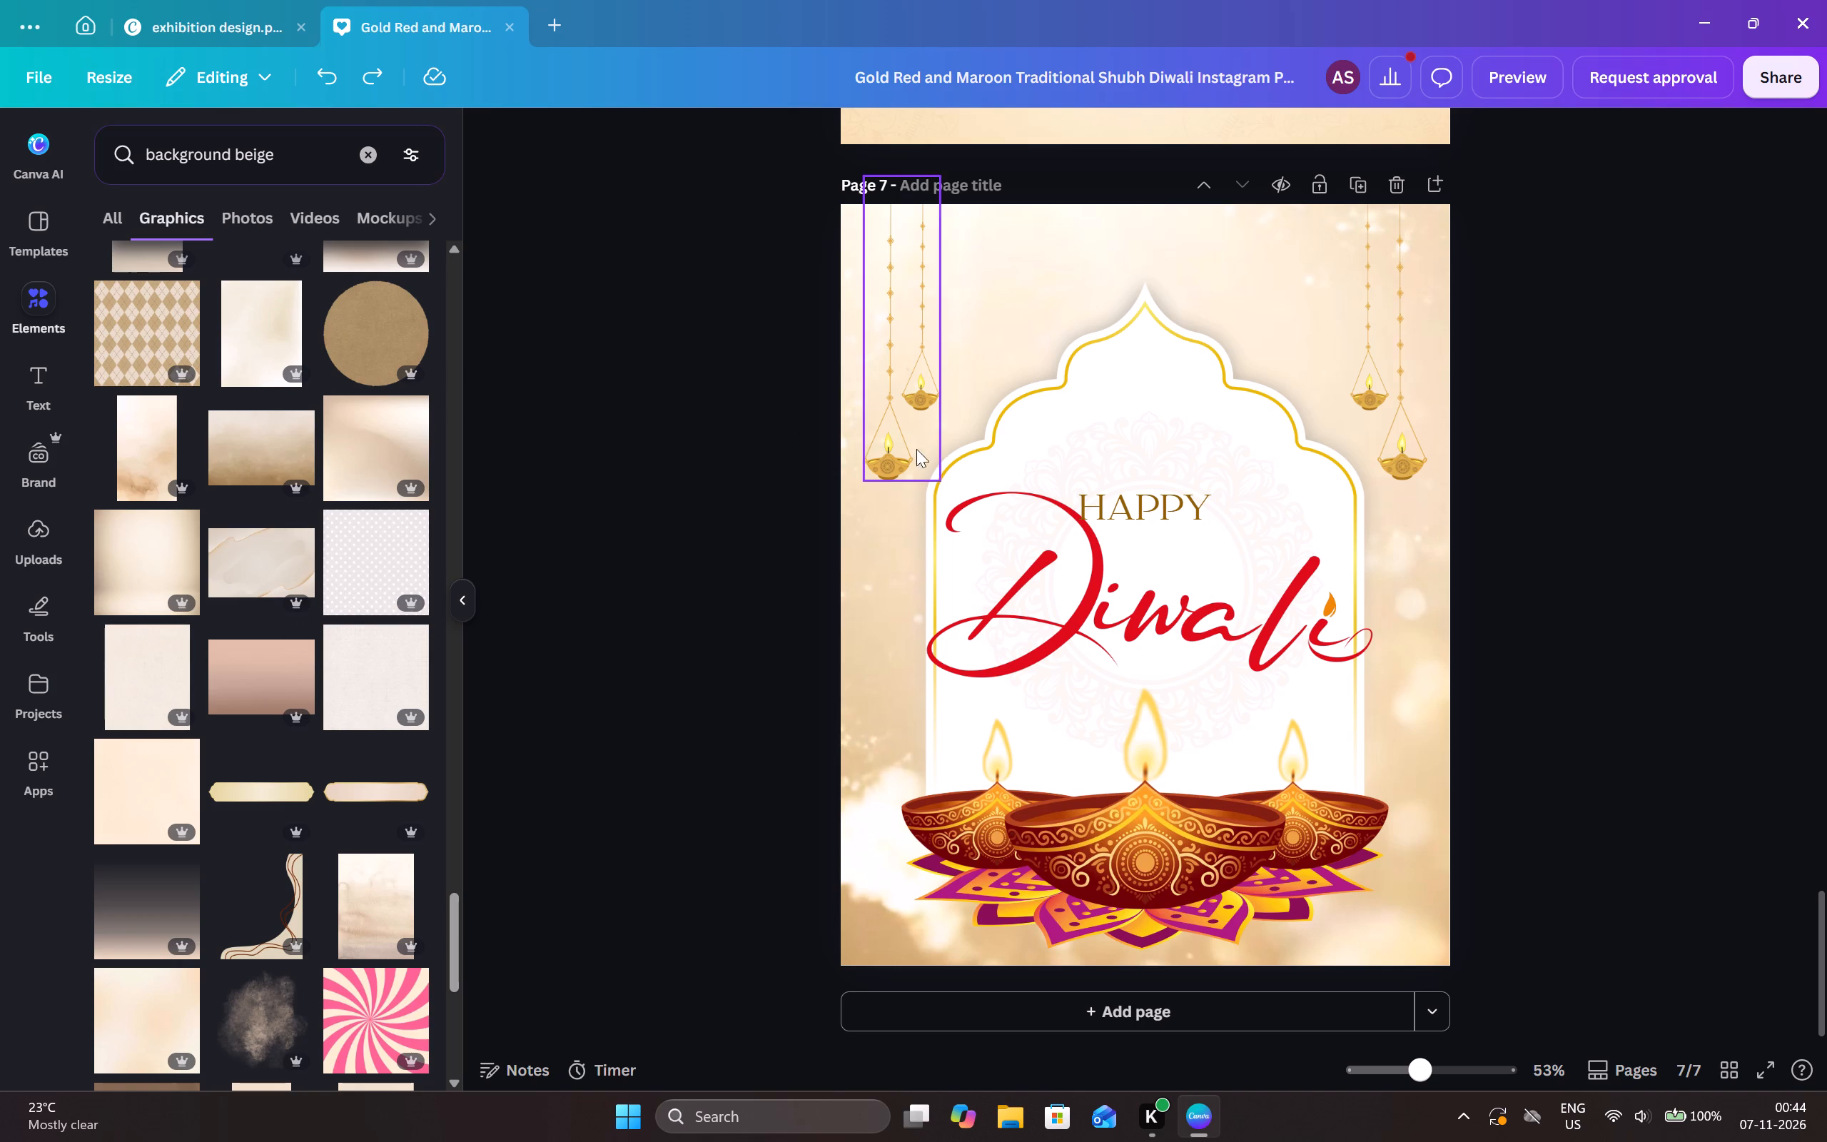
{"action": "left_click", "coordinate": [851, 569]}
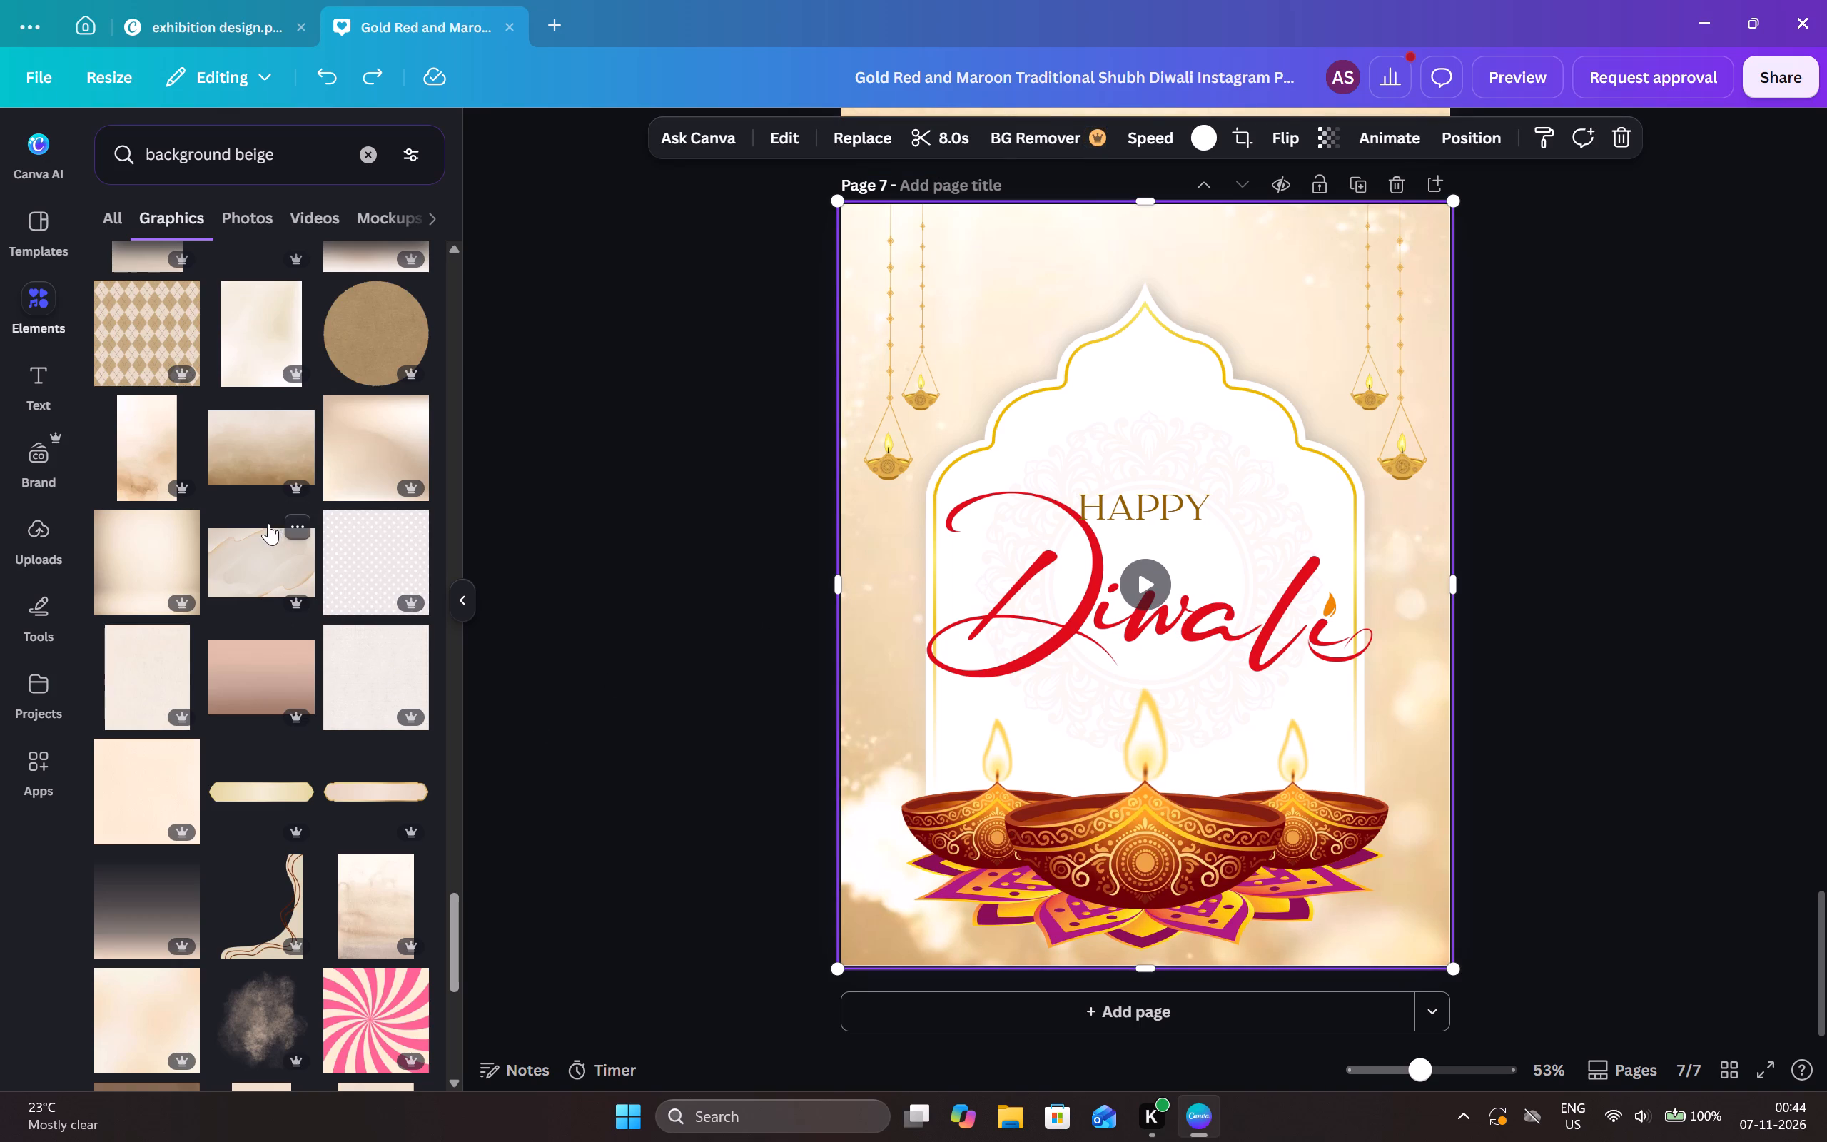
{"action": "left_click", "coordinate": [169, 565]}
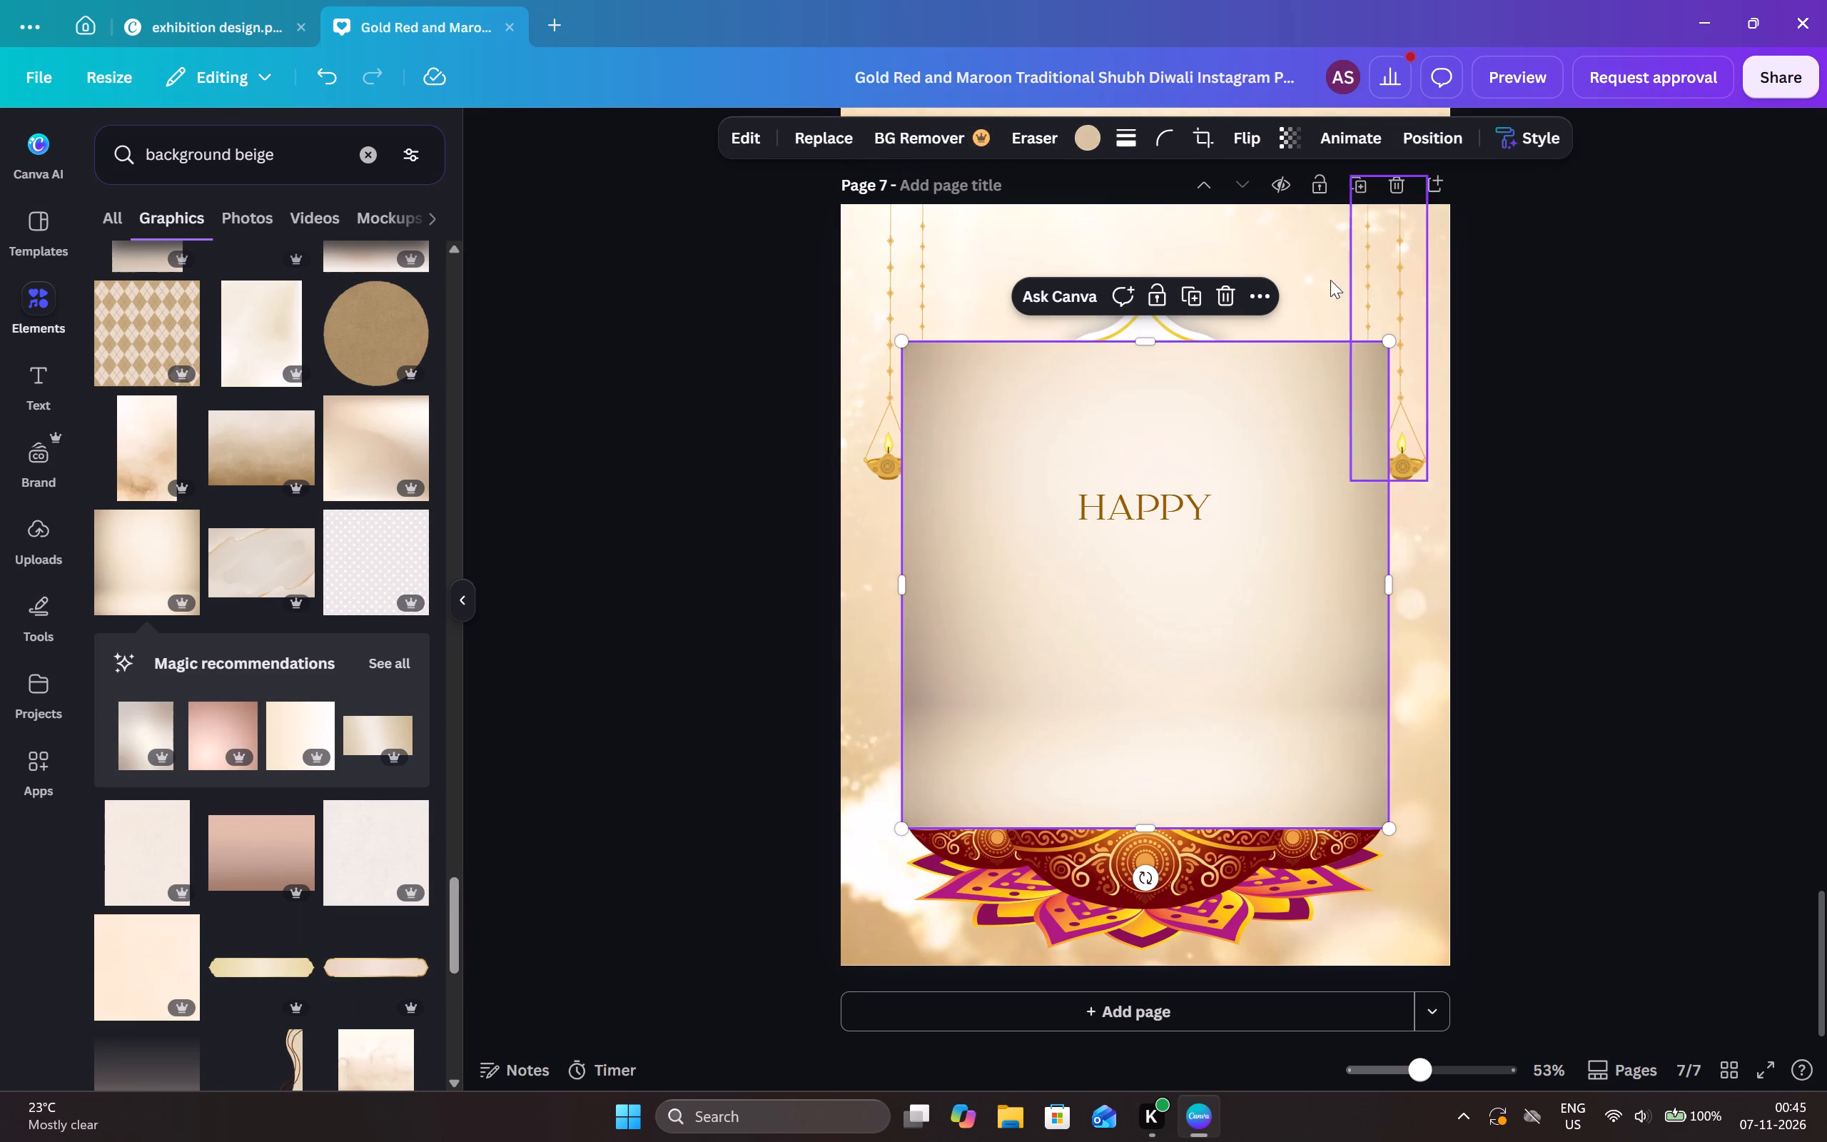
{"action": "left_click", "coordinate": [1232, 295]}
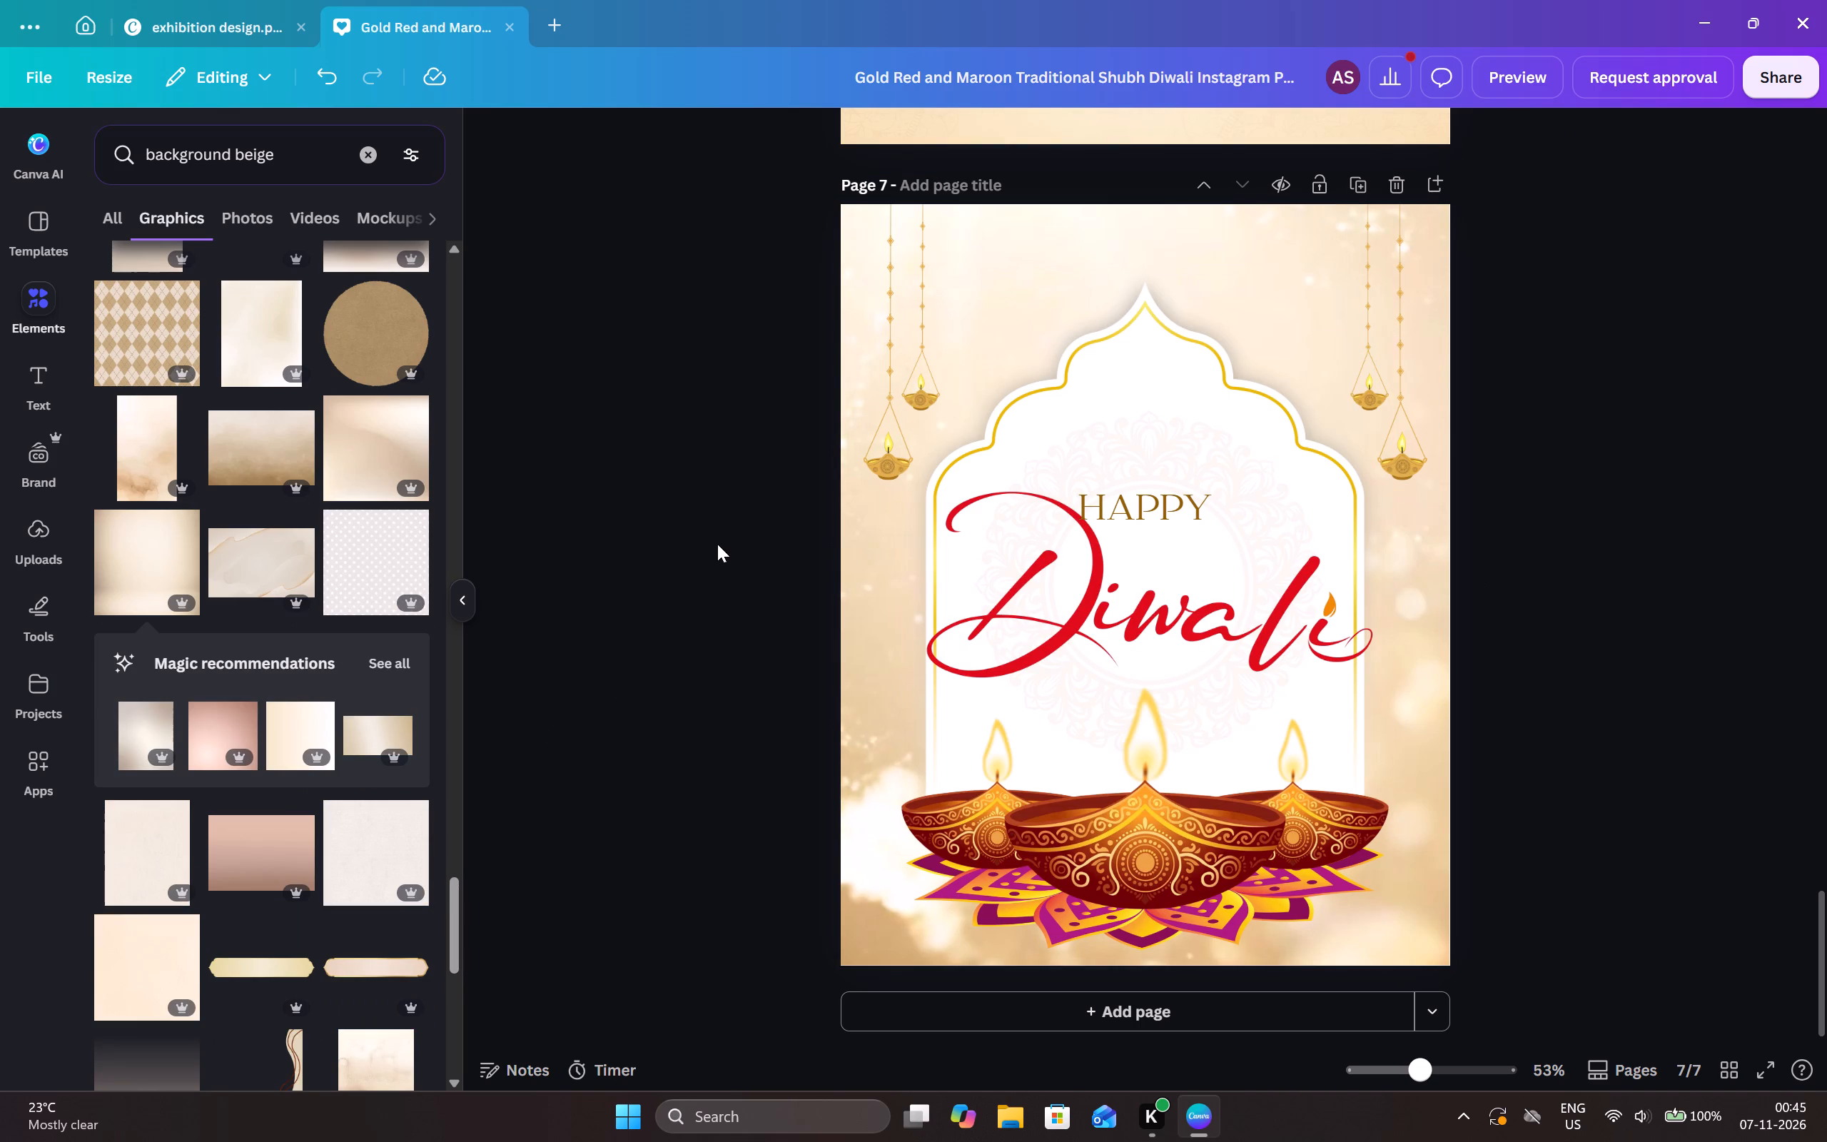
Review the designs on pages 5 to 7 and compare their layouts.
{"action": "left_click", "coordinate": [470, 596]}
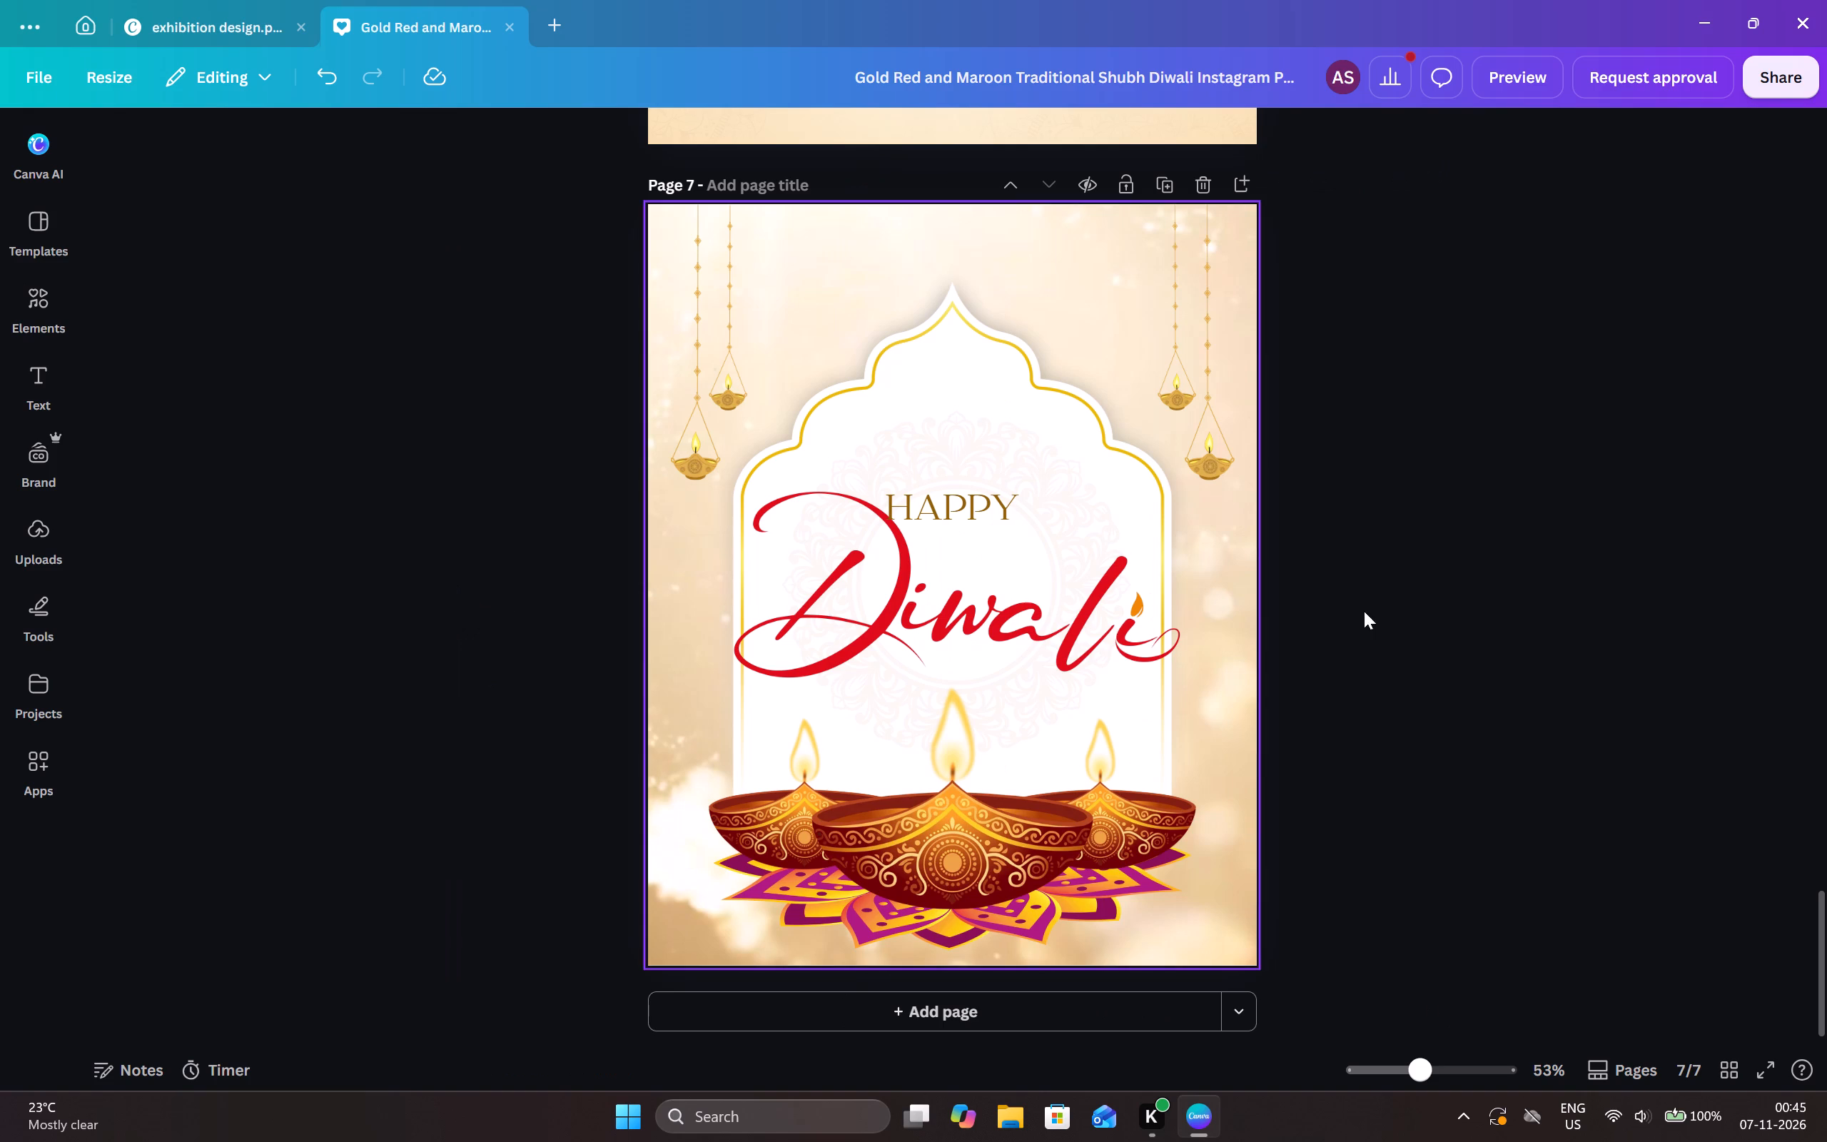
{"action": "left_click", "coordinate": [1457, 787]}
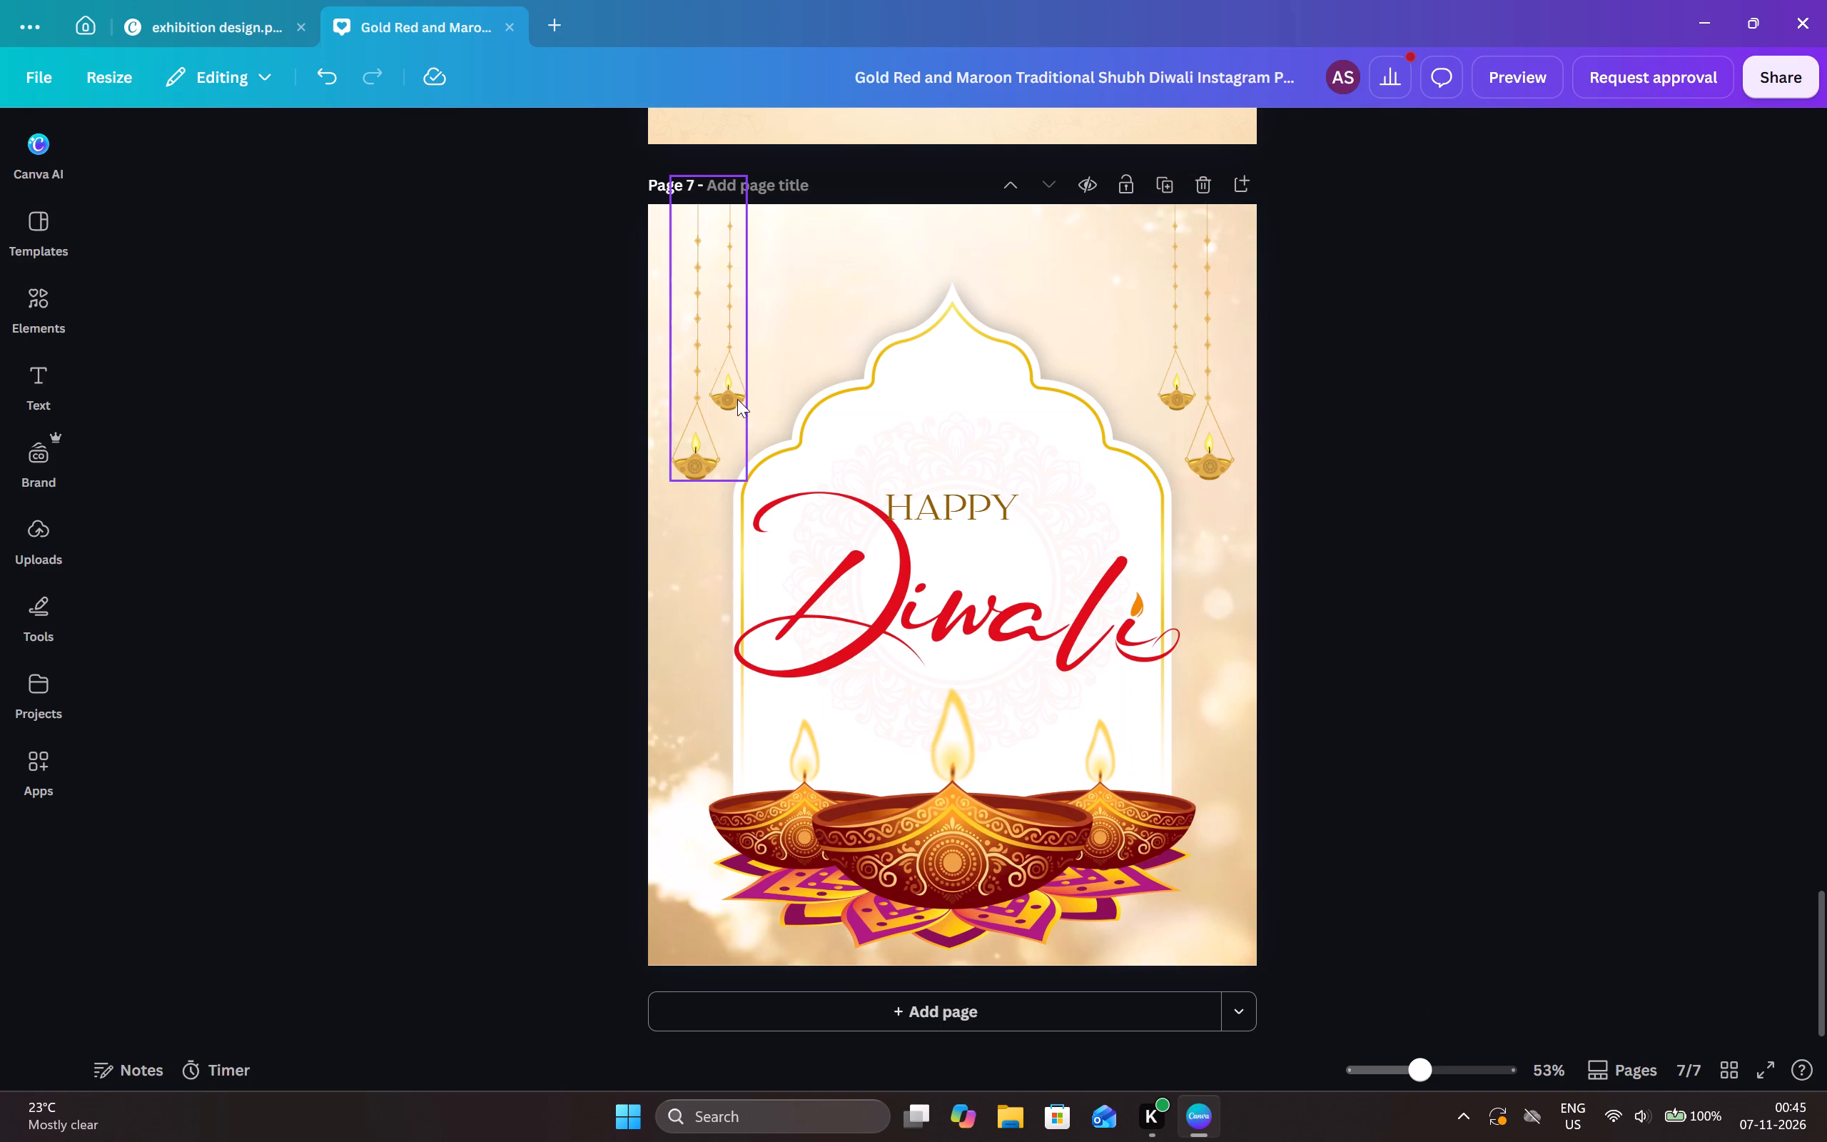
{"action": "scroll", "coordinate": [1295, 431], "scroll_direction": "up", "scroll_amount": 11}
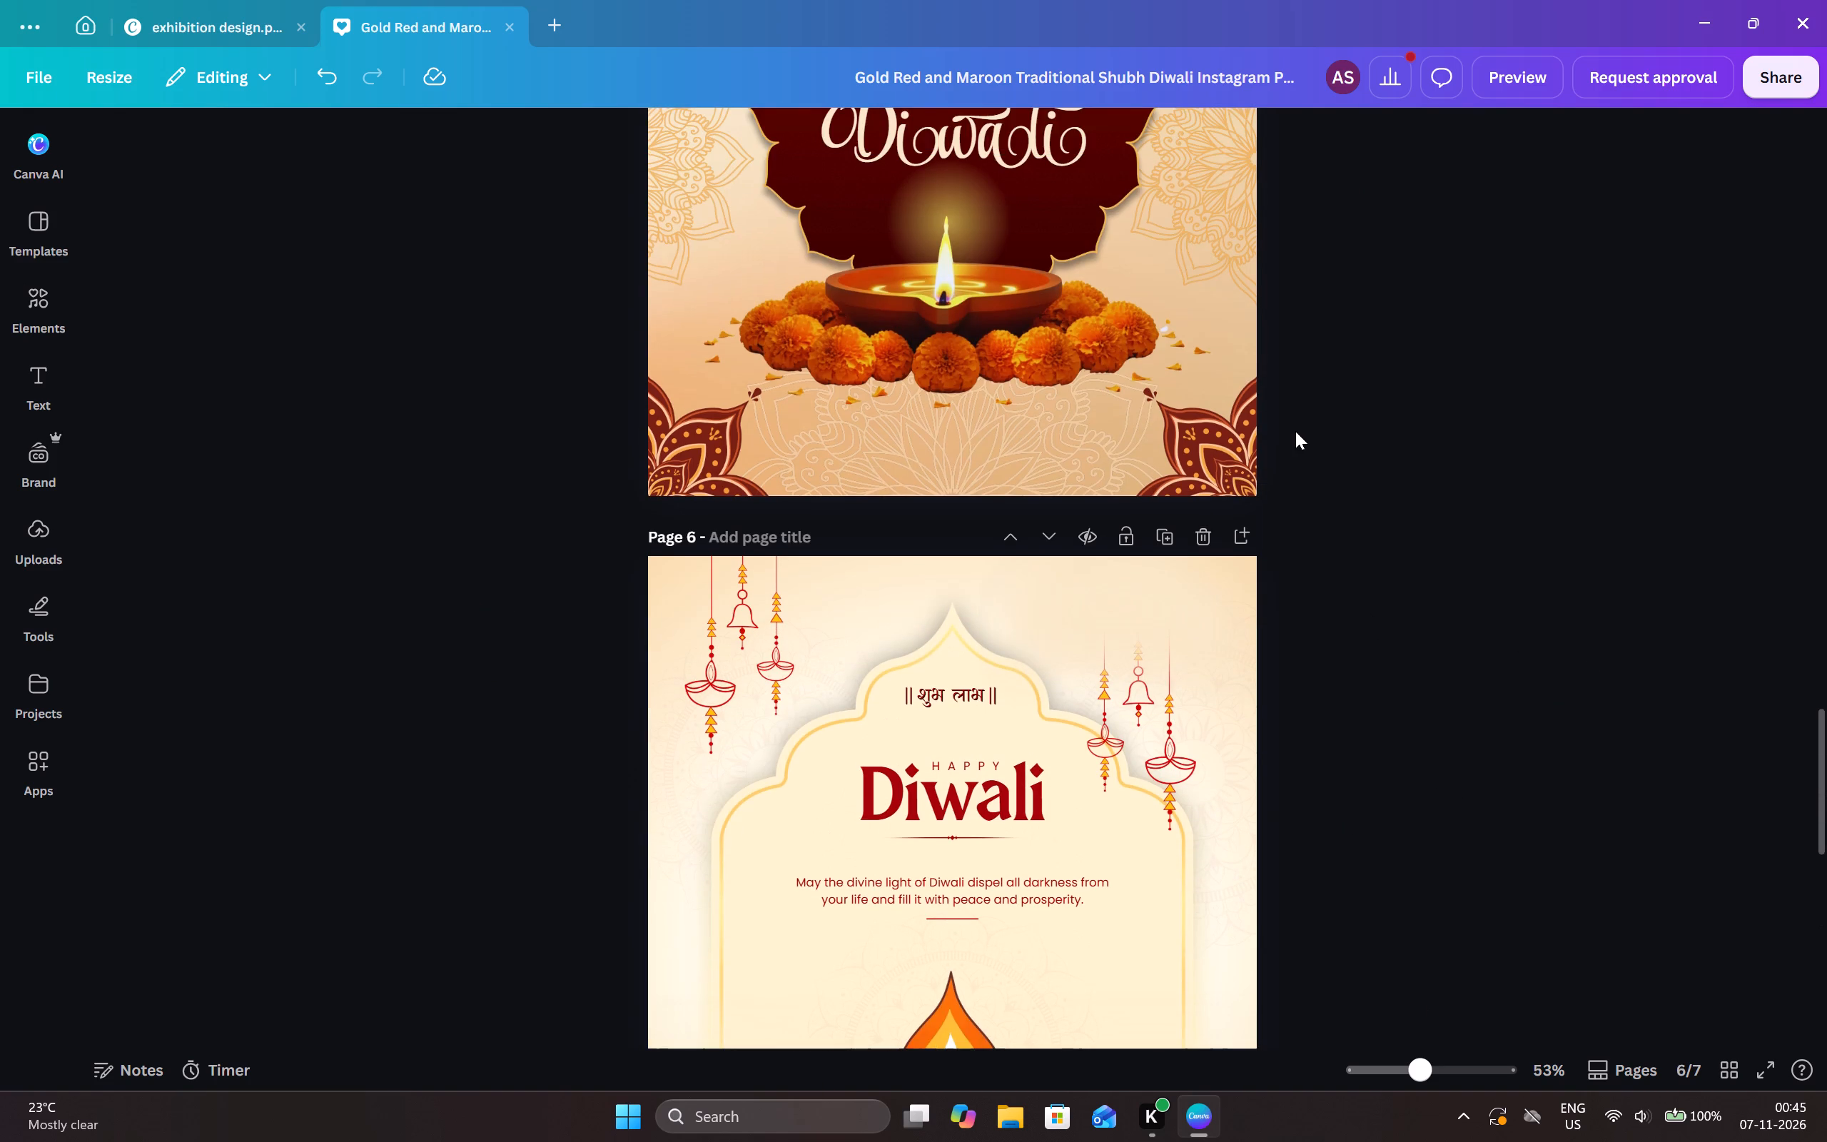
{"action": "scroll", "coordinate": [1296, 430], "scroll_direction": "down", "scroll_amount": 9}
{"action": "scroll", "coordinate": [1296, 430], "scroll_direction": "up", "scroll_amount": 6}
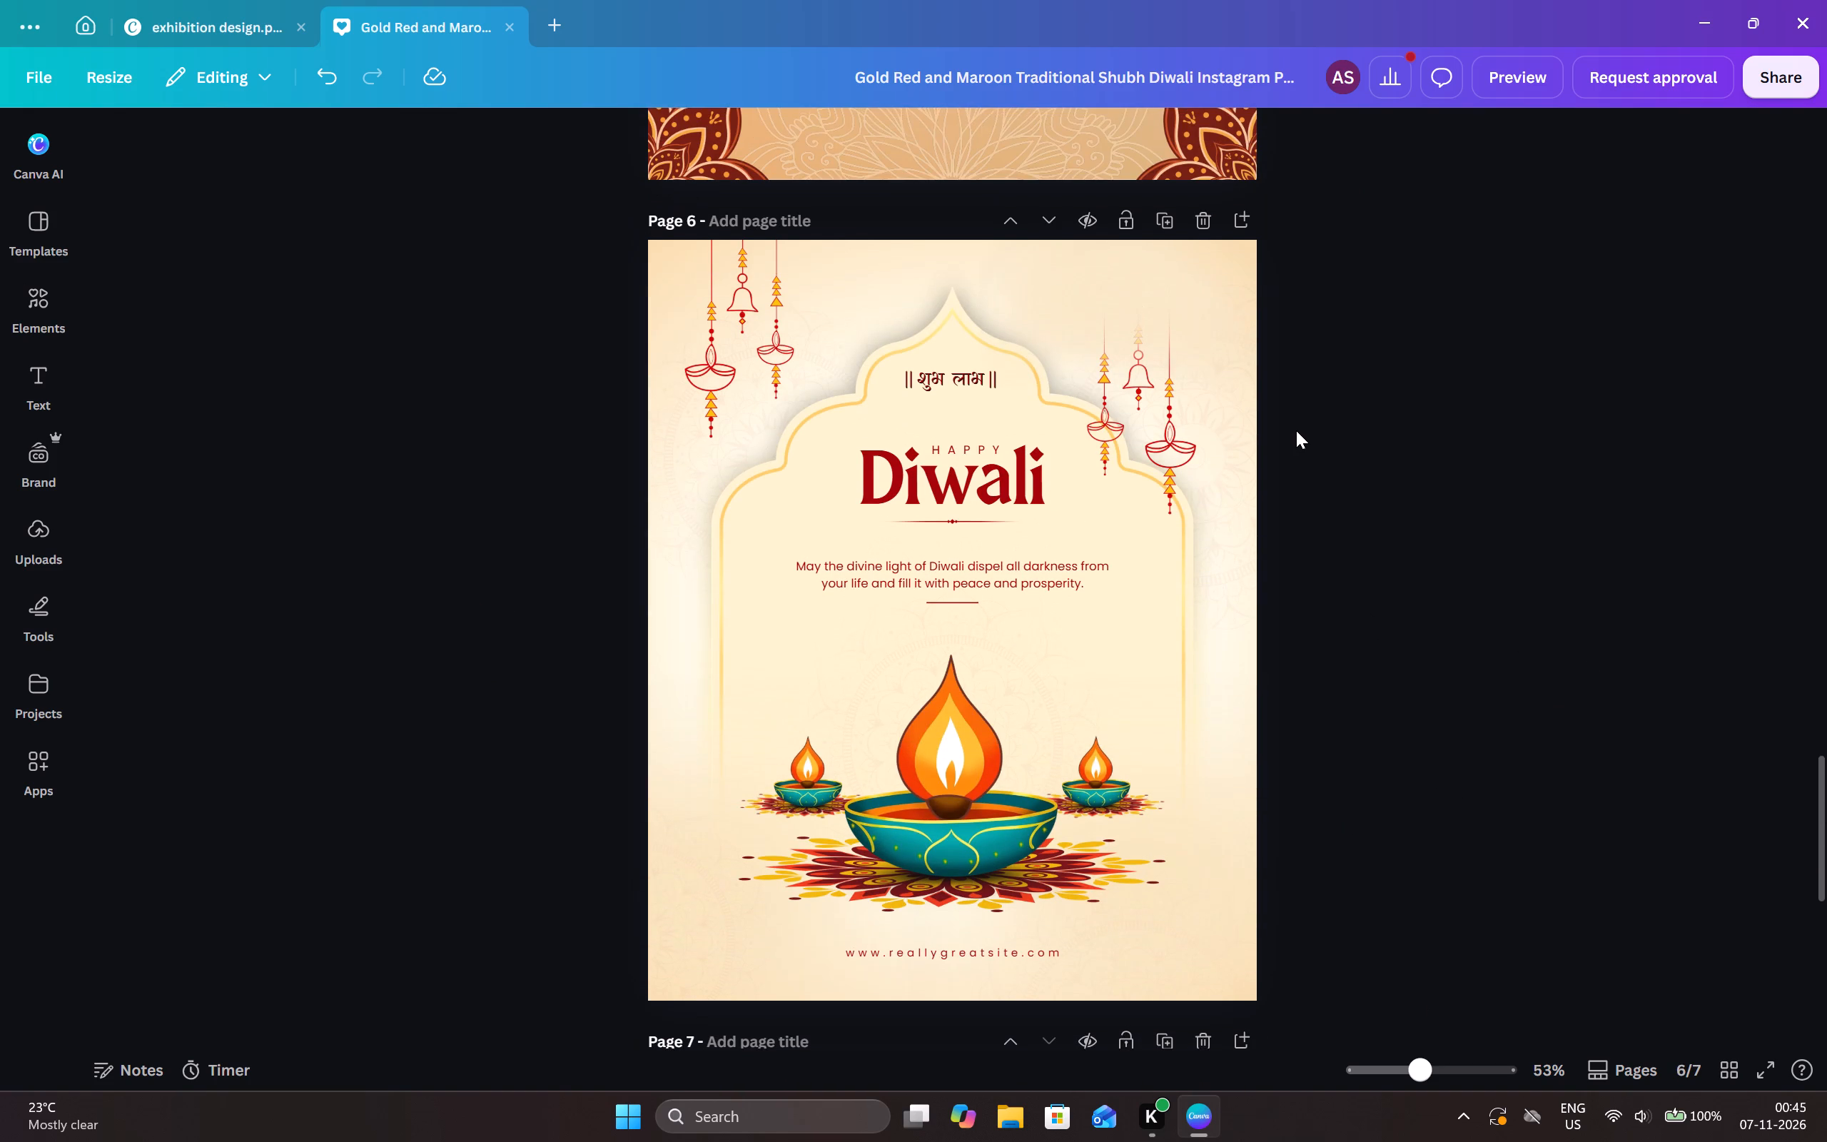
{"action": "scroll", "coordinate": [1549, 370], "scroll_direction": "up", "scroll_amount": 9}
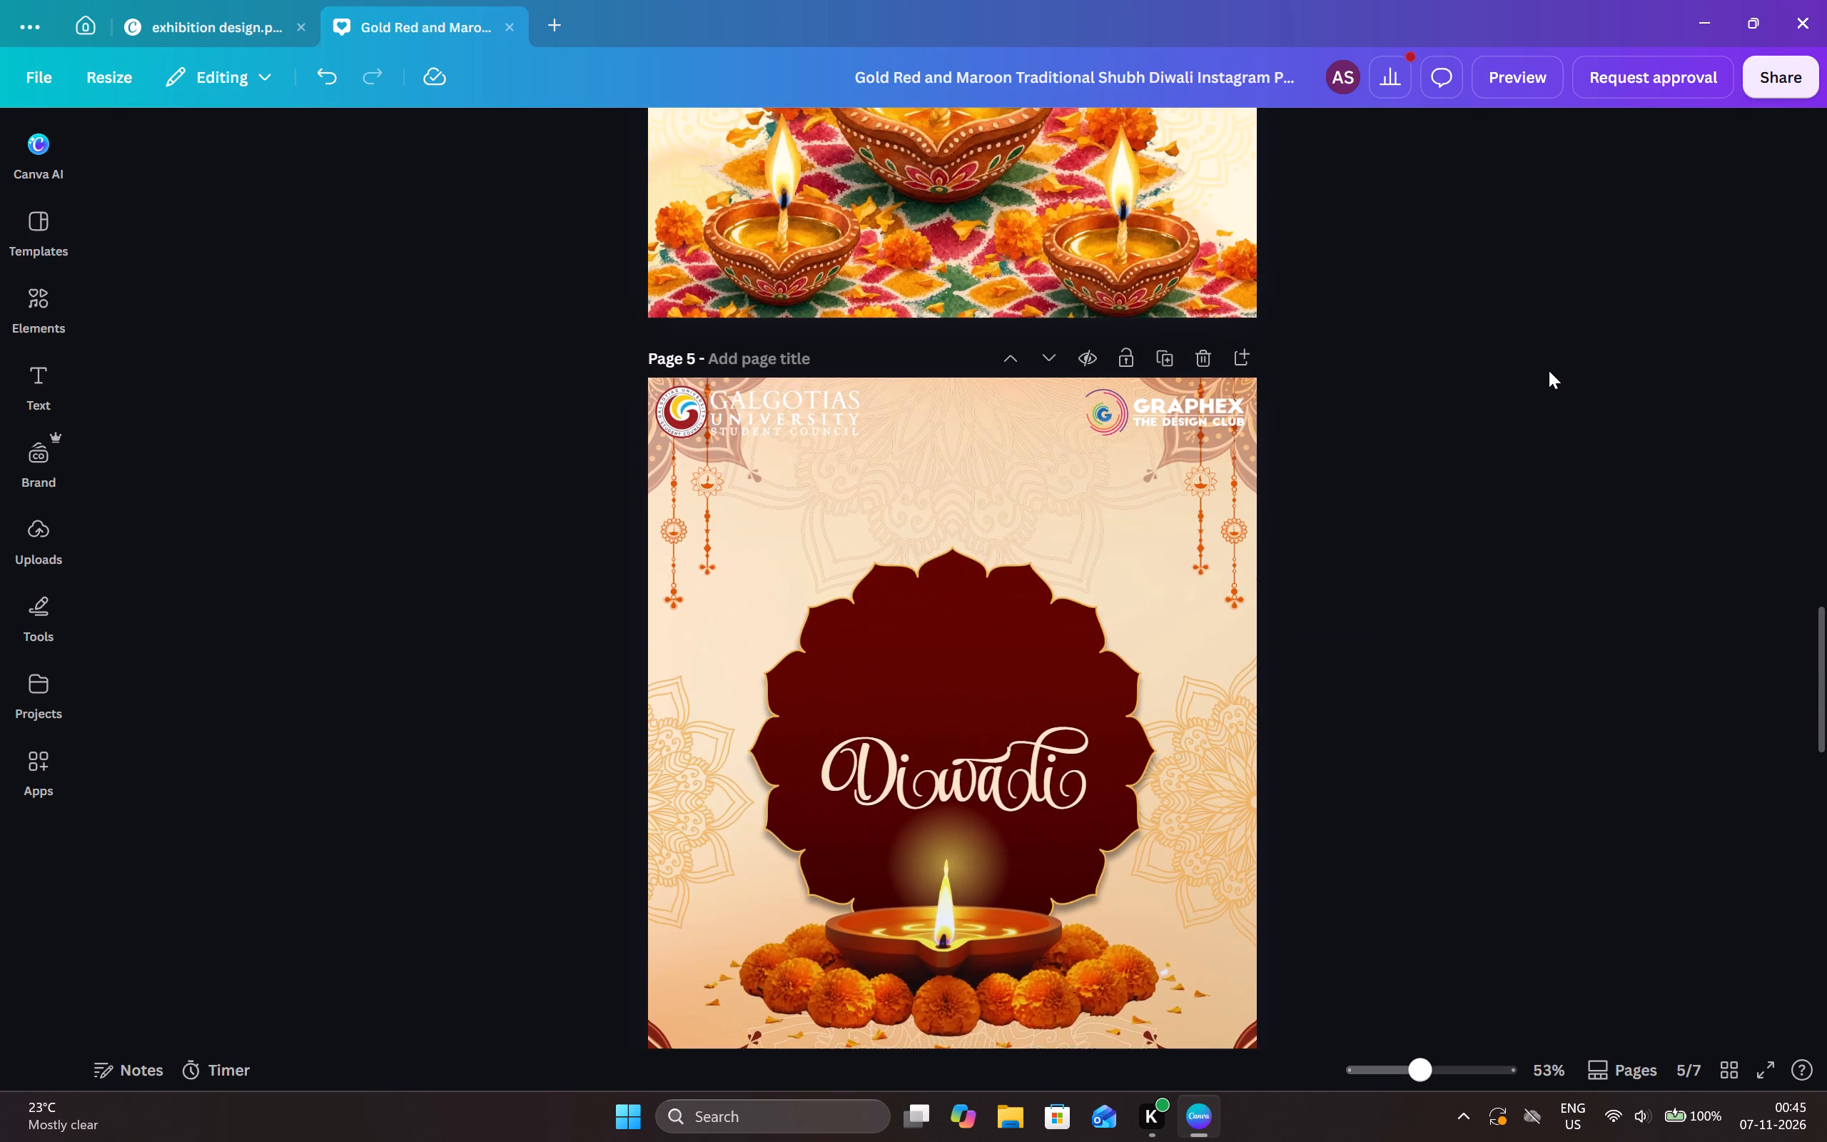
{"action": "scroll", "coordinate": [1549, 370], "scroll_direction": "down", "scroll_amount": 15}
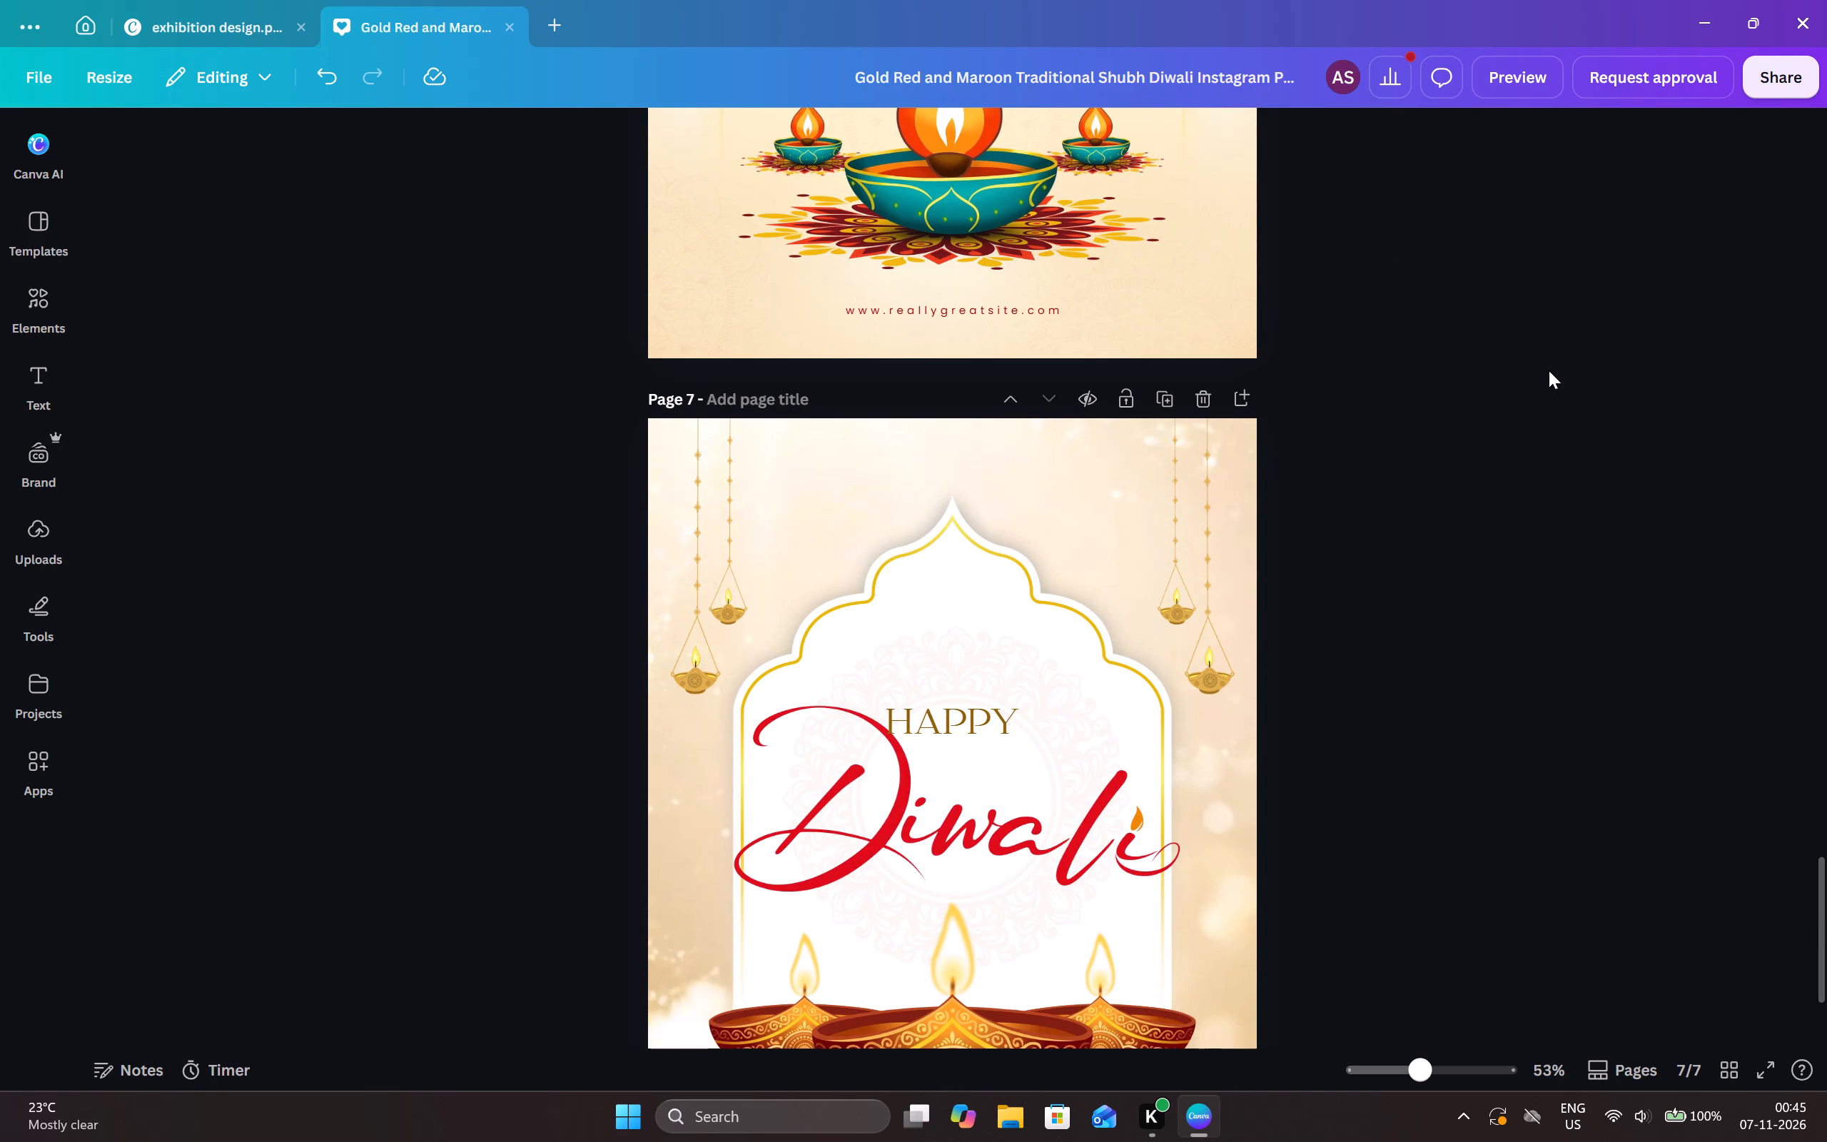
{"action": "scroll", "coordinate": [1549, 370], "scroll_direction": "up", "scroll_amount": 11}
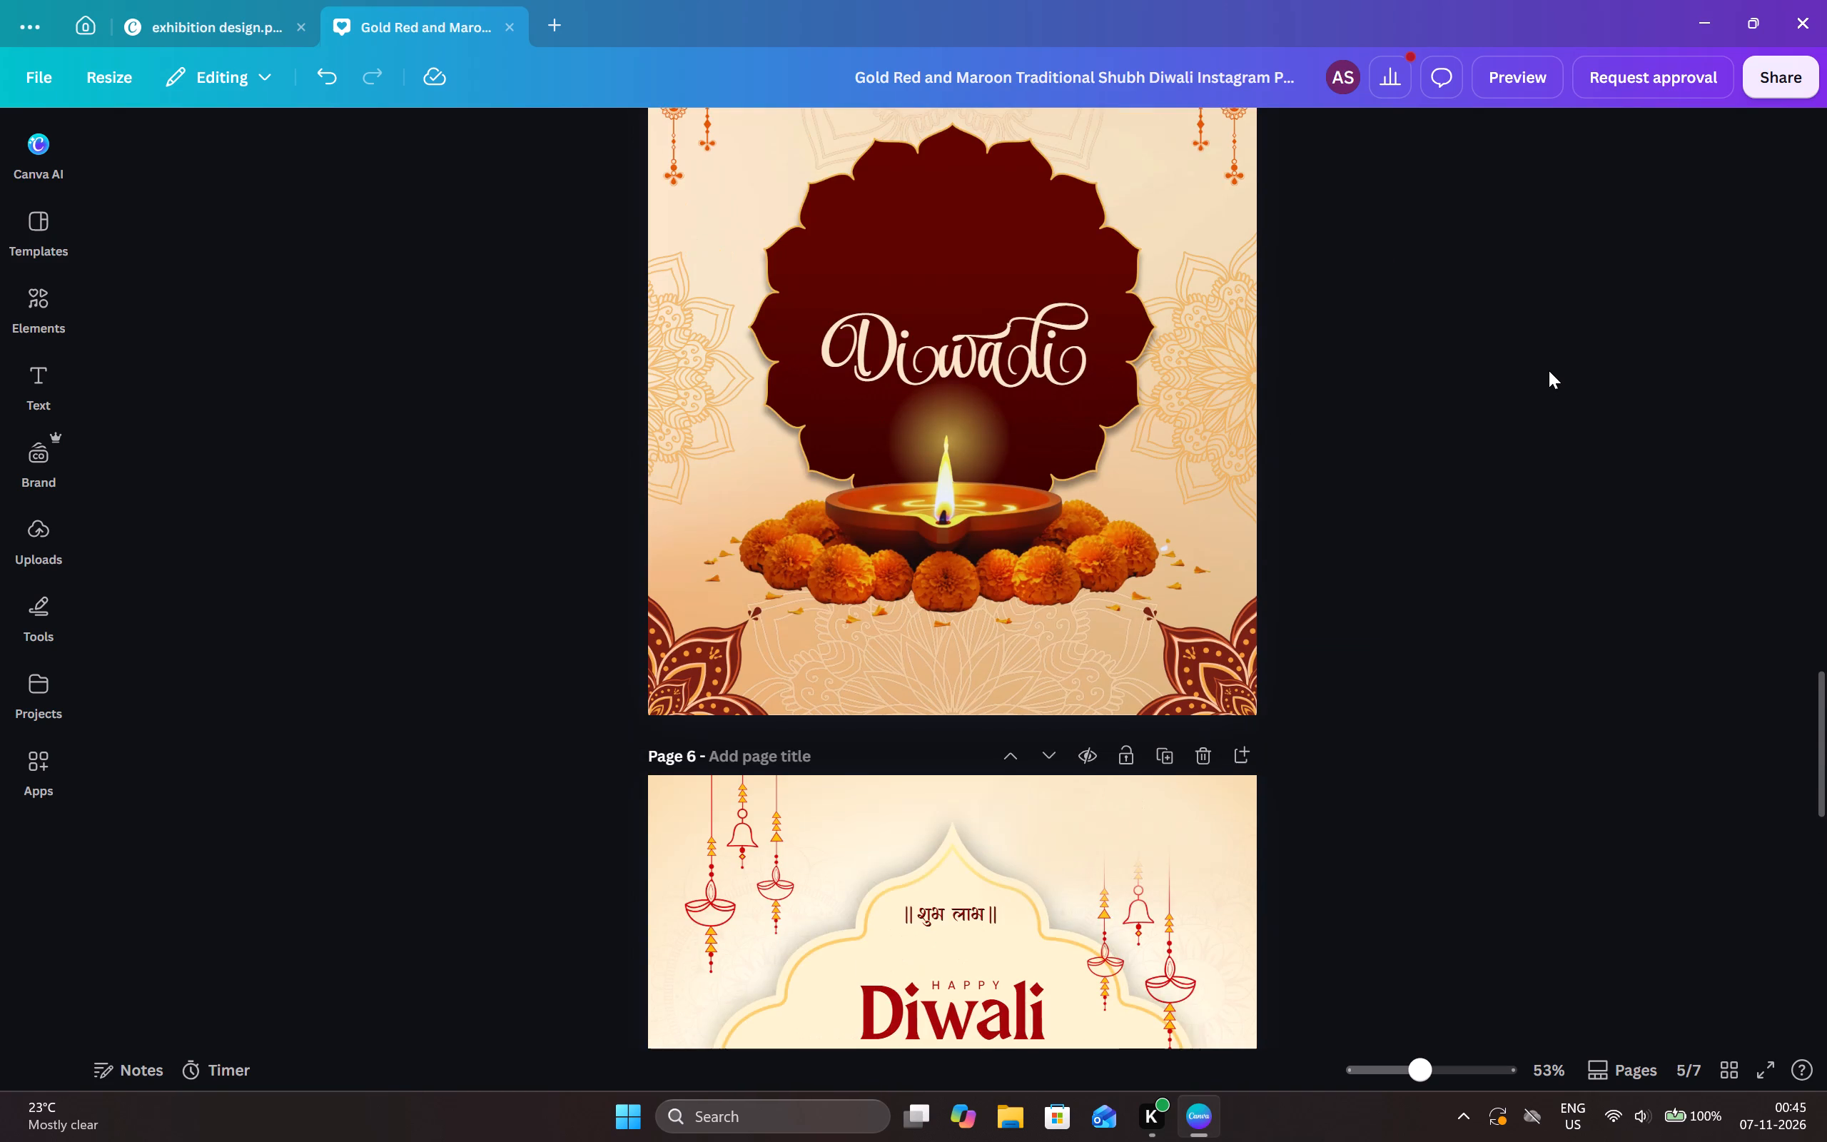
{"action": "scroll", "coordinate": [1549, 370], "scroll_direction": "down", "scroll_amount": 14}
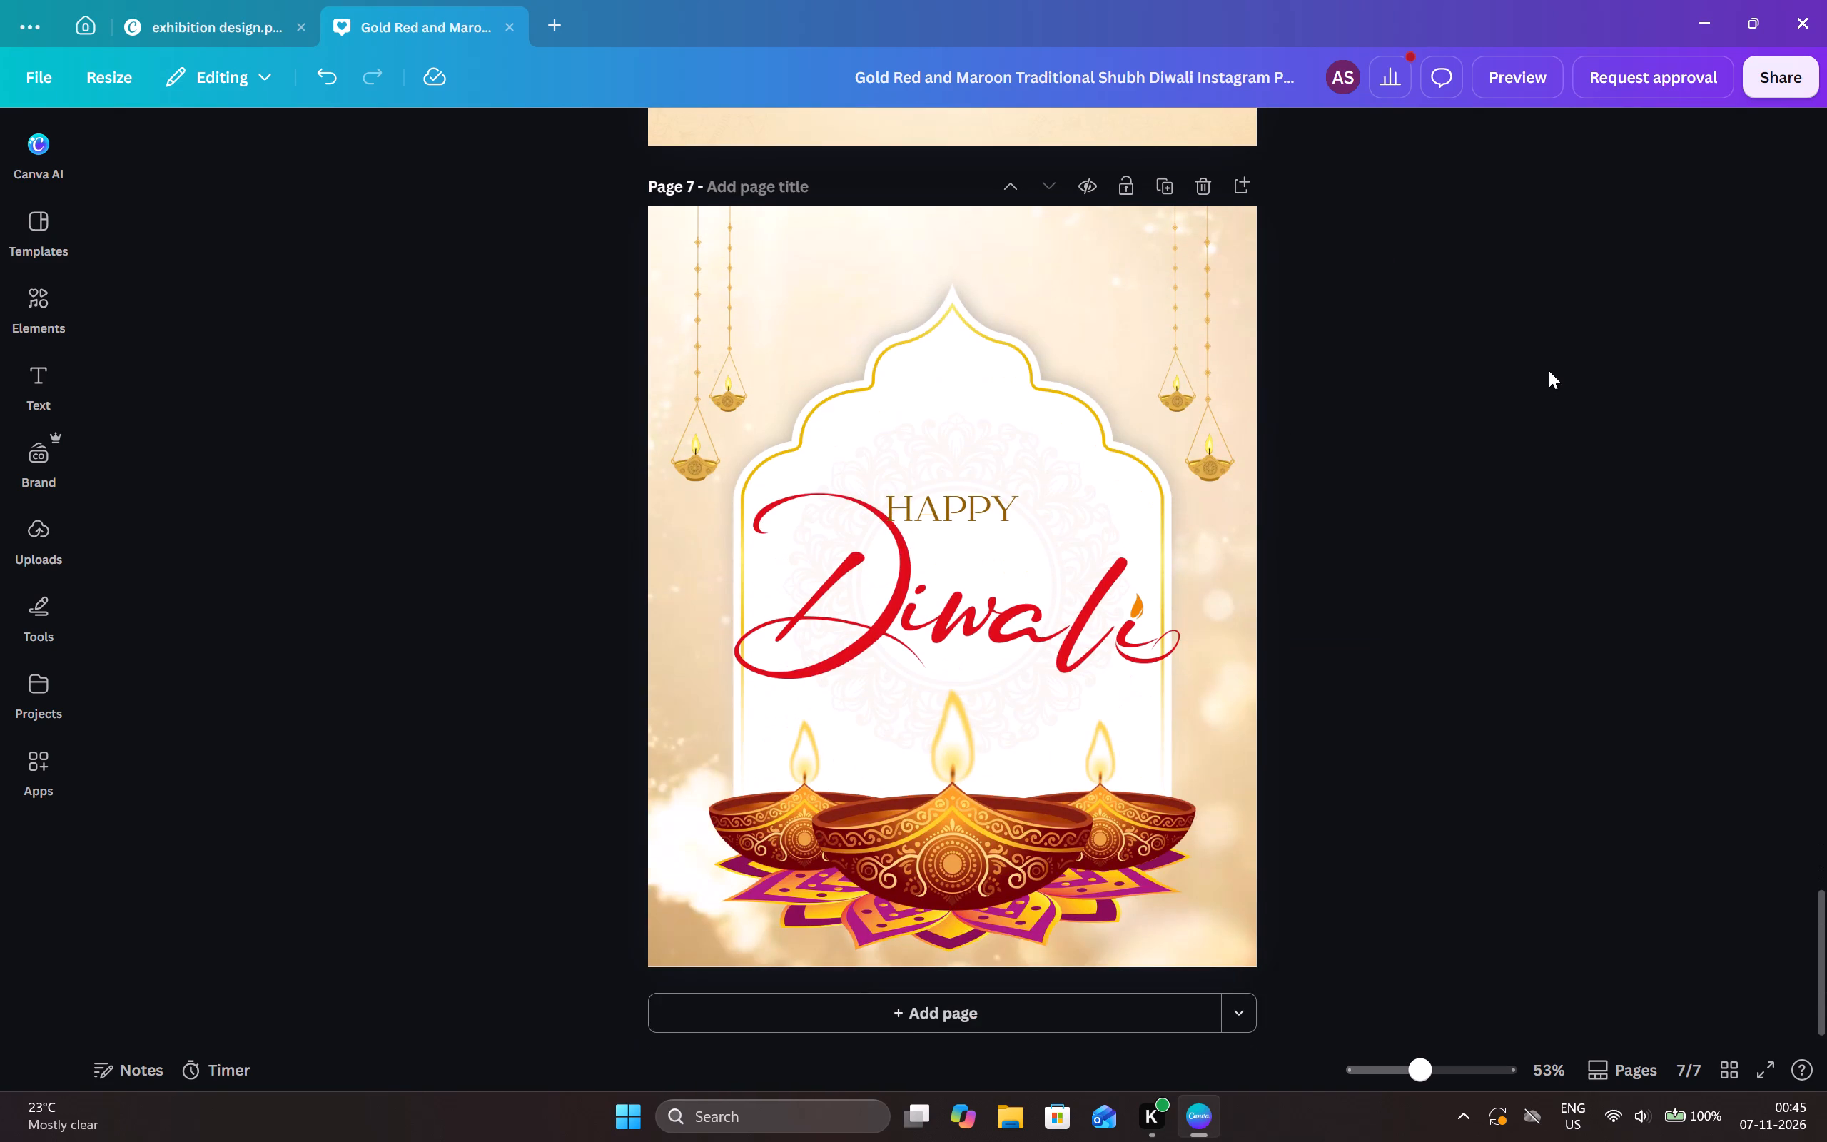
Search the graphics for "diya" and place the triple gold hanging-diya strings in page 7's upper left corner.
{"action": "left_click", "coordinate": [52, 308]}
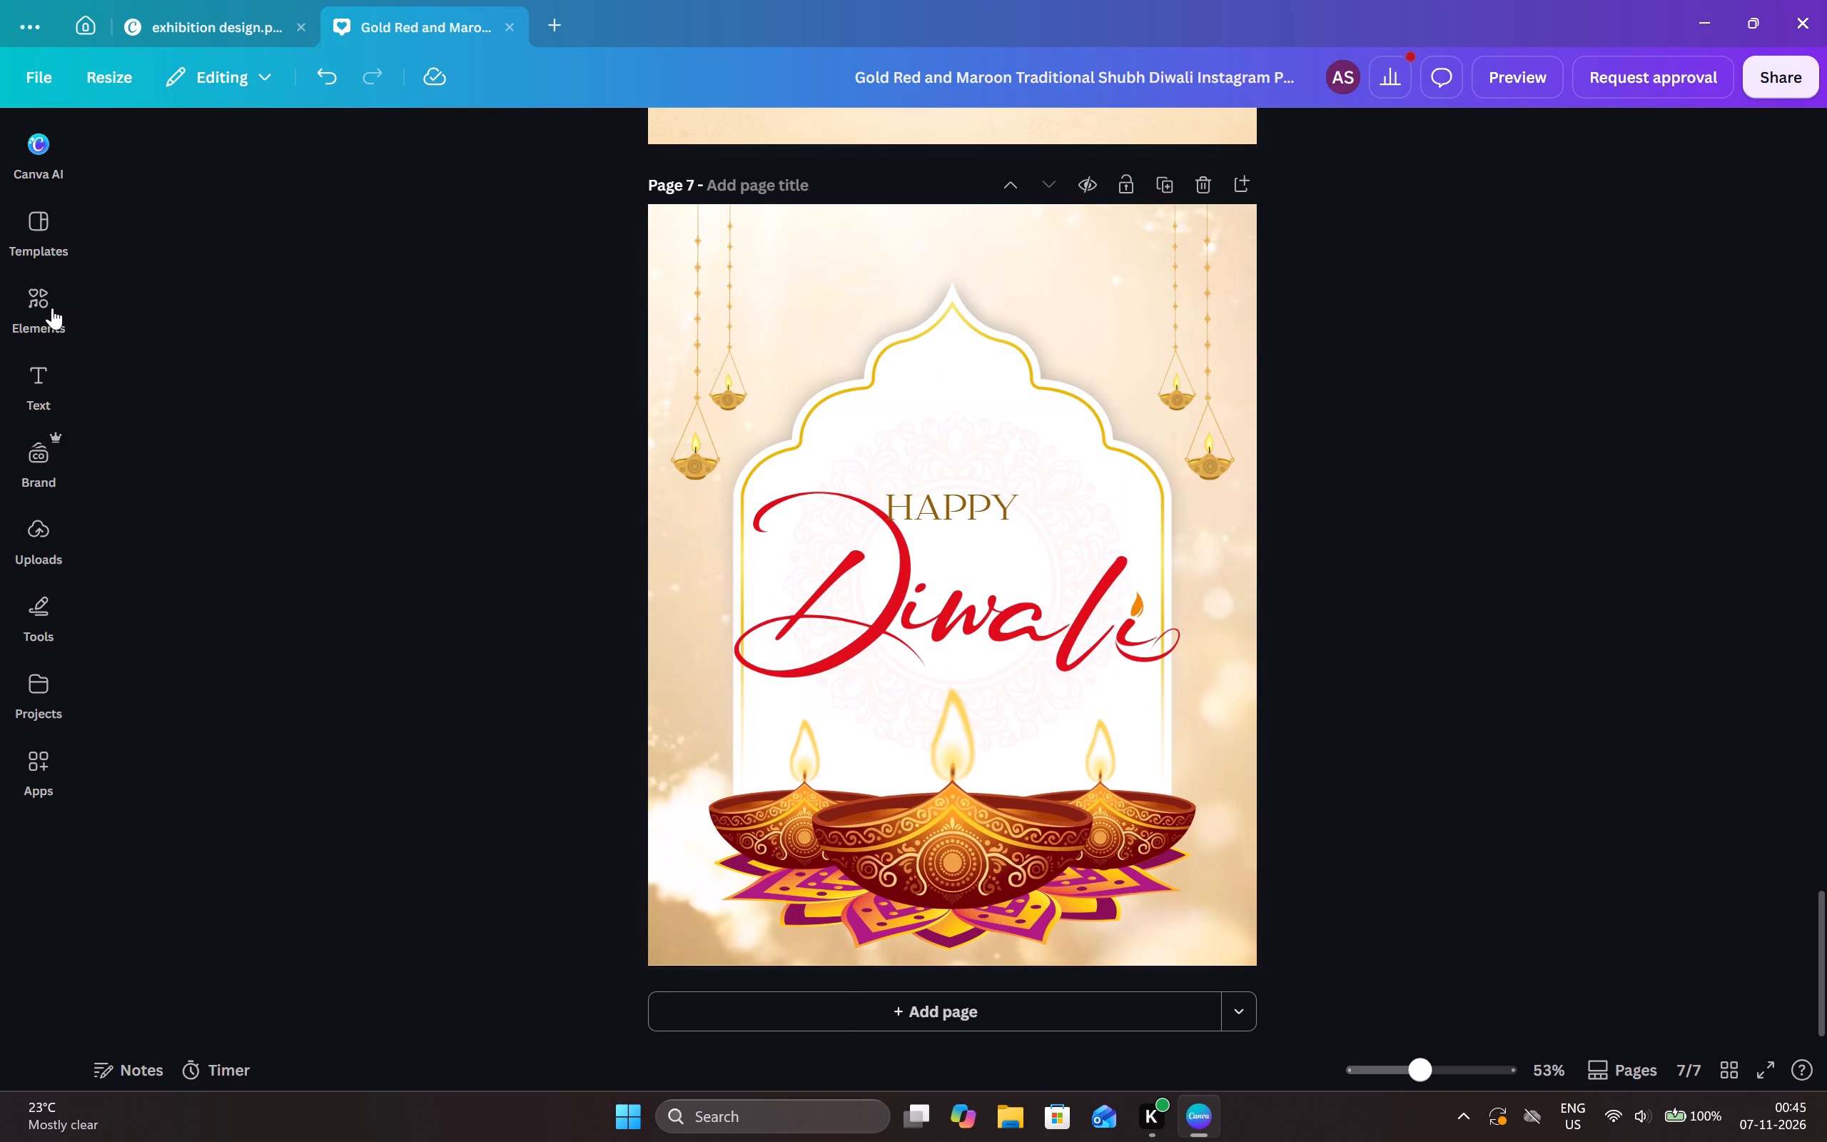
{"action": "left_click", "coordinate": [370, 149]}
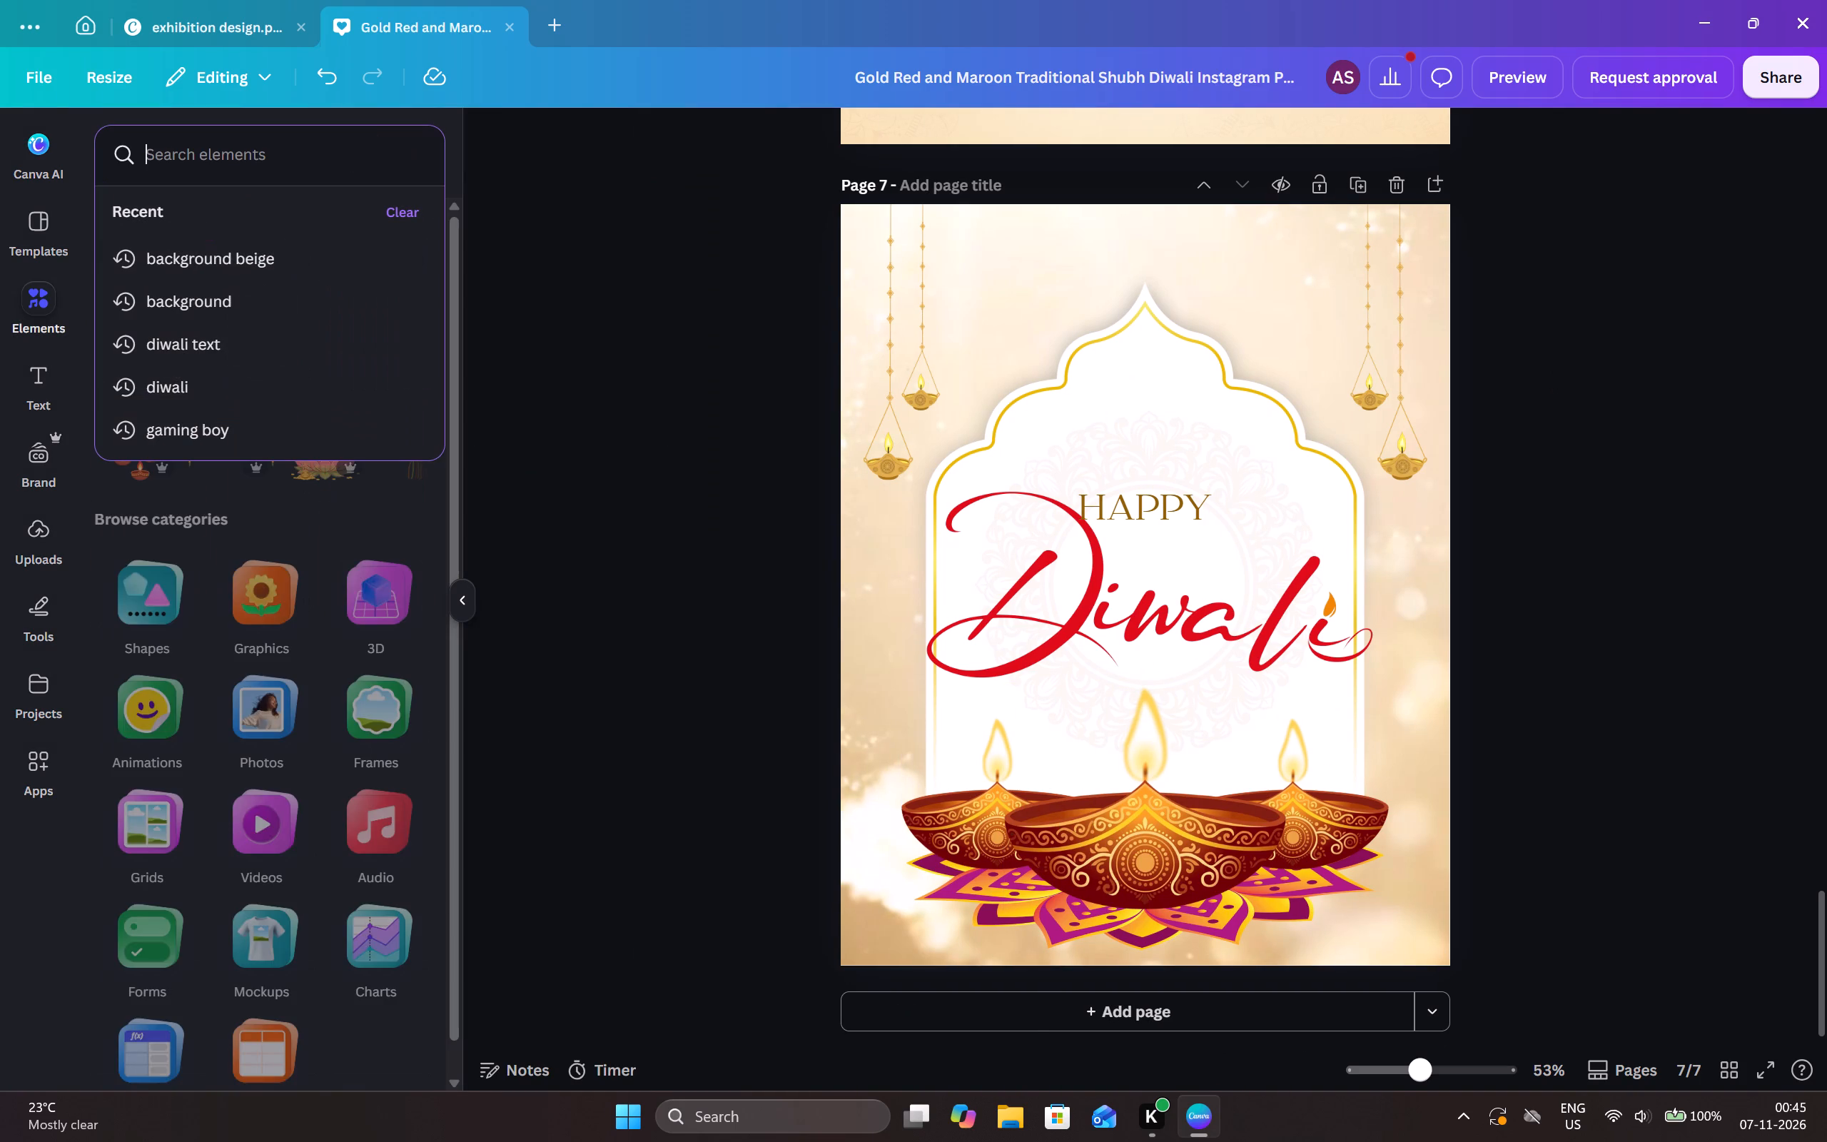
{"action": "key", "text": "d"}
{"action": "type", "text": "iya"}
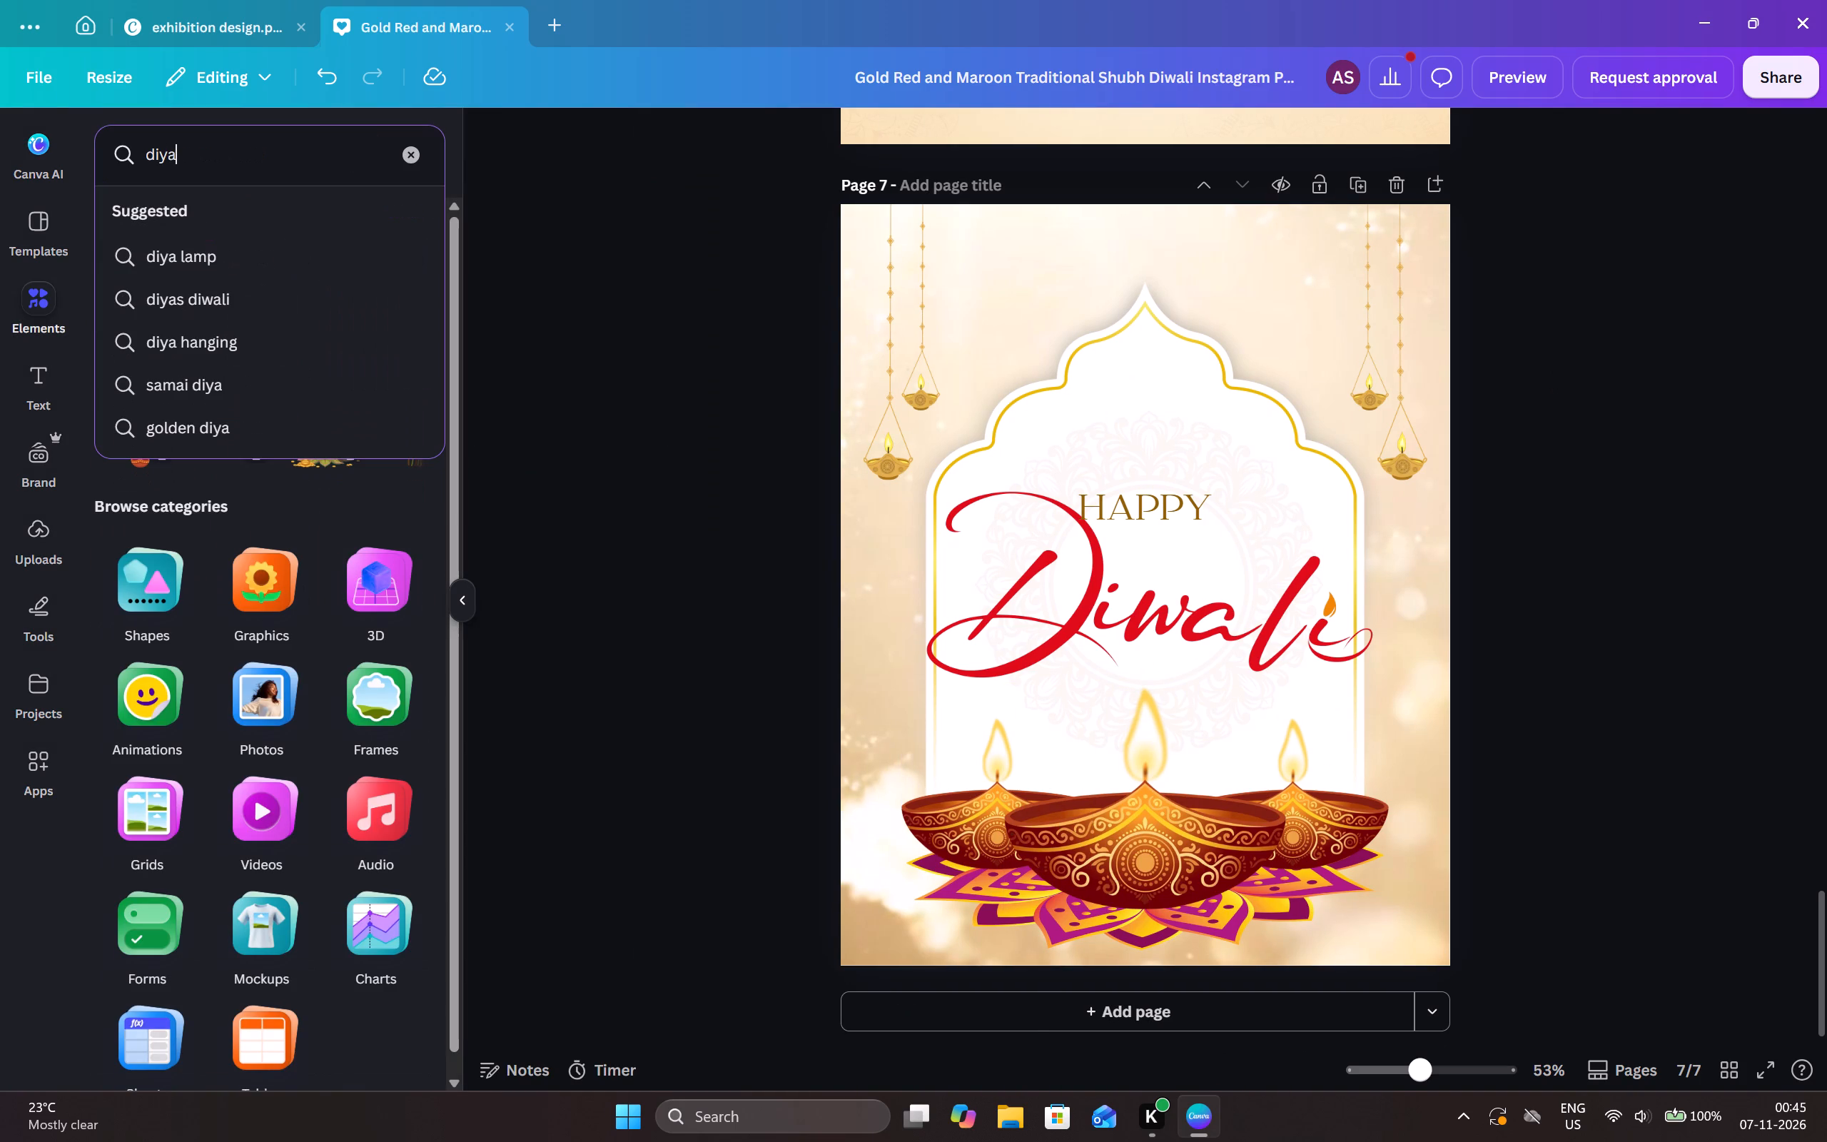
{"action": "key", "text": "Return"}
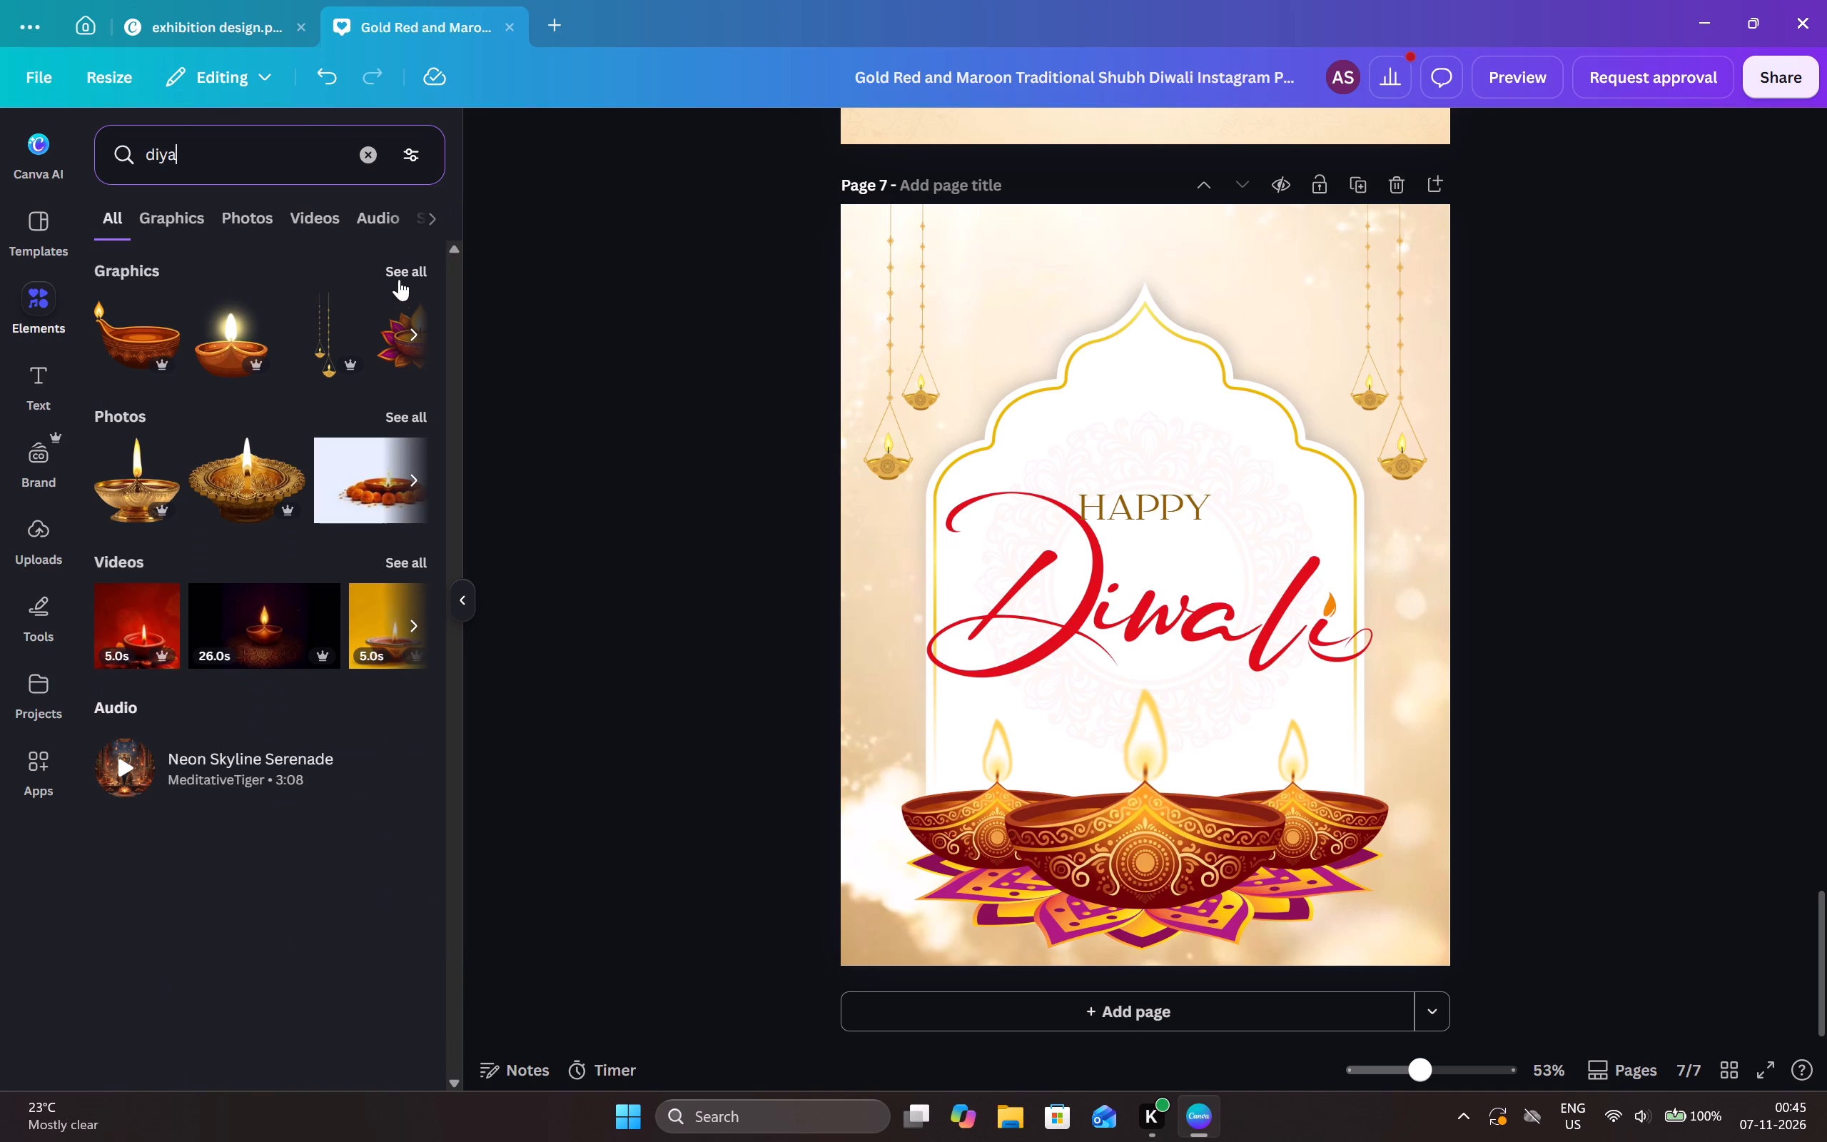
{"action": "left_click", "coordinate": [409, 264]}
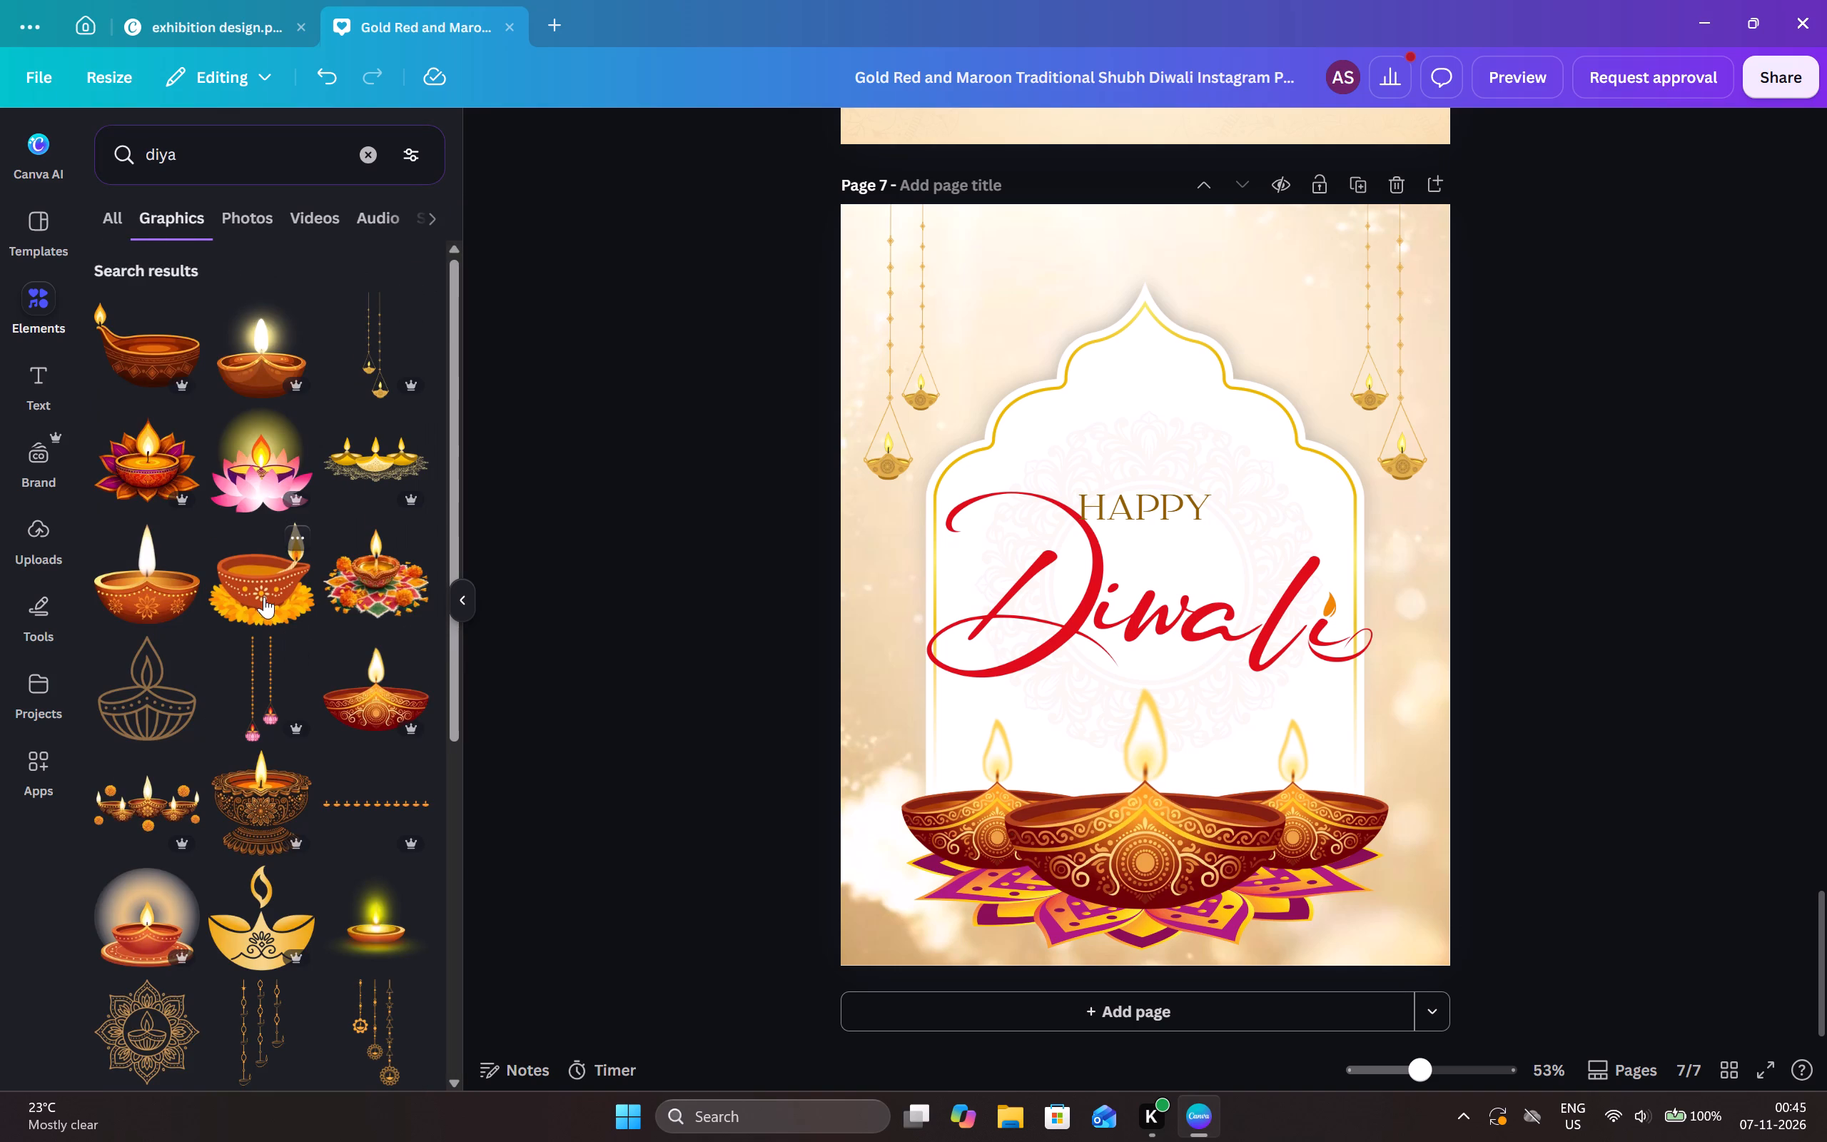
{"action": "scroll", "coordinate": [266, 585], "scroll_direction": "down", "scroll_amount": 2}
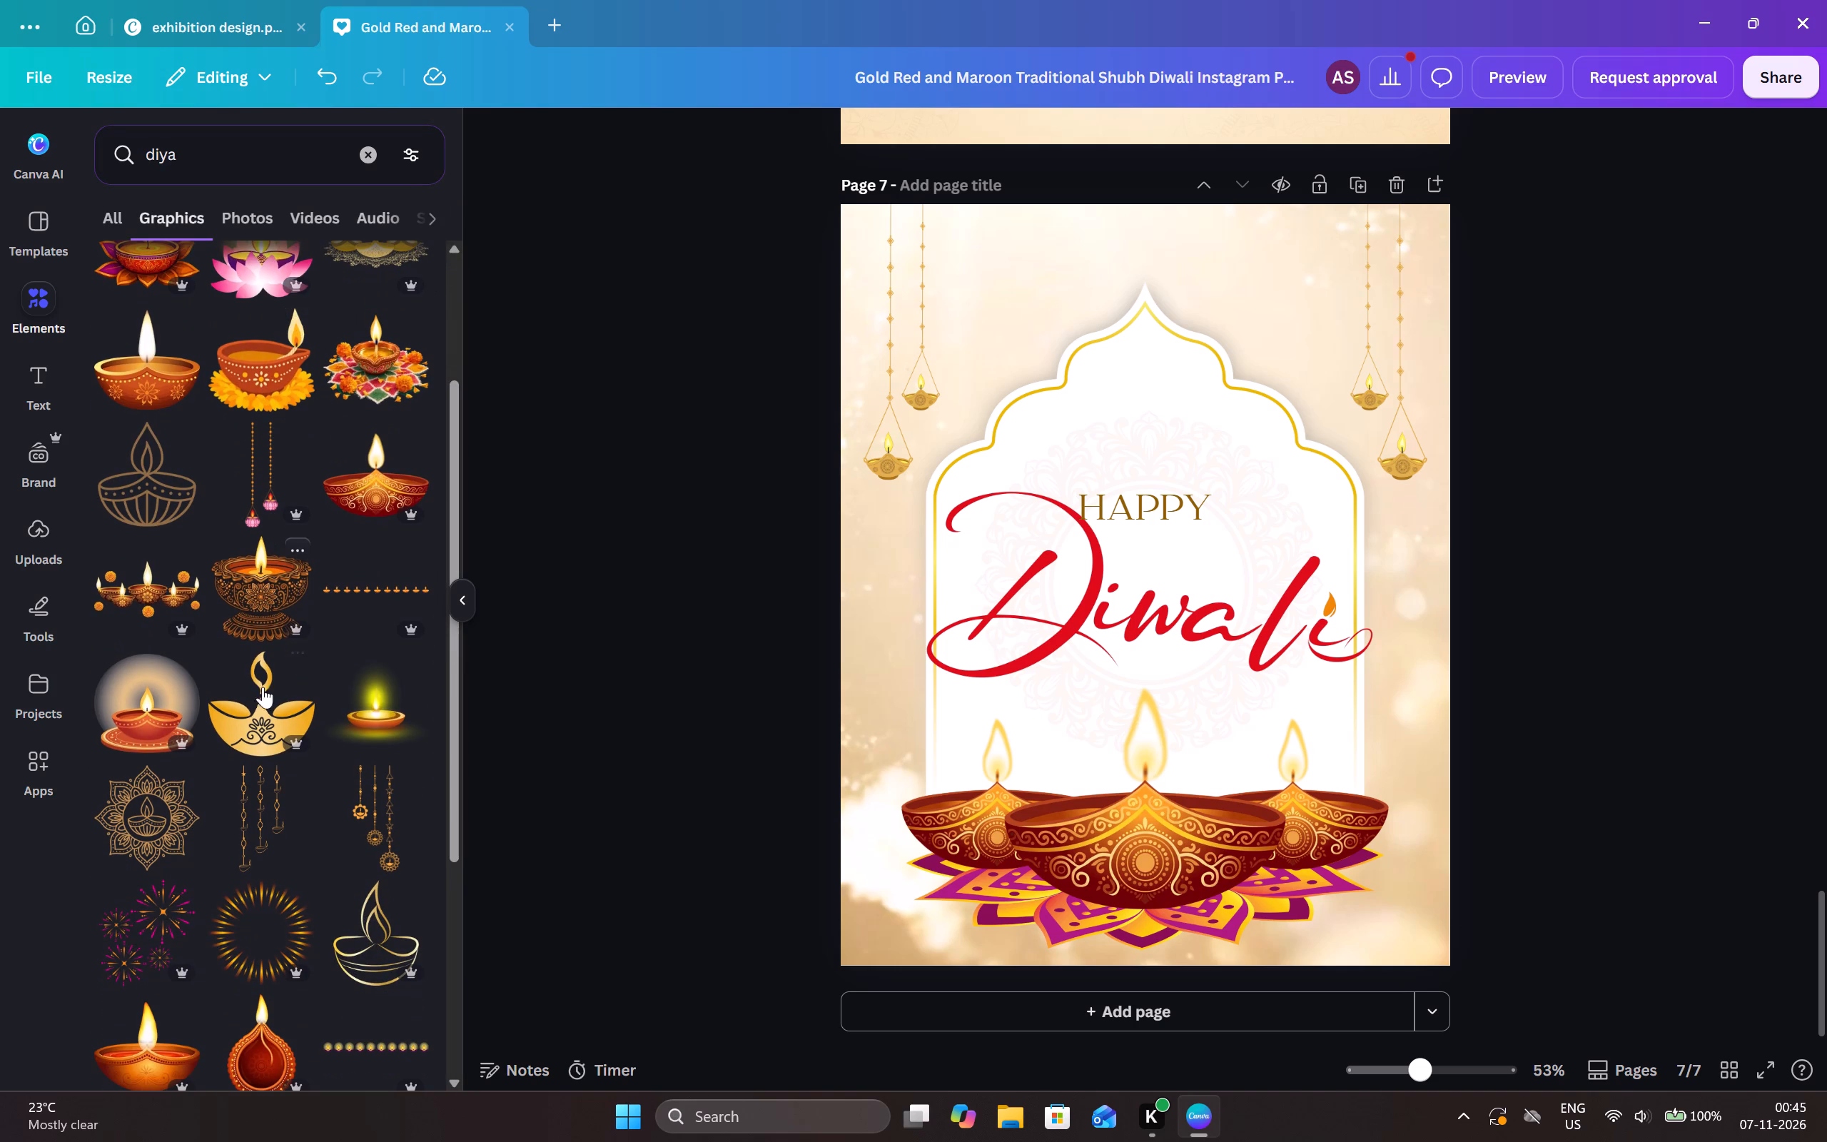
{"action": "left_click", "coordinate": [255, 797]}
{"action": "left_click_drag", "start_coordinate": [1153, 673], "coordinate": [1135, 652]}
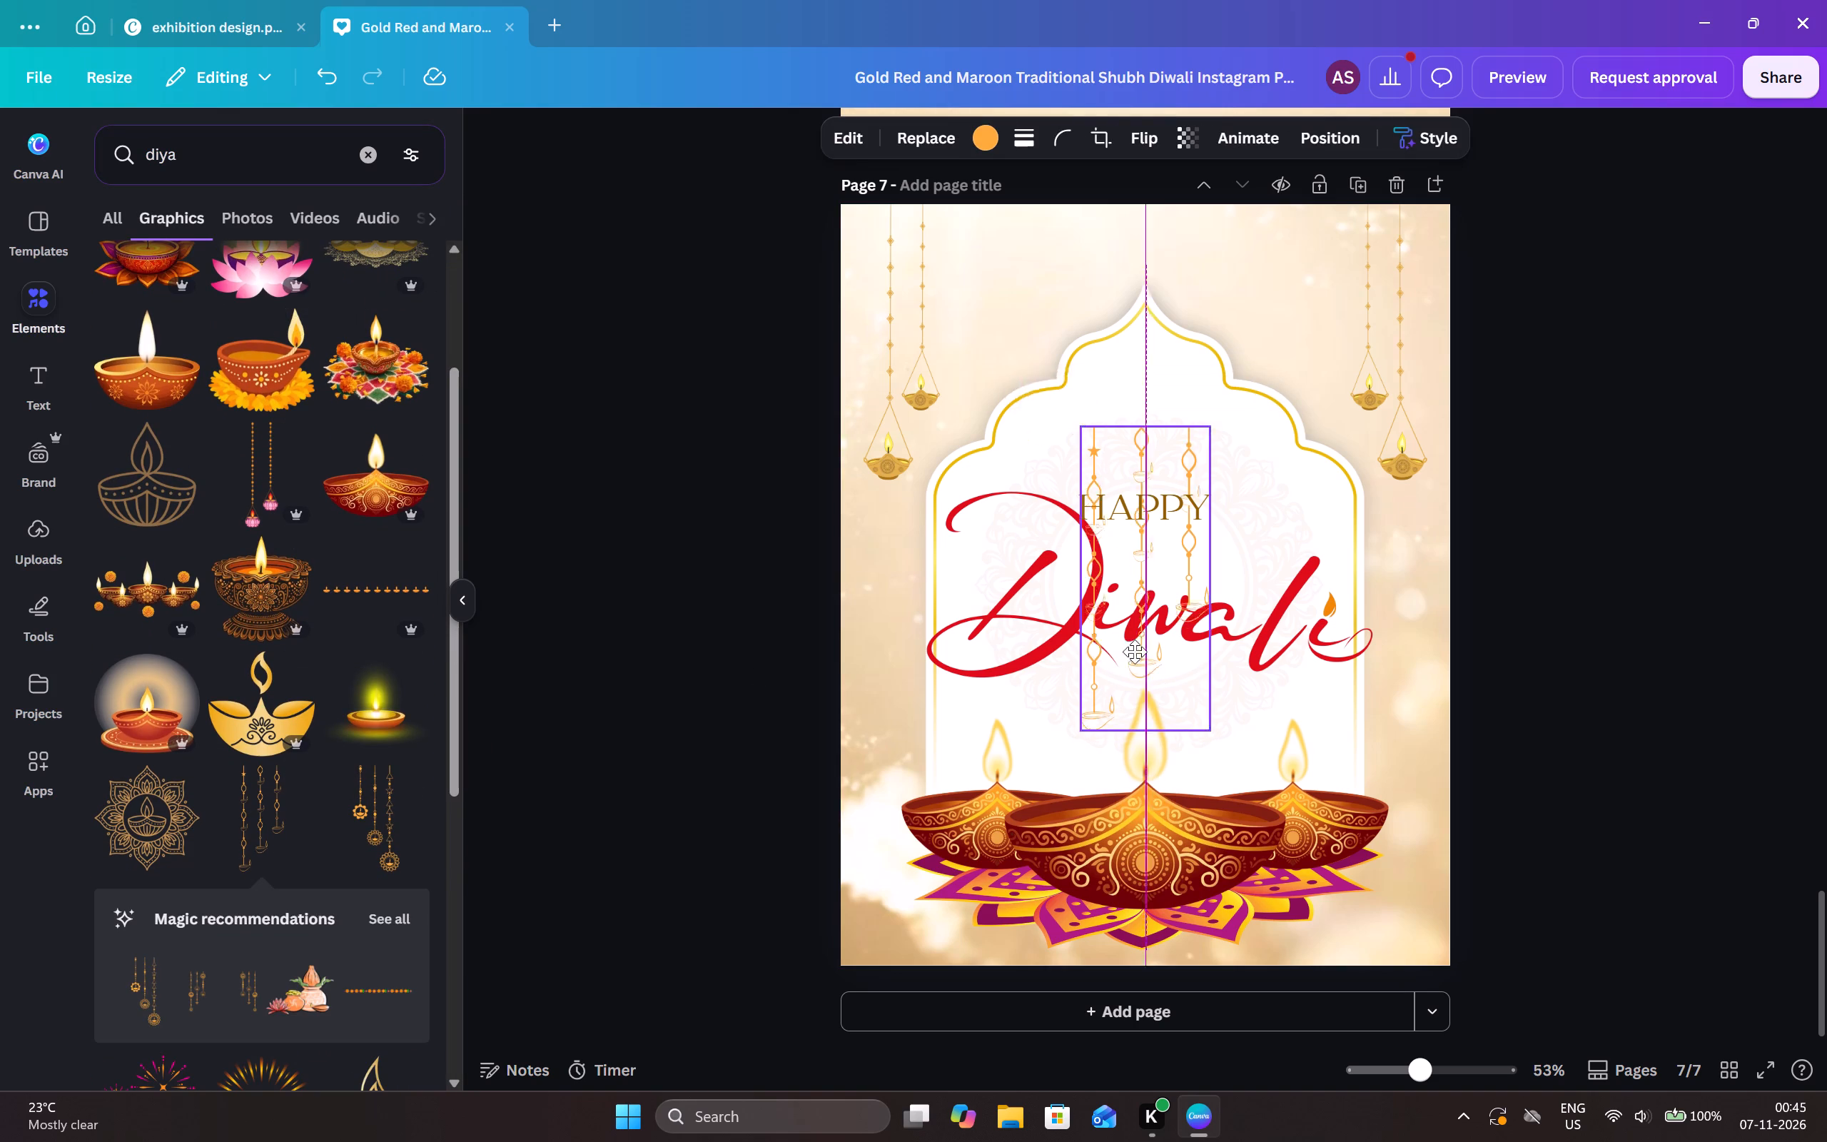
{"action": "left_click_drag", "start_coordinate": [1135, 652], "coordinate": [933, 452]}
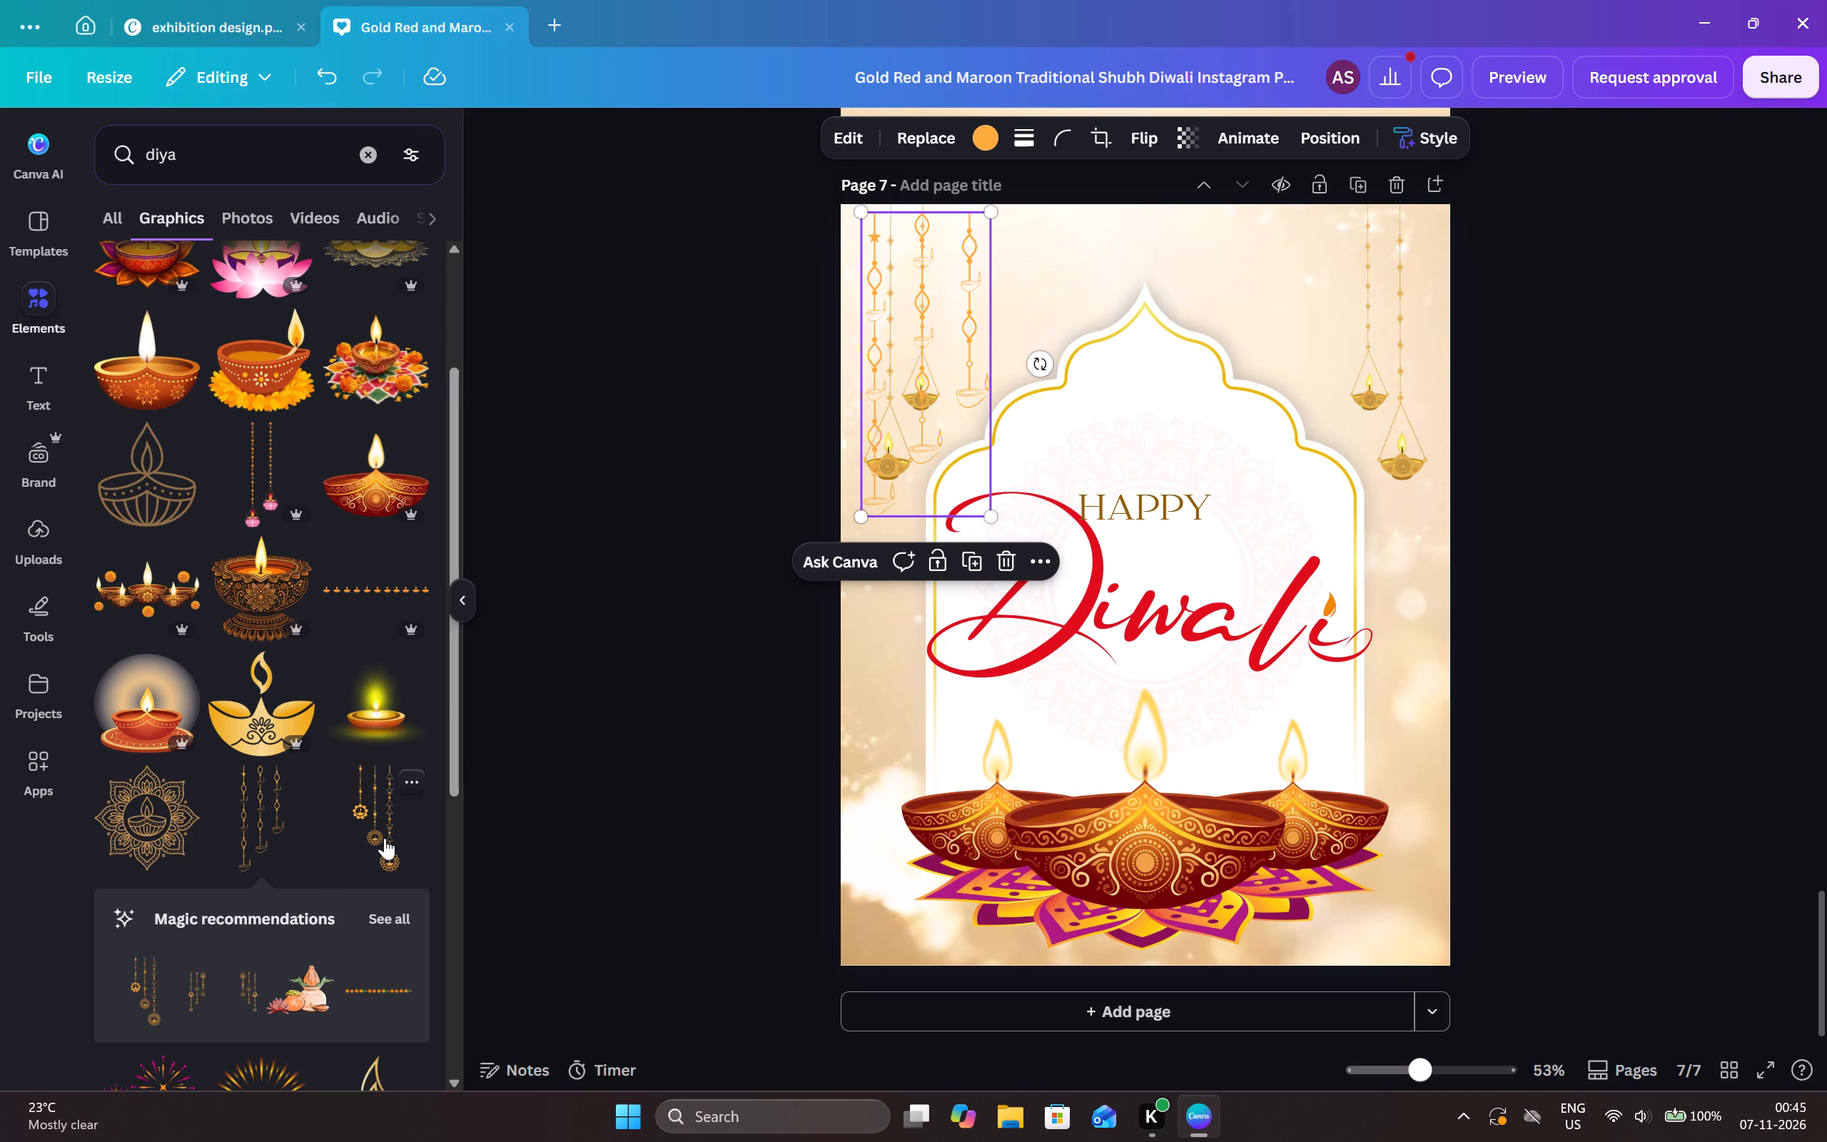
Add the gold hanging strings with round diya medallions and place them at page 7's top edge, right of the arch's peak.
{"action": "left_click", "coordinate": [385, 838]}
{"action": "left_click_drag", "start_coordinate": [1163, 679], "coordinate": [1331, 450]}
Add the brown line-art mandala with a diya in its middle to the centre of page 7.
{"action": "scroll", "coordinate": [316, 699], "scroll_direction": "down", "scroll_amount": 3}
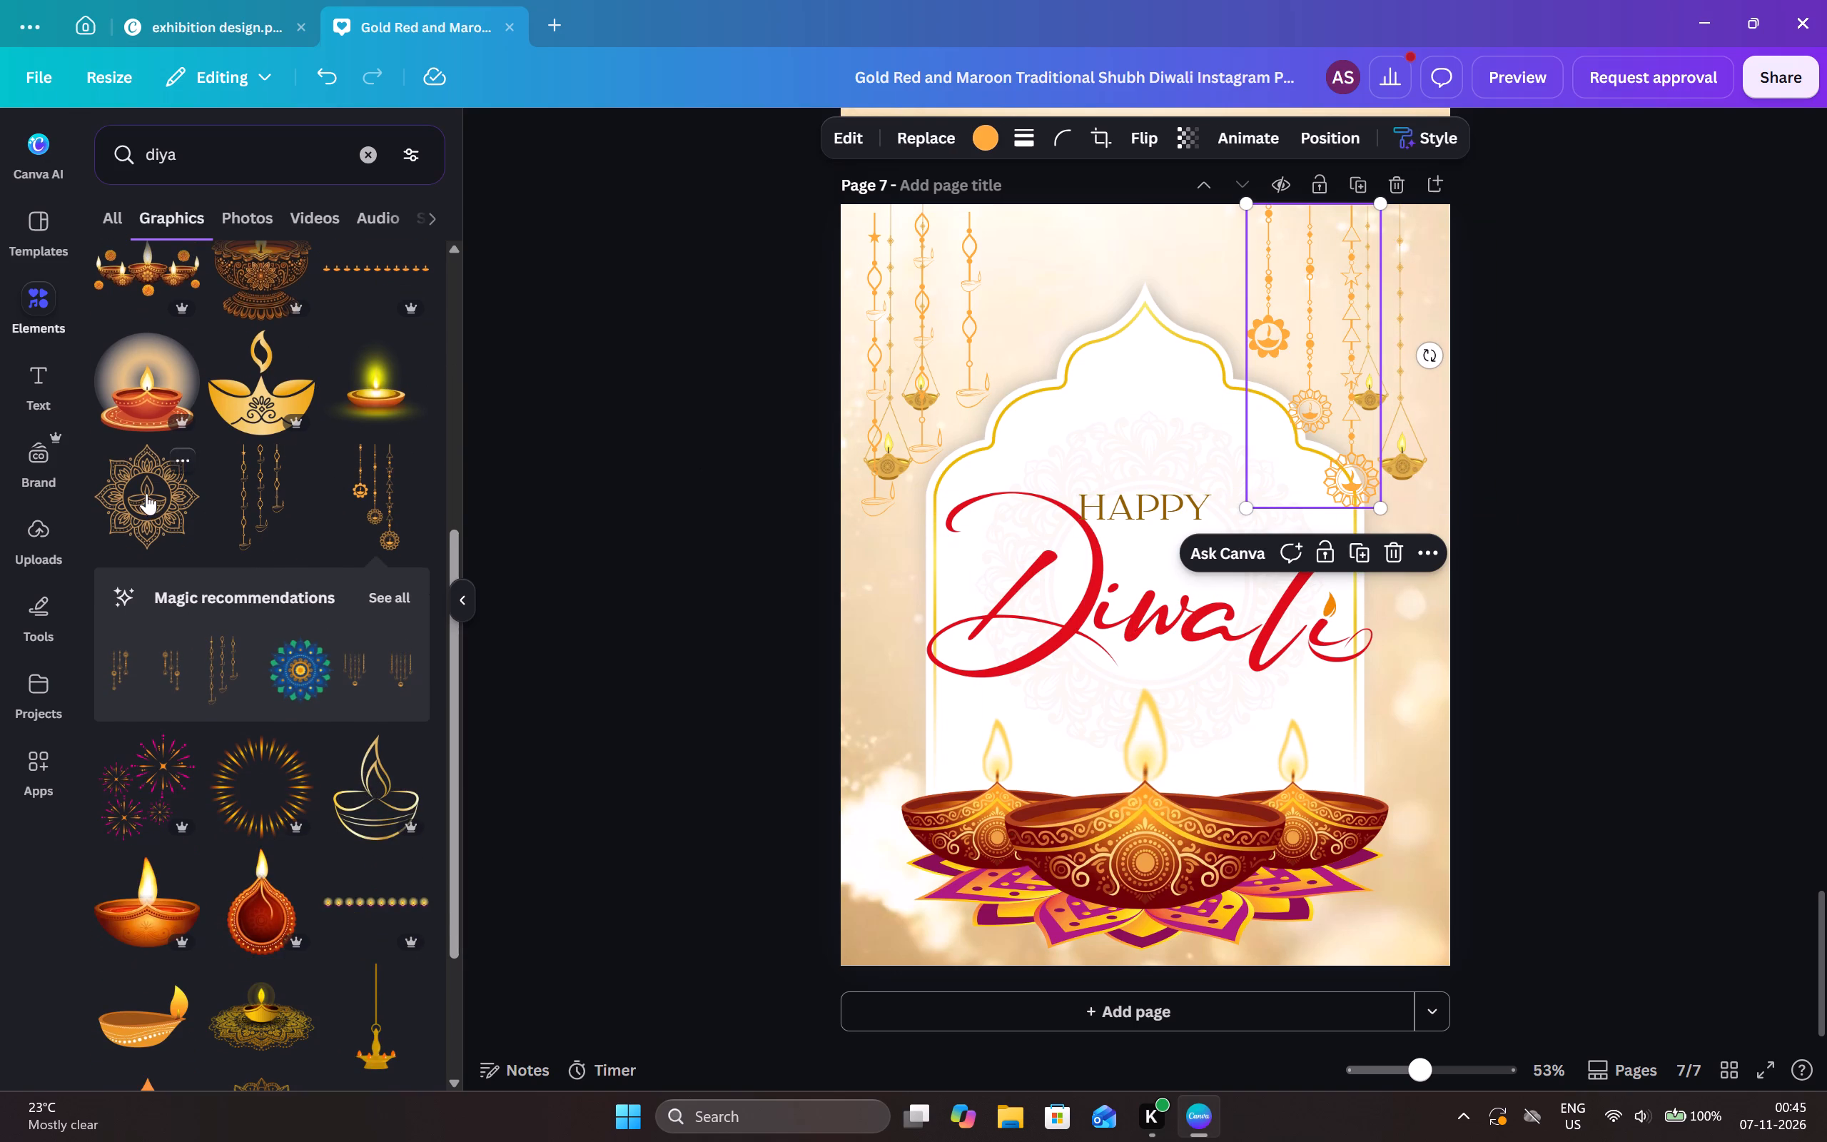
{"action": "left_click", "coordinate": [145, 491]}
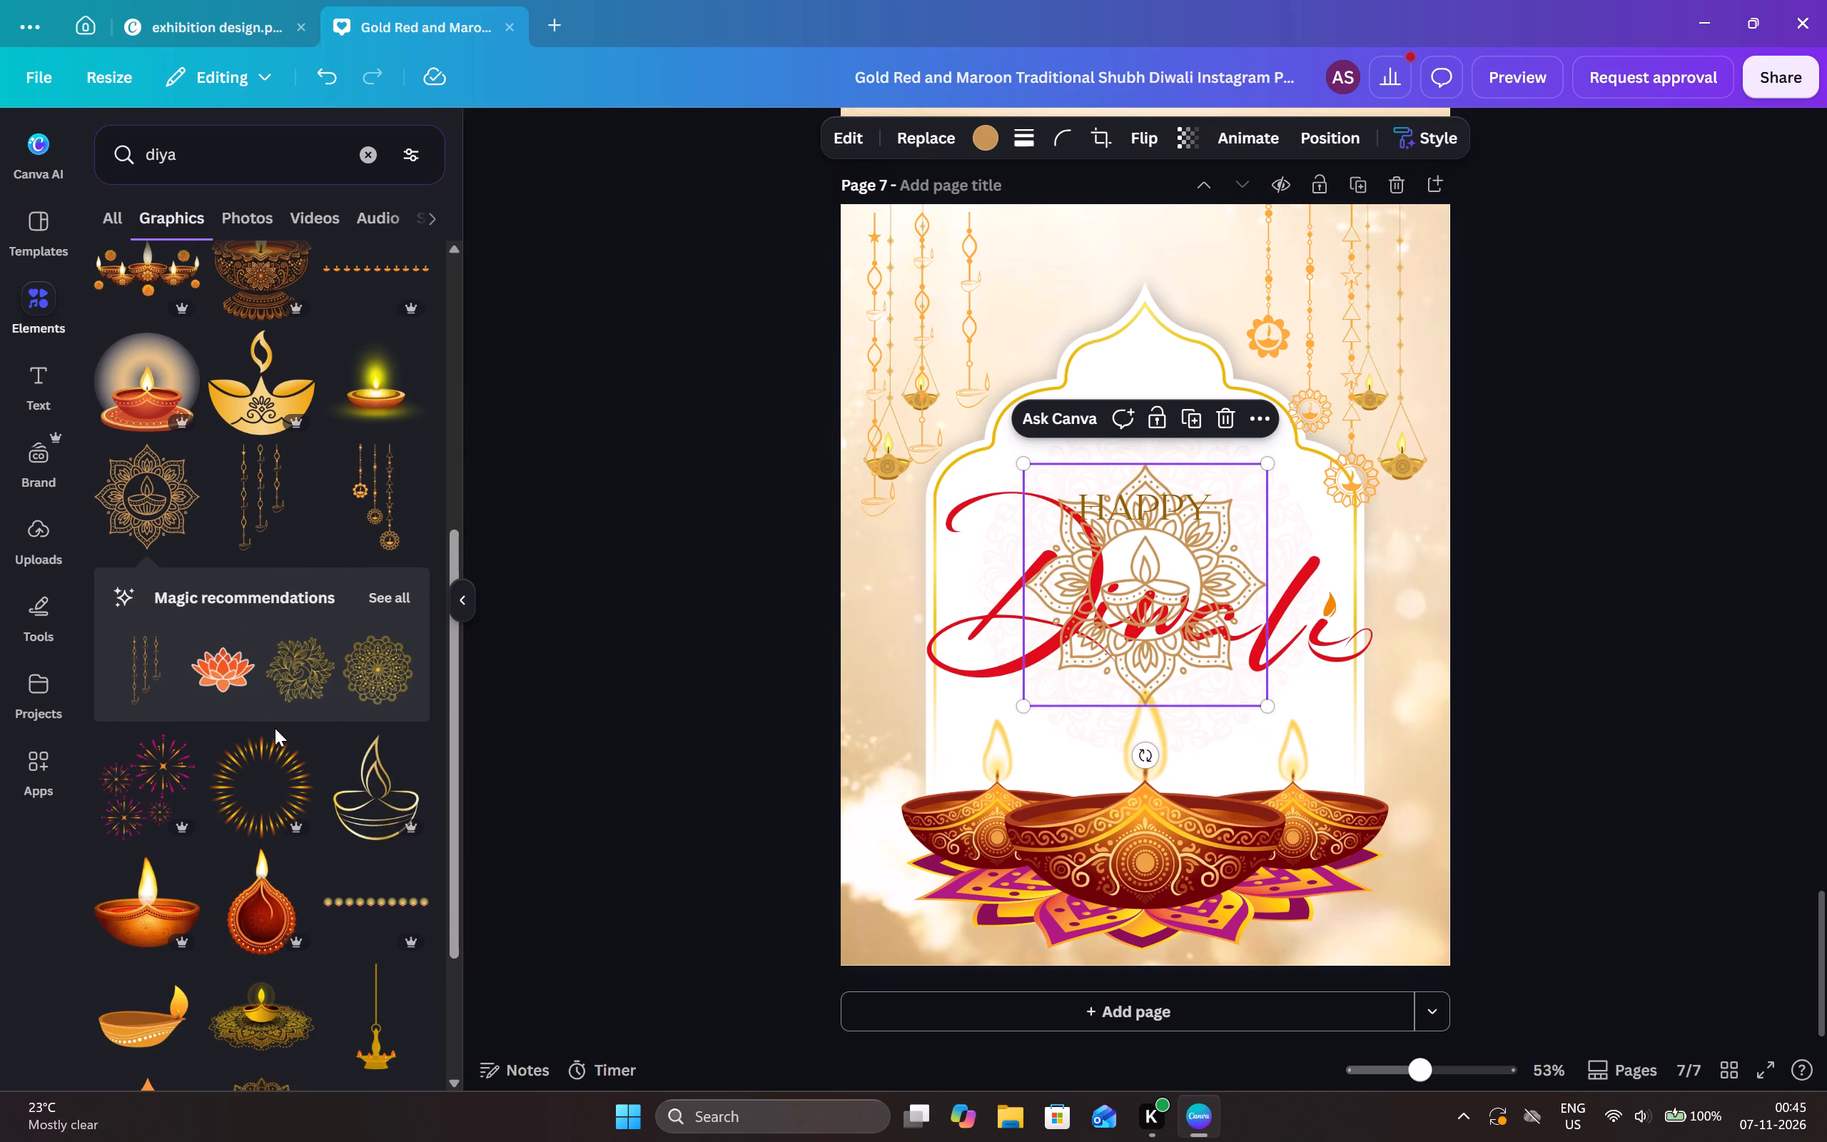
Browse further through the diya graphics and add the large golden petal mandala to page 7.
{"action": "scroll", "coordinate": [275, 727], "scroll_direction": "down", "scroll_amount": 5}
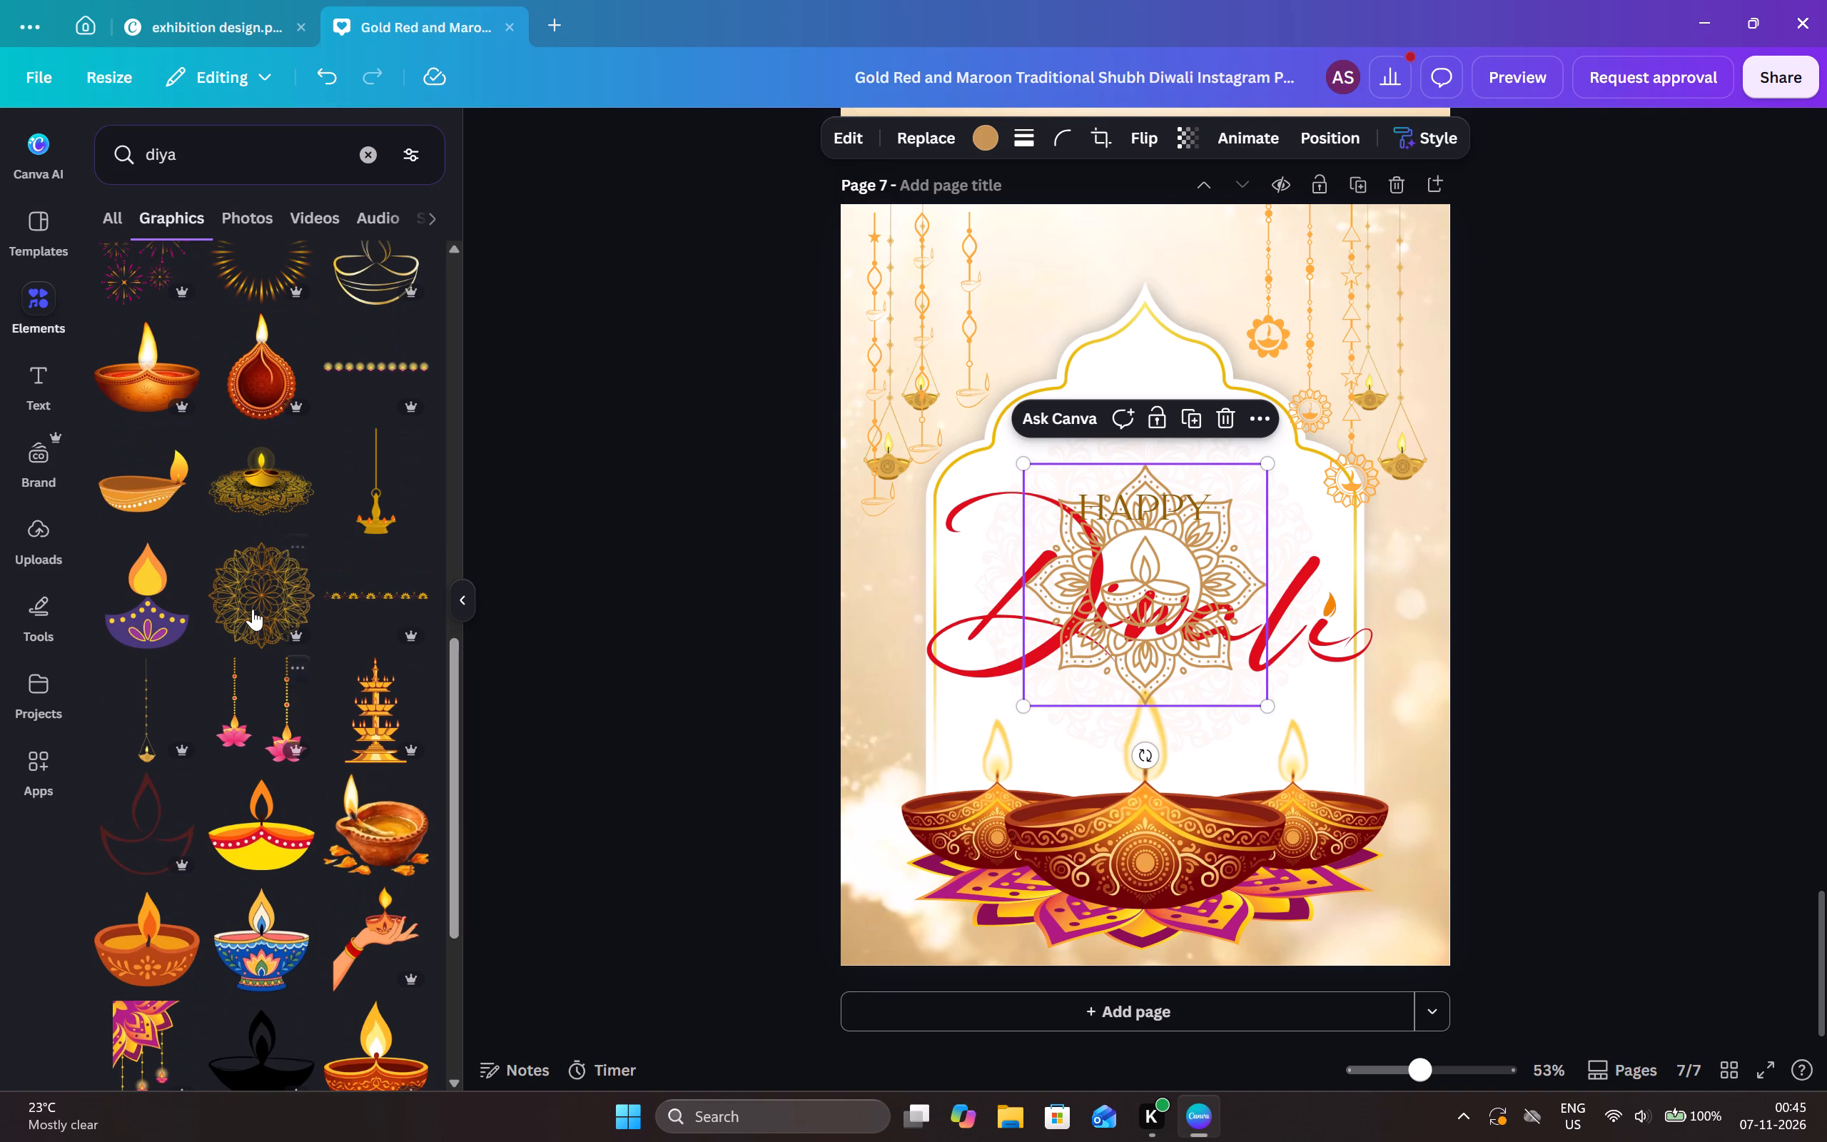
{"action": "left_click", "coordinate": [259, 599]}
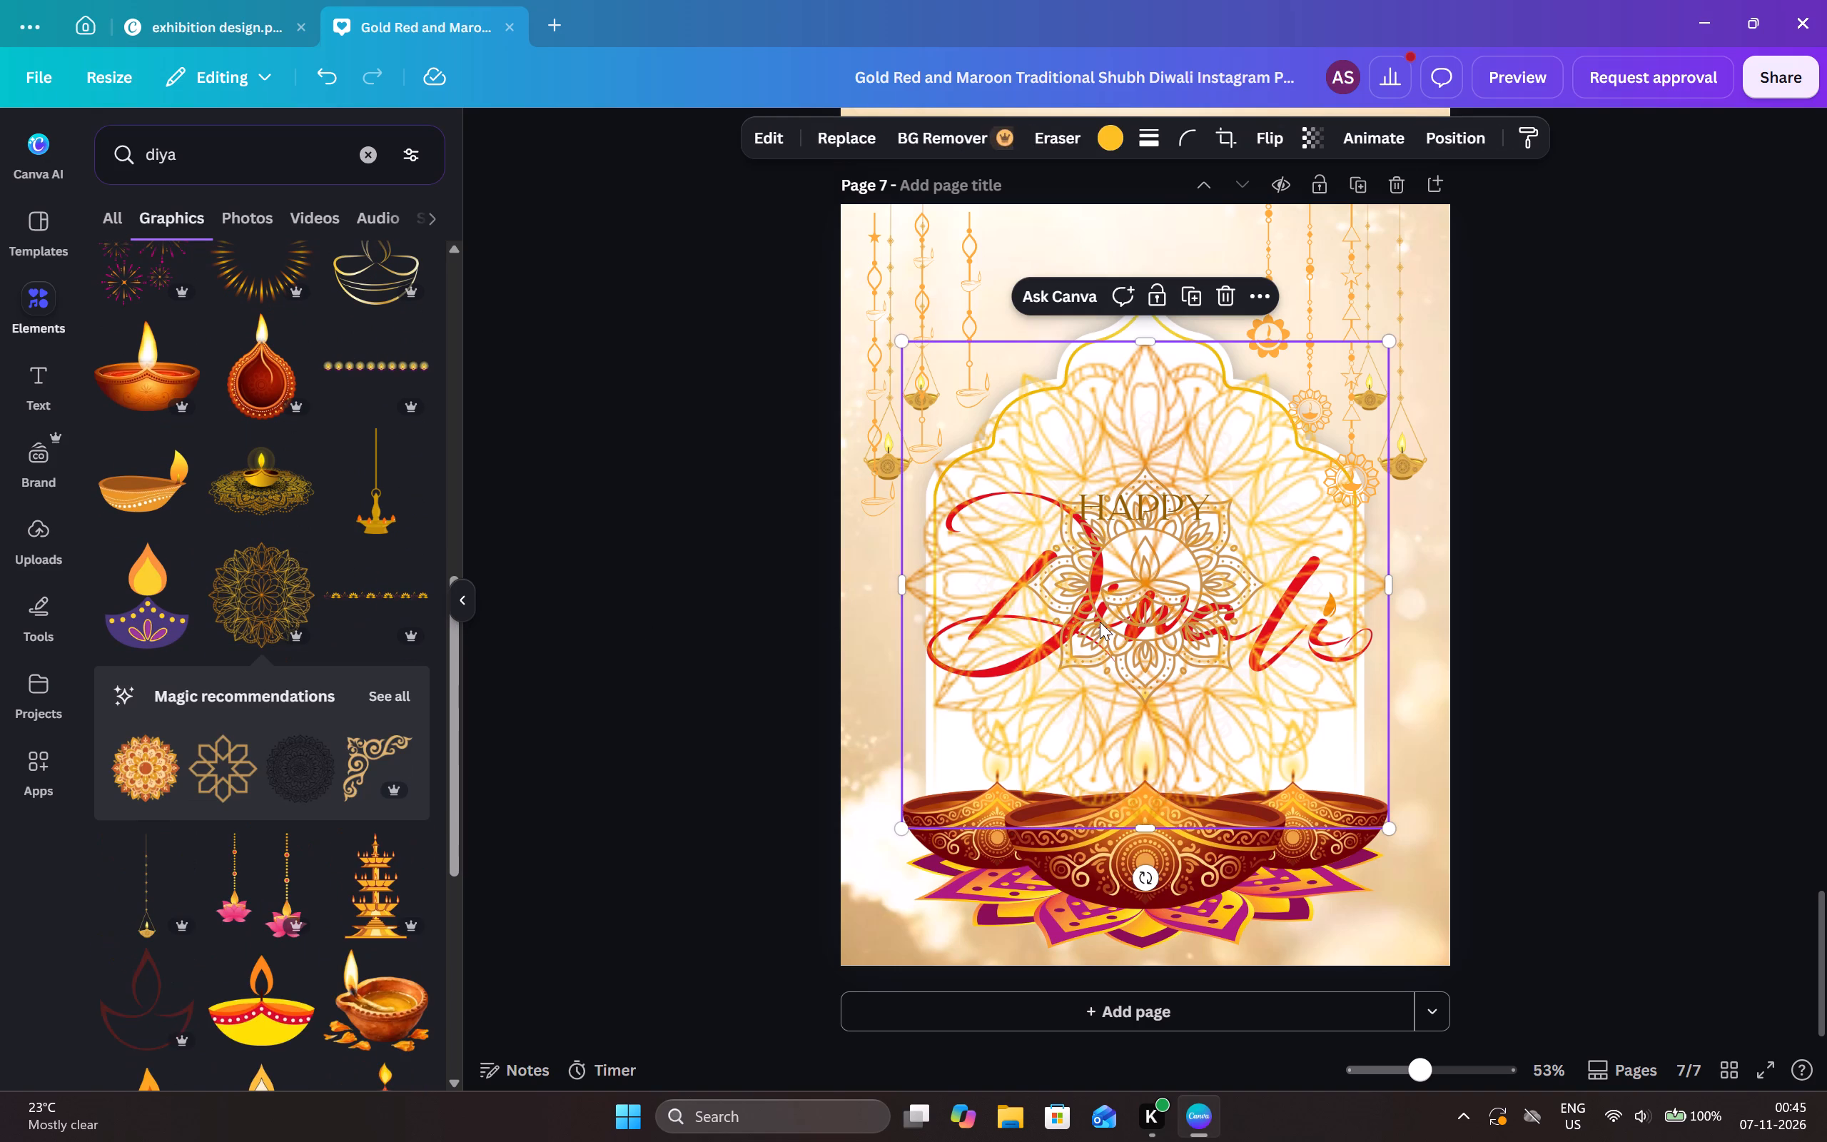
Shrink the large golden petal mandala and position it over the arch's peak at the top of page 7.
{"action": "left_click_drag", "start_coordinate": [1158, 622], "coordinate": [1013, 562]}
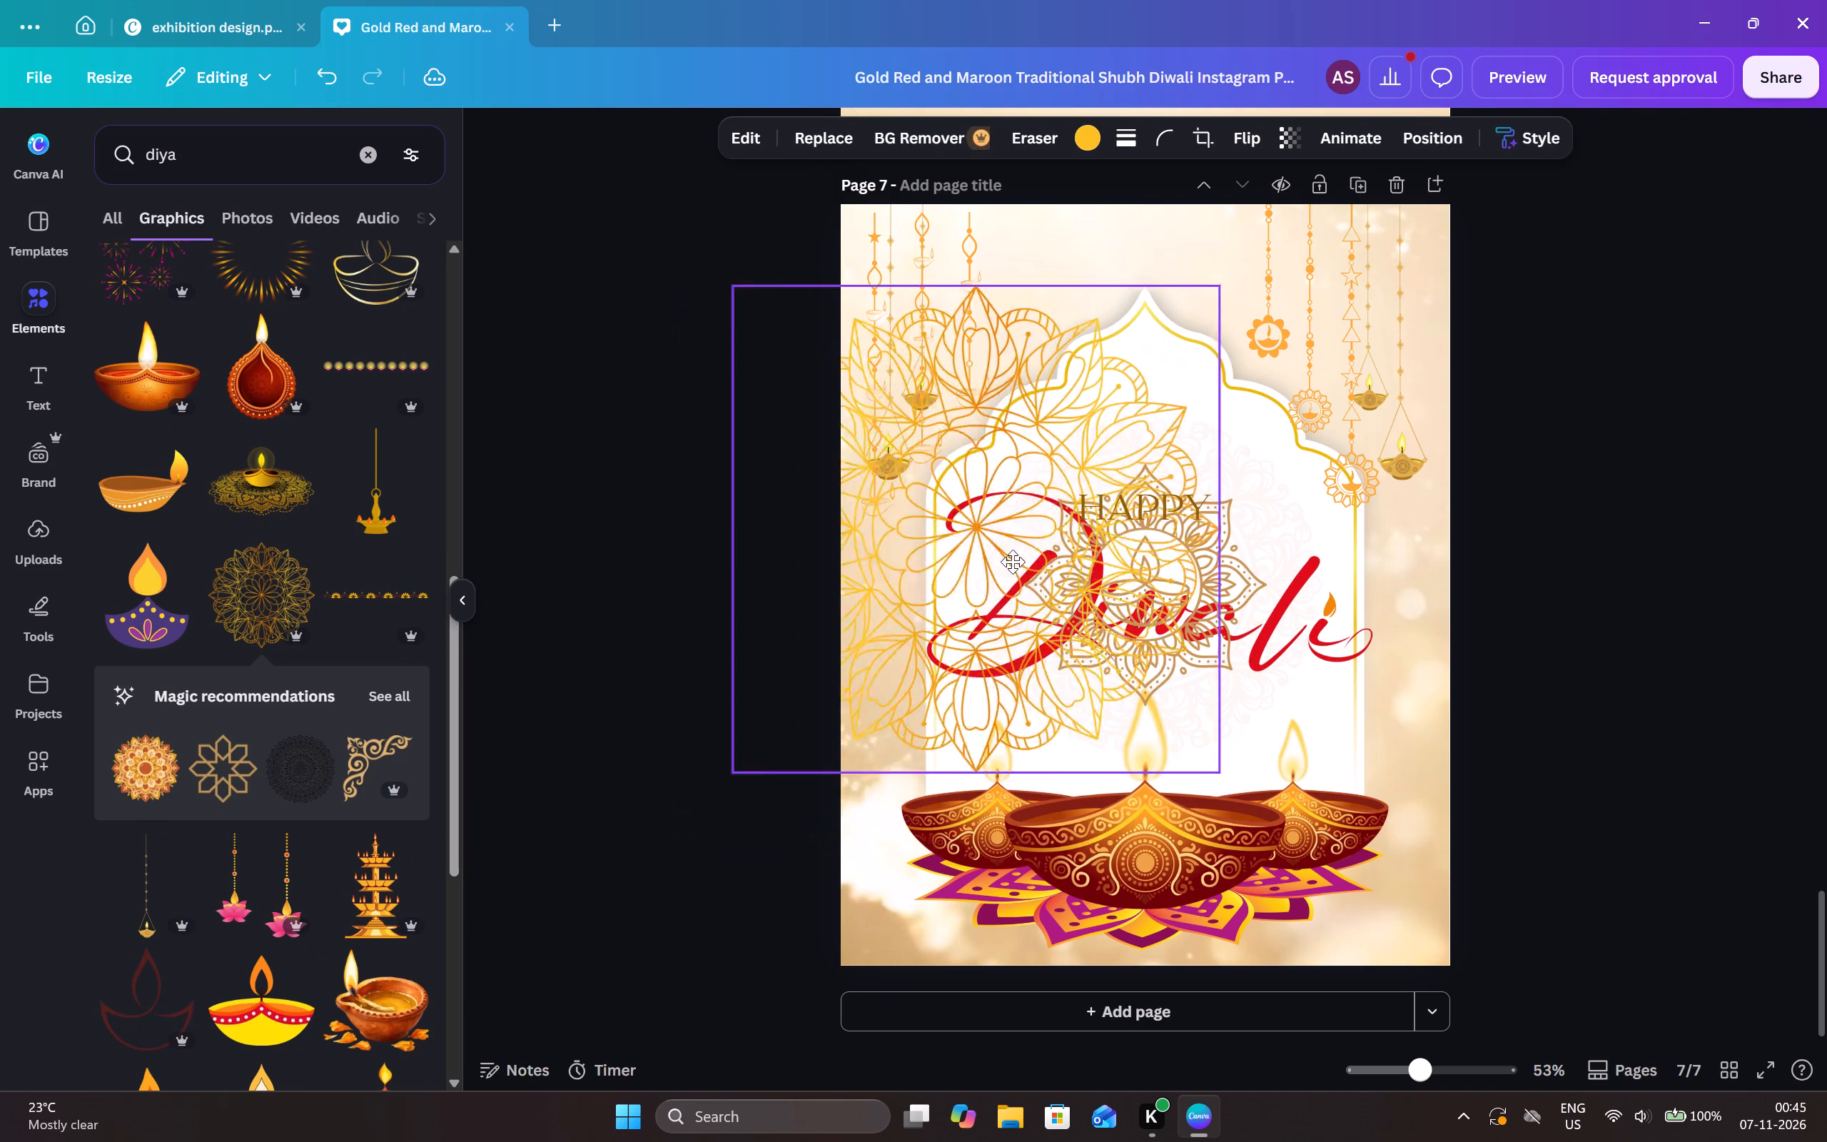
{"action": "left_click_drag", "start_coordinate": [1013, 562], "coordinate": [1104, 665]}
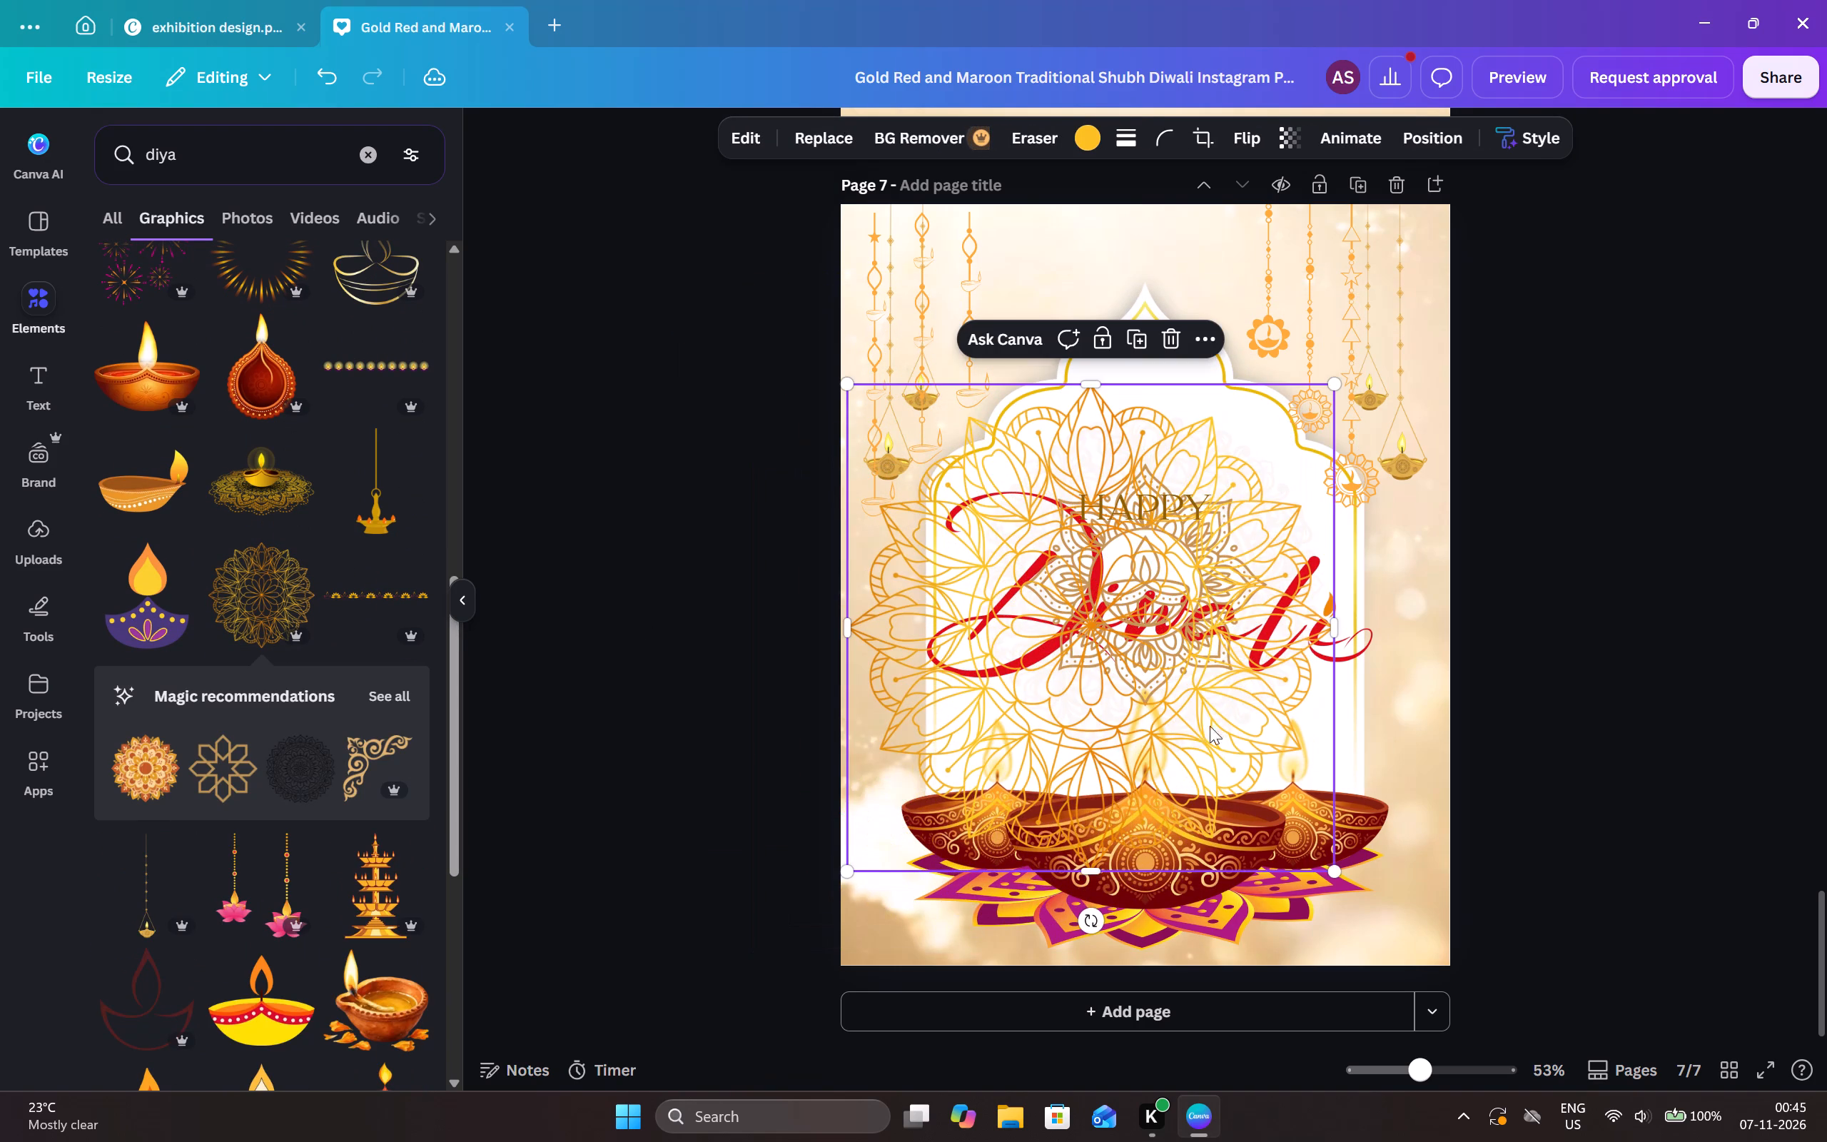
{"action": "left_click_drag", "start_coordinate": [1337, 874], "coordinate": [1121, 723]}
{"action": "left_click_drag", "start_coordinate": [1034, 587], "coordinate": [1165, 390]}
Browse further through the diya graphics and add the lotus diya trio over the existing diyas at the bottom of page 7.
{"action": "scroll", "coordinate": [317, 686], "scroll_direction": "down", "scroll_amount": 3}
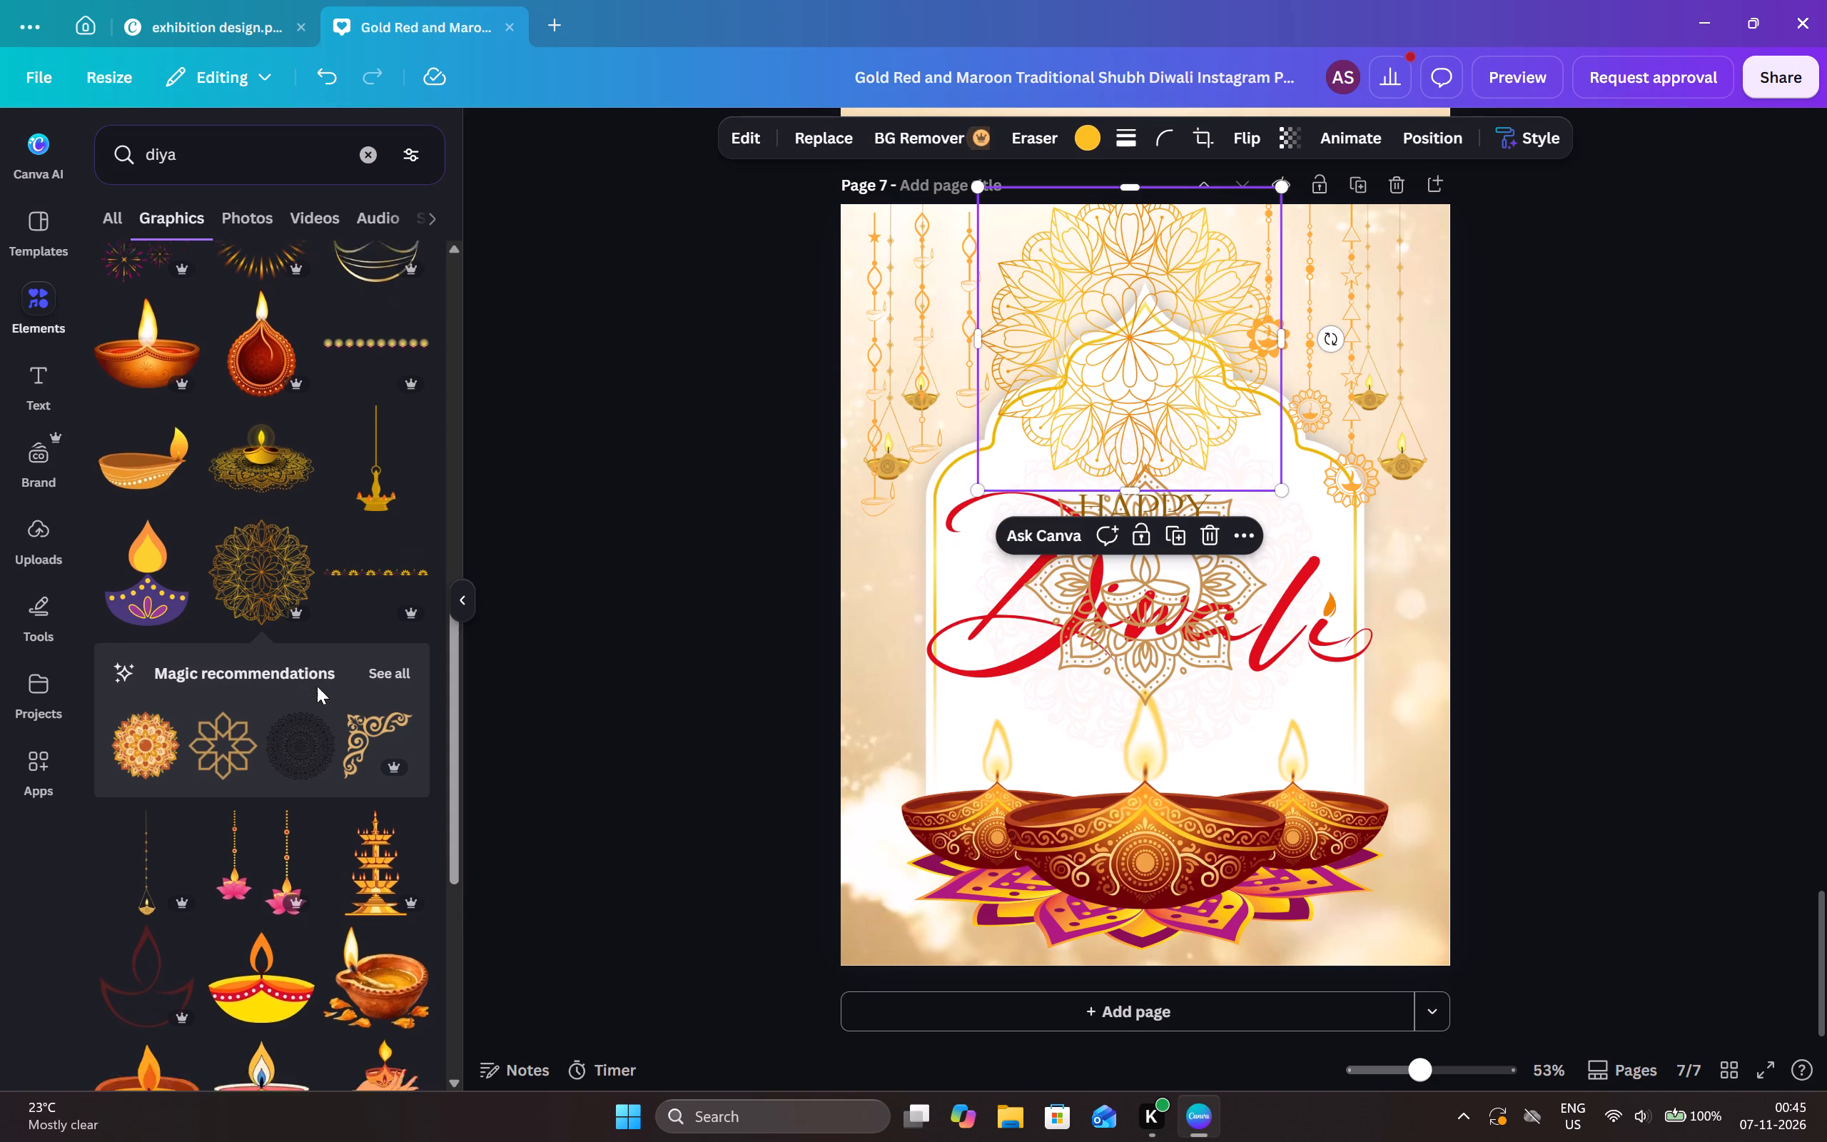
{"action": "scroll", "coordinate": [317, 686], "scroll_direction": "down", "scroll_amount": 1}
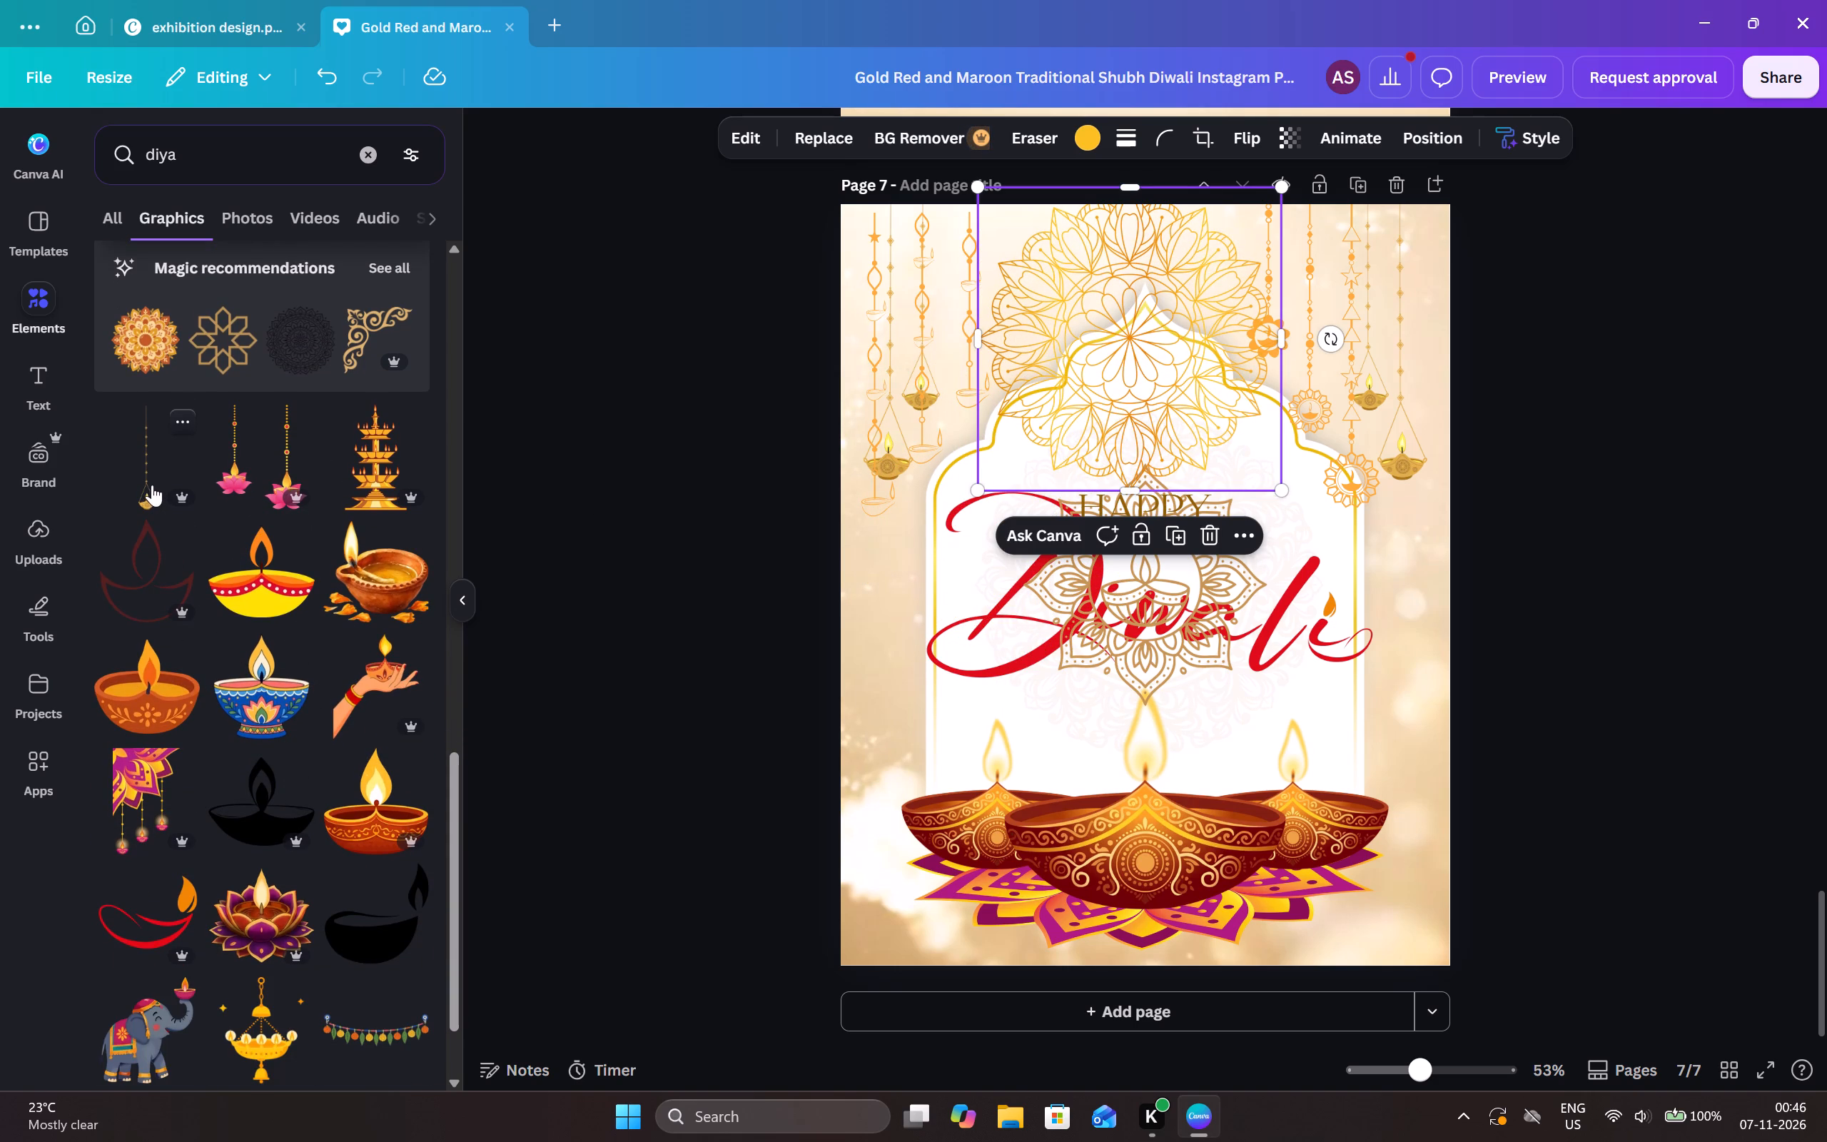
{"action": "scroll", "coordinate": [286, 722], "scroll_direction": "down", "scroll_amount": 6}
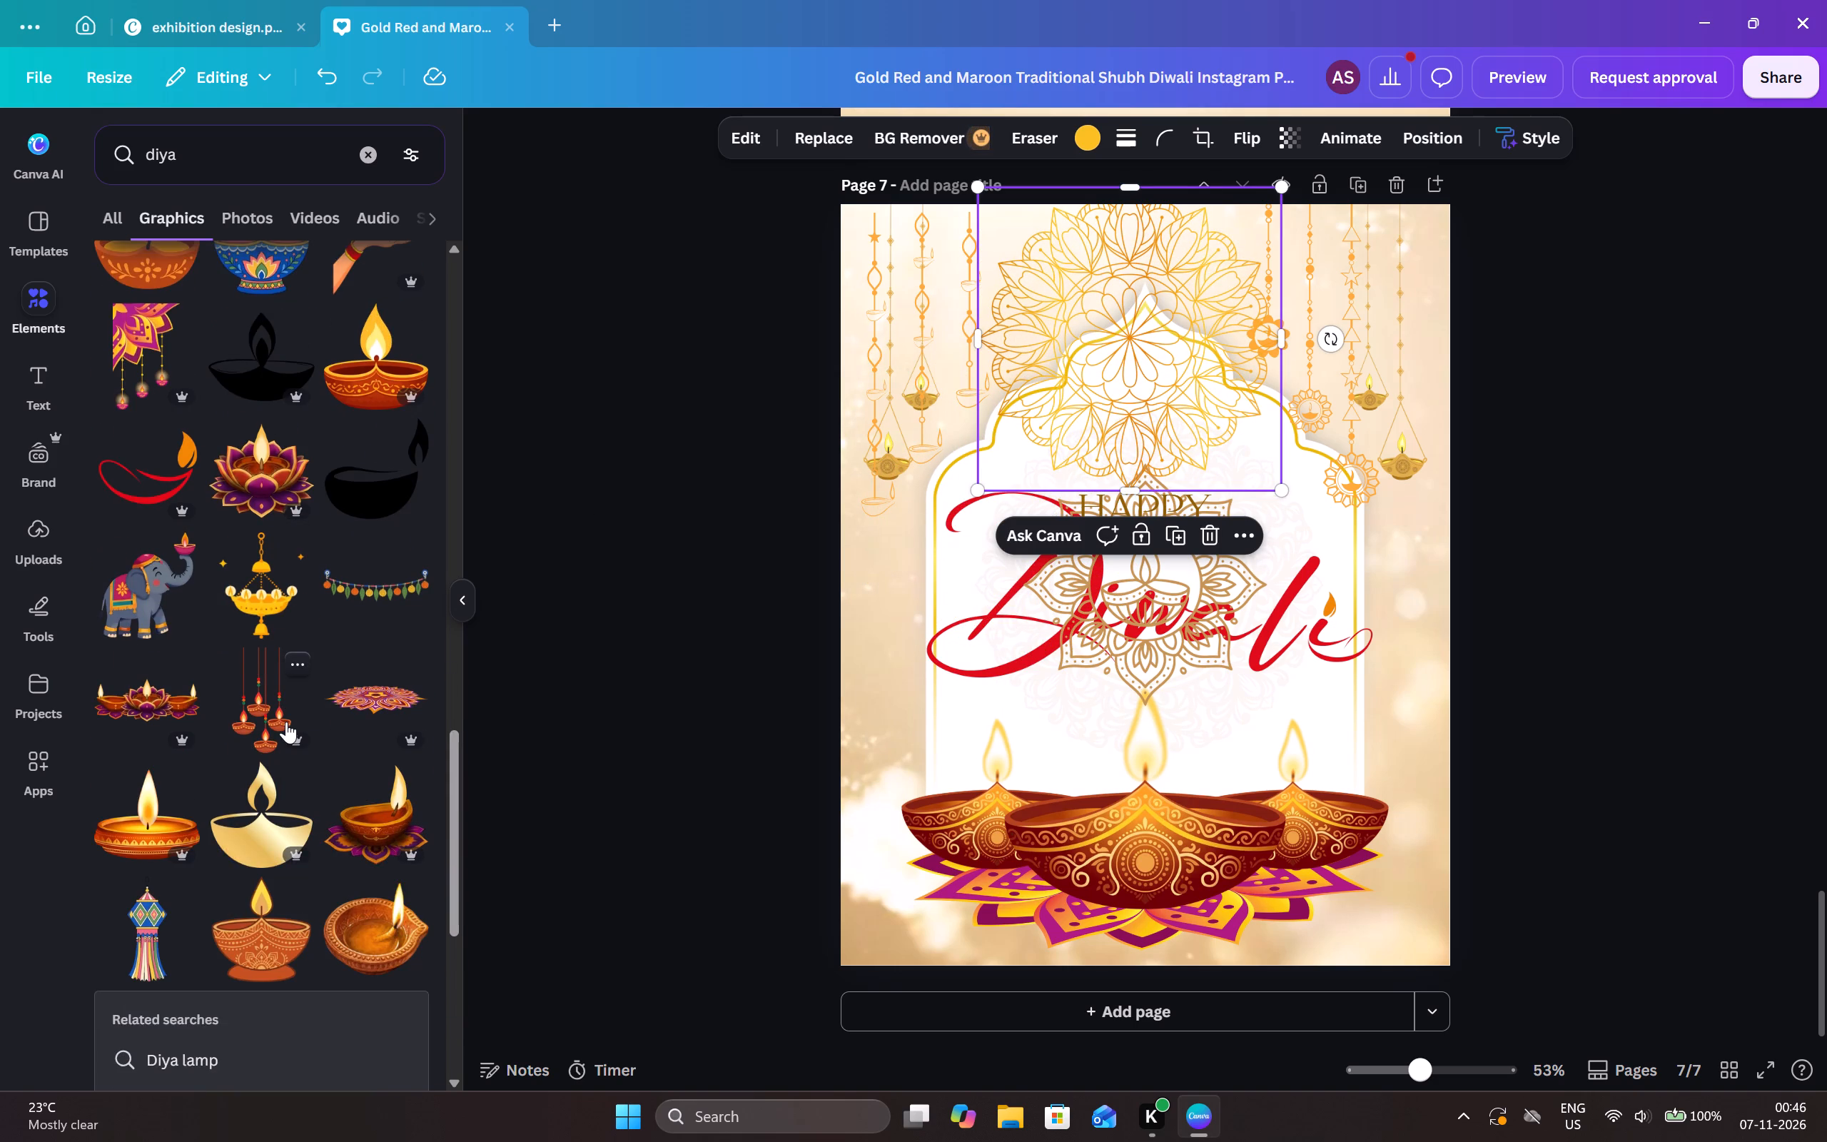
{"action": "scroll", "coordinate": [286, 722], "scroll_direction": "down", "scroll_amount": 1}
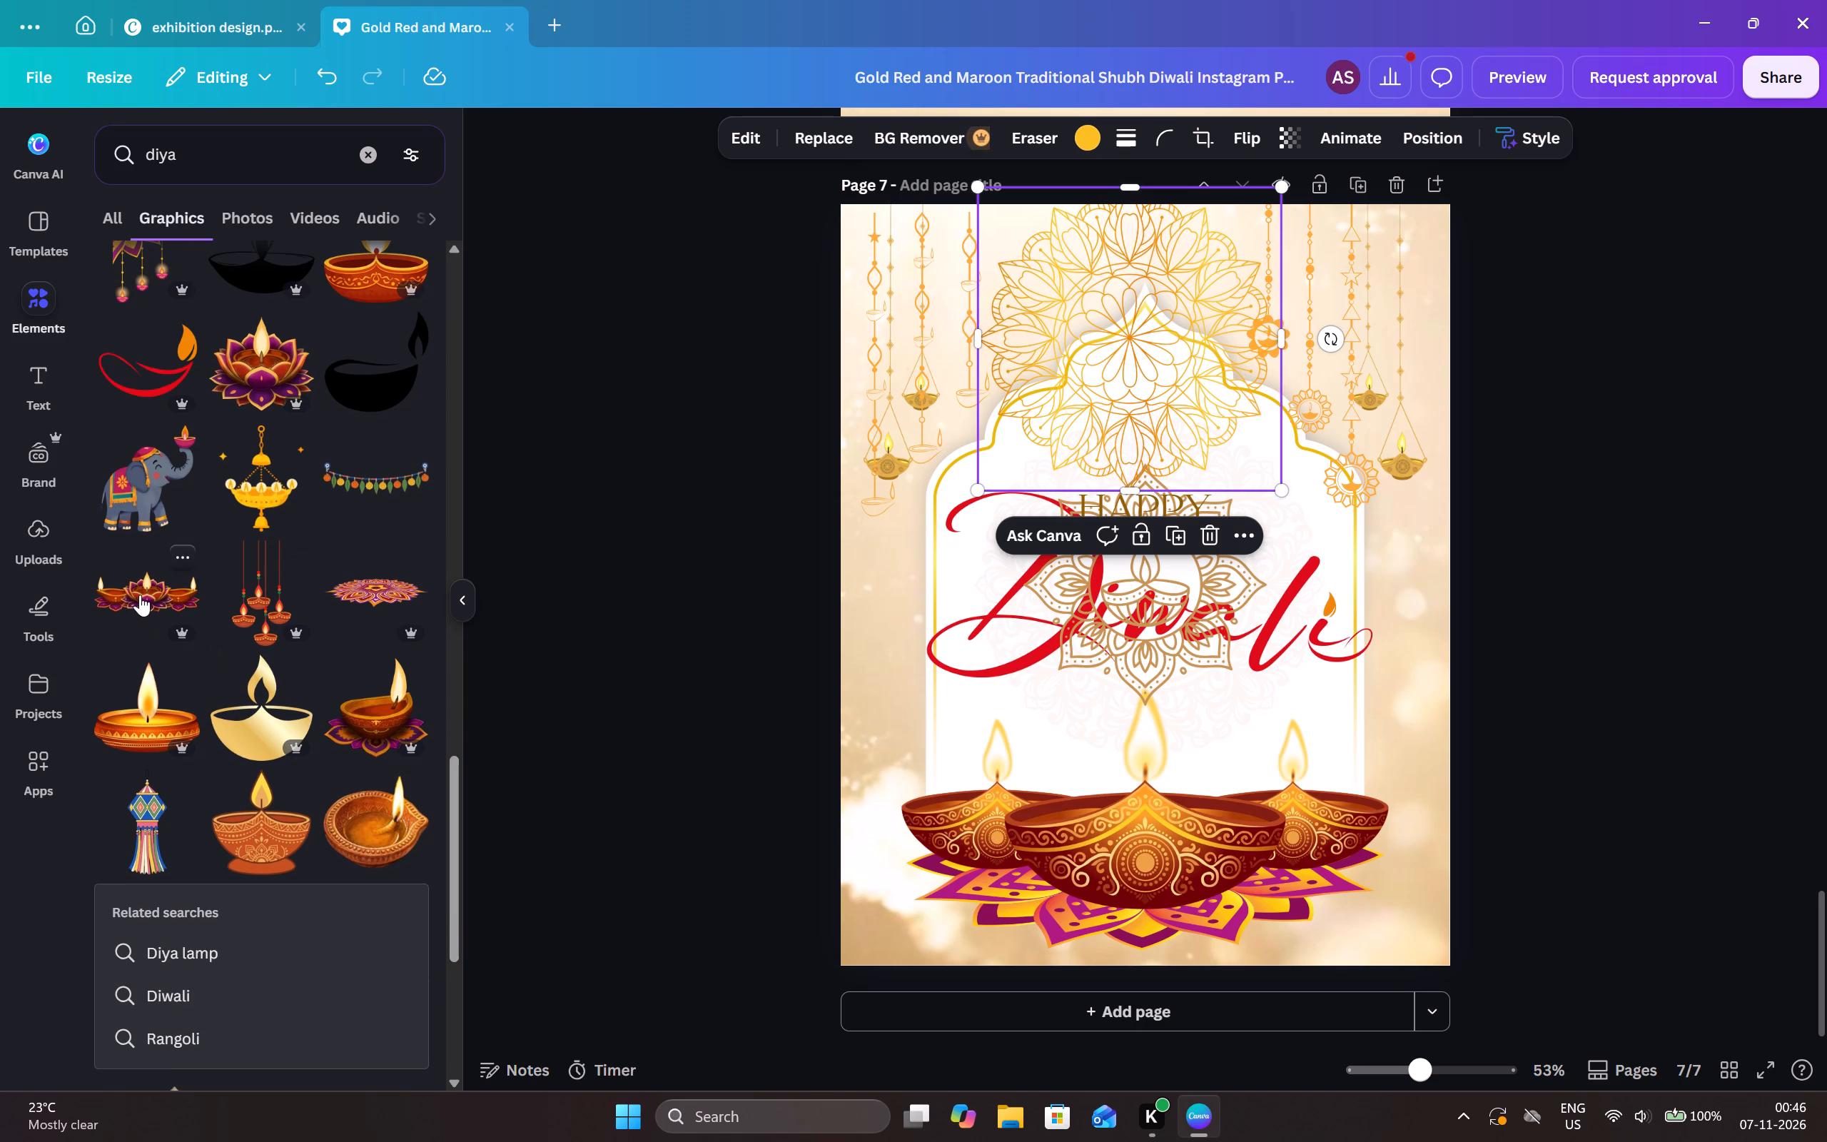
{"action": "left_click", "coordinate": [140, 595]}
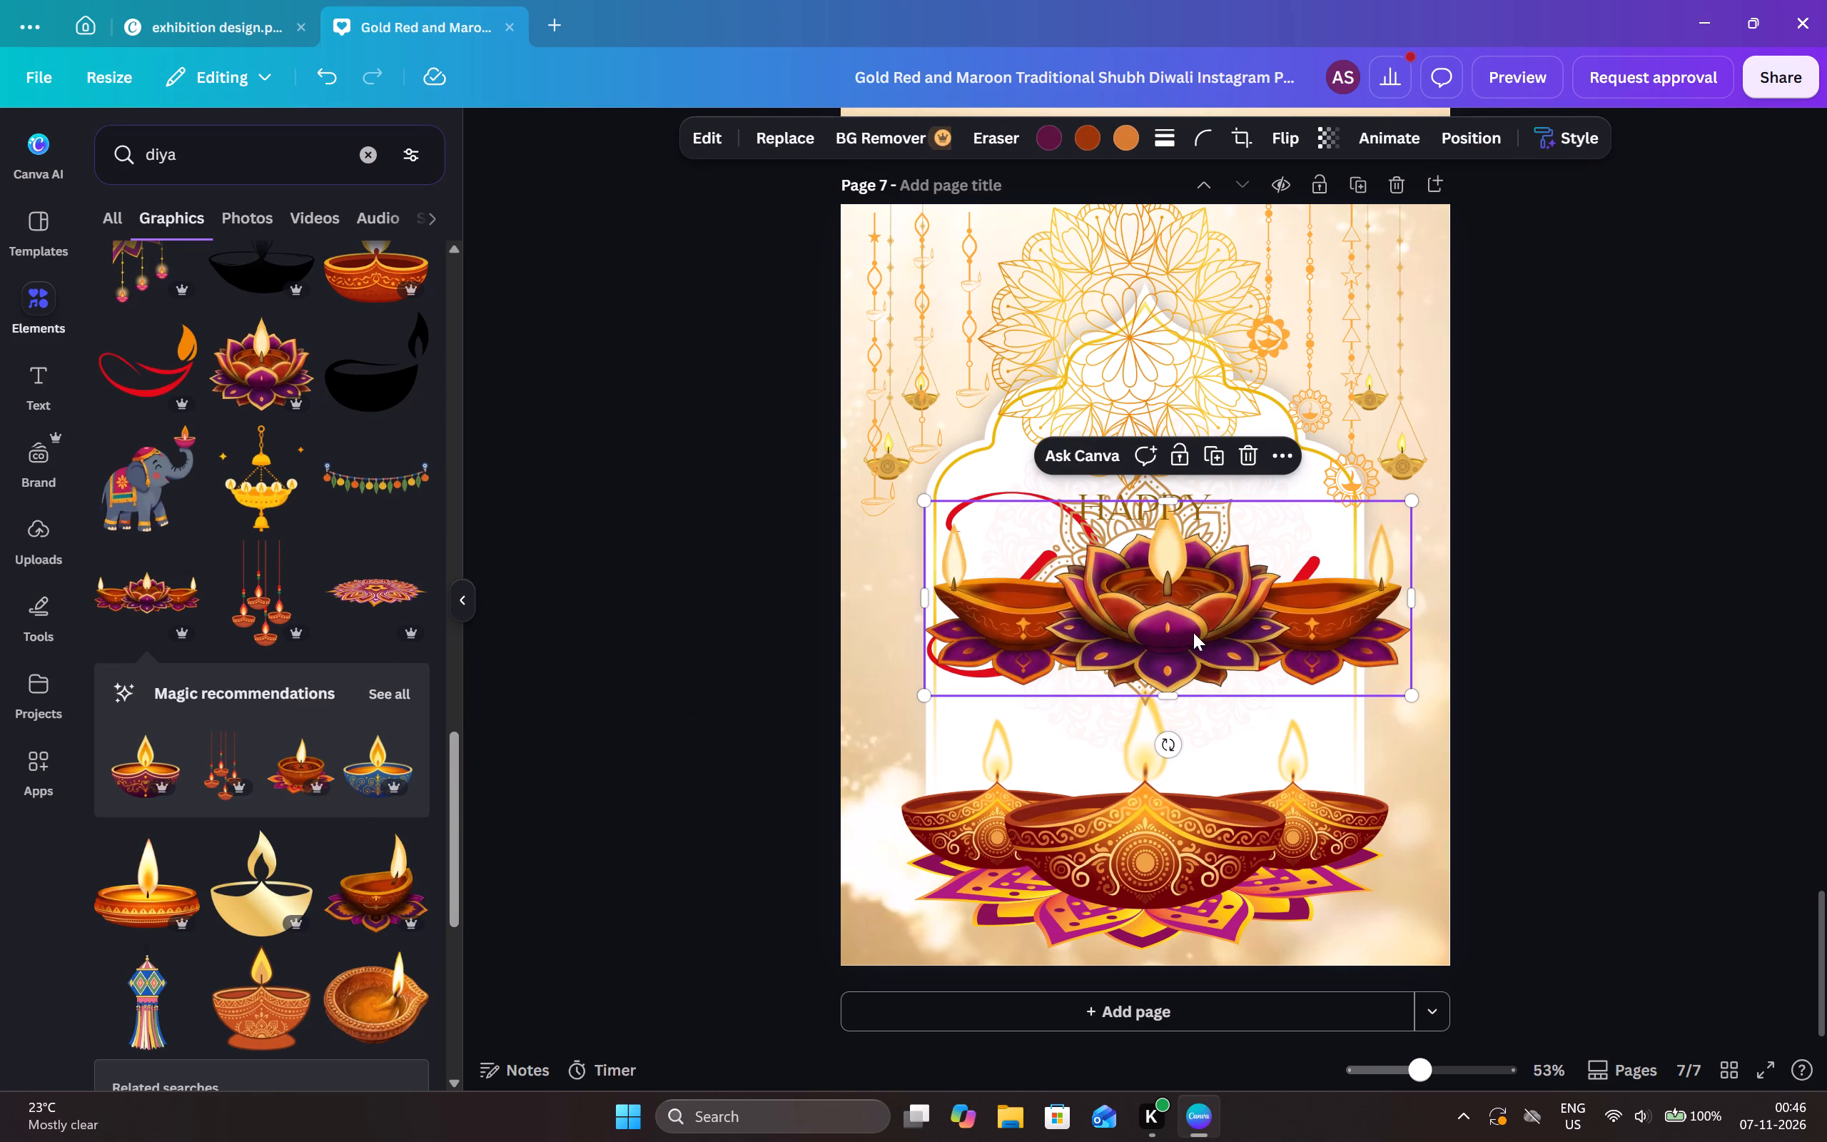
{"action": "left_click_drag", "start_coordinate": [1187, 626], "coordinate": [1167, 824]}
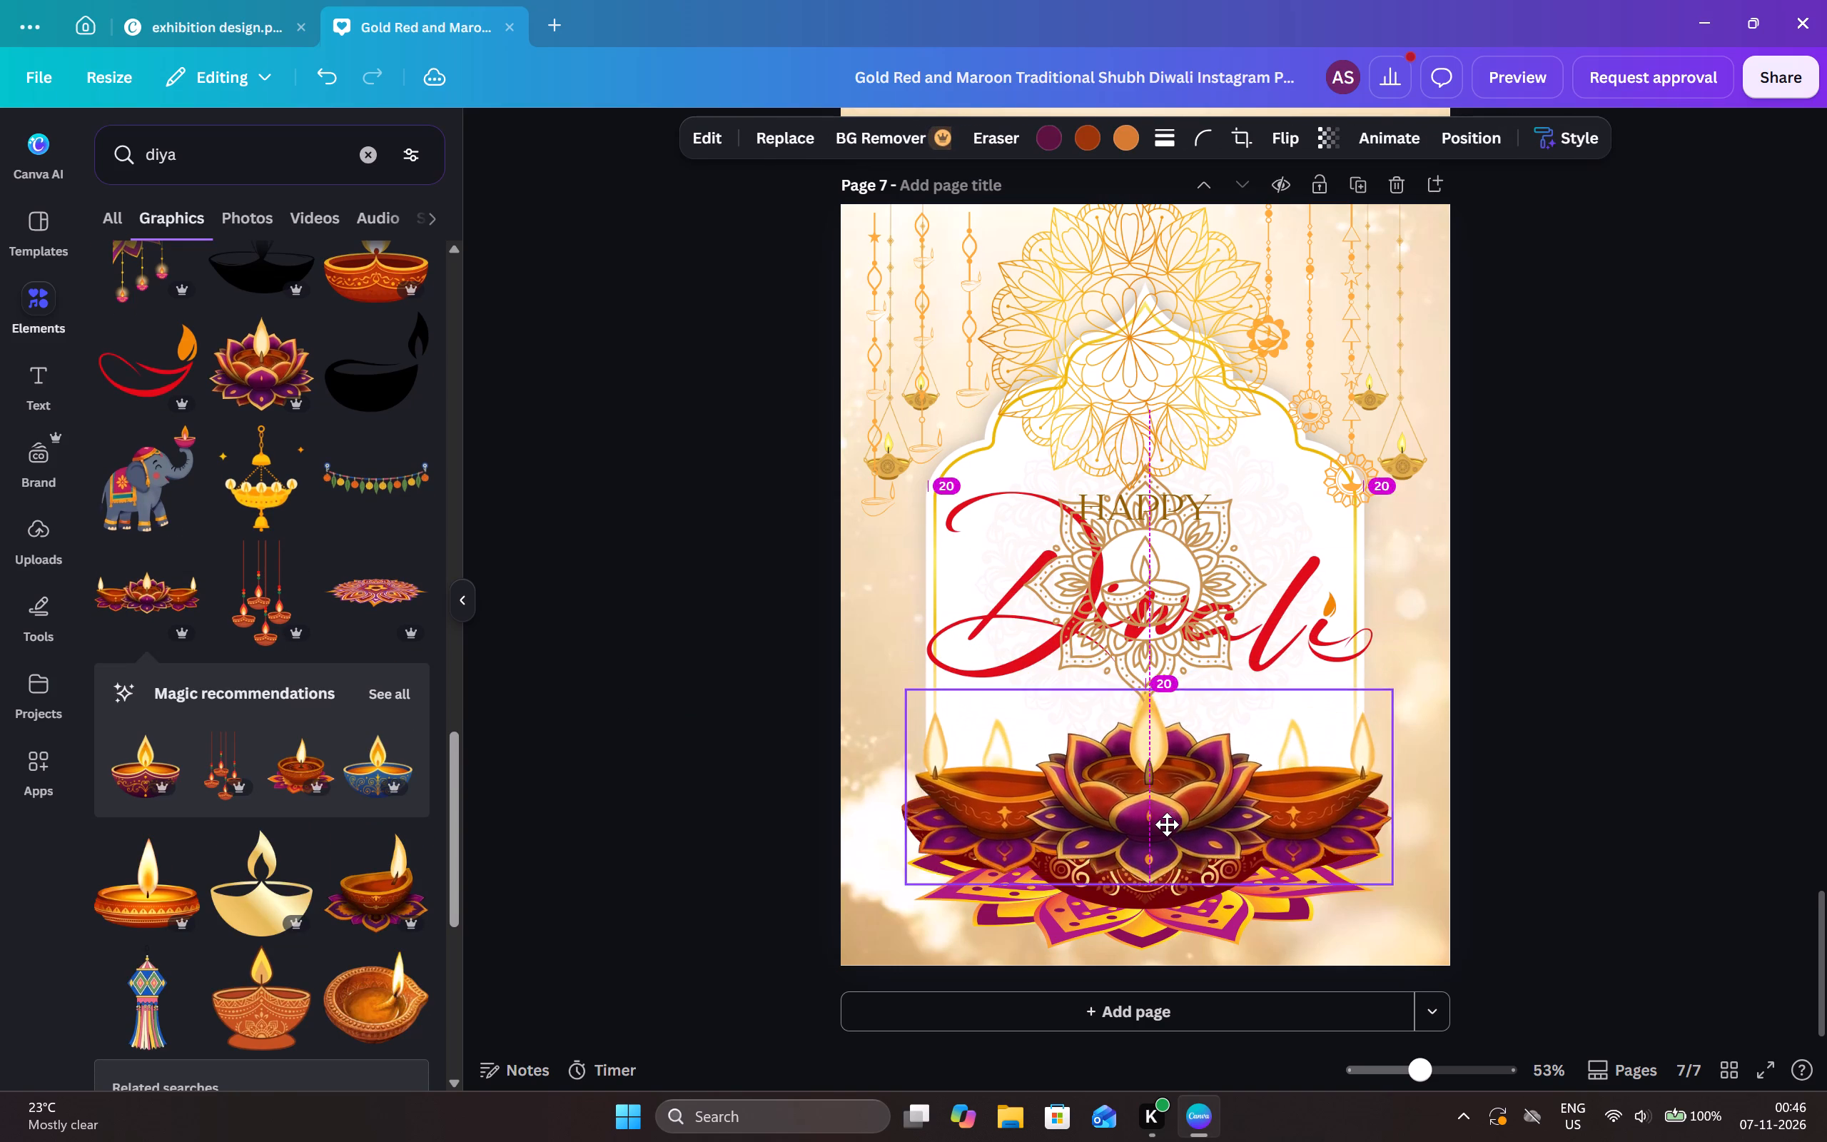
{"action": "left_click_drag", "start_coordinate": [1167, 824], "coordinate": [1163, 867]}
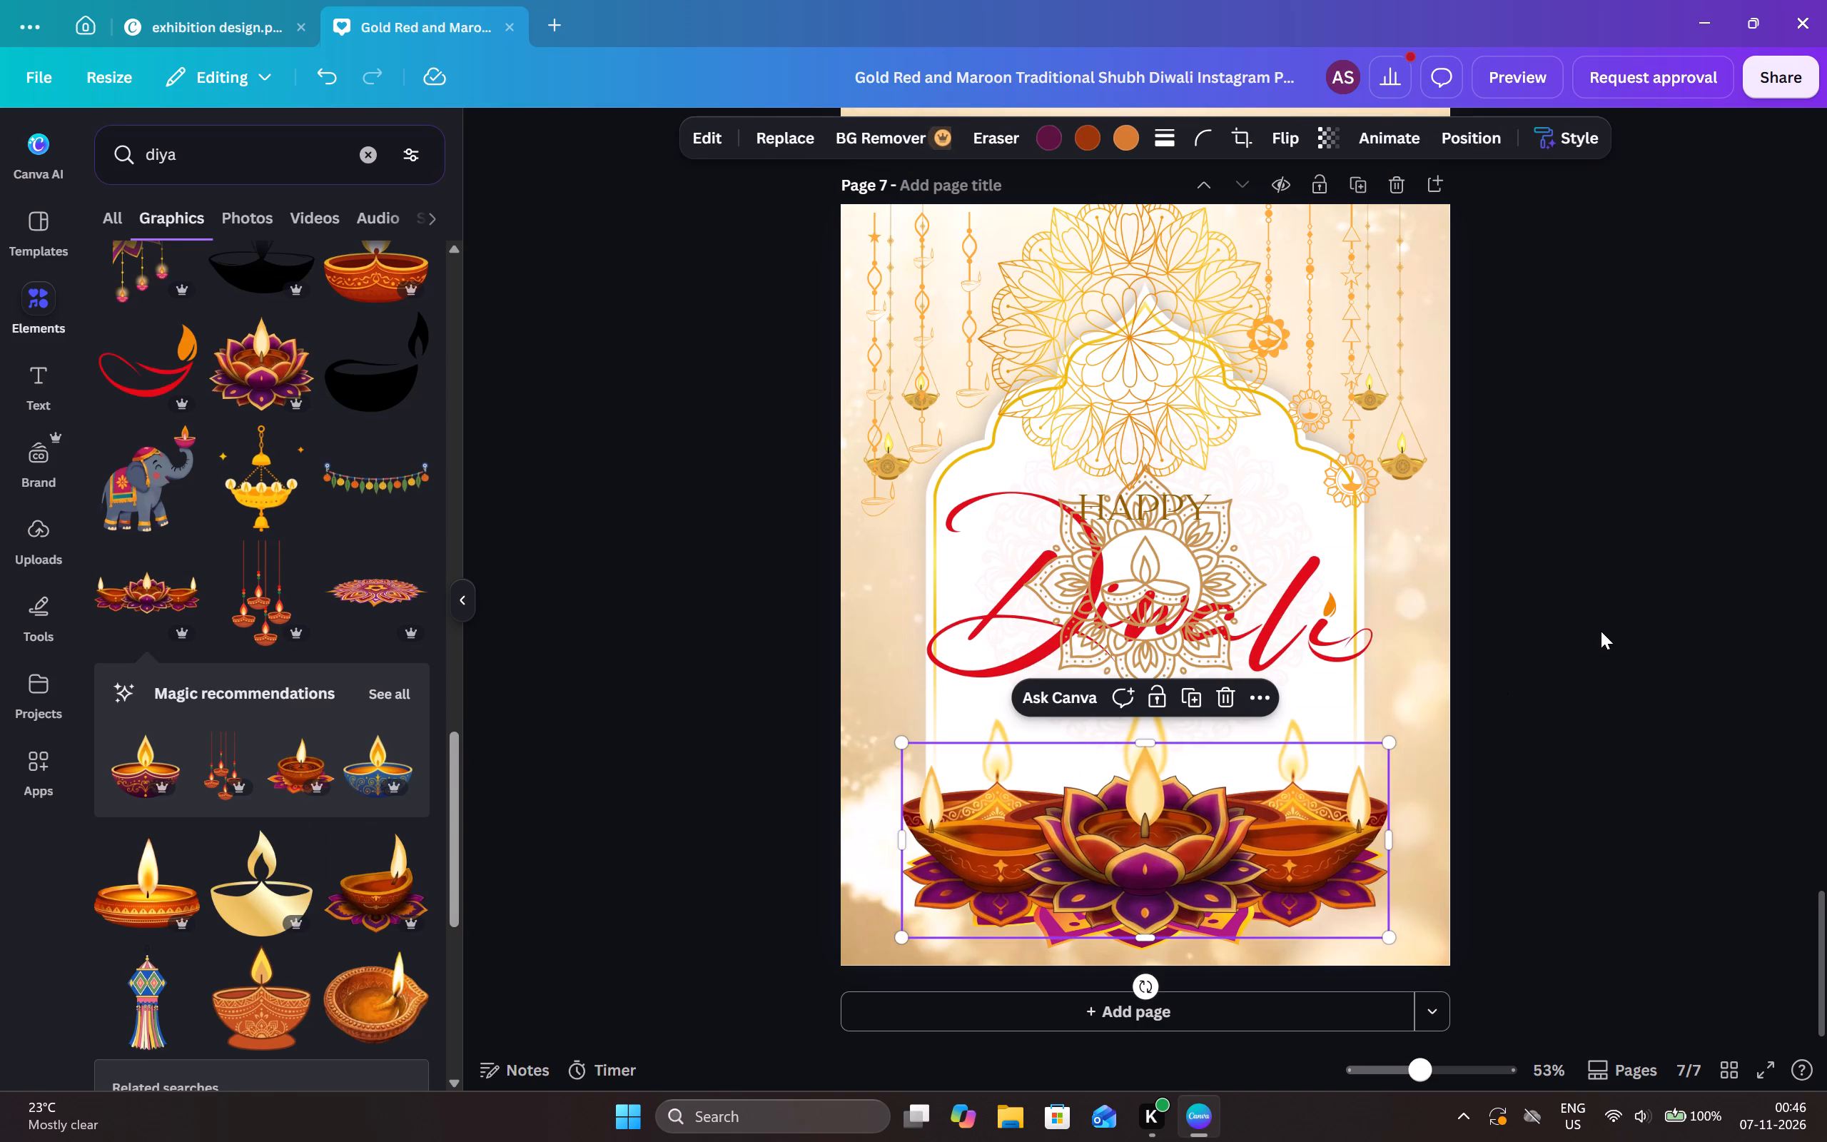
{"action": "left_click", "coordinate": [1601, 631]}
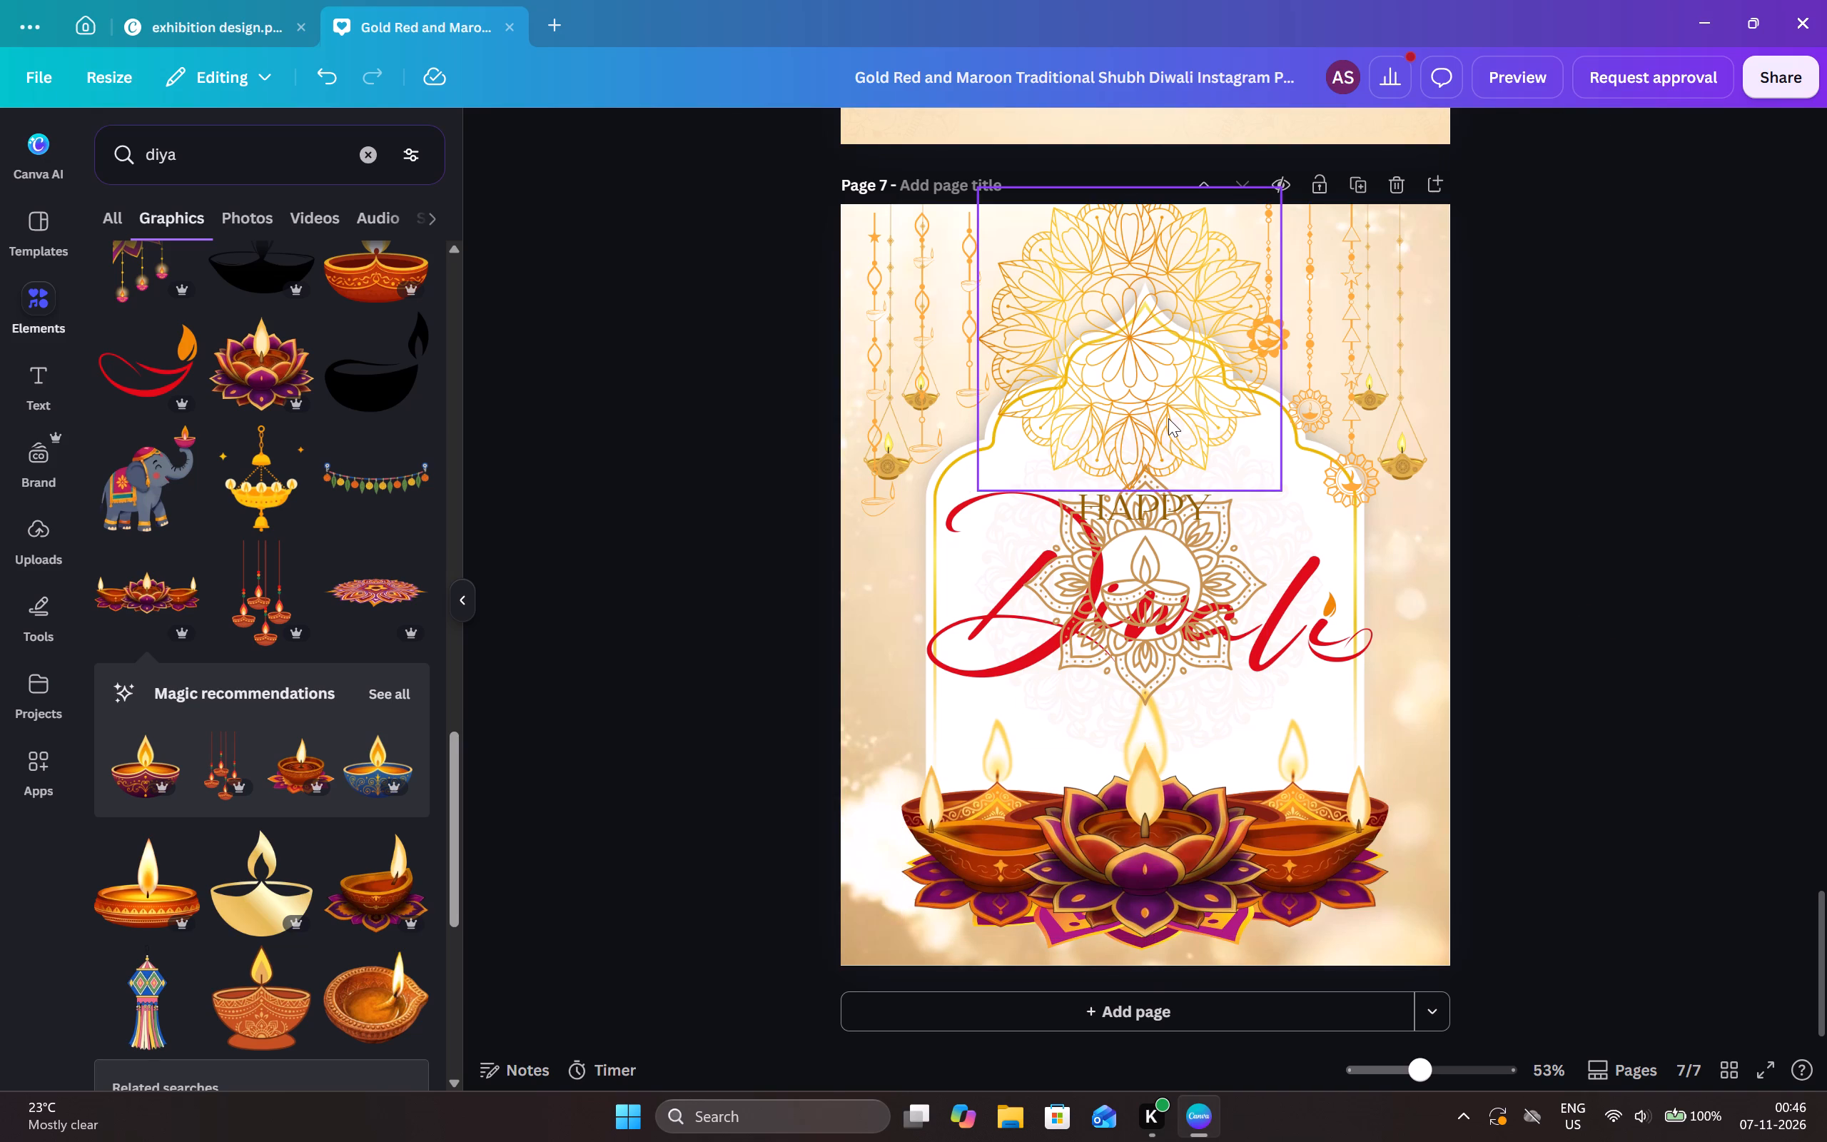
Delete the golden petal mandala, the arch's faint mandala, the round-medallion strings and the triple gold hanging-diya strings from page 7.
{"action": "left_click", "coordinate": [1168, 418]}
{"action": "key", "text": "Delete"}
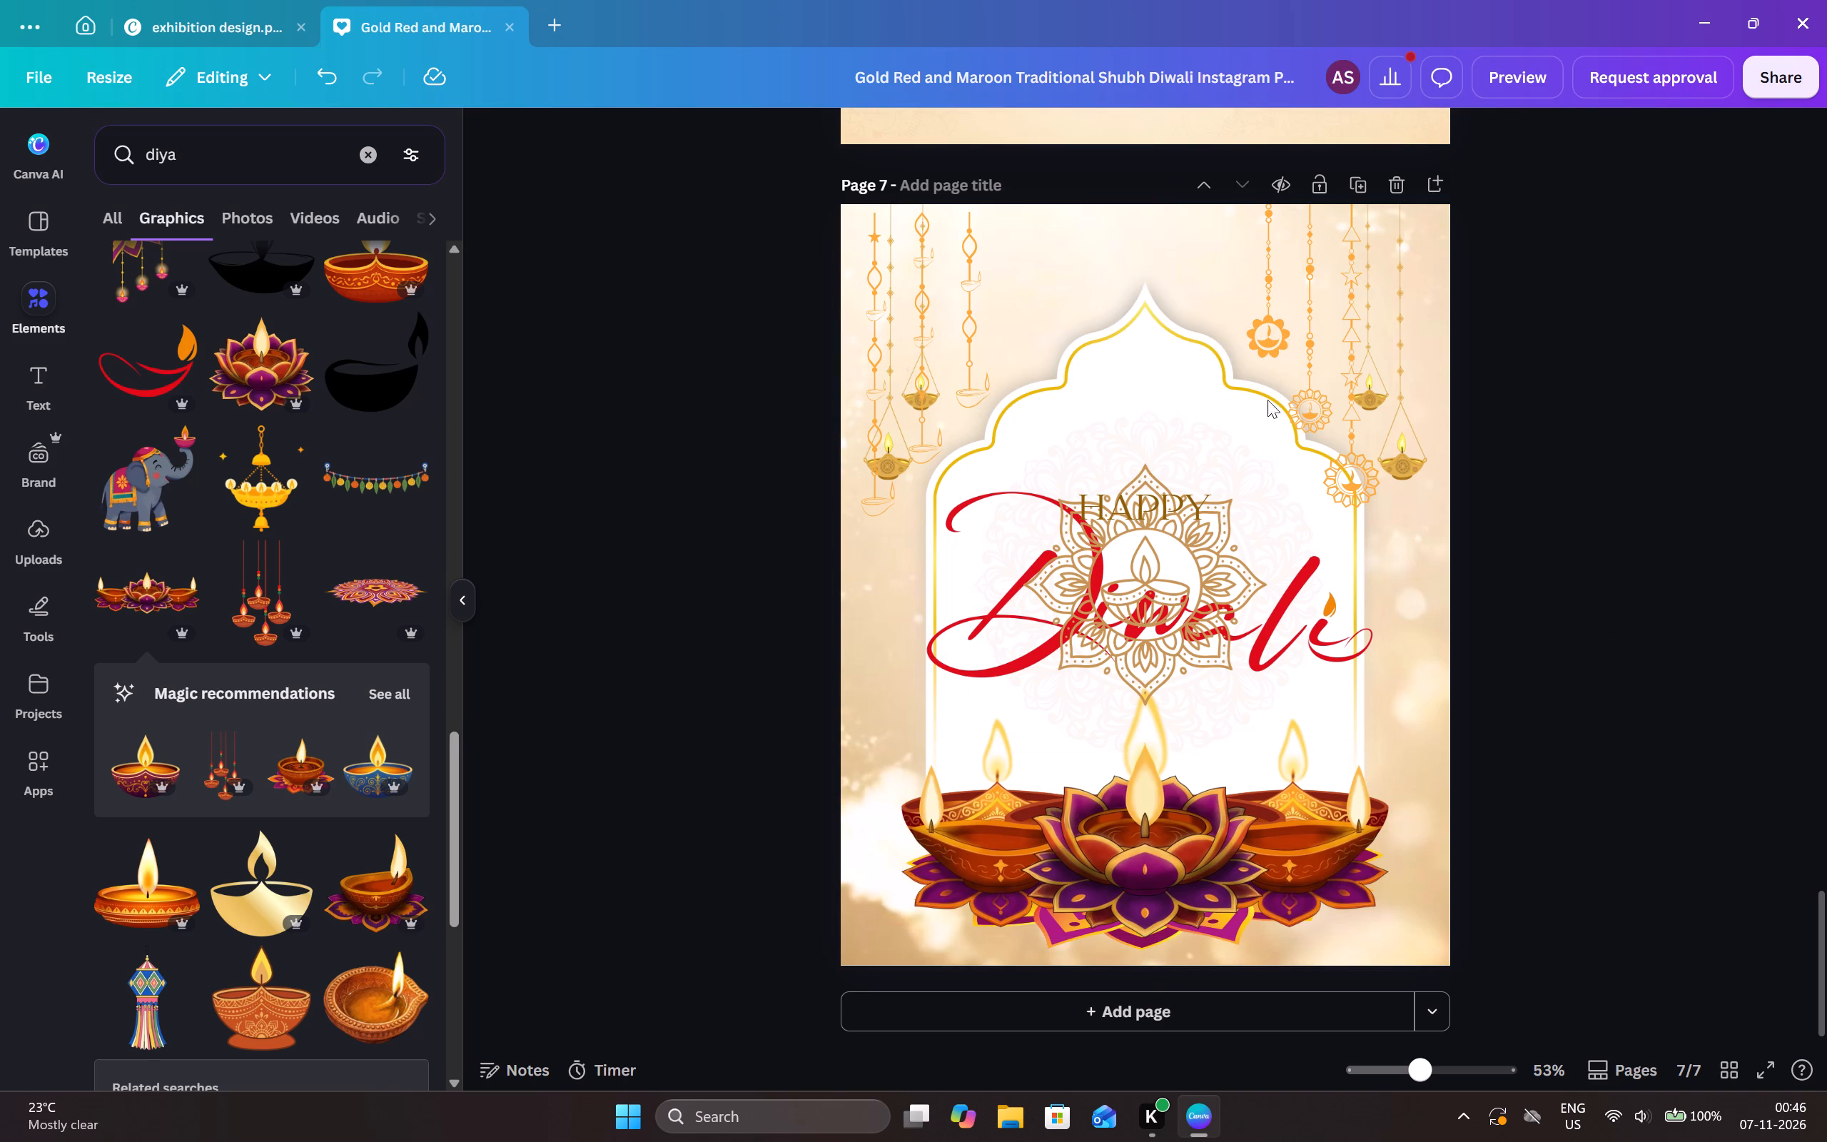
{"action": "left_click", "coordinate": [1219, 453]}
{"action": "key", "text": "Delete"}
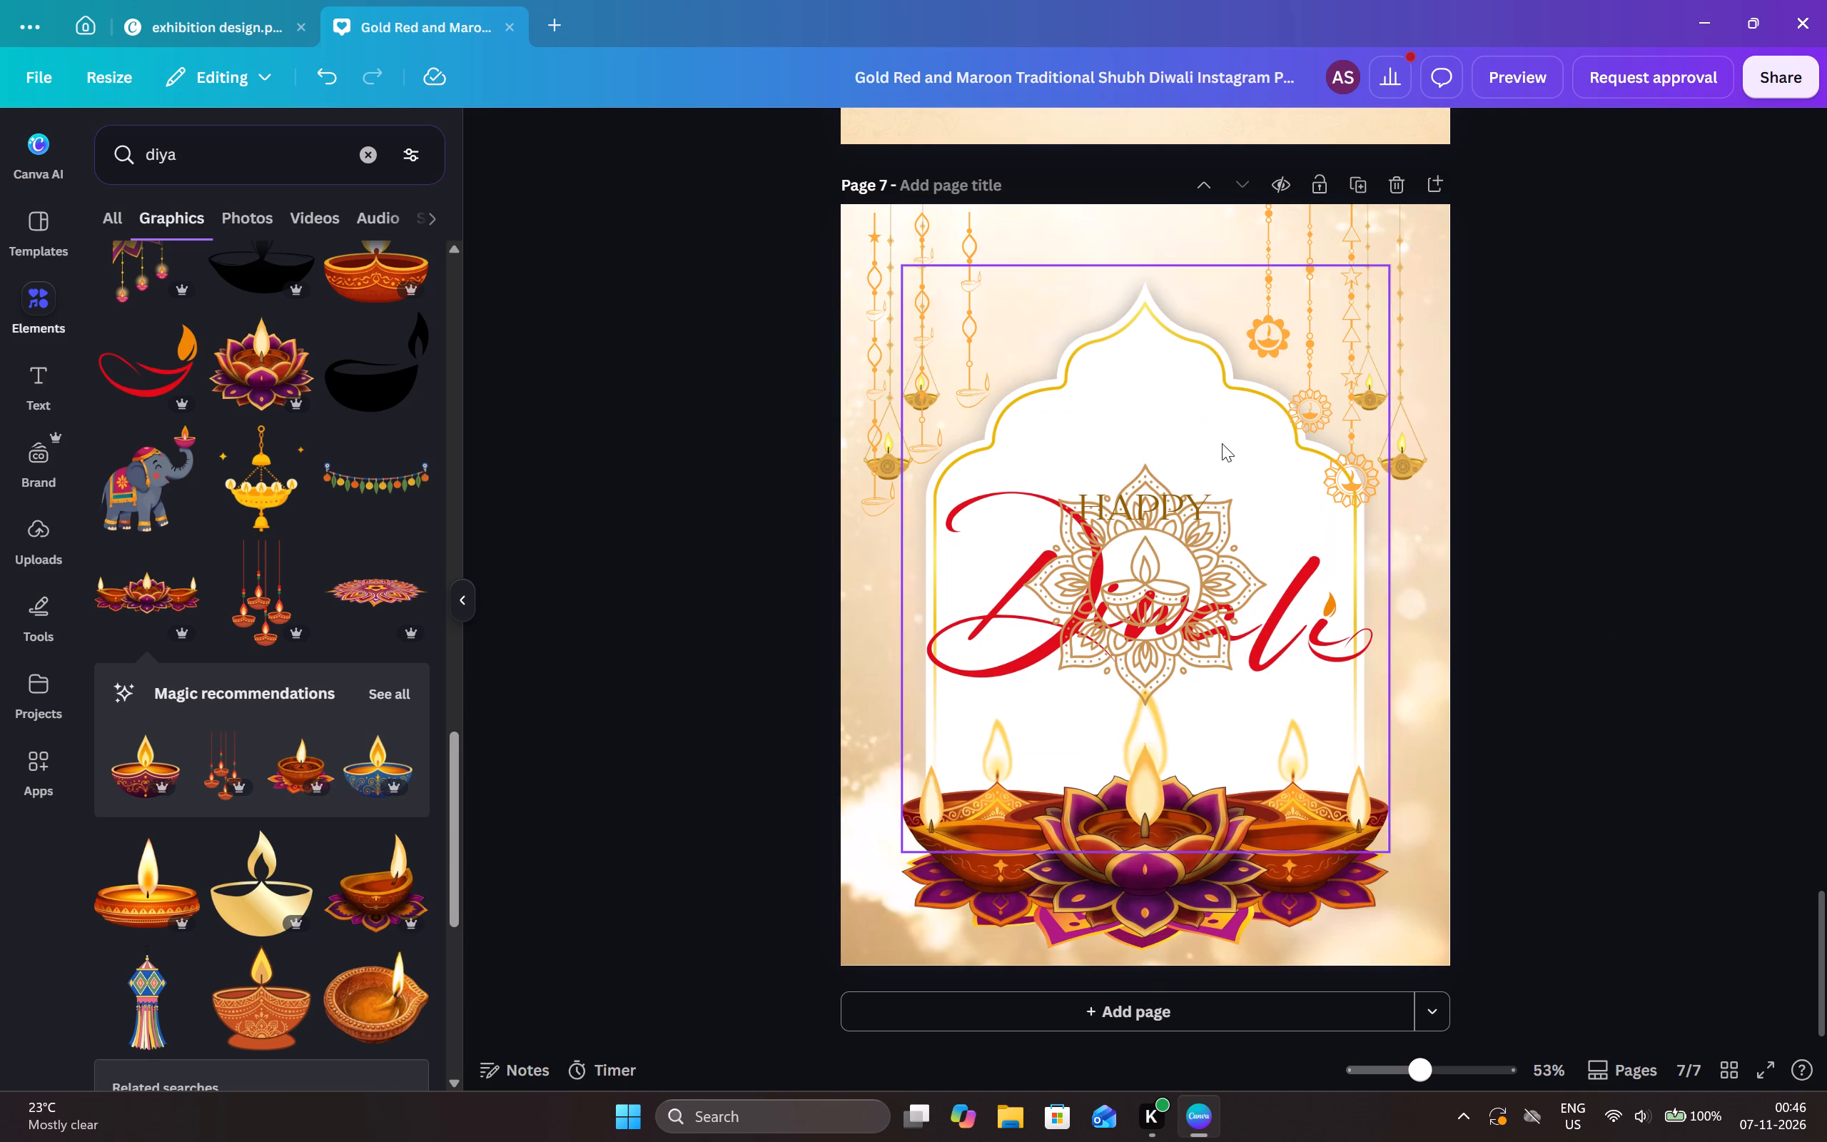
{"action": "left_click", "coordinate": [1328, 483]}
{"action": "key", "text": "Delete"}
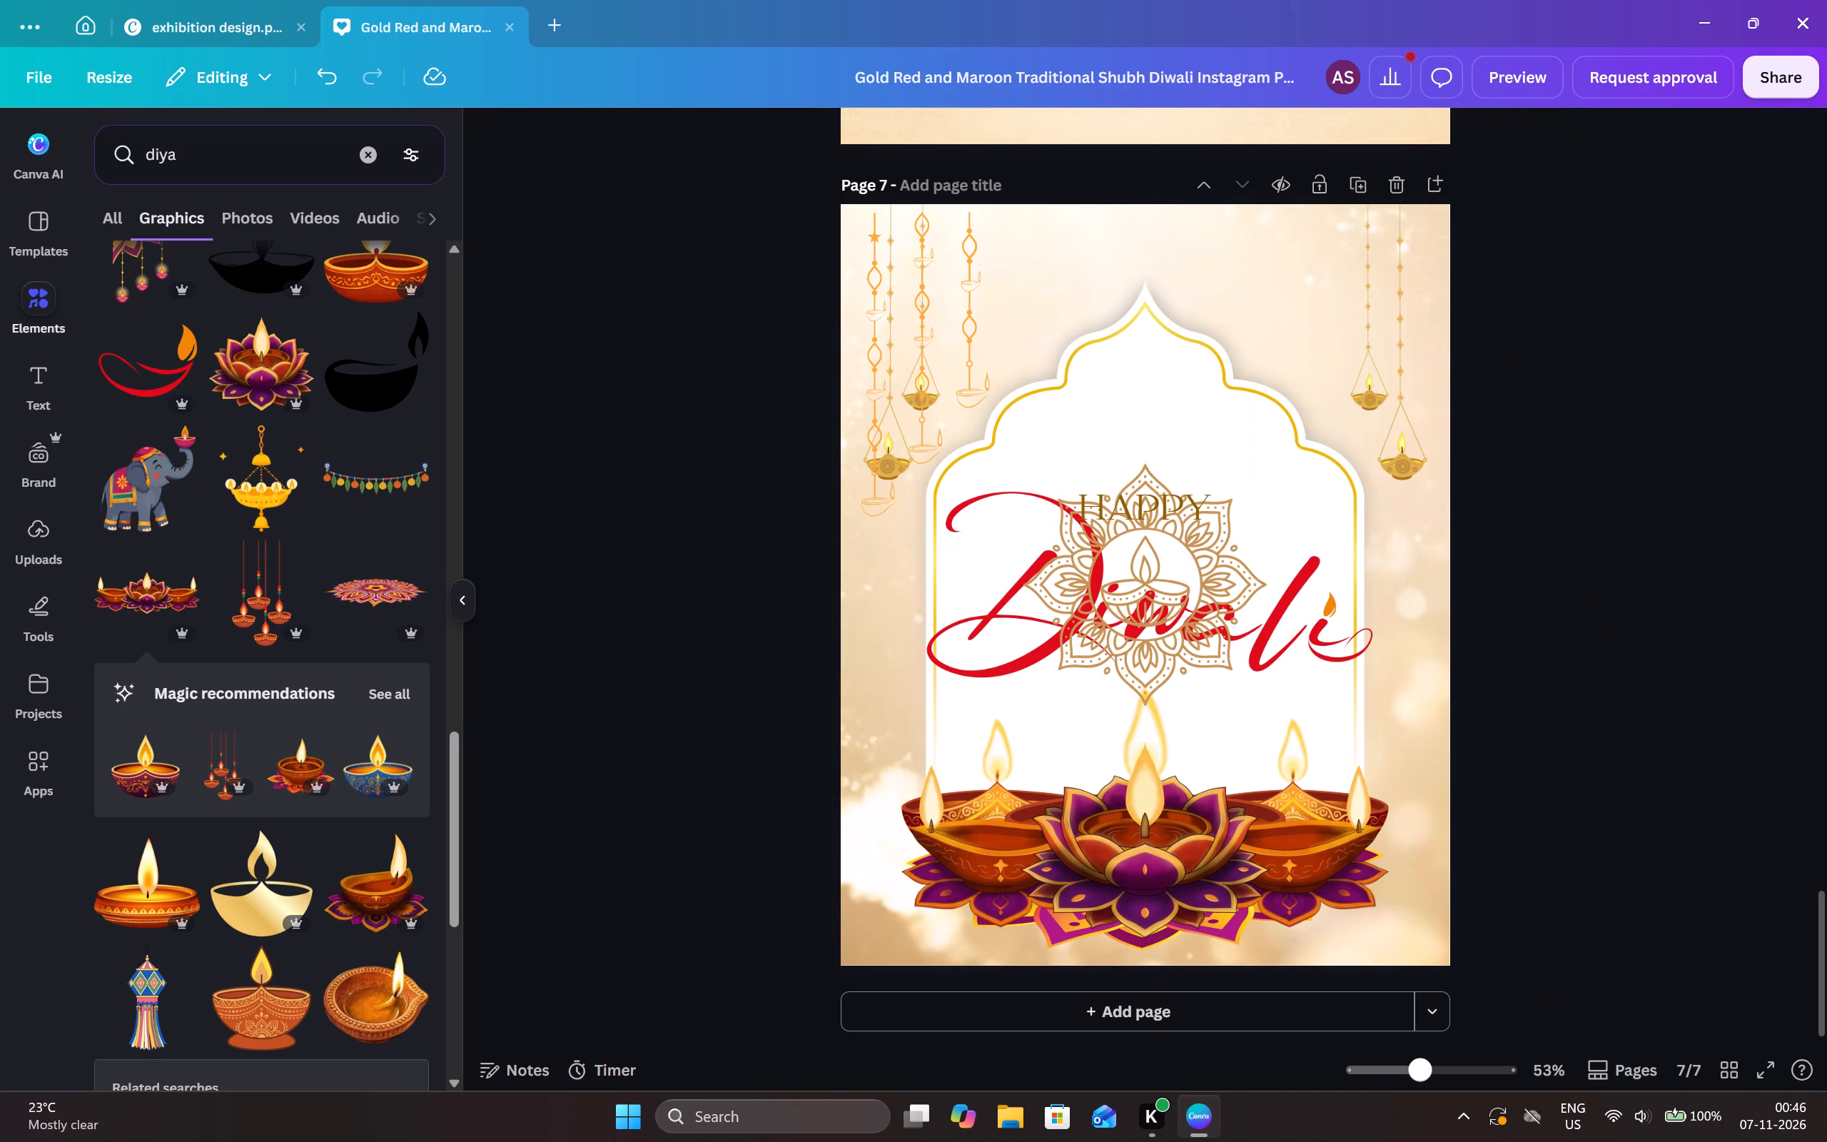
{"action": "left_click", "coordinate": [941, 416]}
{"action": "key", "text": "Delete"}
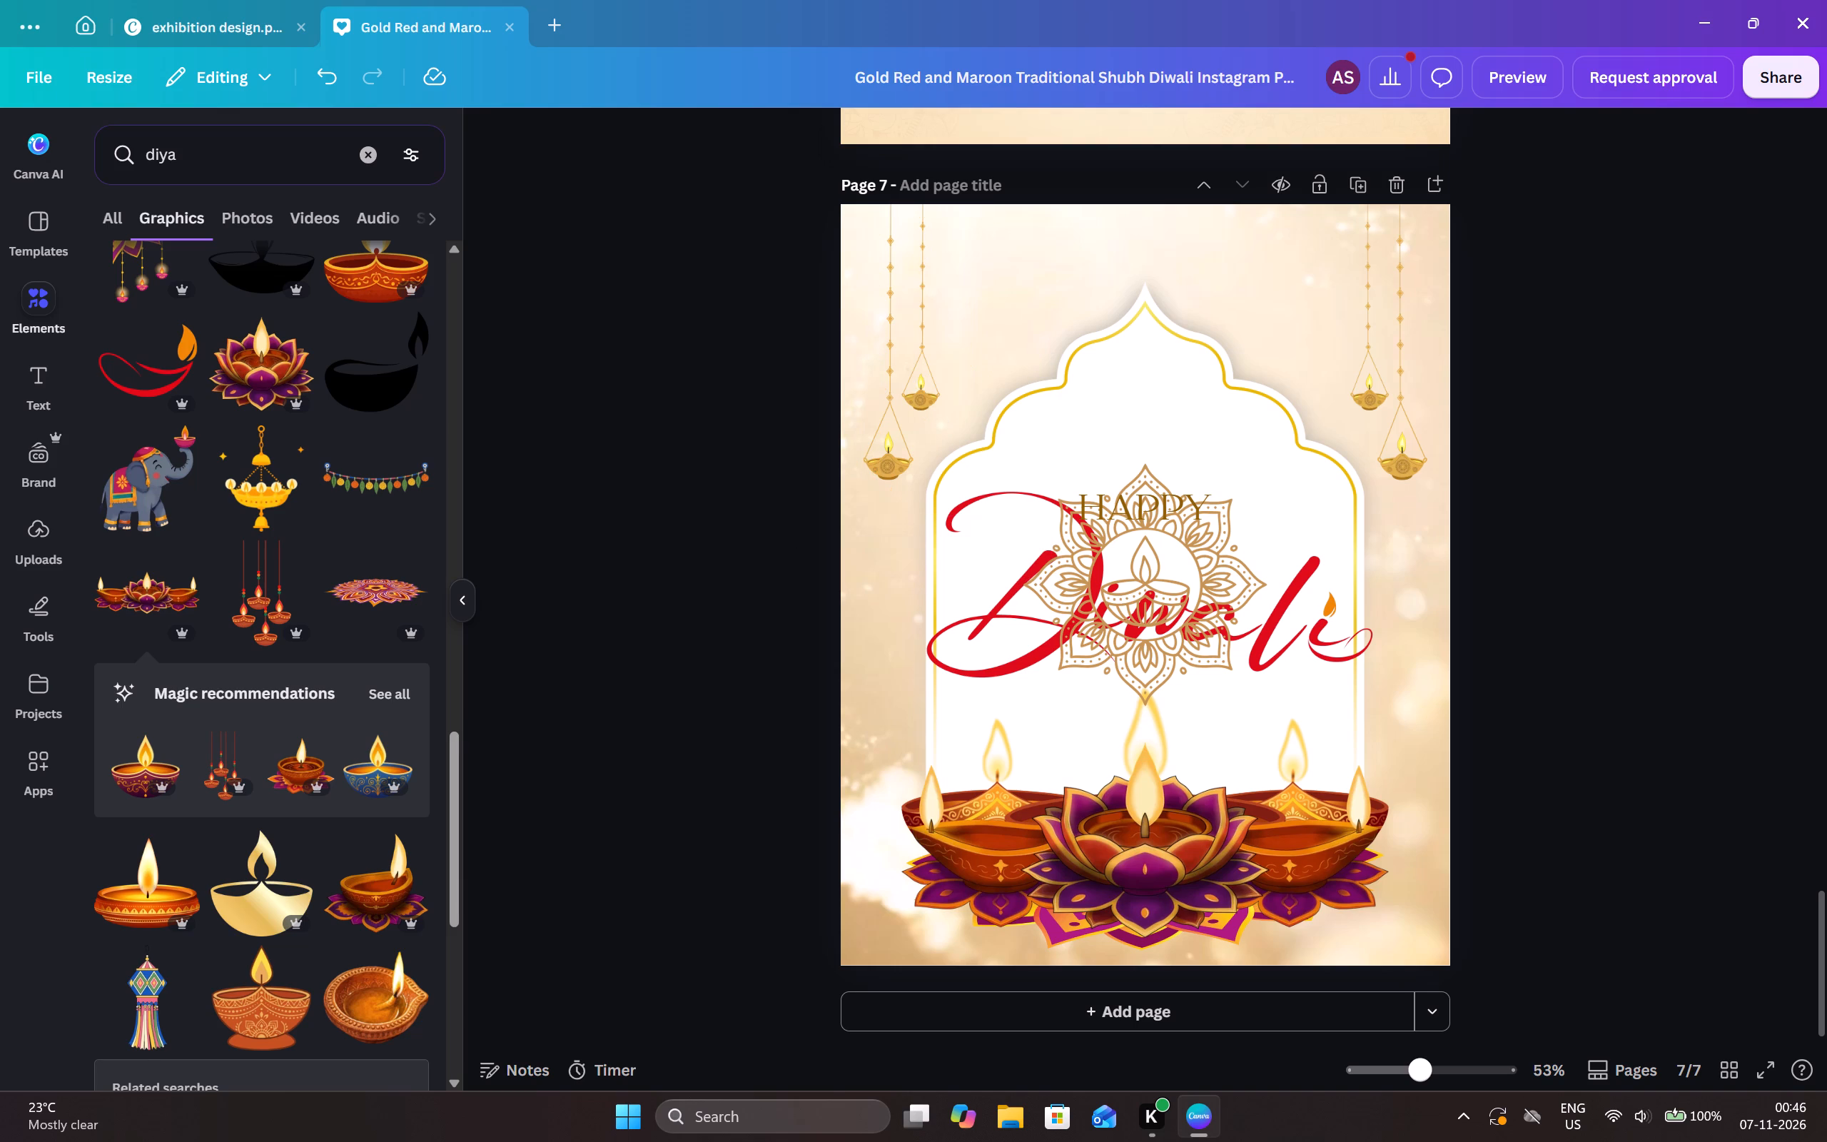
Shift the lotus diya trio down and delete the three original patterned diyas behind it.
{"action": "left_click_drag", "start_coordinate": [1174, 842], "coordinate": [1178, 883]}
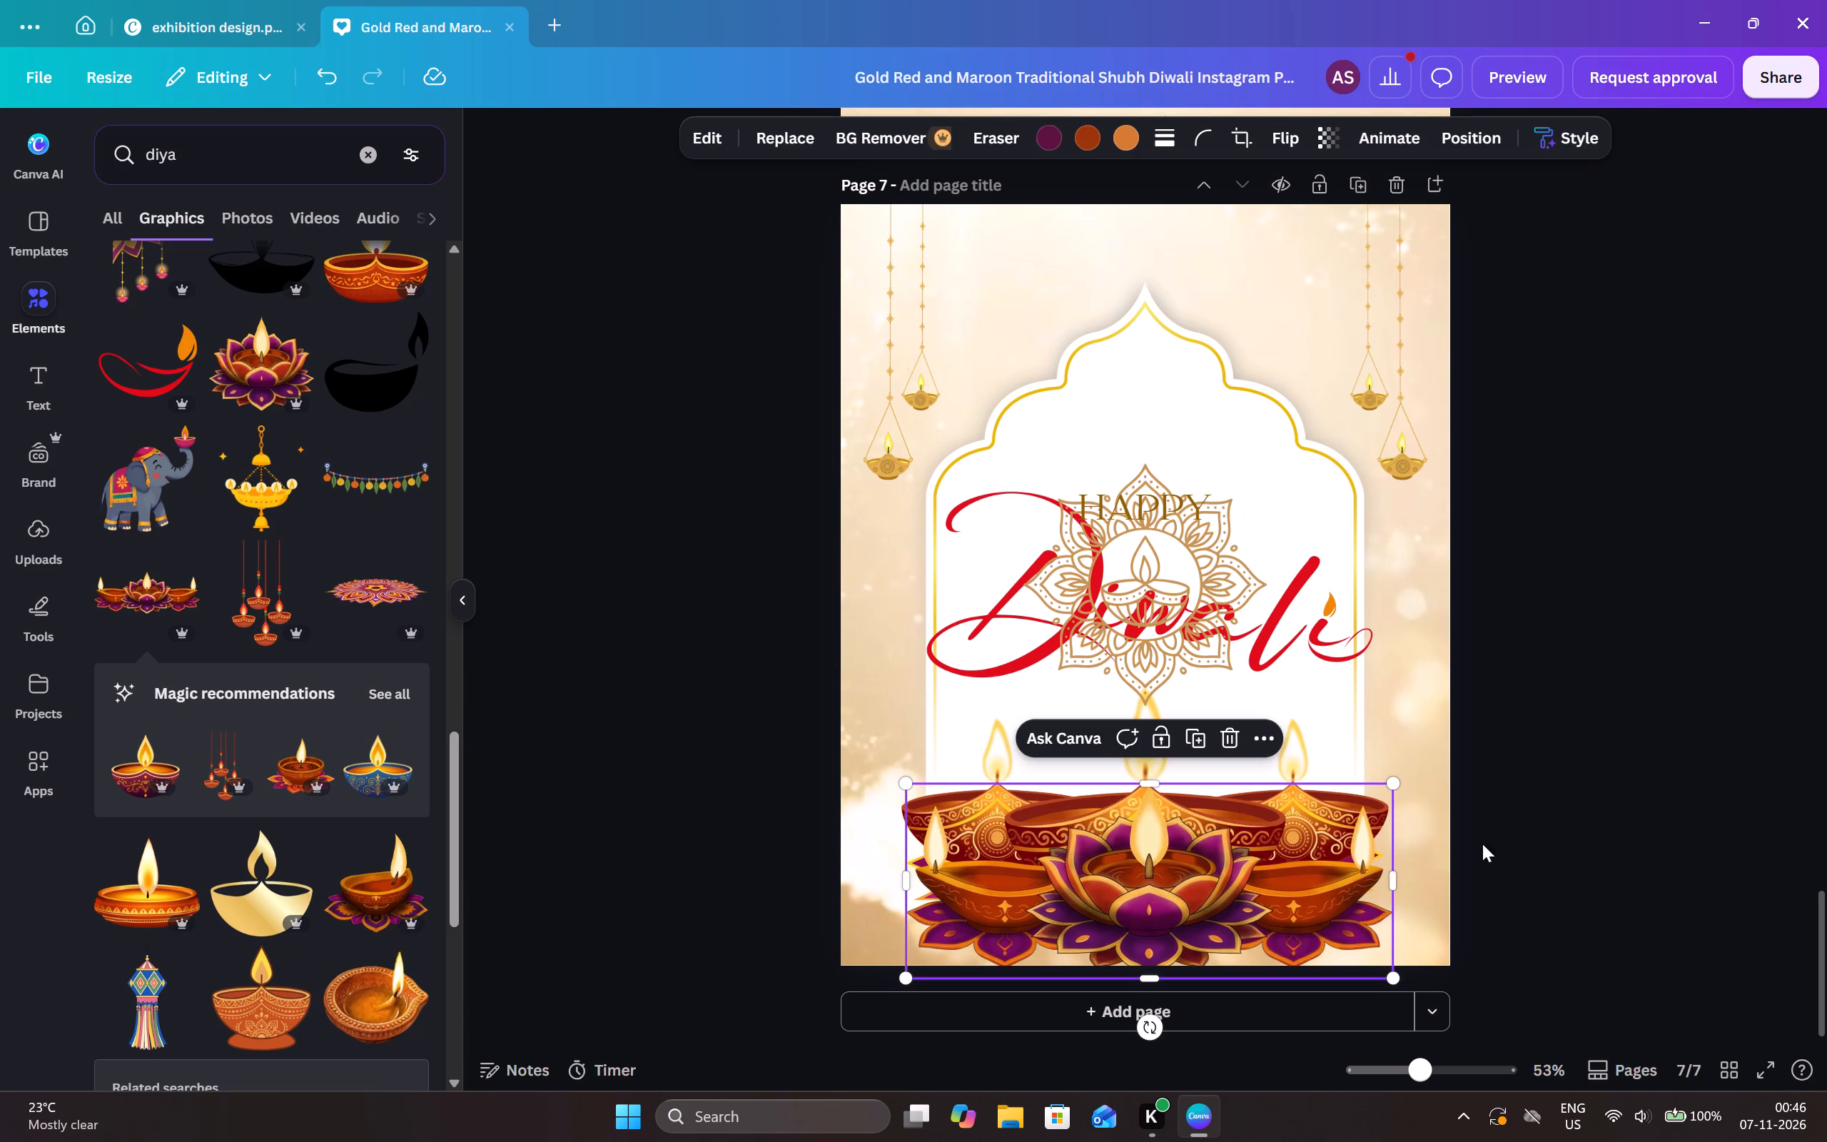
{"action": "left_click", "coordinate": [1623, 833]}
{"action": "left_click", "coordinate": [1324, 792]}
{"action": "left_click", "coordinate": [1312, 762]}
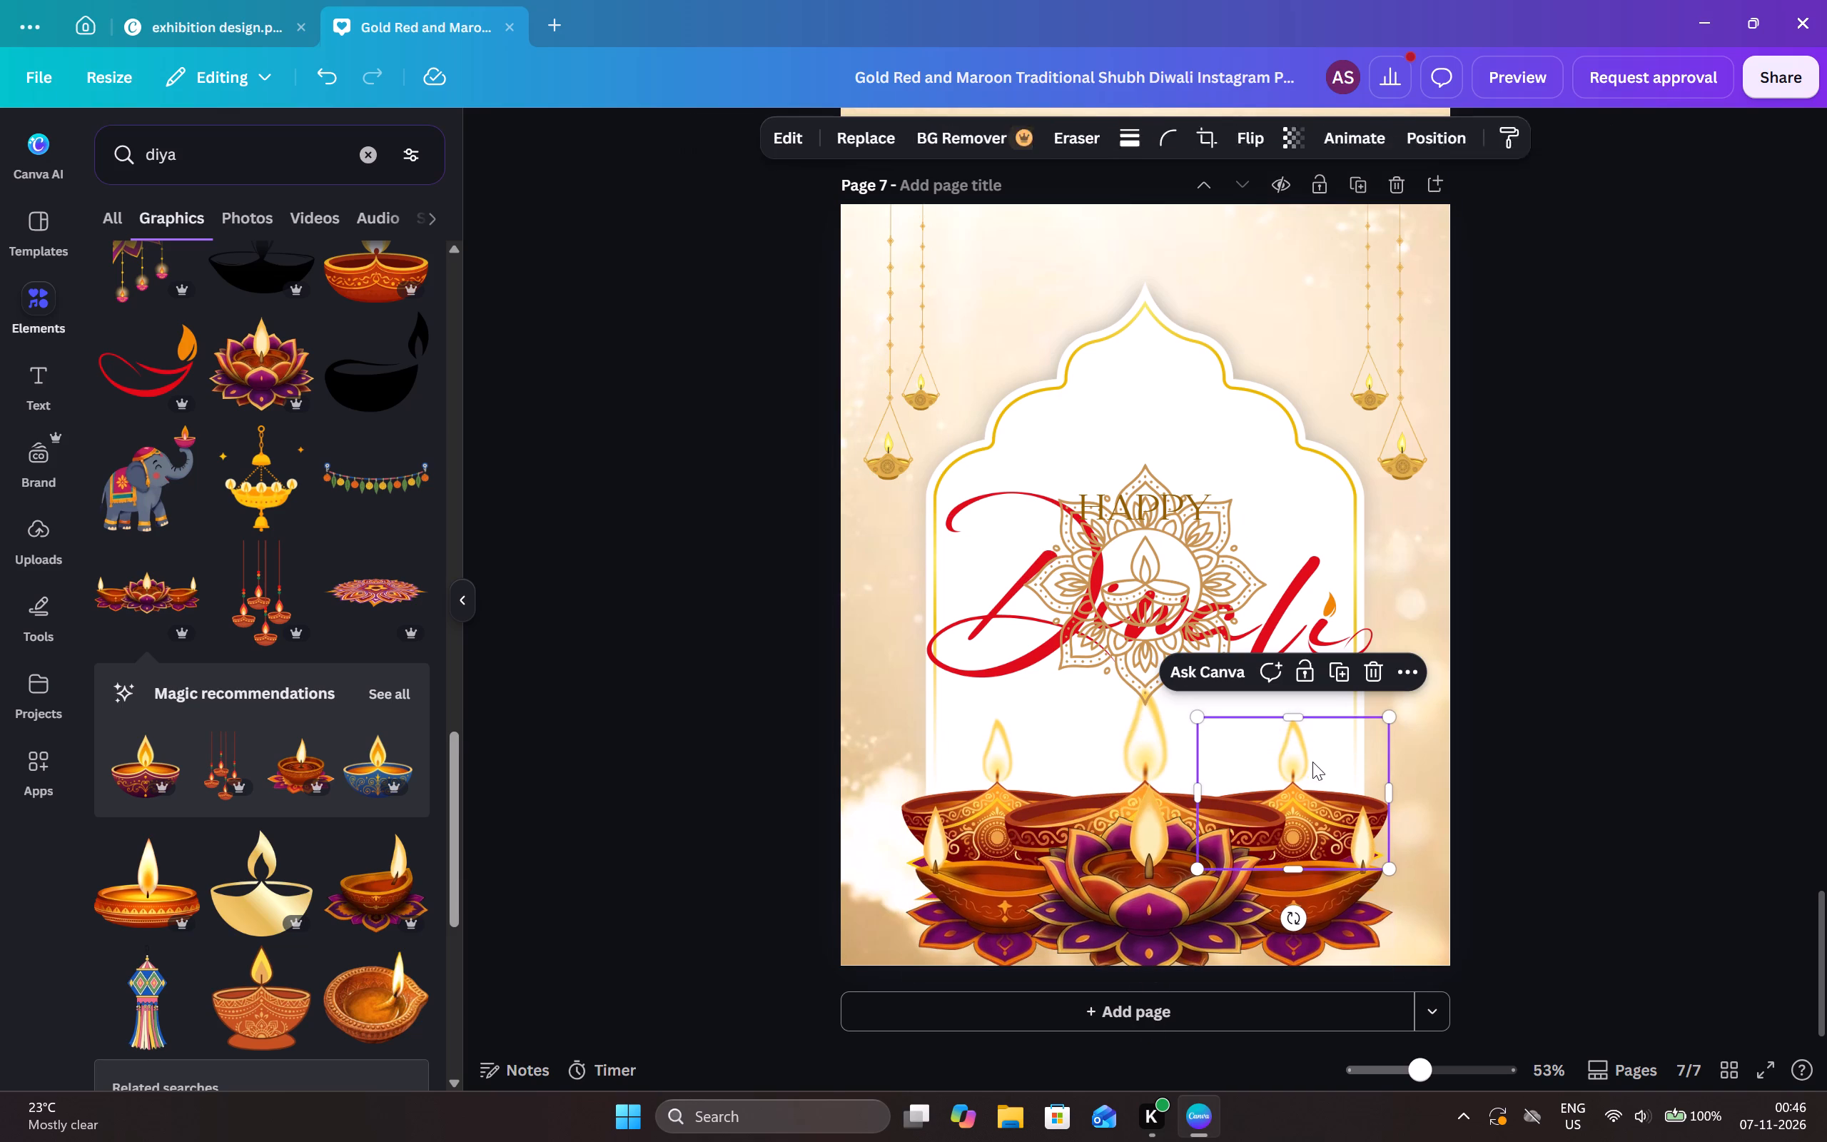
{"action": "key", "text": "Delete"}
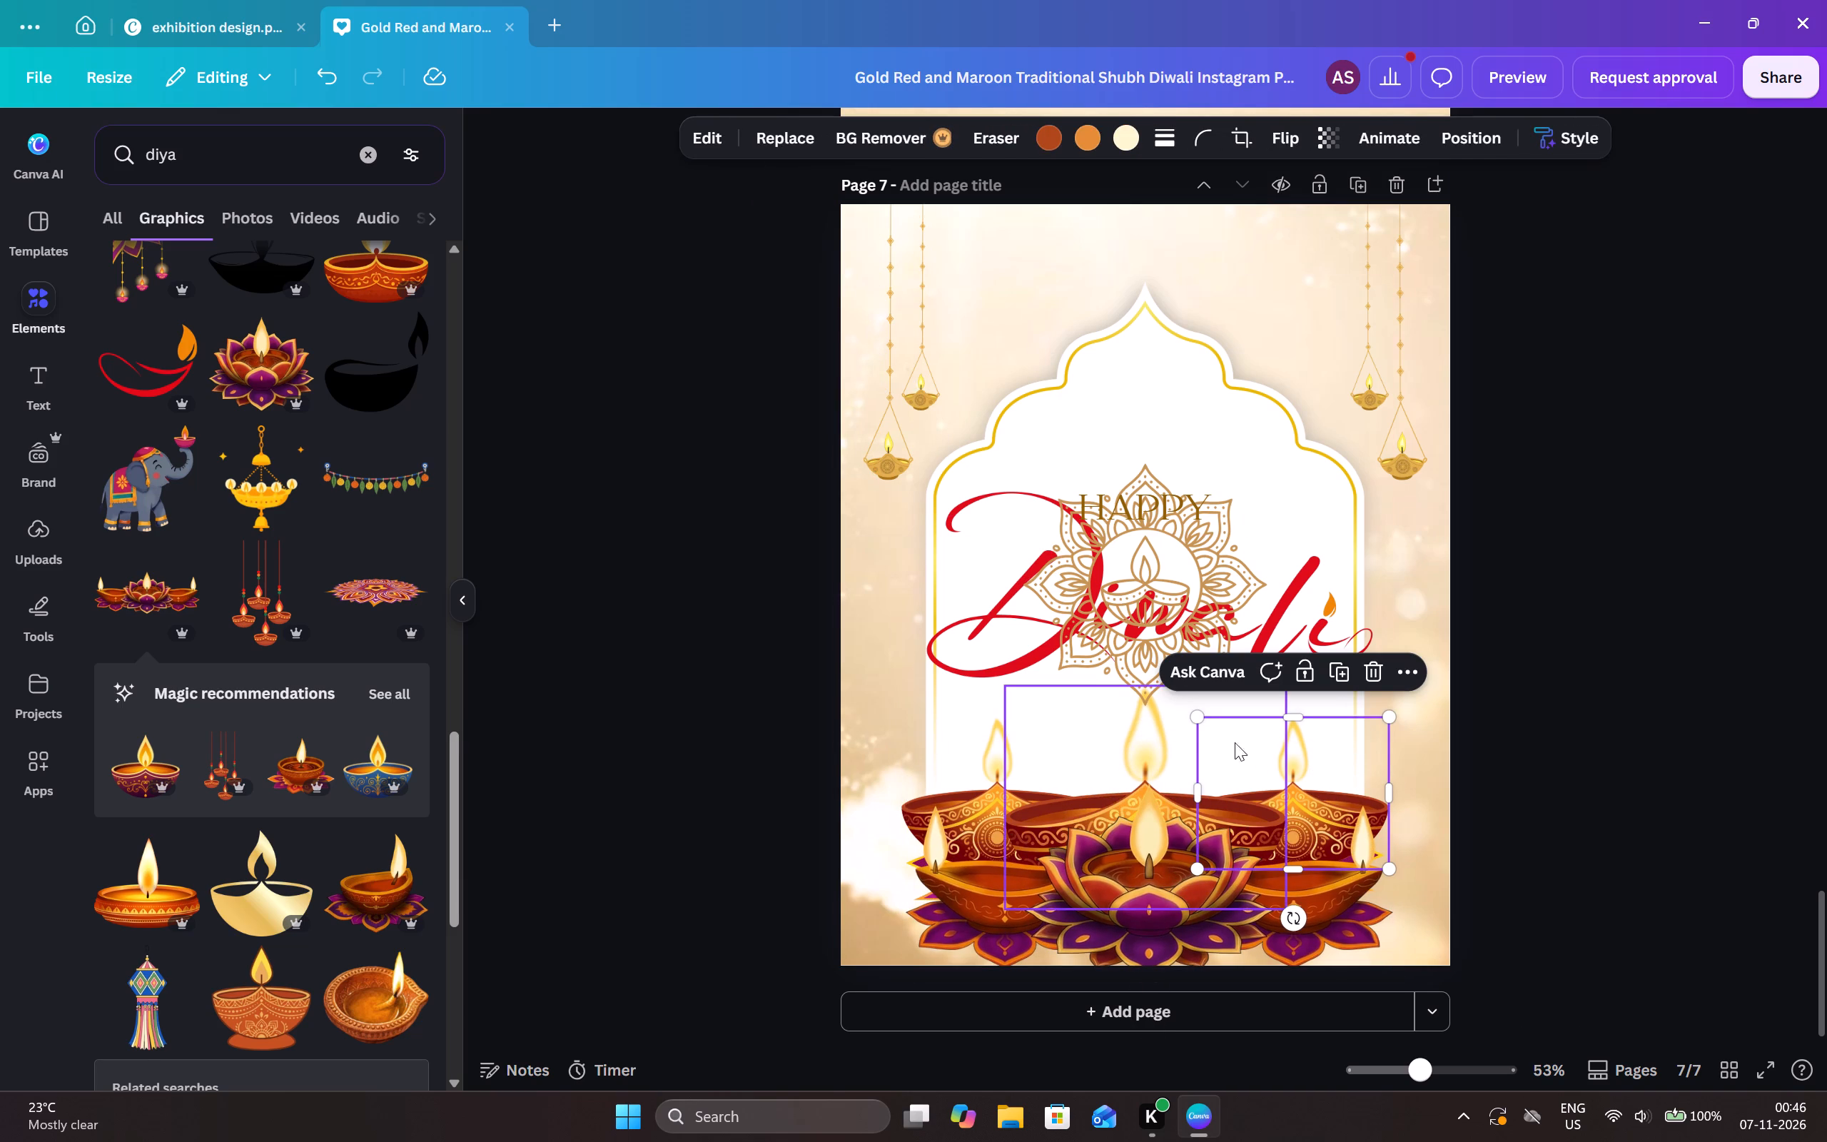
{"action": "left_click", "coordinate": [1172, 724]}
{"action": "key", "text": "Delete"}
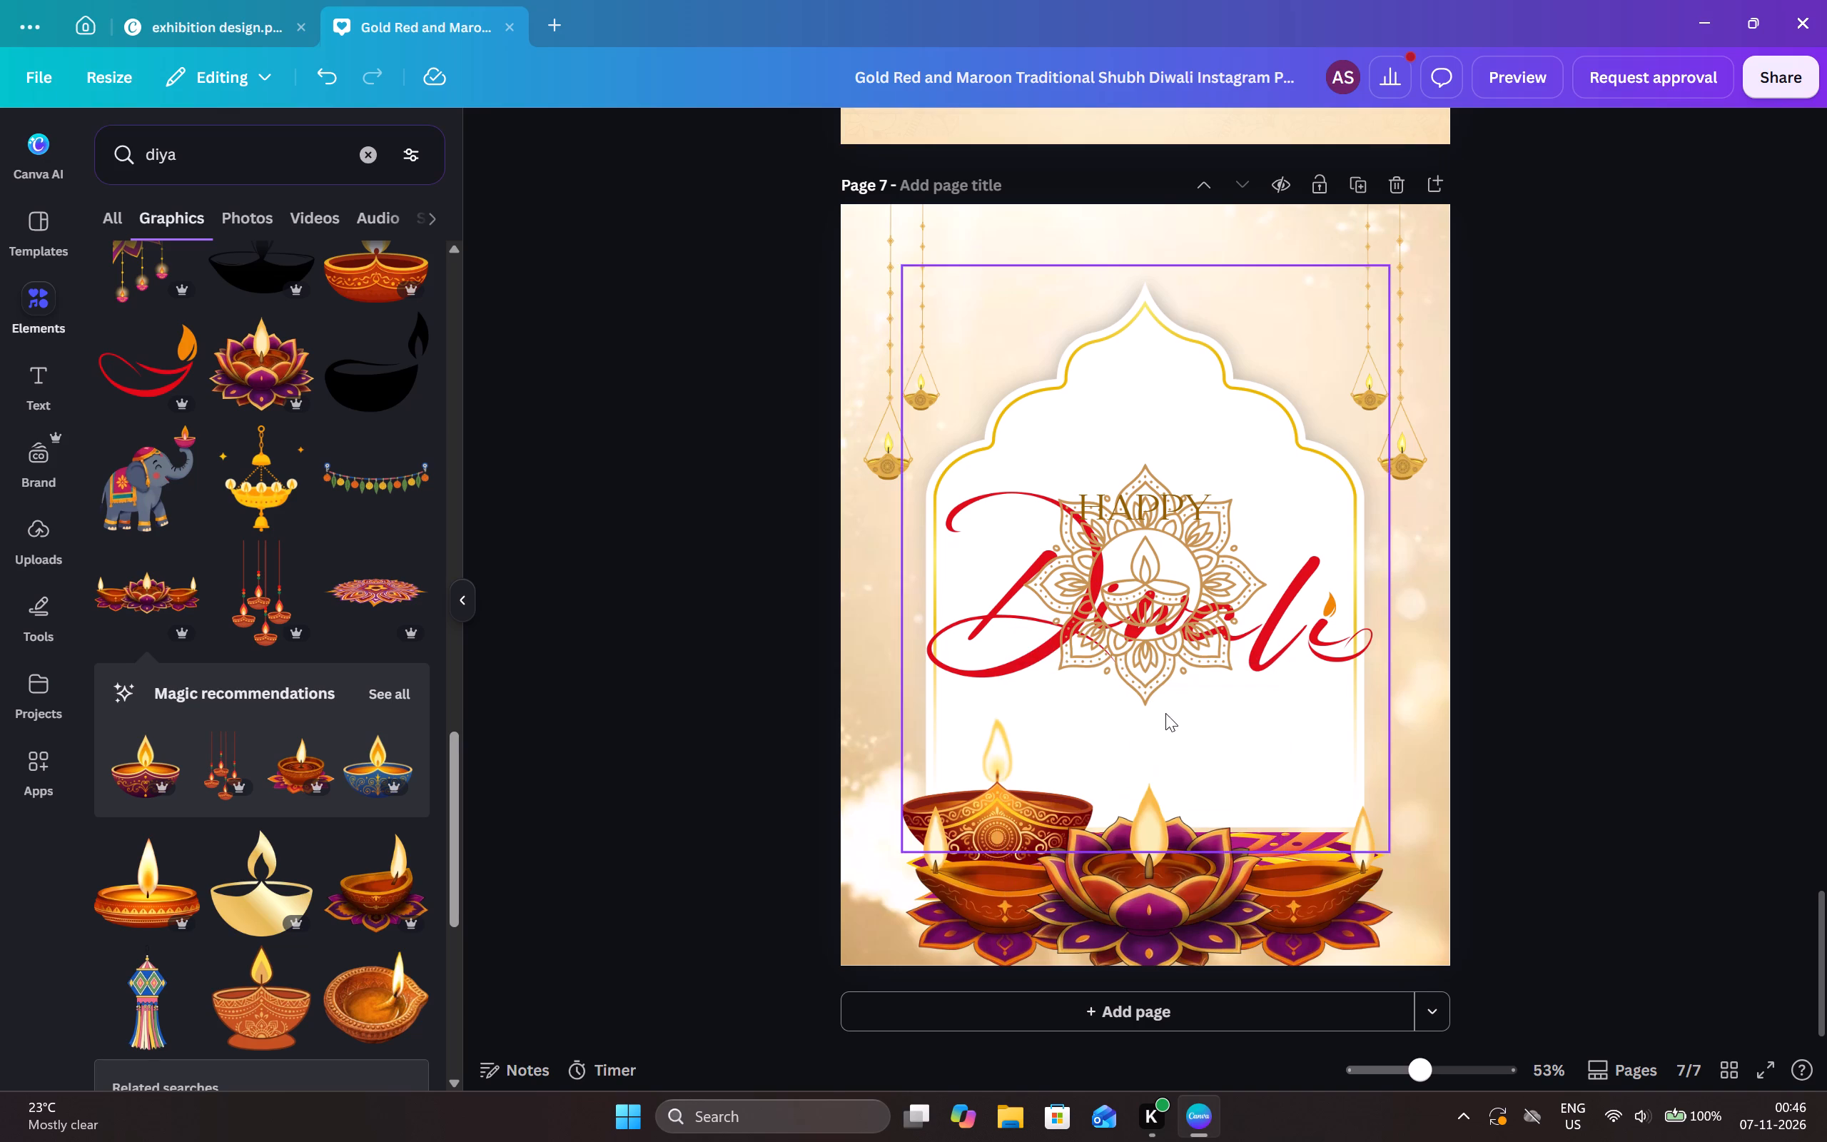
{"action": "left_click", "coordinate": [1014, 757]}
{"action": "key", "text": "Delete"}
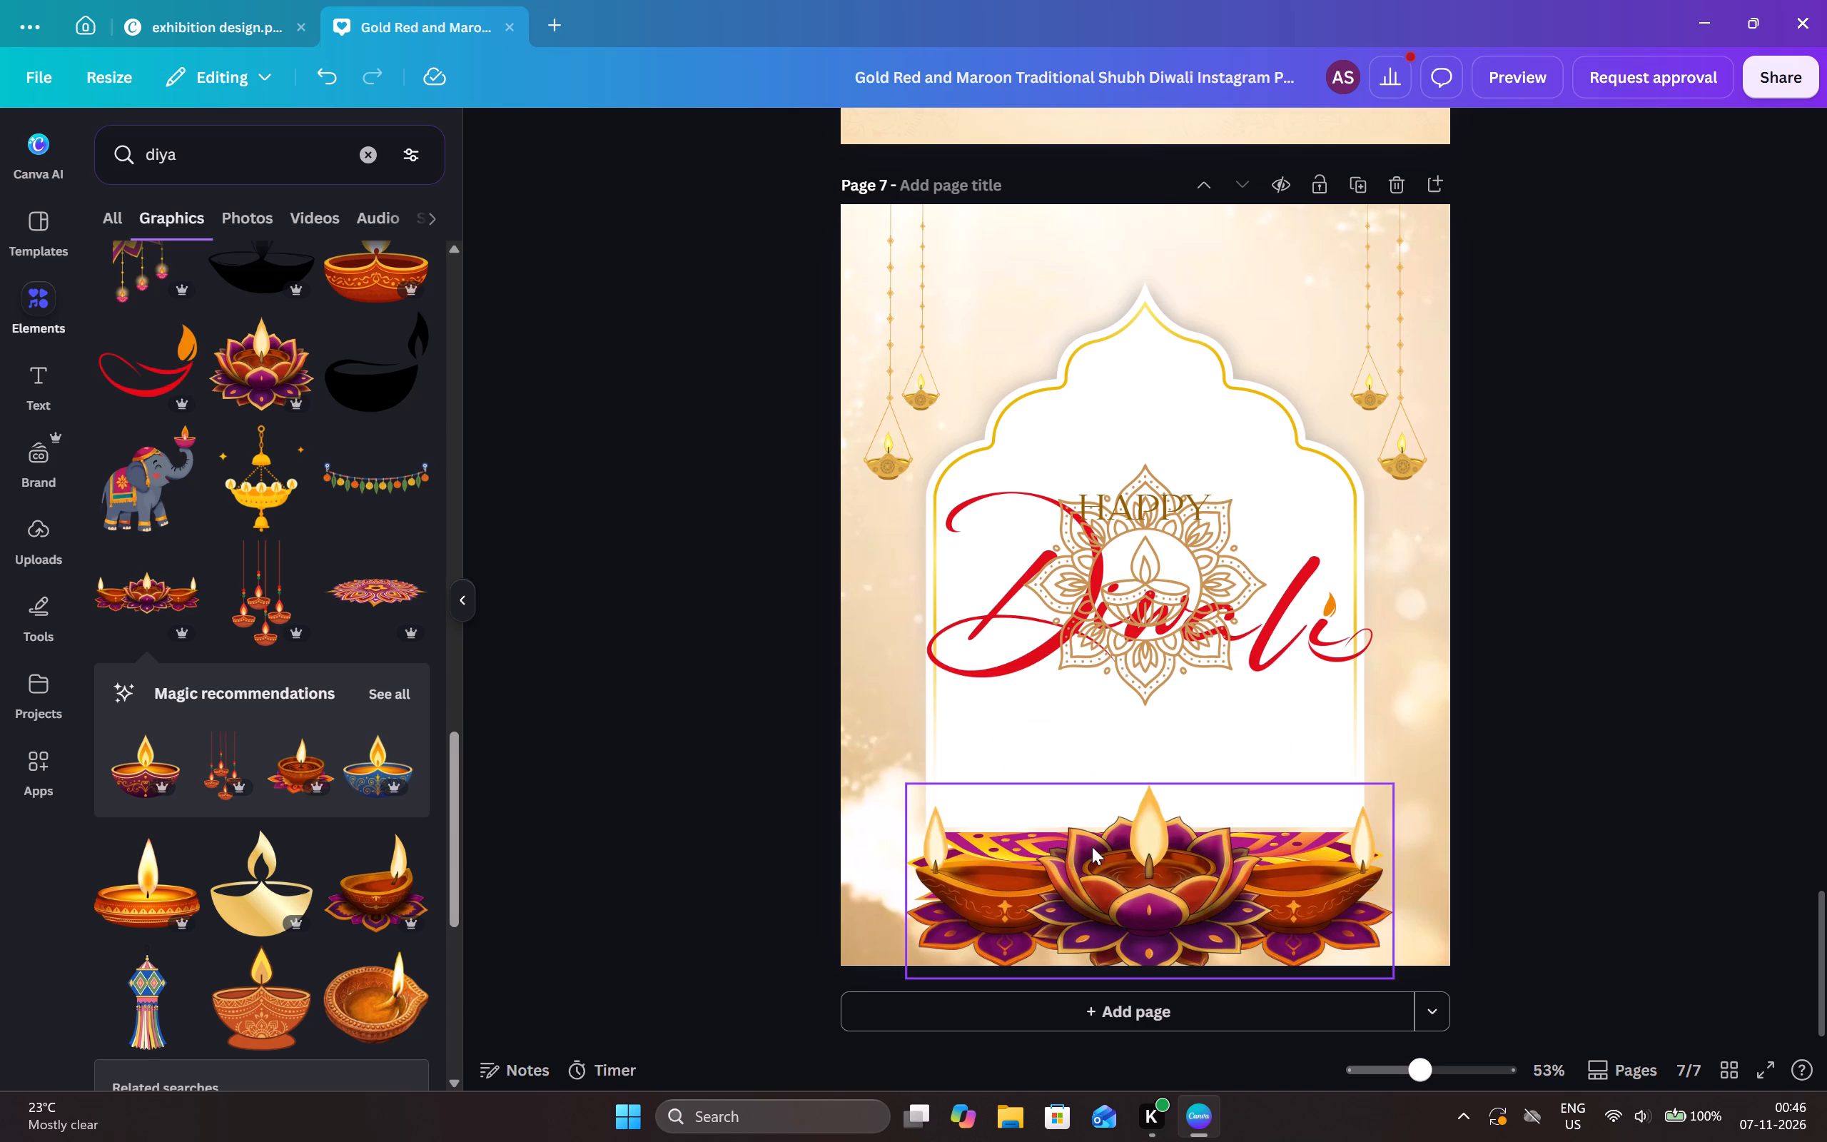
Move the lotus diya trio up onto the rangoli, enlarge it slightly and centre it horizontally on the page.
{"action": "left_click", "coordinate": [1145, 880]}
{"action": "left_click_drag", "start_coordinate": [1167, 892], "coordinate": [1165, 822]}
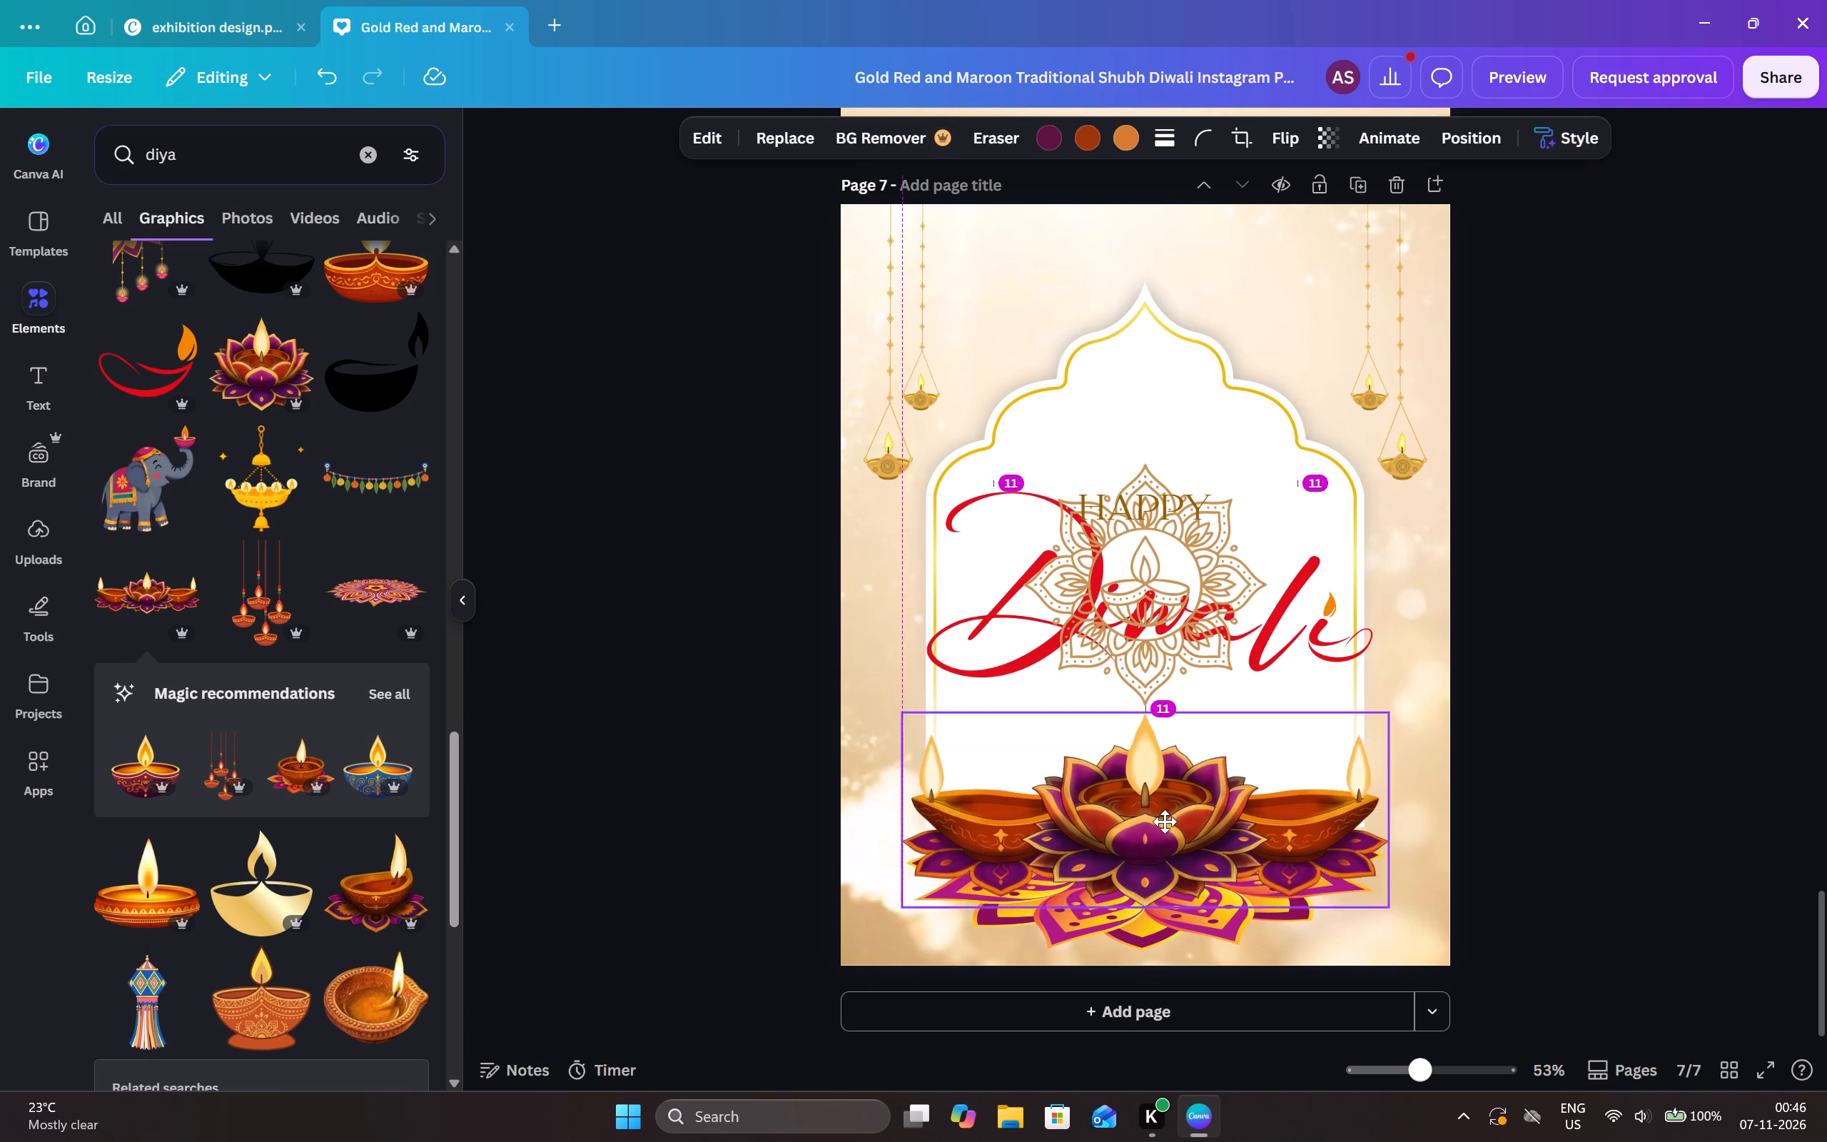
{"action": "left_click_drag", "start_coordinate": [1165, 822], "coordinate": [1146, 804]}
{"action": "left_click", "coordinate": [1391, 891]}
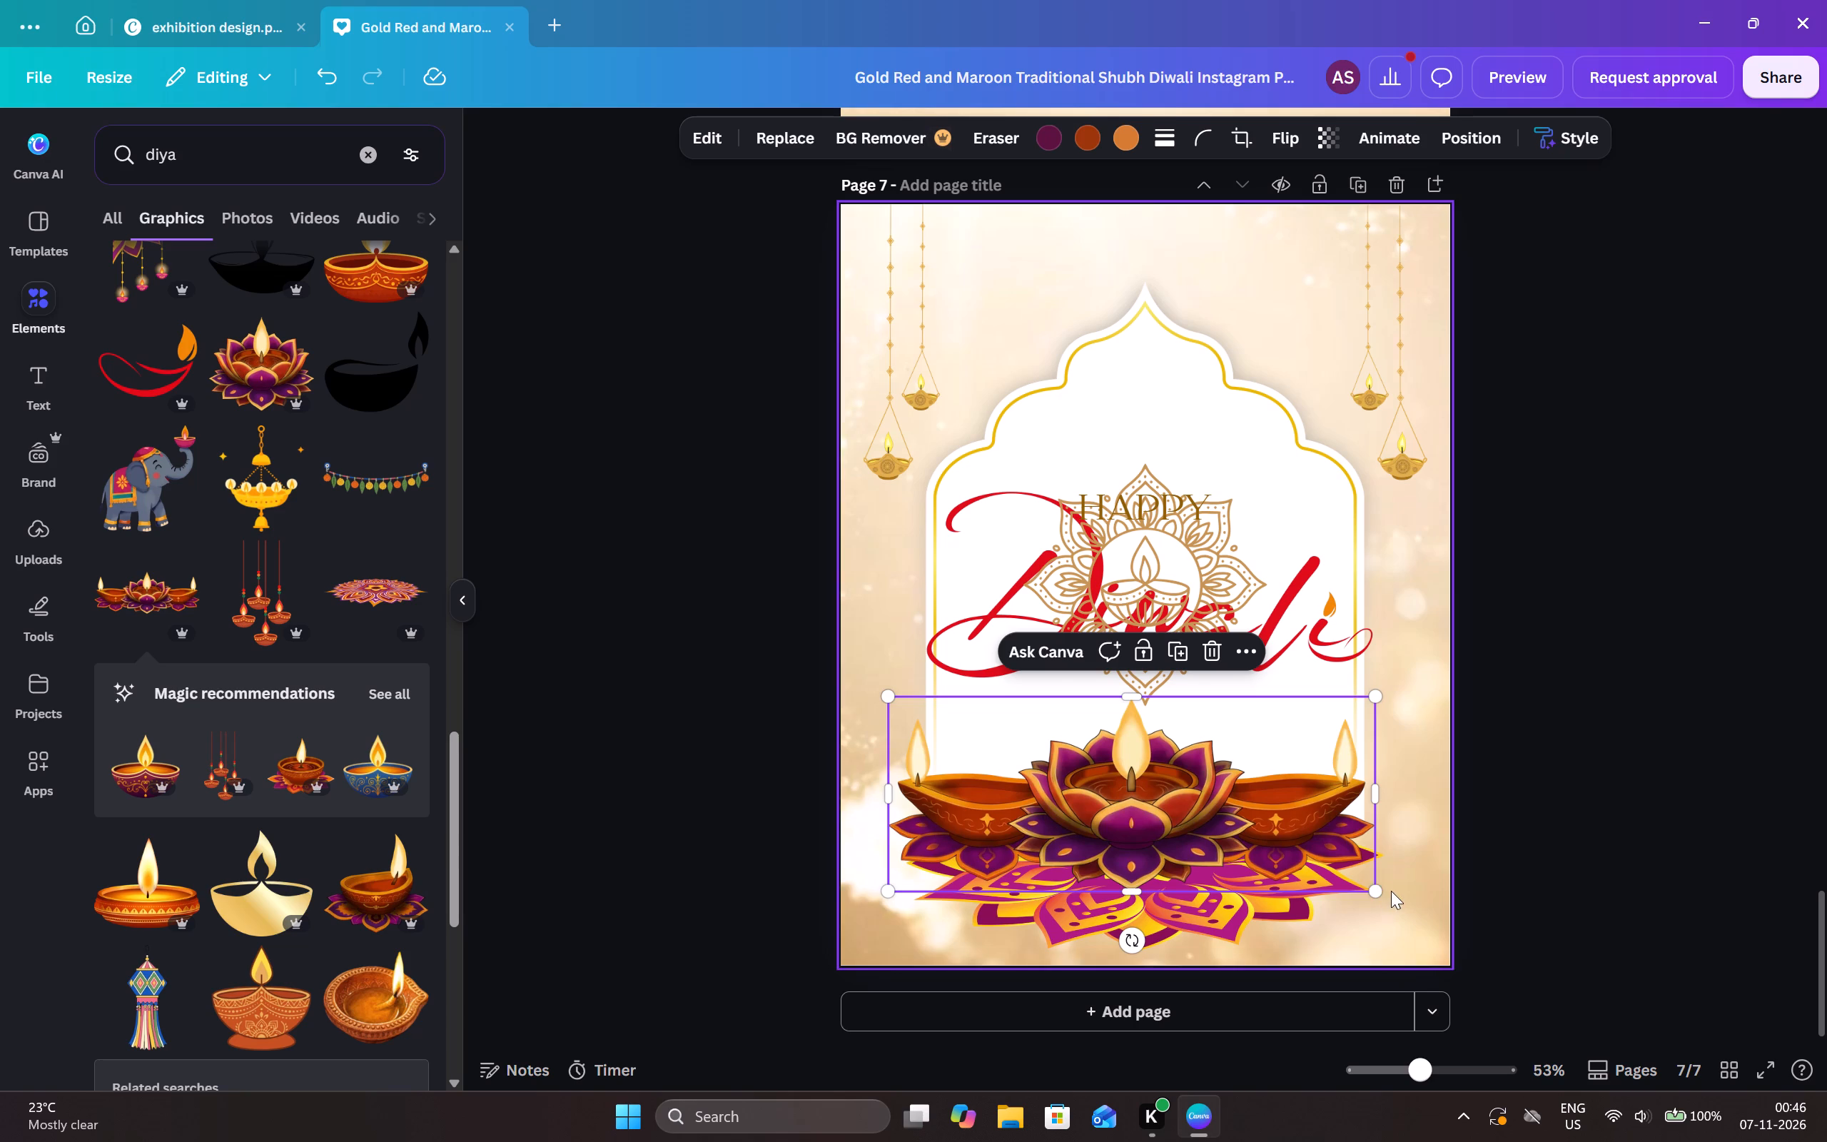
{"action": "left_click", "coordinate": [1526, 807]}
{"action": "left_click", "coordinate": [1242, 804]}
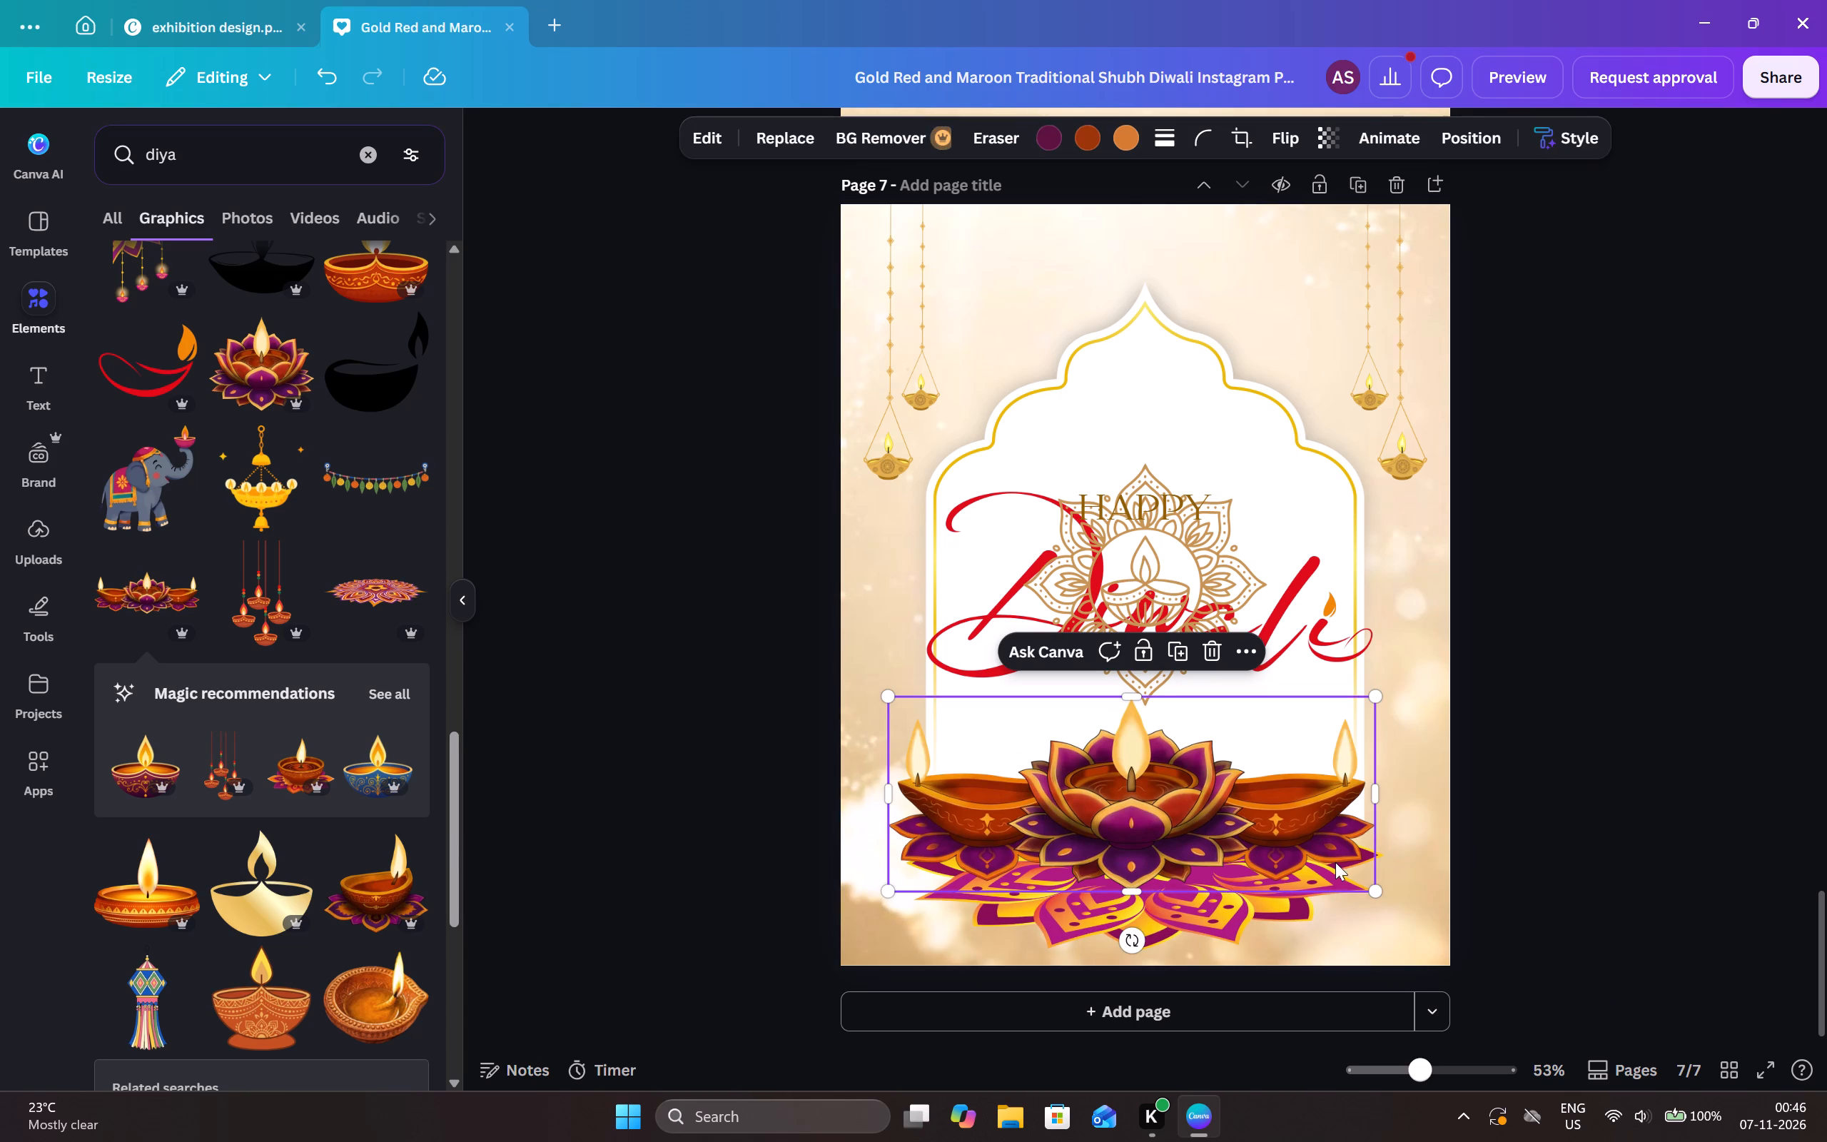
{"action": "left_click_drag", "start_coordinate": [1371, 887], "coordinate": [1406, 914]}
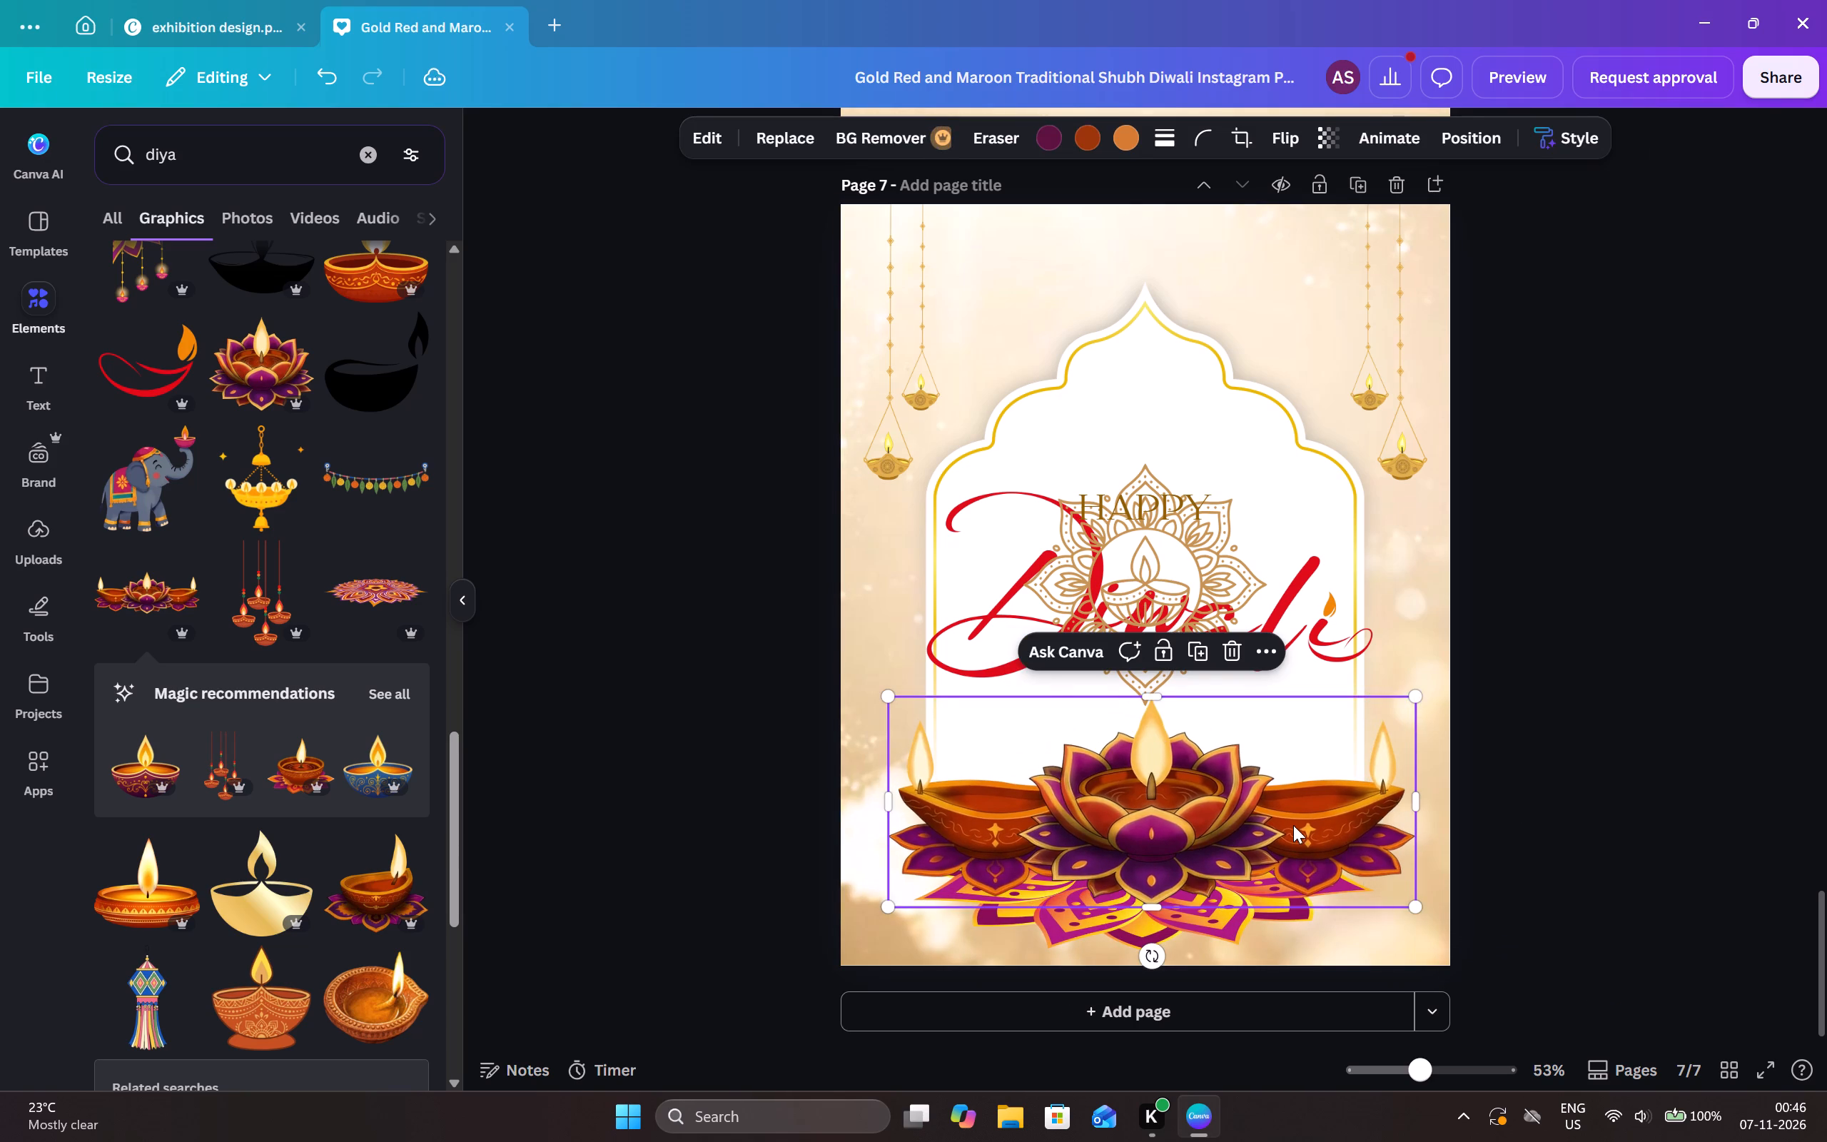
{"action": "left_click_drag", "start_coordinate": [1292, 824], "coordinate": [1288, 809]}
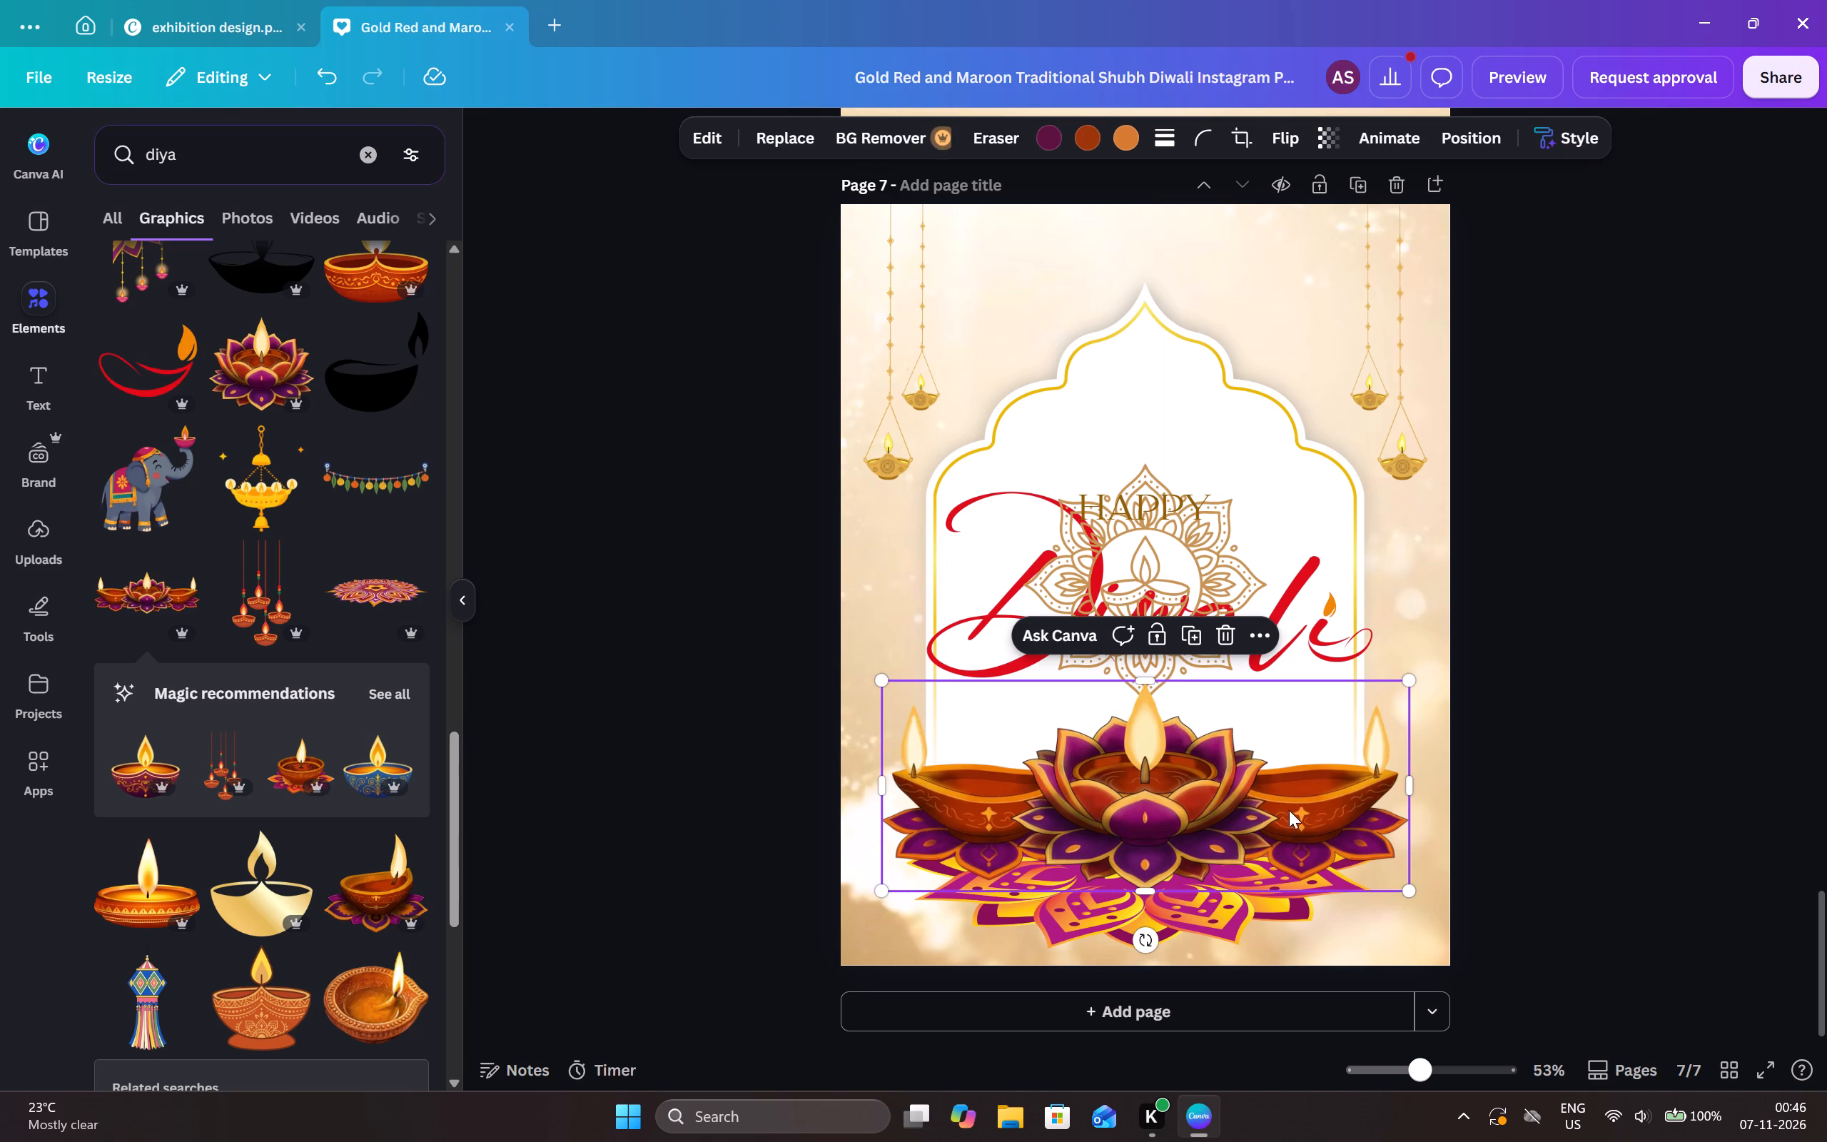
{"action": "left_click", "coordinate": [1659, 788]}
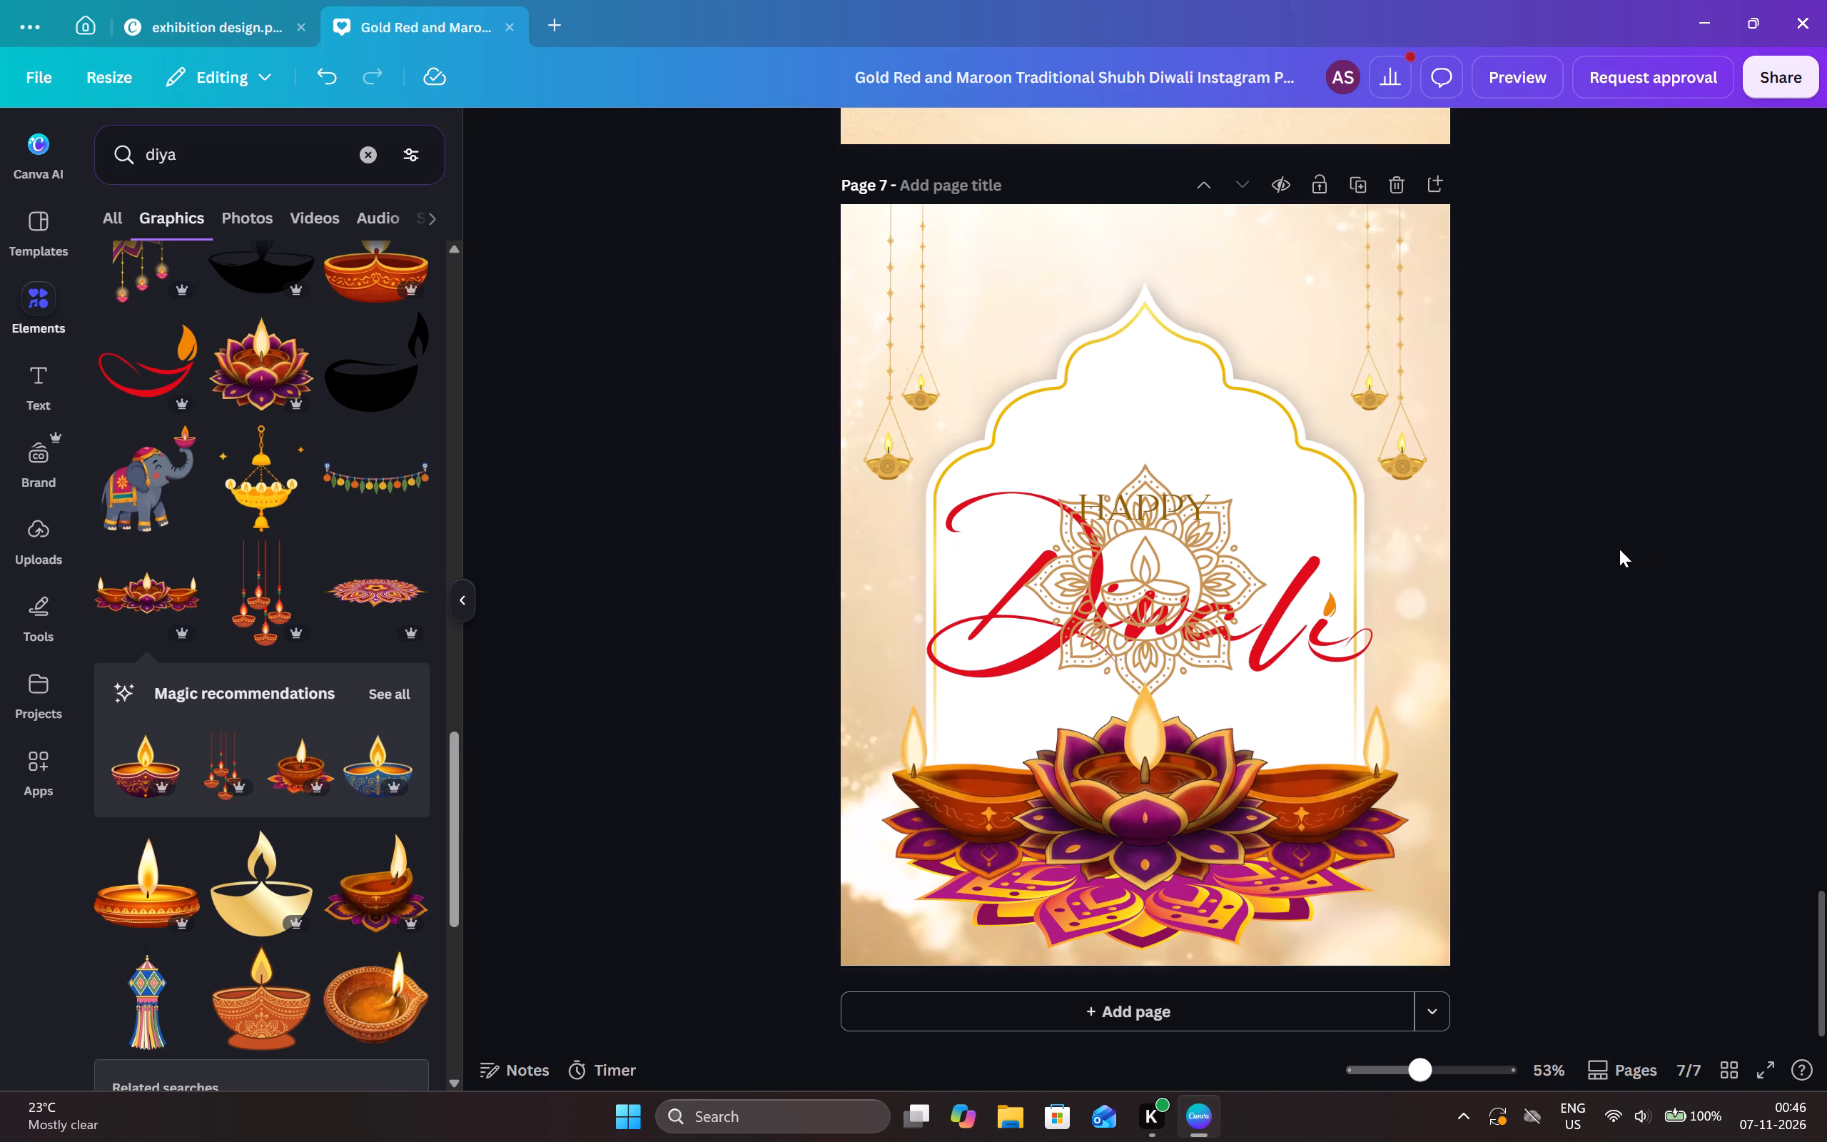
Reorder the brown line-art mandala's layer to sit directly above the white arch, behind the Diwali lettering.
{"action": "left_click", "coordinate": [1190, 550]}
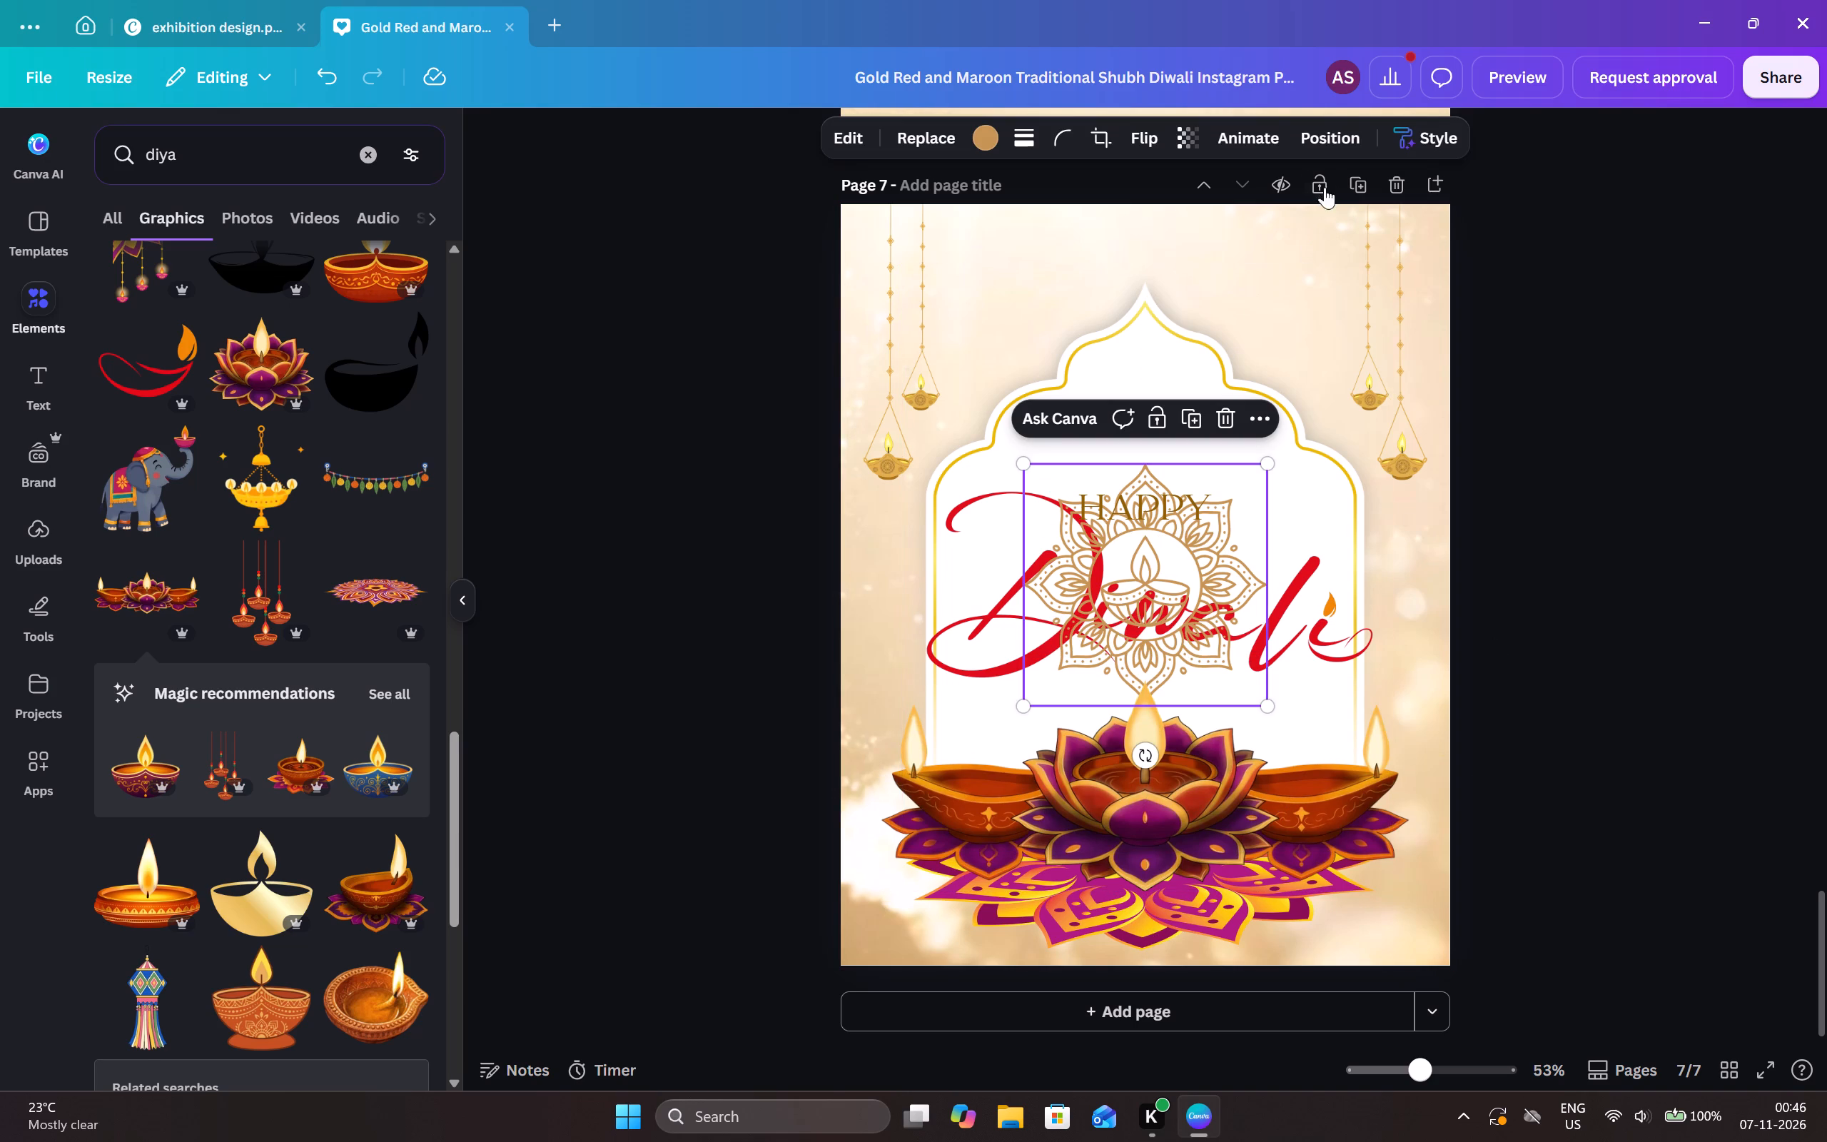
{"action": "left_click", "coordinate": [1336, 144]}
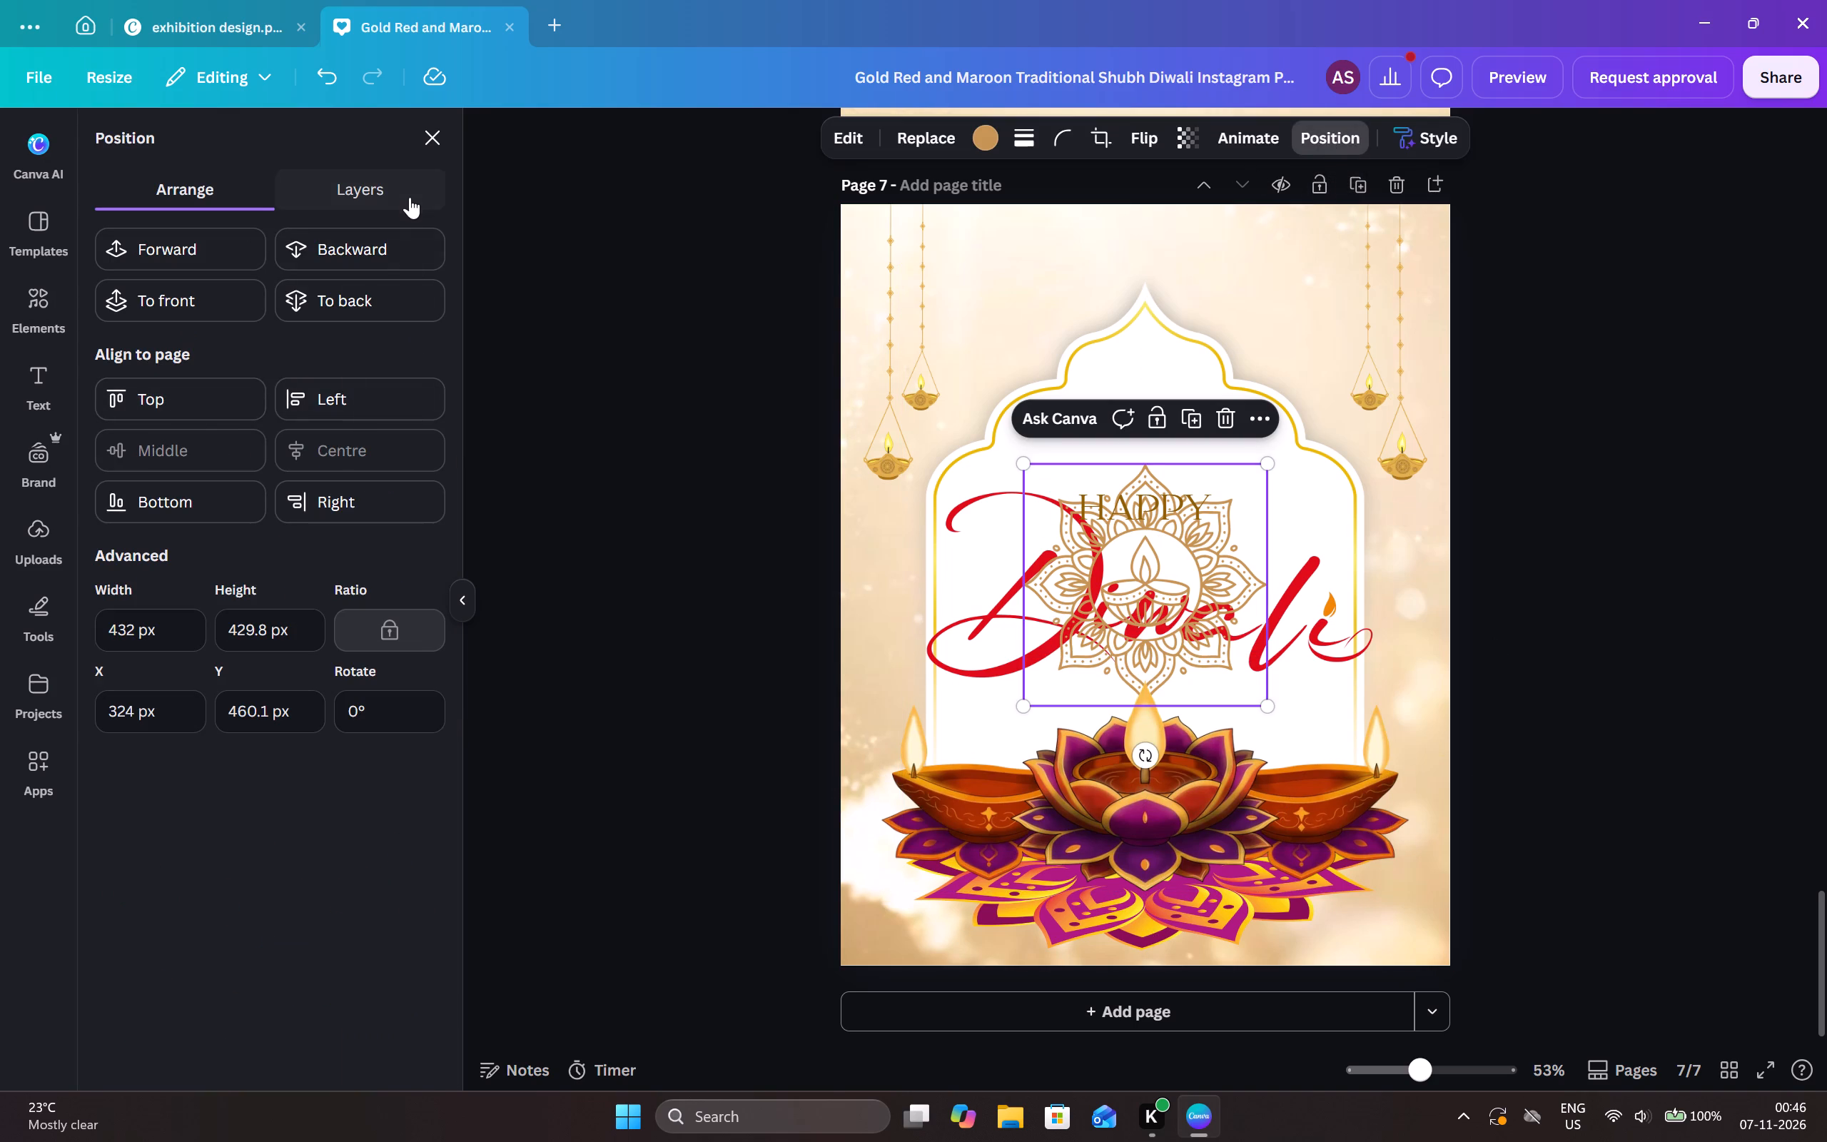
{"action": "left_click", "coordinate": [410, 193]}
{"action": "left_click_drag", "start_coordinate": [343, 463], "coordinate": [333, 726]}
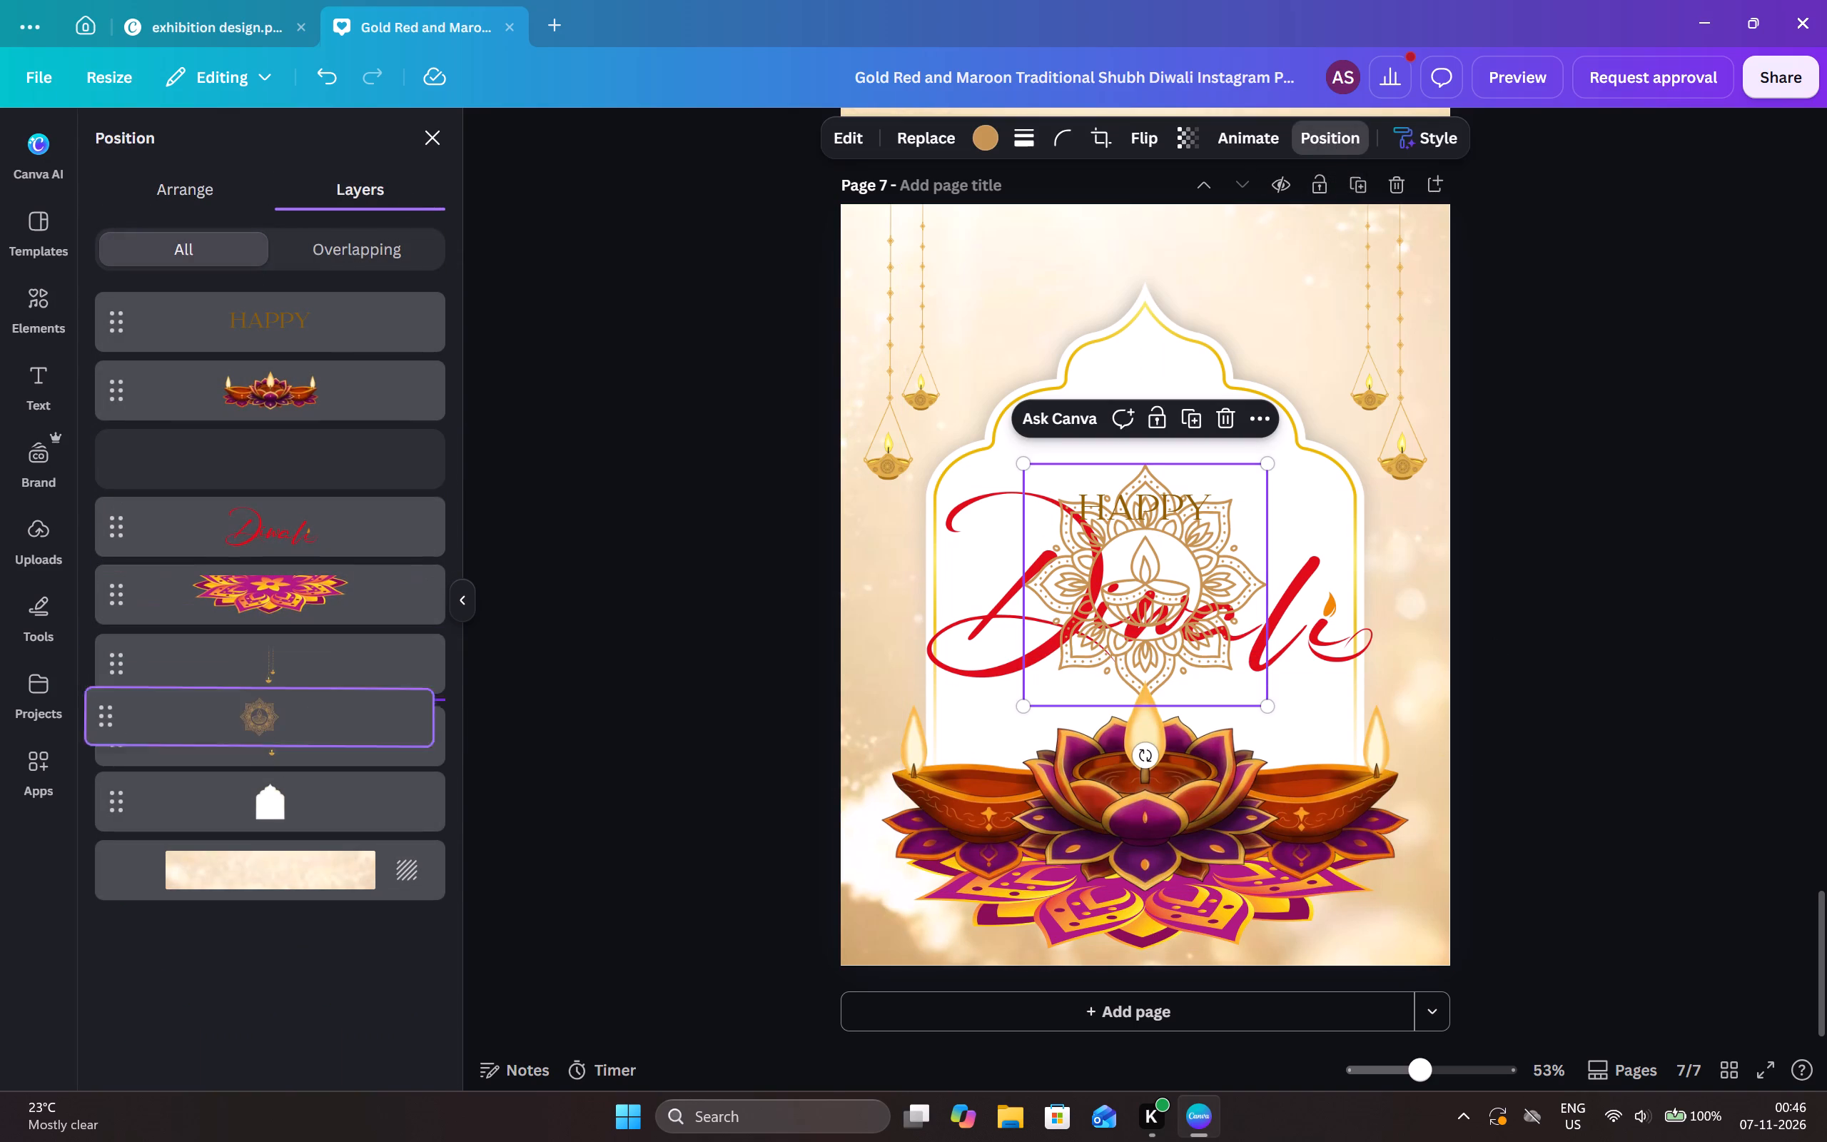
{"action": "left_click_drag", "start_coordinate": [333, 726], "coordinate": [350, 774]}
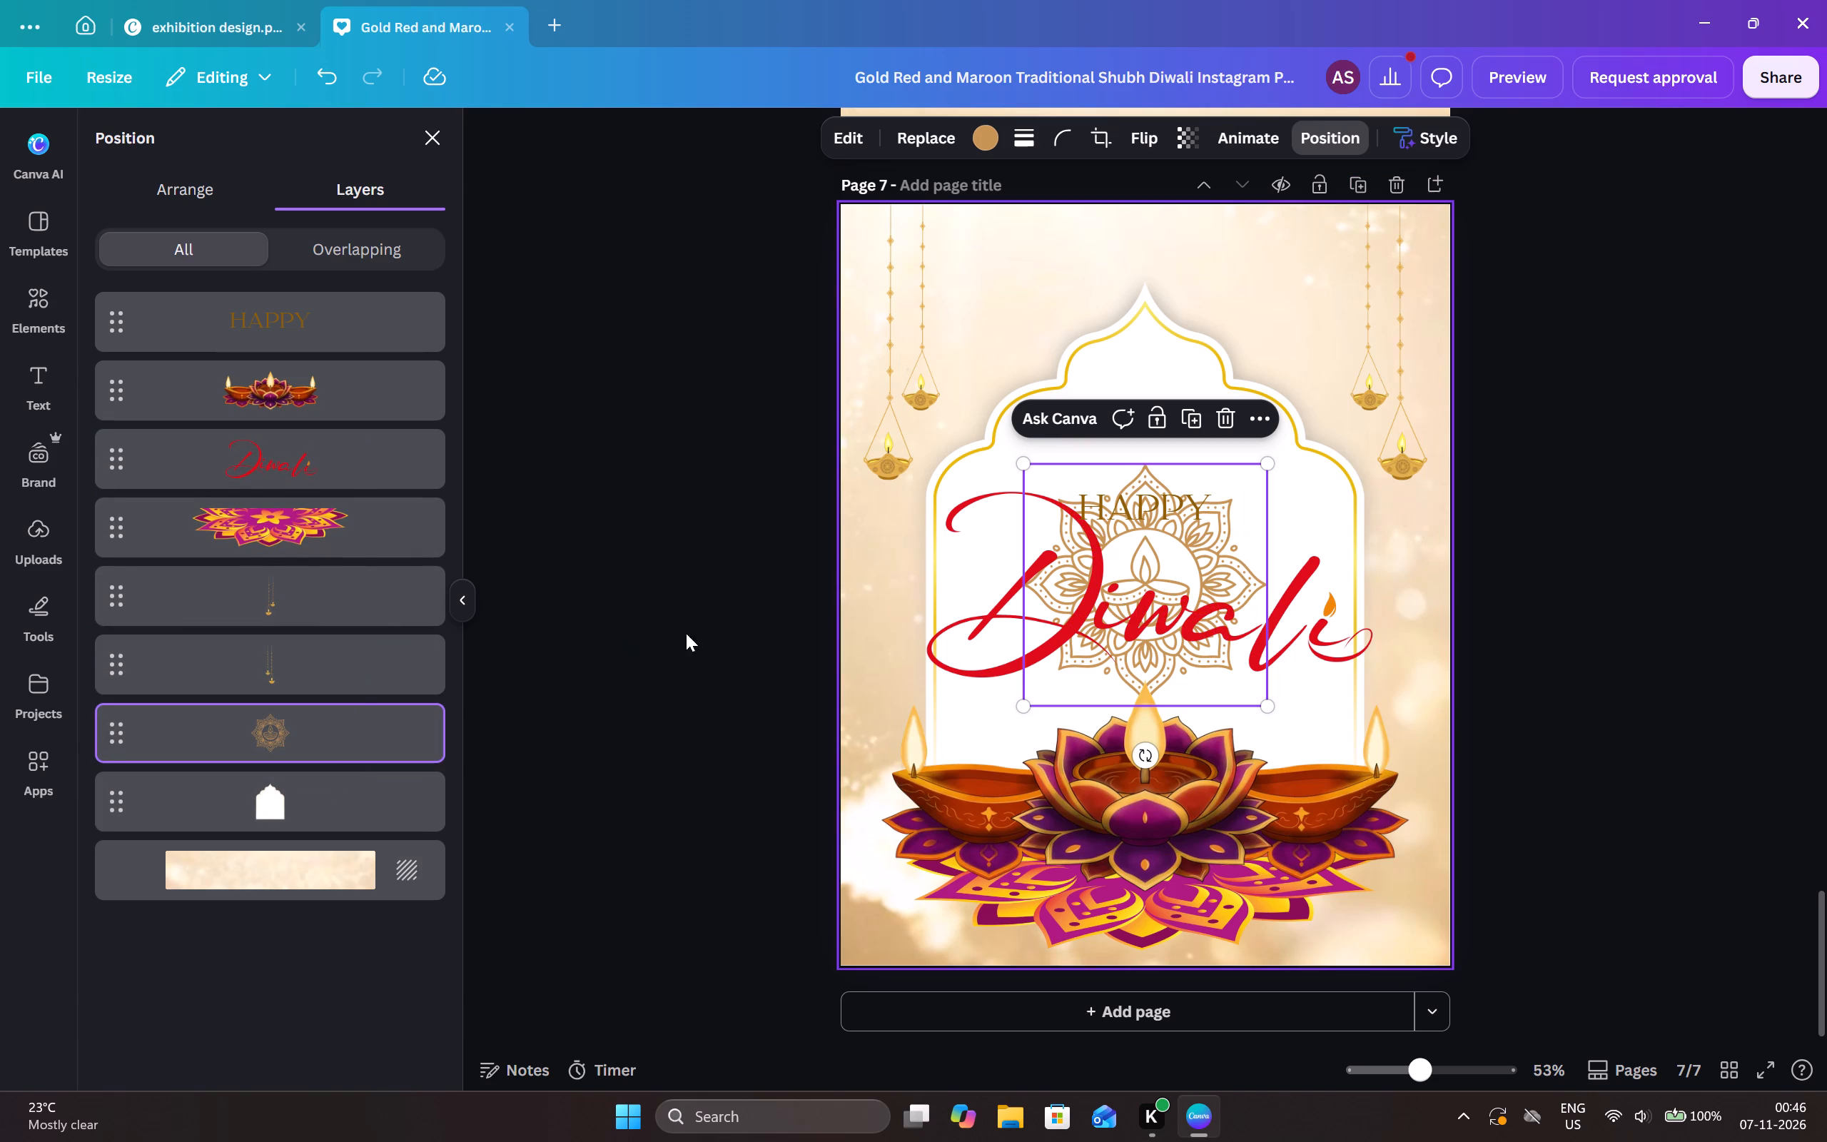
Set the brown line-art mandala's transparency to 55.
{"action": "left_click", "coordinate": [1191, 138]}
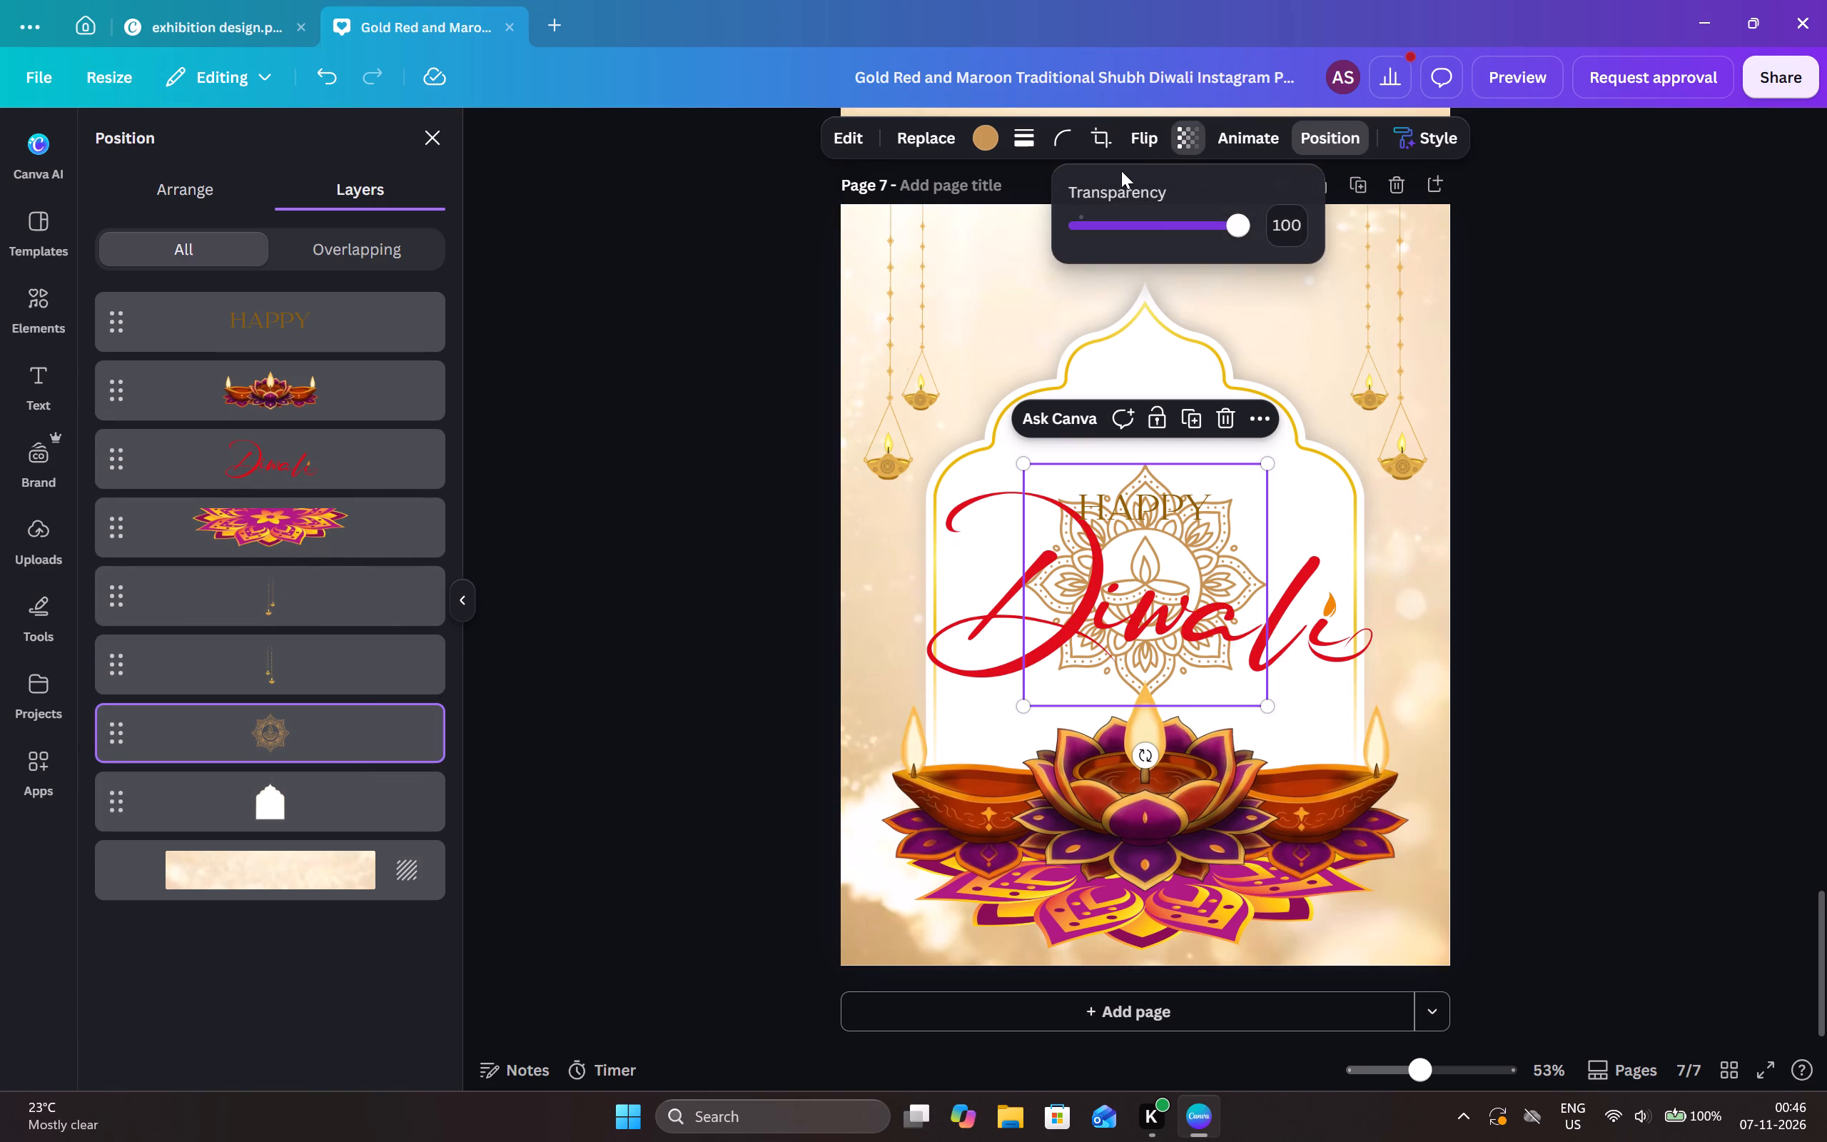
{"action": "left_click_drag", "start_coordinate": [1241, 226], "coordinate": [1204, 243]}
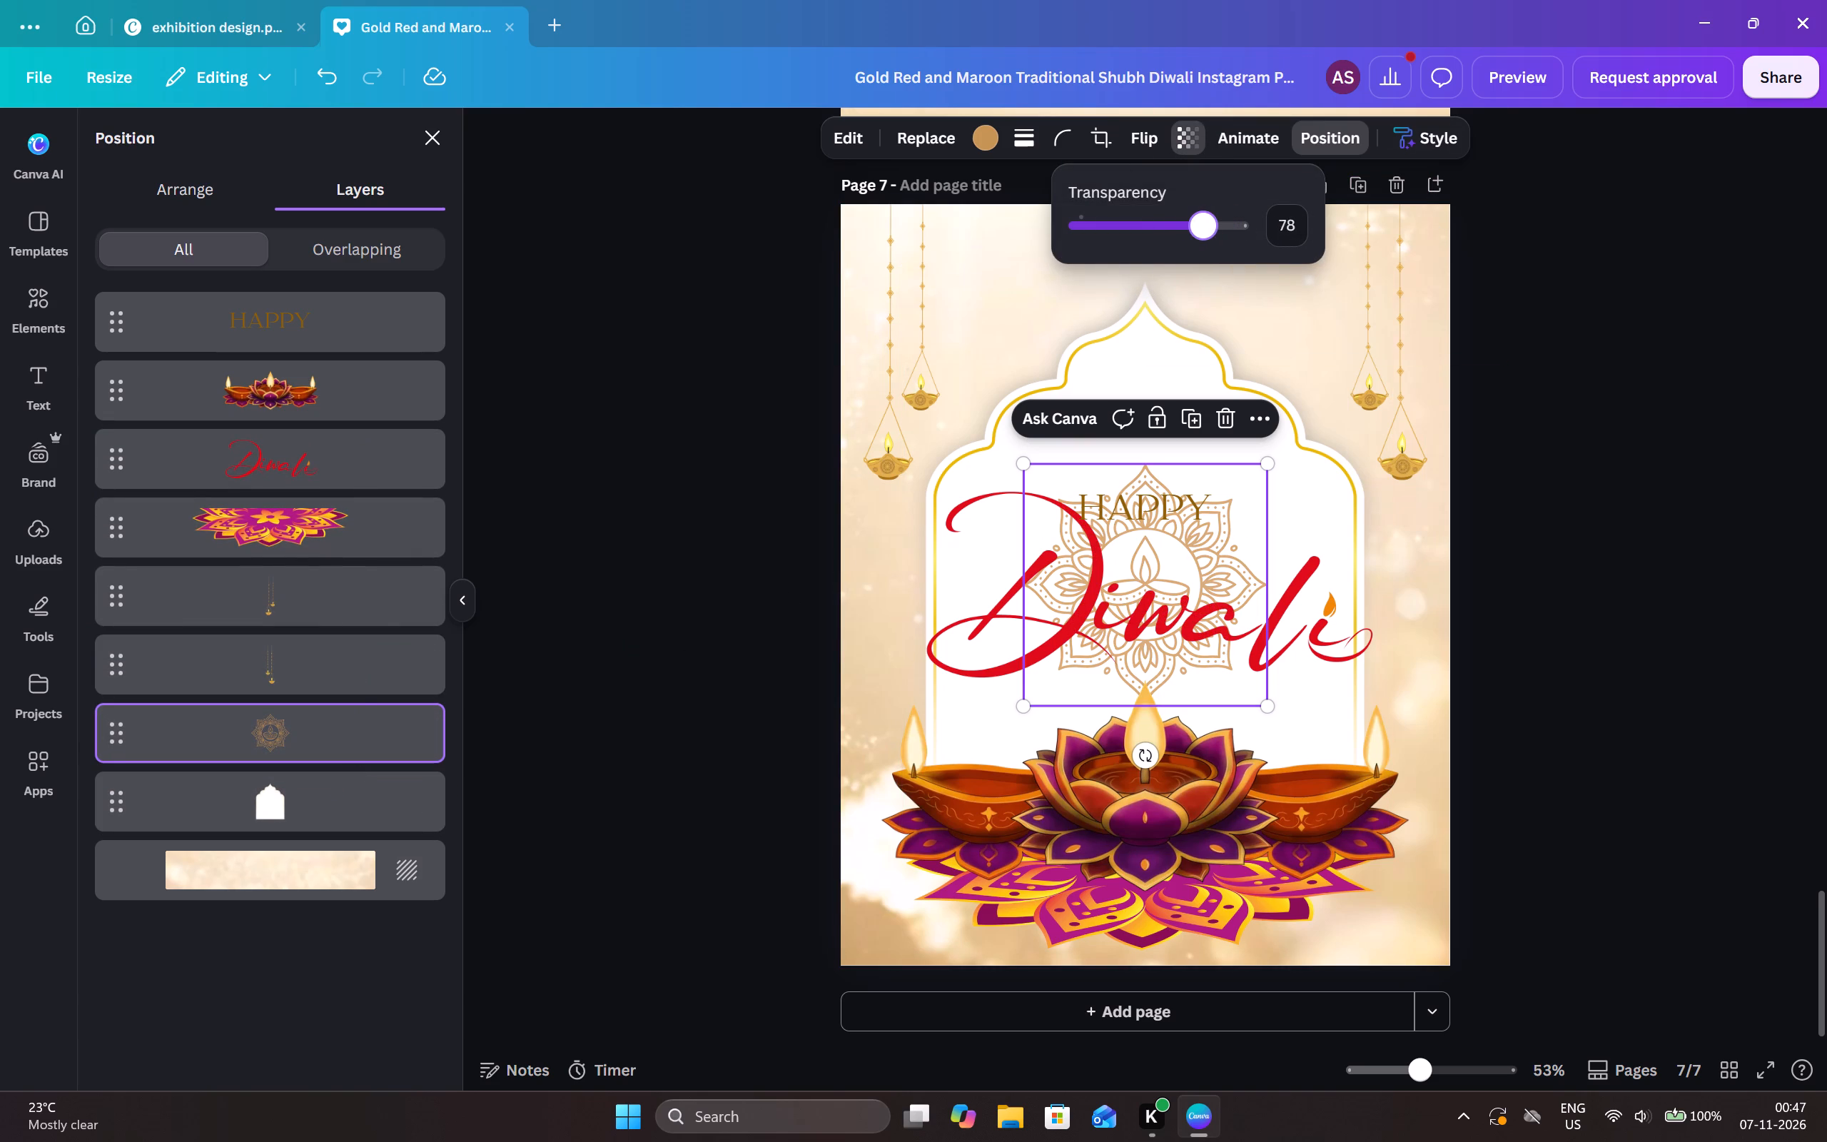
{"action": "left_click_drag", "start_coordinate": [1204, 243], "coordinate": [1169, 257]}
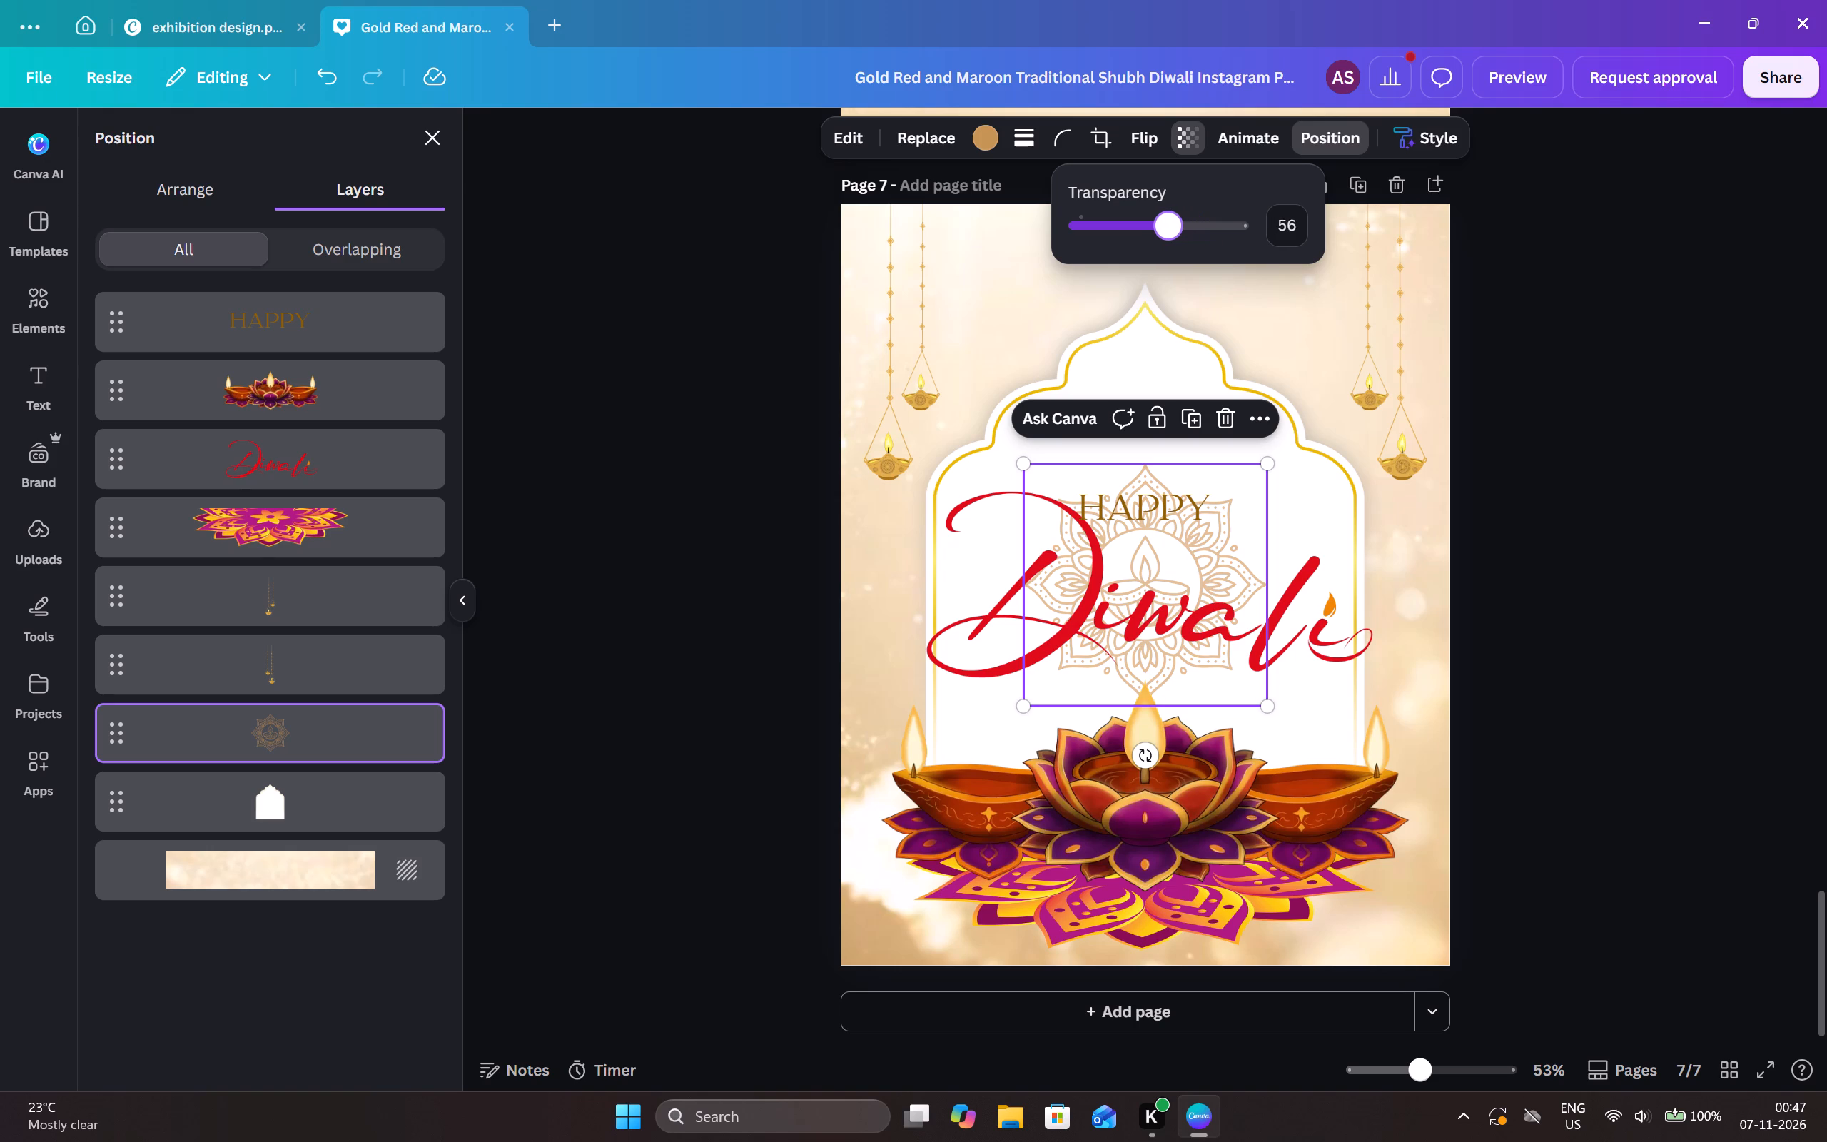
{"action": "left_click_drag", "start_coordinate": [1169, 257], "coordinate": [1167, 258]}
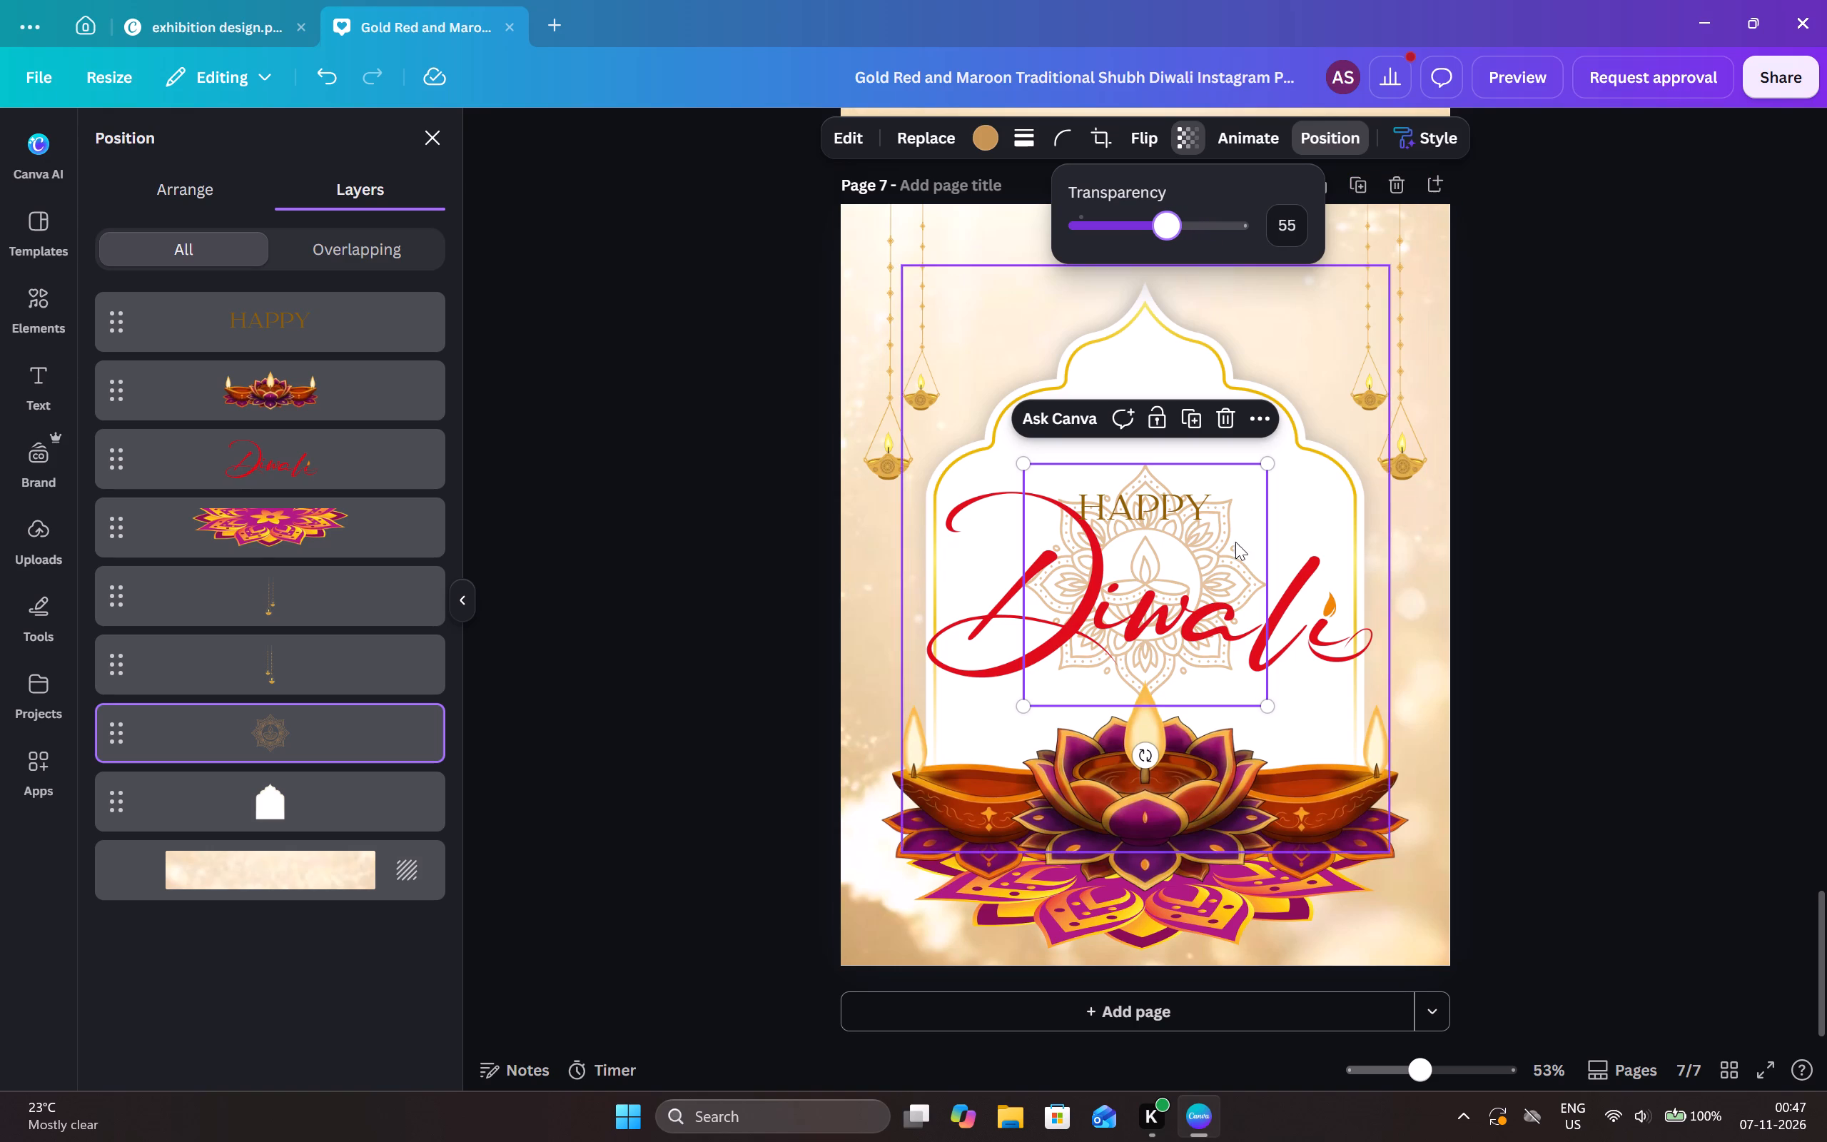
Enlarge the faded mandala to nearly the arch's width and recentre it horizontally behind the Happy Diwali lettering on page 7.
{"action": "left_click_drag", "start_coordinate": [1261, 704], "coordinate": [1313, 757]}
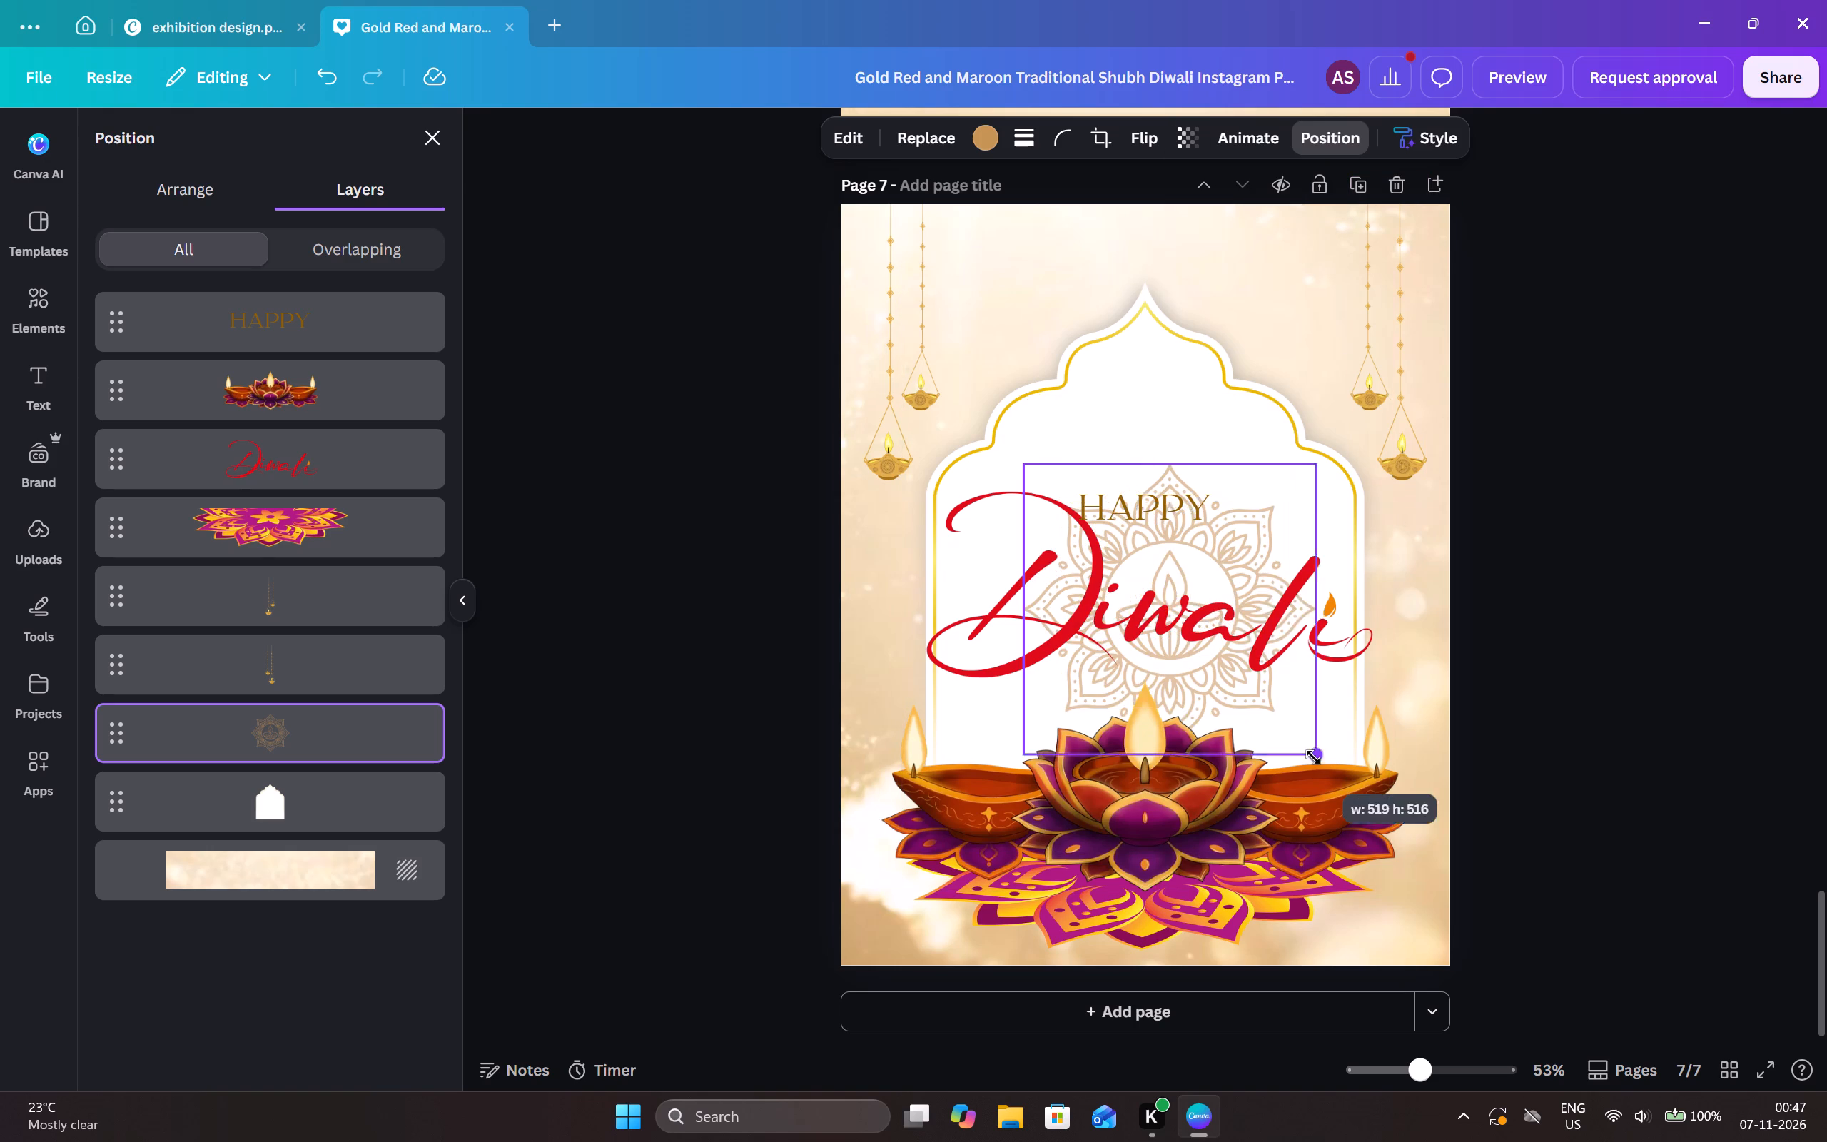
{"action": "left_click_drag", "start_coordinate": [1313, 757], "coordinate": [1319, 762]}
{"action": "left_click_drag", "start_coordinate": [1256, 522], "coordinate": [1241, 495]}
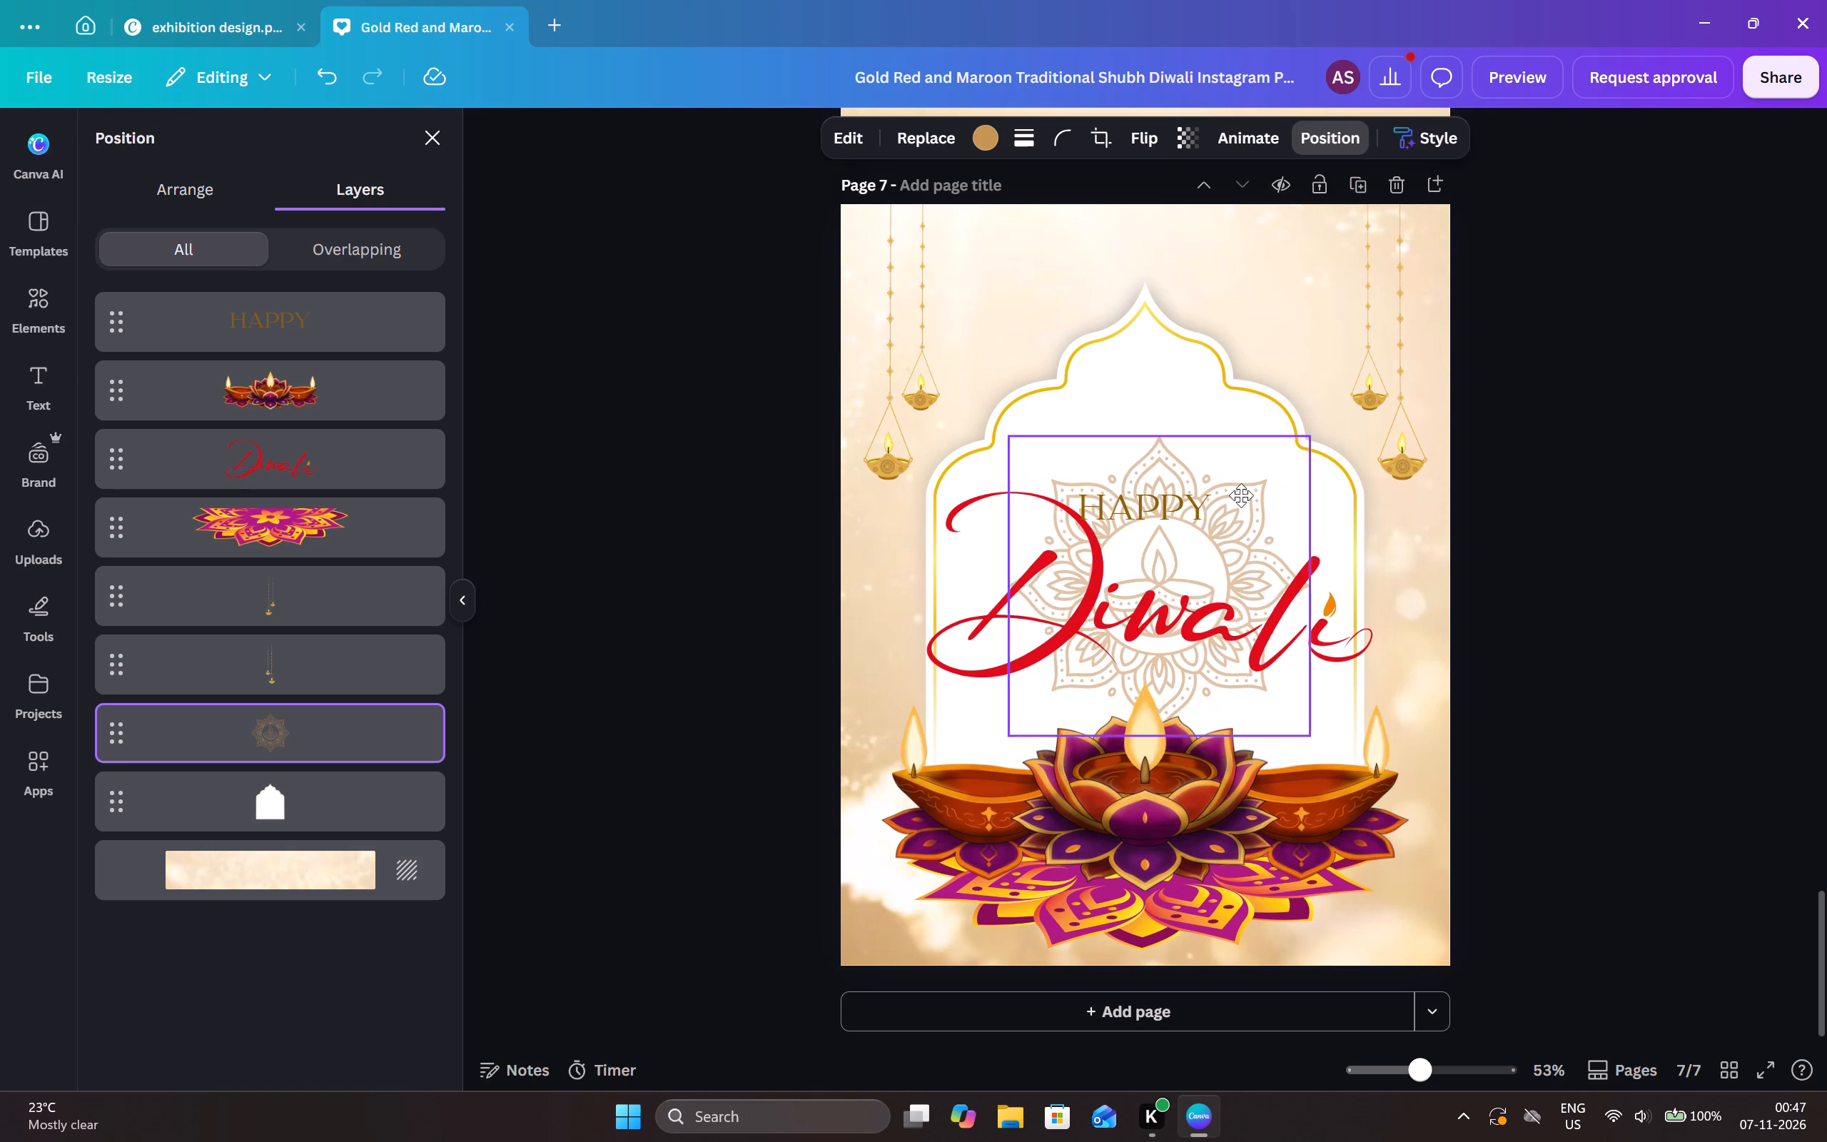
{"action": "left_click_drag", "start_coordinate": [1241, 495], "coordinate": [1230, 492]}
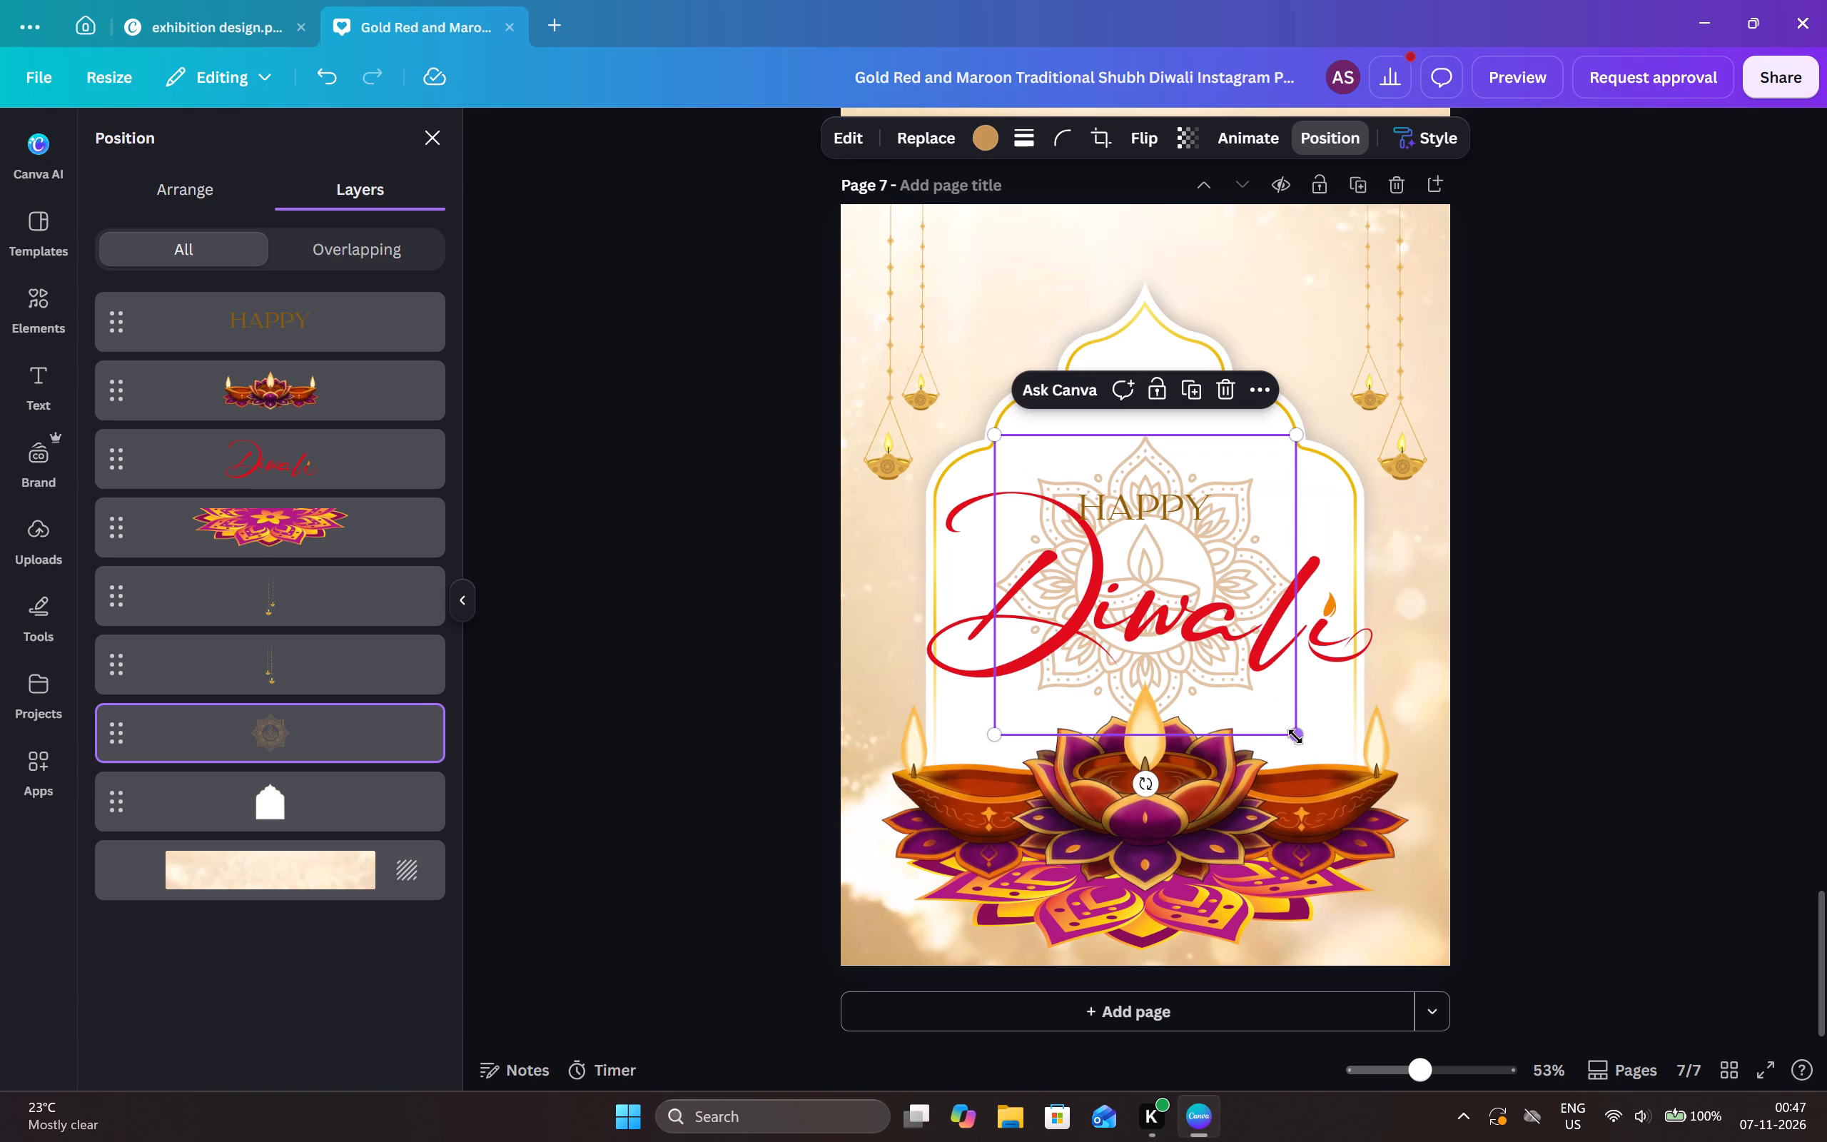
{"action": "left_click_drag", "start_coordinate": [1296, 738], "coordinate": [1349, 781]}
{"action": "left_click_drag", "start_coordinate": [1278, 525], "coordinate": [1247, 498]}
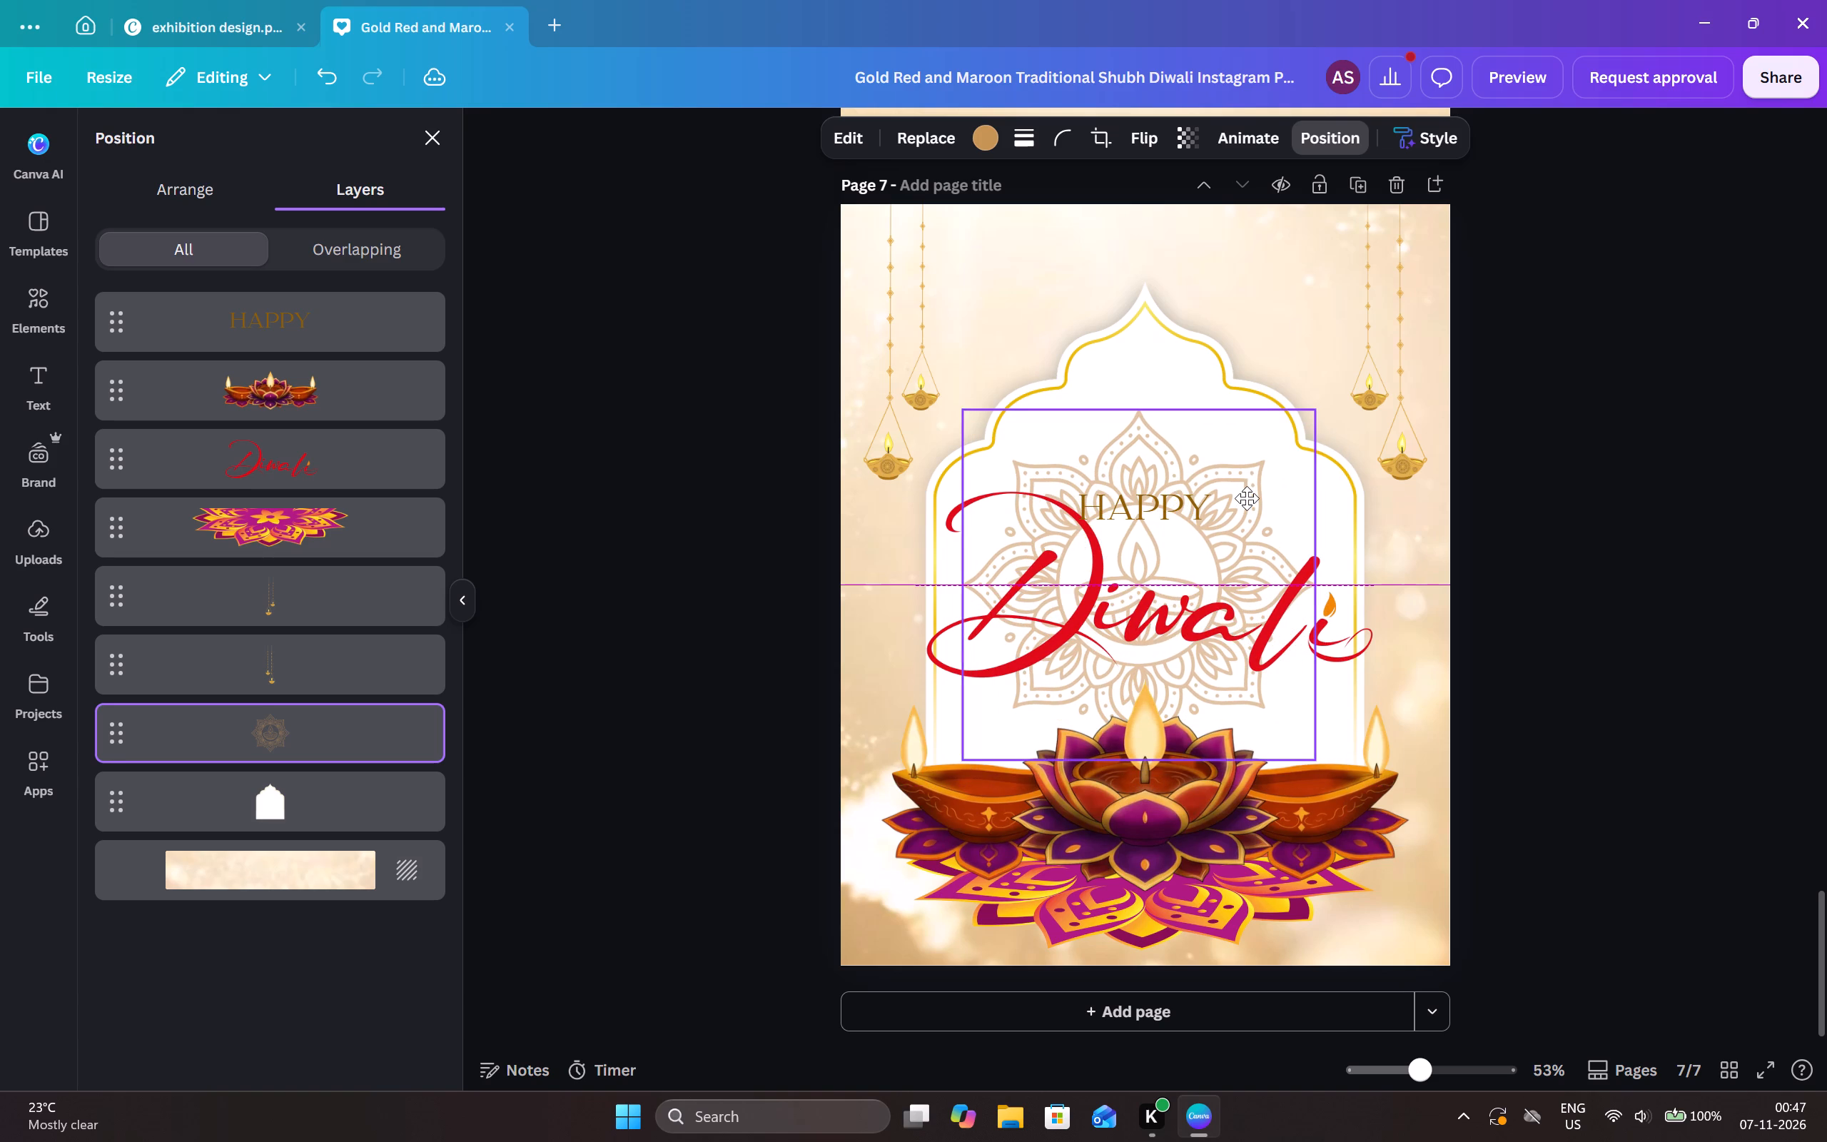
{"action": "left_click_drag", "start_coordinate": [1247, 498], "coordinate": [1250, 498]}
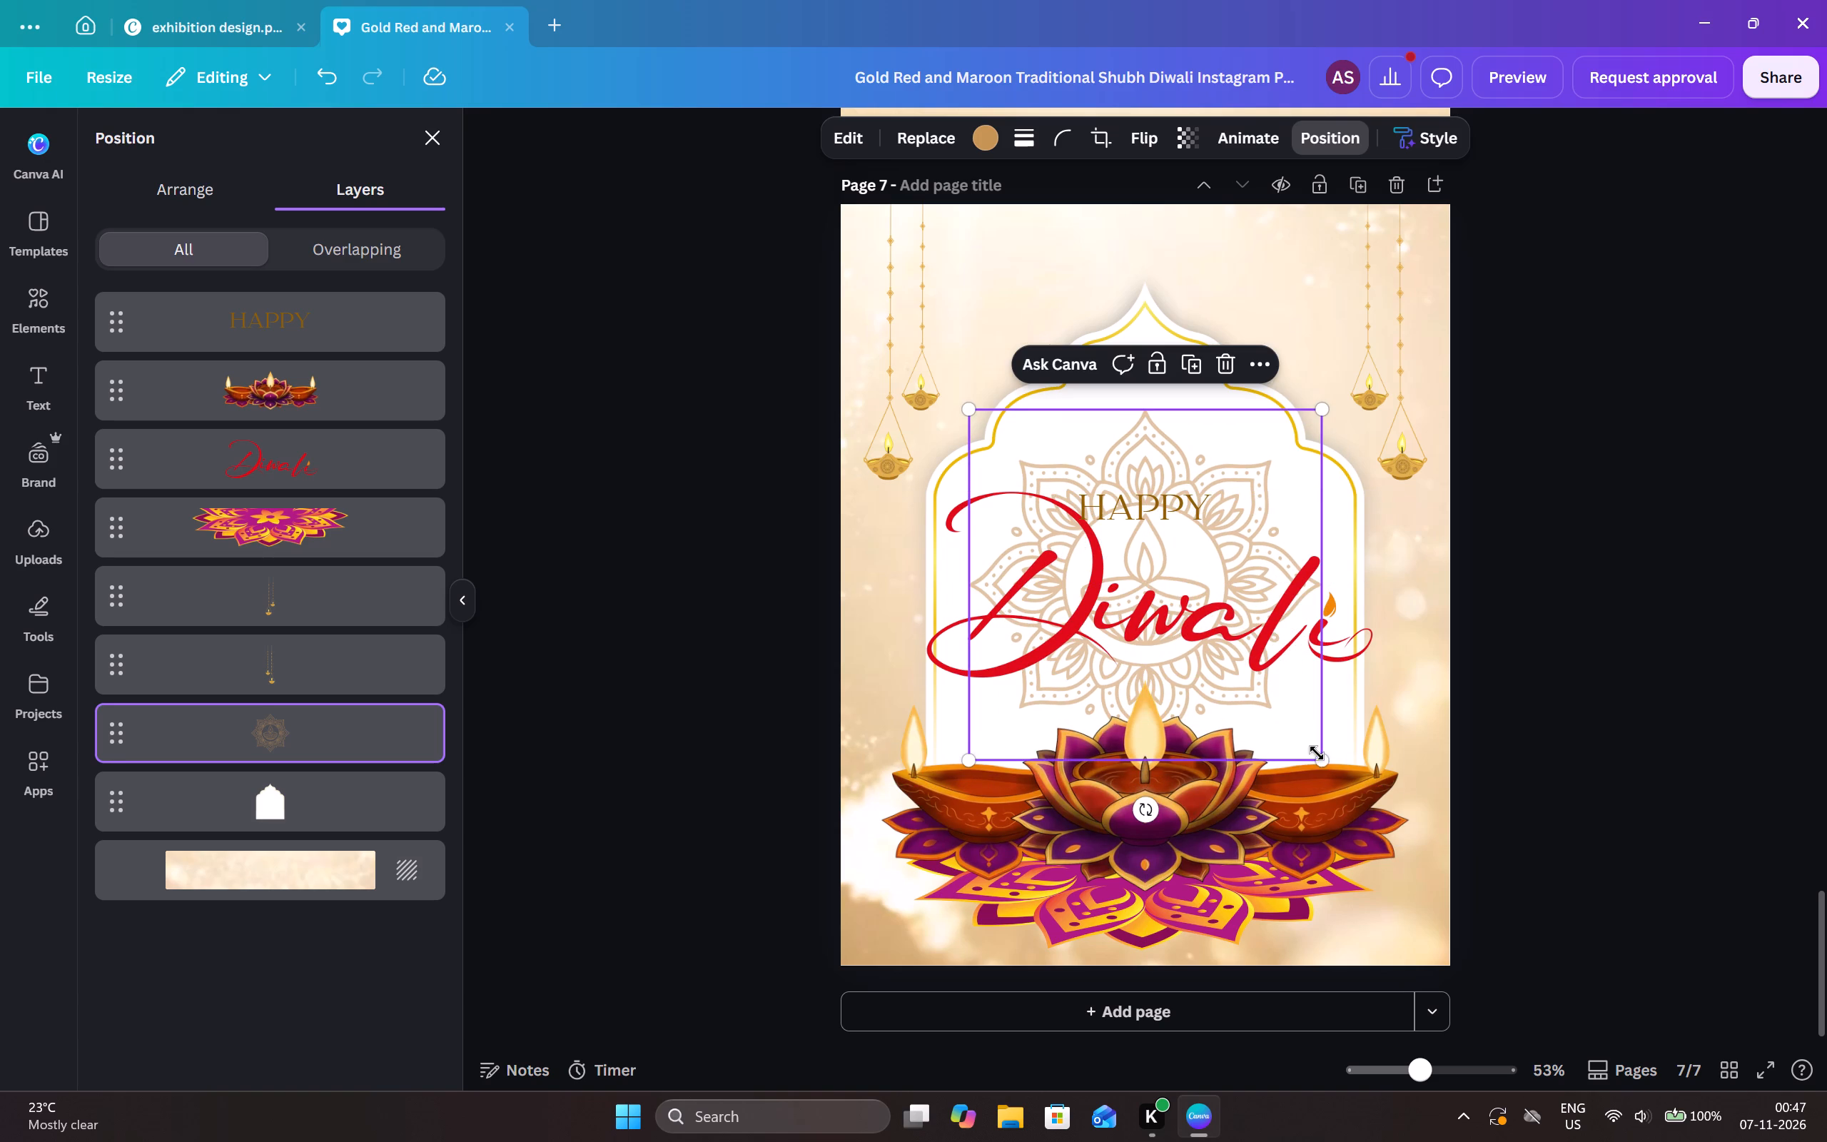
{"action": "left_click_drag", "start_coordinate": [1317, 753], "coordinate": [1350, 783]}
{"action": "left_click_drag", "start_coordinate": [1300, 479], "coordinate": [1287, 460]}
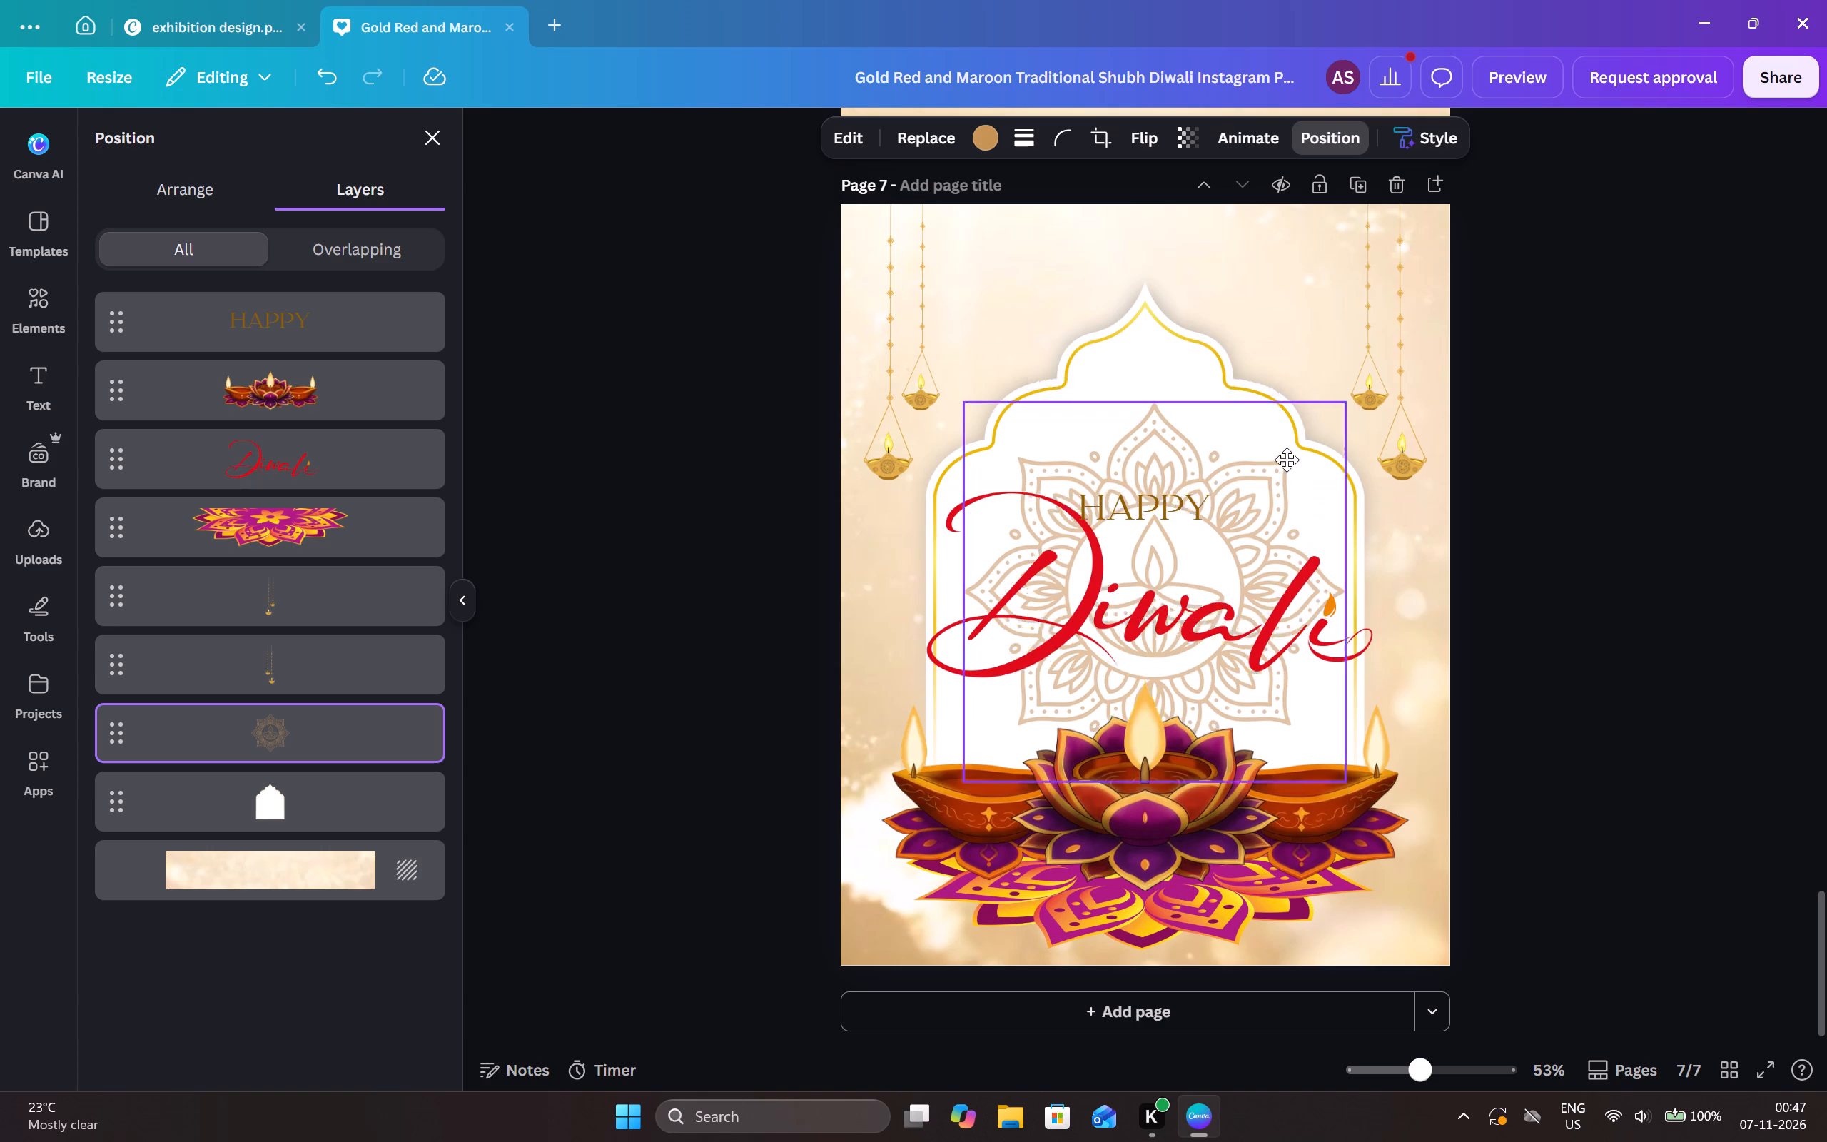
{"action": "left_click_drag", "start_coordinate": [1287, 460], "coordinate": [1281, 455]}
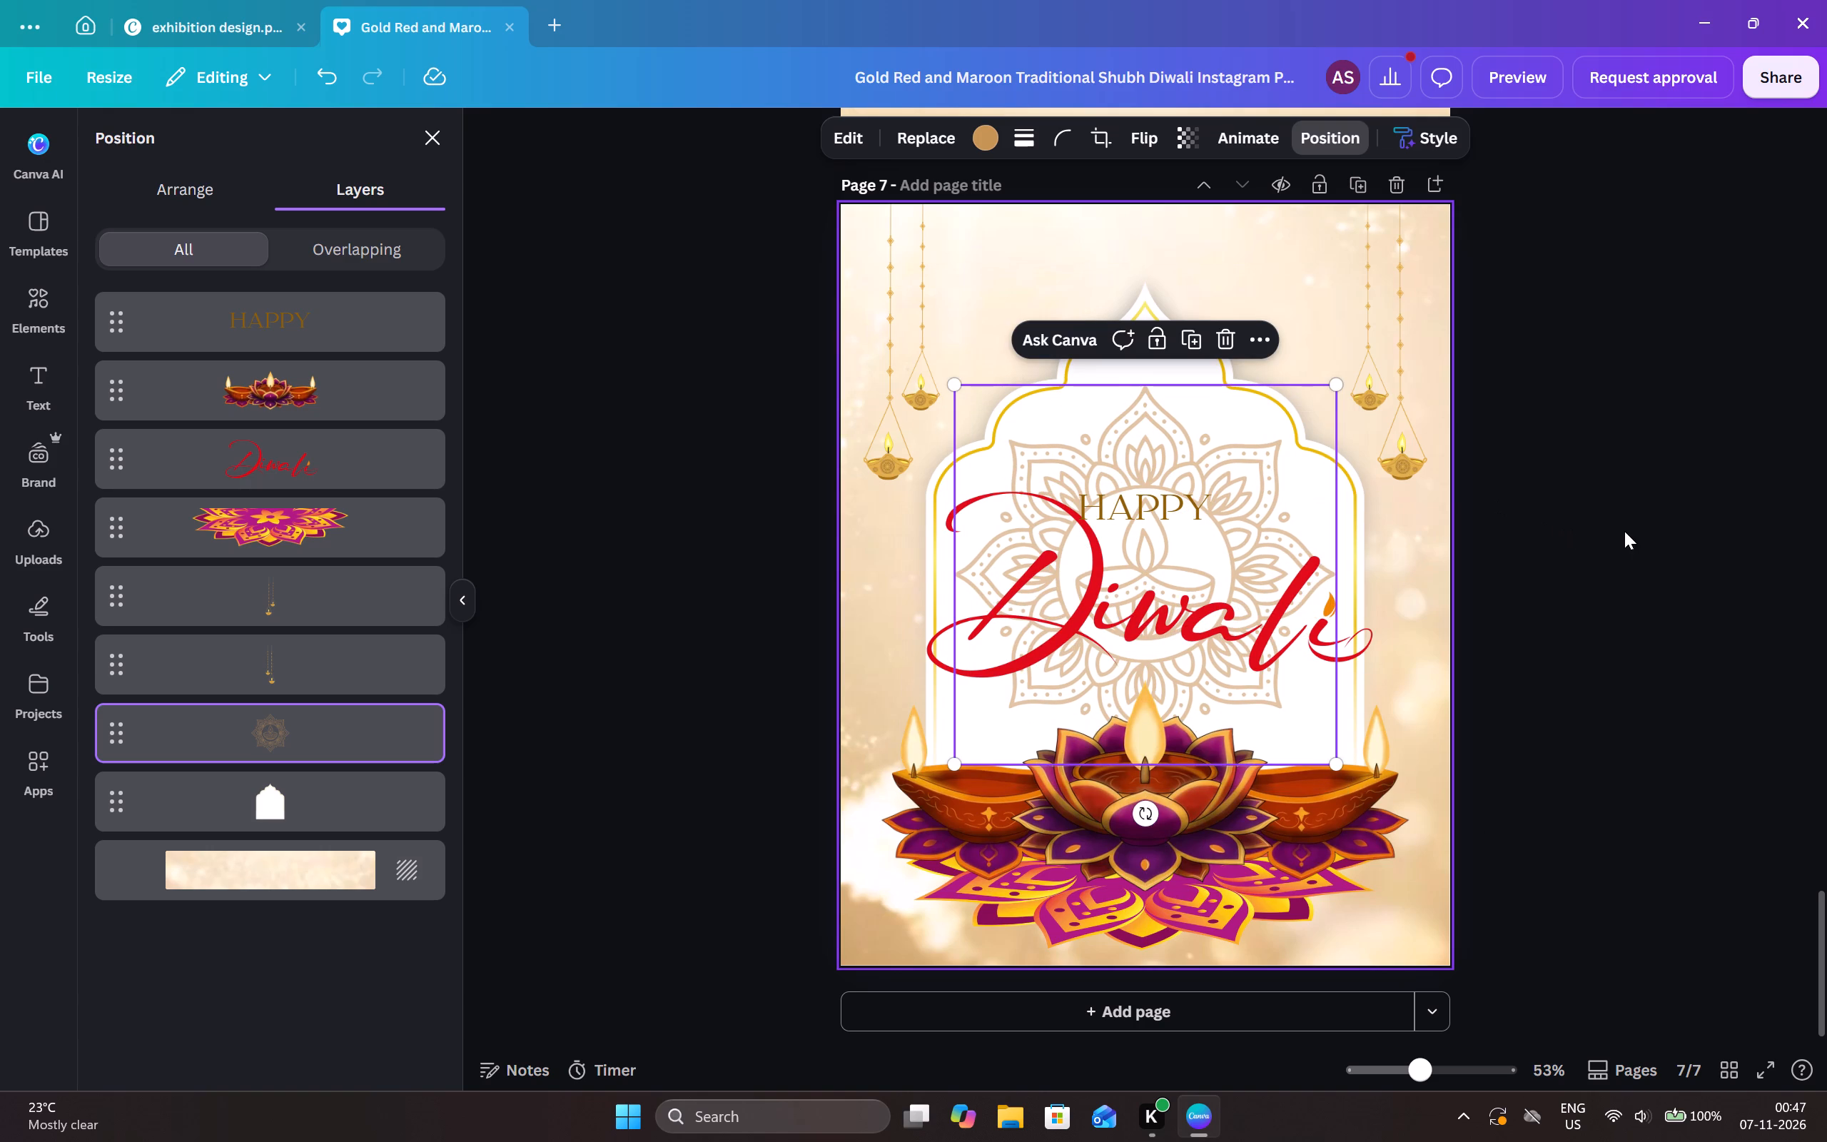
Lower the mandala's transparency value further so it sits fainter behind the lettering, and deselect it.
{"action": "left_click", "coordinate": [1198, 134]}
{"action": "left_click_drag", "start_coordinate": [1172, 228], "coordinate": [1160, 234]}
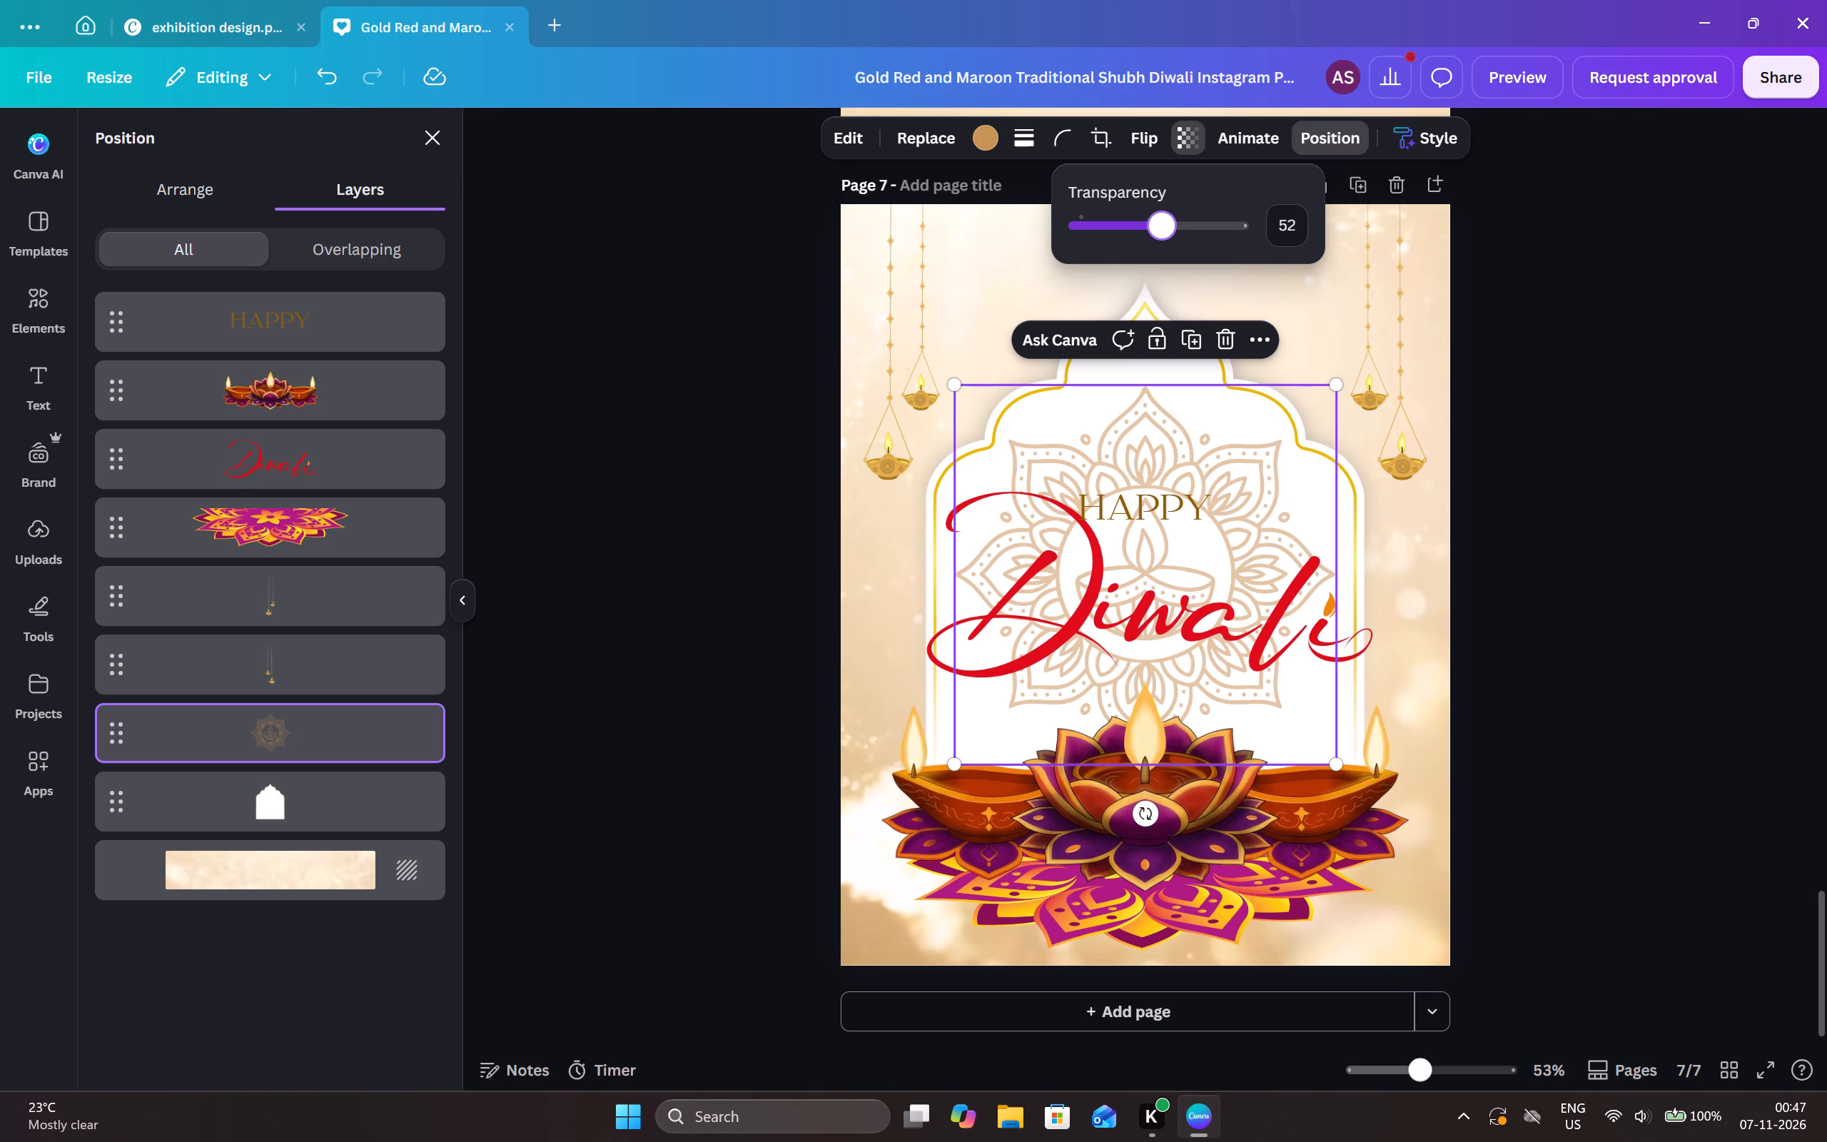
{"action": "left_click_drag", "start_coordinate": [1160, 234], "coordinate": [1140, 244]}
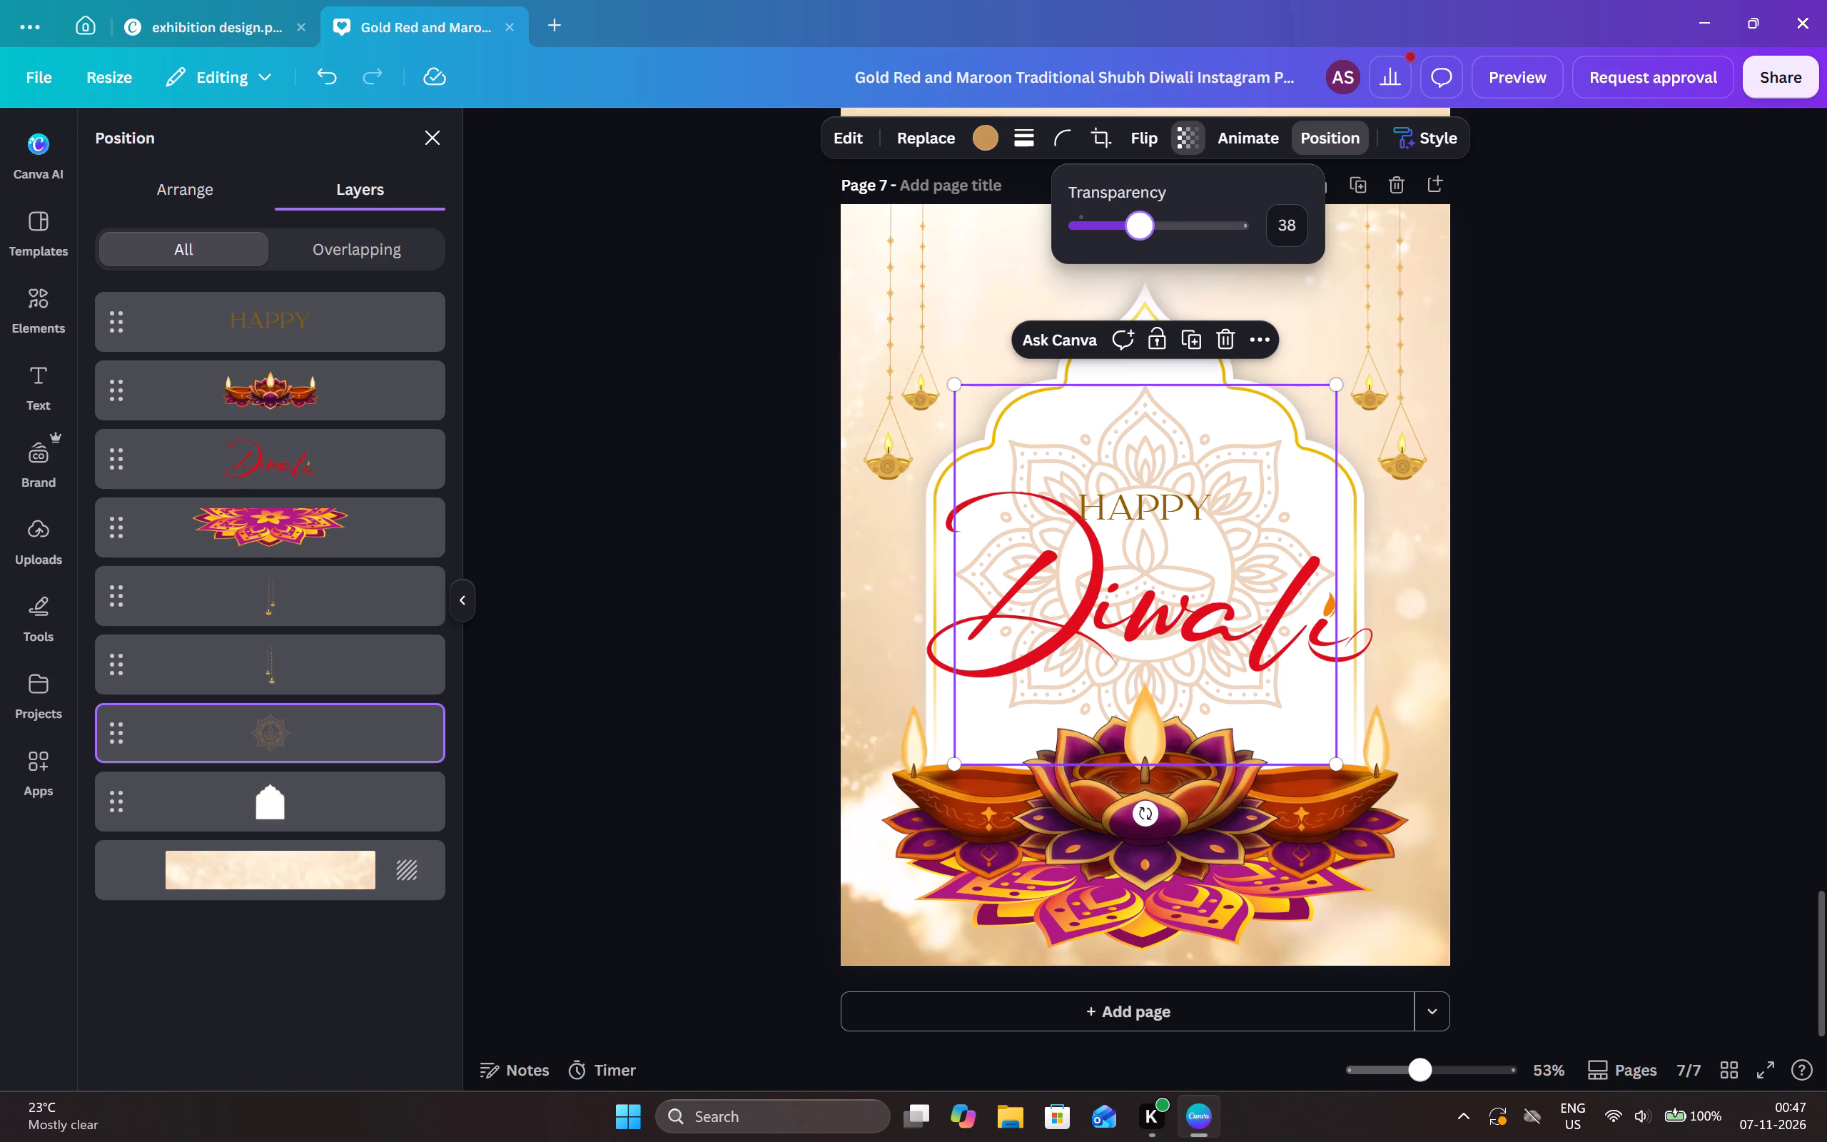
{"action": "left_click_drag", "start_coordinate": [1140, 244], "coordinate": [1133, 247]}
{"action": "left_click_drag", "start_coordinate": [1133, 247], "coordinate": [1125, 251]}
{"action": "left_click", "coordinate": [1564, 517]}
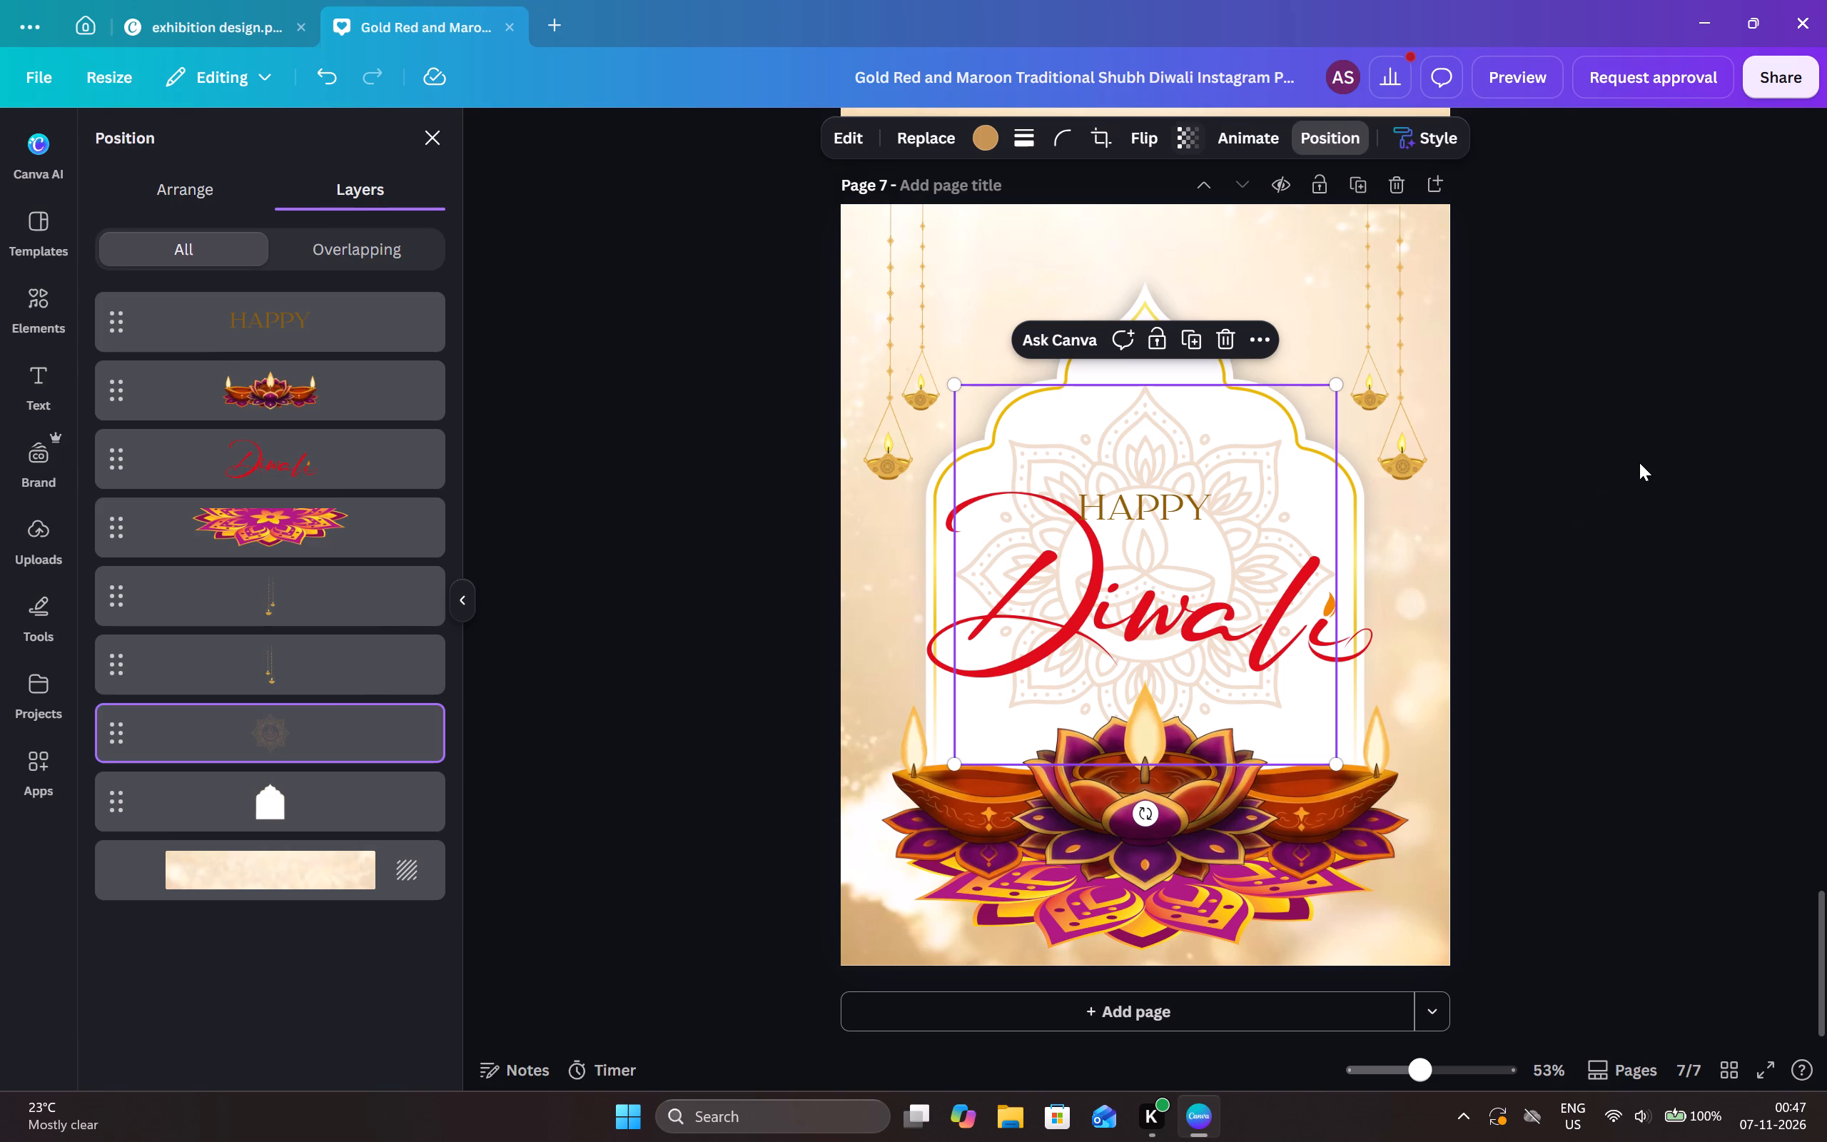
{"action": "left_click", "coordinate": [1639, 463]}
{"action": "left_click", "coordinate": [1541, 456]}
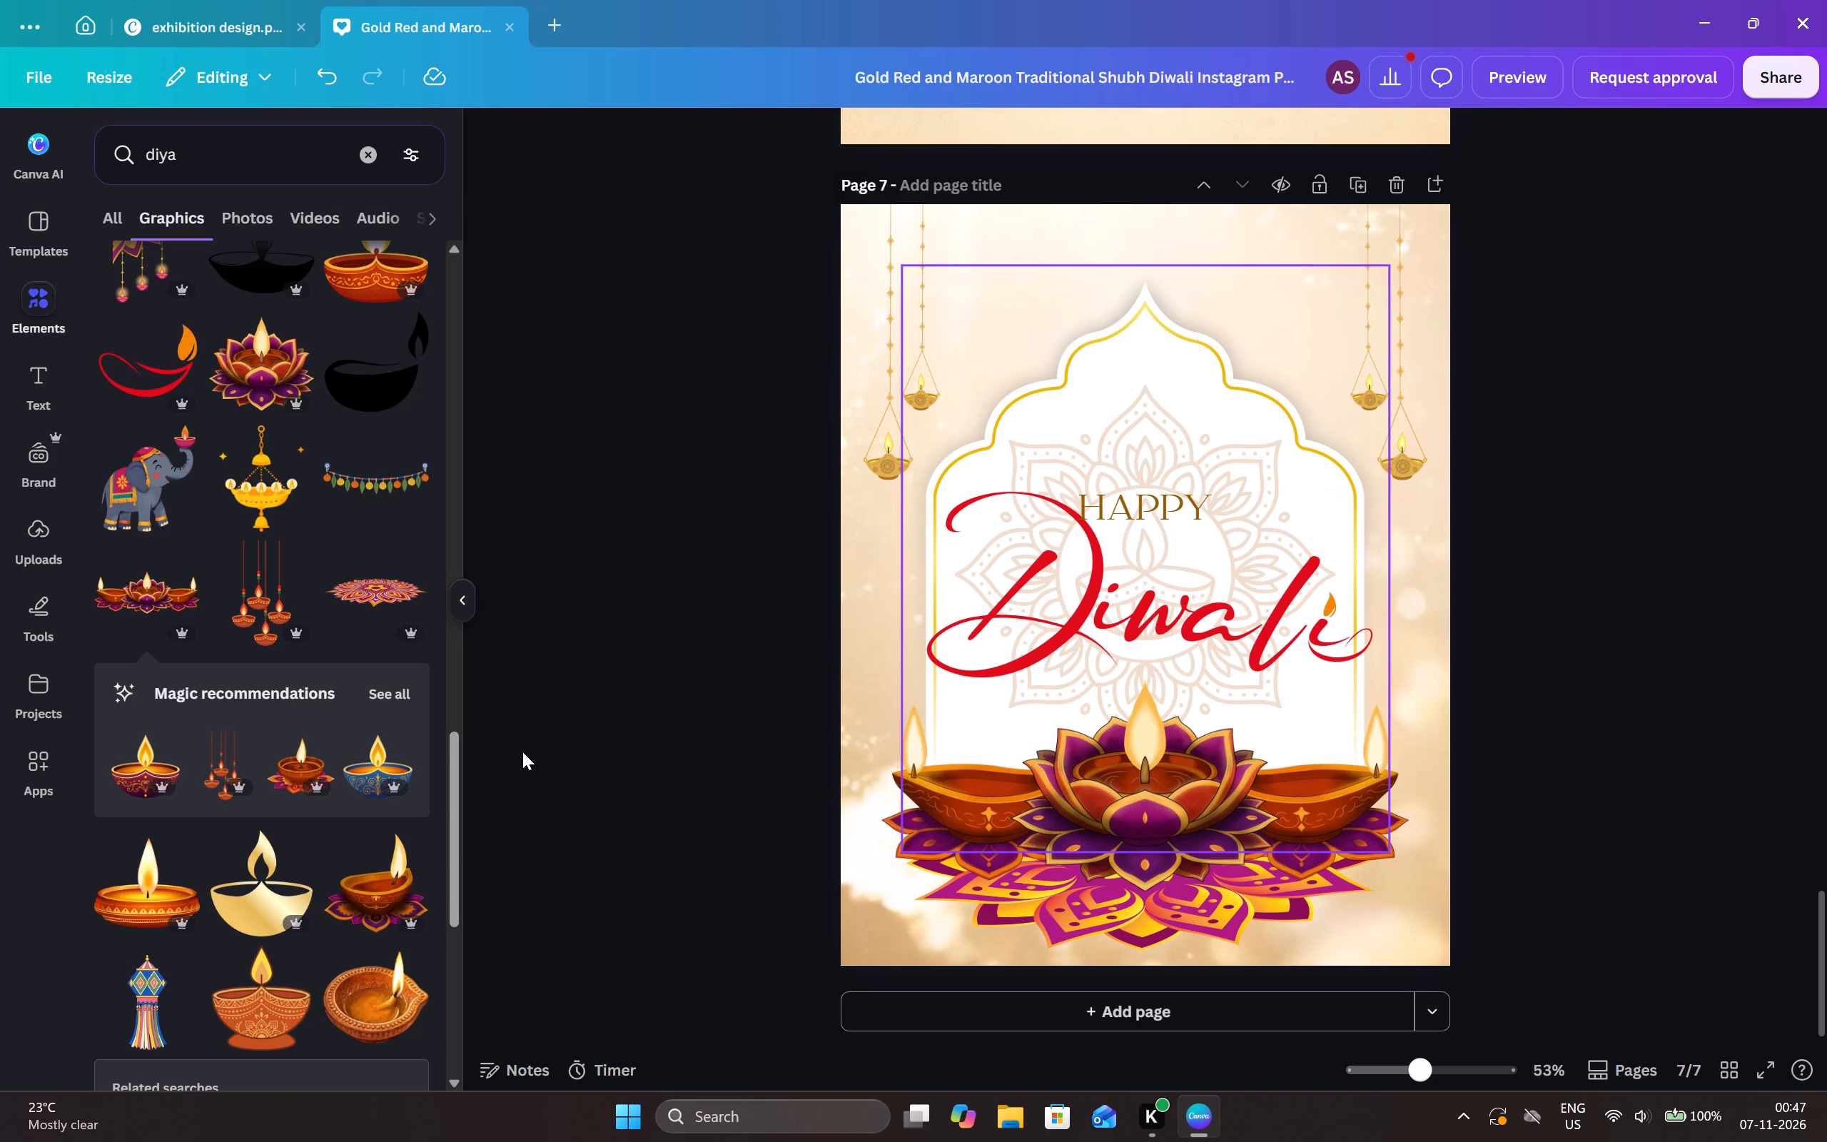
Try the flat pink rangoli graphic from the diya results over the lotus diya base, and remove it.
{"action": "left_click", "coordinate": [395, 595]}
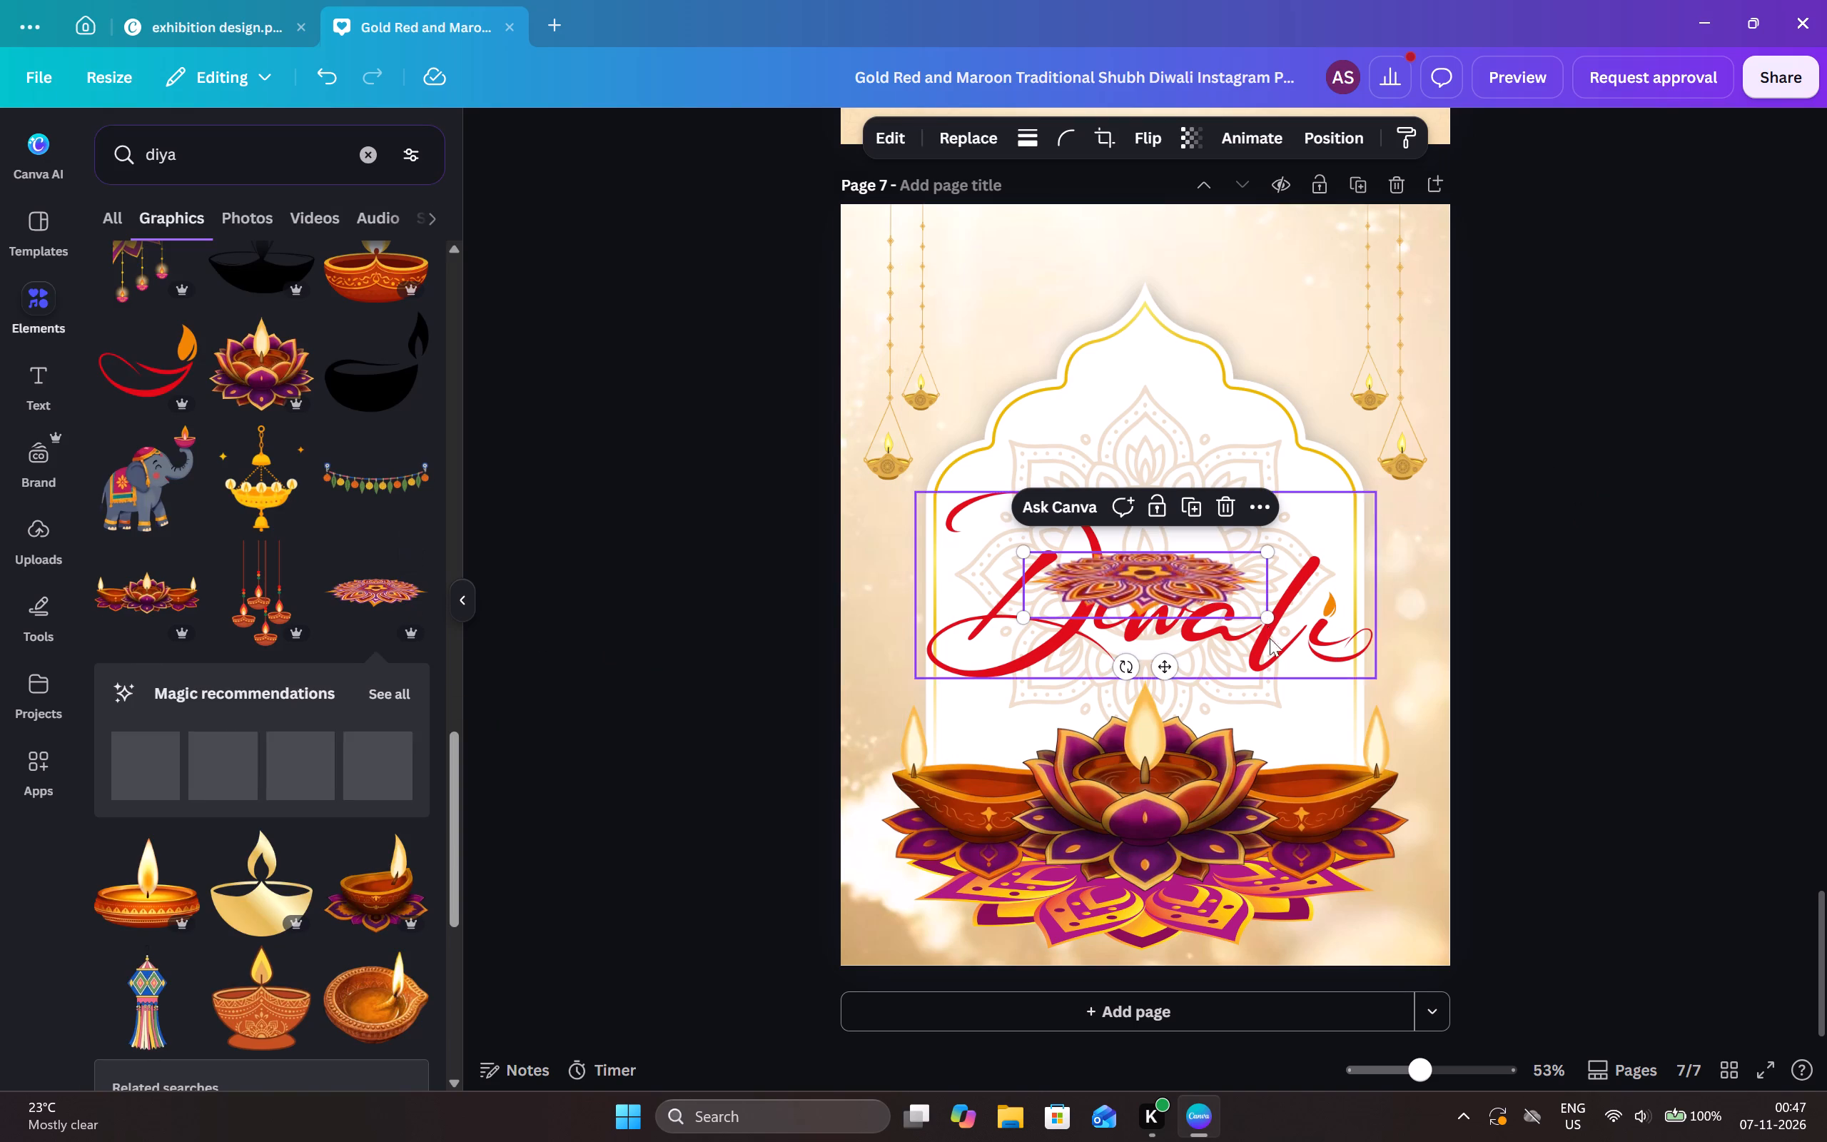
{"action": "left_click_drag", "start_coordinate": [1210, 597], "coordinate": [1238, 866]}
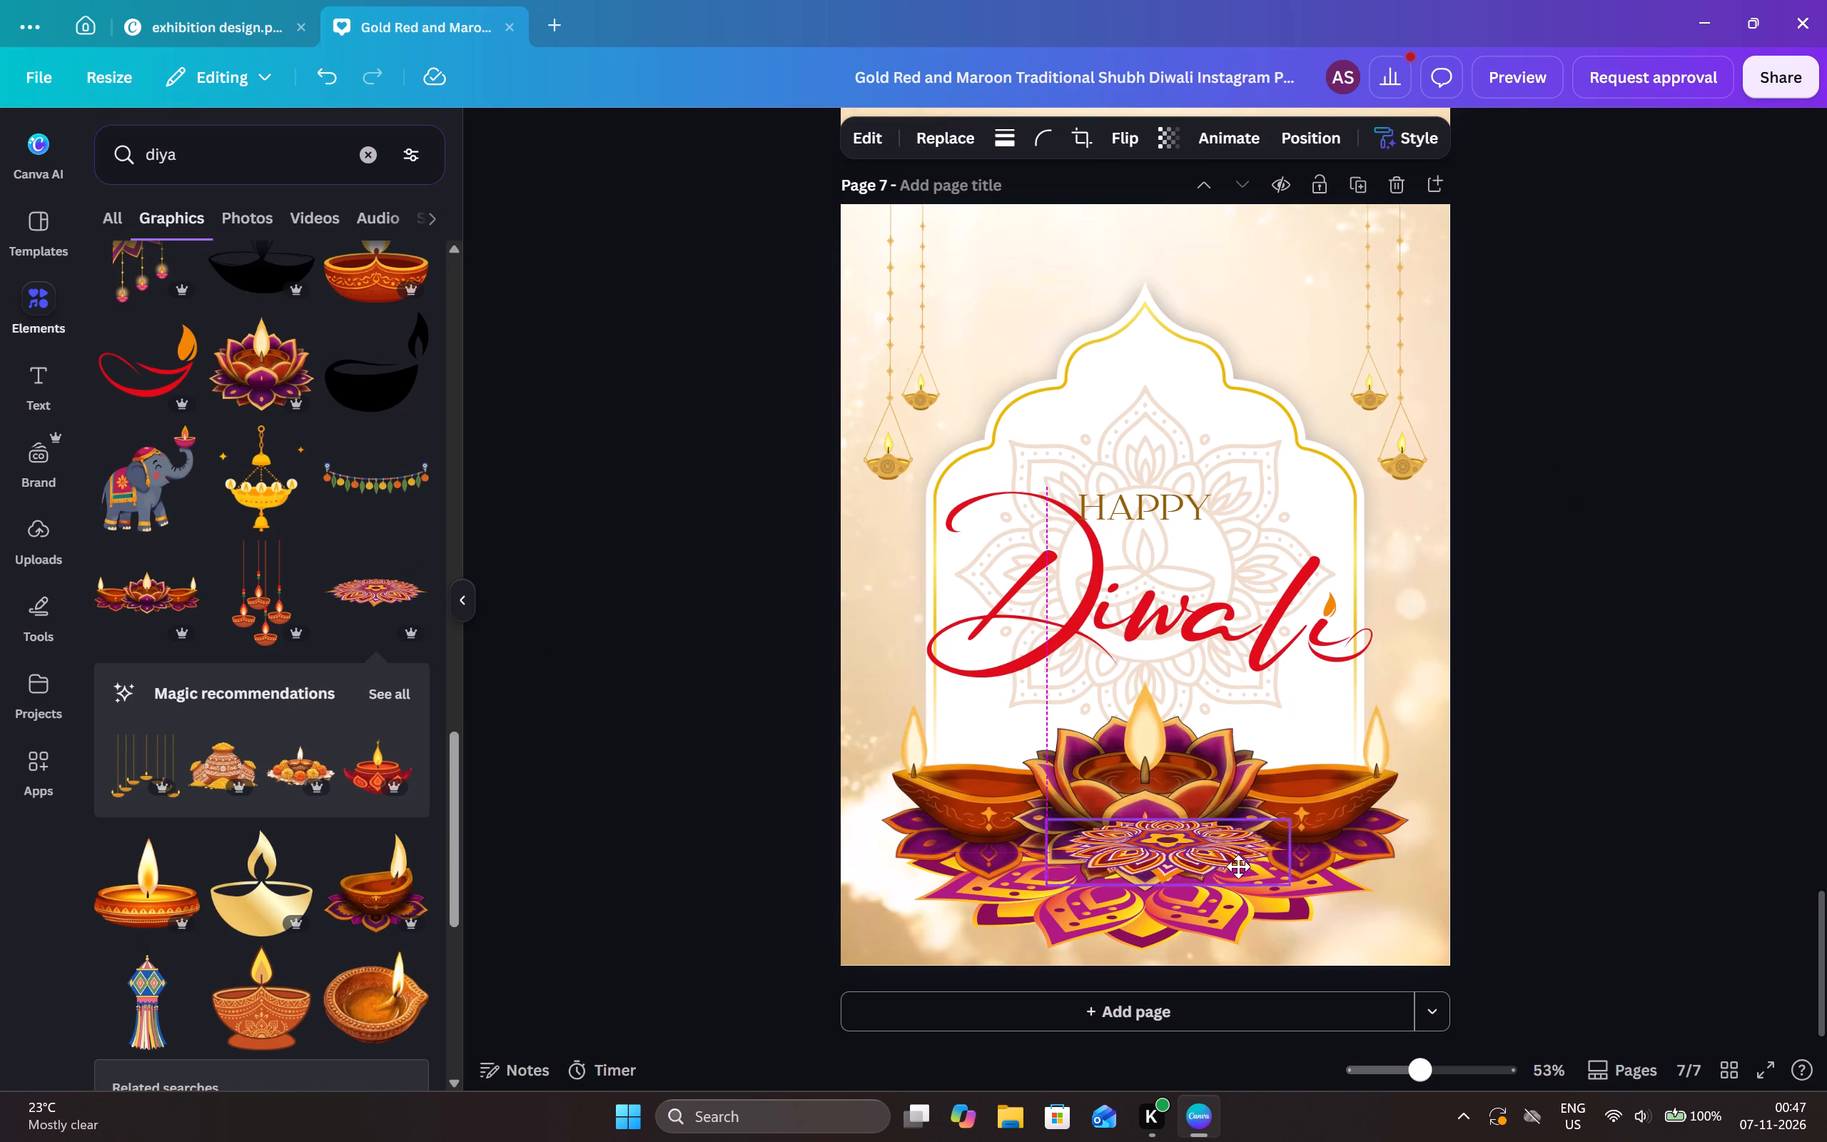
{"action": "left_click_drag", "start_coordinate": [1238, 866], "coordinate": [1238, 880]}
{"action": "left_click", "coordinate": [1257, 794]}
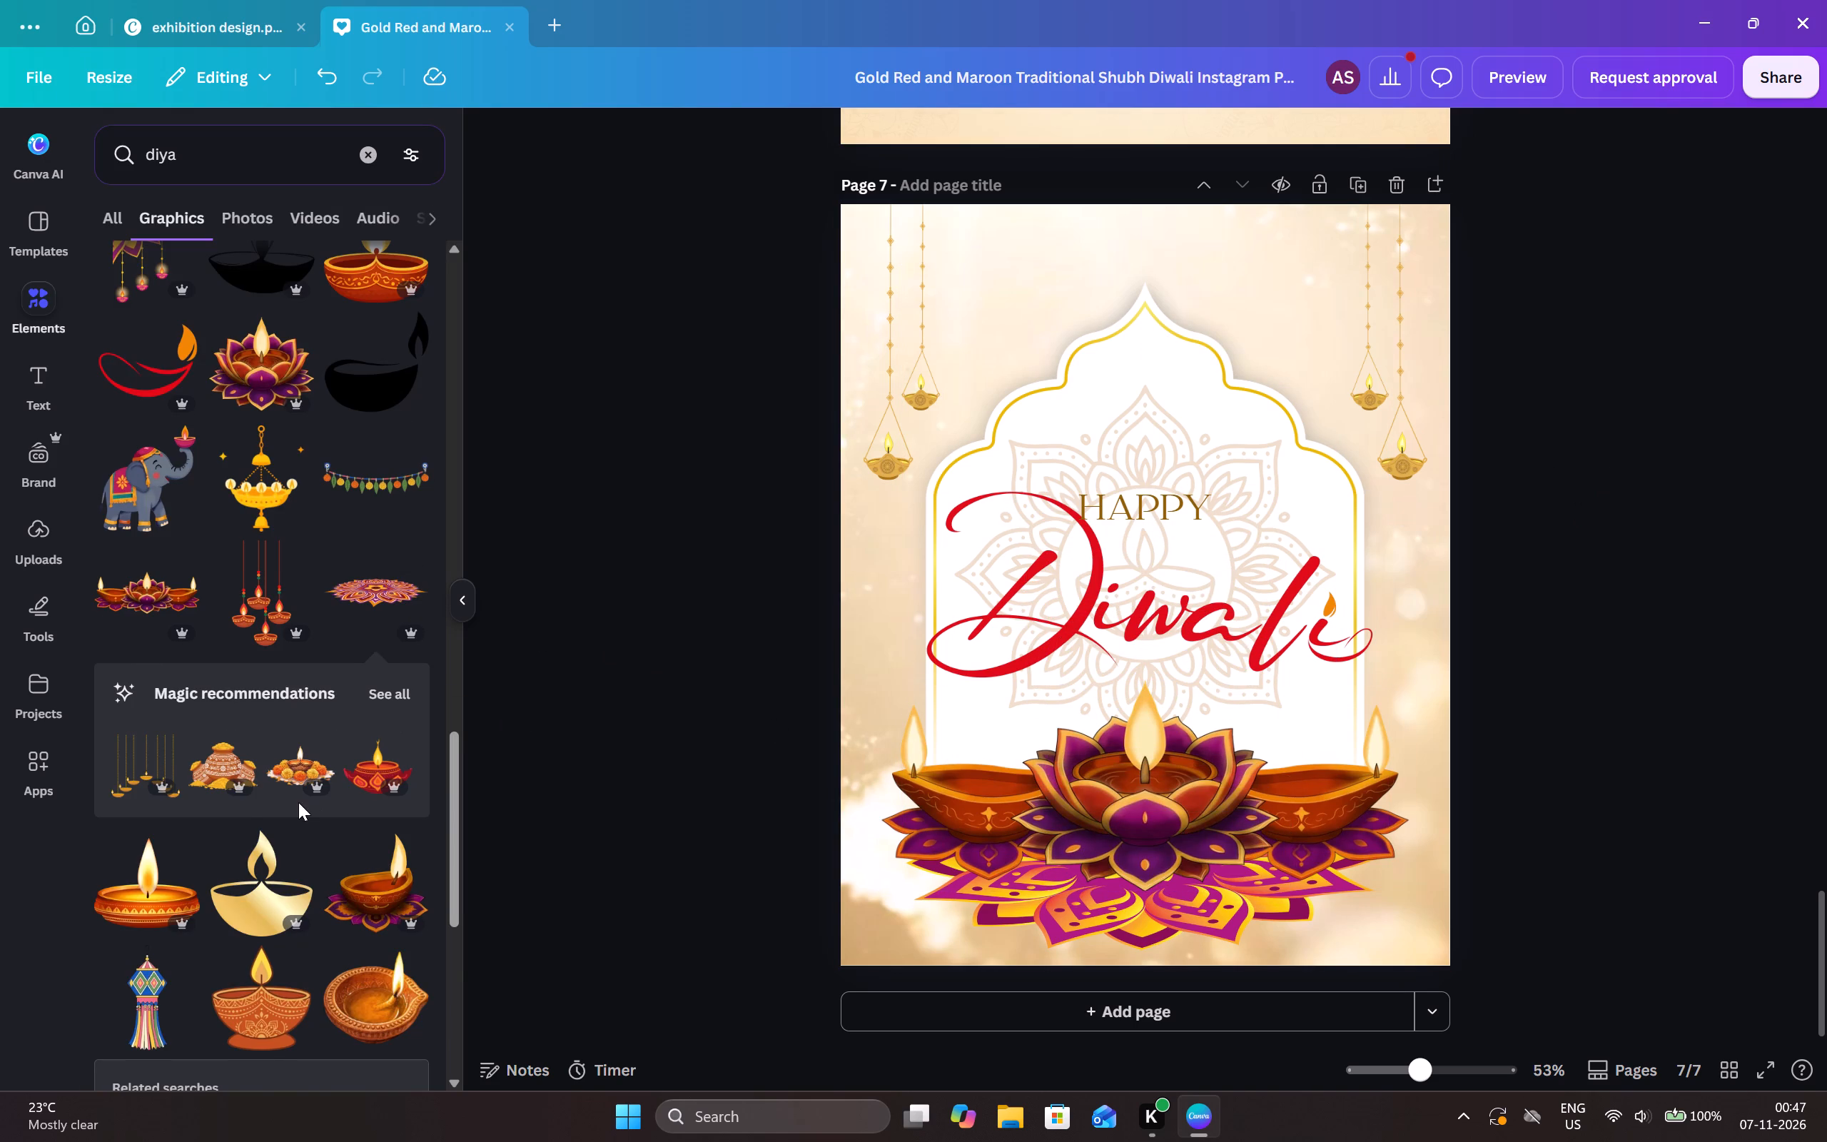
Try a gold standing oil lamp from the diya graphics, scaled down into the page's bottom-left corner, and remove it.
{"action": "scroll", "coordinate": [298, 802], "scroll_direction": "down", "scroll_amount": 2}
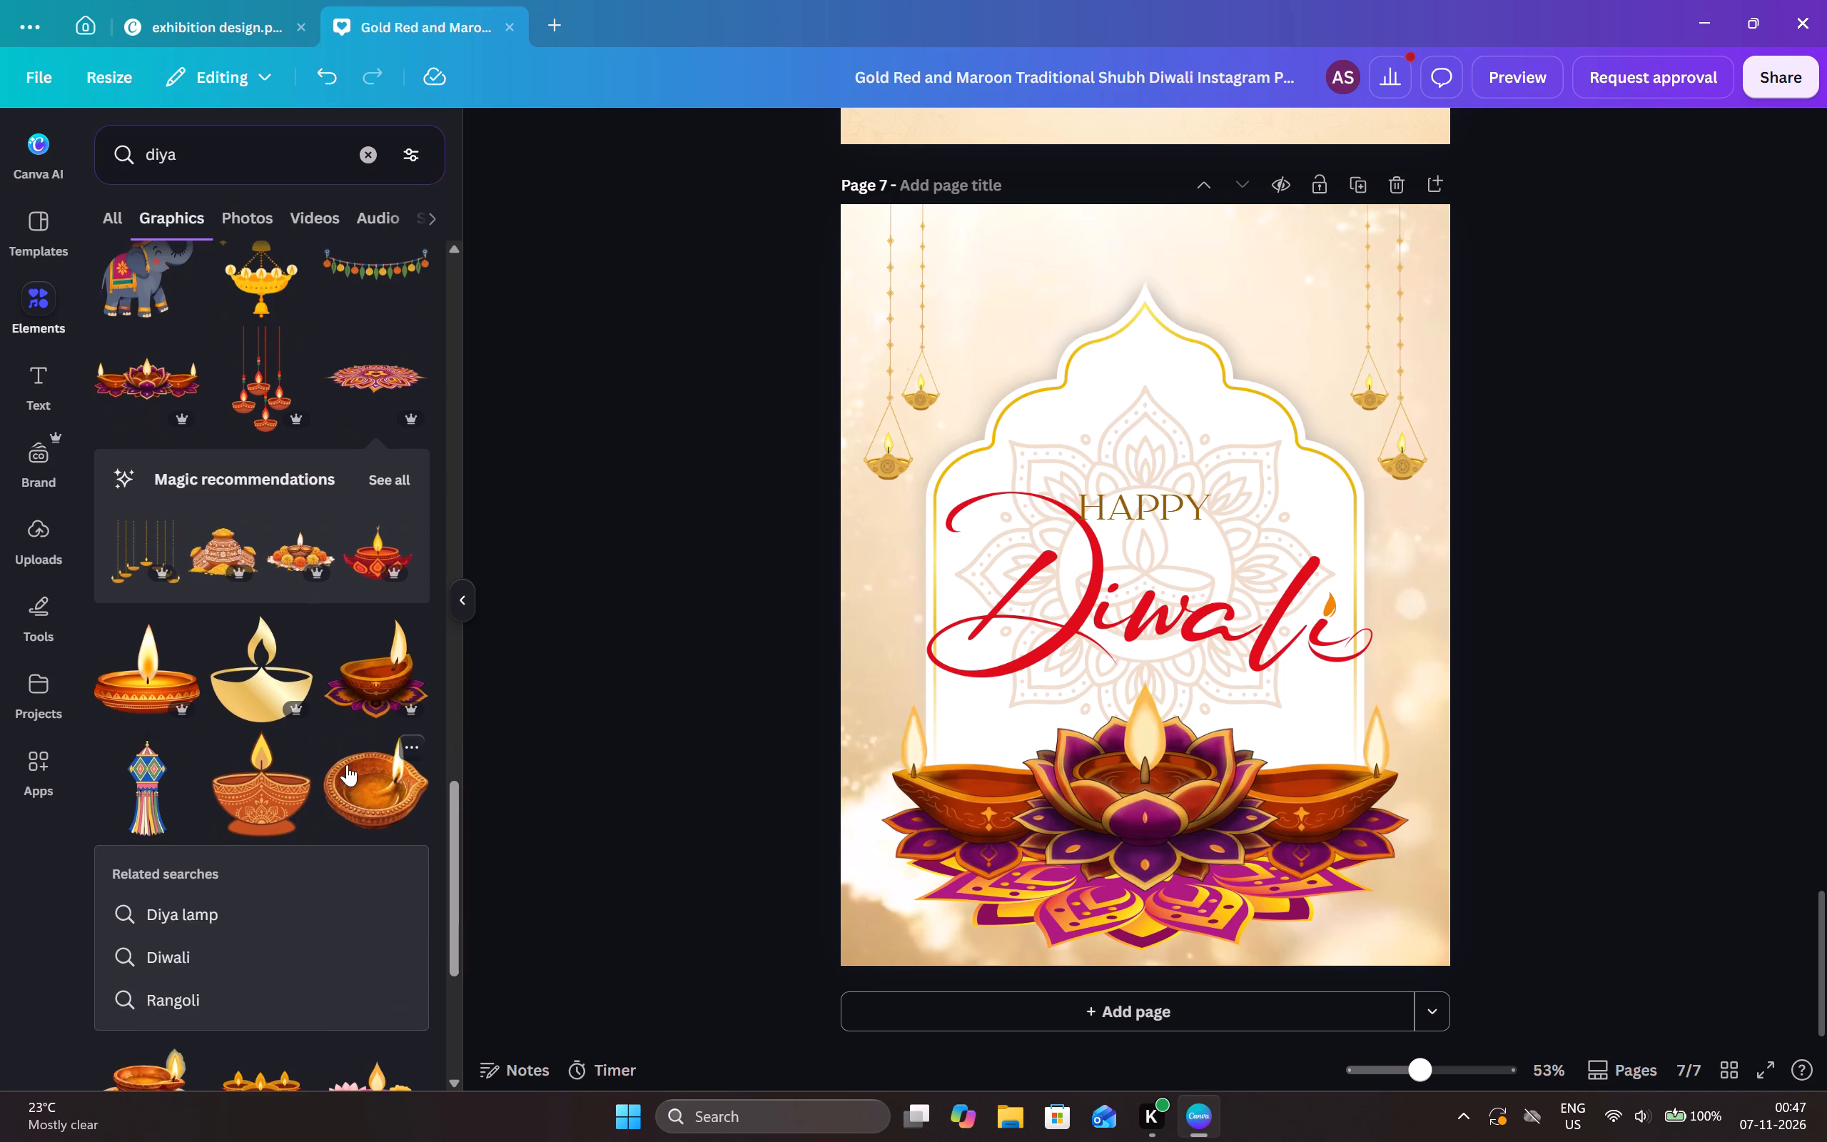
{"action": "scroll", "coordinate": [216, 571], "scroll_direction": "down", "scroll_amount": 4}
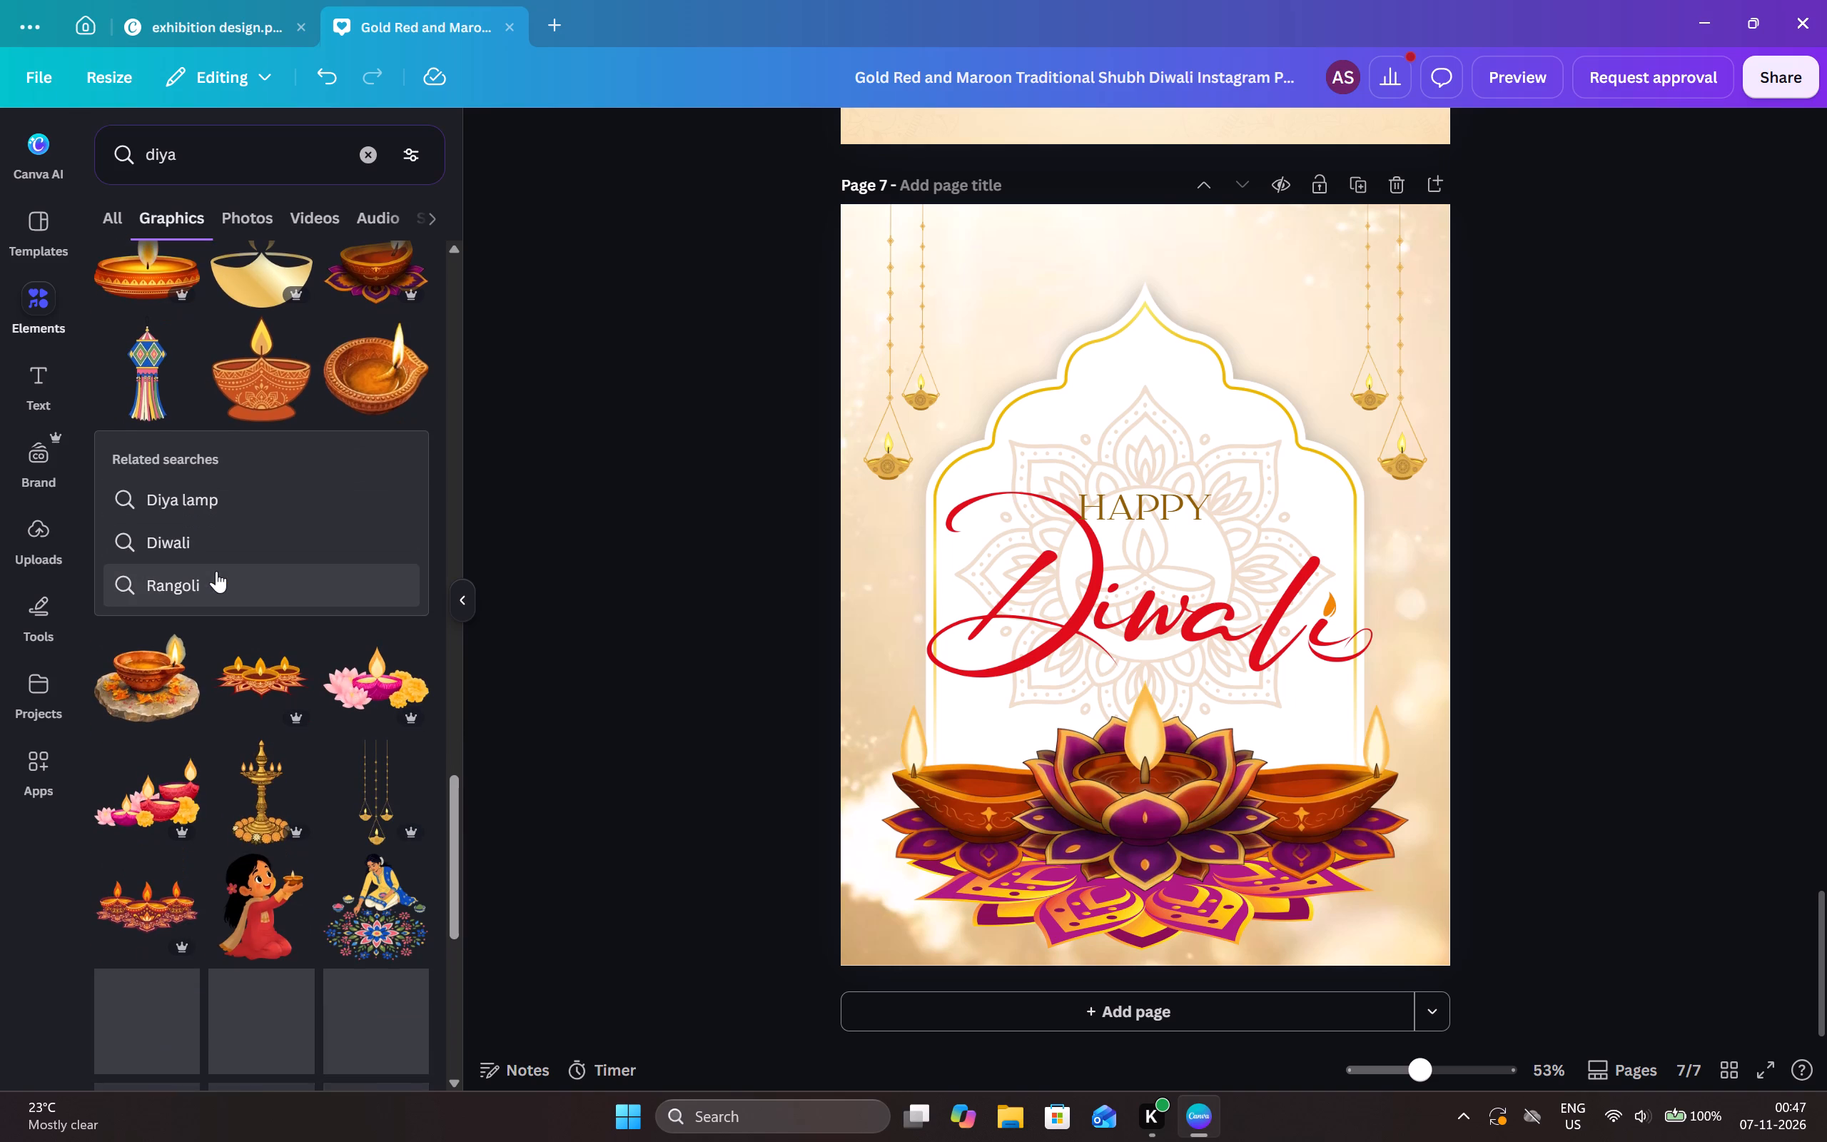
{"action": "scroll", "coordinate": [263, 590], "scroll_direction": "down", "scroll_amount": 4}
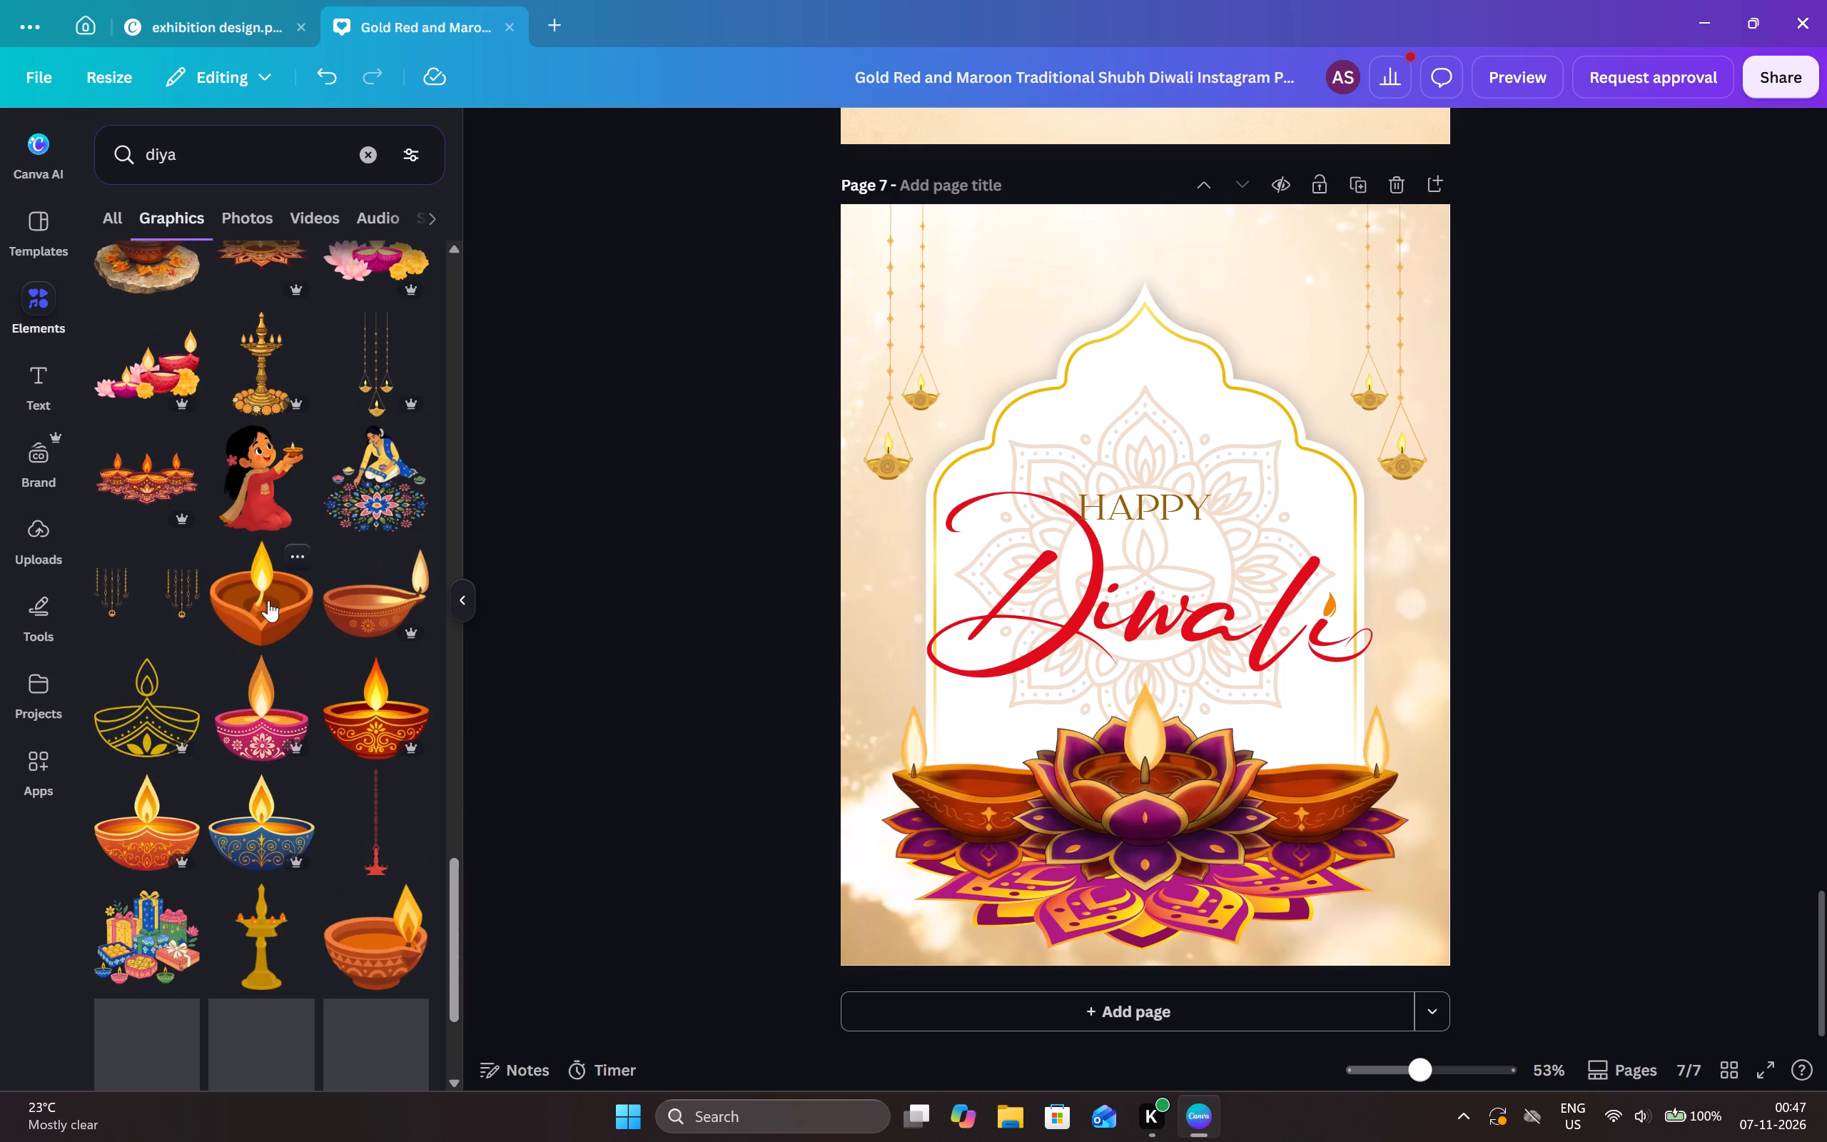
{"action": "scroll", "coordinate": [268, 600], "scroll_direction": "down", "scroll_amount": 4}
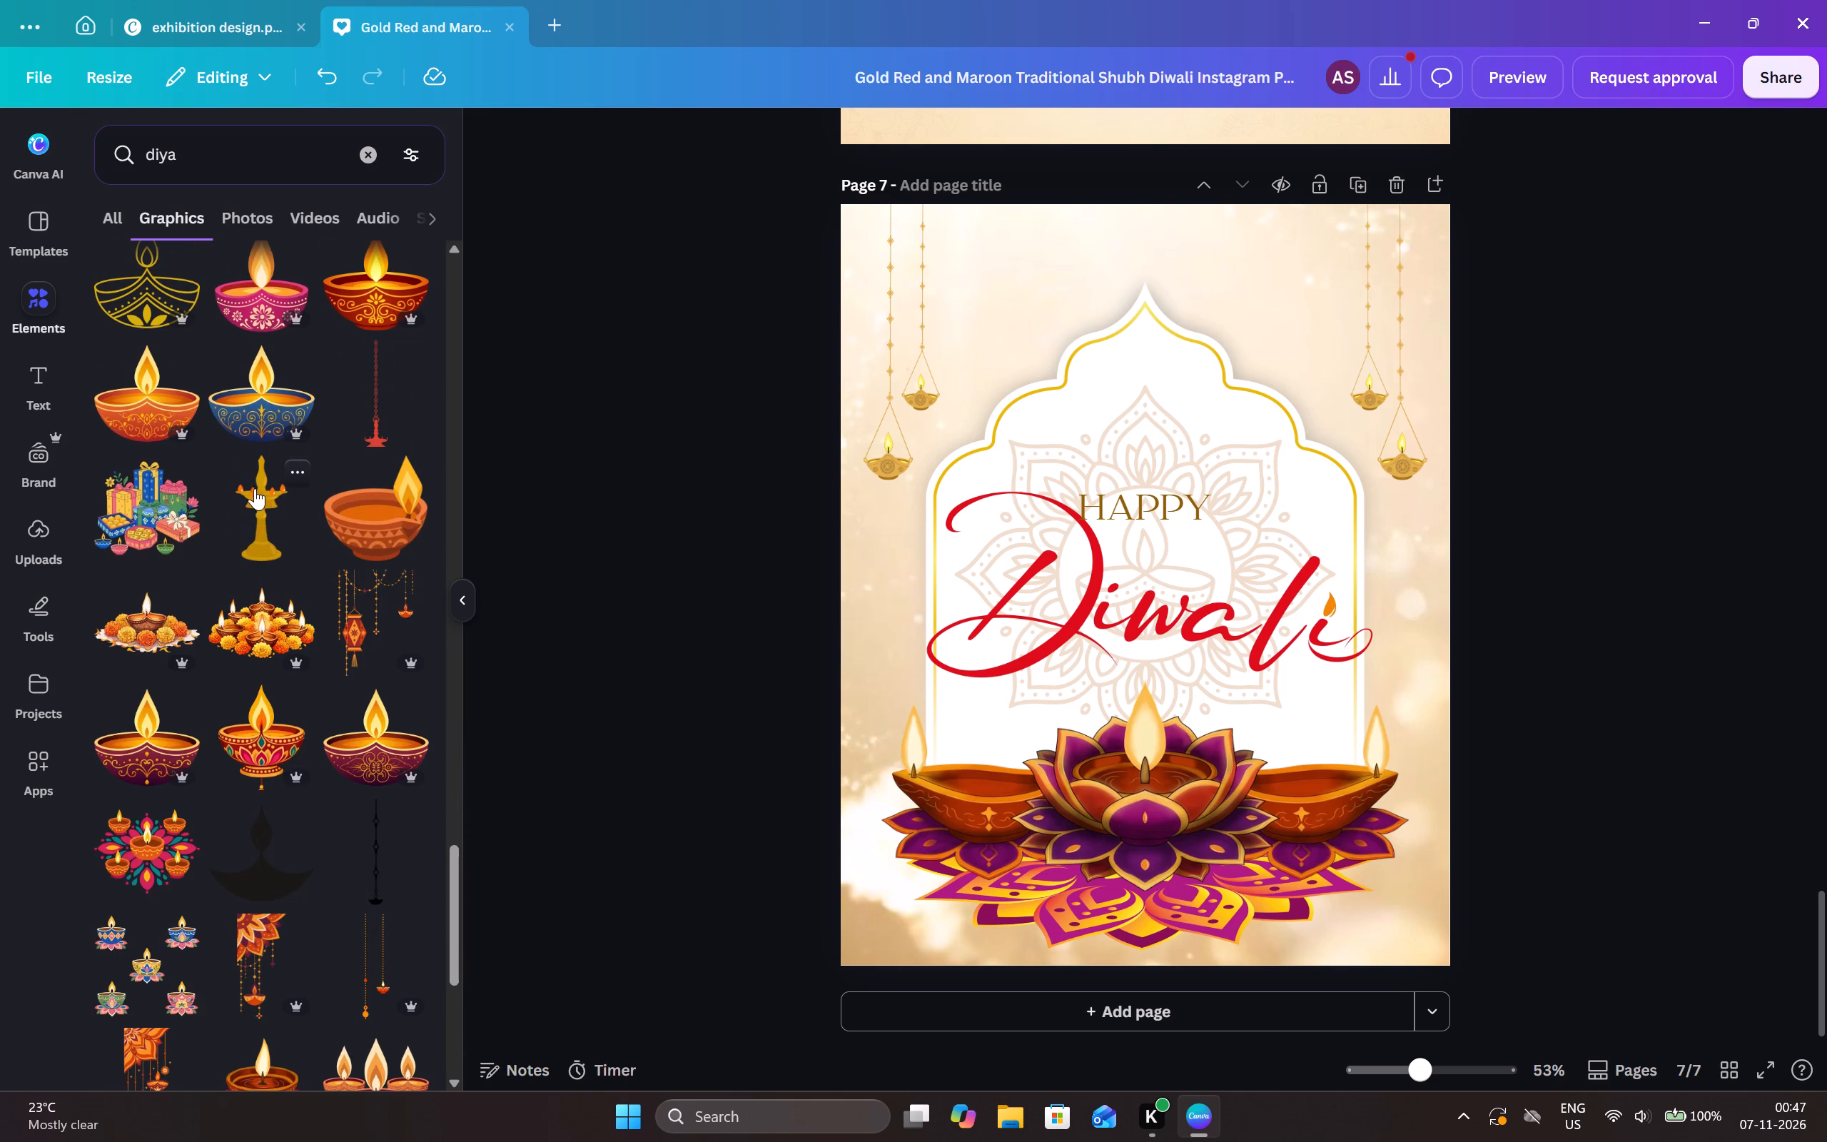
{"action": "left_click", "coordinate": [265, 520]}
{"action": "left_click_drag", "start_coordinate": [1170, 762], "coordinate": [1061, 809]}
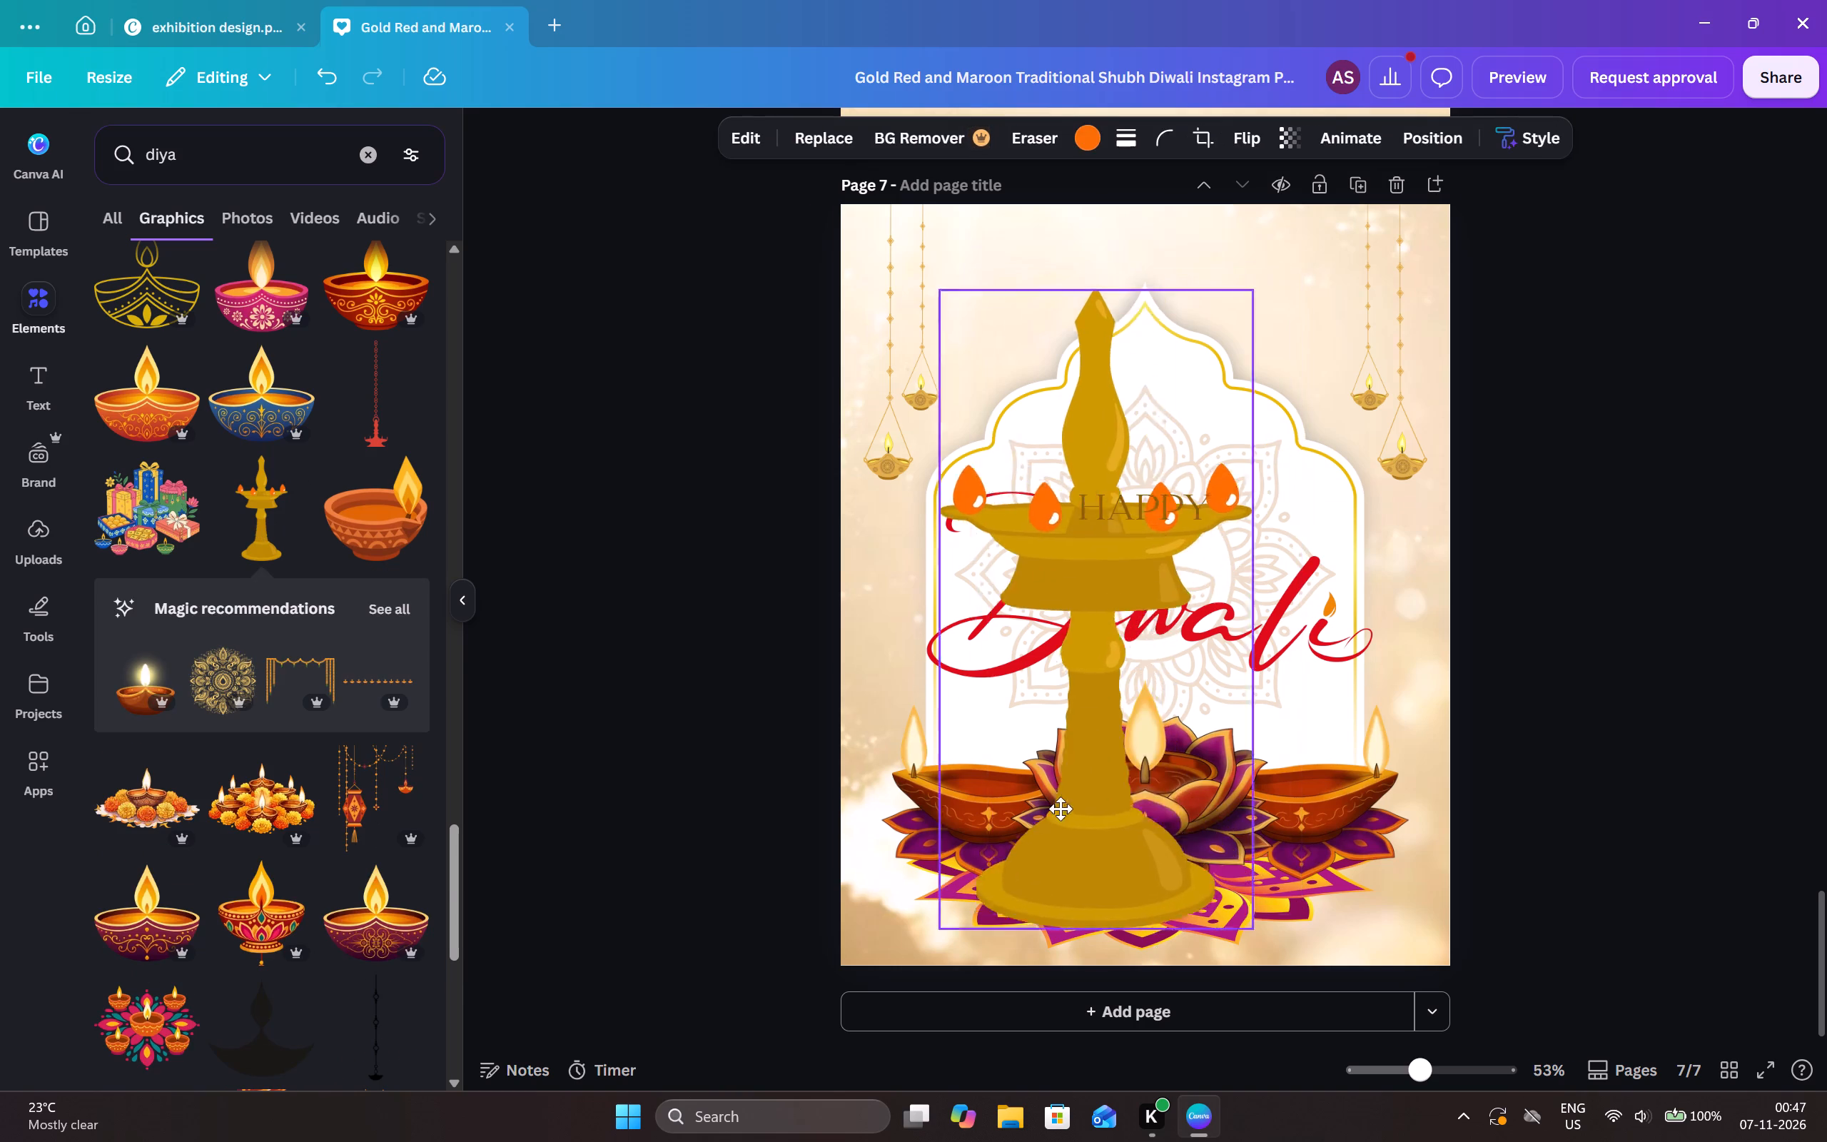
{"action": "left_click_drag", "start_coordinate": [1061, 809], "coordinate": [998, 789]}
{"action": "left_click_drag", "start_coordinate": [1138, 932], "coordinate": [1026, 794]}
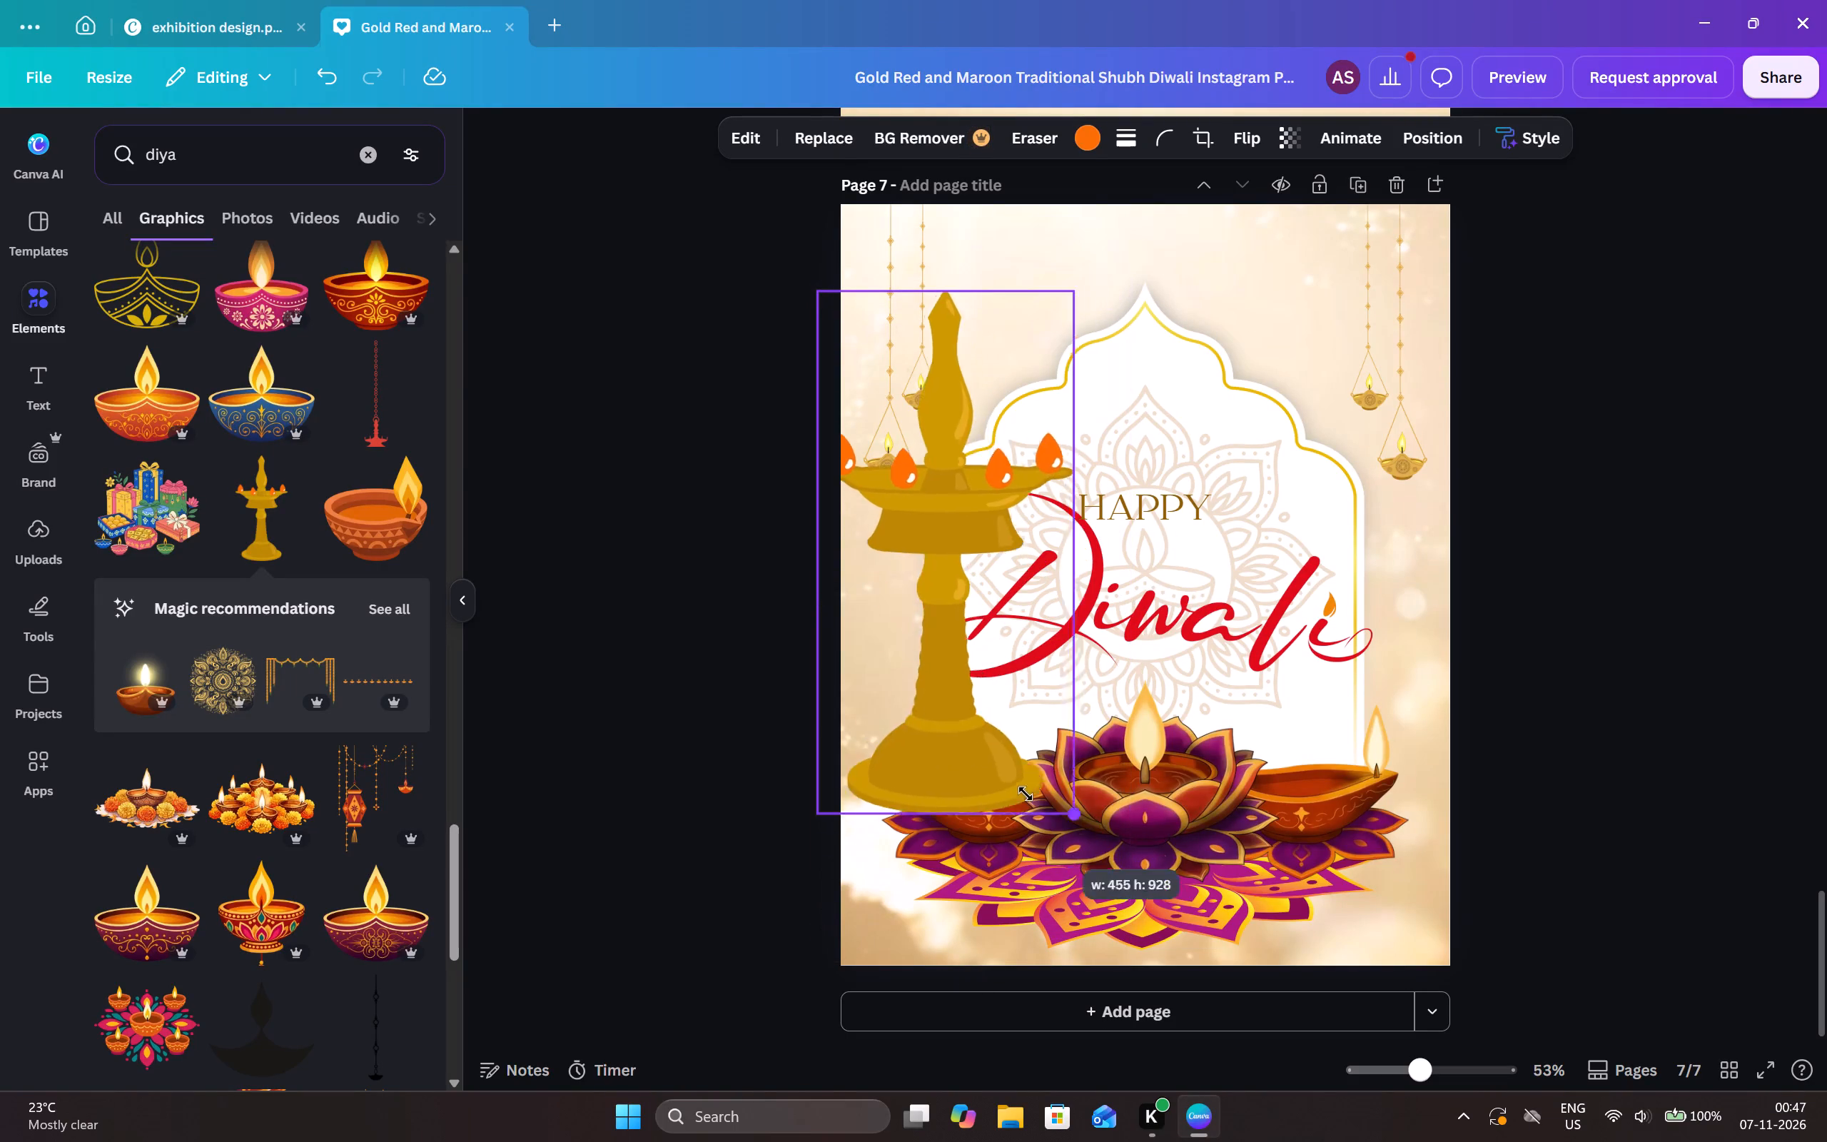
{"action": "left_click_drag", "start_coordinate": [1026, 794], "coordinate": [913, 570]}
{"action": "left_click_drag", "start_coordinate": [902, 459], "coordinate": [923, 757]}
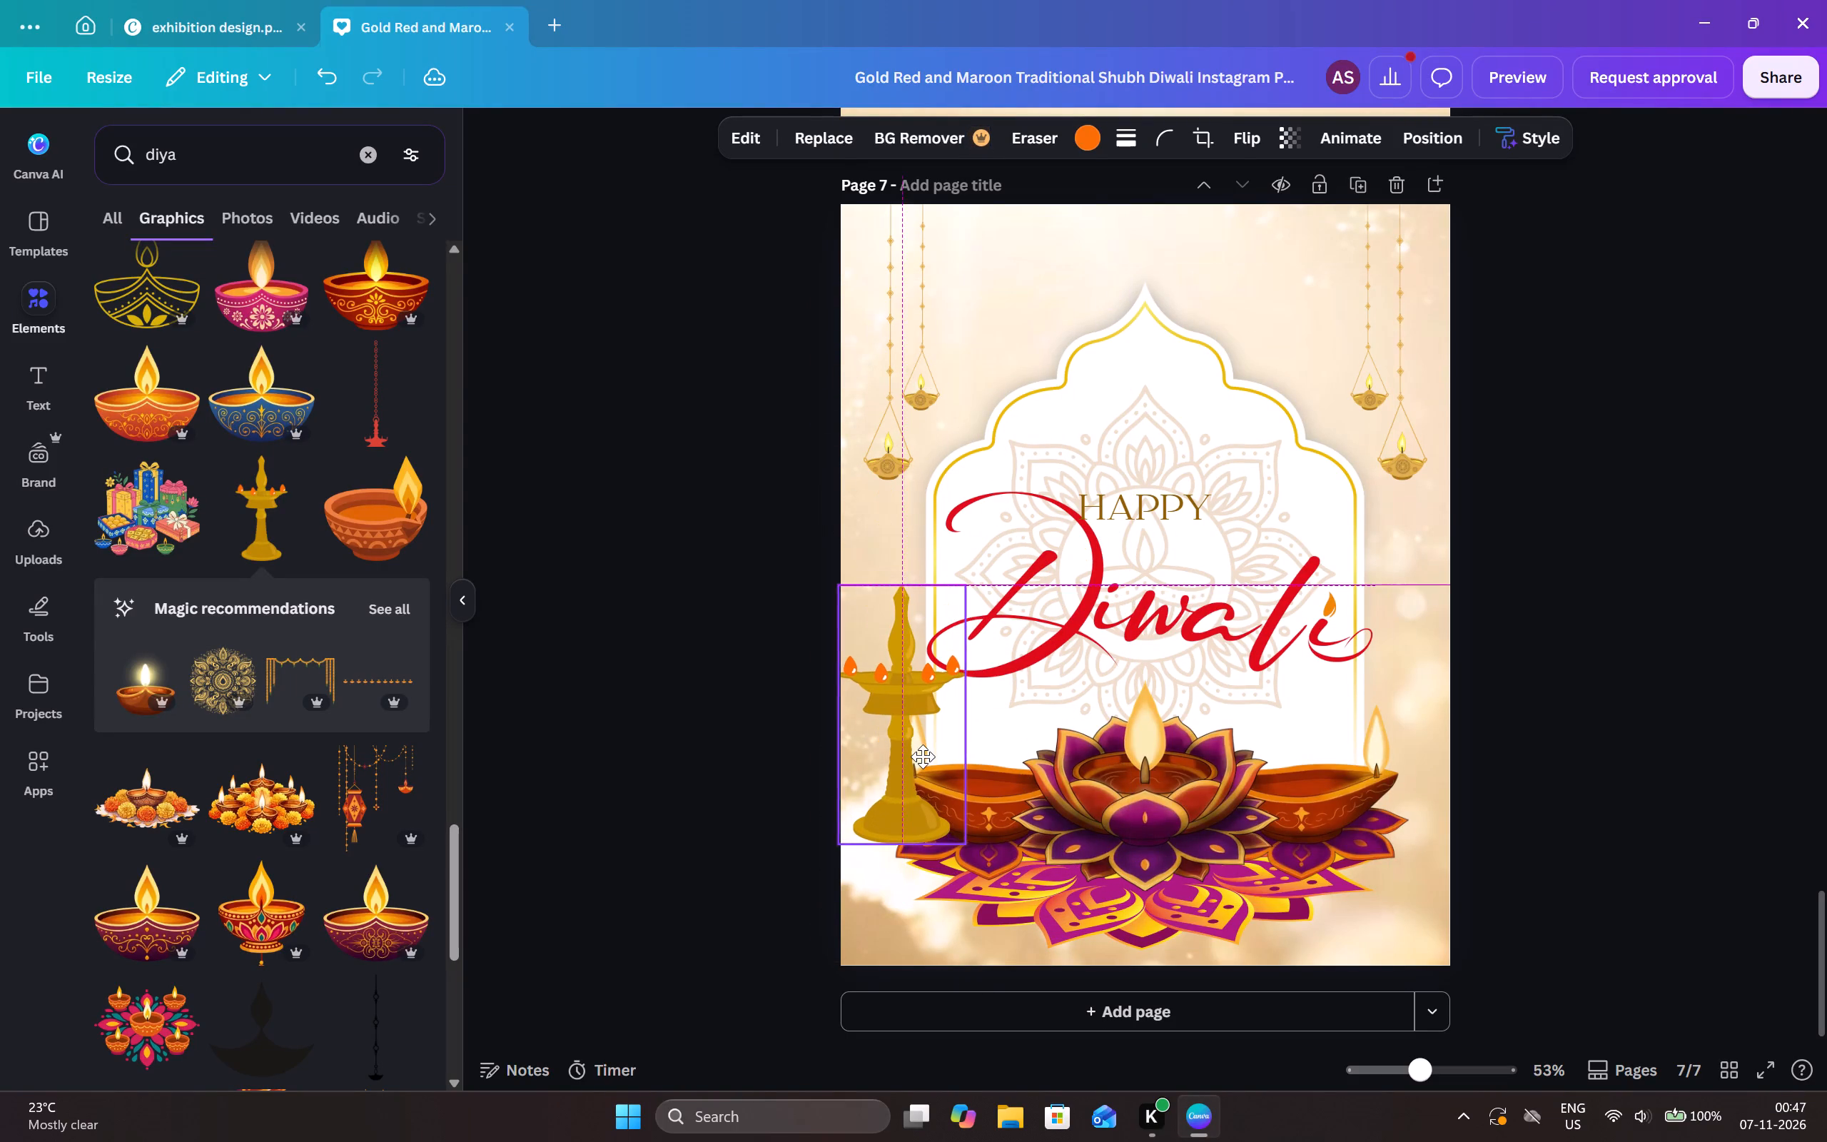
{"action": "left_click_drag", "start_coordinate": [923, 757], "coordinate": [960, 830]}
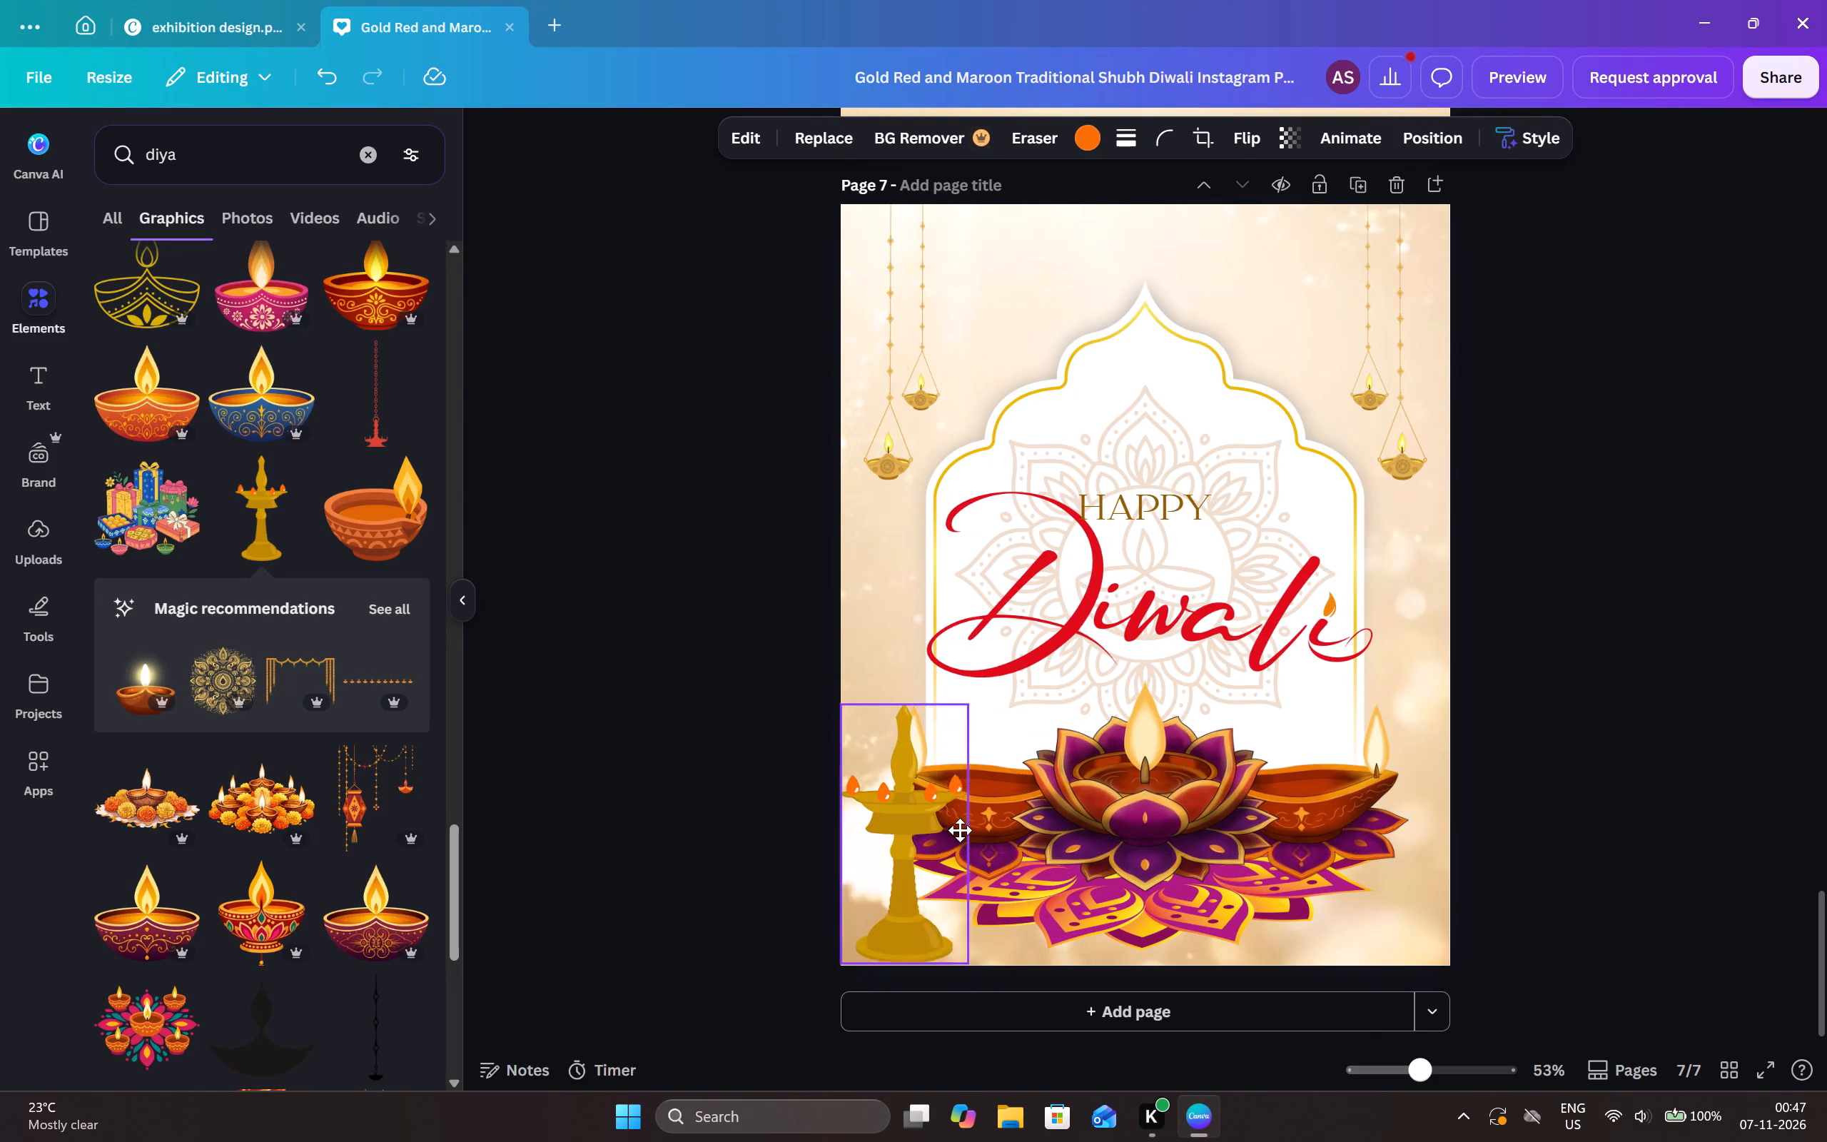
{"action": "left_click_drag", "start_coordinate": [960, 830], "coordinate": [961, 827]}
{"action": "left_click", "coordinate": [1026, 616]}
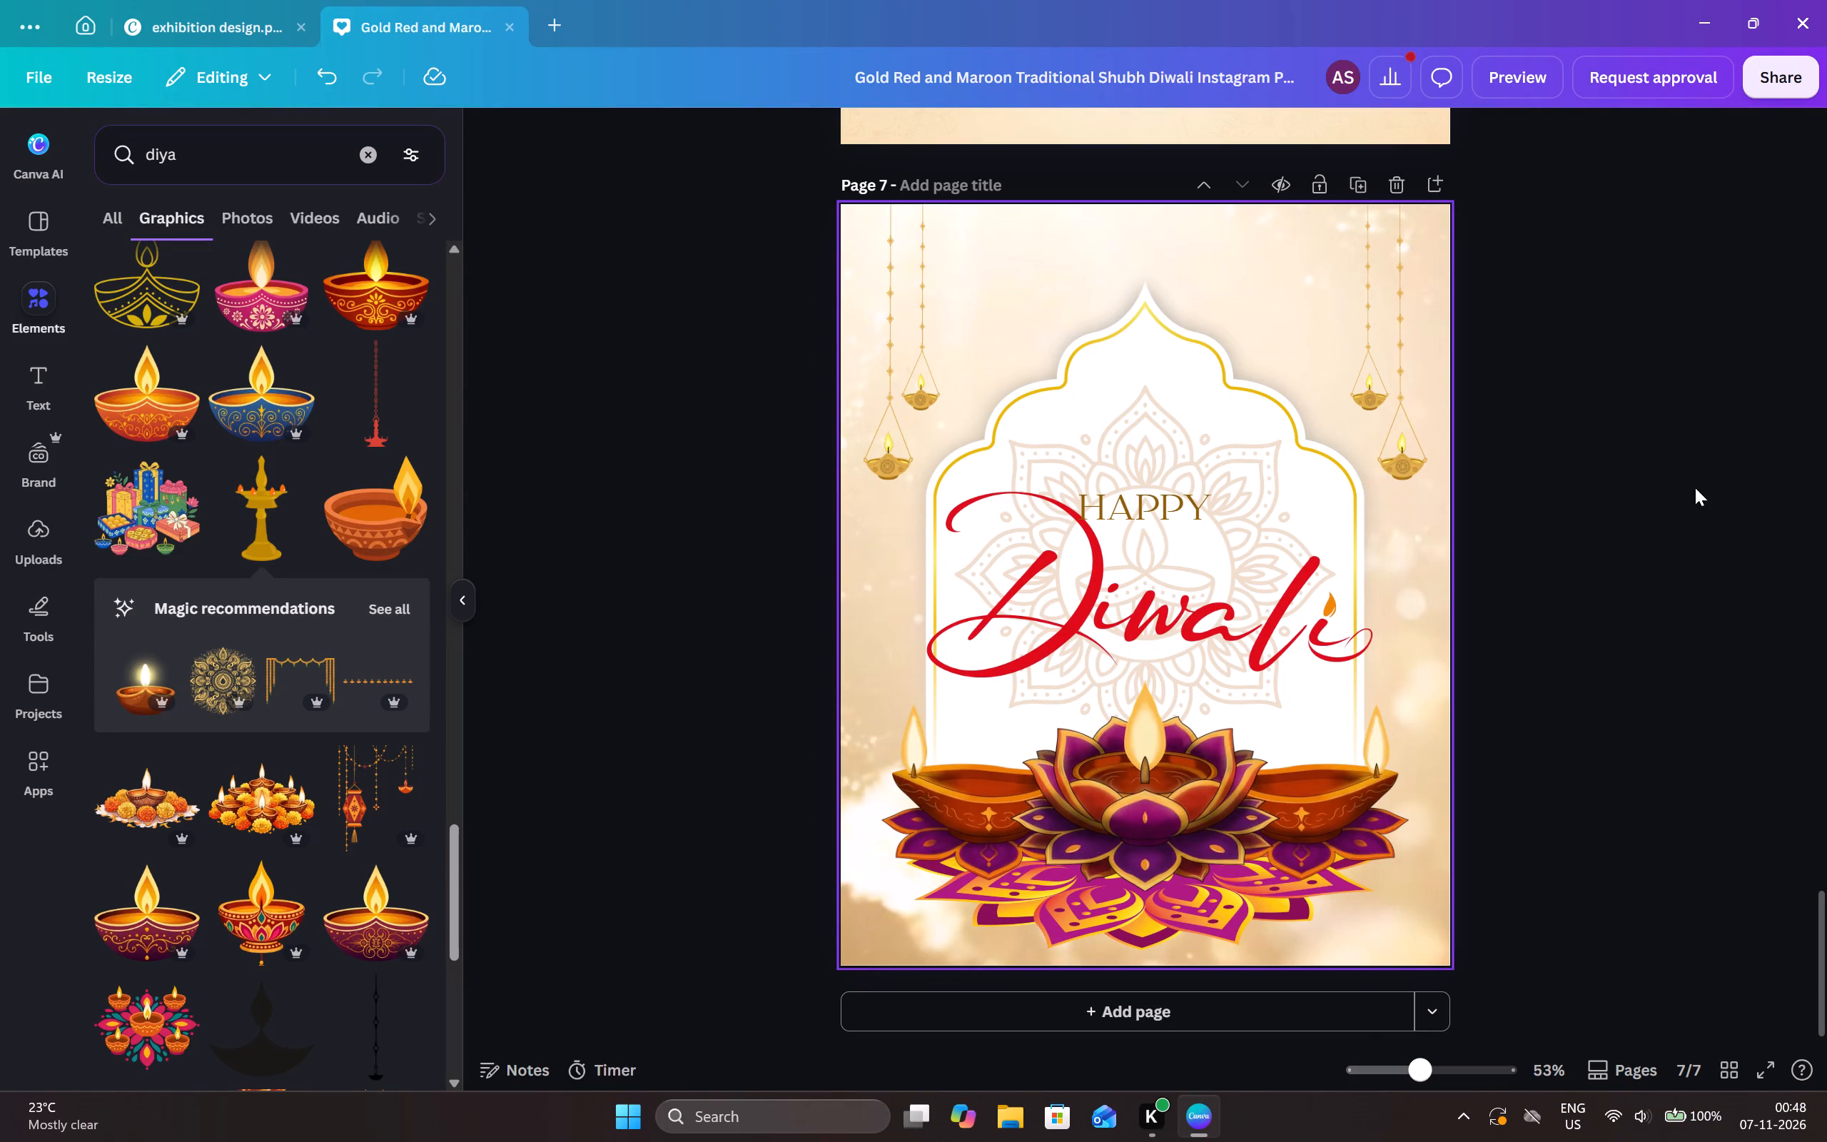
Find the orange-and-maroon corner mandala with hanging diyas among the diya graphics and add it over the left side of page 7.
{"action": "scroll", "coordinate": [322, 731], "scroll_direction": "down", "scroll_amount": 2}
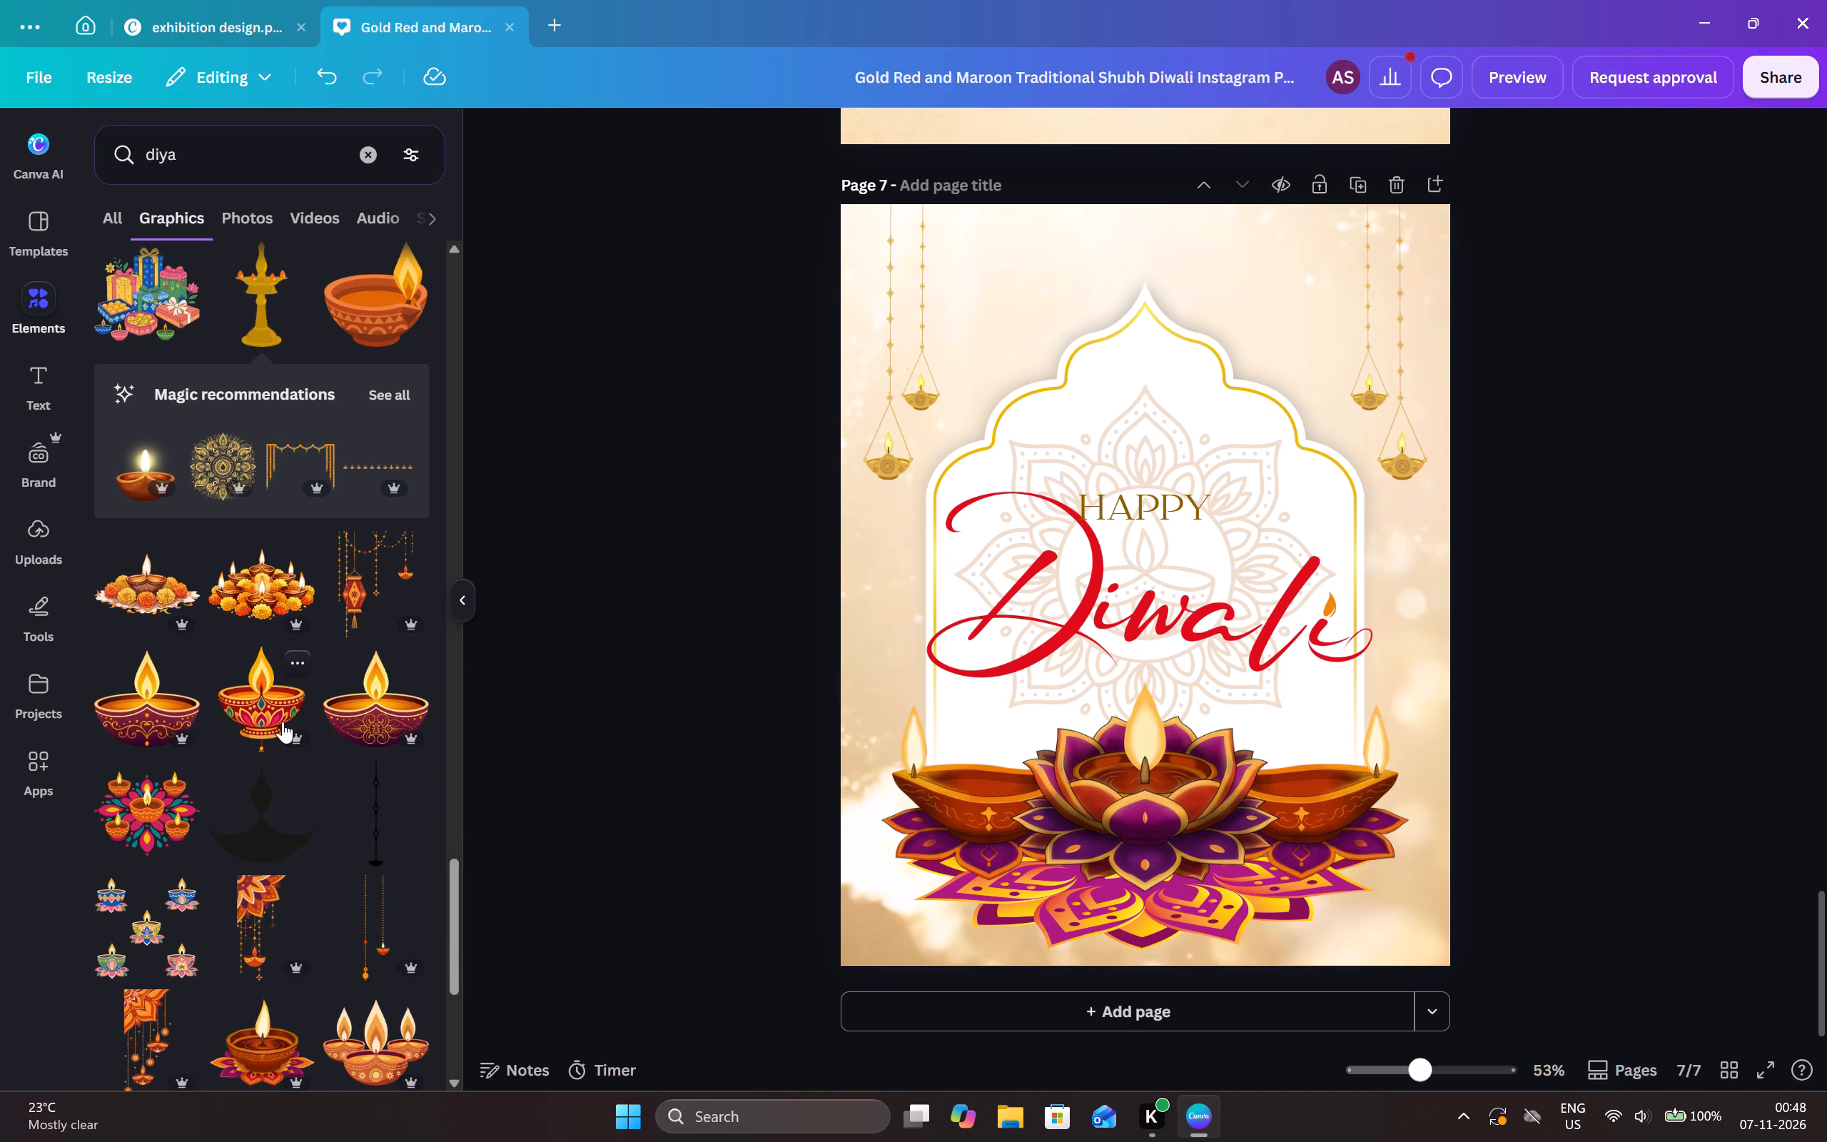
{"action": "scroll", "coordinate": [283, 722], "scroll_direction": "down", "scroll_amount": 3}
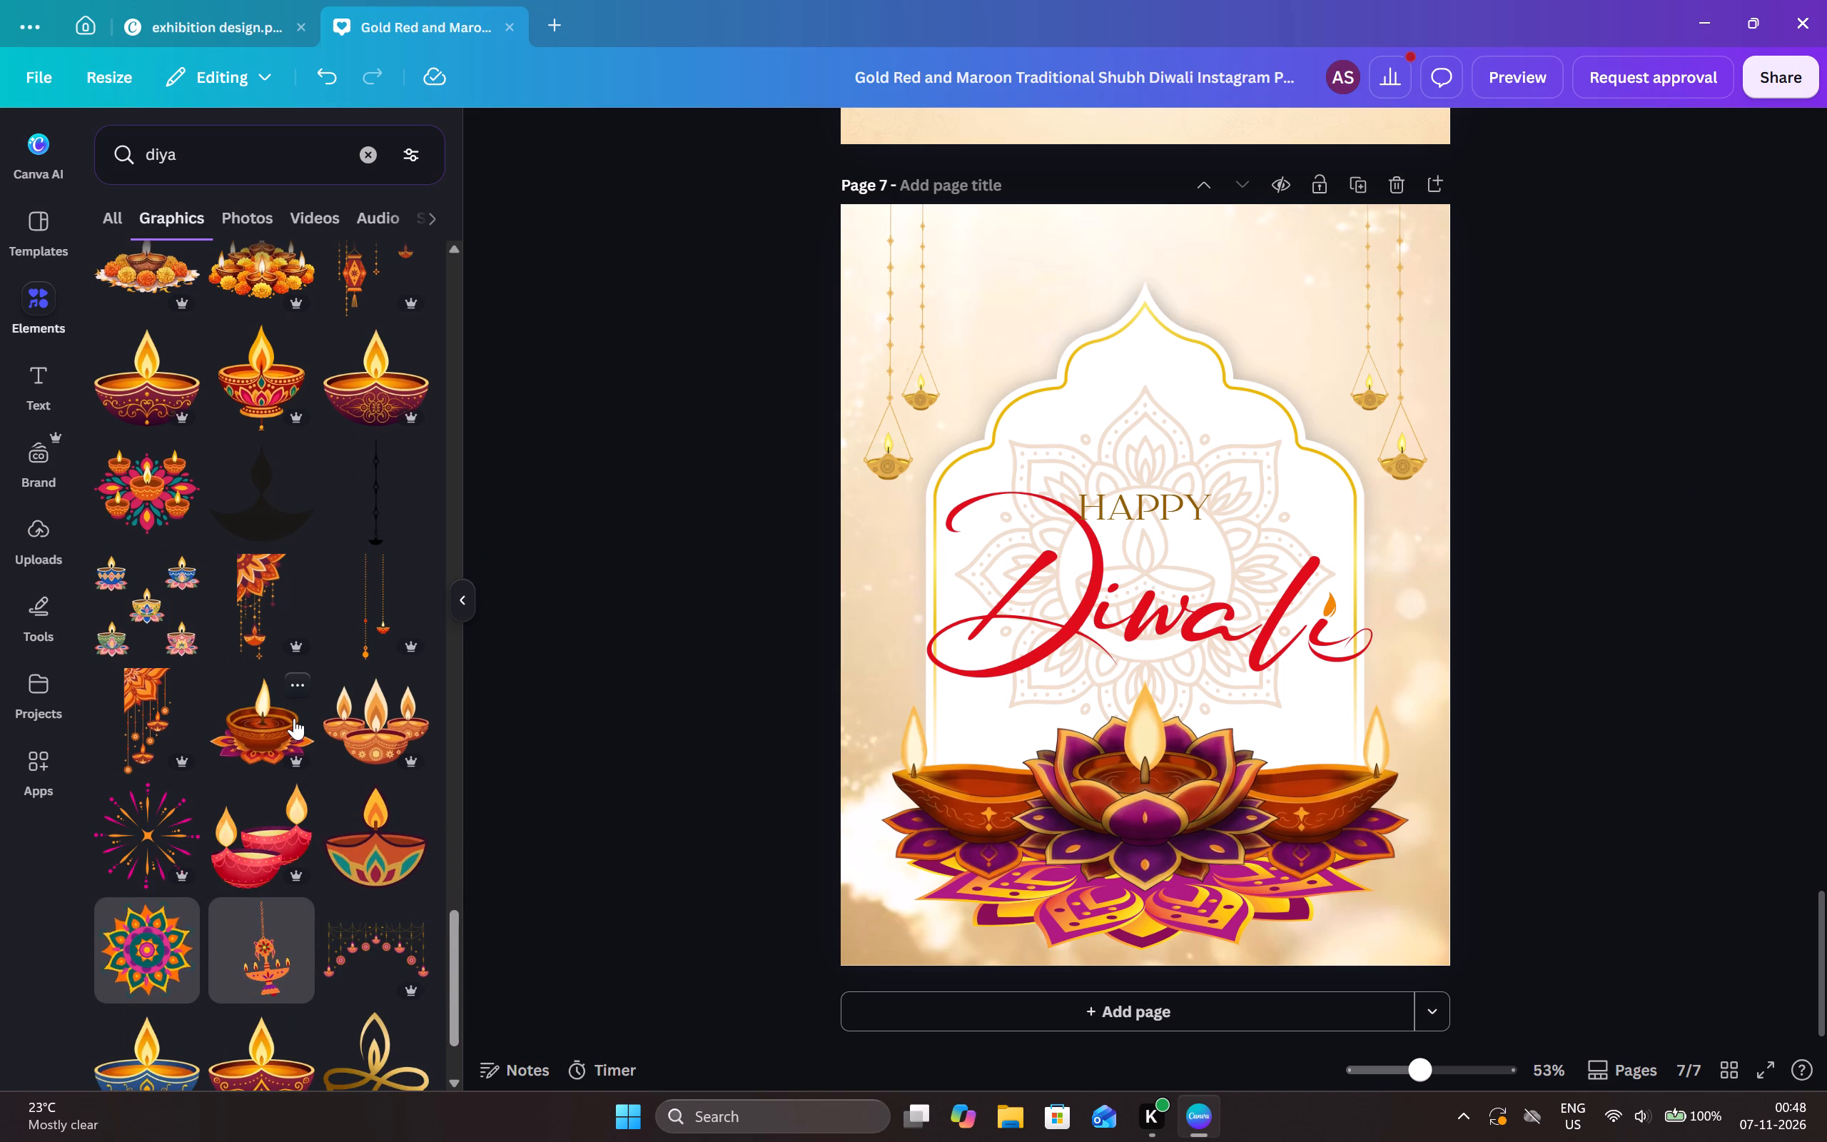
{"action": "scroll", "coordinate": [294, 718], "scroll_direction": "down", "scroll_amount": 4}
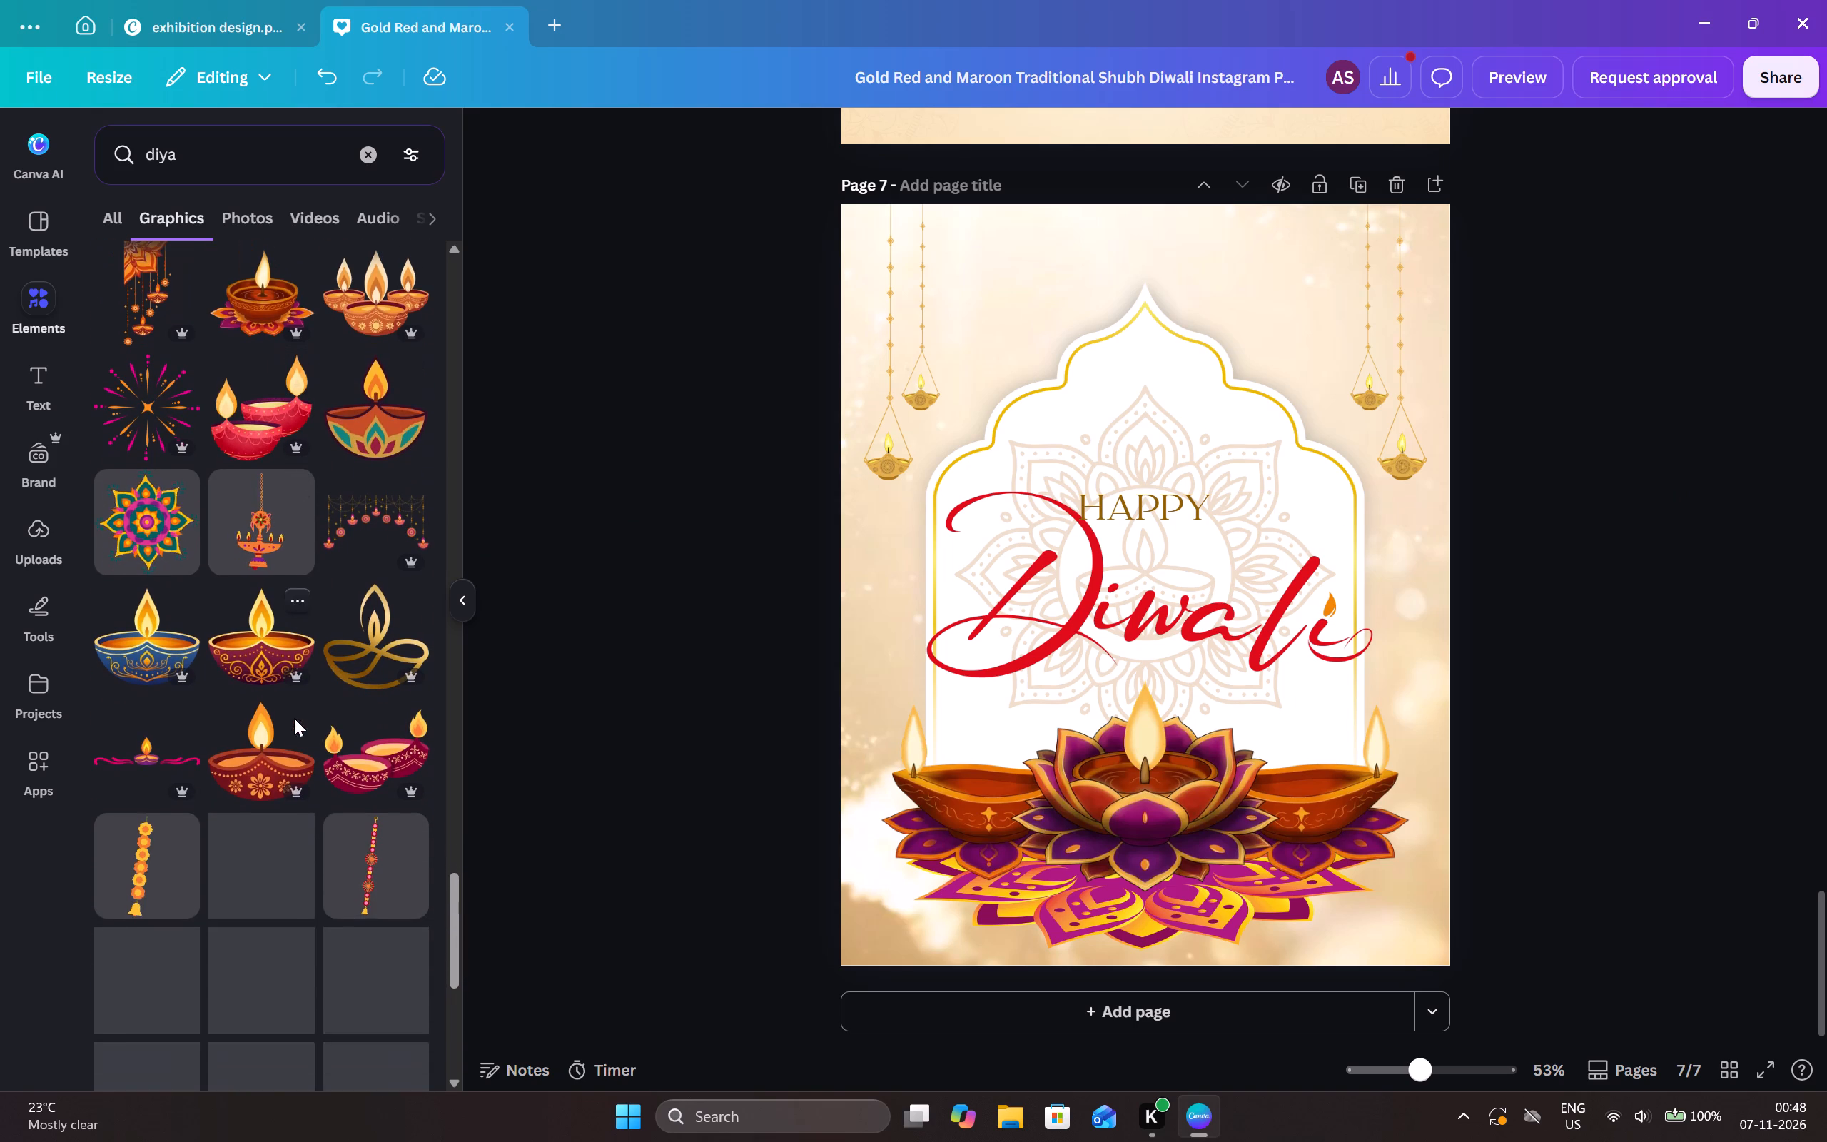
{"action": "scroll", "coordinate": [294, 718], "scroll_direction": "down", "scroll_amount": 8}
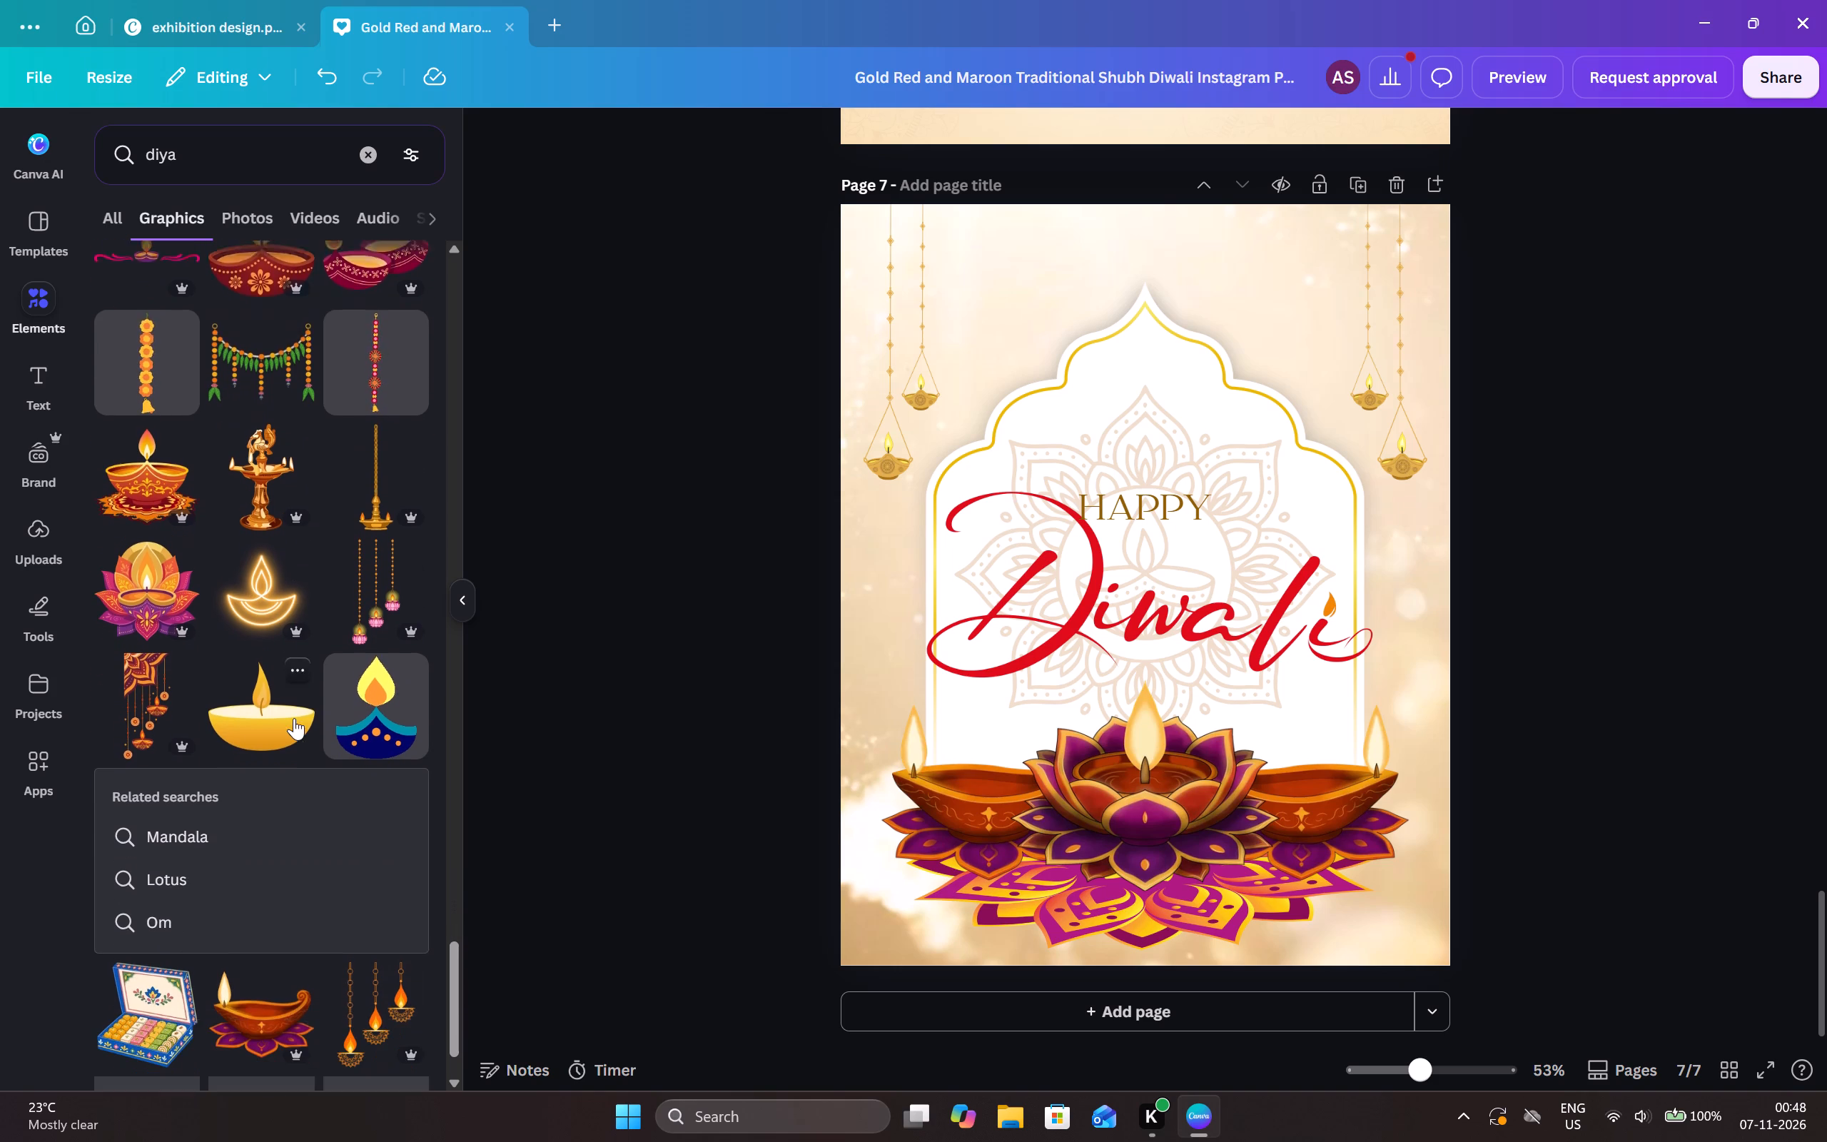
{"action": "left_click", "coordinate": [158, 598]}
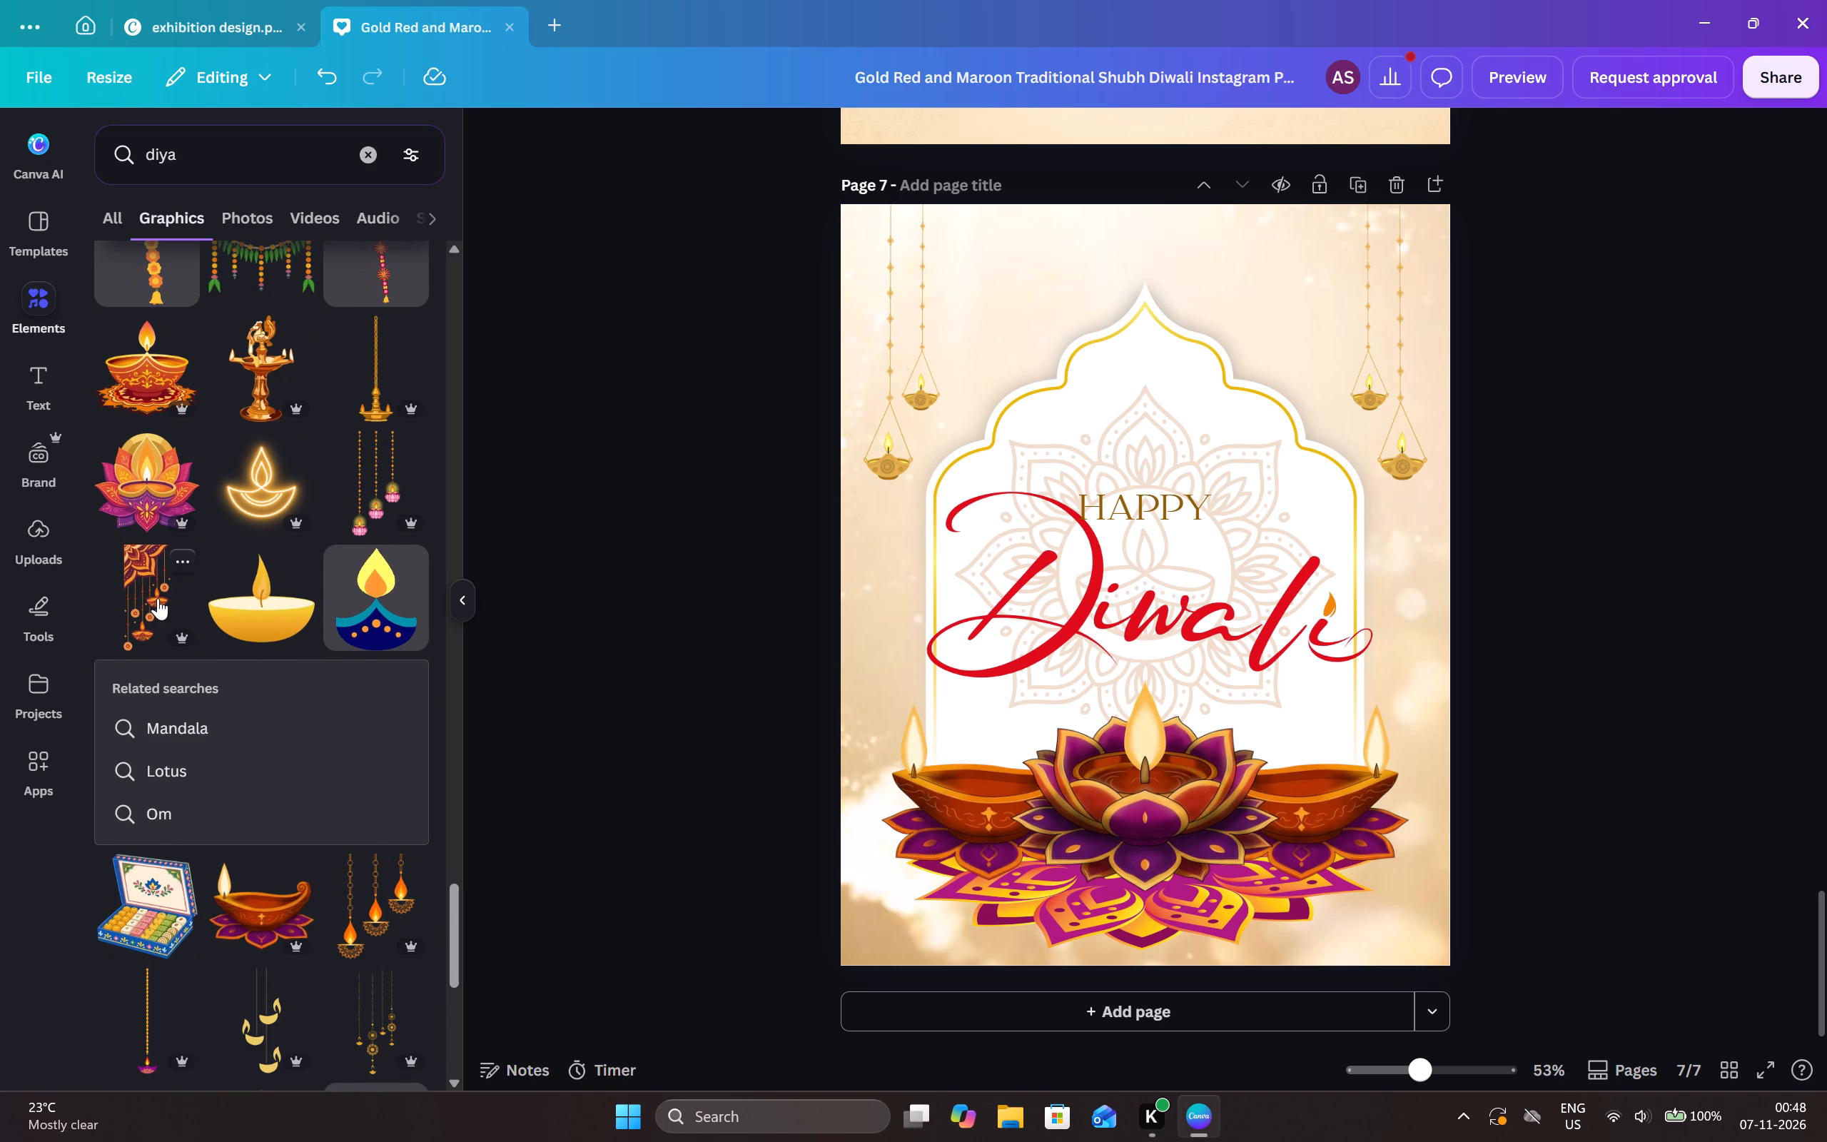
{"action": "left_click_drag", "start_coordinate": [1138, 448], "coordinate": [1103, 429]}
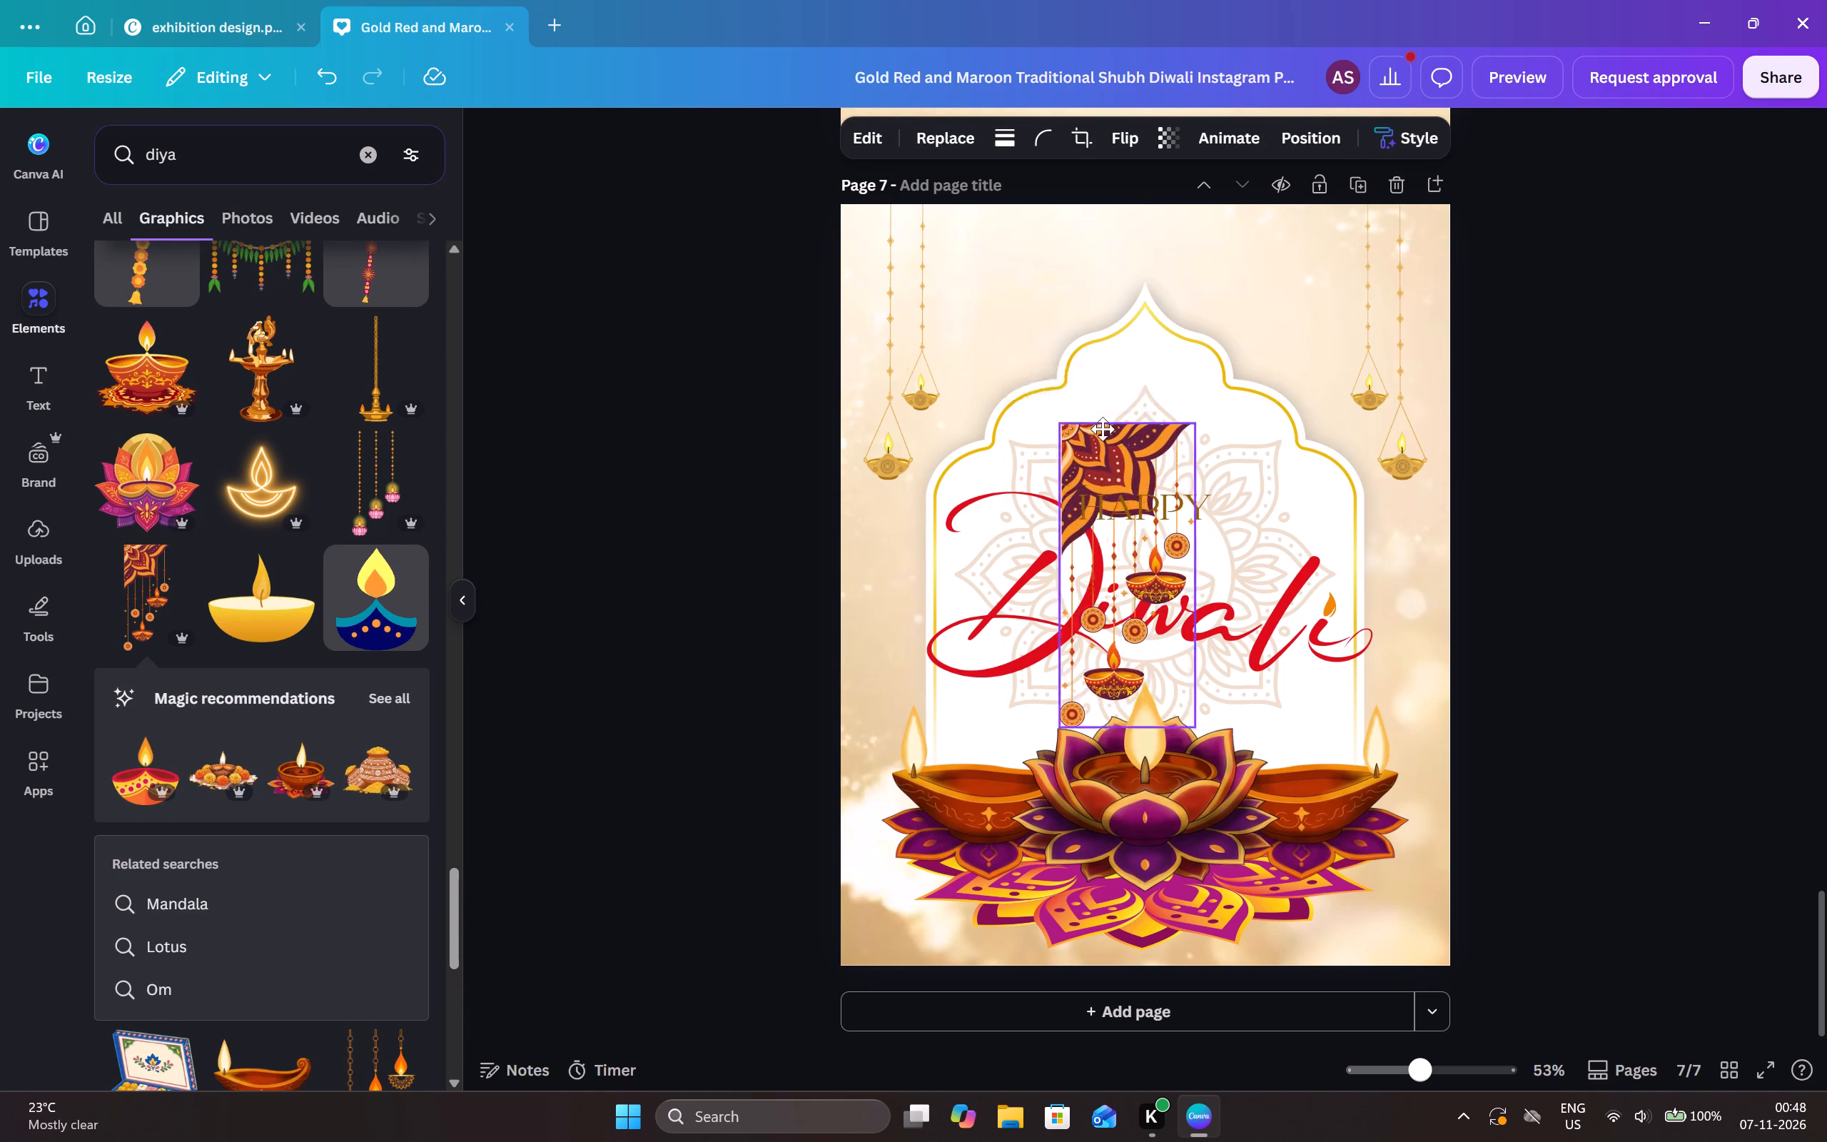
{"action": "left_click_drag", "start_coordinate": [1103, 429], "coordinate": [905, 227]}
{"action": "left_click_drag", "start_coordinate": [905, 256], "coordinate": [993, 458]}
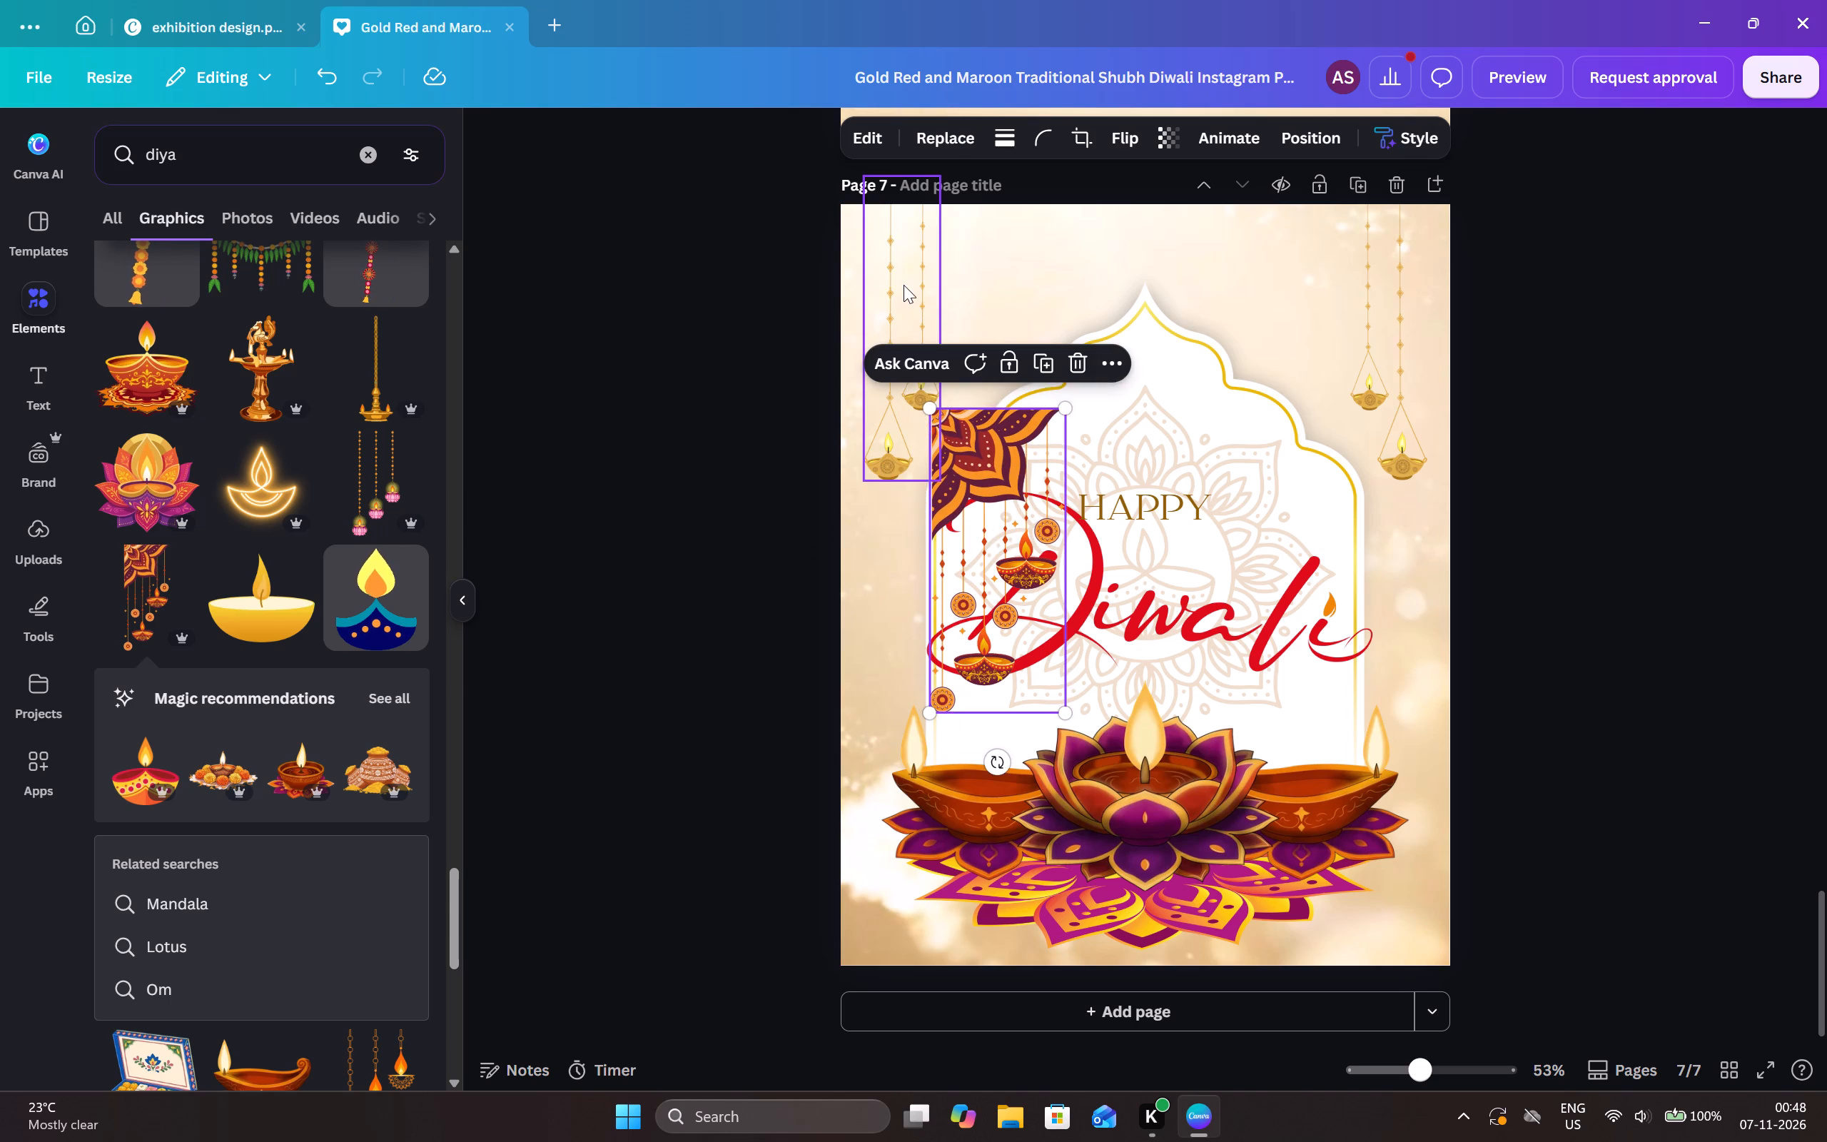
Move the left gold hanging diyas down the page edge and fit the orange corner mandala graphic into the page's top-left corner.
{"action": "left_click_drag", "start_coordinate": [904, 285], "coordinate": [894, 702]}
{"action": "left_click_drag", "start_coordinate": [970, 506], "coordinate": [894, 325]}
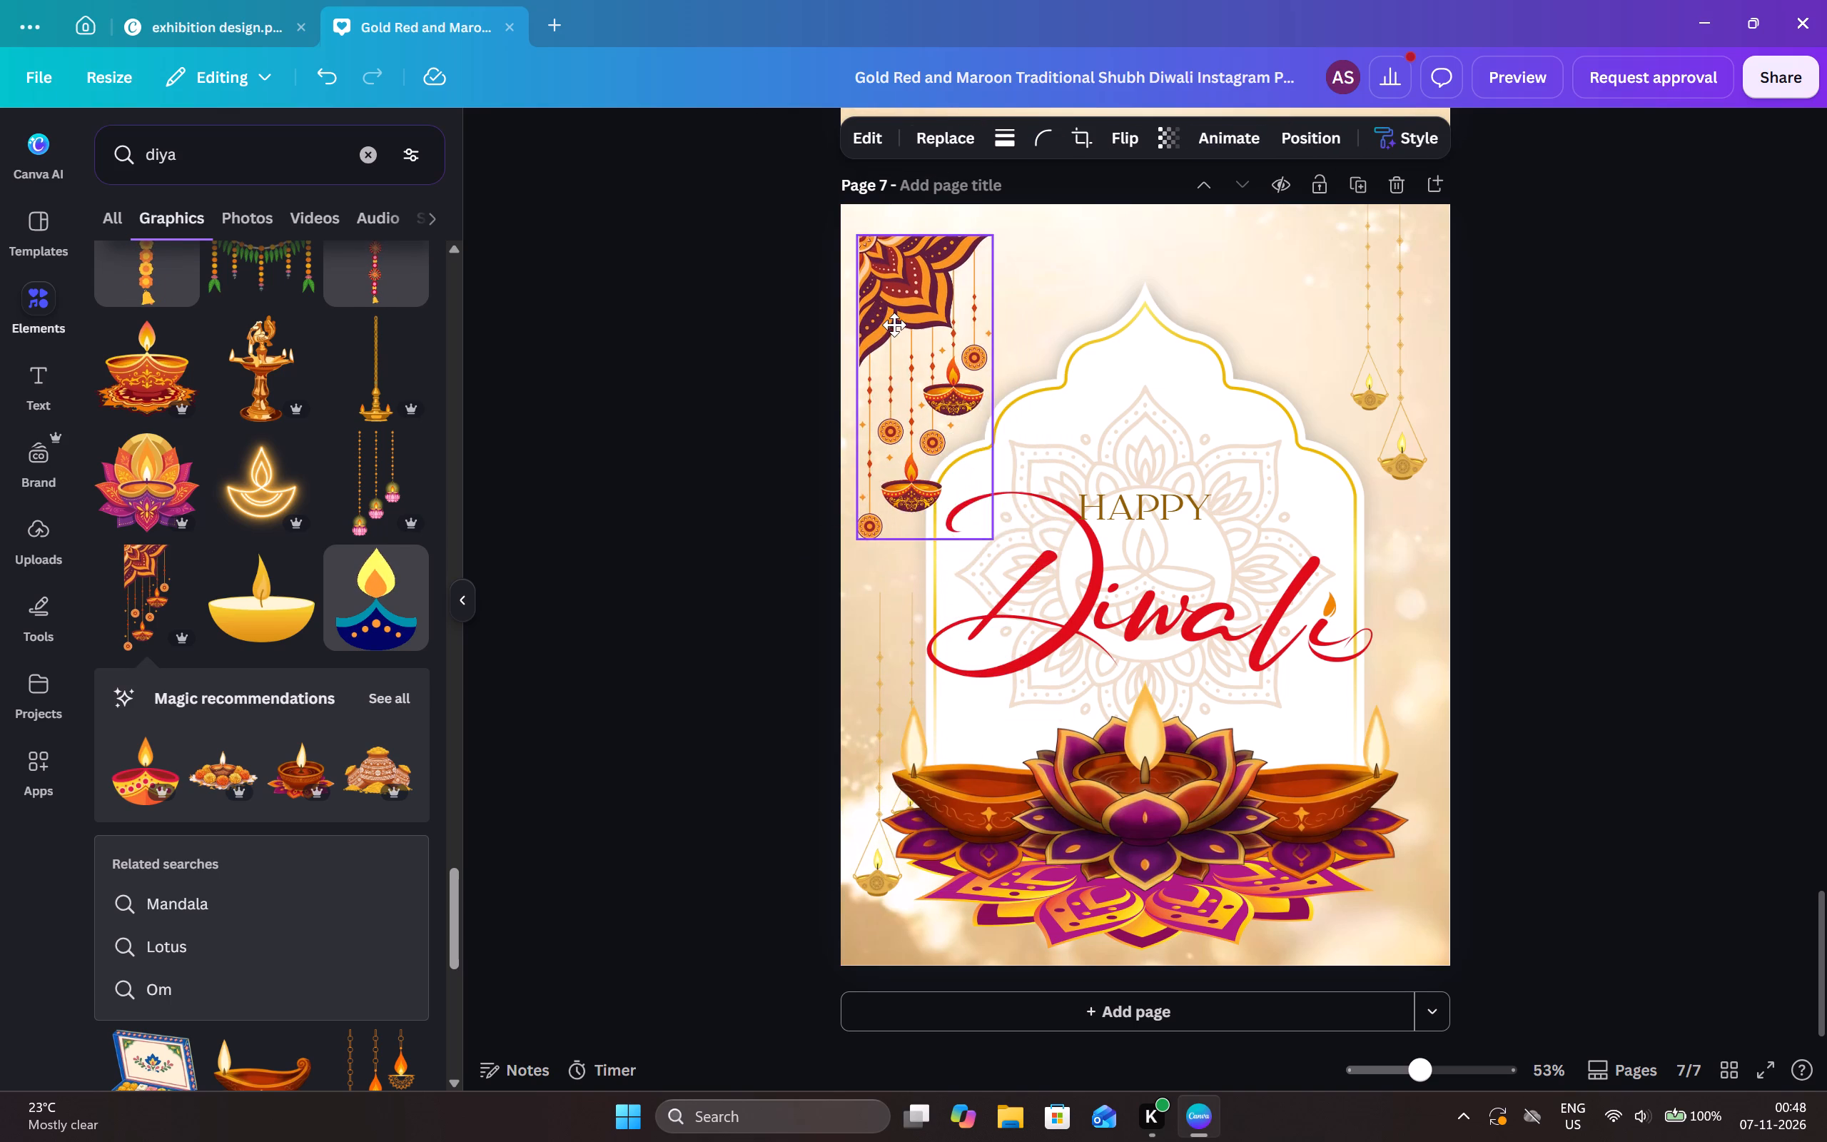
{"action": "left_click_drag", "start_coordinate": [894, 325], "coordinate": [880, 293]}
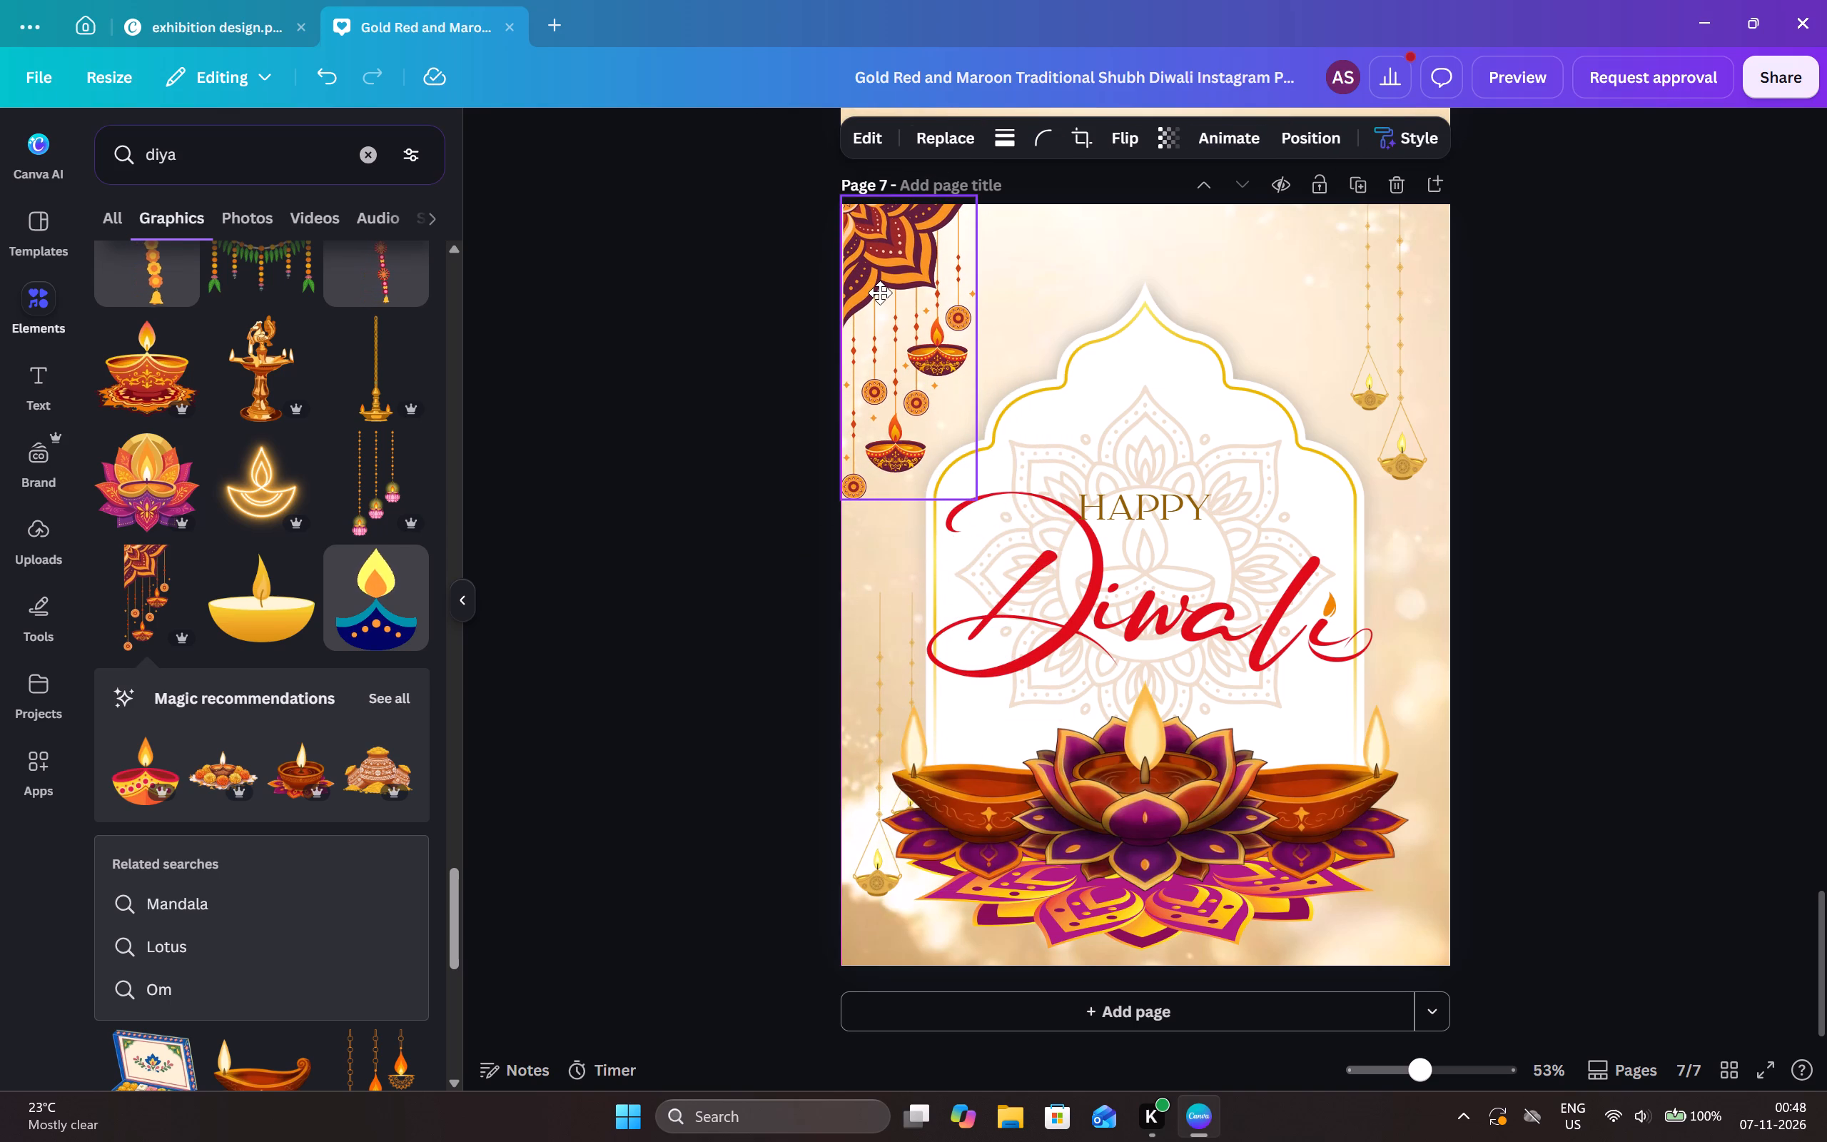
{"action": "left_click_drag", "start_coordinate": [880, 293], "coordinate": [876, 292]}
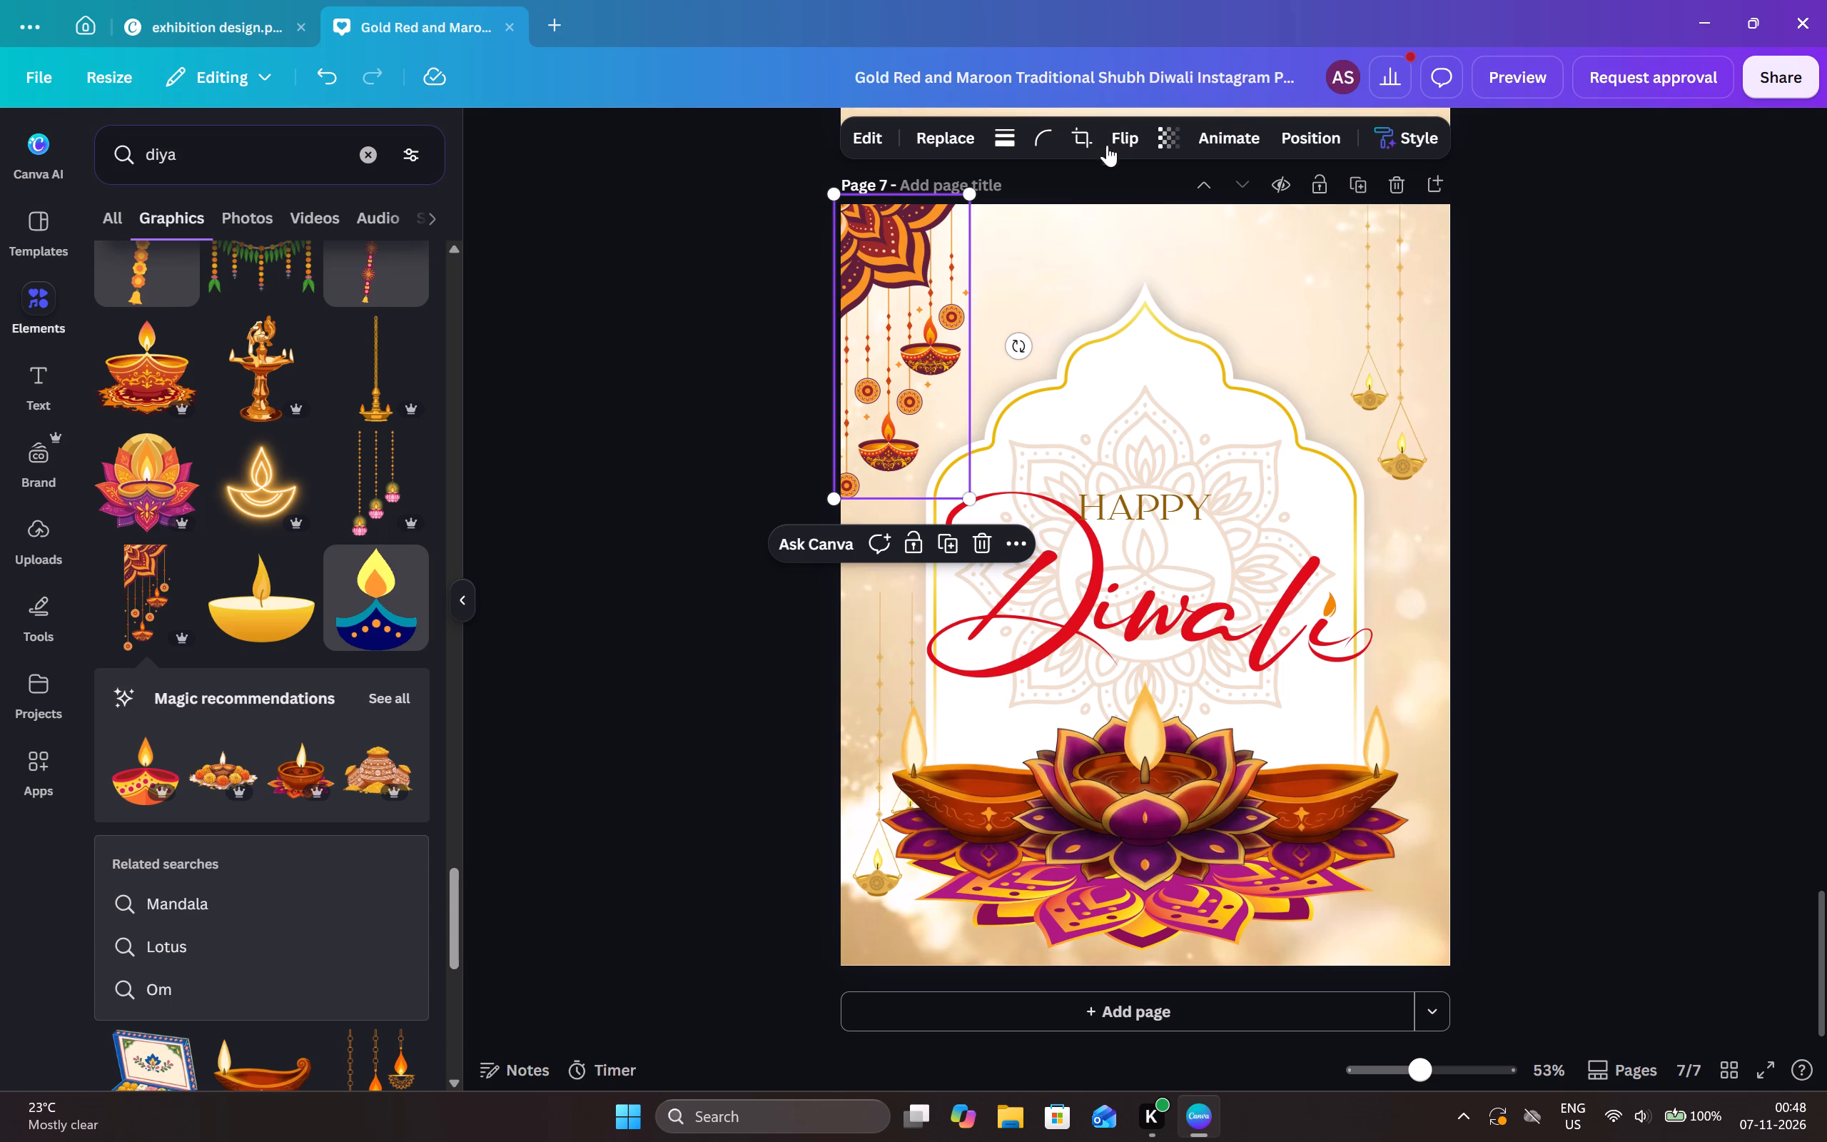
Fade the orange corner mandala graphic in page 7's top-left corner to roughly half opacity.
{"action": "left_click", "coordinate": [1170, 130]}
{"action": "left_click_drag", "start_coordinate": [1225, 228], "coordinate": [1165, 252]}
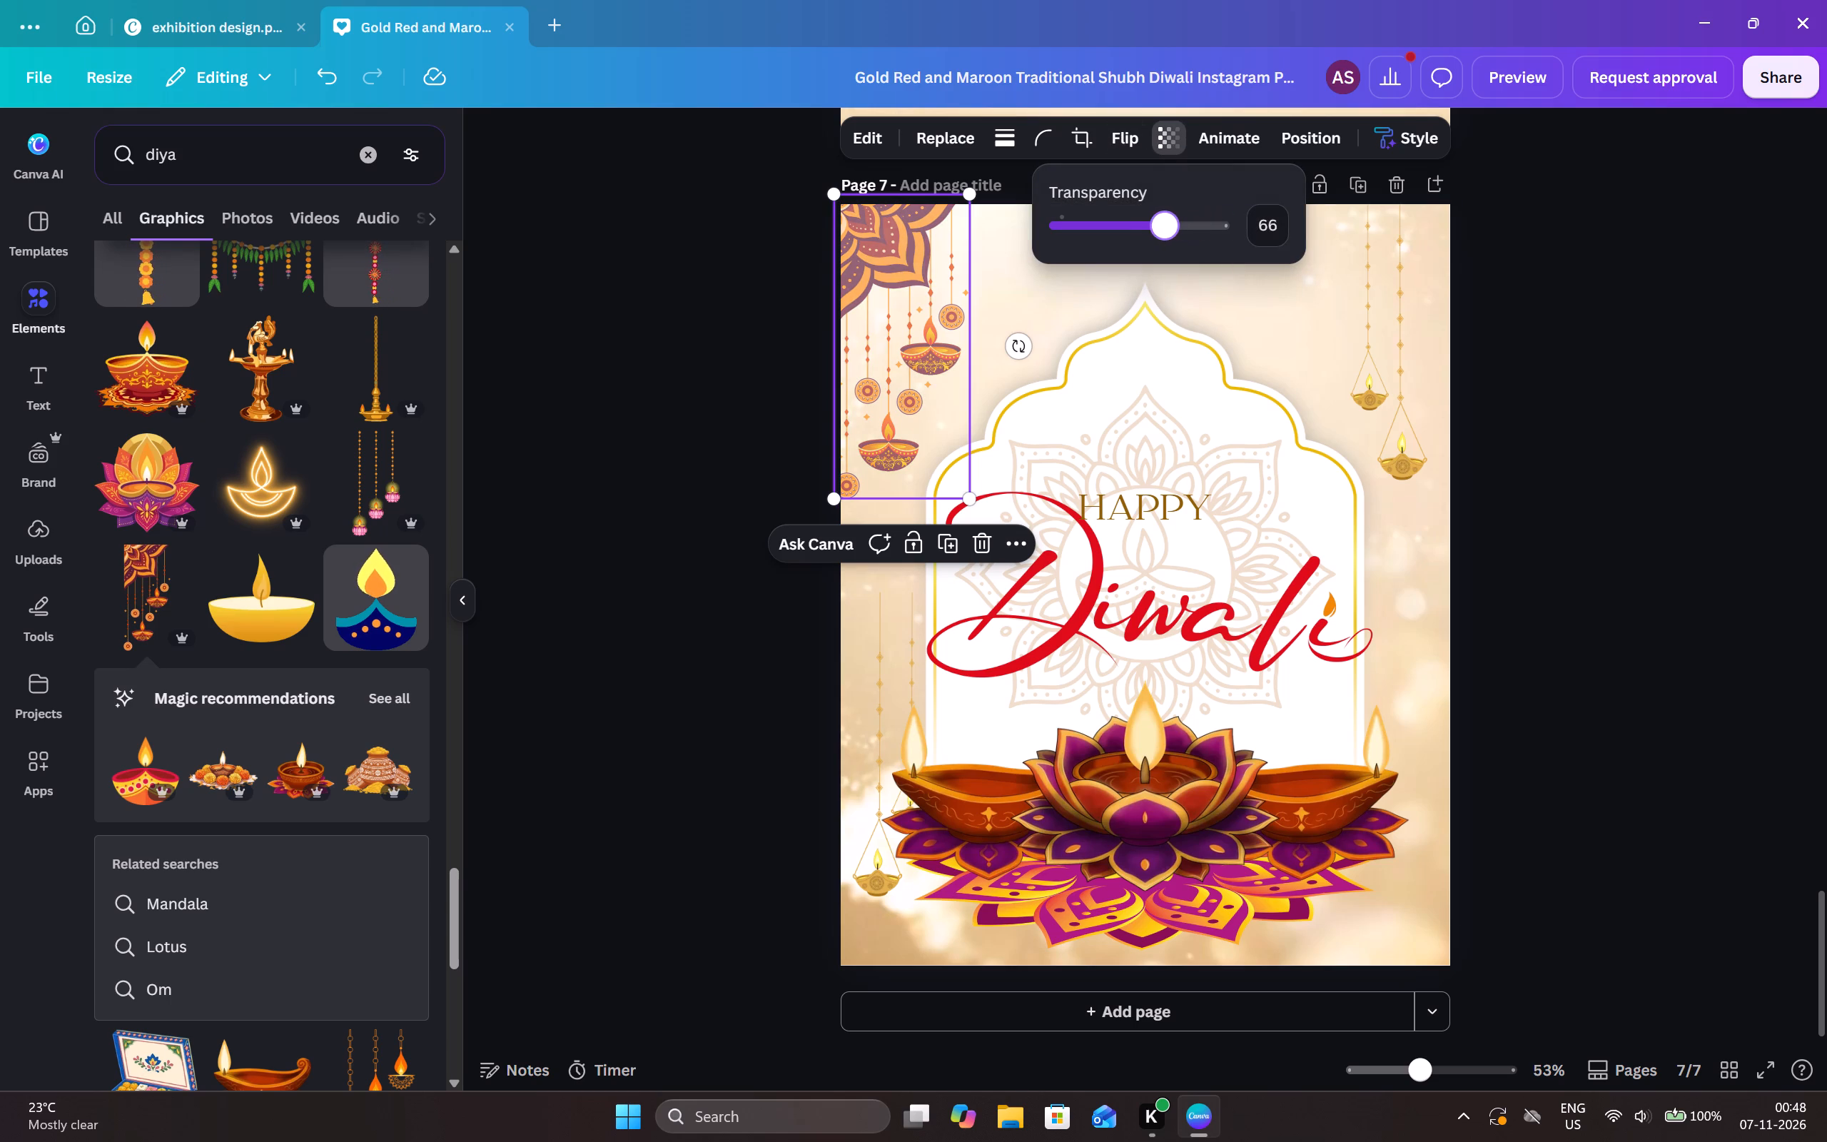
{"action": "left_click_drag", "start_coordinate": [1165, 252], "coordinate": [1152, 257]}
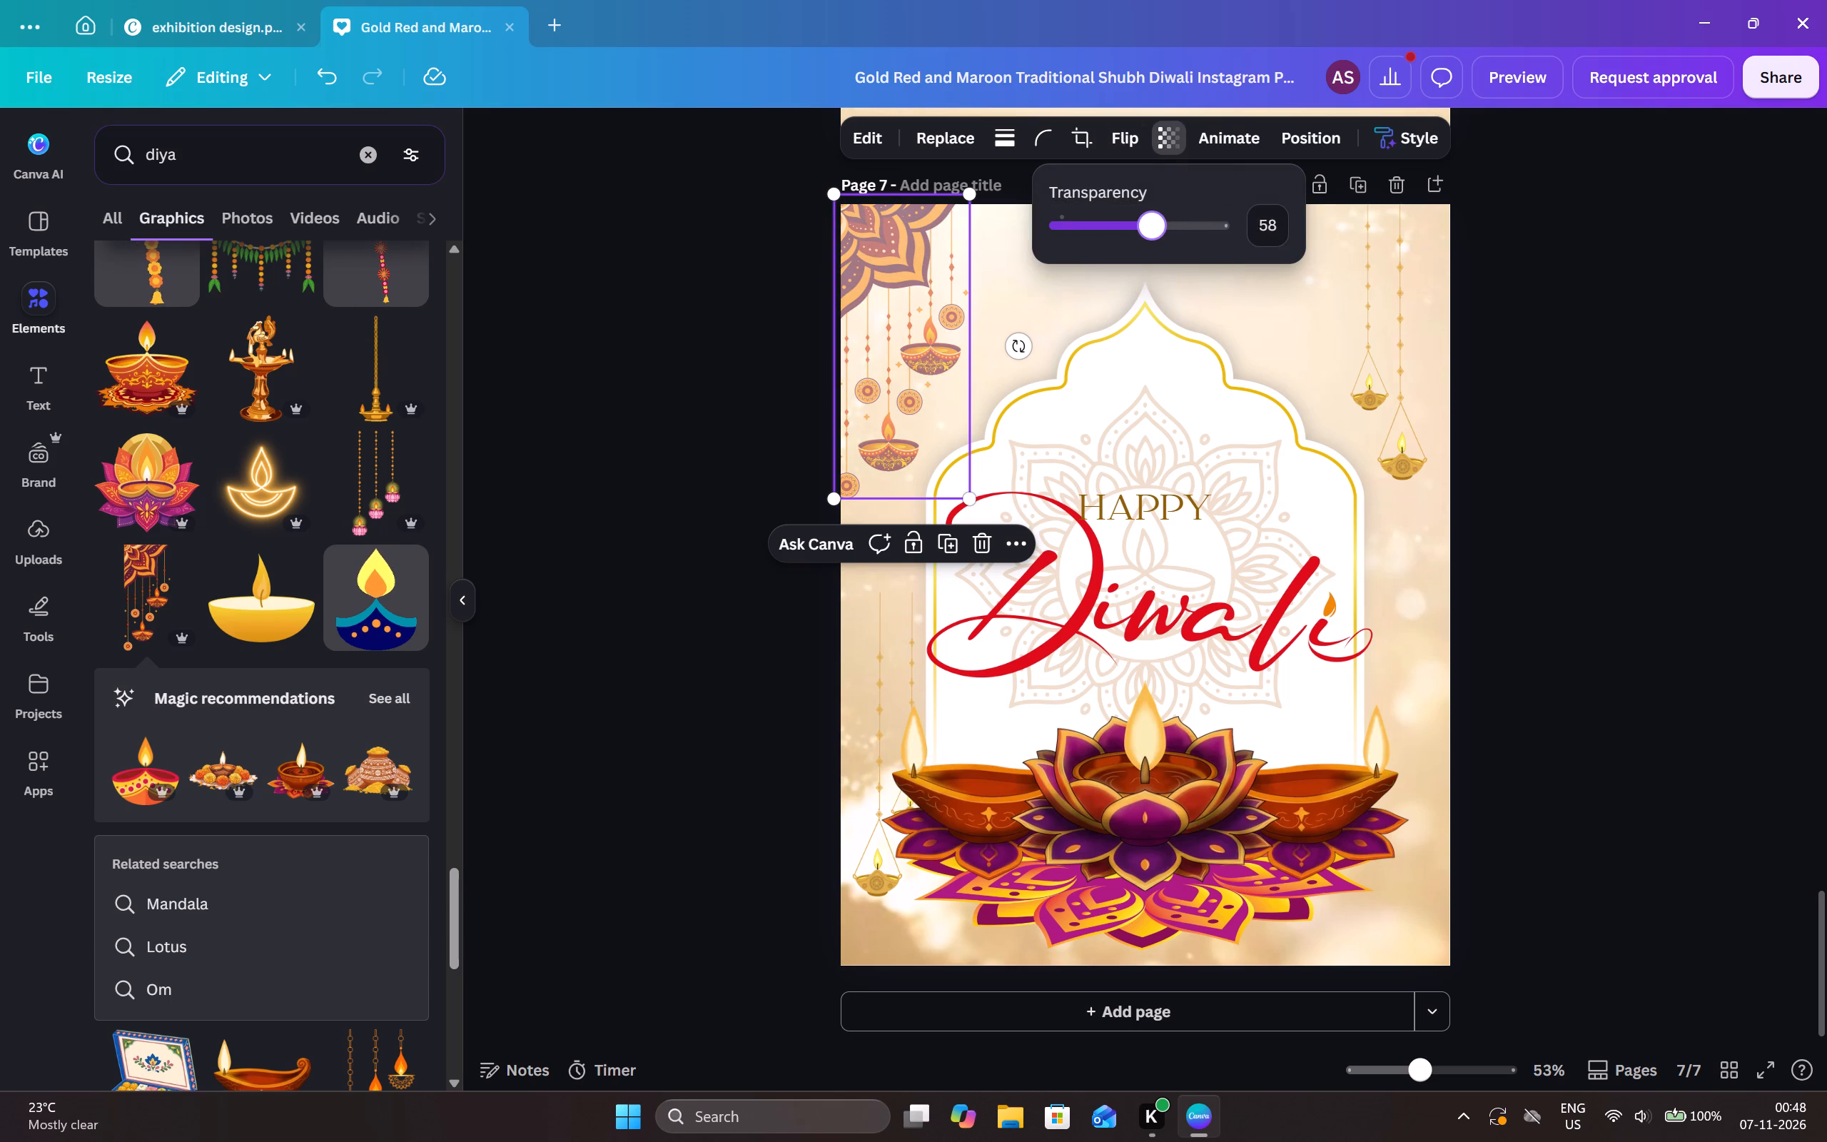
{"action": "left_click_drag", "start_coordinate": [1152, 257], "coordinate": [1145, 264]}
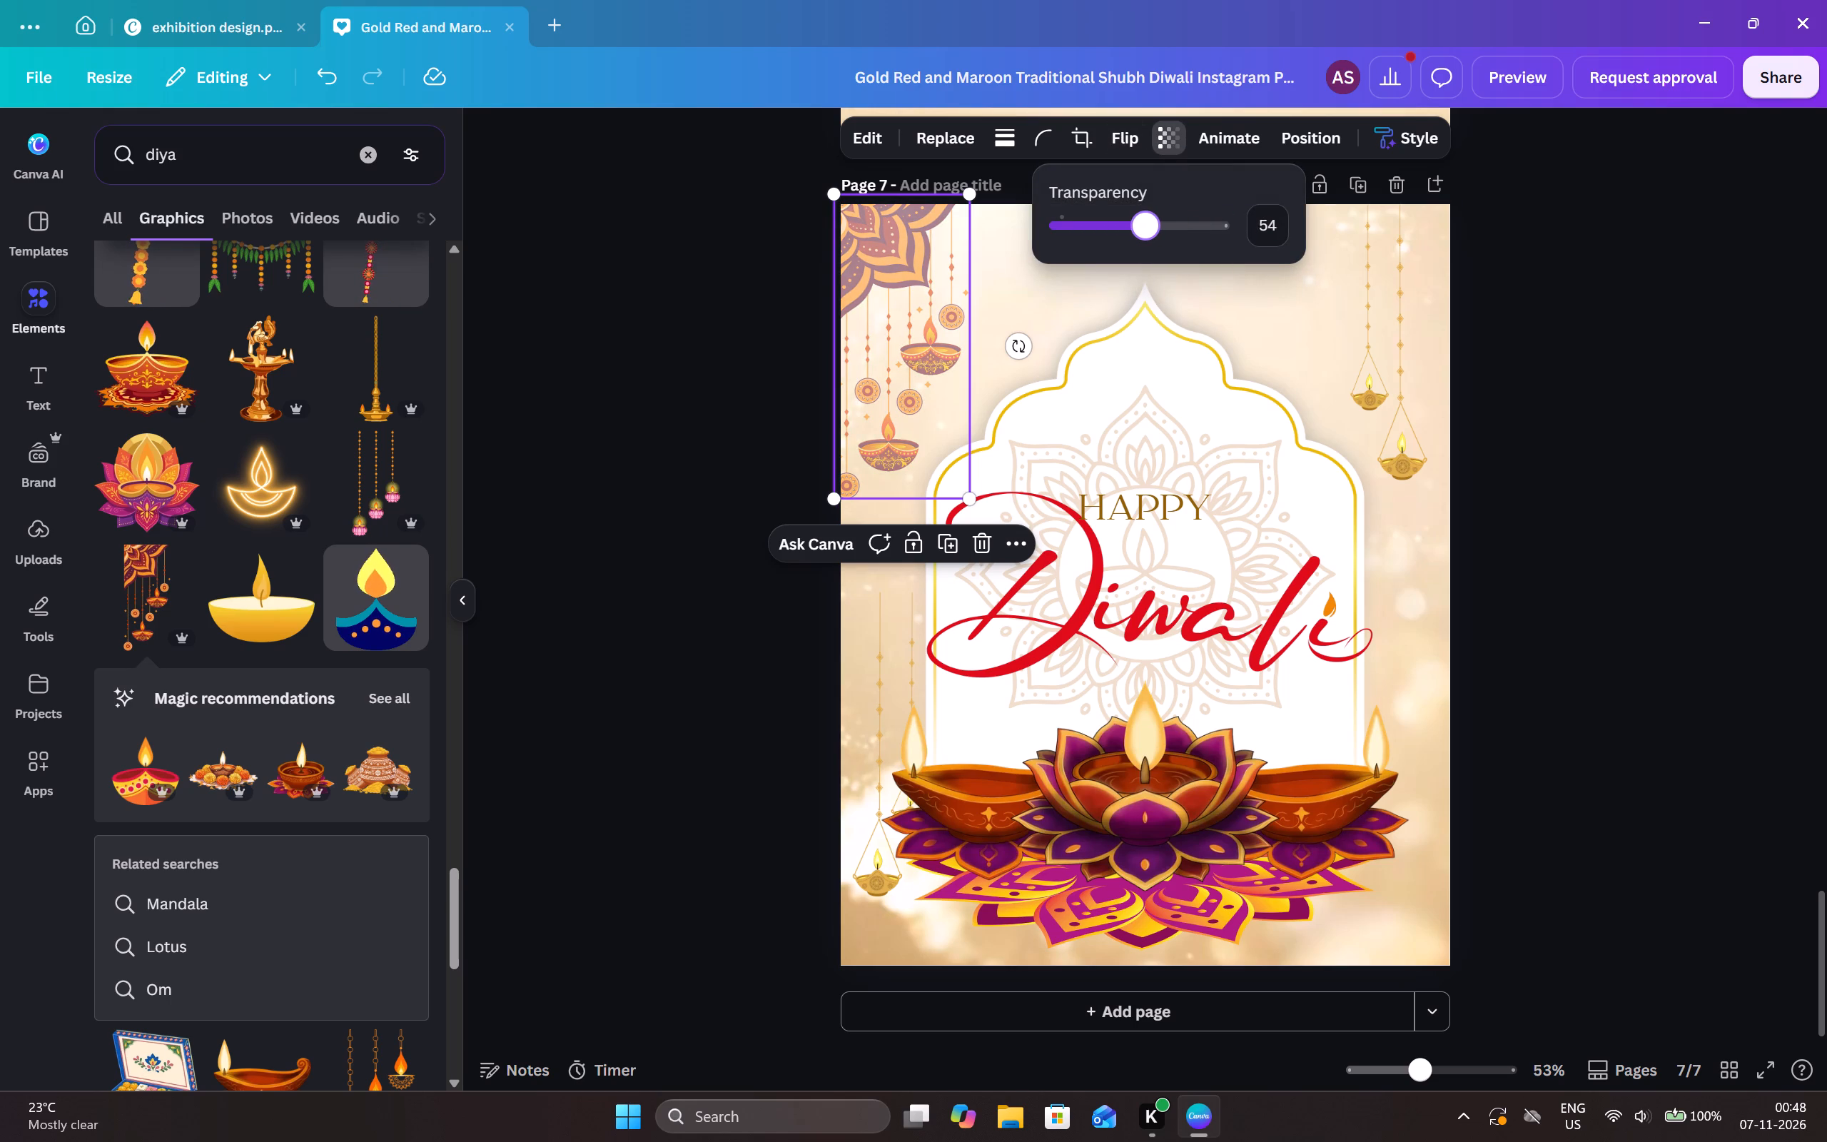
{"action": "left_click_drag", "start_coordinate": [1145, 264], "coordinate": [1139, 271]}
{"action": "left_click", "coordinate": [1623, 400]}
{"action": "left_click", "coordinate": [1591, 417]}
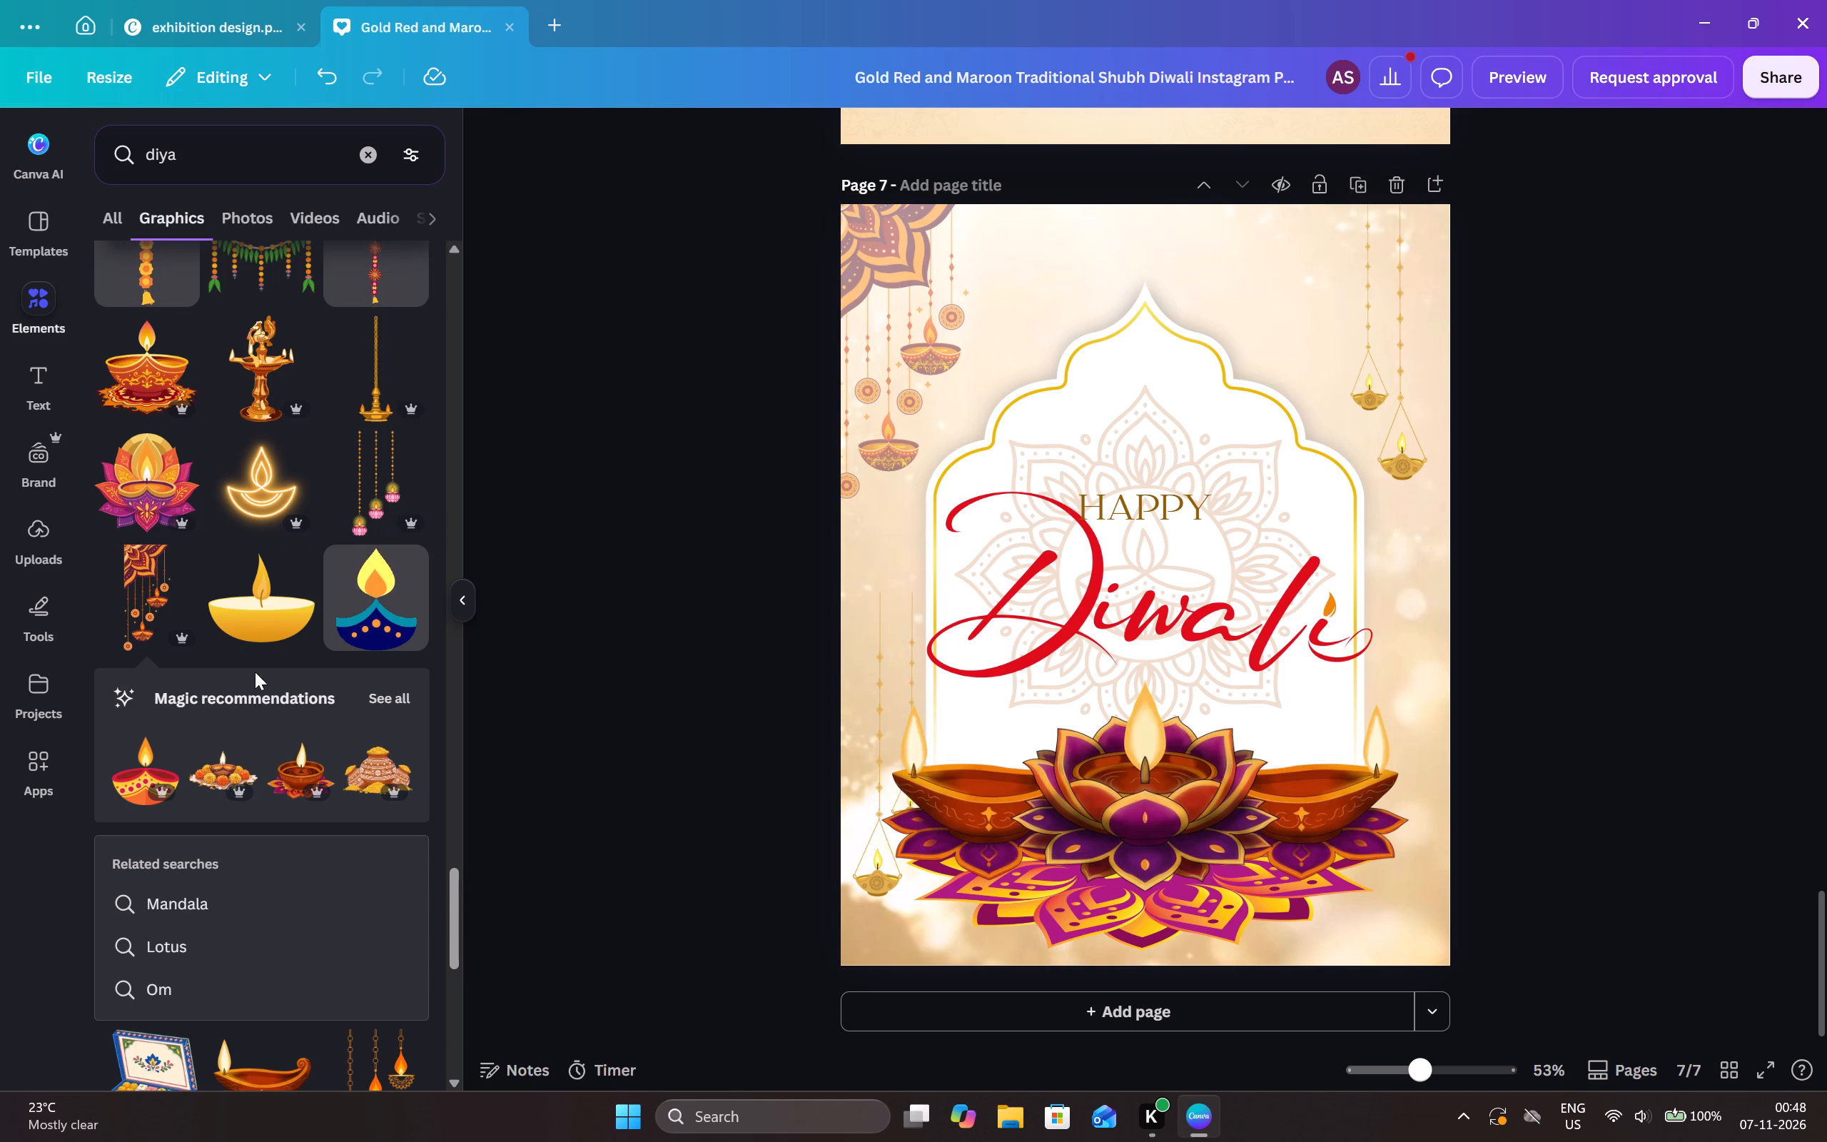
Look further through the diya graphics results for more decorations suited to page 7.
{"action": "scroll", "coordinate": [278, 657], "scroll_direction": "down", "scroll_amount": 8}
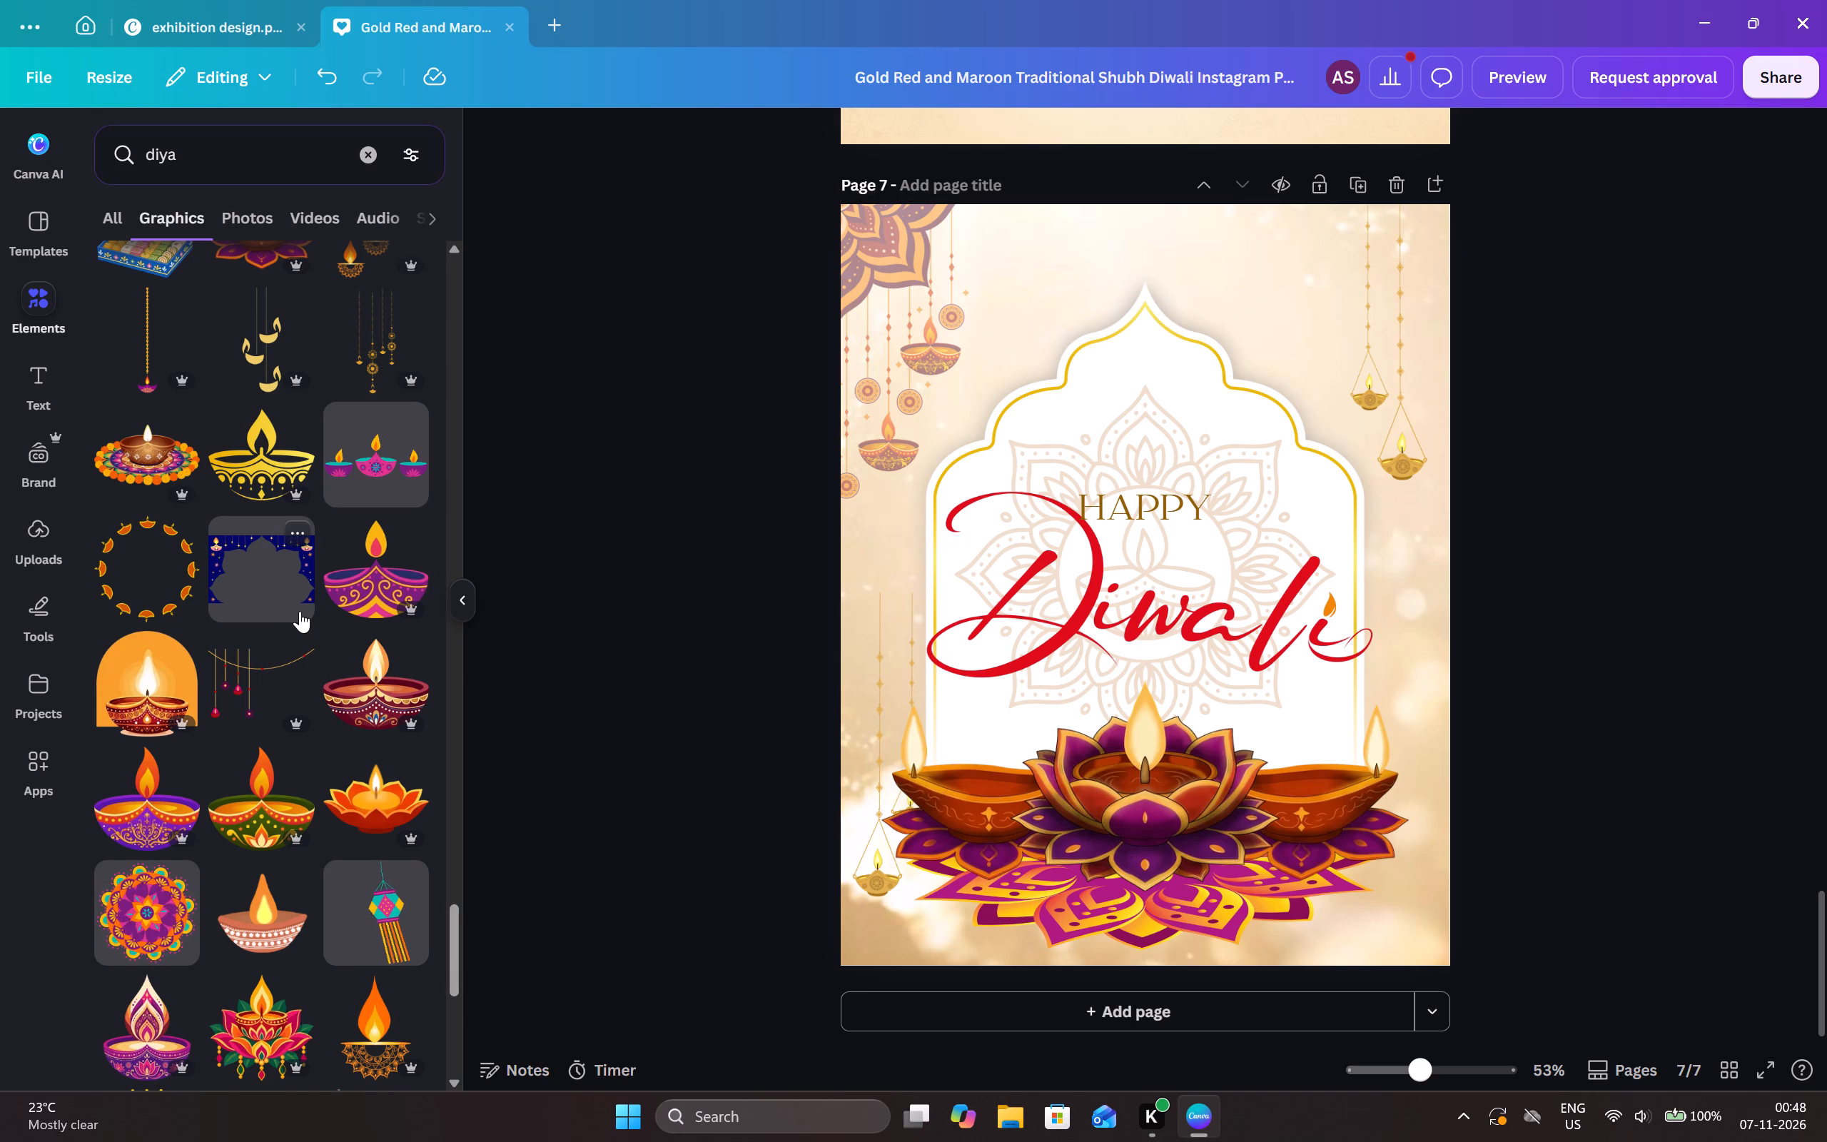
{"action": "scroll", "coordinate": [300, 611], "scroll_direction": "down", "scroll_amount": 4}
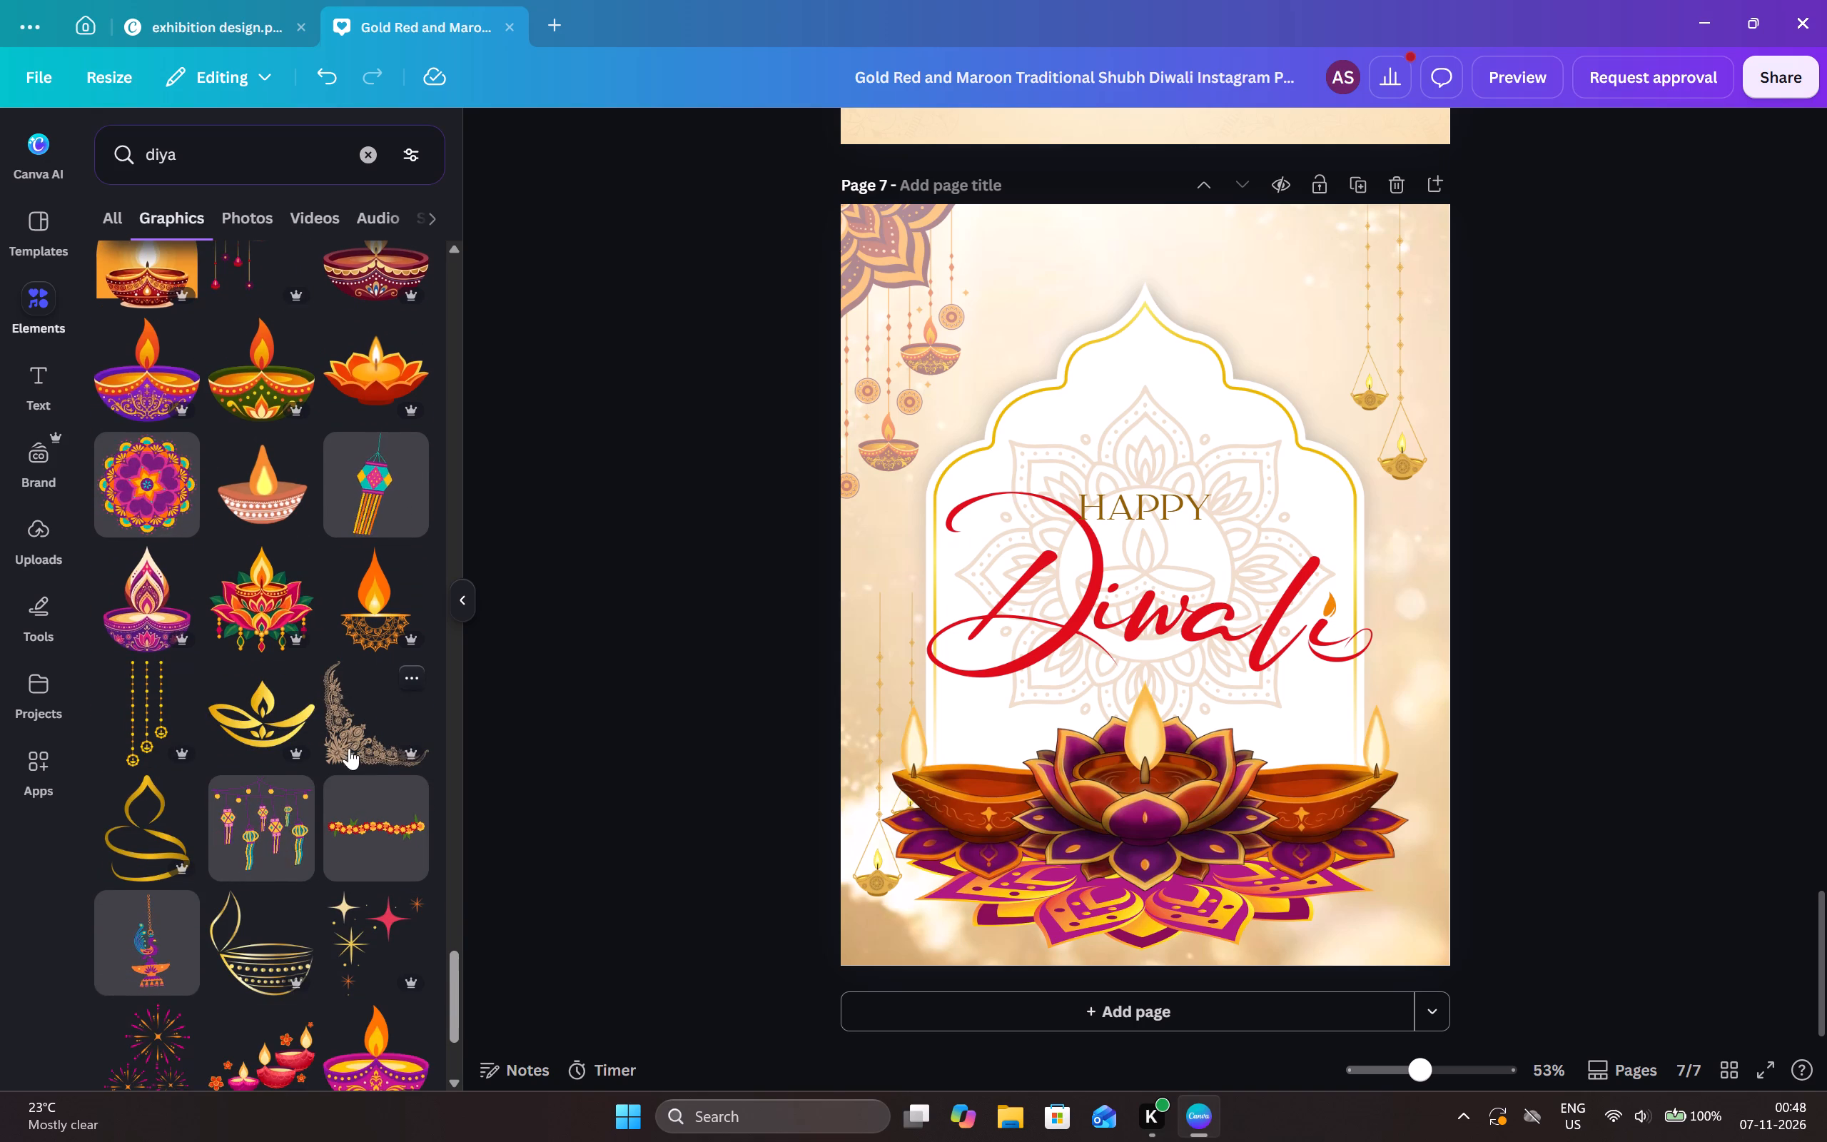
{"action": "scroll", "coordinate": [351, 739], "scroll_direction": "down", "scroll_amount": 3}
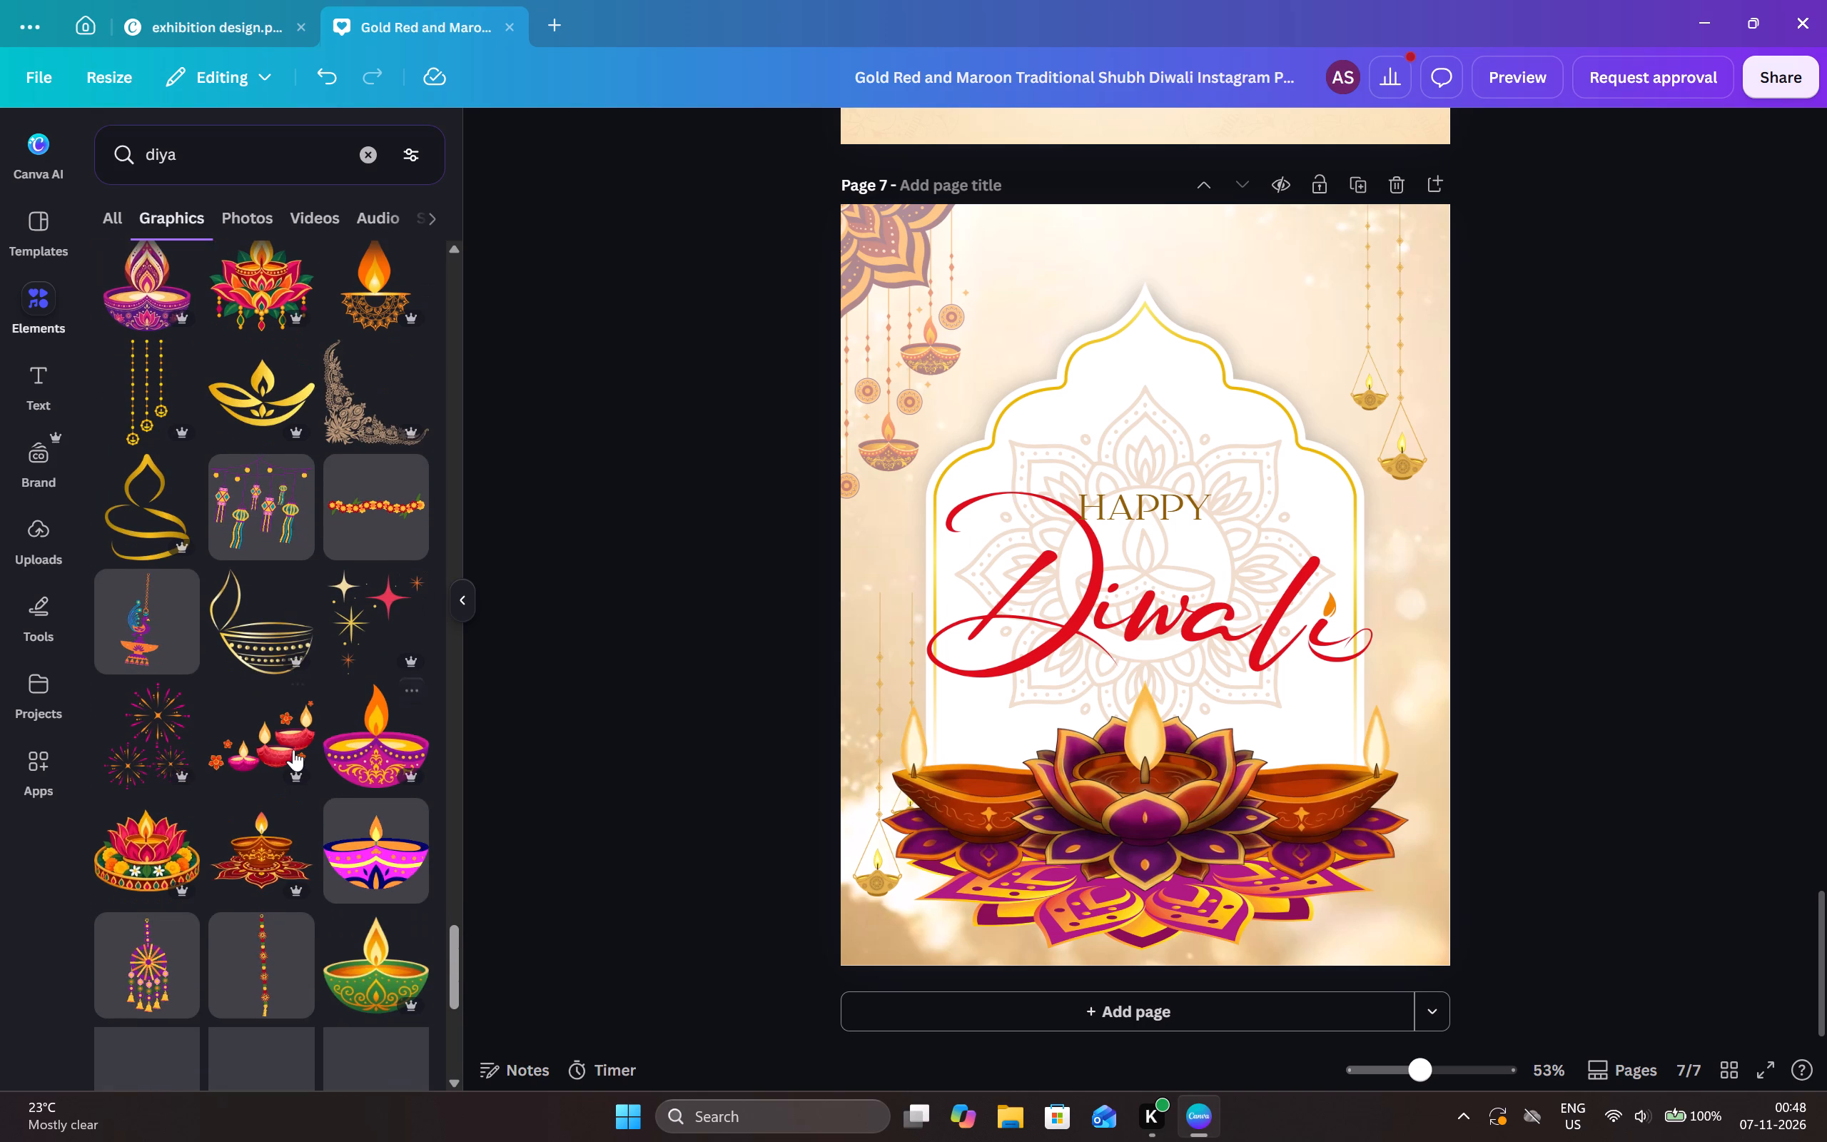
{"action": "scroll", "coordinate": [287, 750], "scroll_direction": "down", "scroll_amount": 4}
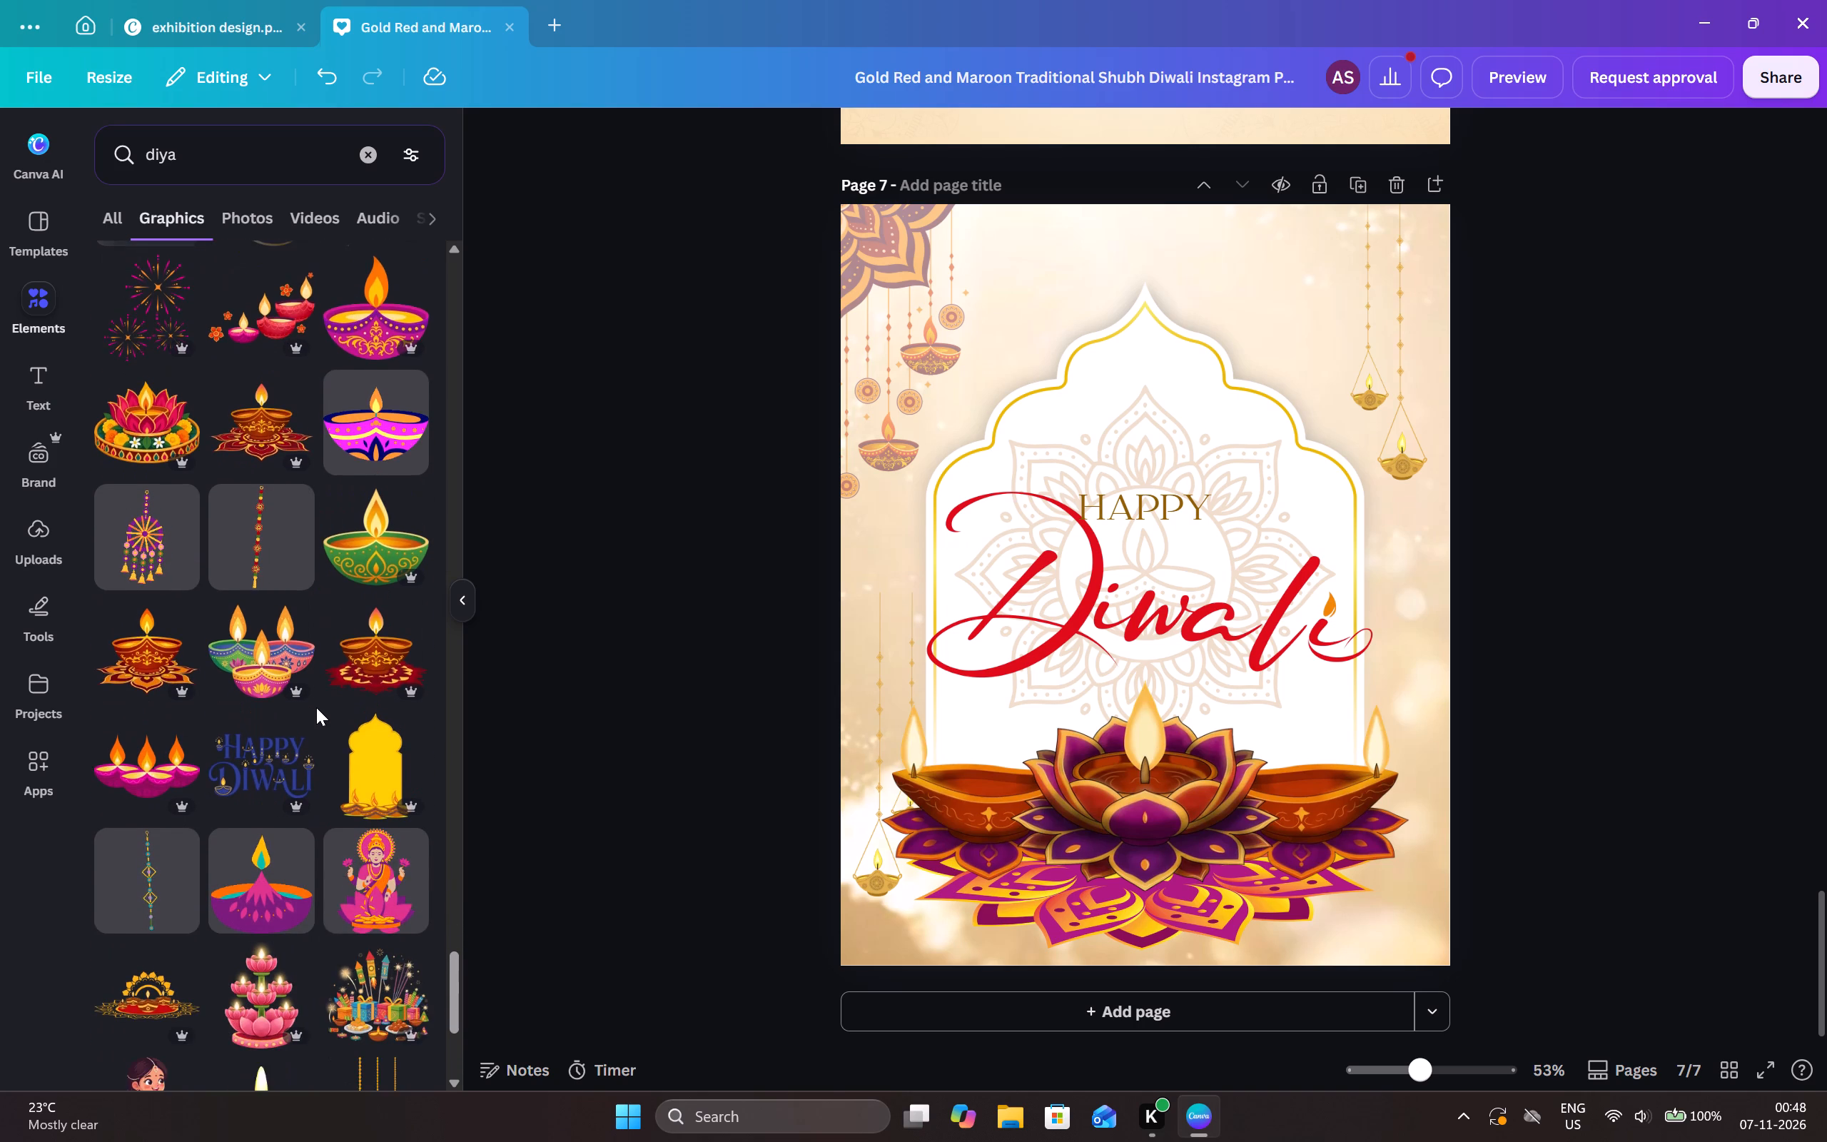
{"action": "scroll", "coordinate": [318, 707], "scroll_direction": "down", "scroll_amount": 1}
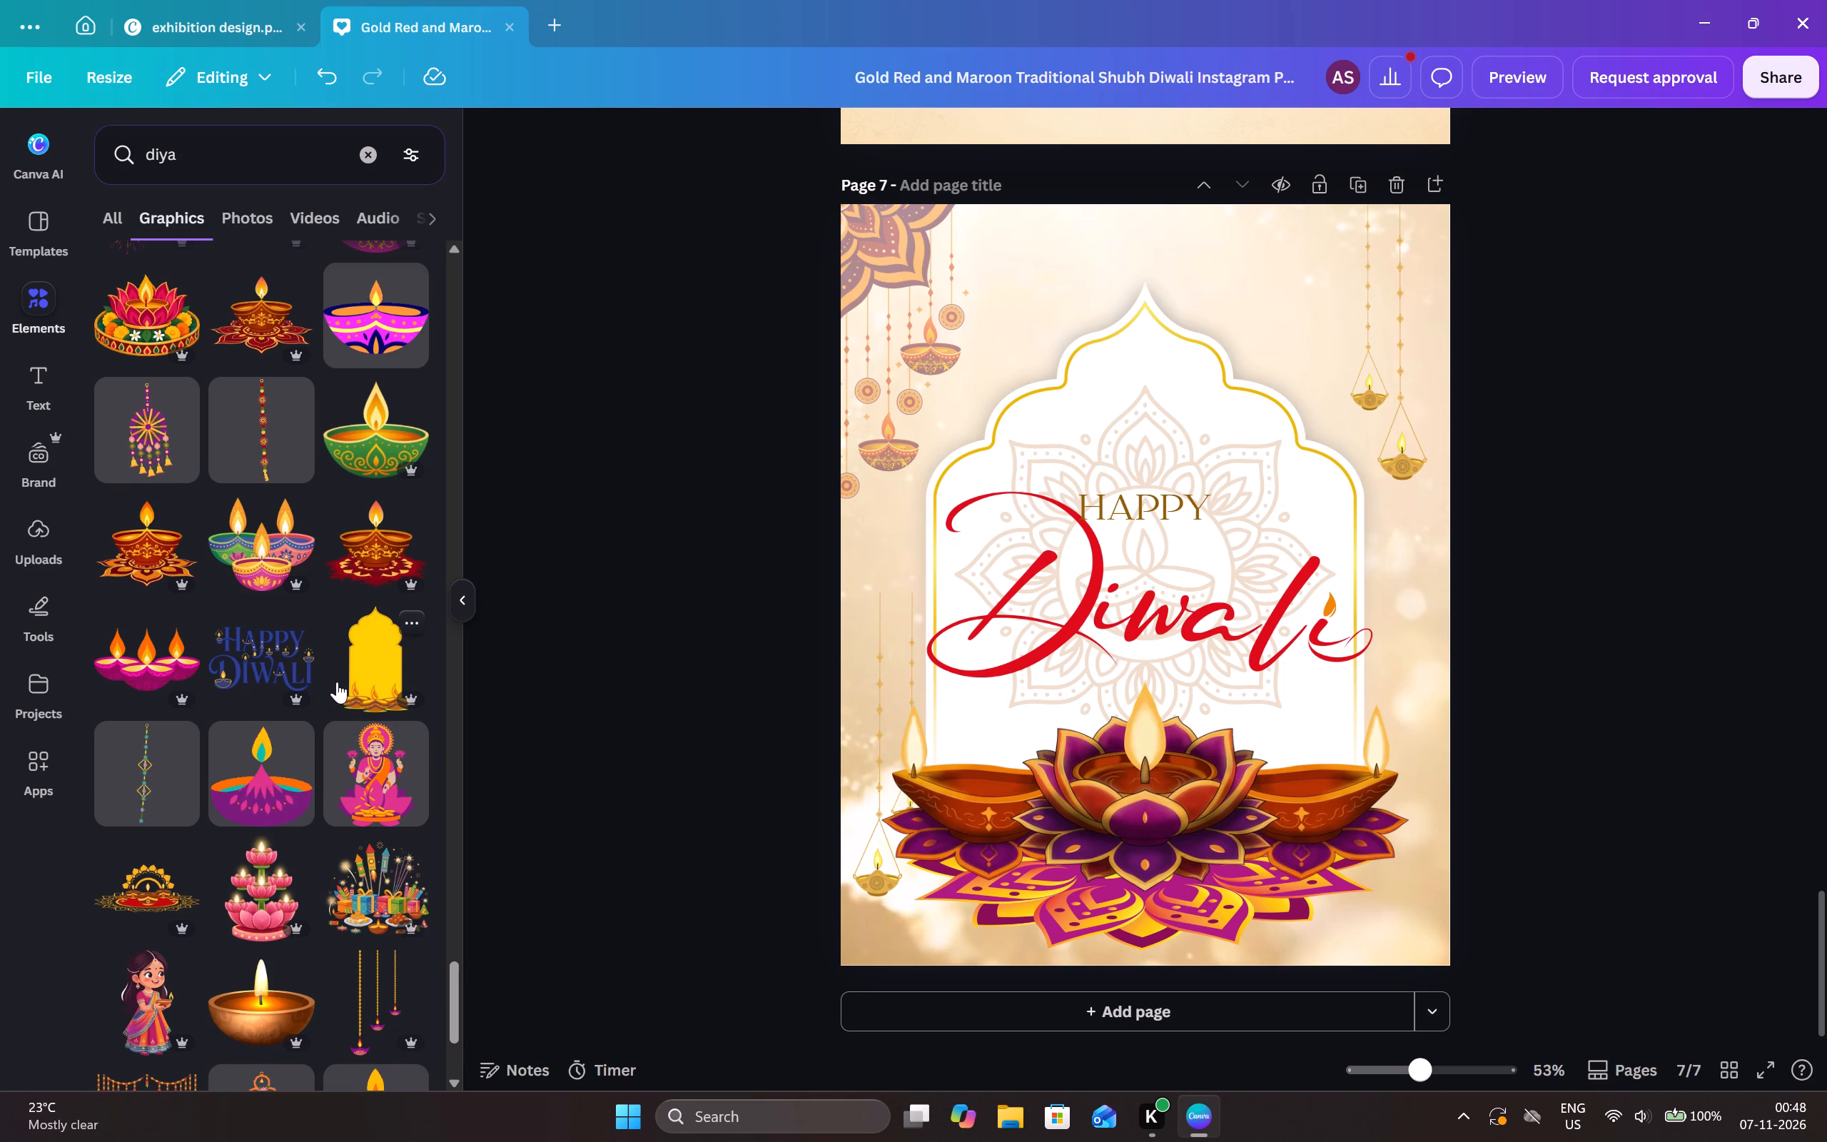
{"action": "scroll", "coordinate": [337, 682], "scroll_direction": "down", "scroll_amount": 1}
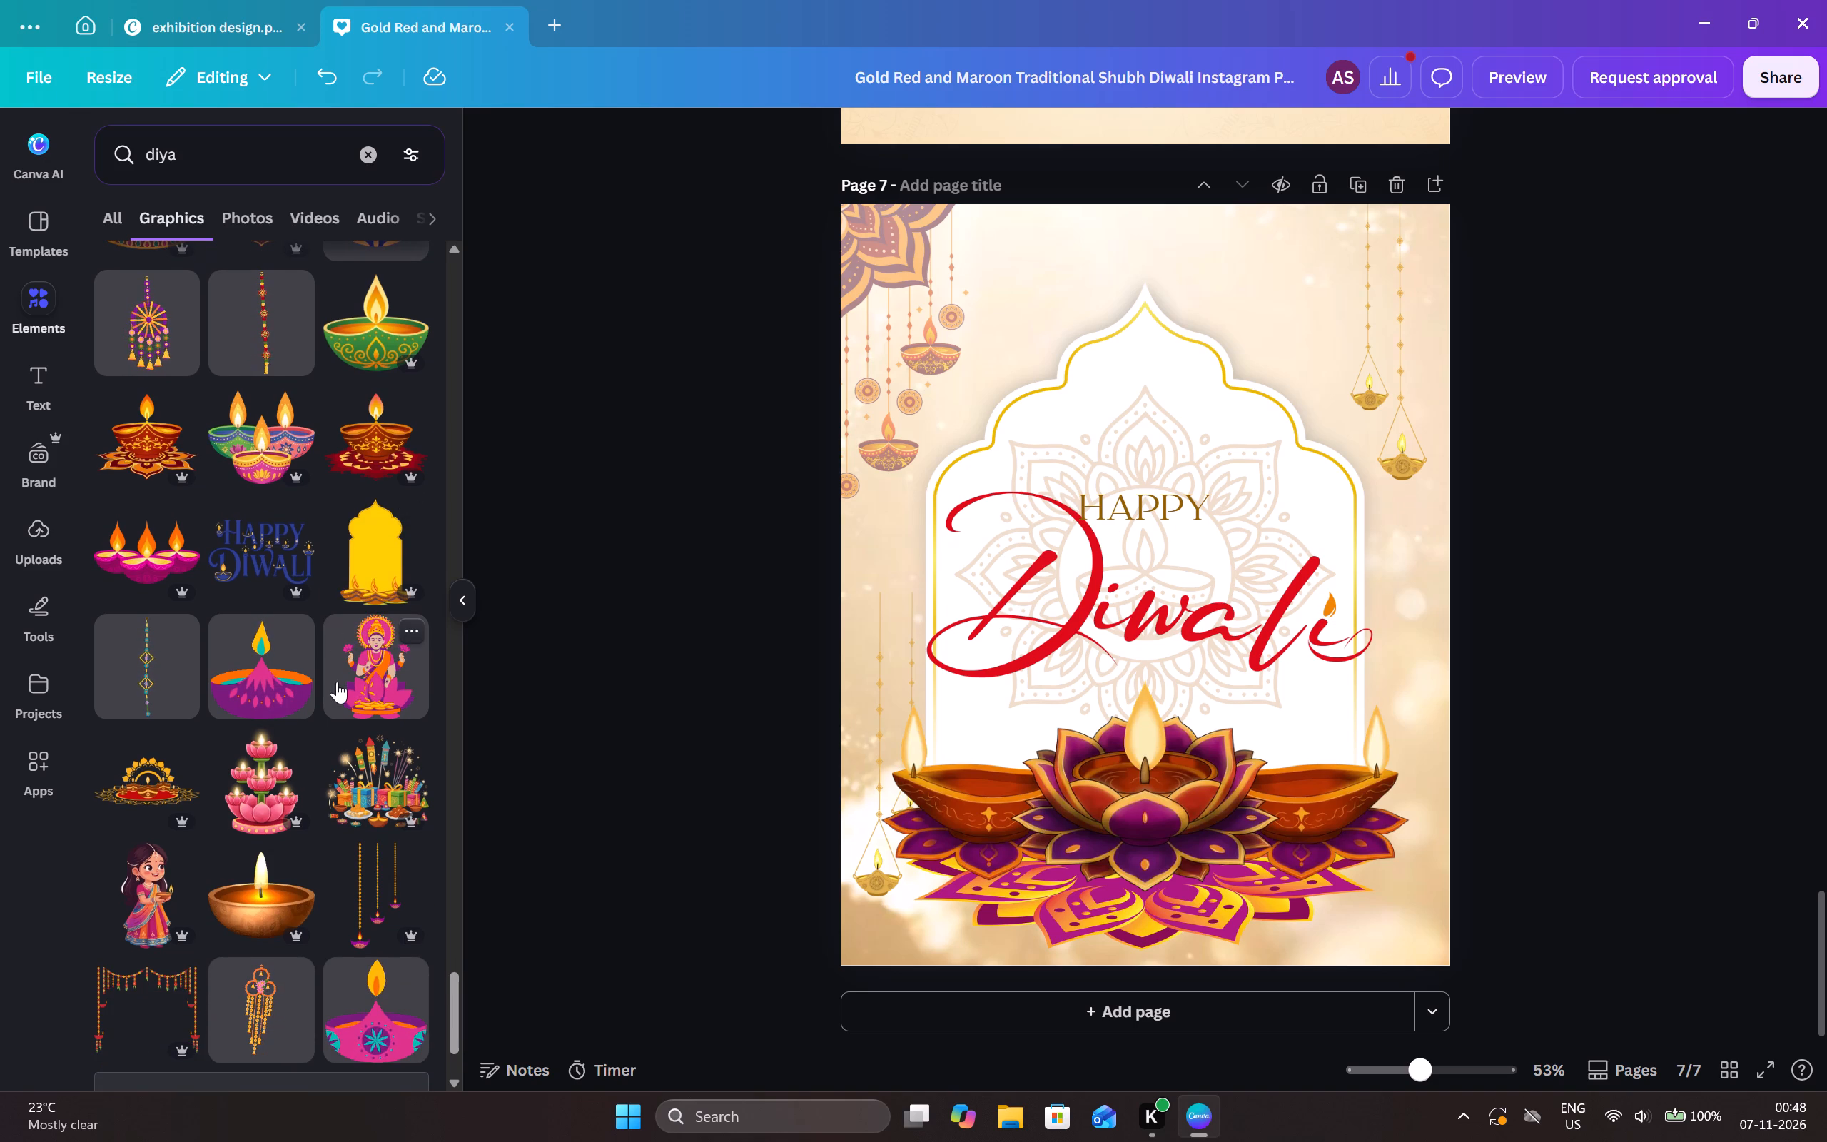
{"action": "scroll", "coordinate": [337, 682], "scroll_direction": "down", "scroll_amount": 3}
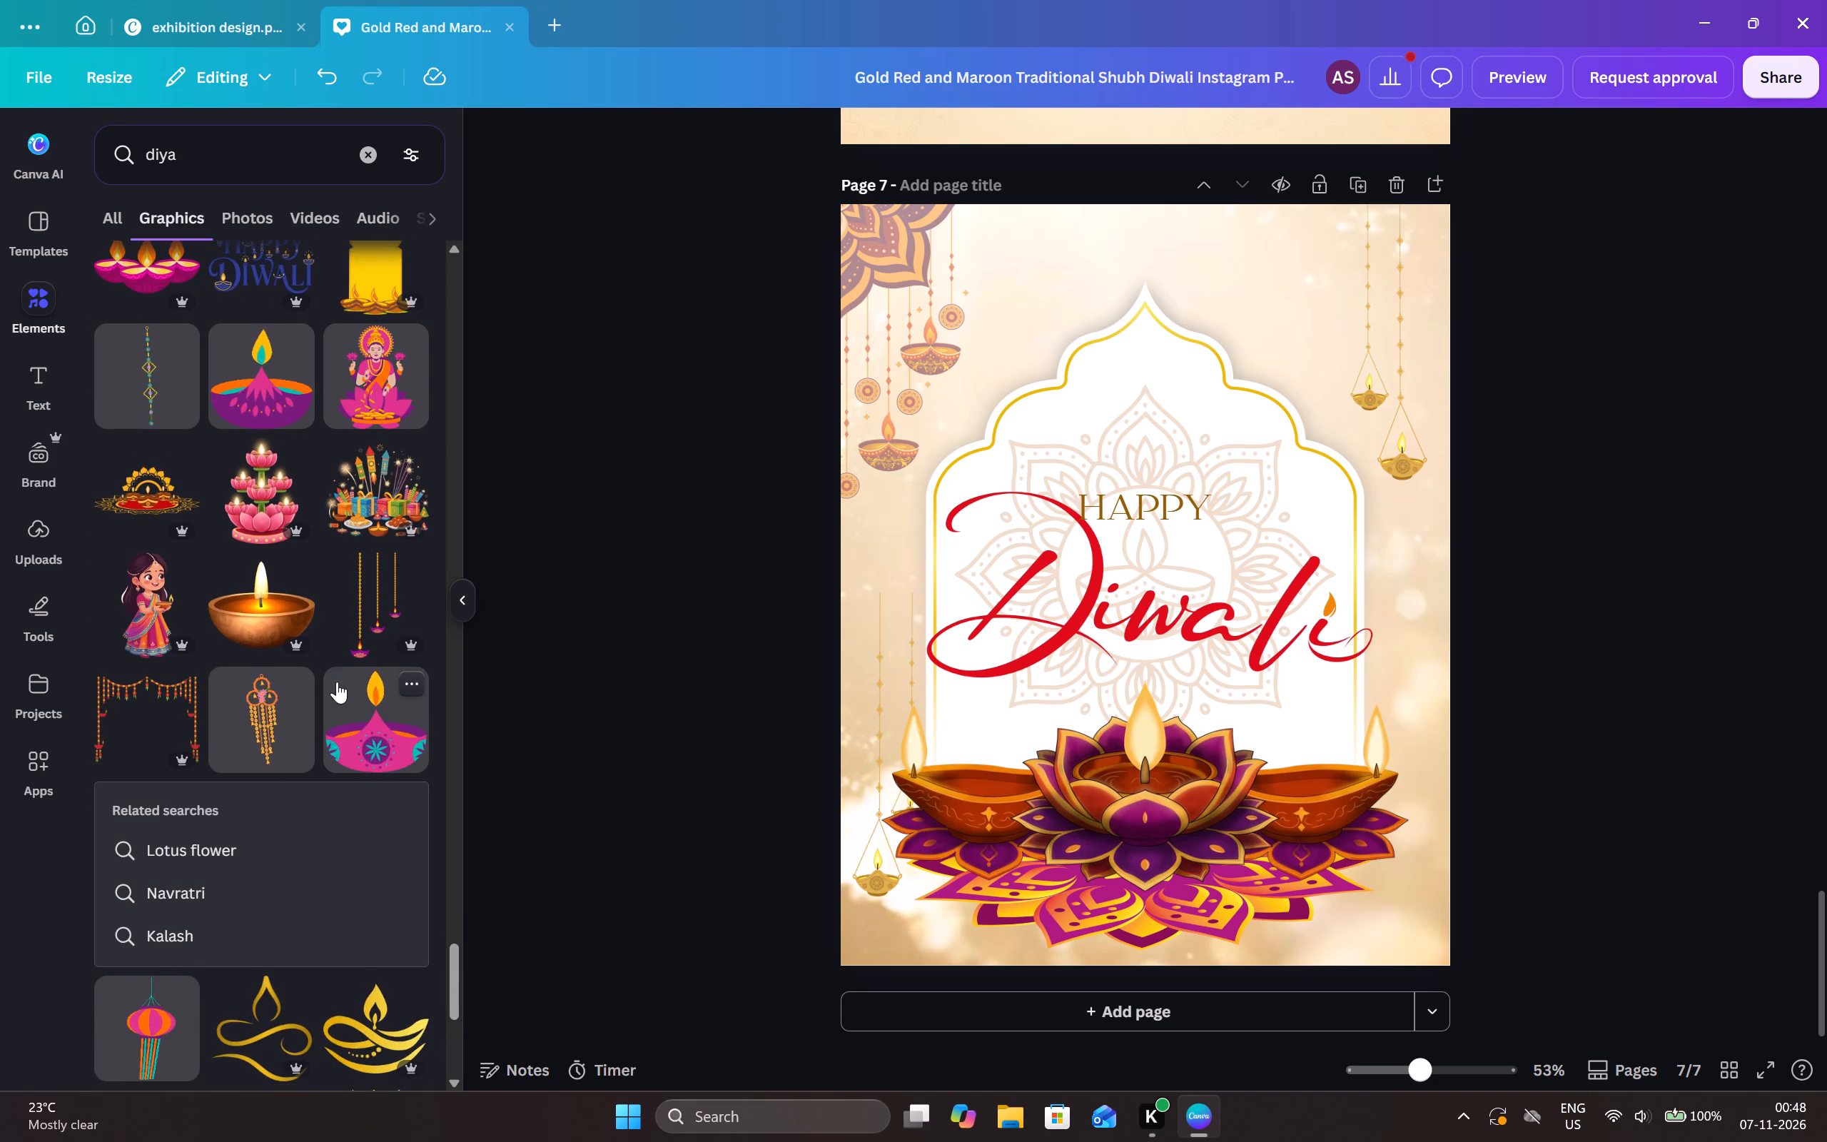
{"action": "scroll", "coordinate": [337, 682], "scroll_direction": "down", "scroll_amount": 6}
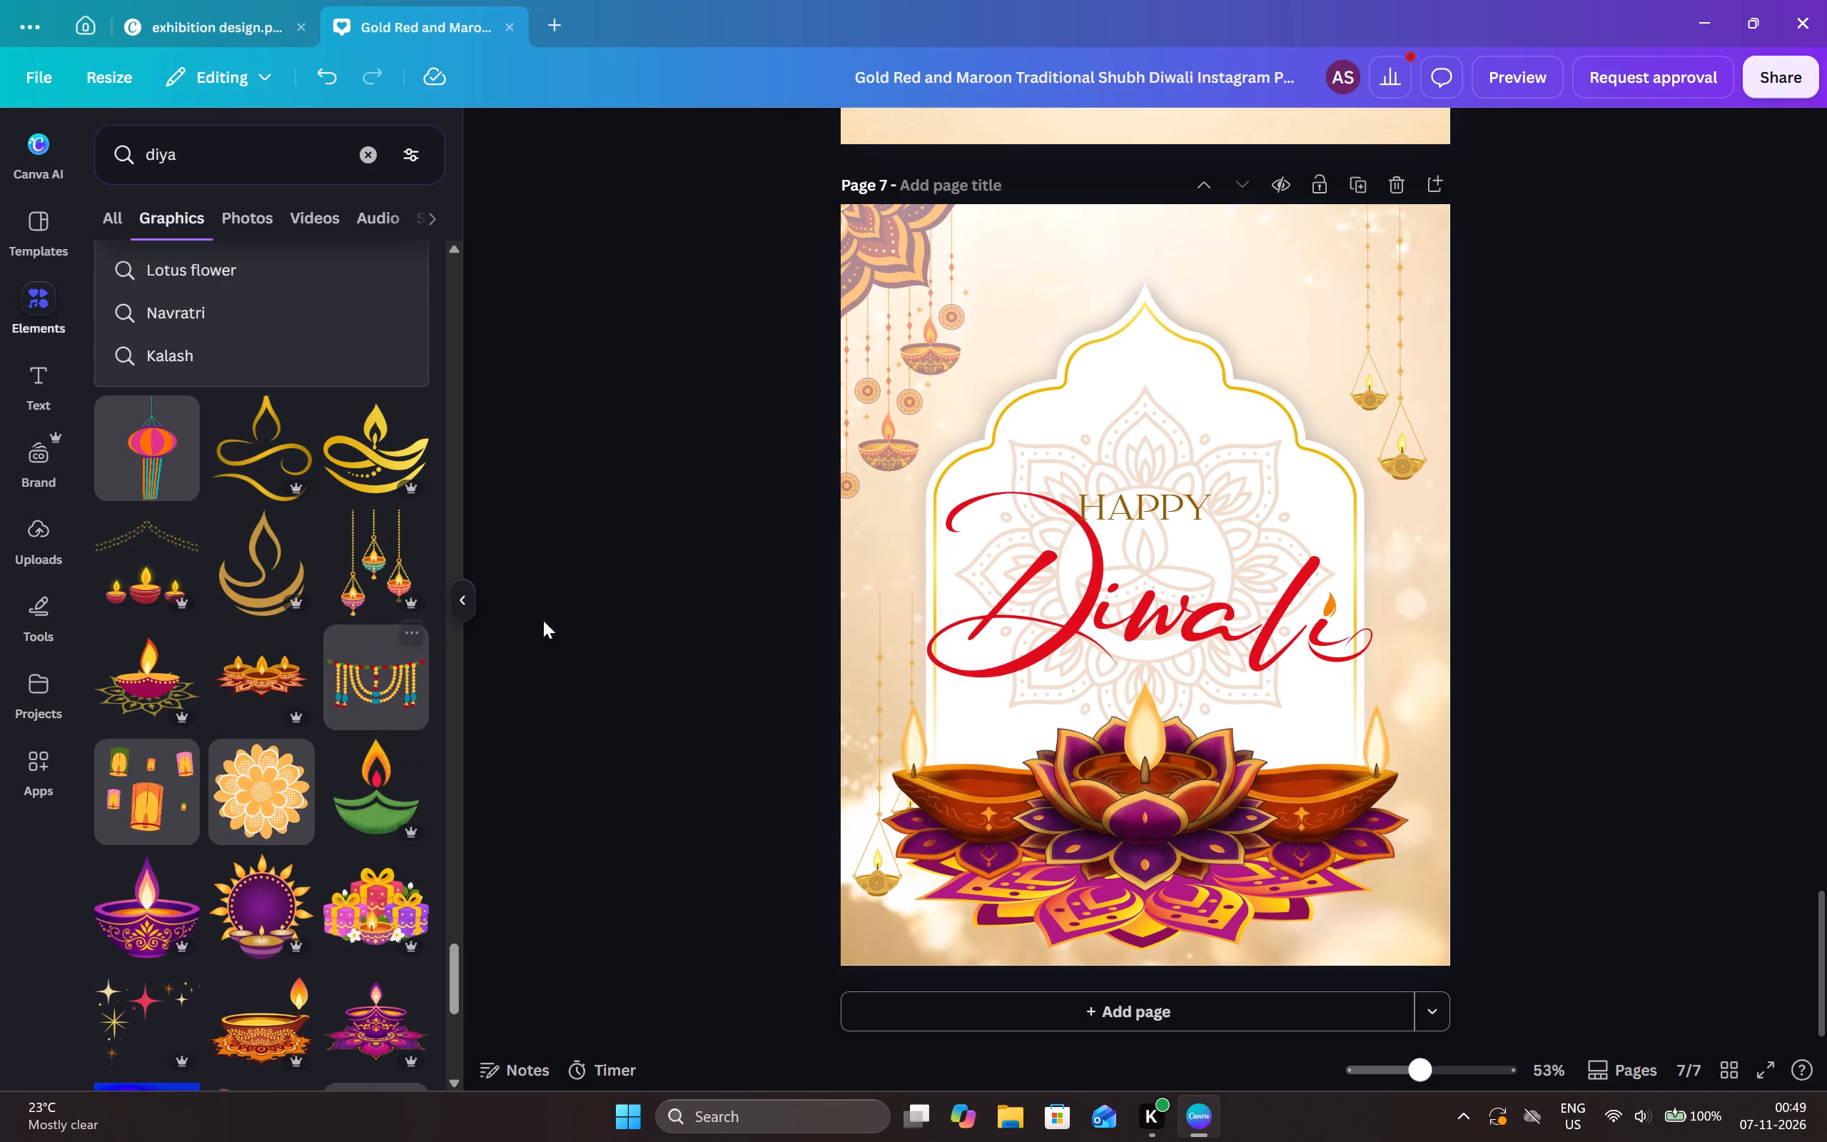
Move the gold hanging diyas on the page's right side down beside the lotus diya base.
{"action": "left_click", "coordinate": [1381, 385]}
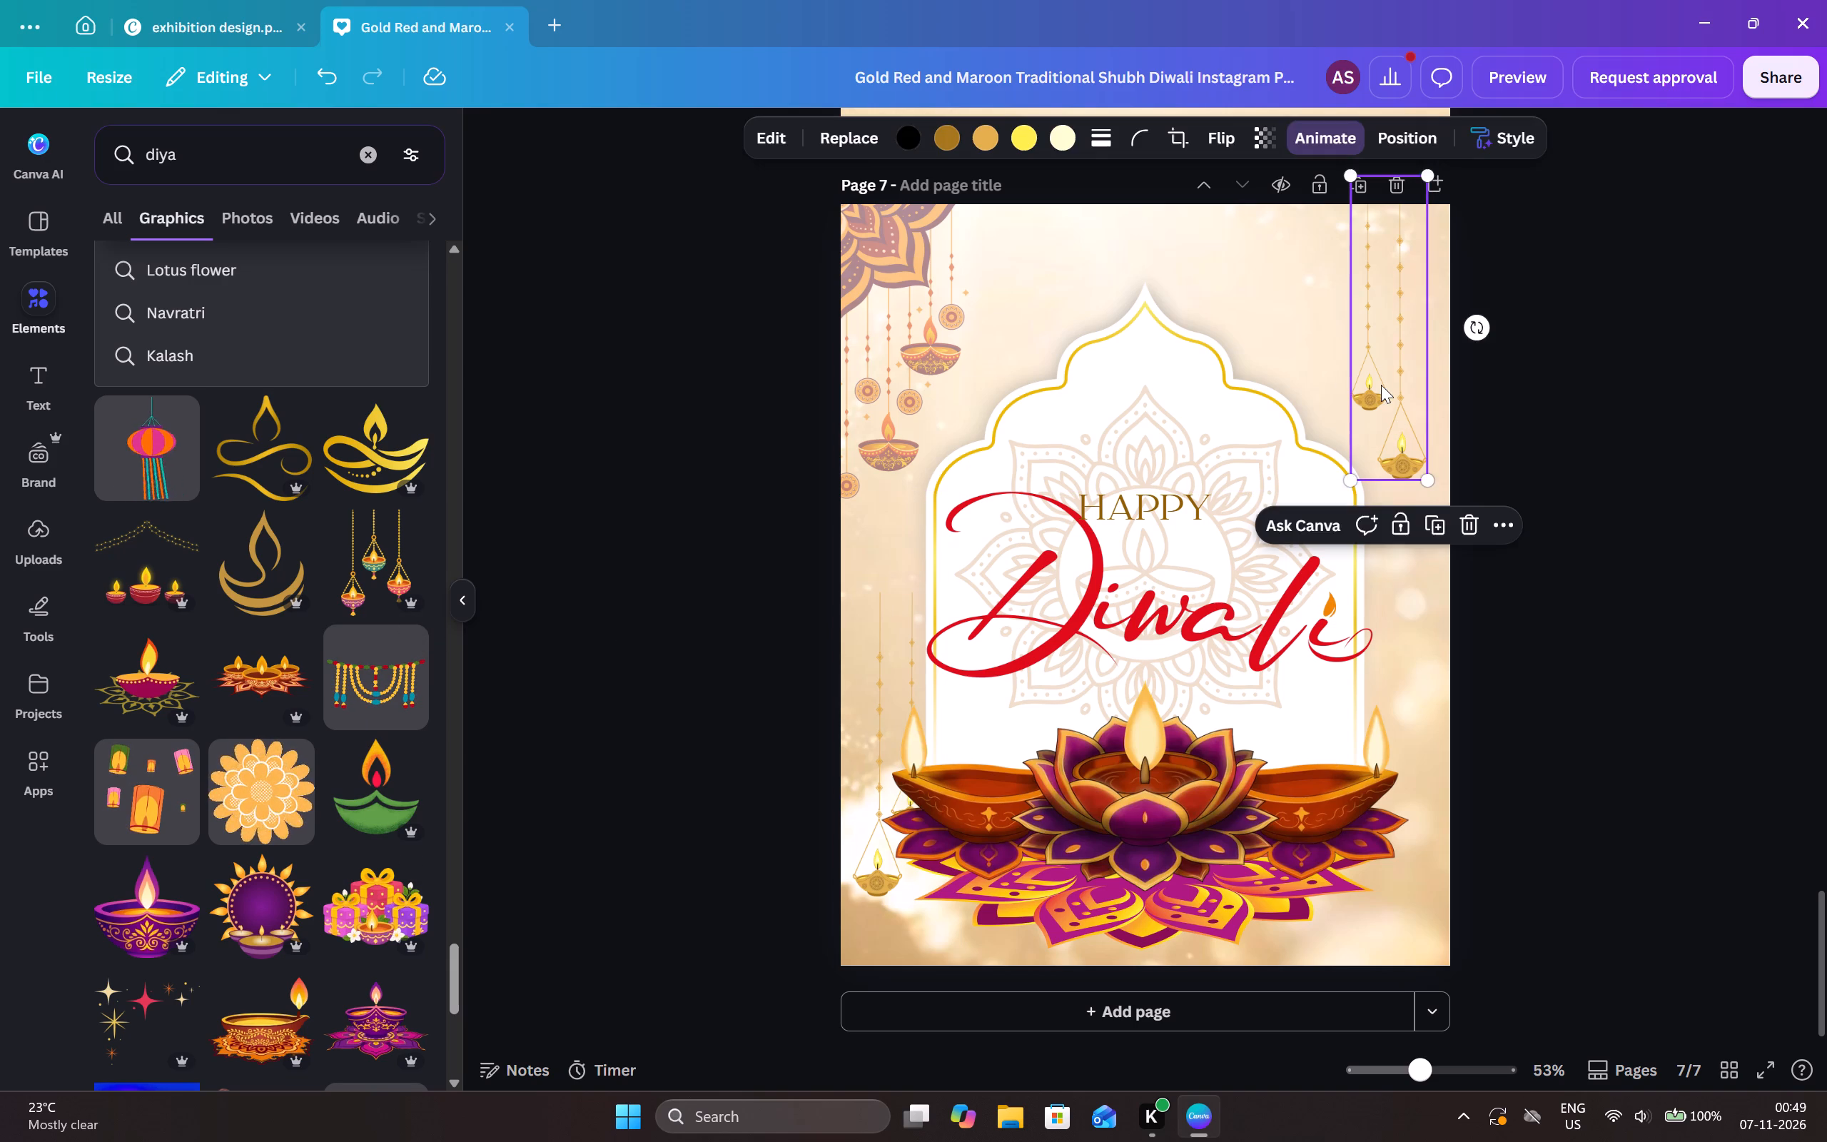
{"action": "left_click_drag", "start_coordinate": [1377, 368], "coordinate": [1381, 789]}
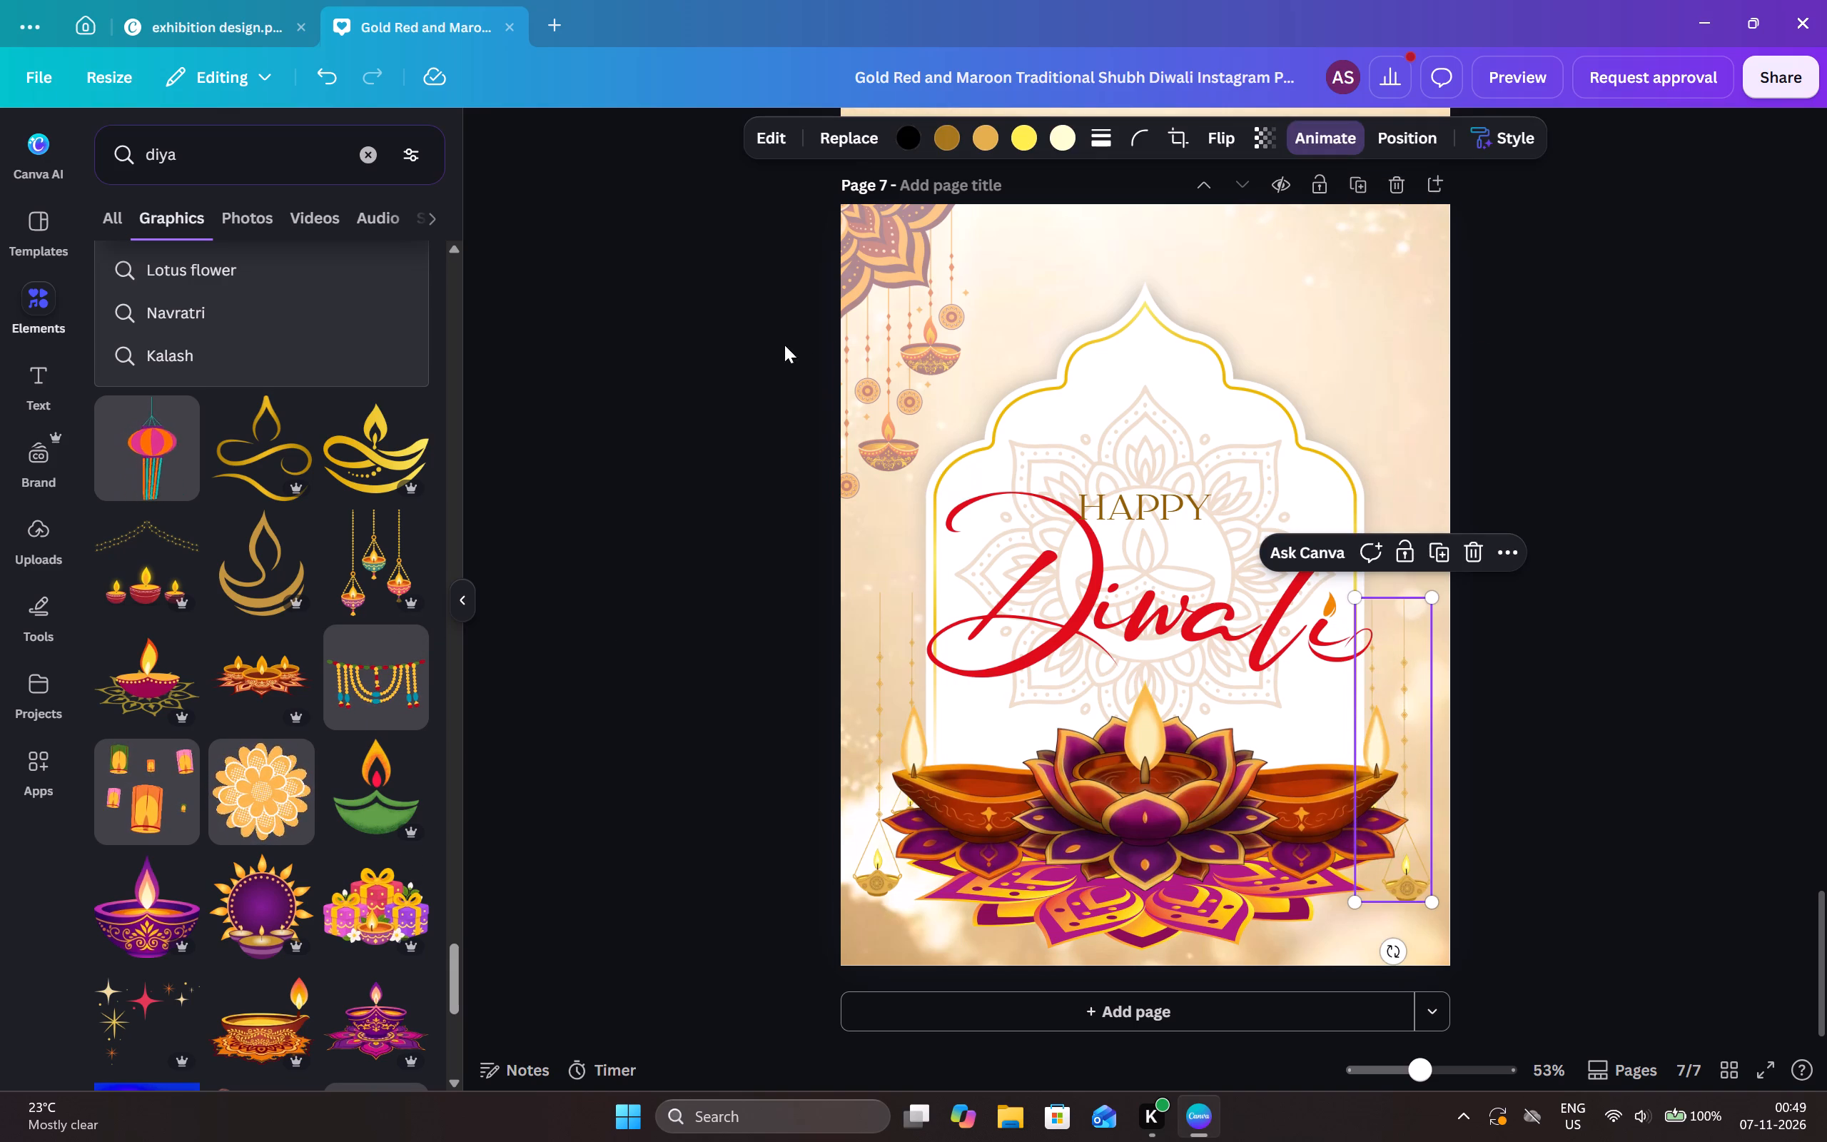
Duplicate the faded corner mandala graphic, flip the copy horizontally and fit it into page 7's top-right corner.
{"action": "left_click", "coordinate": [918, 353]}
{"action": "key", "text": "ctrl+c"}
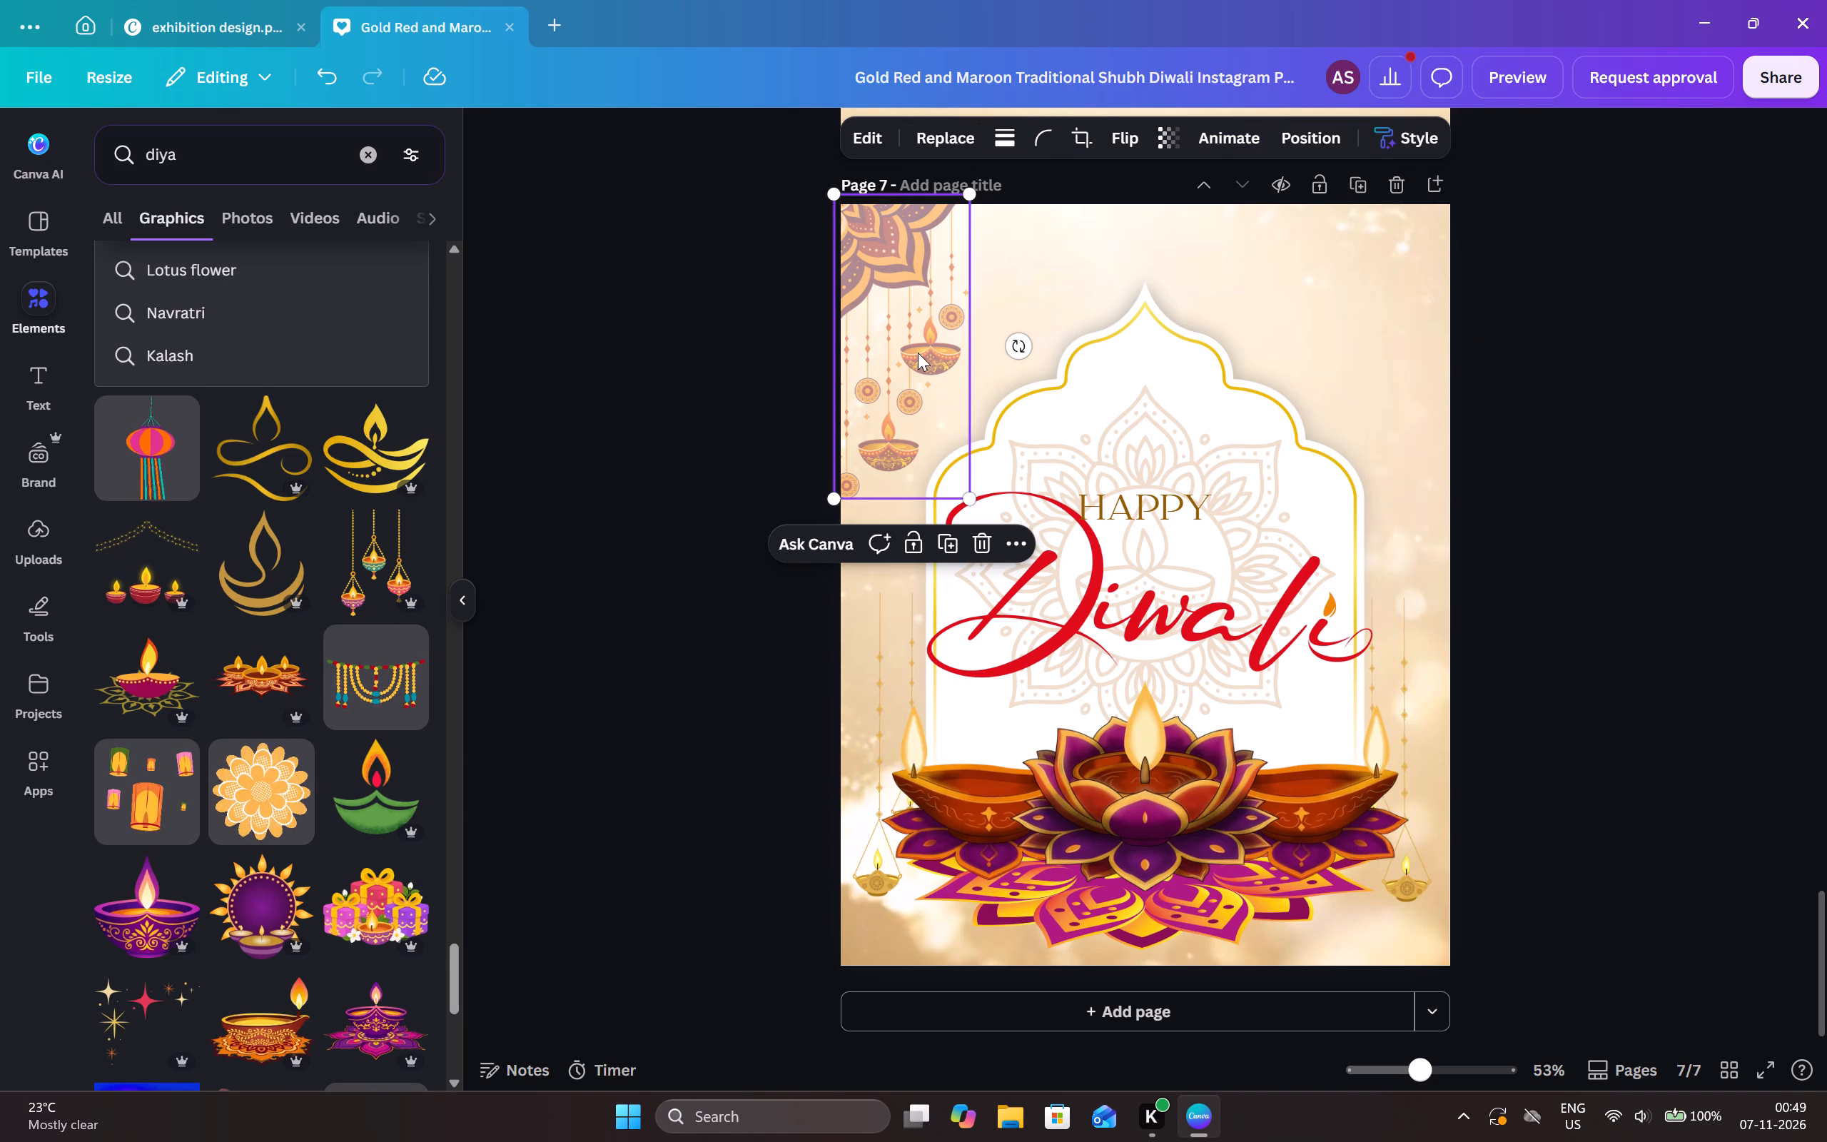
{"action": "key", "text": "ctrl+v"}
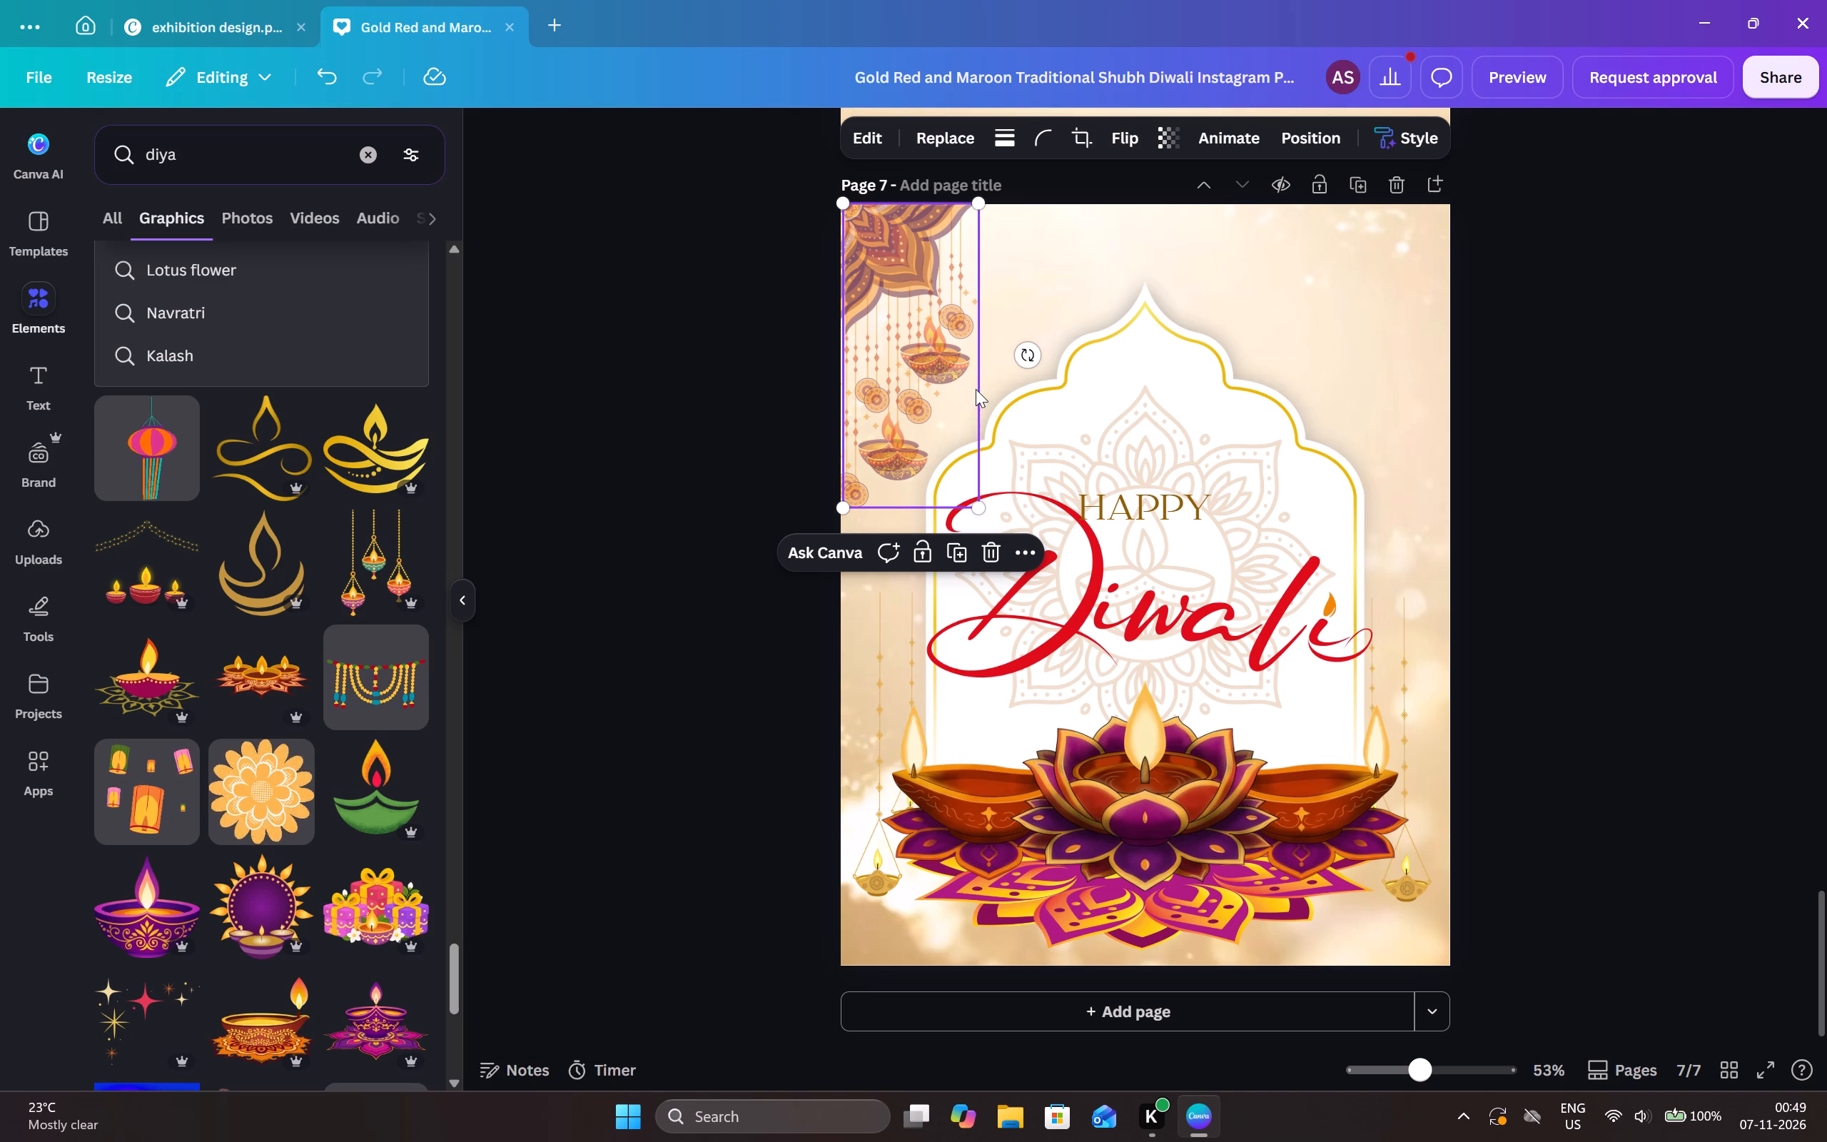
{"action": "left_click_drag", "start_coordinate": [930, 372], "coordinate": [1239, 383]}
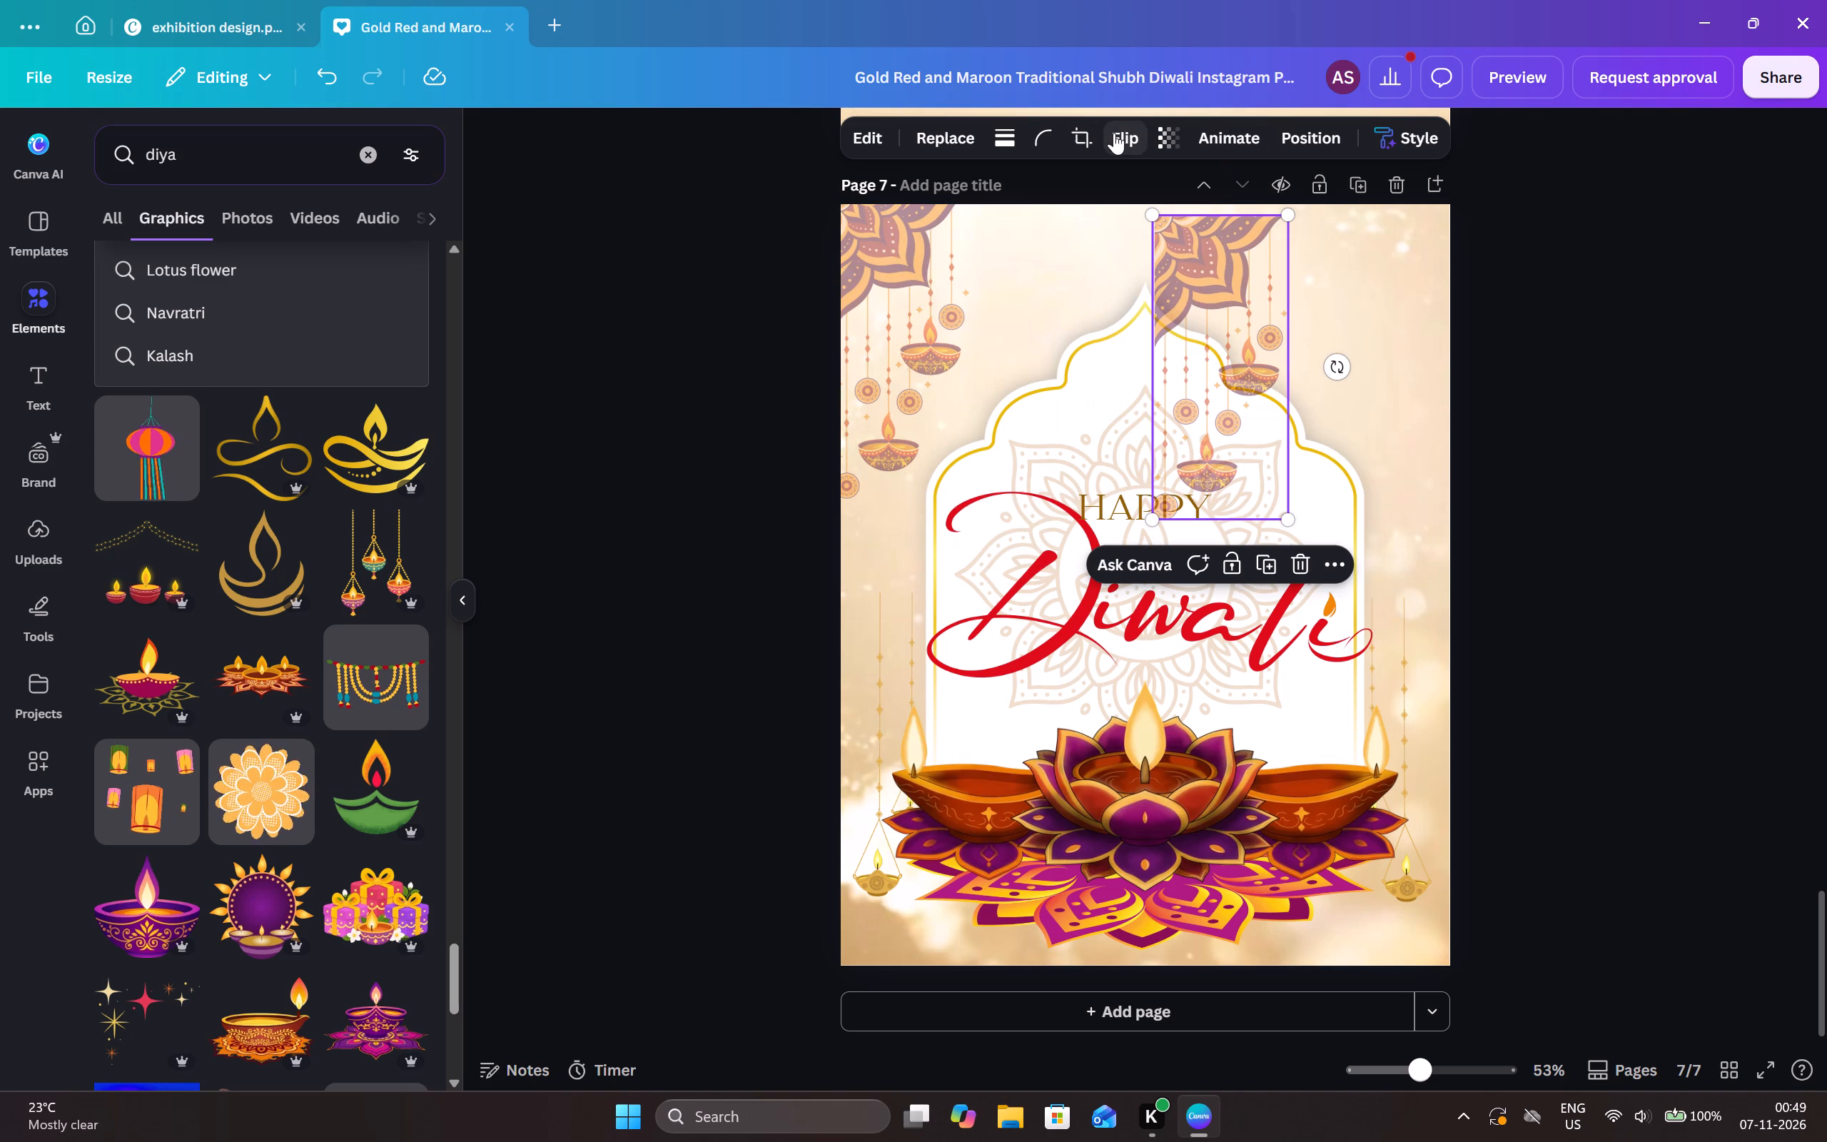
{"action": "left_click", "coordinate": [1115, 133]}
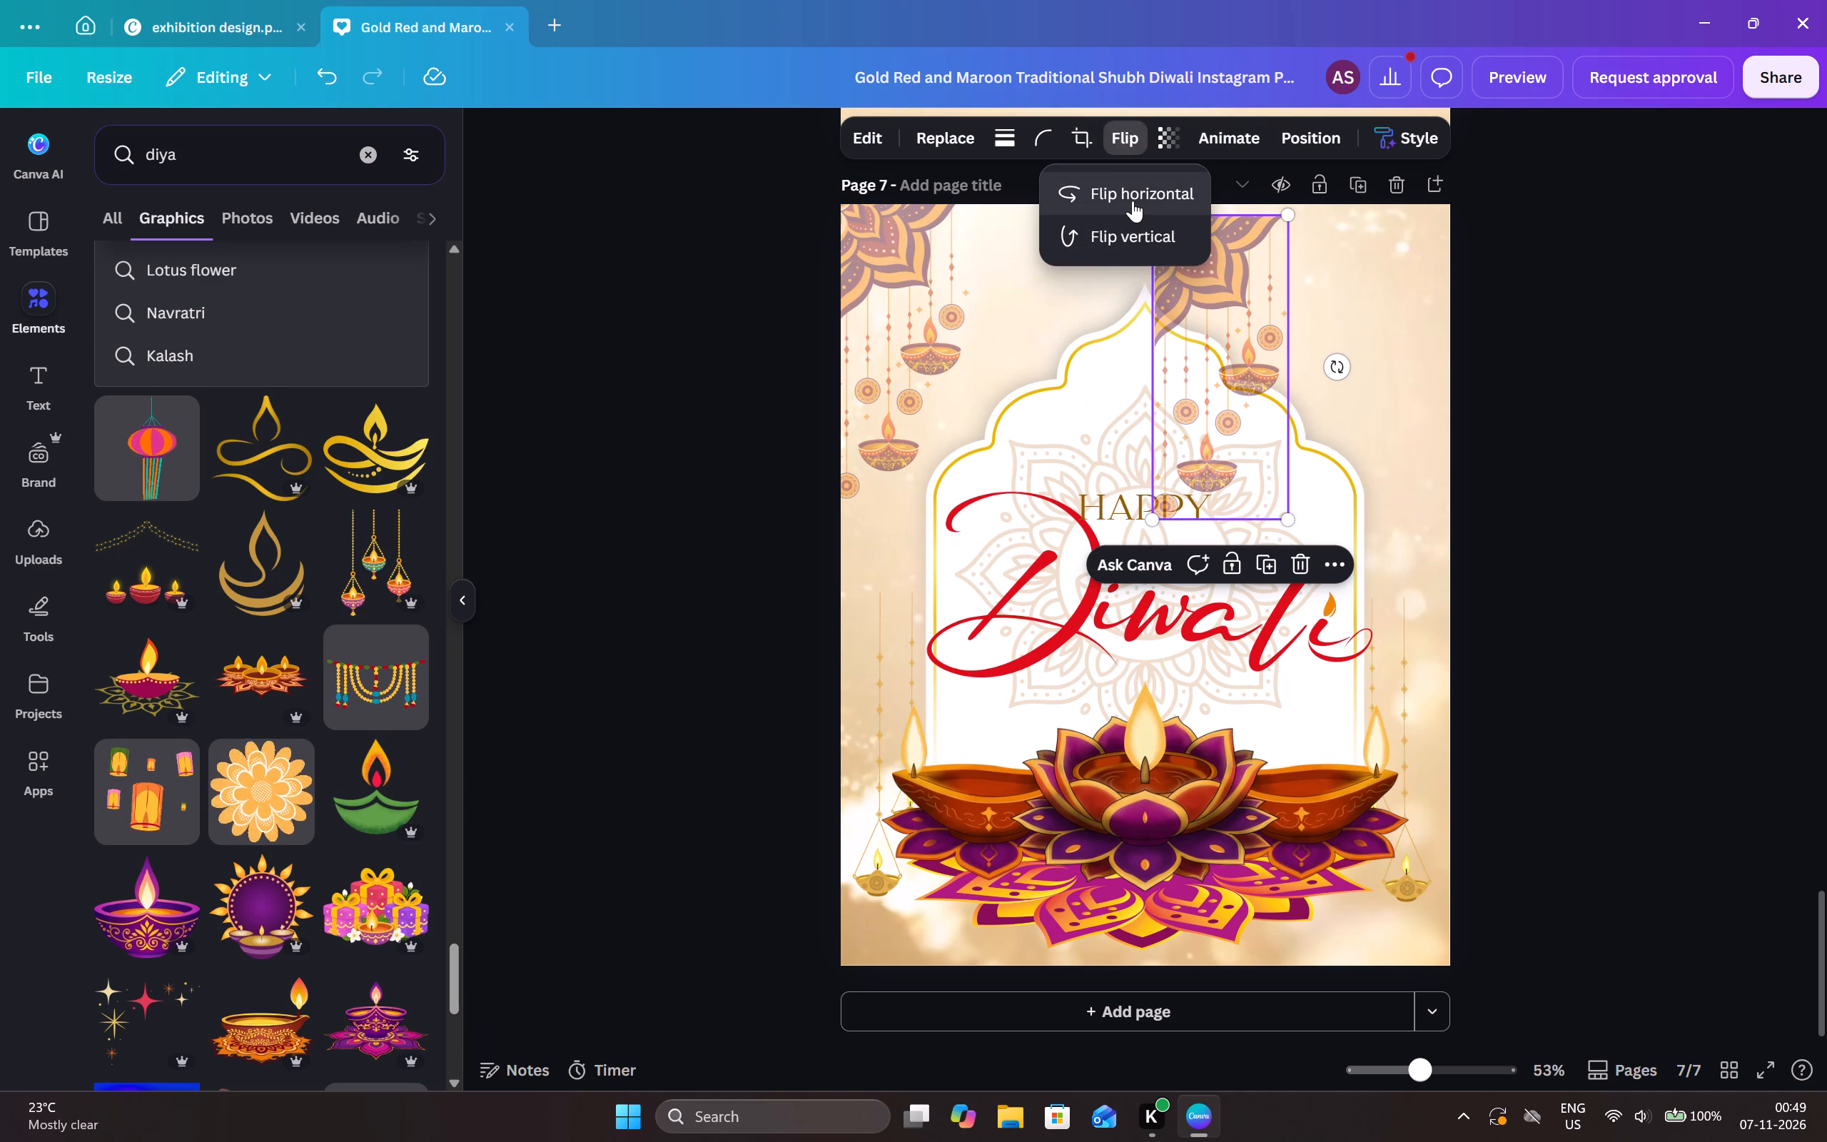
{"action": "left_click", "coordinate": [1133, 201]}
{"action": "left_click_drag", "start_coordinate": [1236, 348], "coordinate": [1394, 333]}
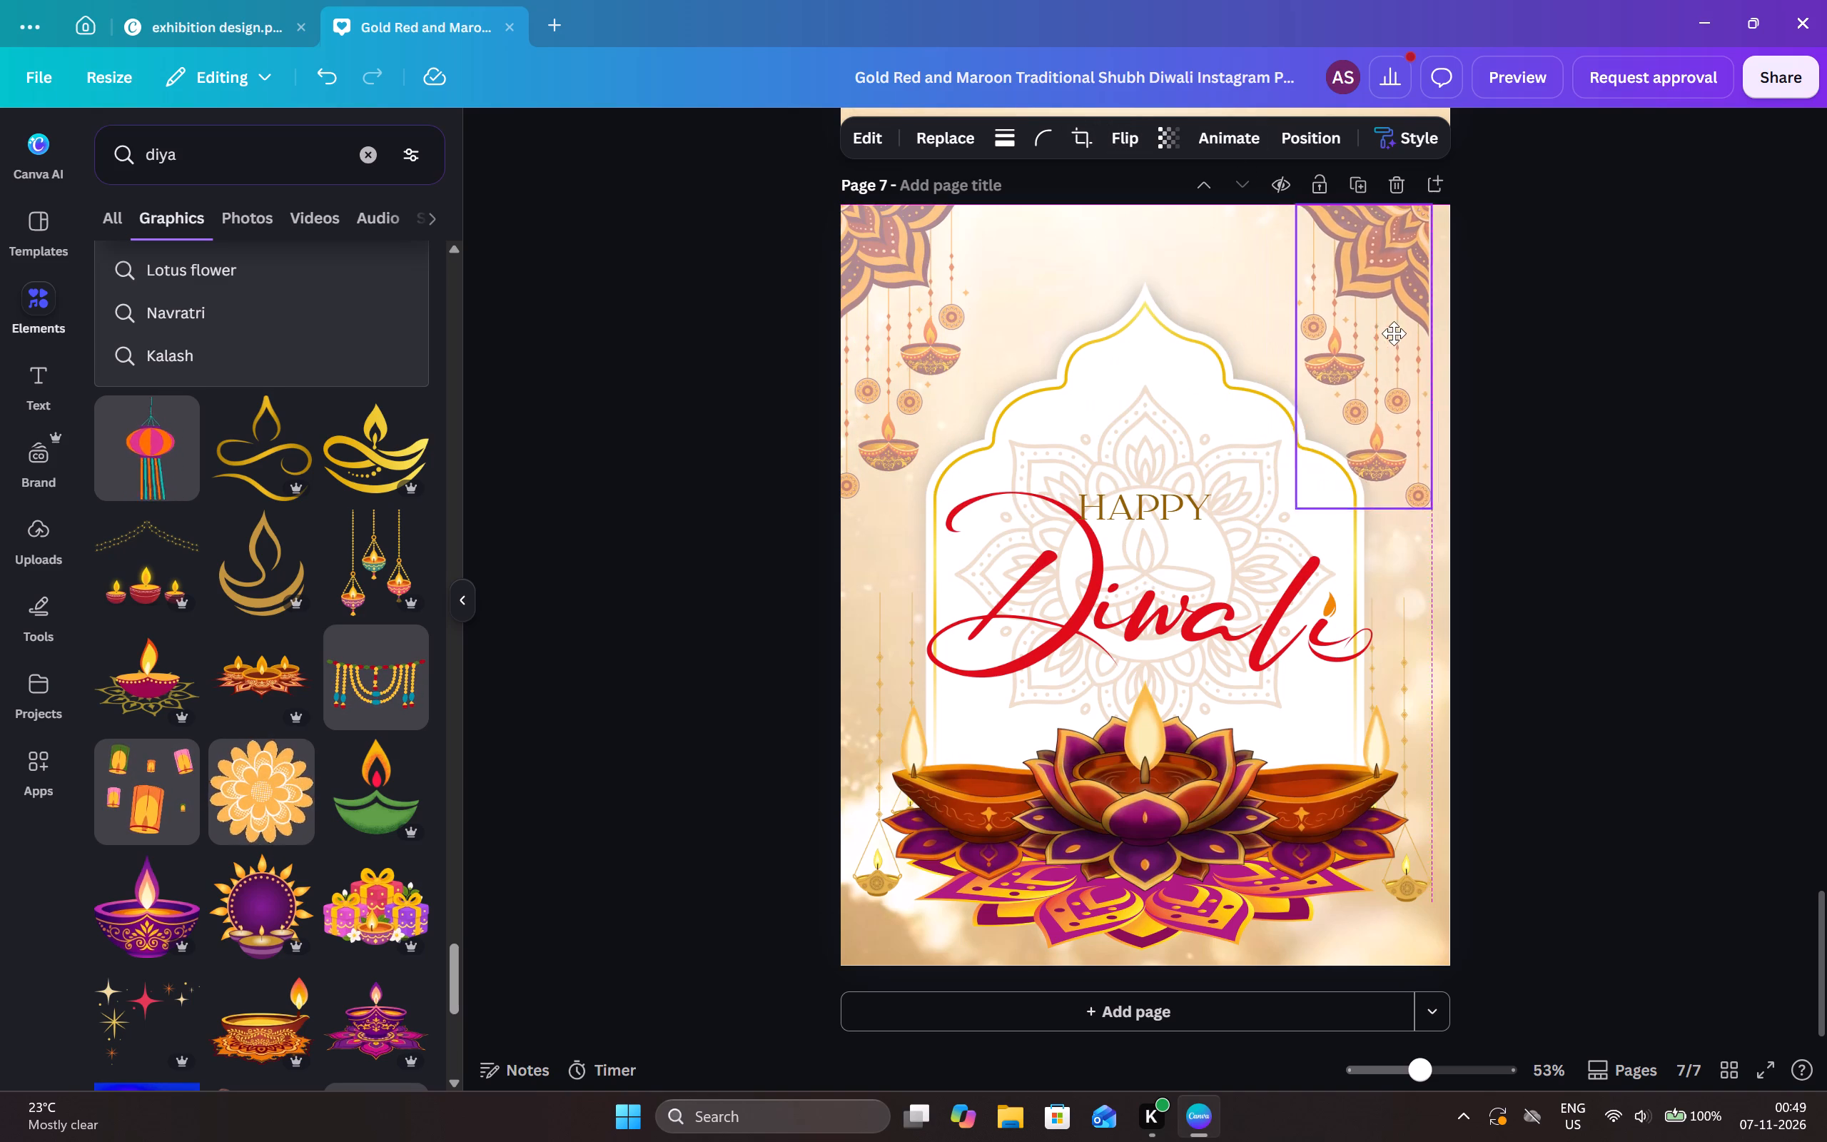
{"action": "left_click_drag", "start_coordinate": [1394, 333], "coordinate": [1402, 333]}
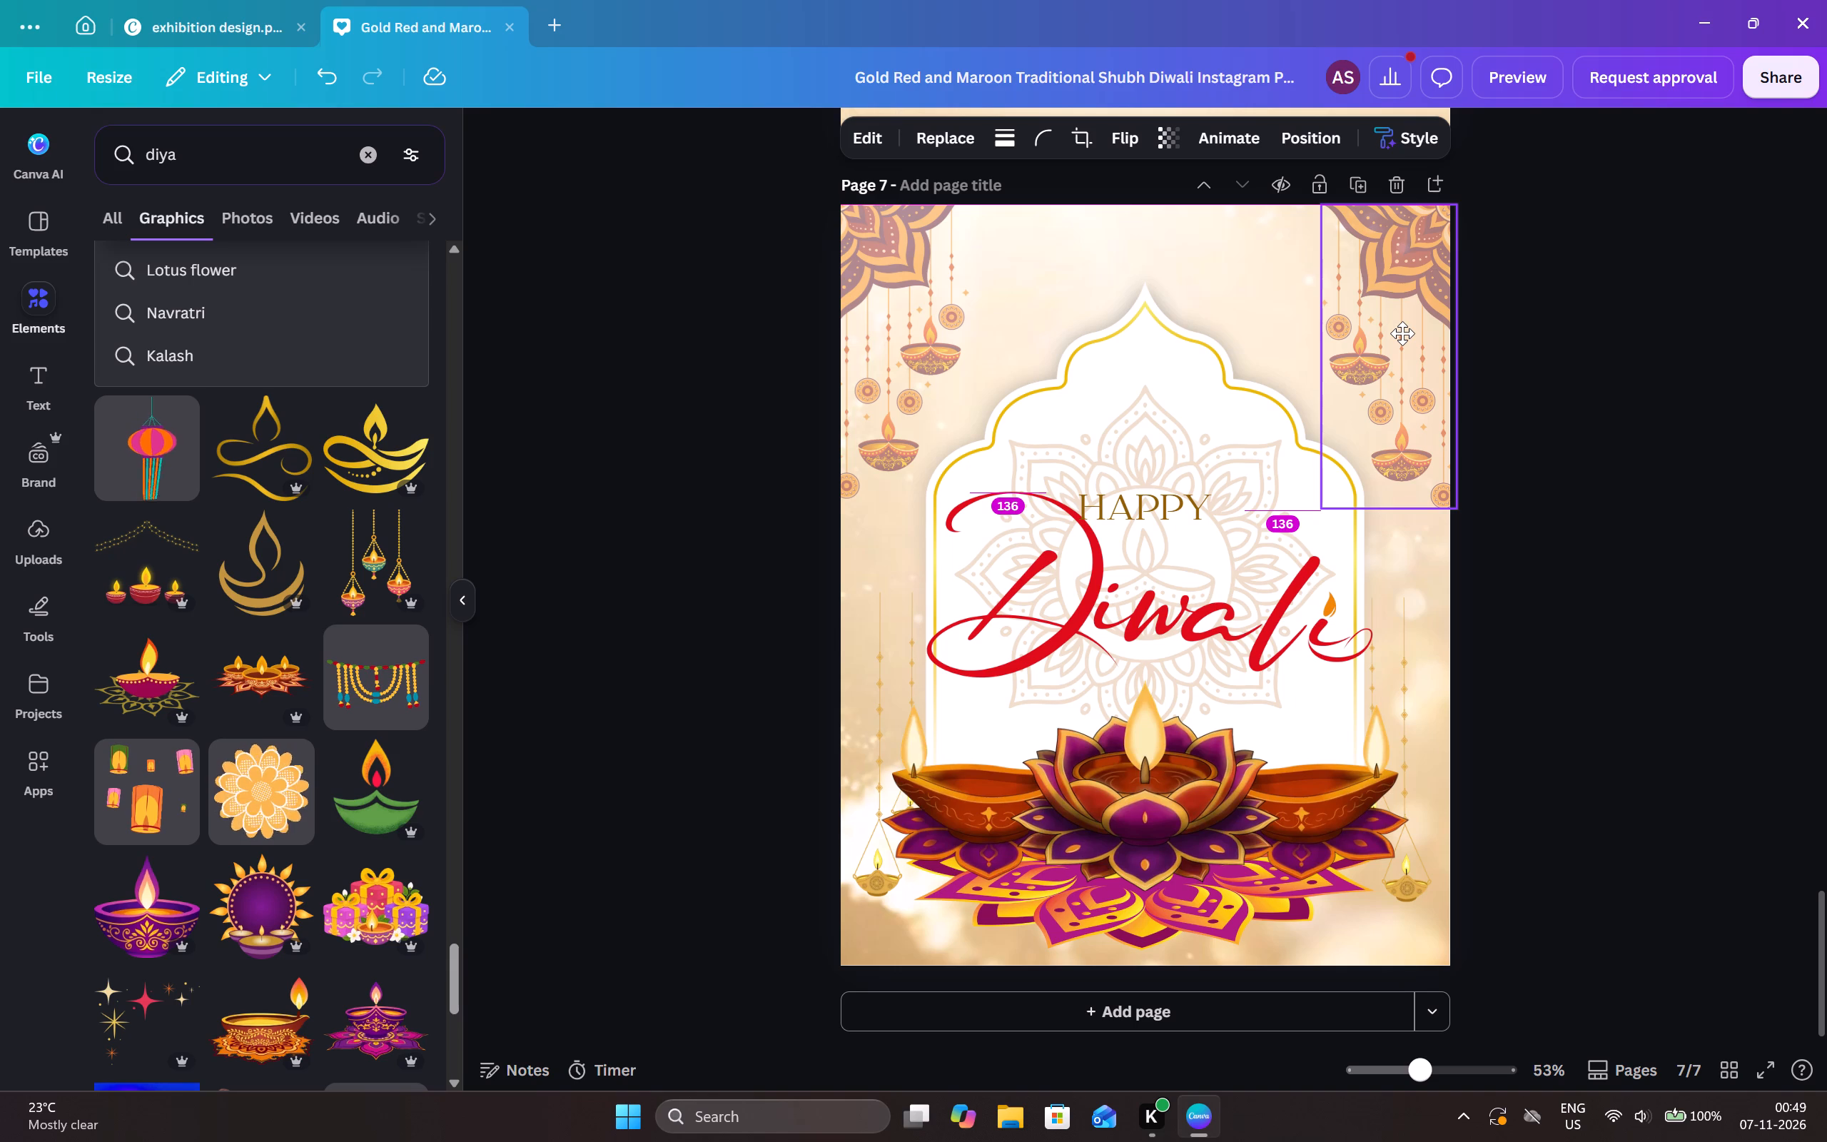
{"action": "left_click_drag", "start_coordinate": [1402, 333], "coordinate": [1401, 333]}
{"action": "left_click", "coordinate": [1614, 333]}
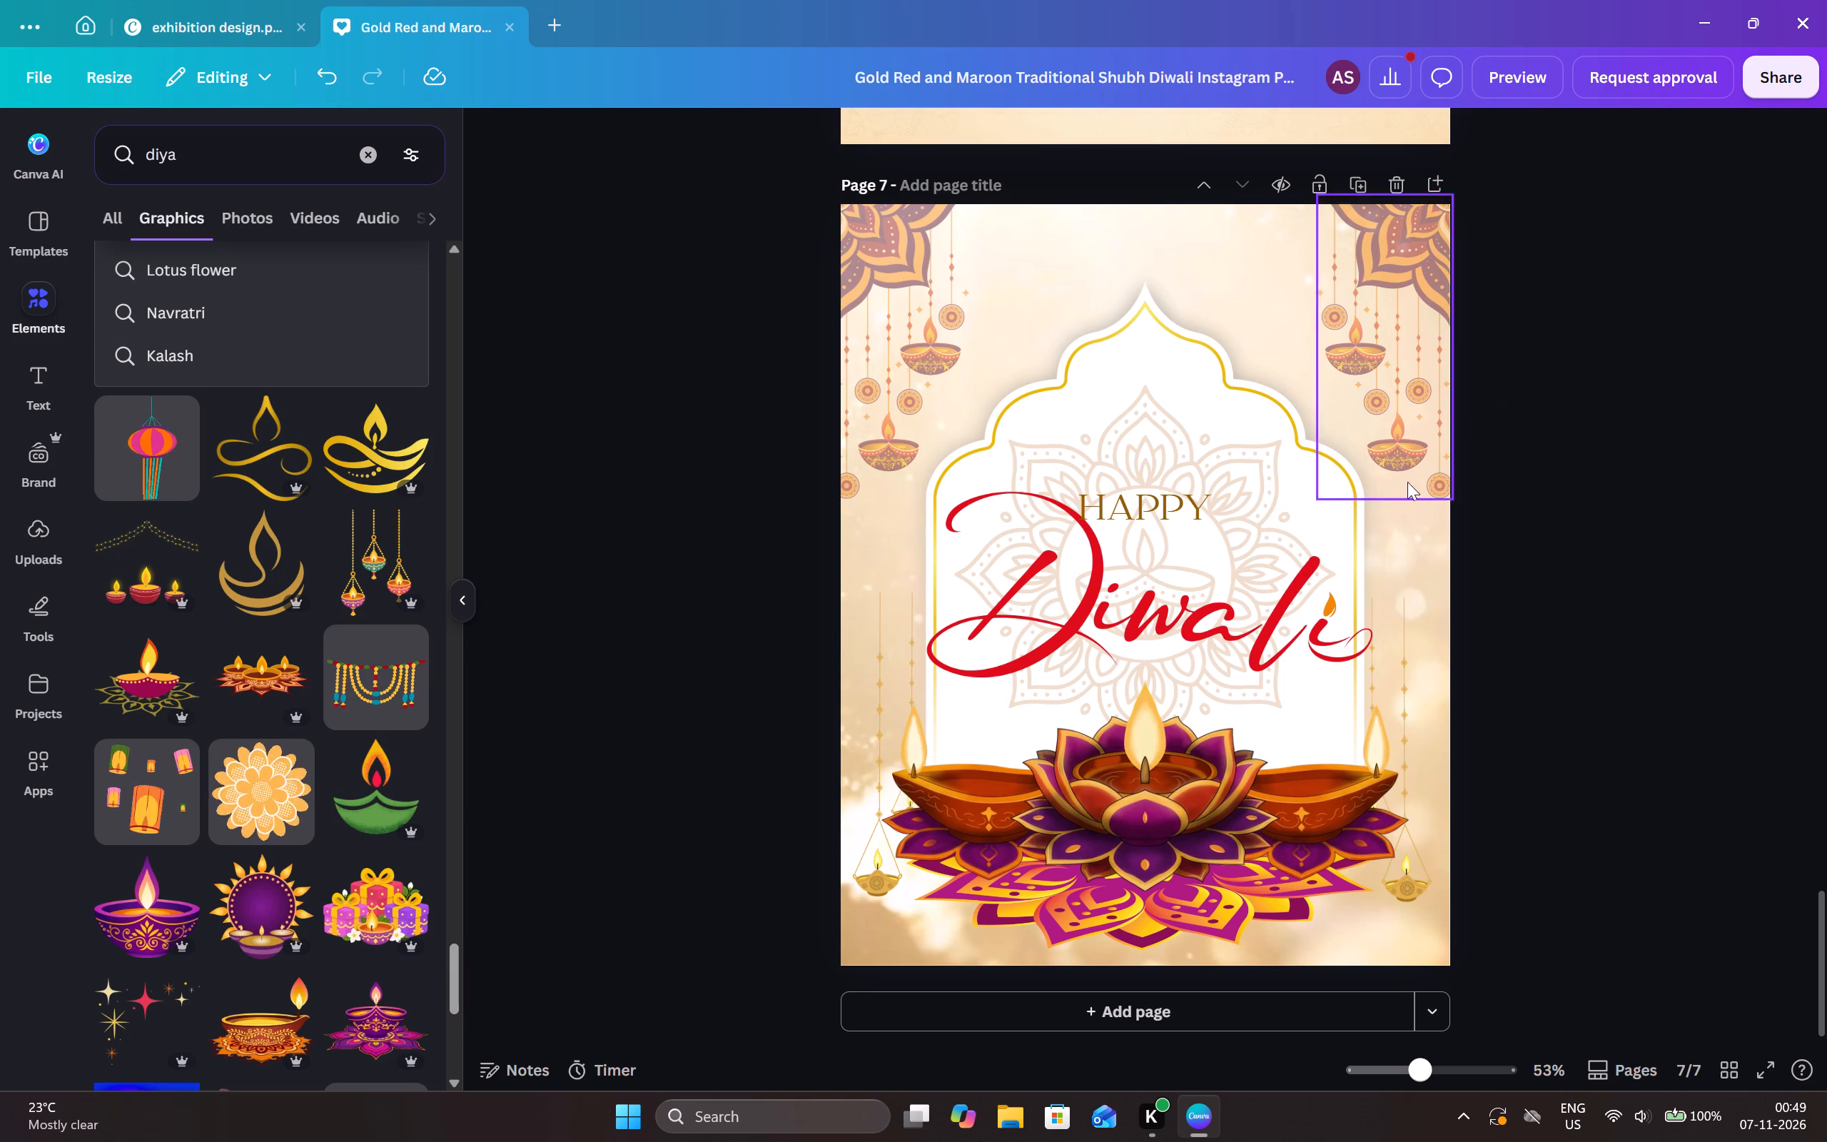
Delete the gold hanging diyas at the page's right edge beside the lotus diya base.
{"action": "left_click", "coordinate": [1406, 717]}
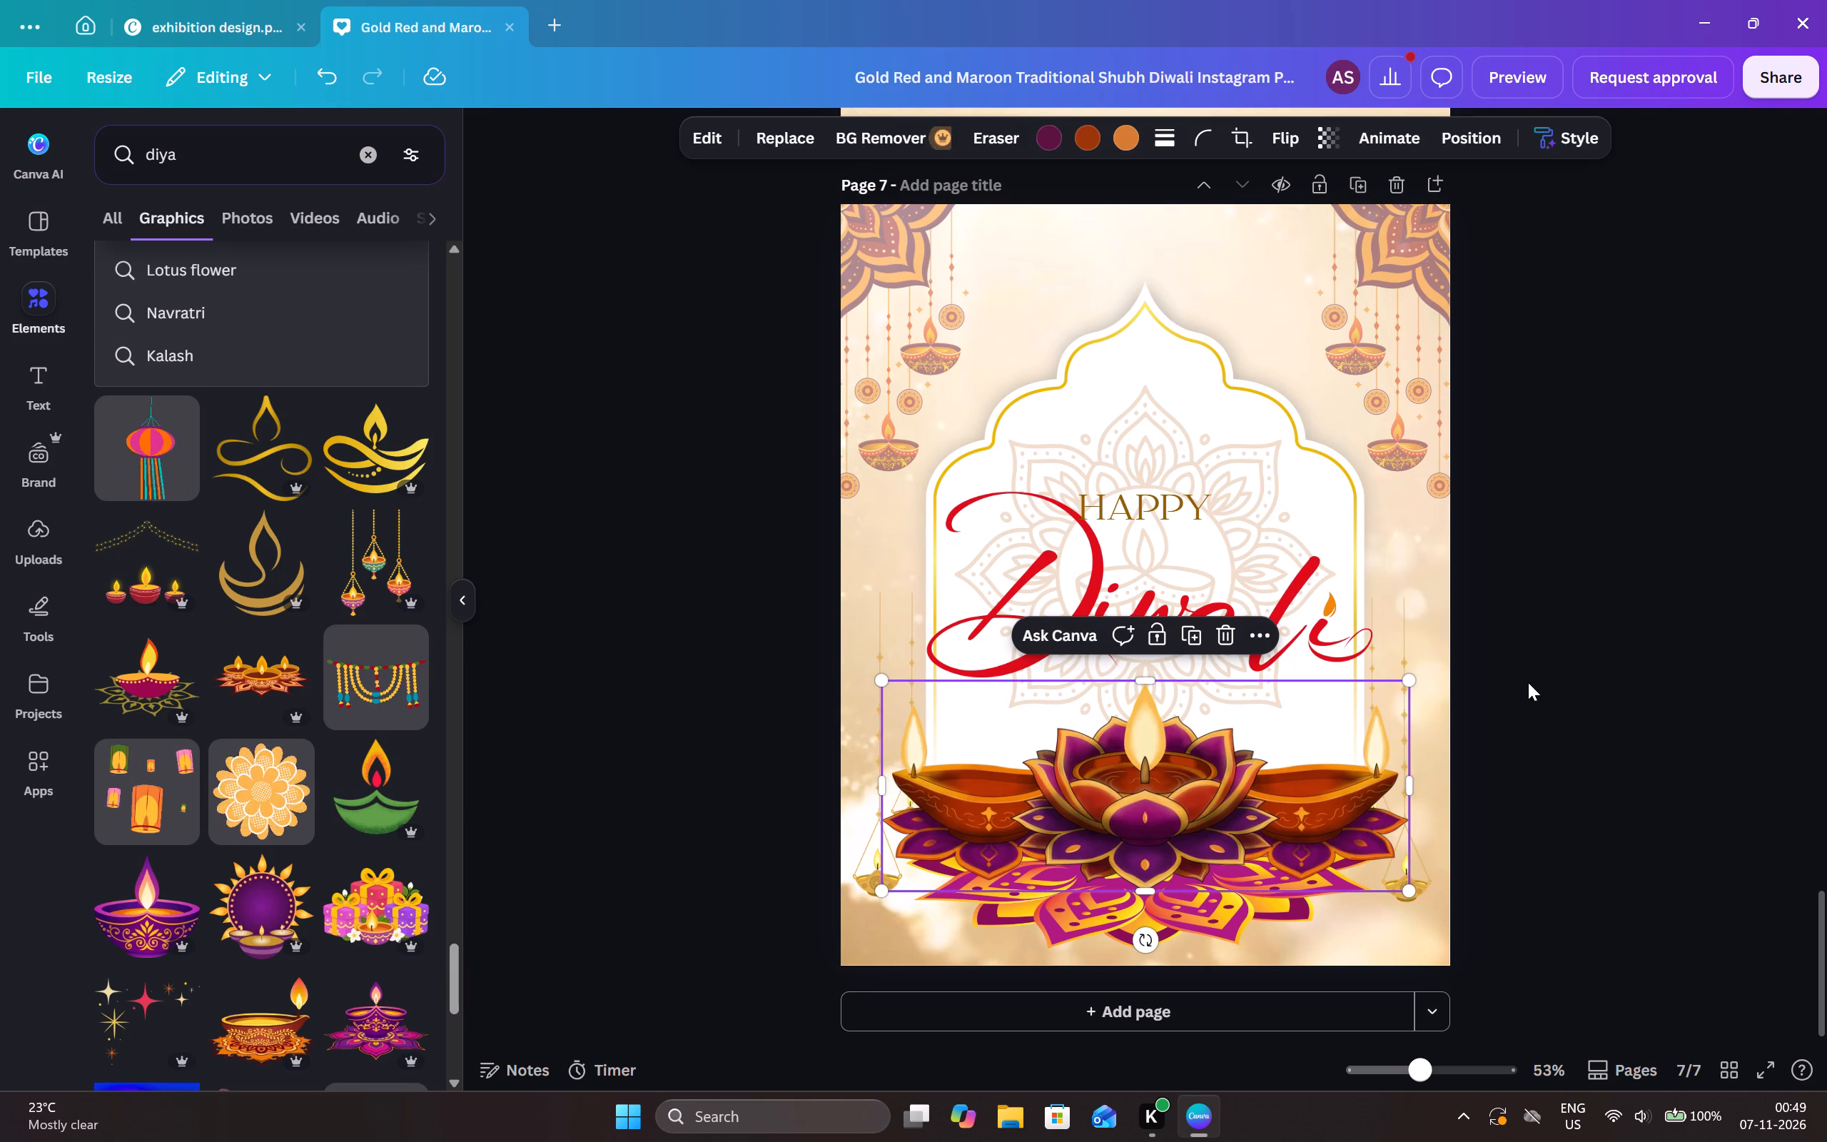
{"action": "left_click", "coordinate": [1528, 682]}
{"action": "left_click", "coordinate": [1413, 662]}
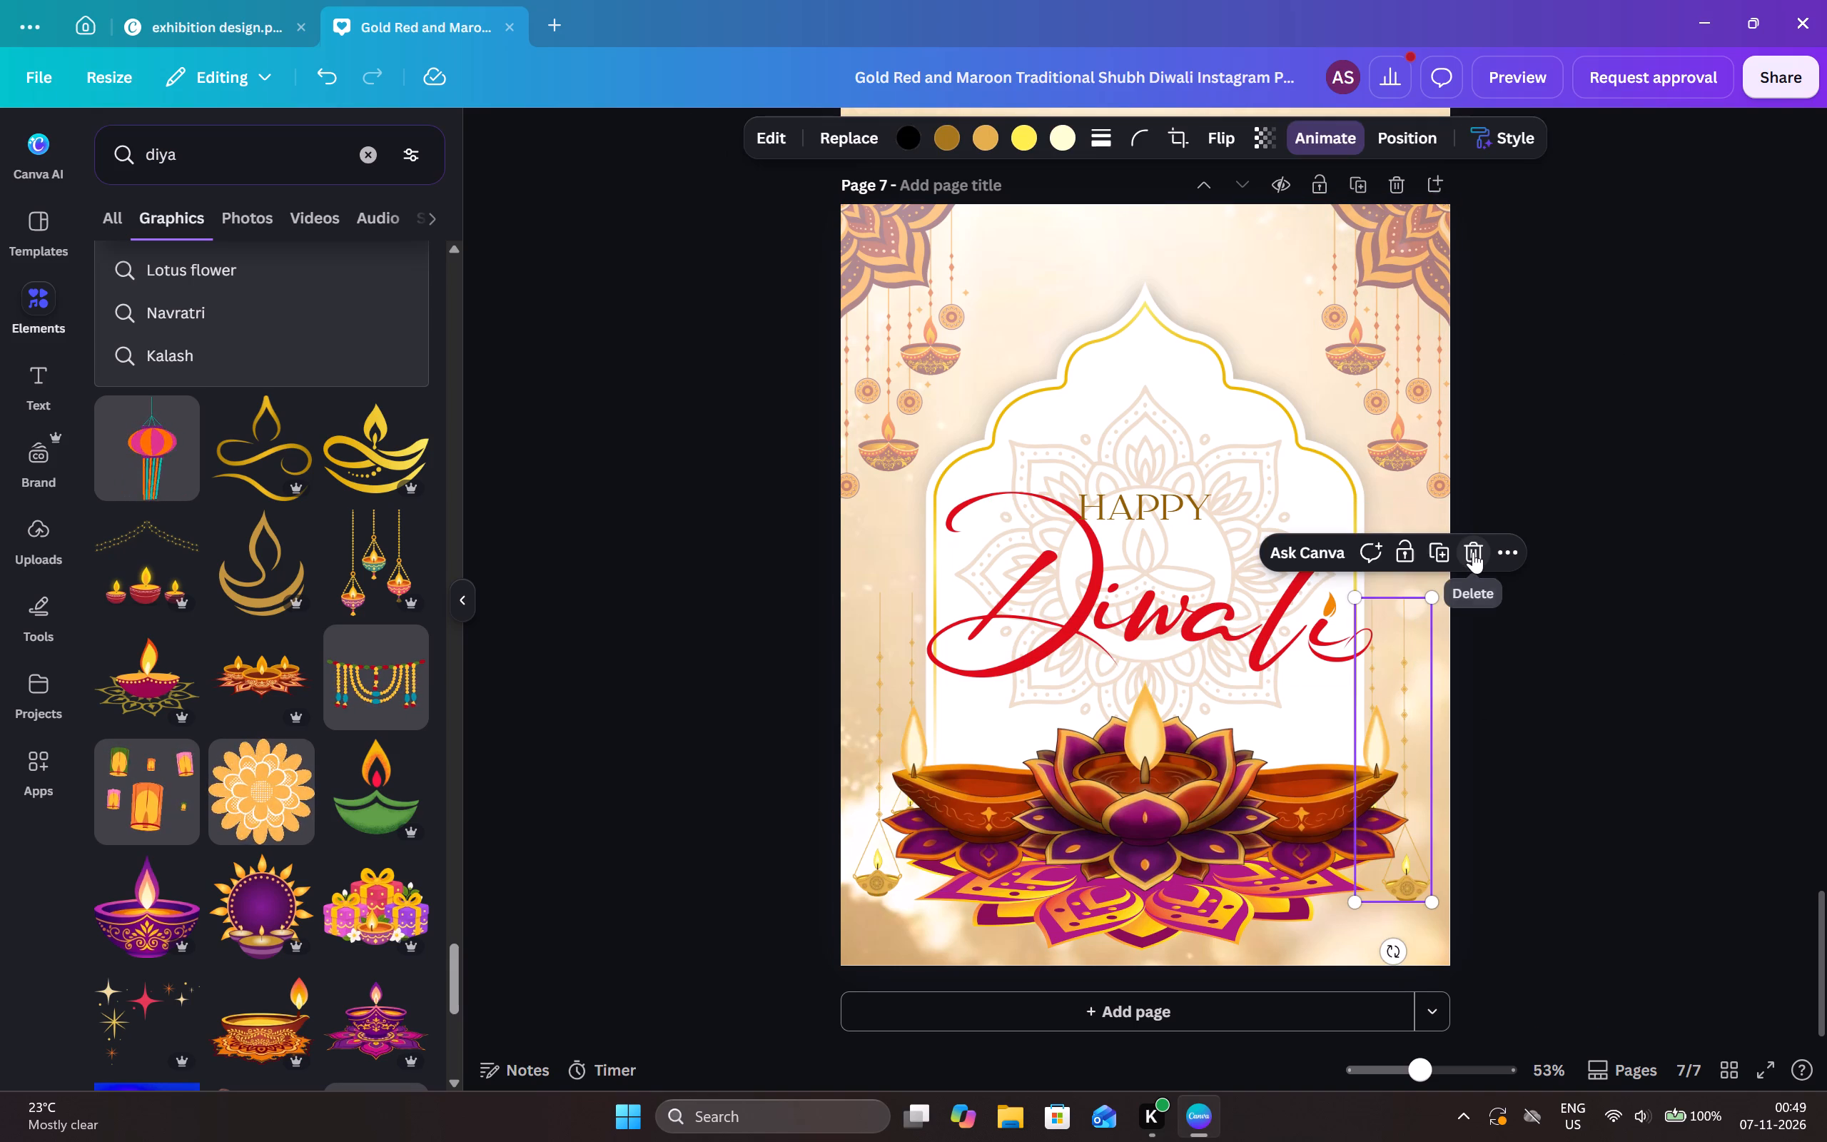
{"action": "left_click", "coordinate": [1473, 552]}
{"action": "left_click", "coordinate": [1628, 541]}
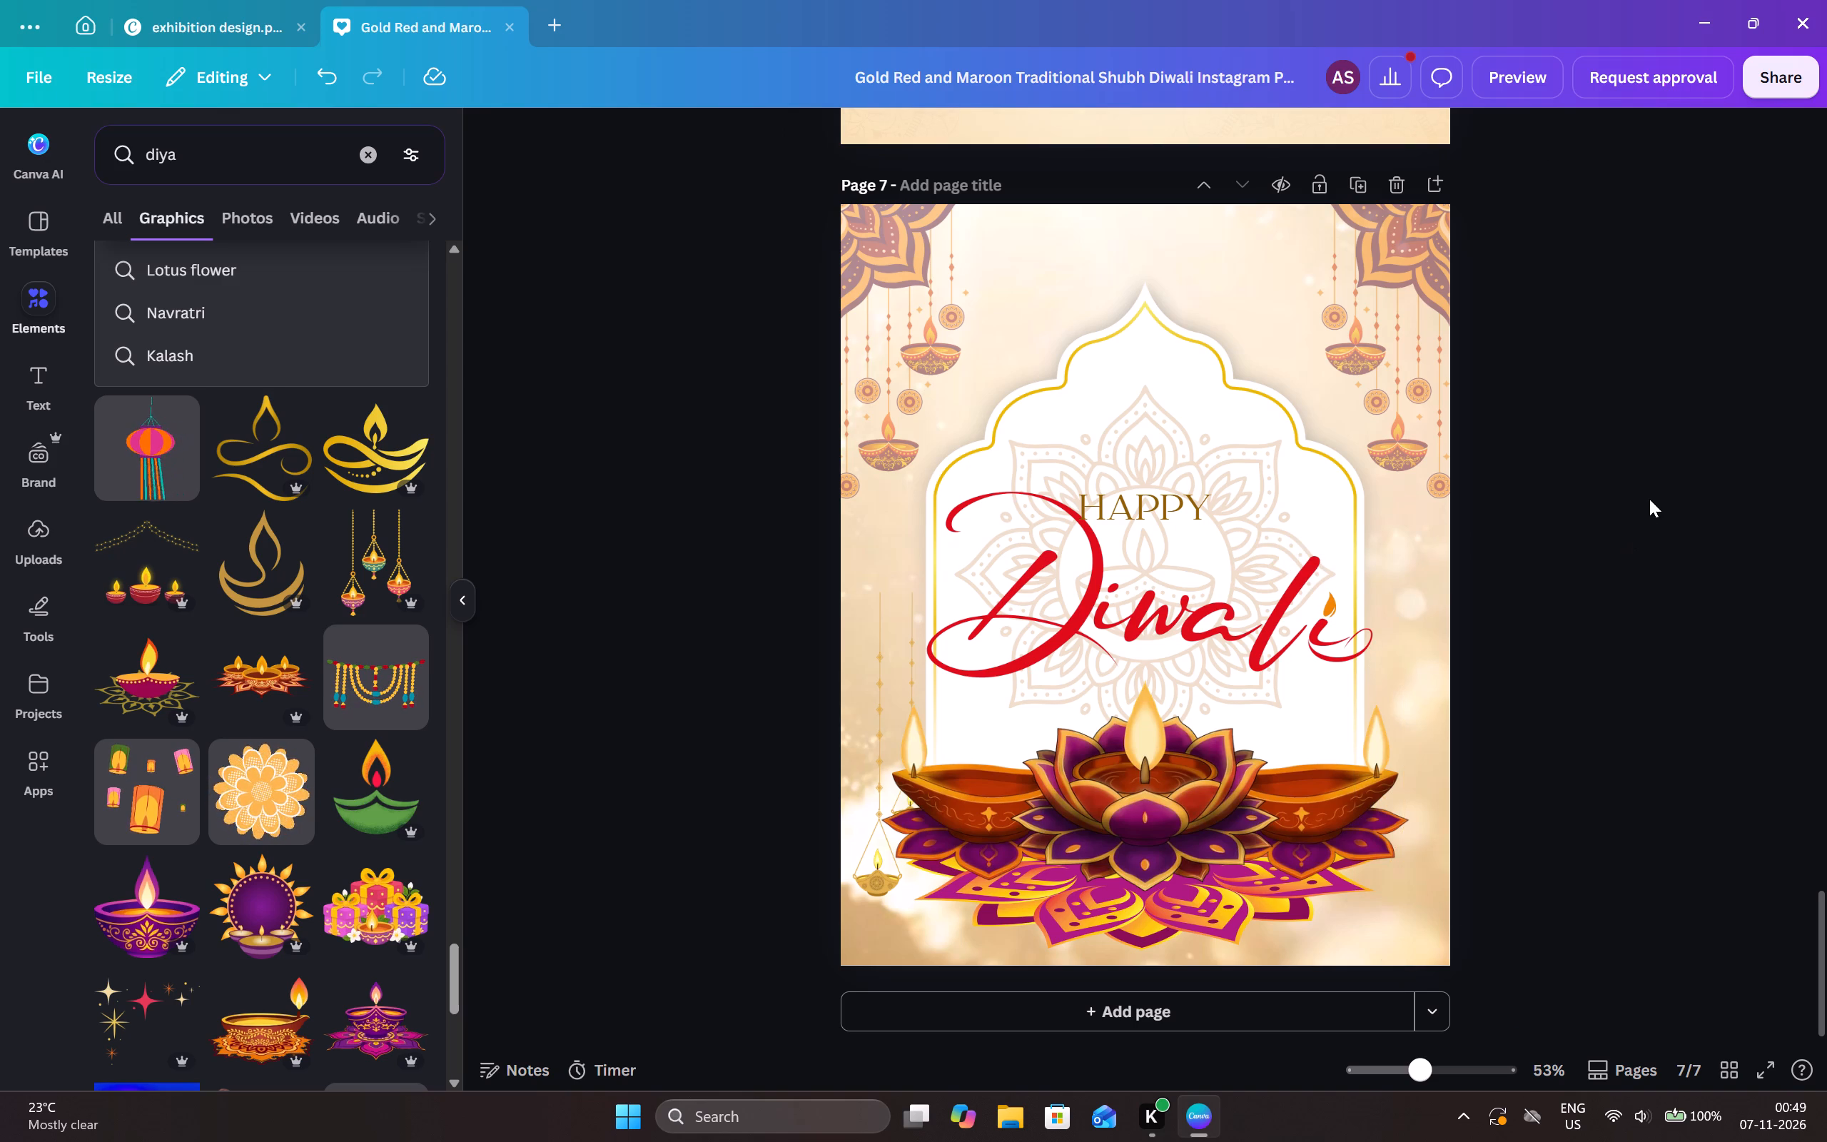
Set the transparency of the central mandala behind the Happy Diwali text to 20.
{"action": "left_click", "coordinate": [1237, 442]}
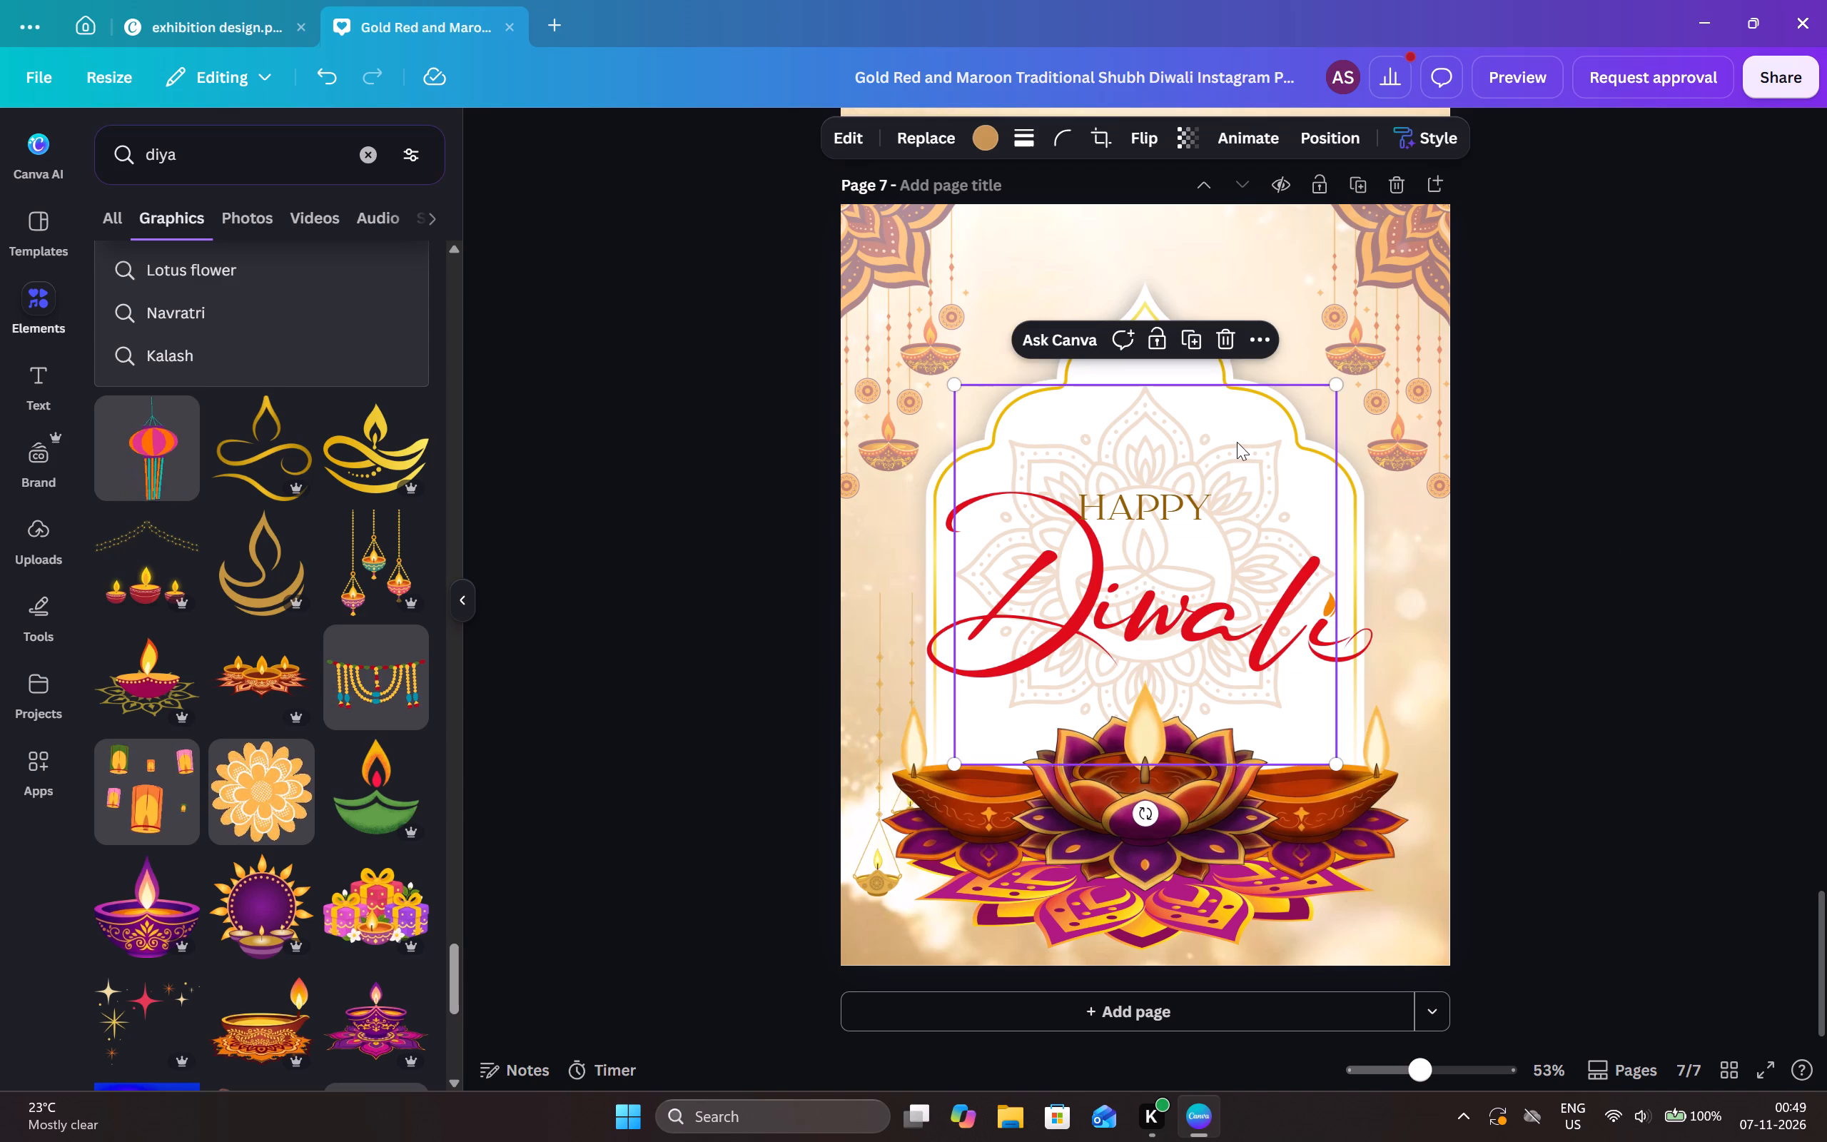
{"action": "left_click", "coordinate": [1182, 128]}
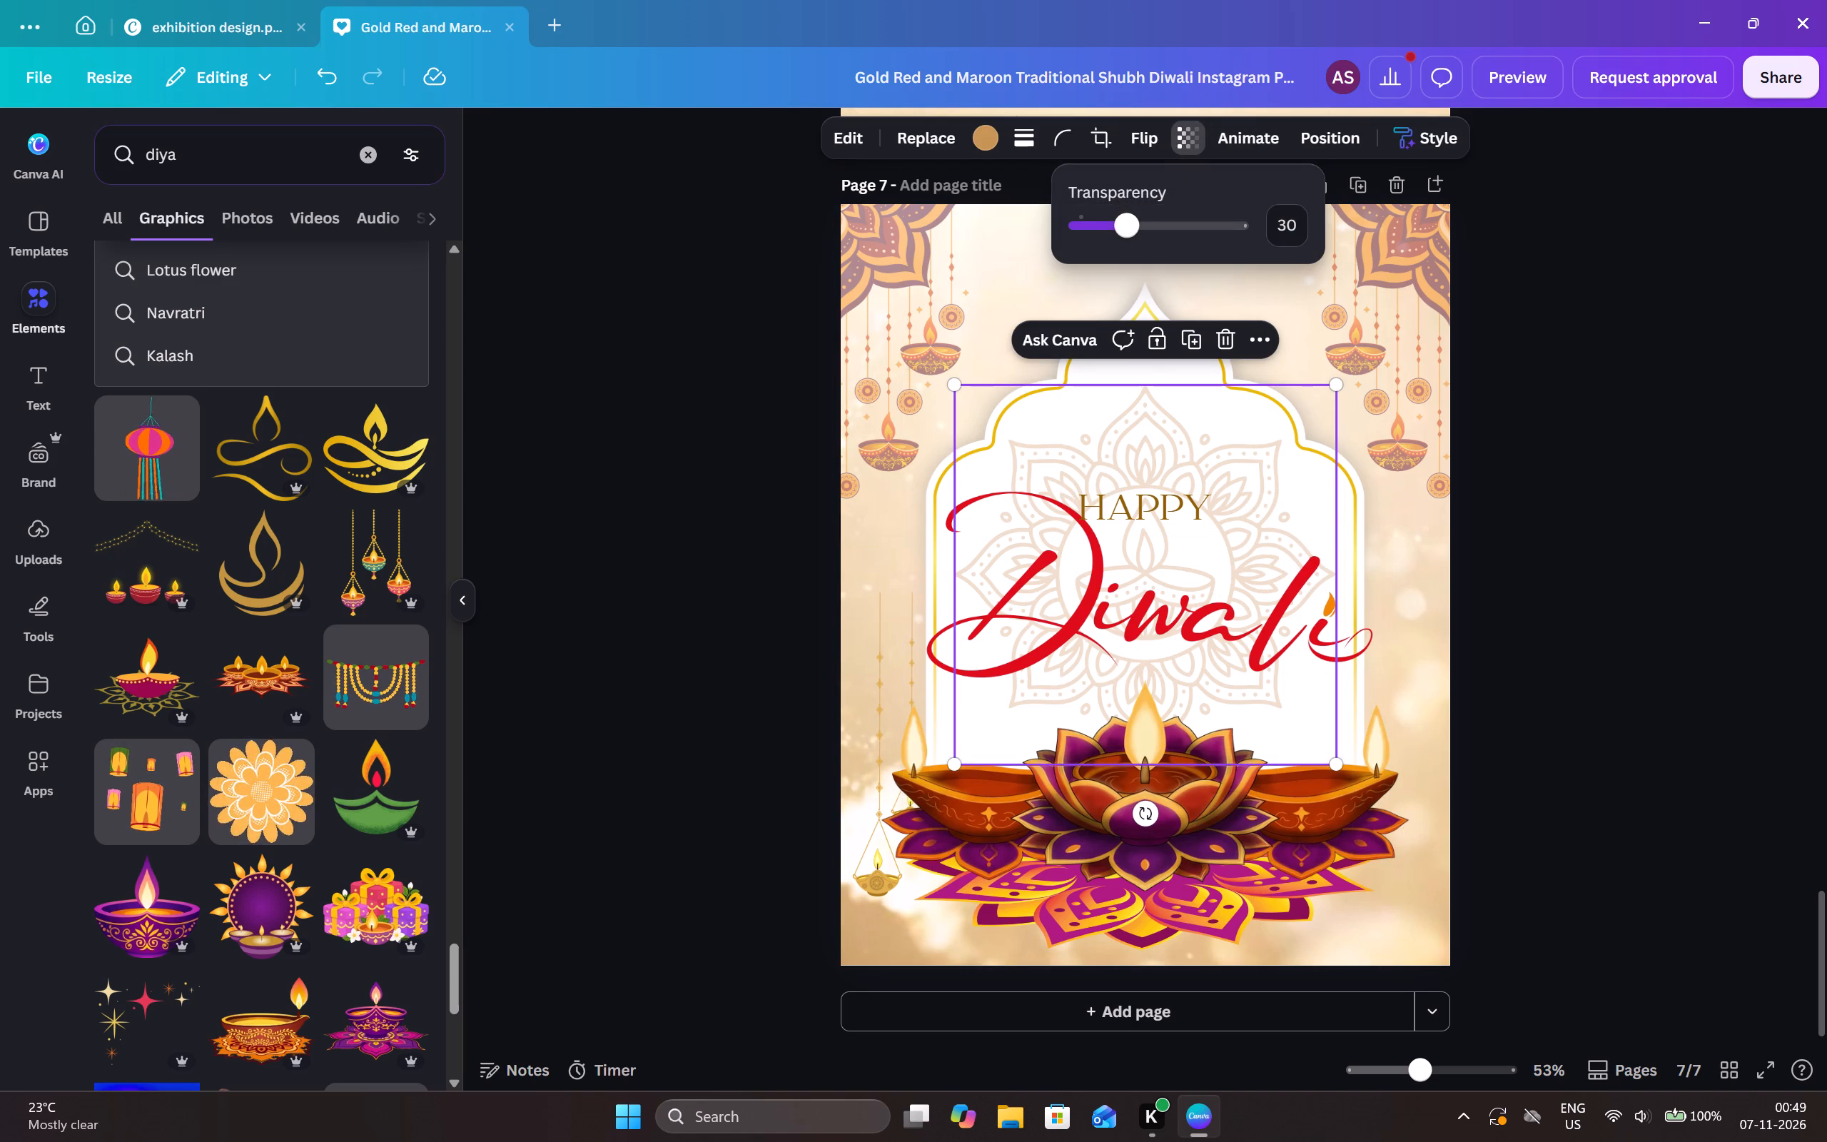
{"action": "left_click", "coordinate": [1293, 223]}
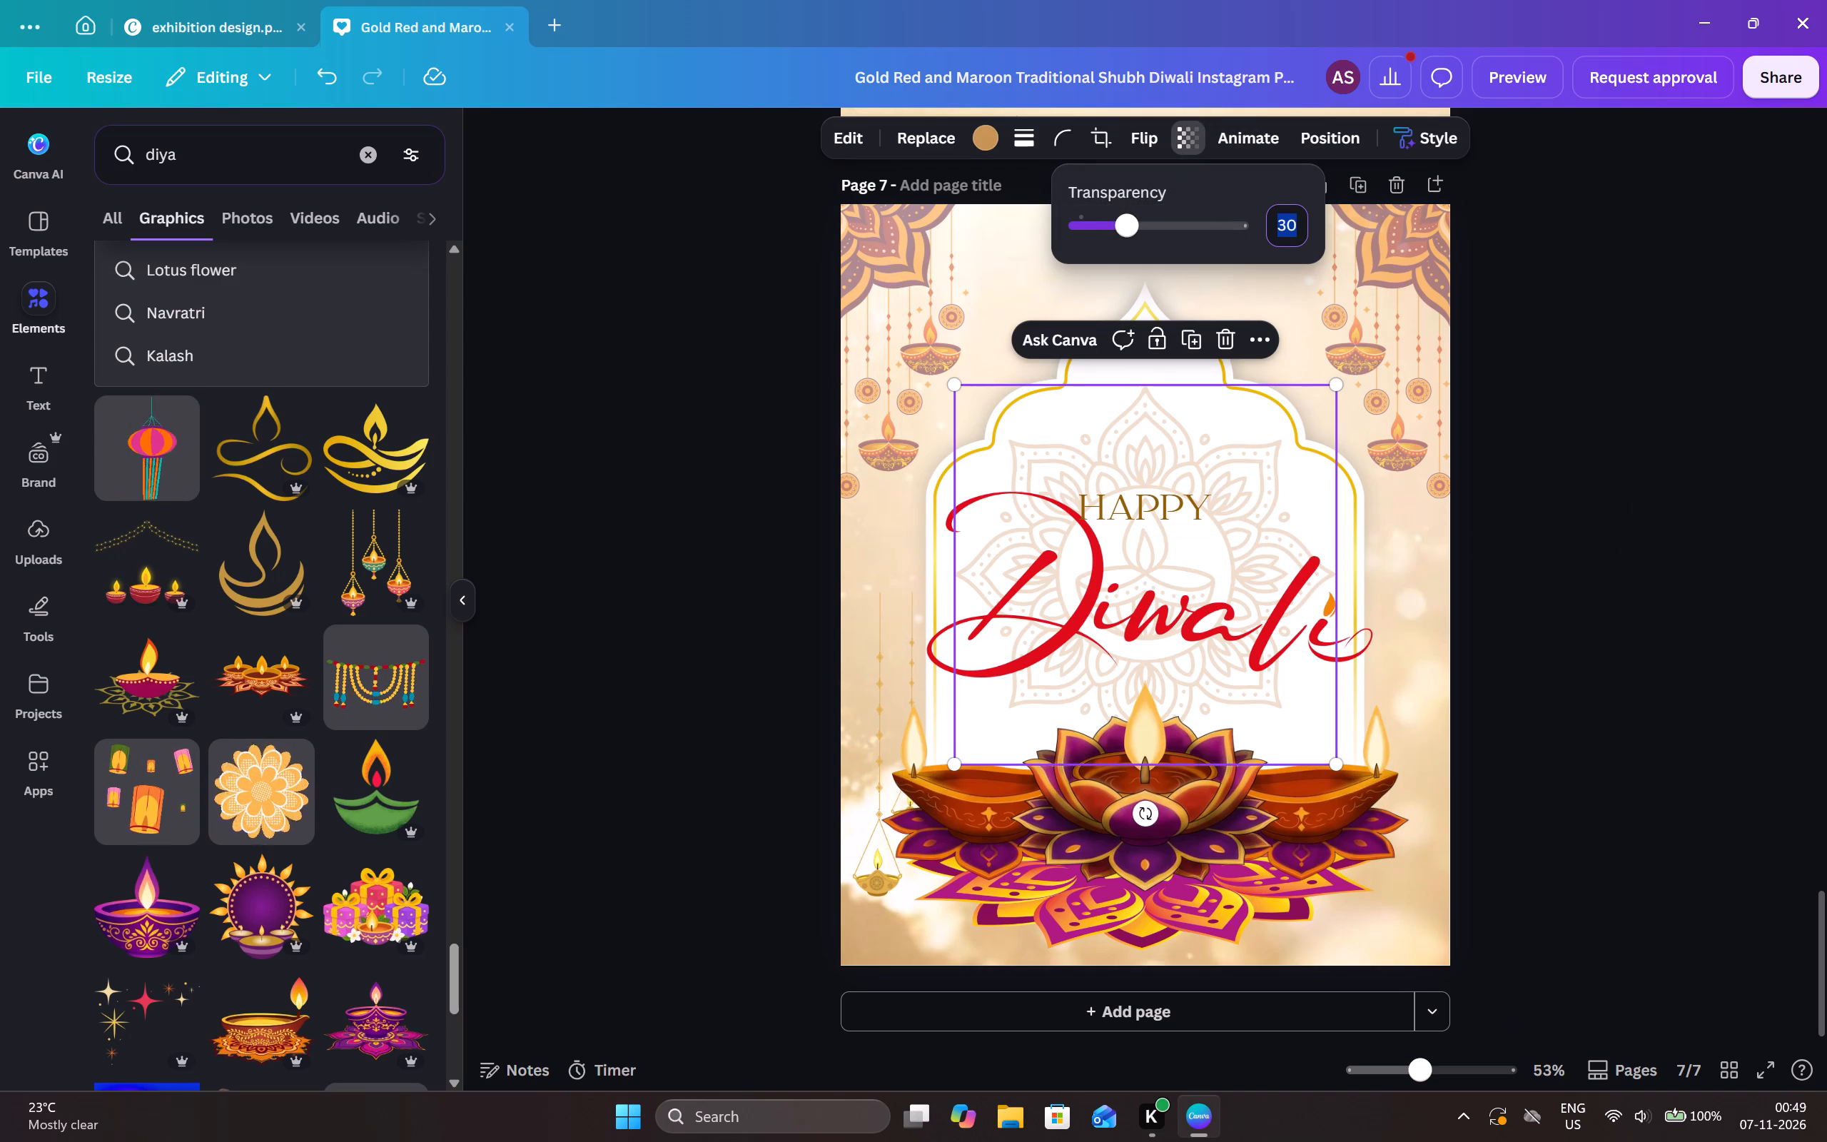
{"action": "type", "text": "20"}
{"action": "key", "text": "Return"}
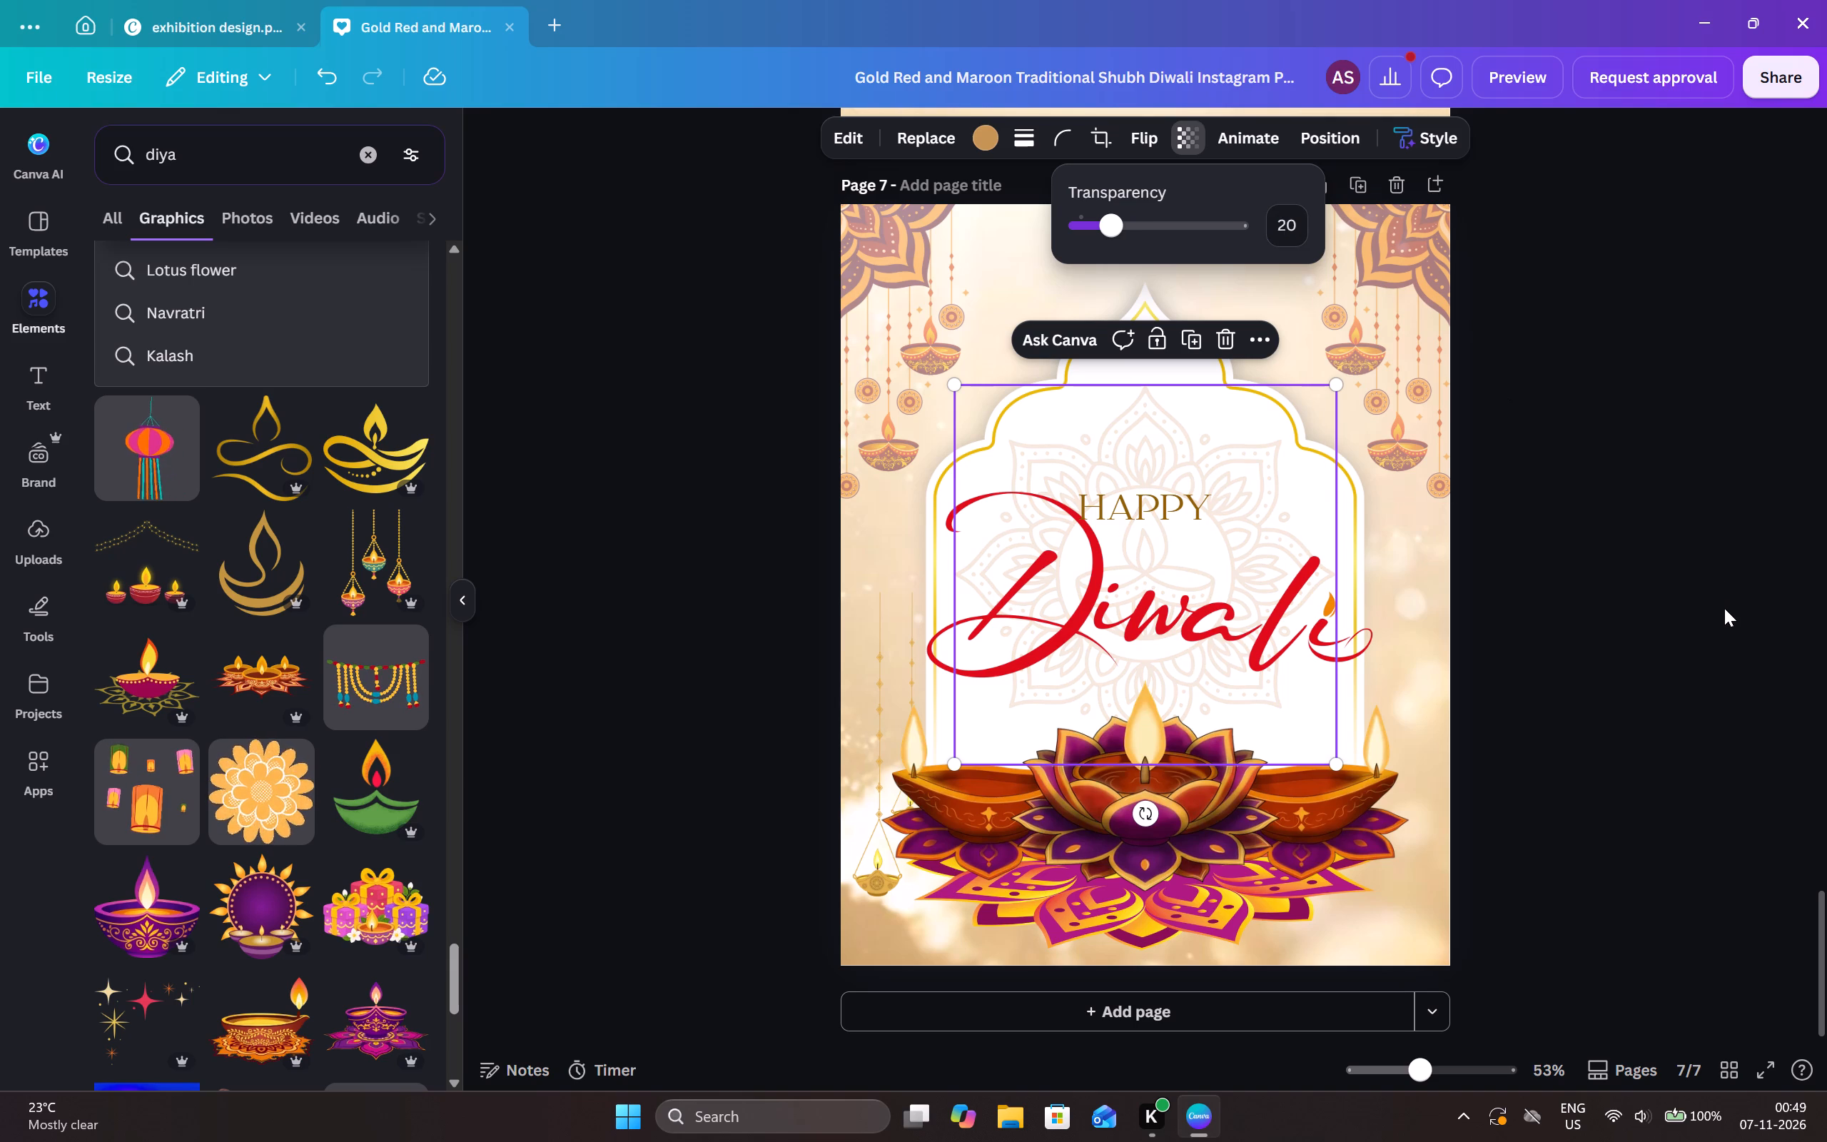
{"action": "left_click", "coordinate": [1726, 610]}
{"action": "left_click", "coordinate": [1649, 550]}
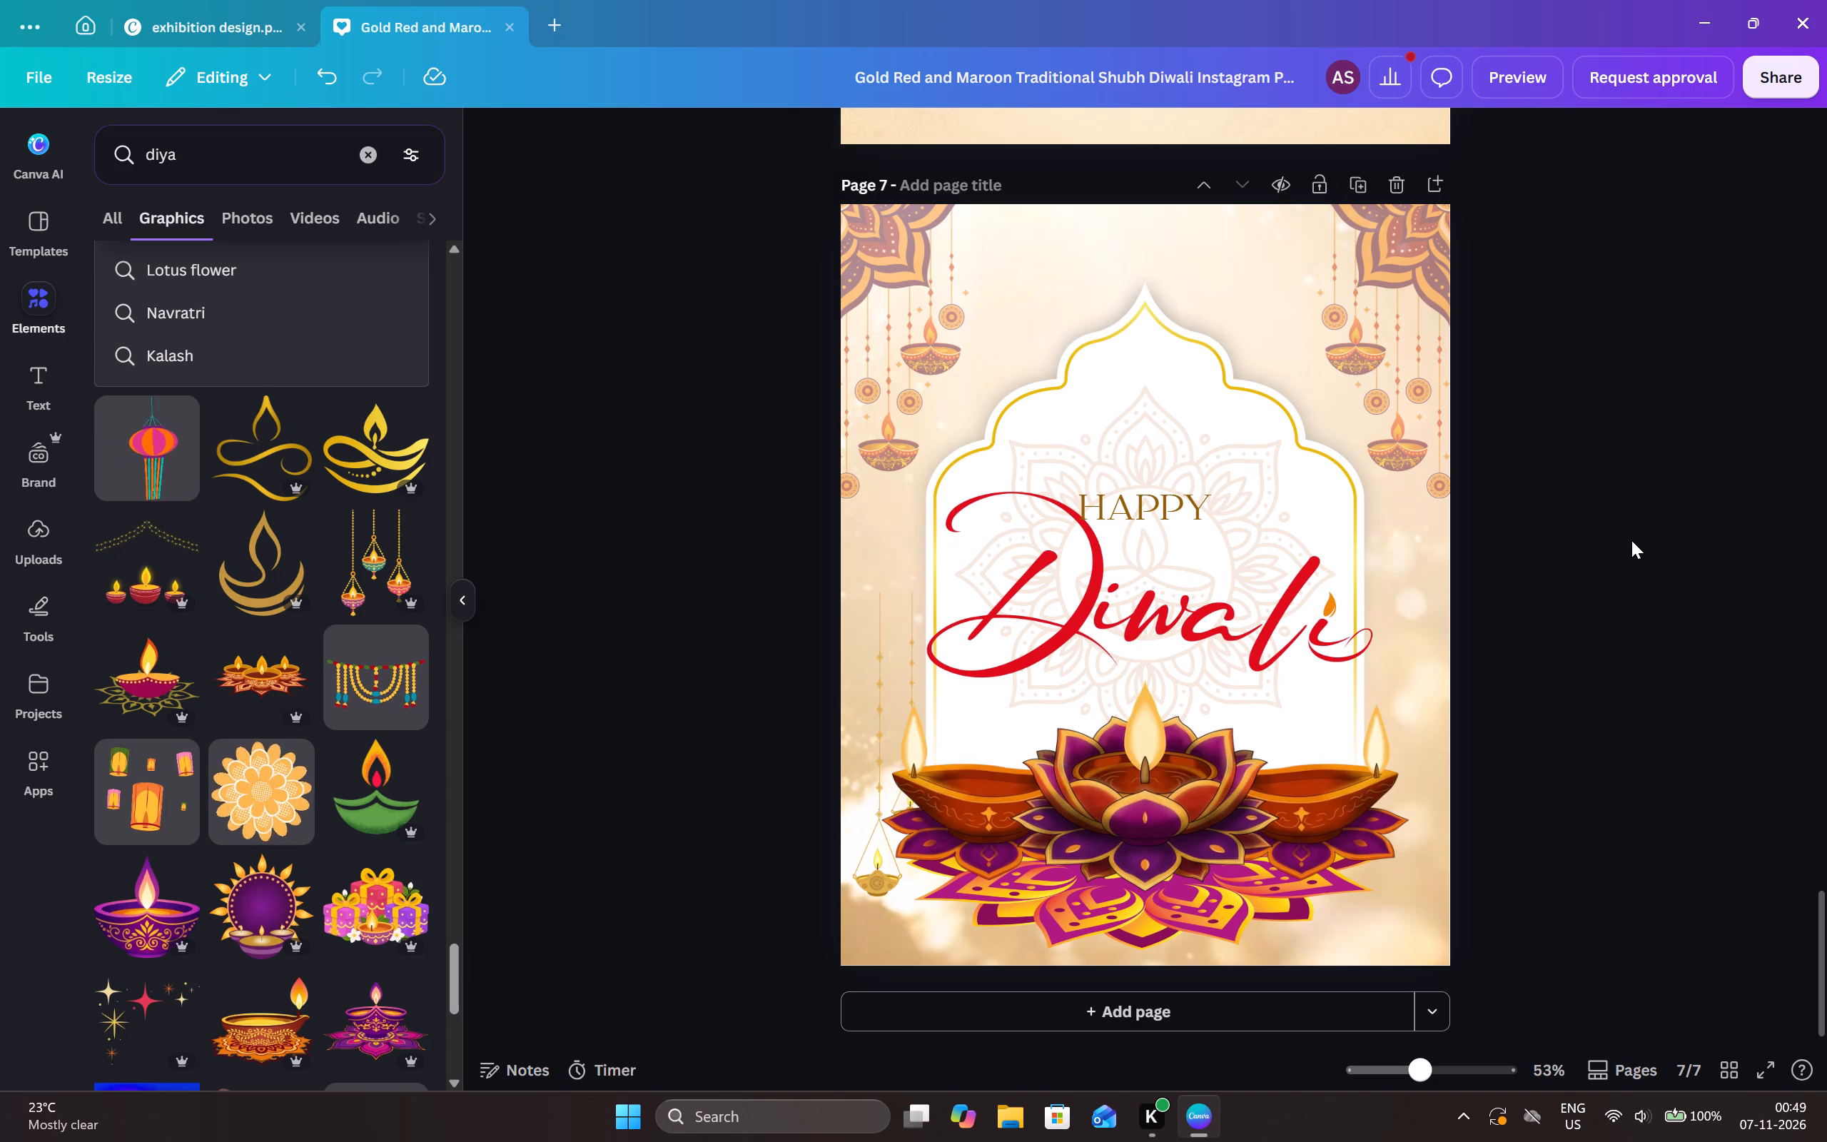
Set the transparency of the central mandala behind the Happy Diwali text to 15.
{"action": "left_click", "coordinate": [1272, 480]}
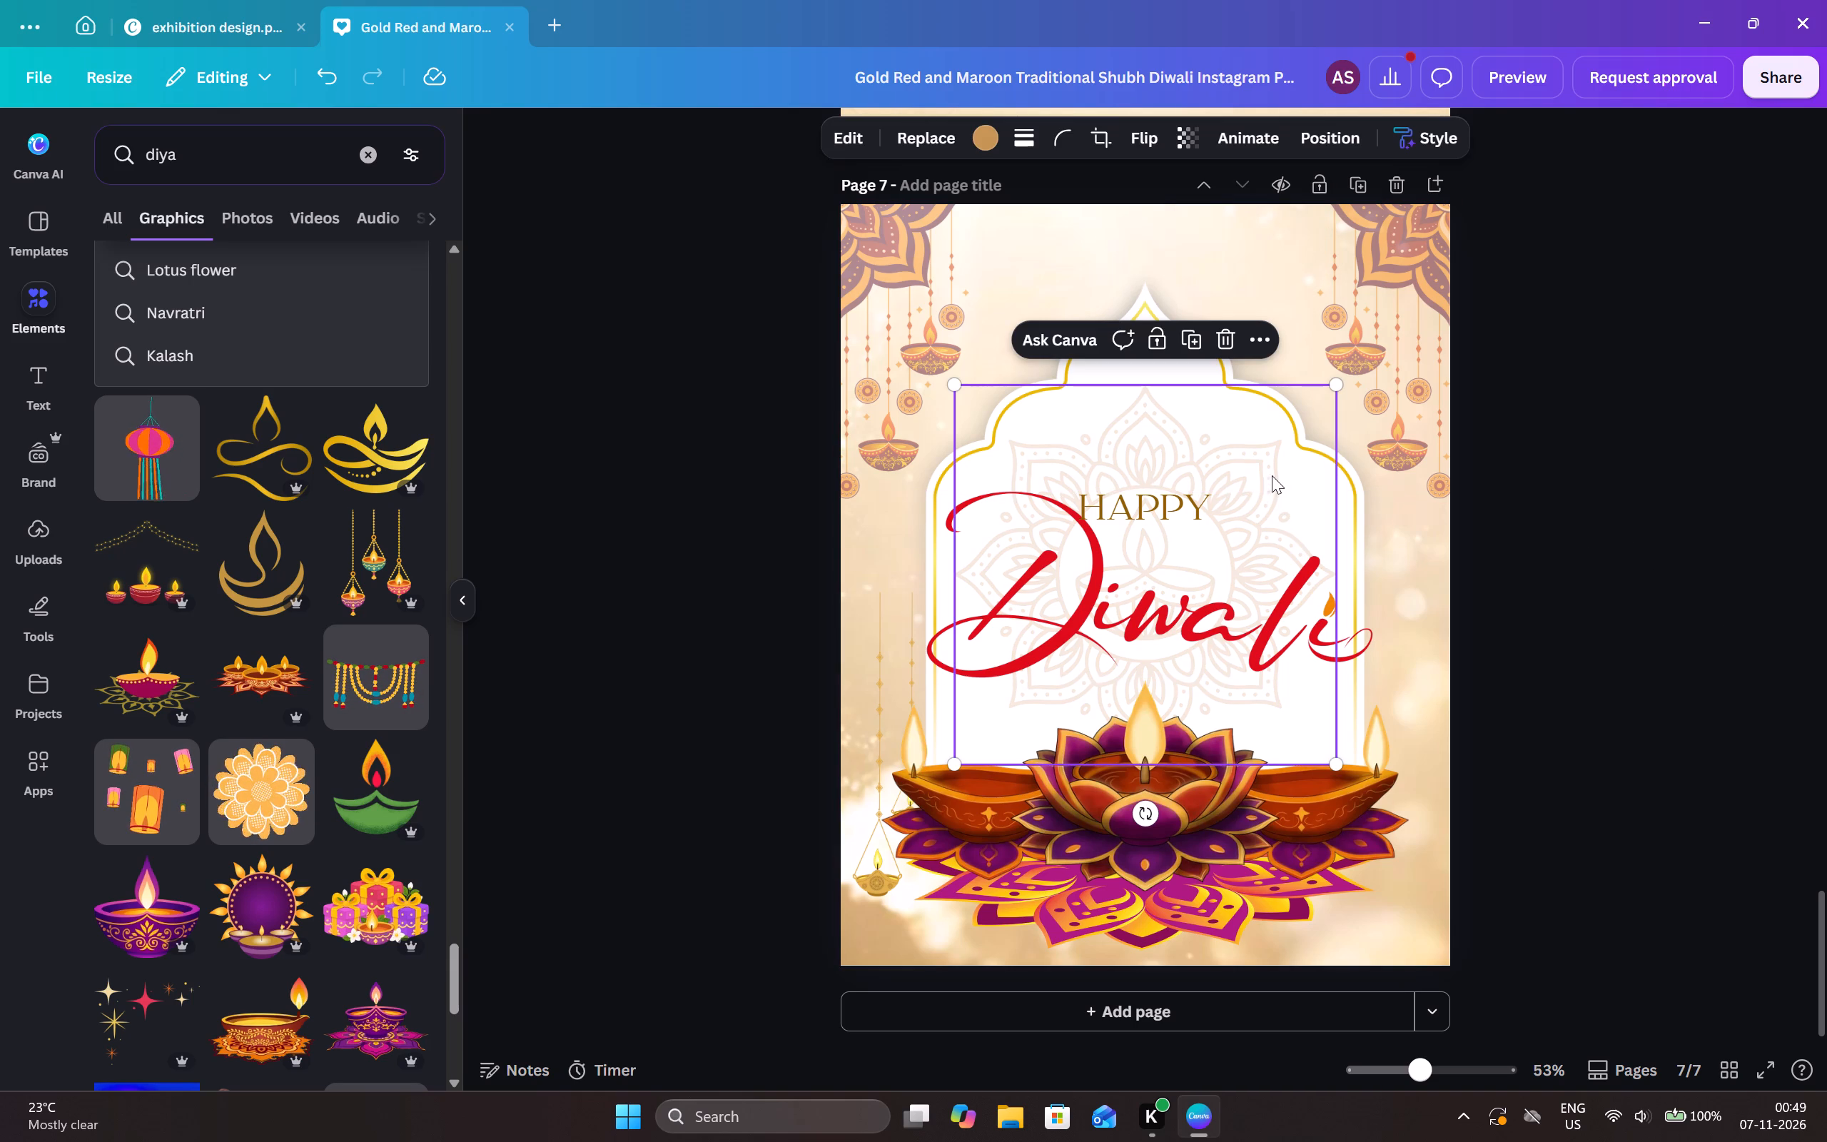
{"action": "left_click", "coordinate": [1189, 139]}
{"action": "left_click", "coordinate": [1290, 221]}
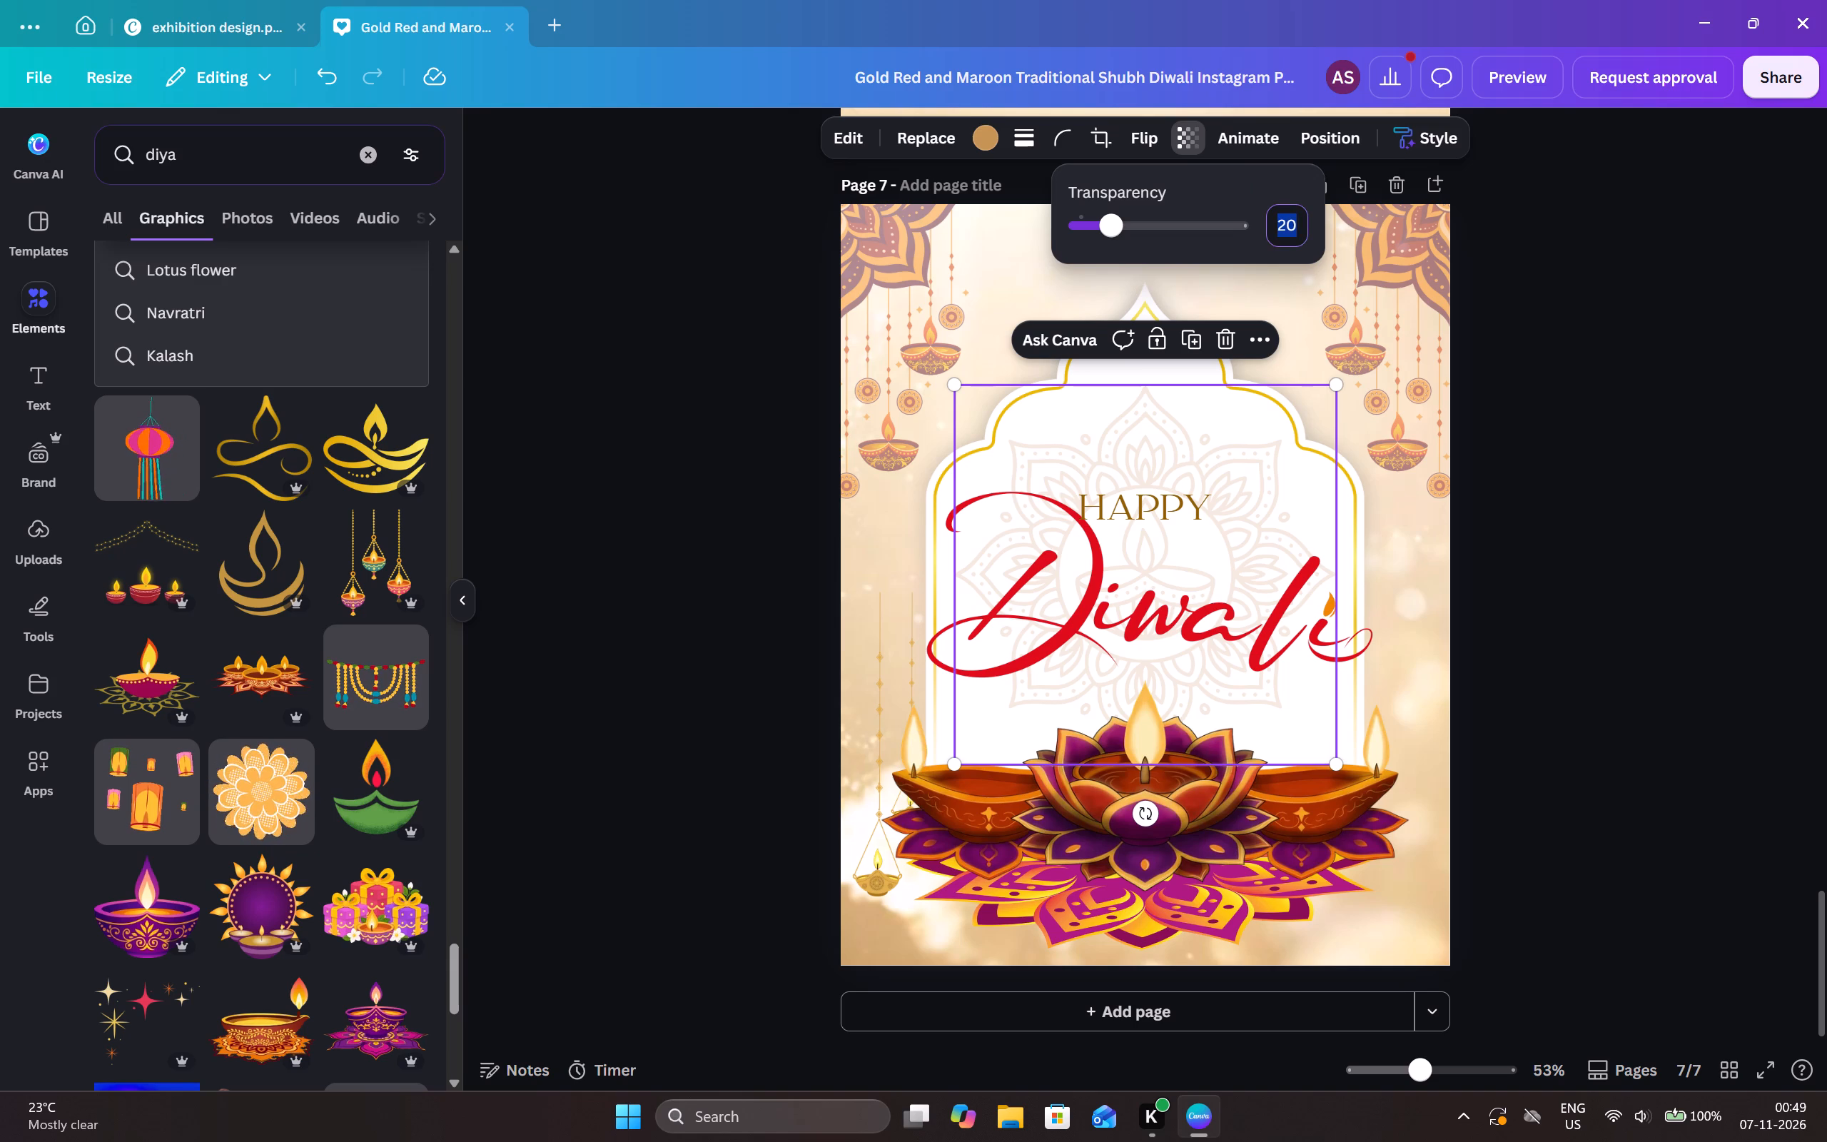
{"action": "type", "text": "15"}
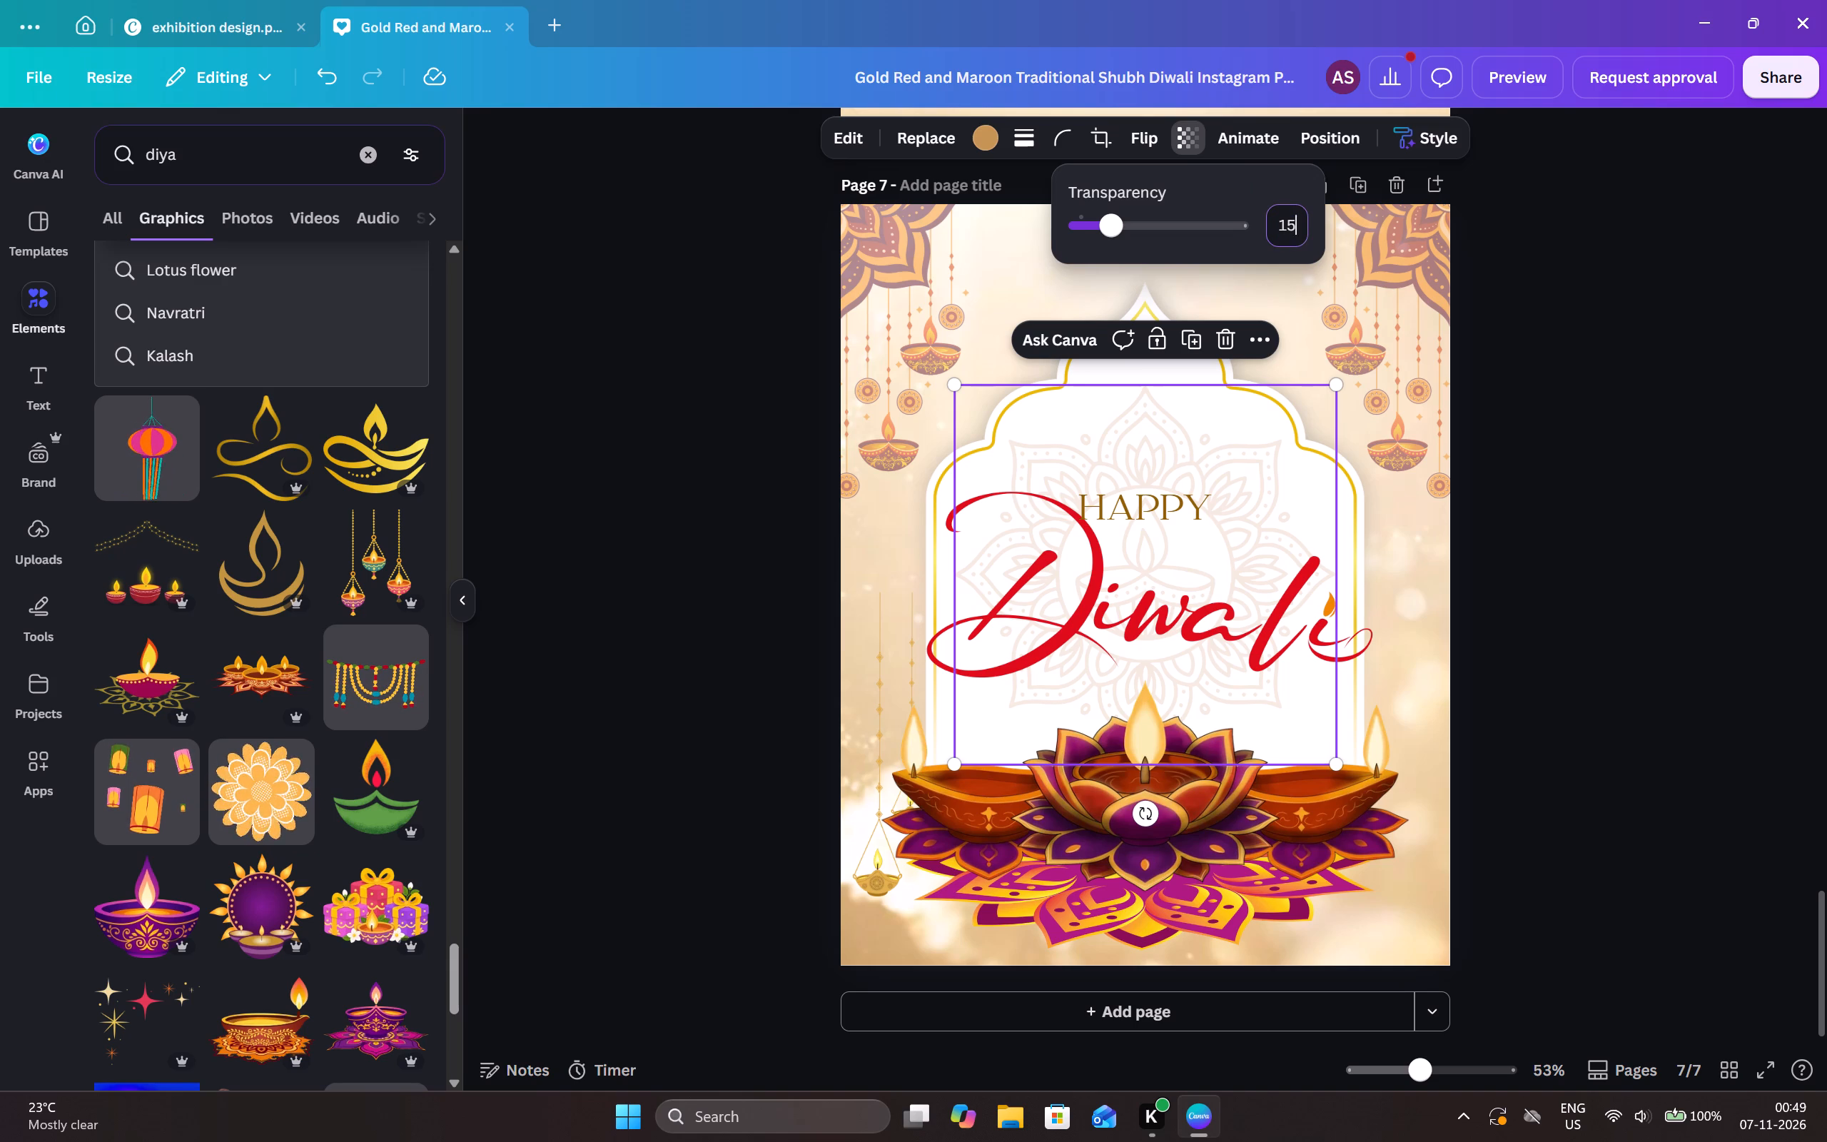
{"action": "key", "text": "Return"}
{"action": "left_click", "coordinate": [1804, 478]}
{"action": "left_click", "coordinate": [1549, 595]}
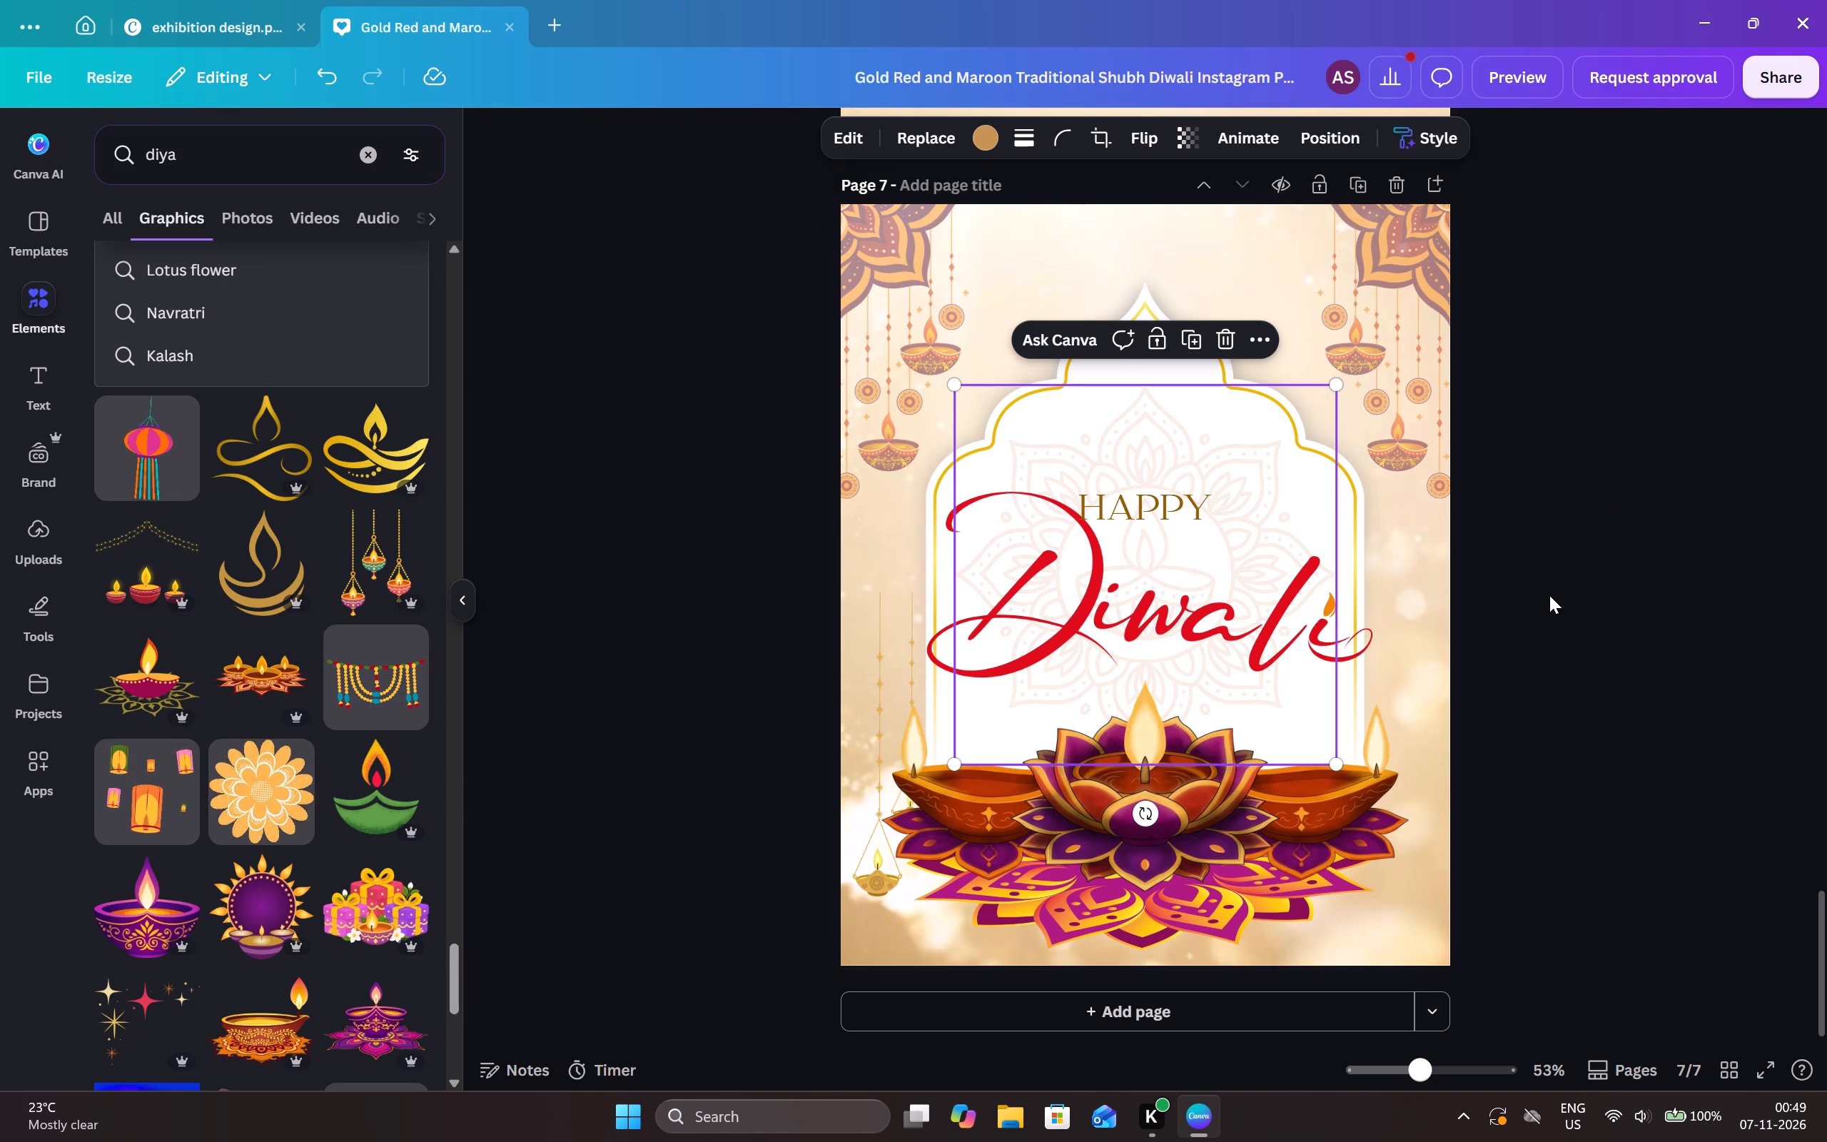
Delete the remaining gold hanging diyas at the page's left edge beside the lotus diya base.
{"action": "left_click", "coordinate": [871, 821]}
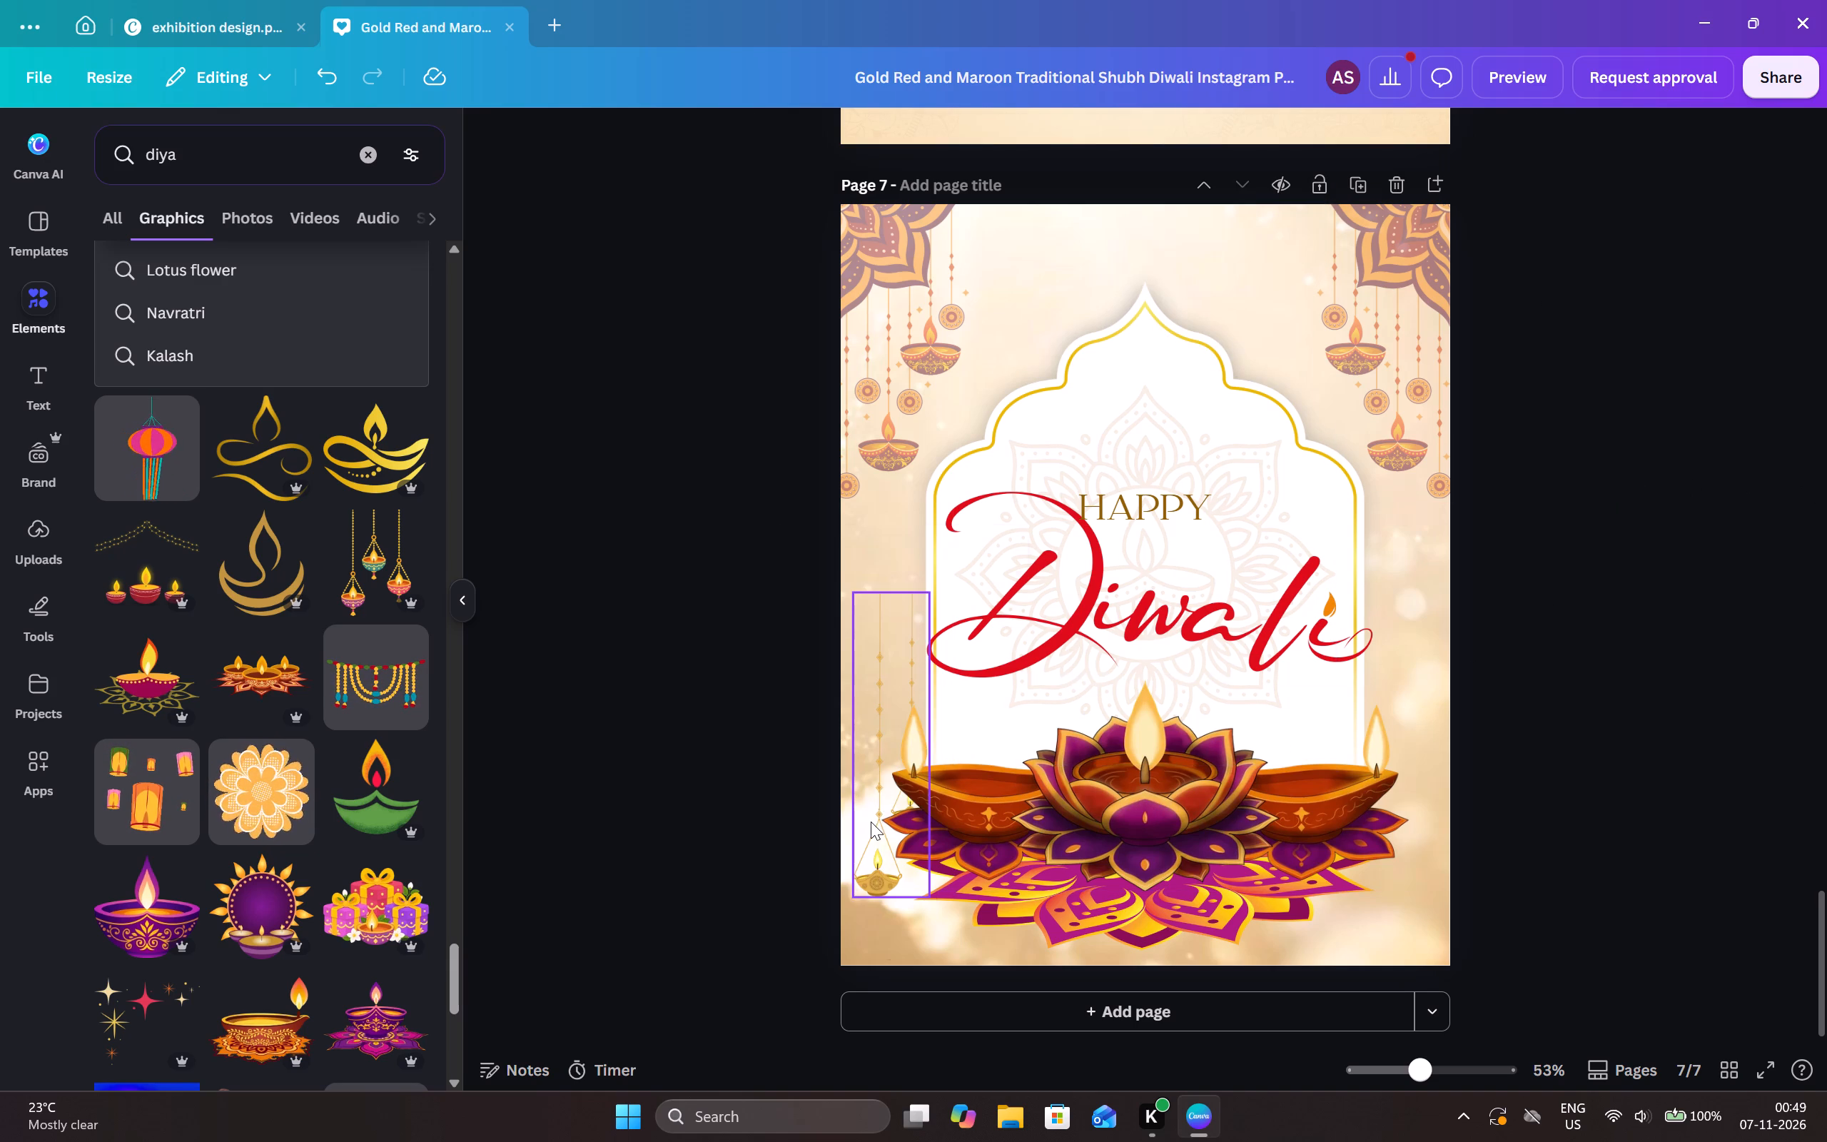
{"action": "key", "text": "Delete"}
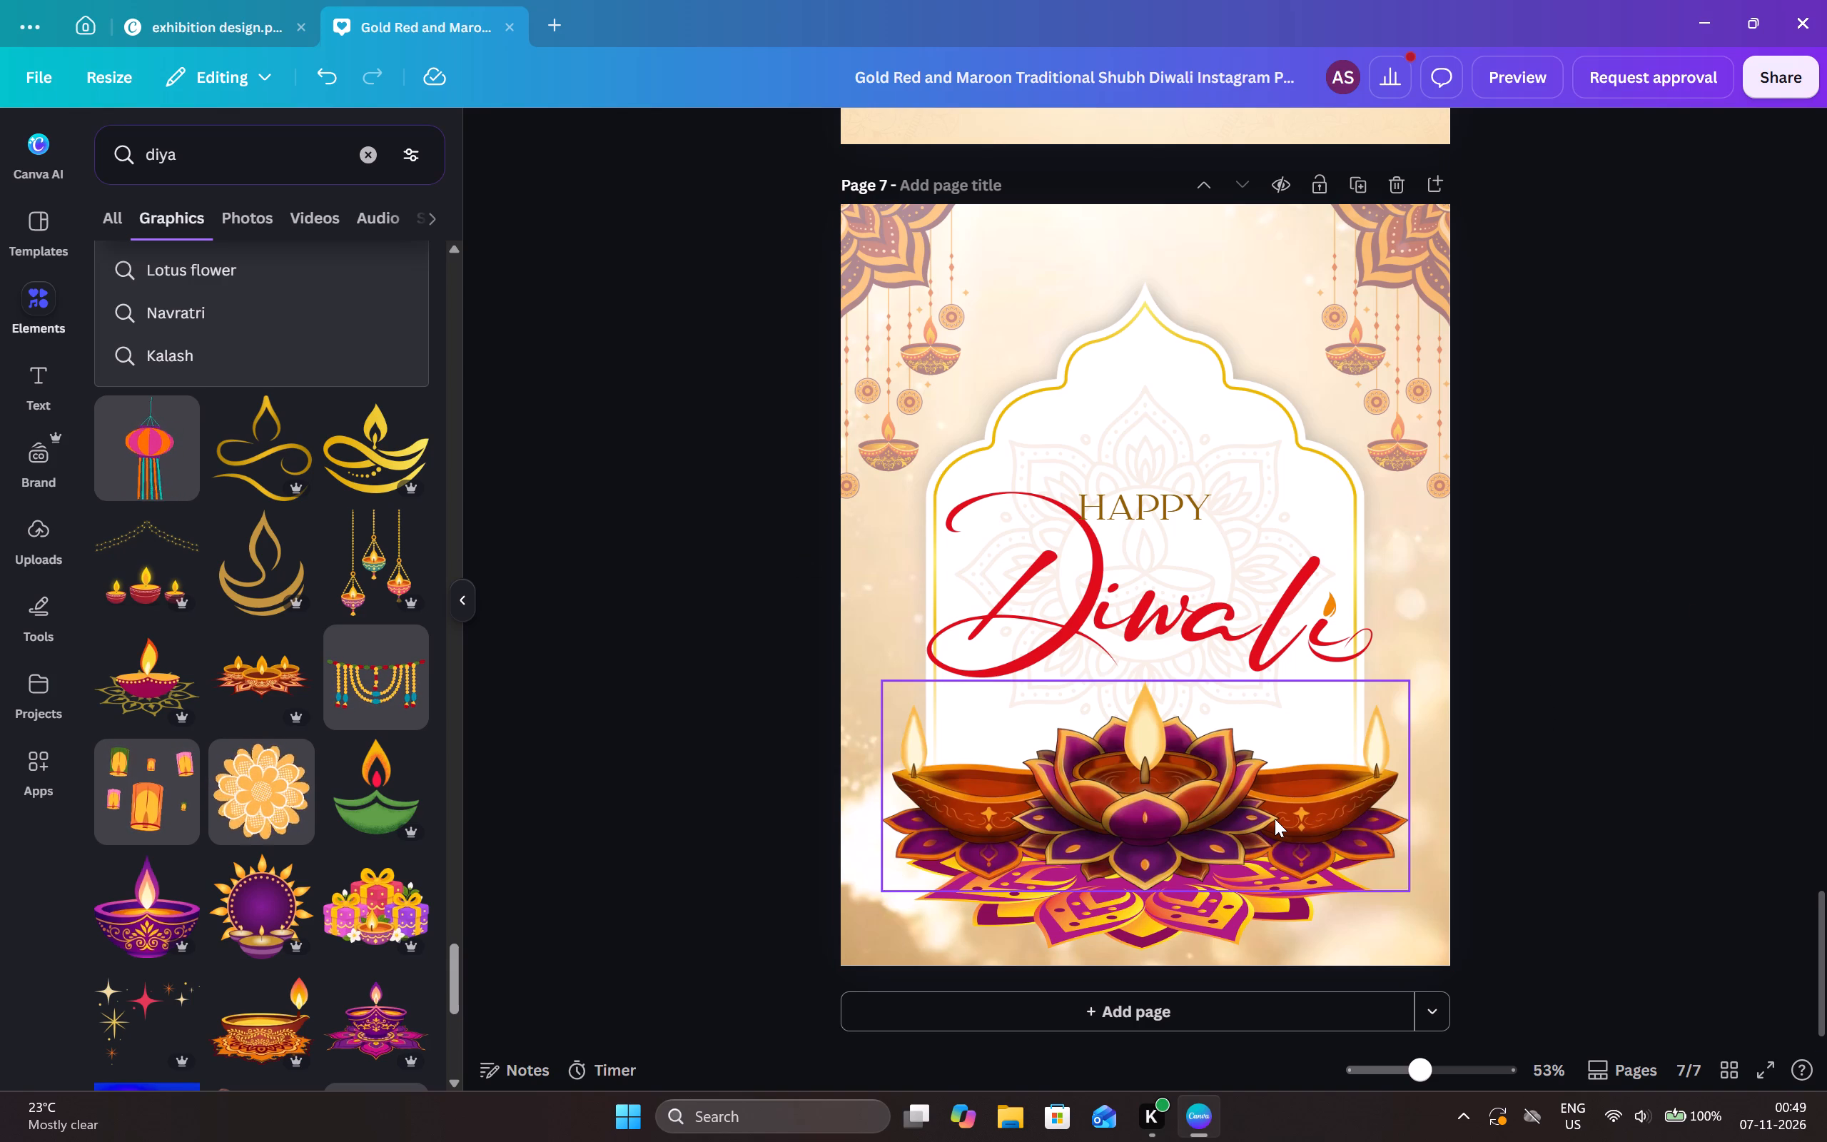
Enlarge the lotus diya artwork slightly and centre it horizontally over the purple rangoli base on page 7.
{"action": "left_click_drag", "start_coordinate": [1275, 819], "coordinate": [1272, 802]}
{"action": "left_click", "coordinate": [1575, 793]}
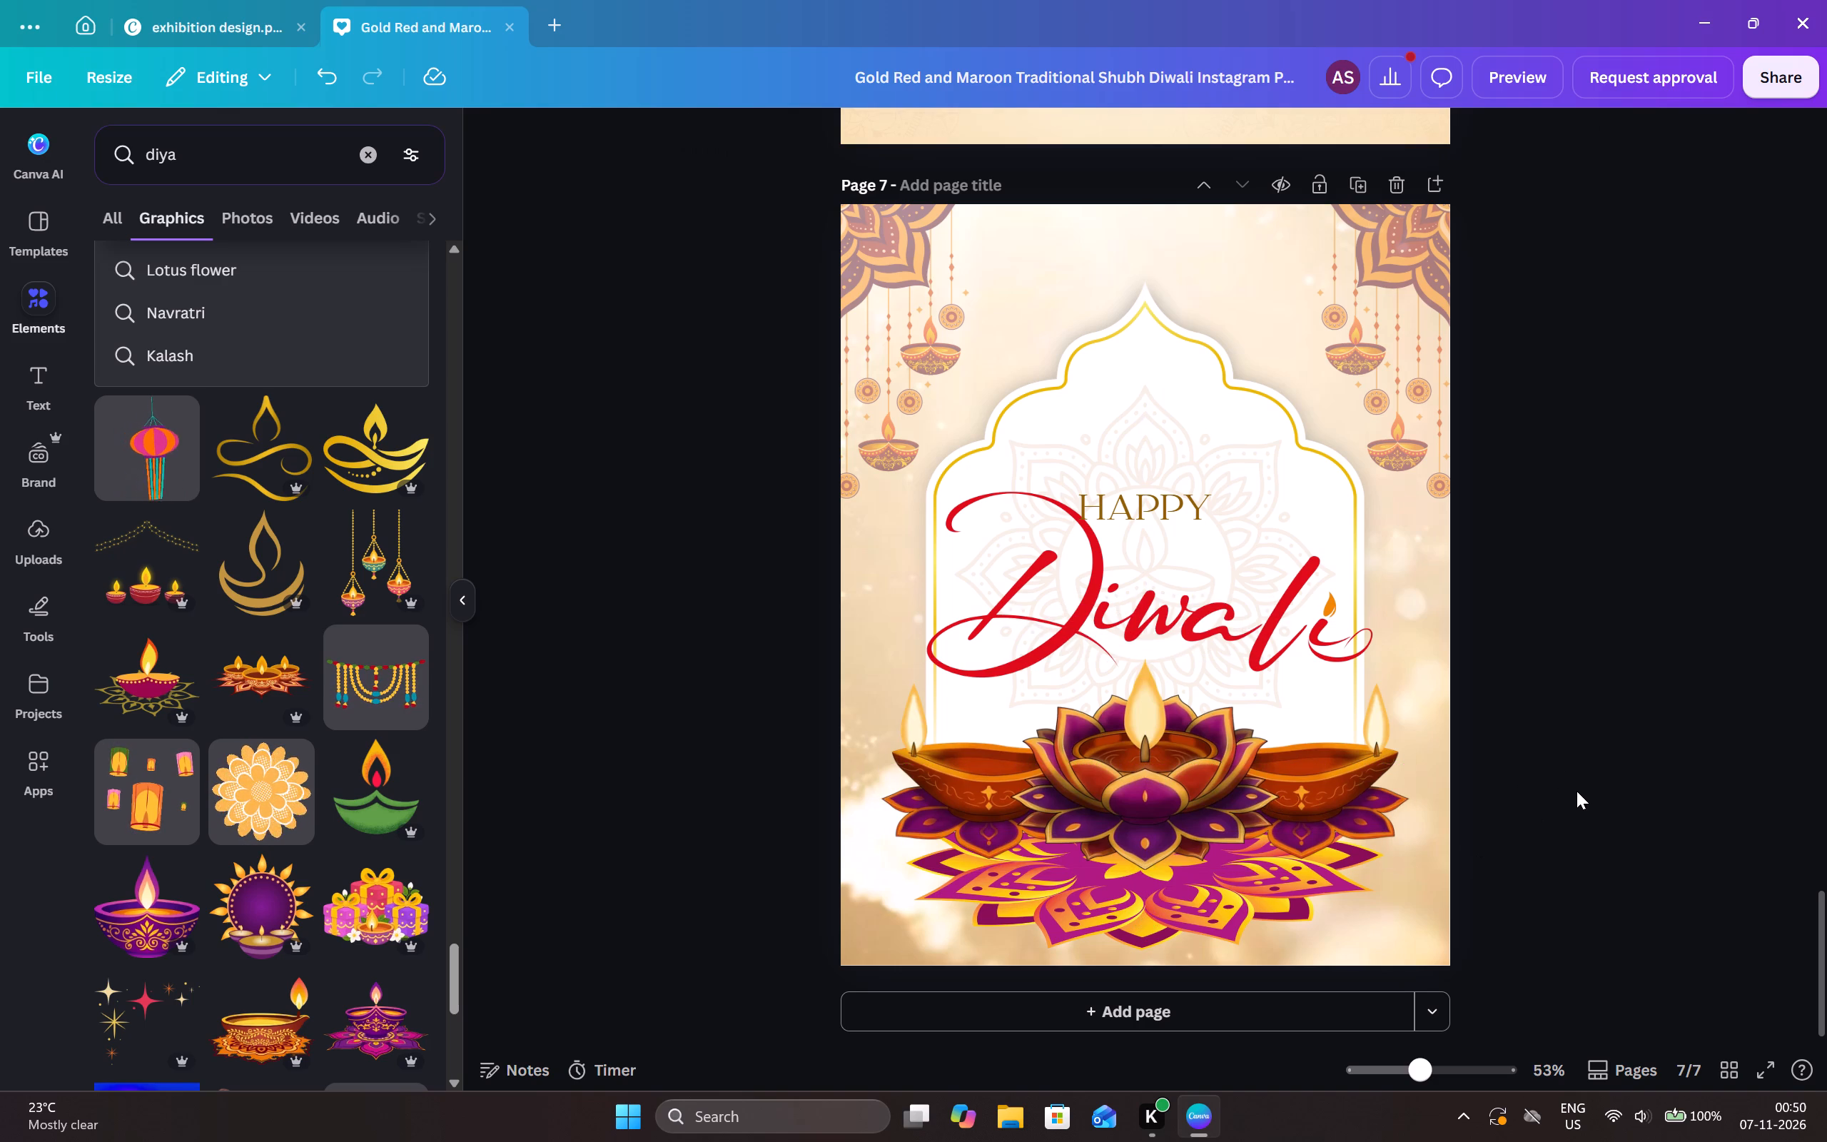
{"action": "left_click_drag", "start_coordinate": [1284, 798], "coordinate": [1285, 813]}
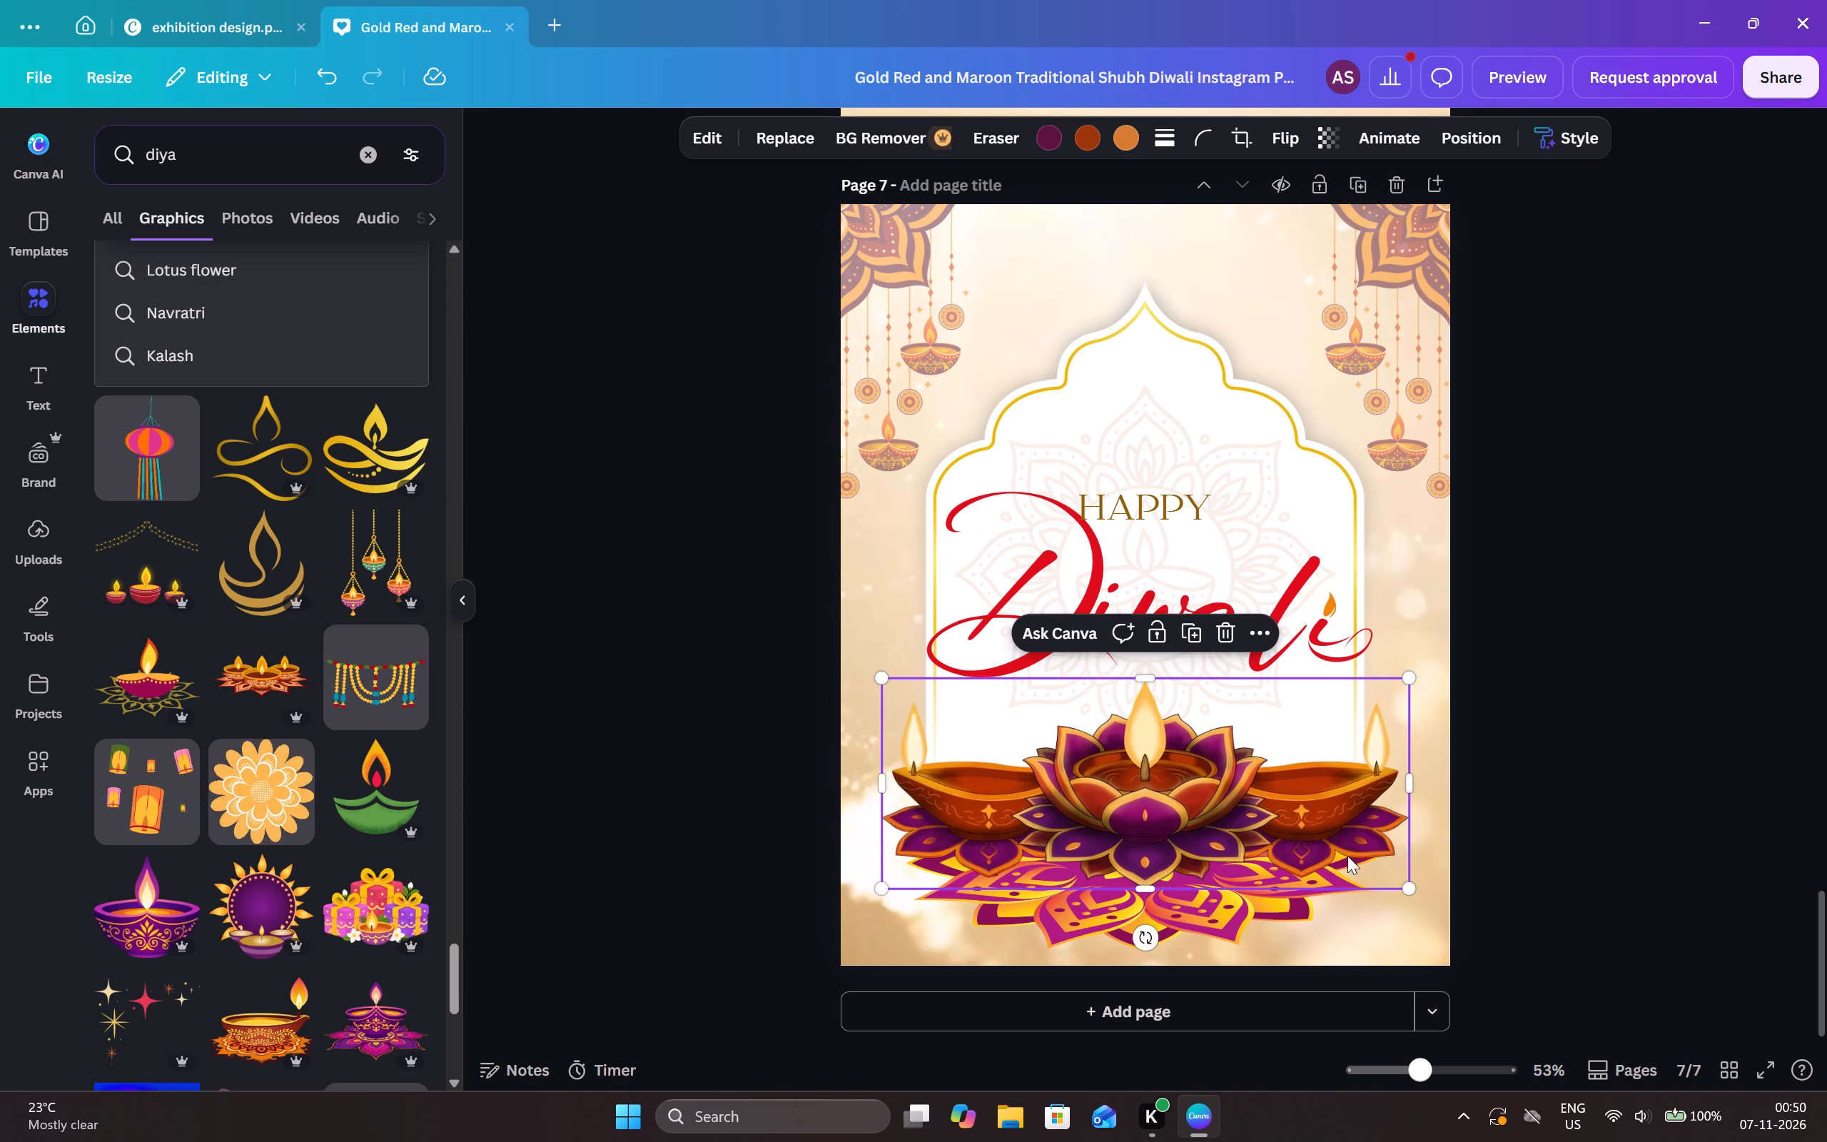
{"action": "left_click_drag", "start_coordinate": [1414, 884], "coordinate": [1419, 892]}
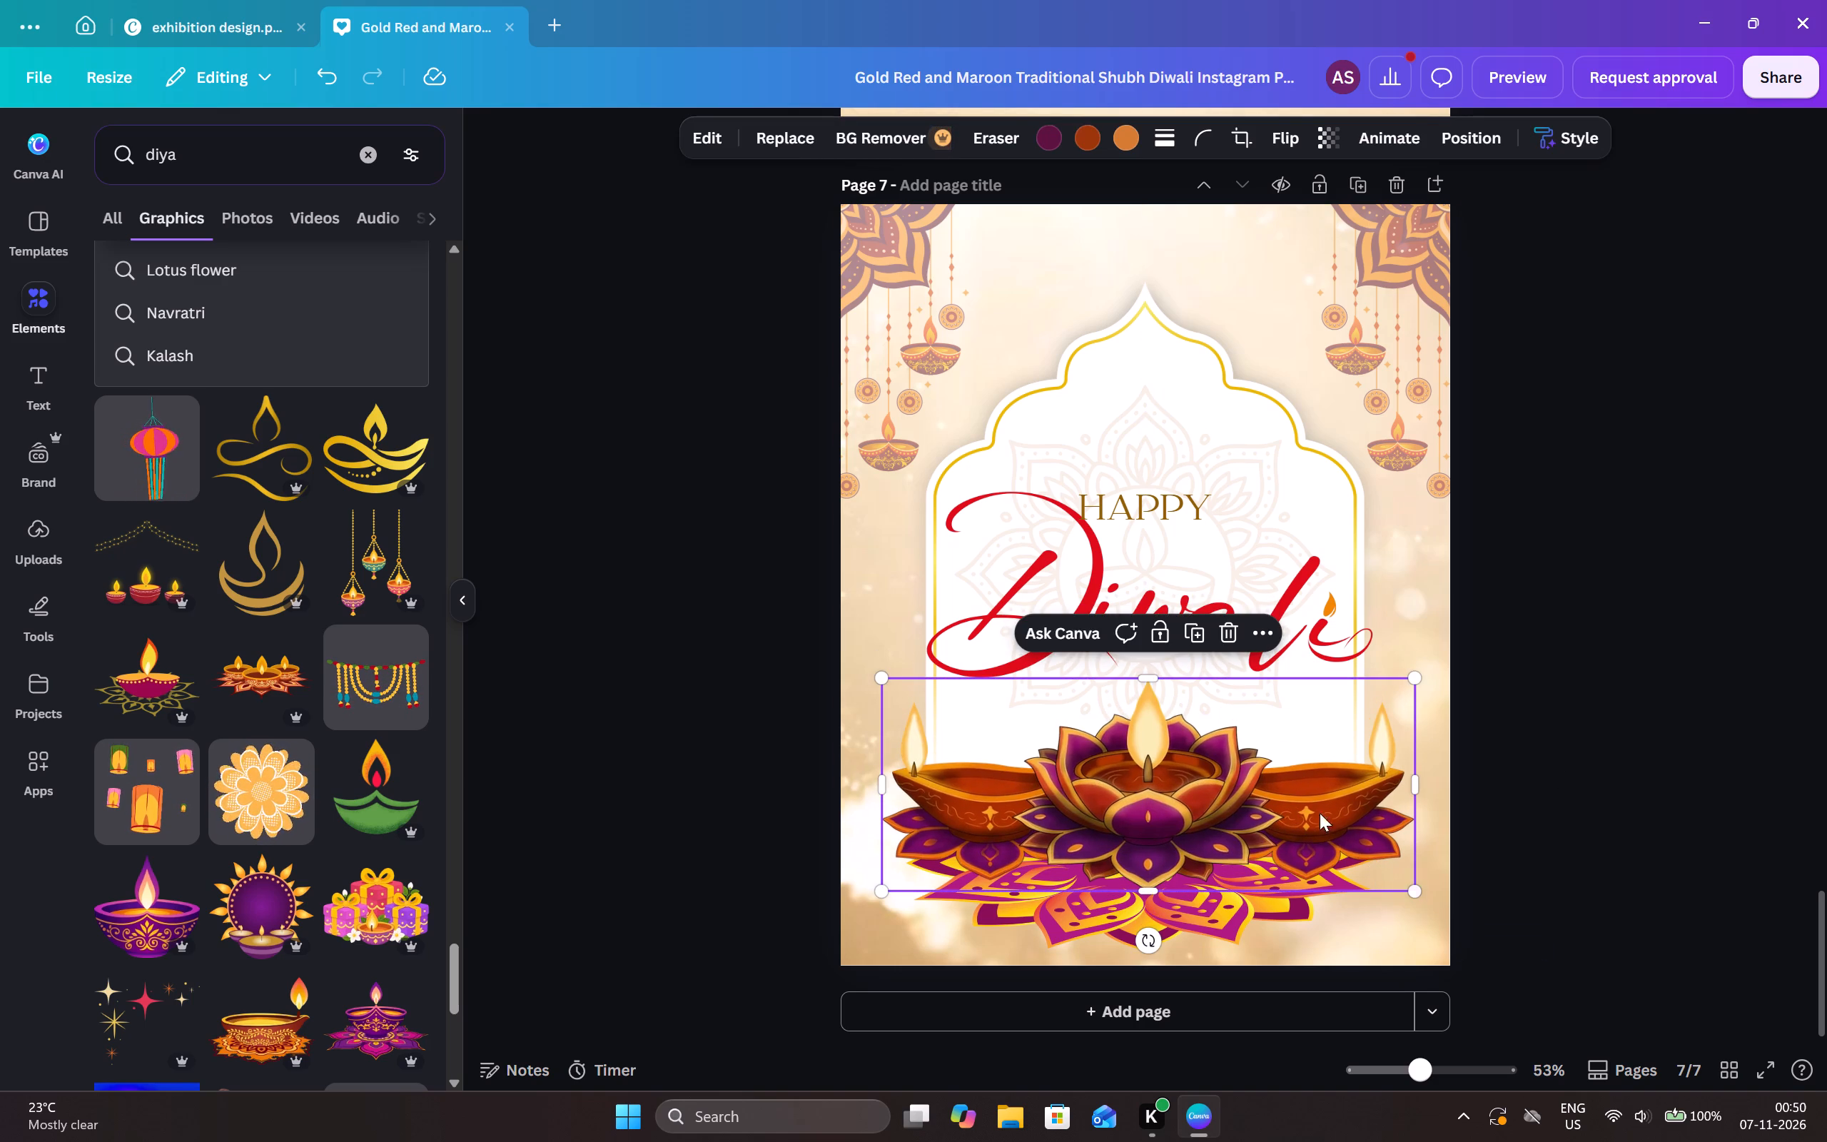
{"action": "left_click_drag", "start_coordinate": [1297, 800], "coordinate": [1290, 802]}
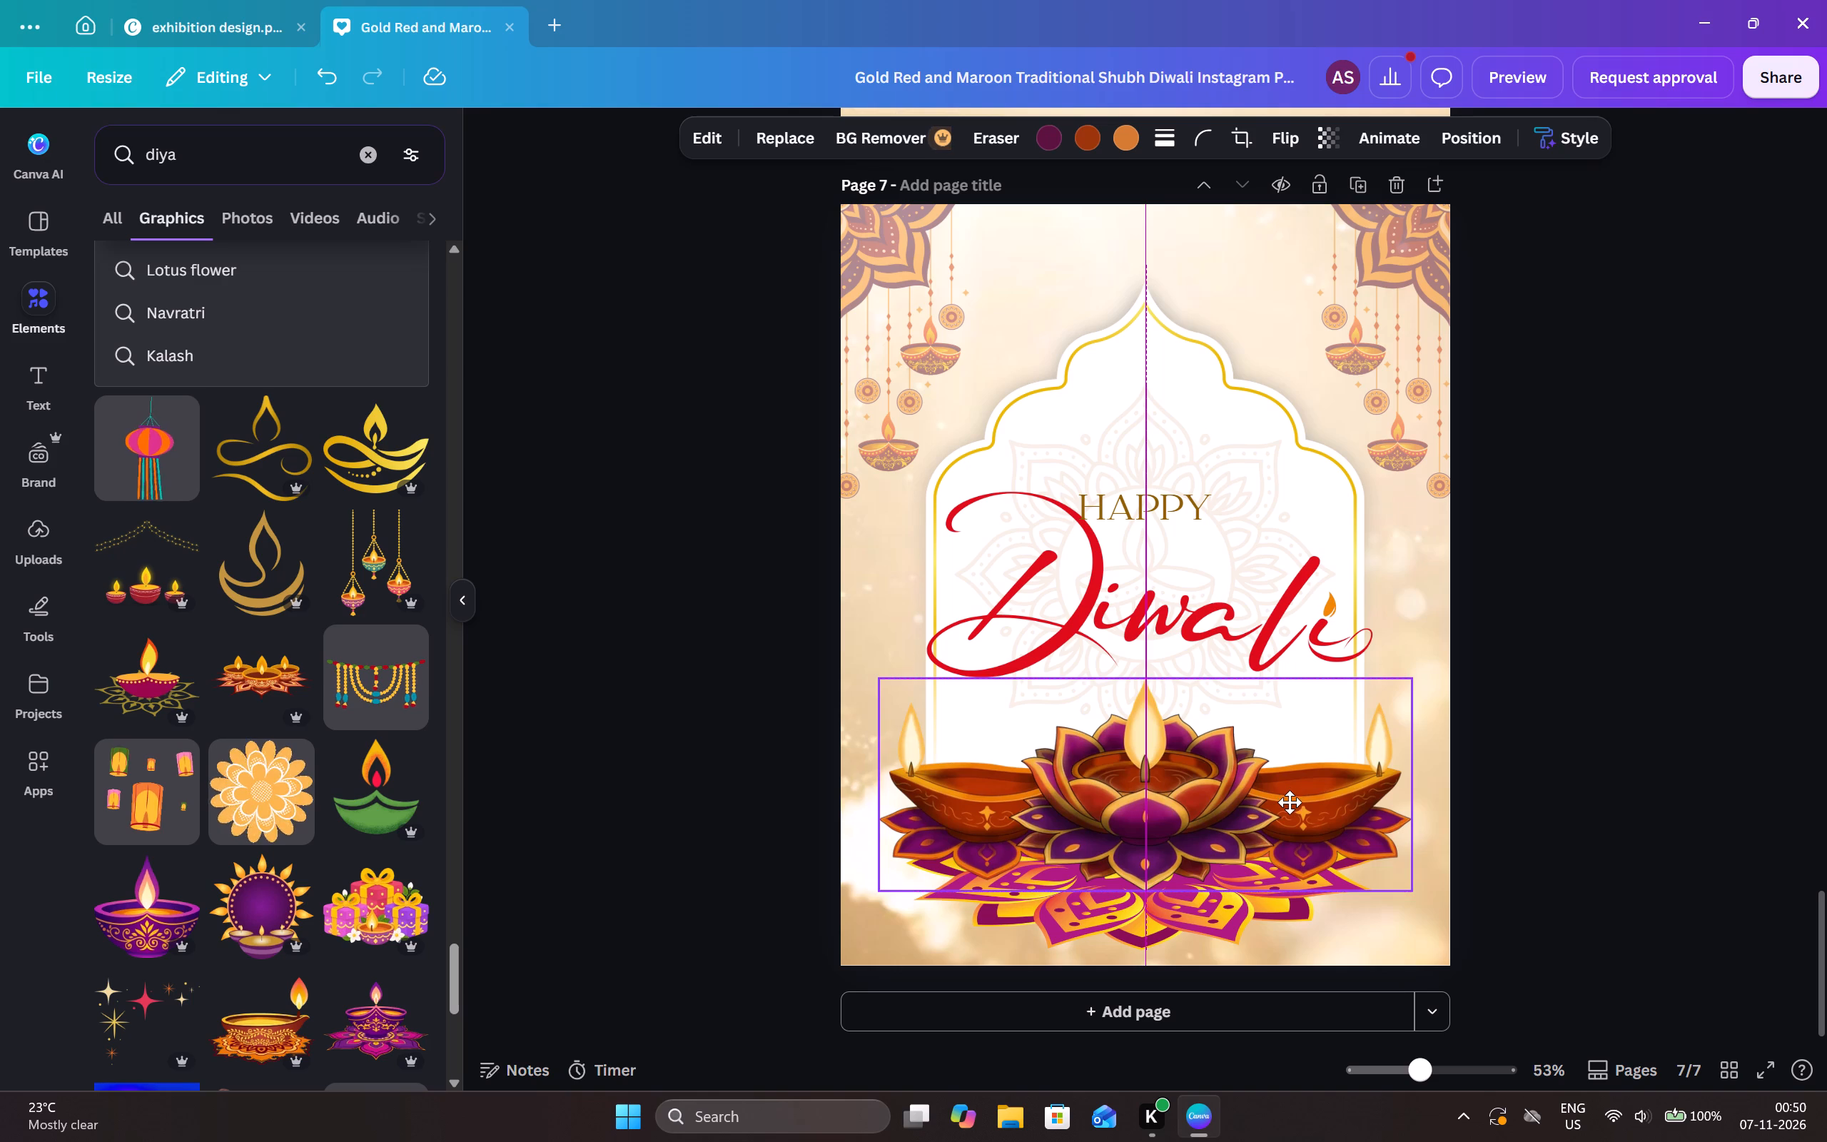
{"action": "left_click_drag", "start_coordinate": [1290, 802], "coordinate": [1290, 810]}
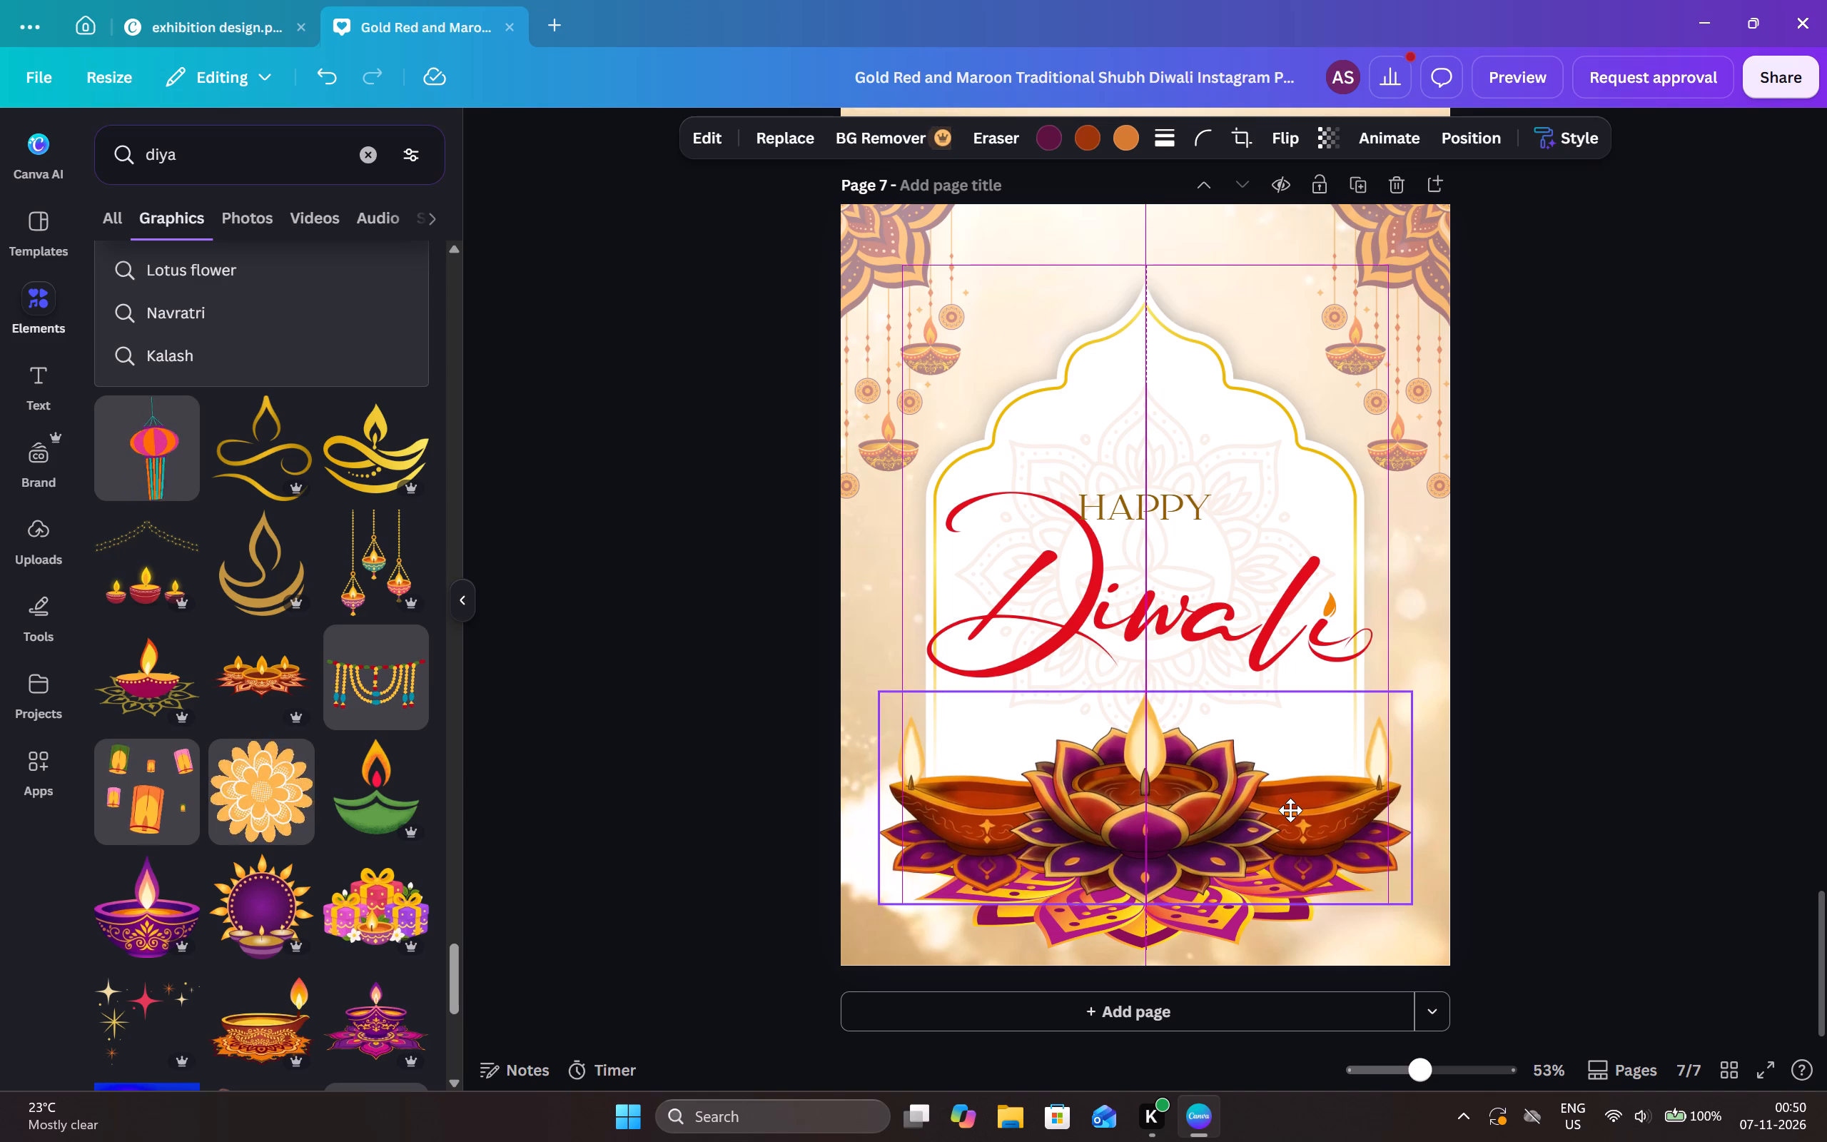
{"action": "left_click_drag", "start_coordinate": [1290, 810], "coordinate": [1290, 791]}
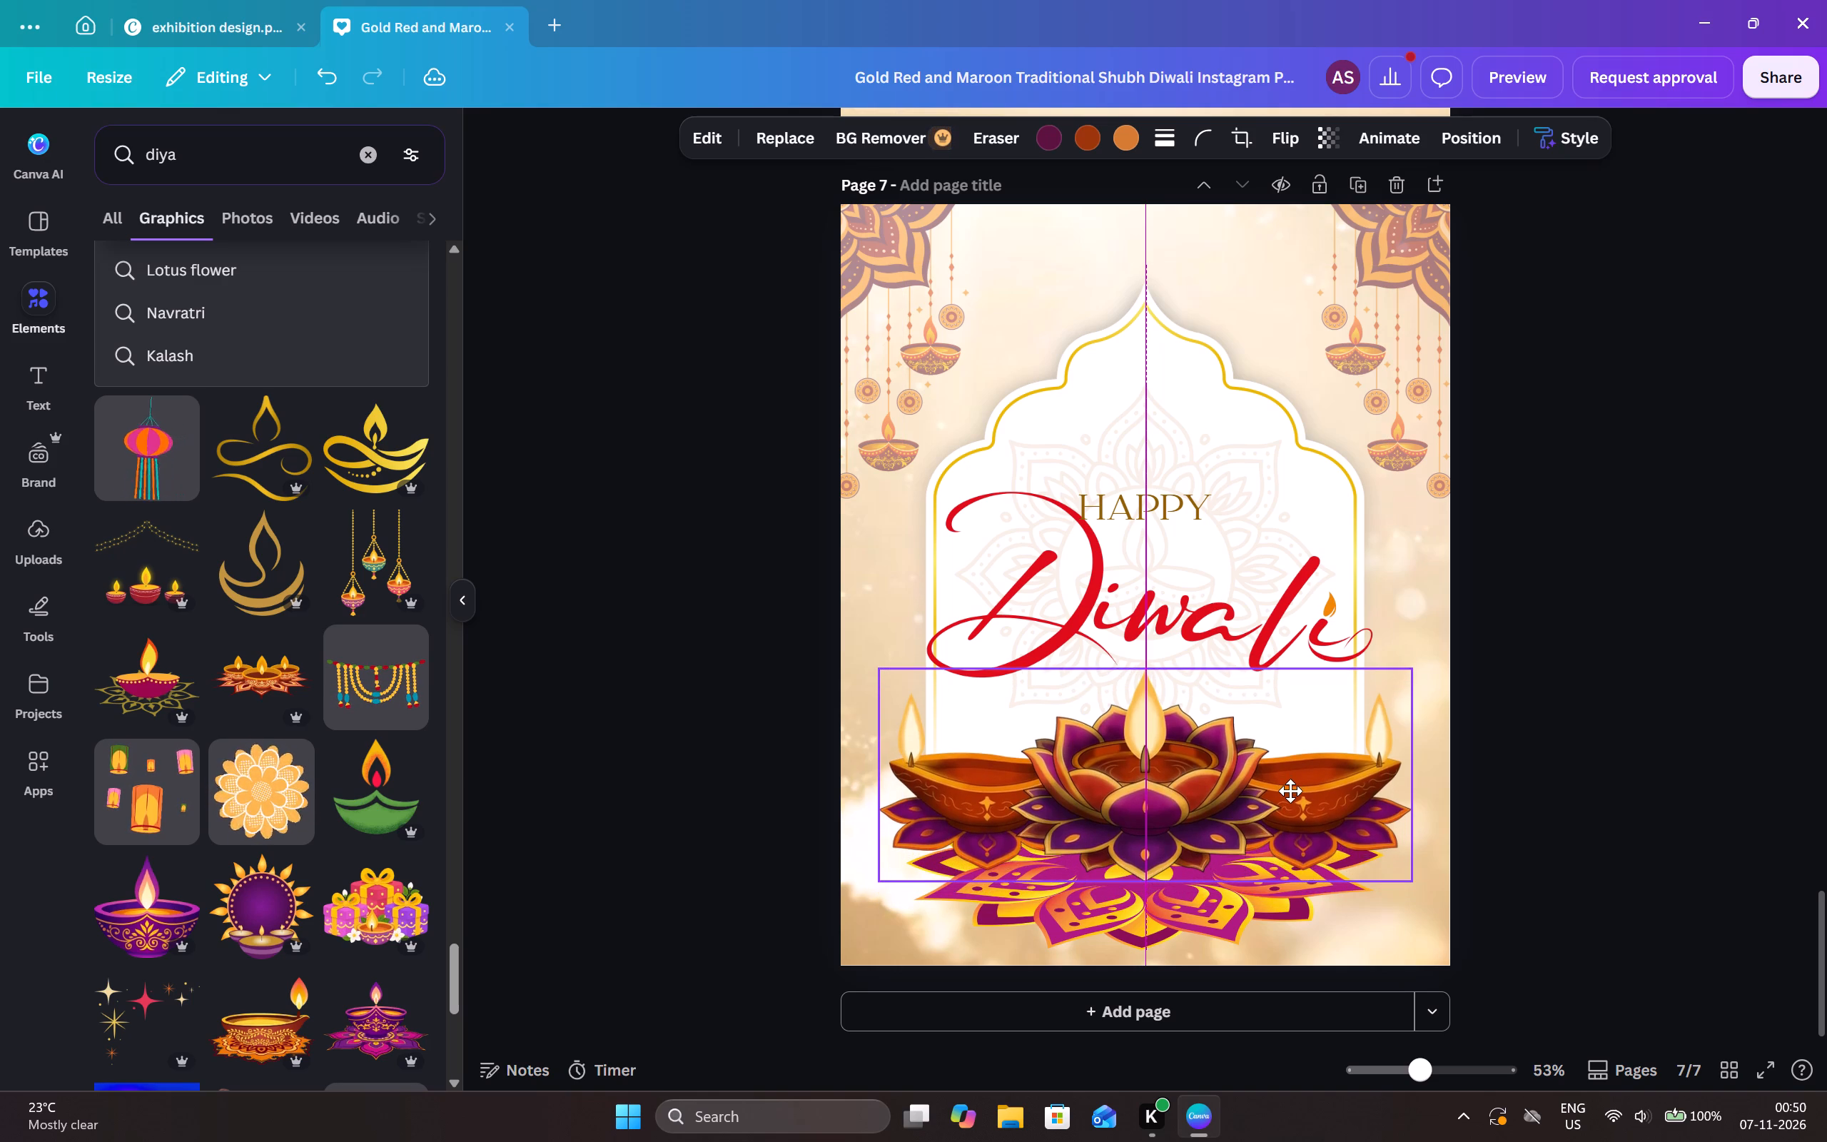
{"action": "left_click_drag", "start_coordinate": [1290, 791], "coordinate": [1290, 793]}
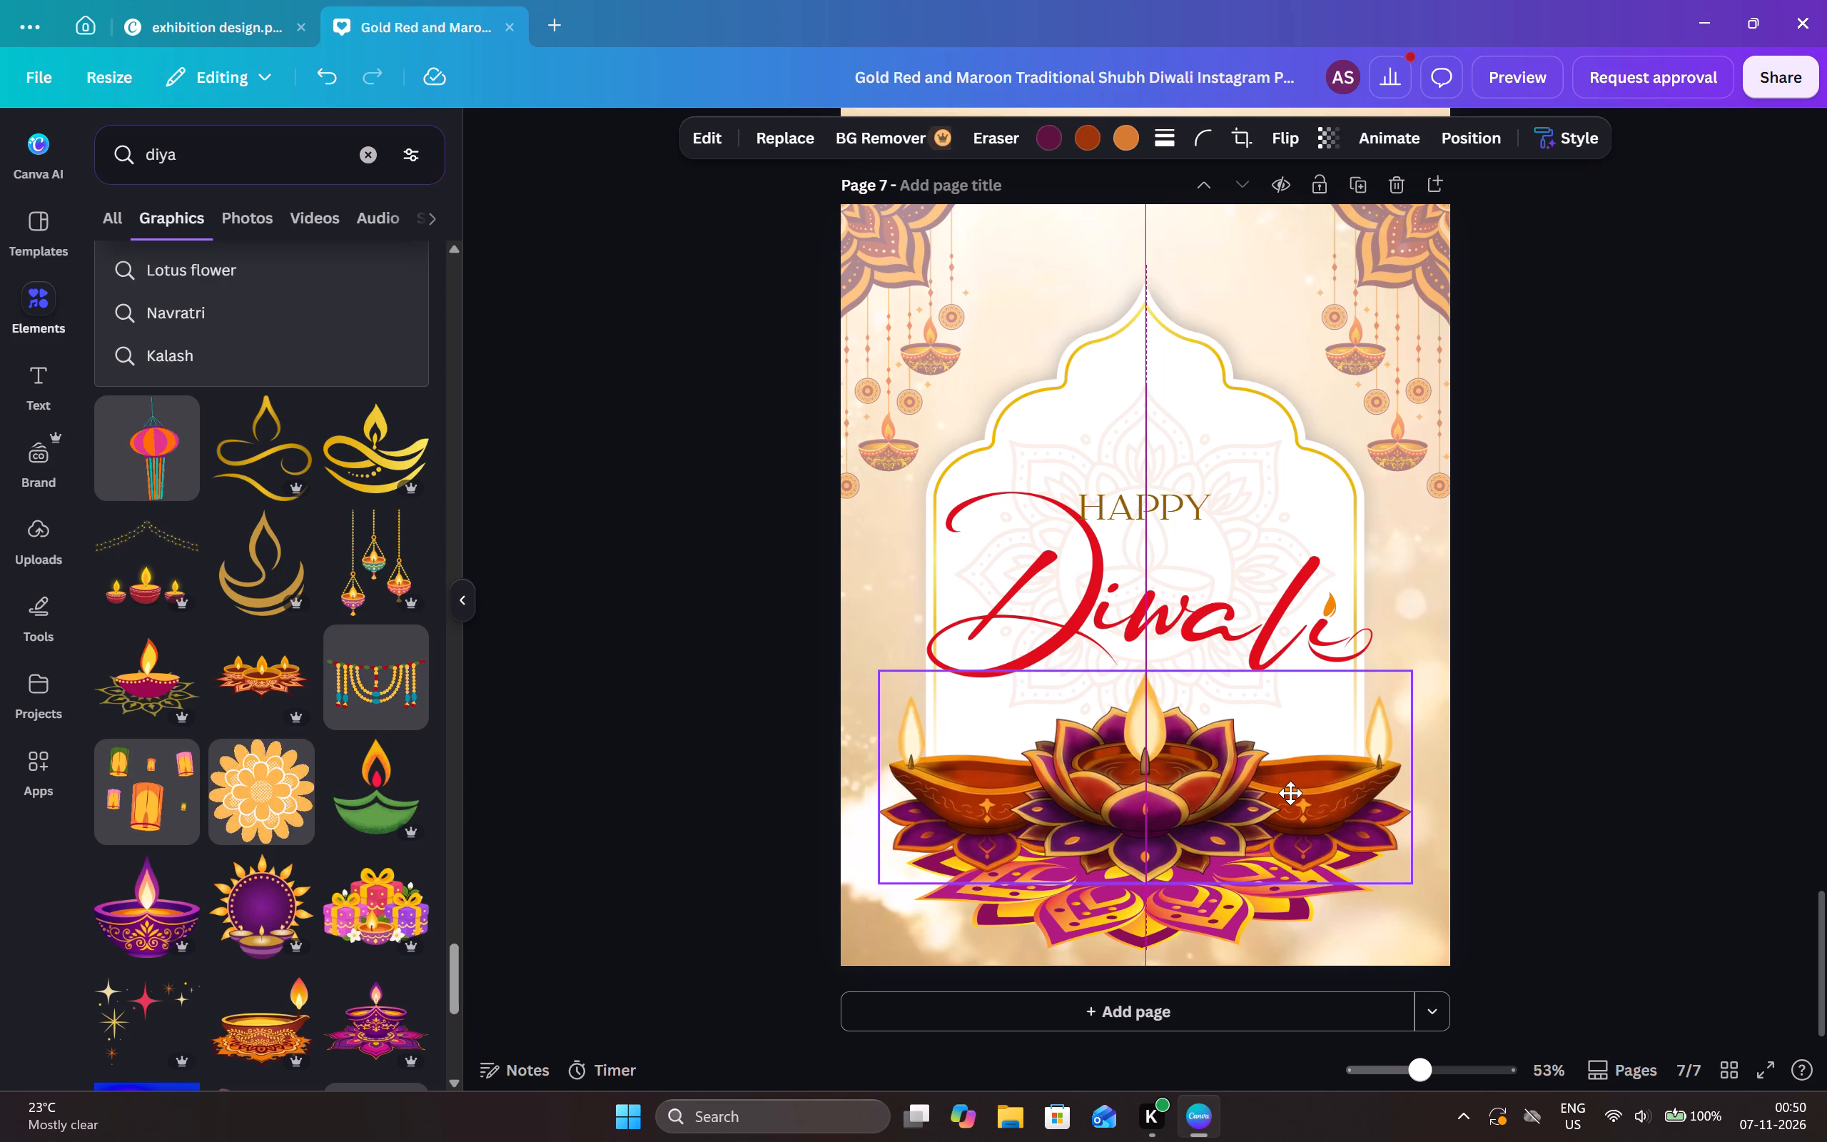
{"action": "left_click_drag", "start_coordinate": [1290, 793], "coordinate": [1290, 794]}
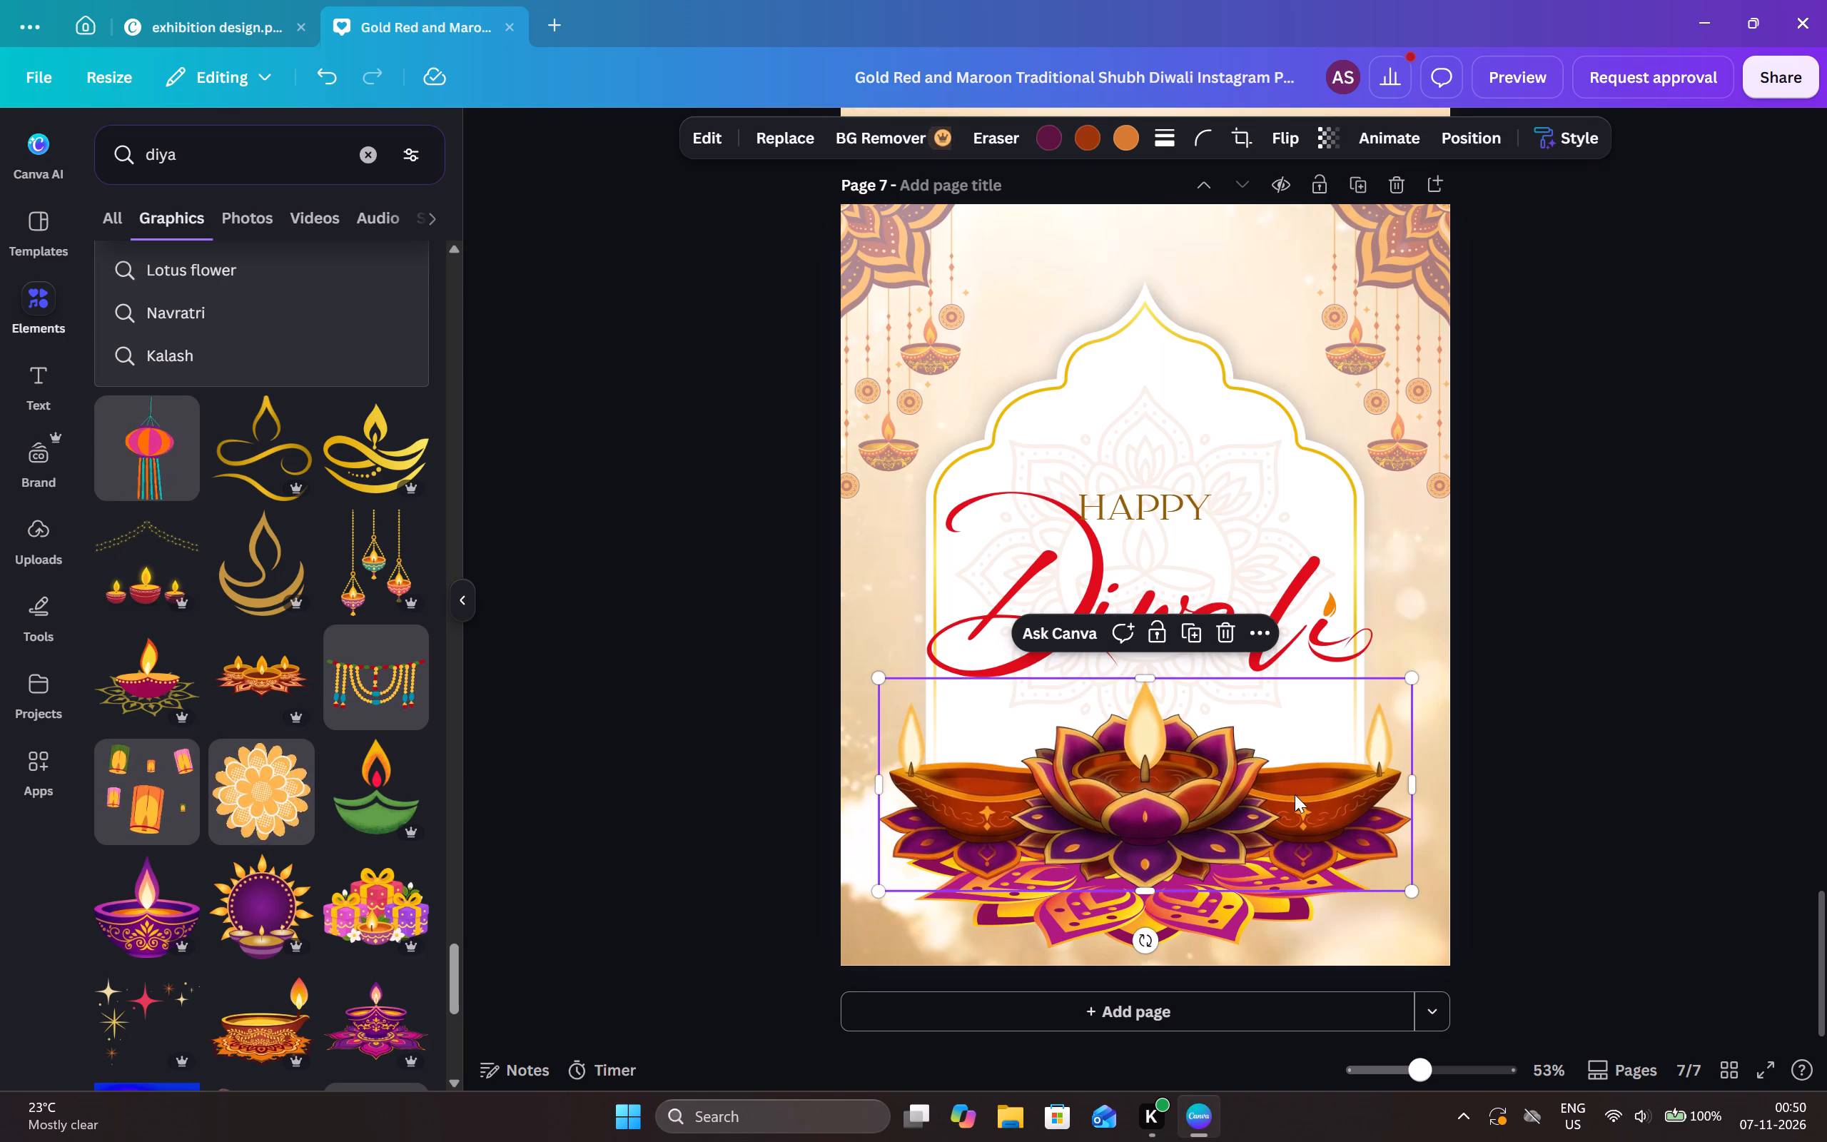
{"action": "left_click", "coordinate": [1662, 749]}
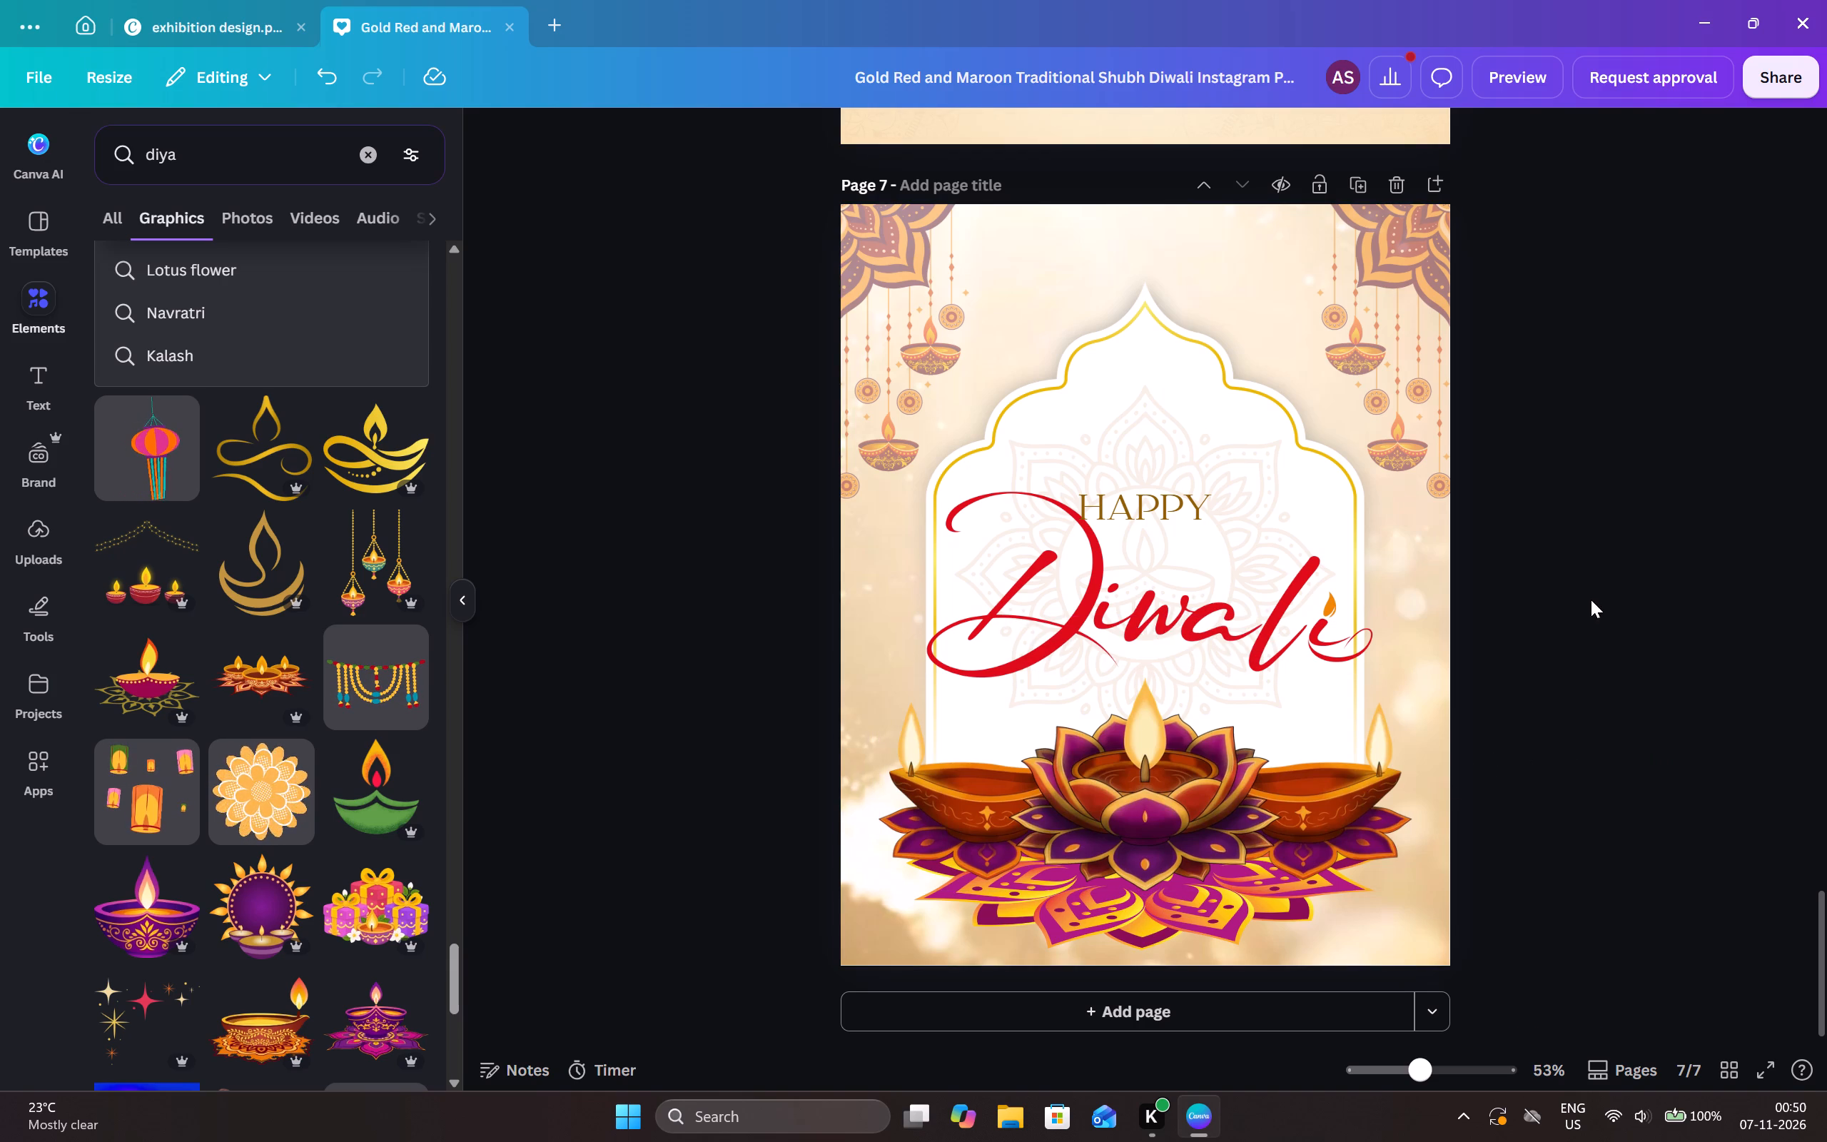
Enlarge the faded central mandala behind the Happy Diwali text and recentre it within the white arch.
{"action": "left_click", "coordinate": [1265, 470]}
{"action": "left_click_drag", "start_coordinate": [1338, 762], "coordinate": [1344, 768]}
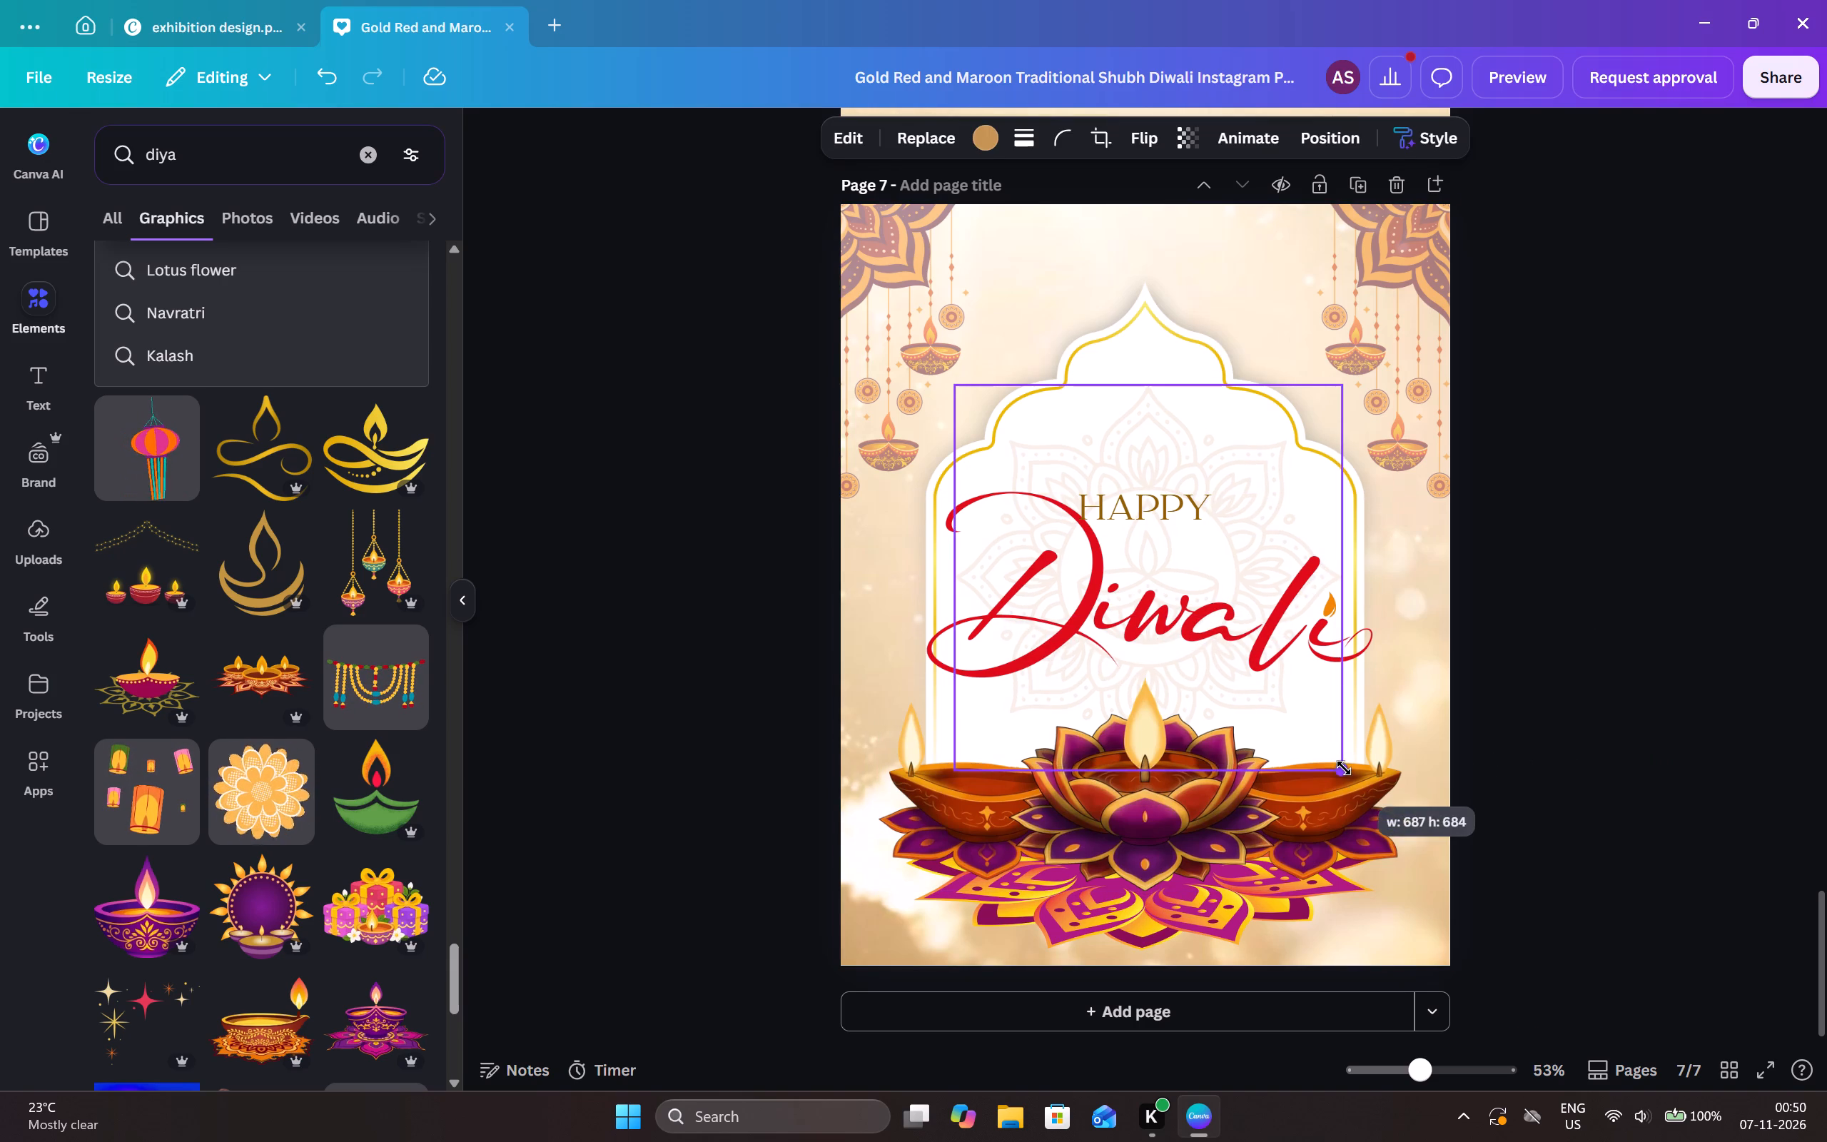
{"action": "left_click_drag", "start_coordinate": [1344, 768], "coordinate": [1365, 804]}
{"action": "left_click_drag", "start_coordinate": [1270, 447], "coordinate": [1252, 430]}
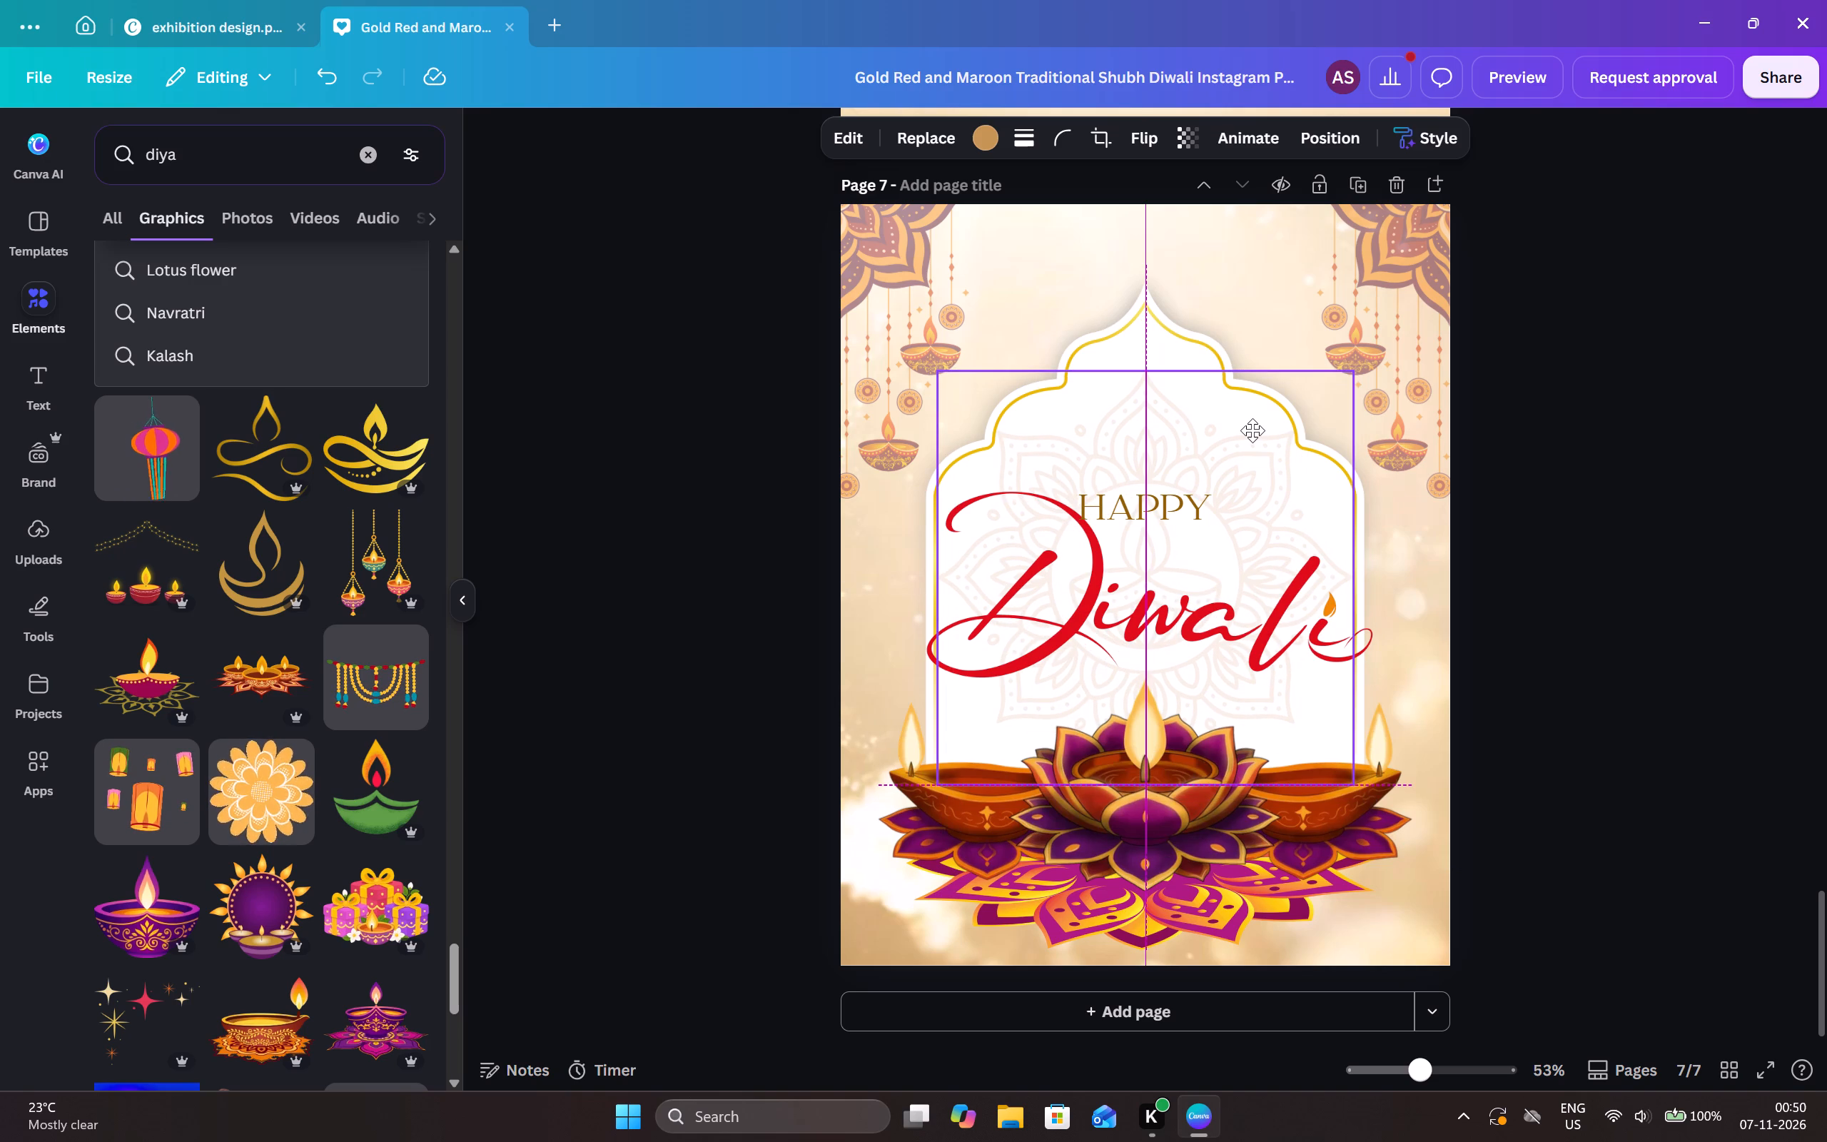
{"action": "left_click_drag", "start_coordinate": [1252, 430], "coordinate": [1252, 440]}
{"action": "left_click", "coordinate": [1252, 440]}
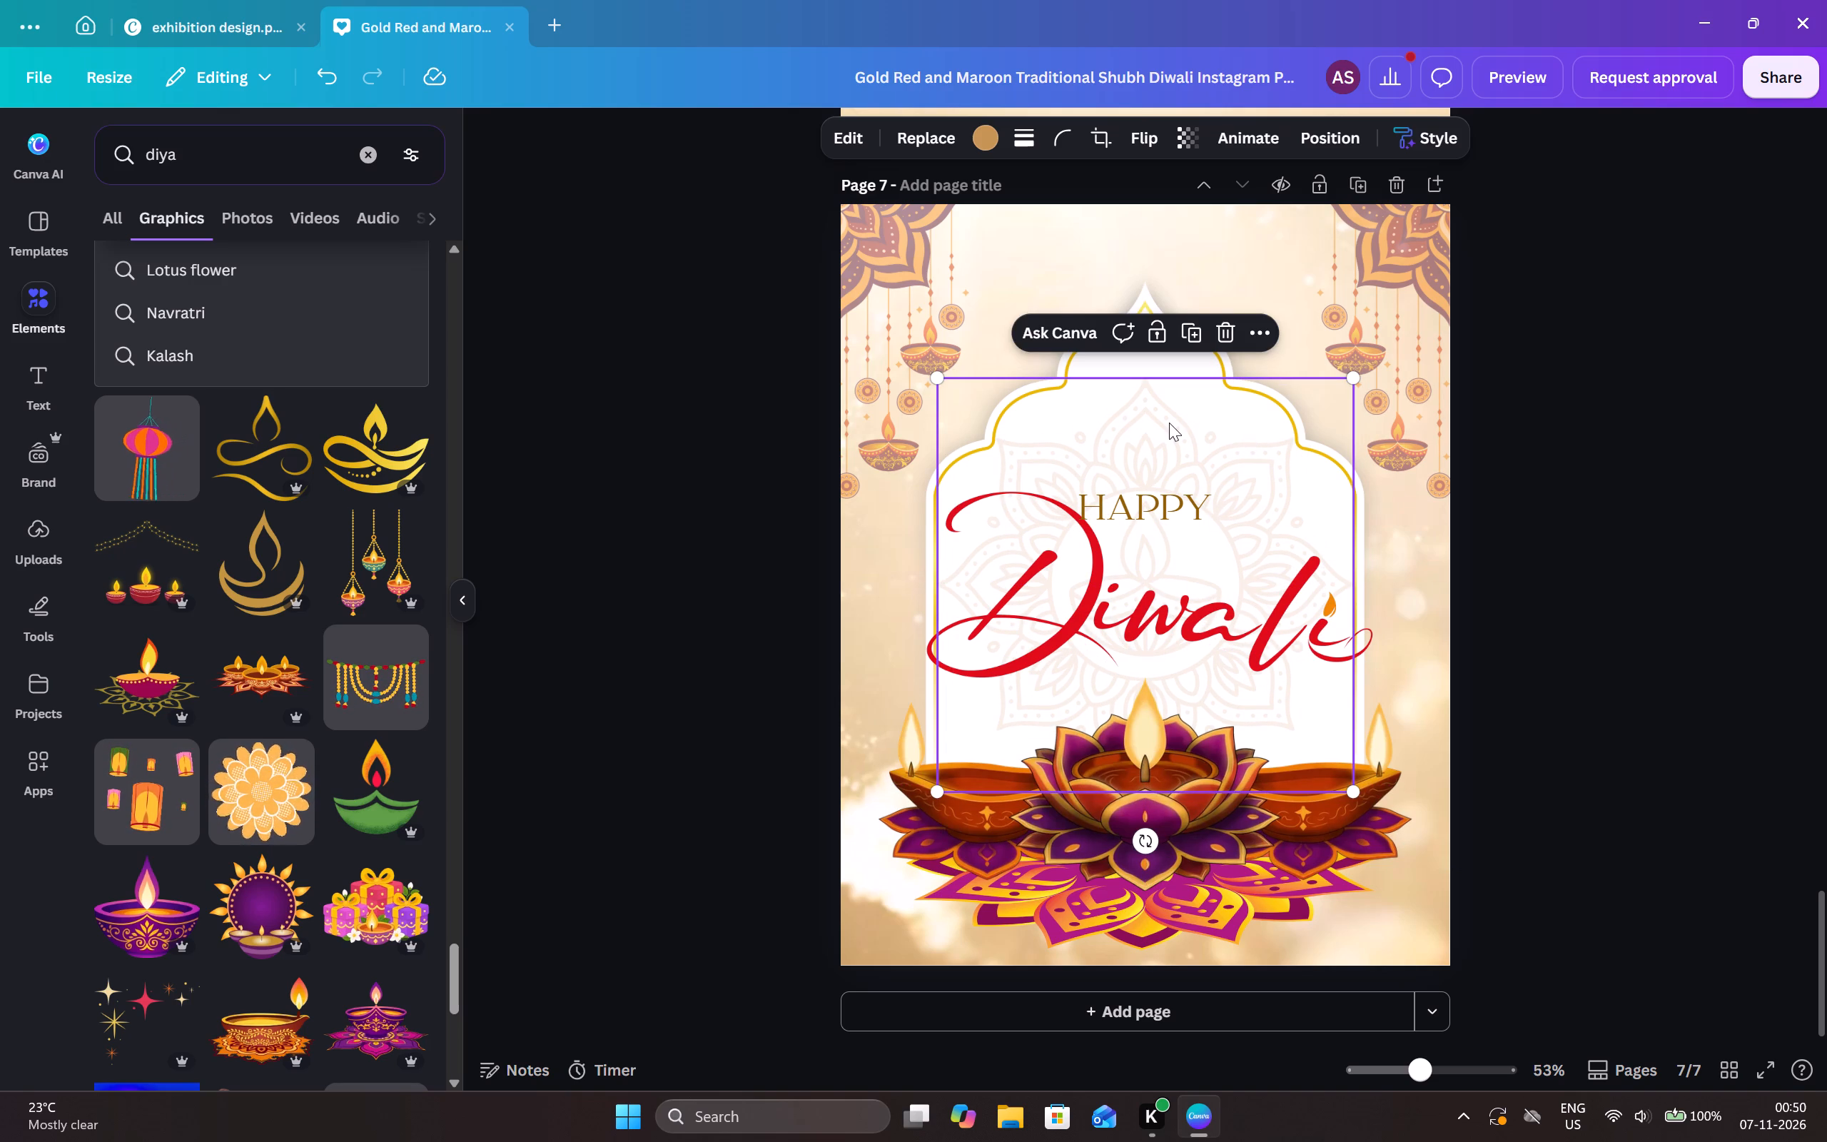
{"action": "left_click_drag", "start_coordinate": [1170, 424], "coordinate": [1171, 435]}
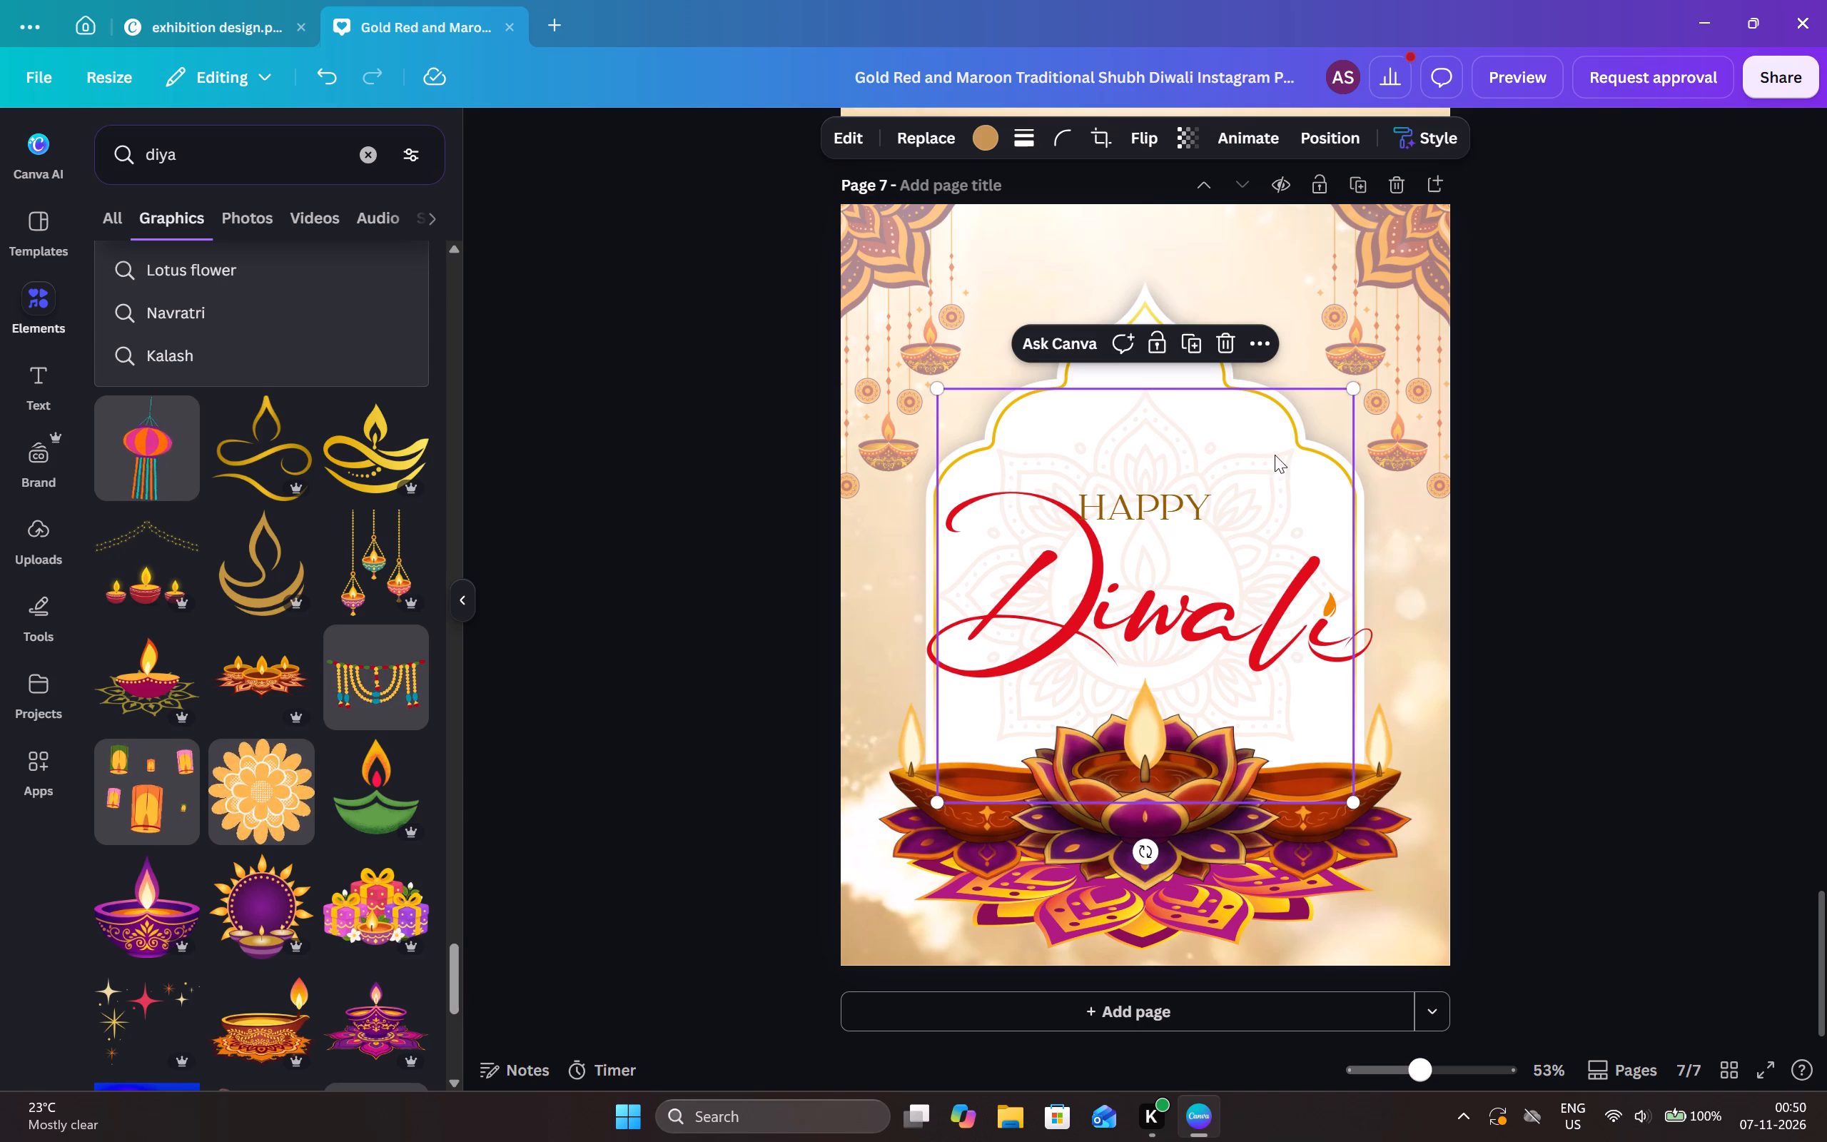
{"action": "left_click", "coordinate": [1600, 512]}
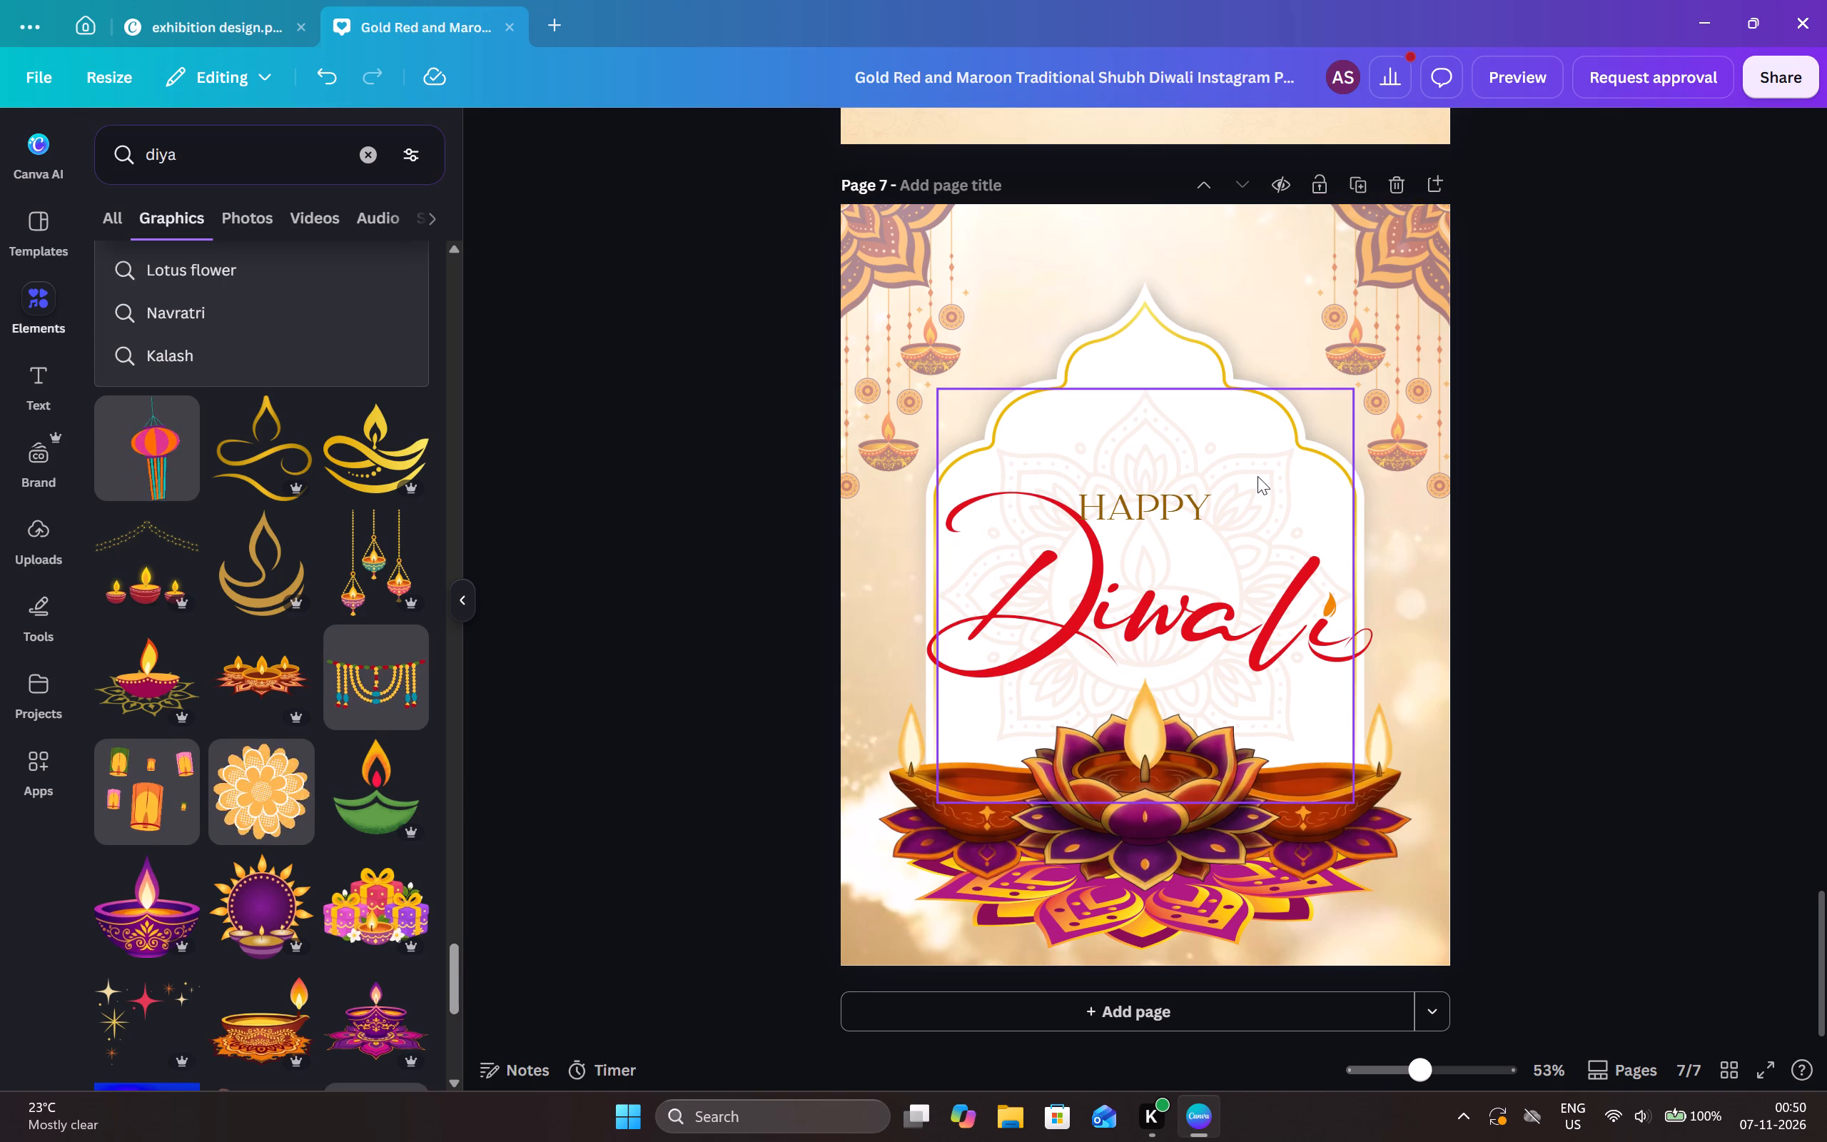
{"action": "left_click", "coordinate": [1257, 476]}
{"action": "left_click", "coordinate": [1352, 804]}
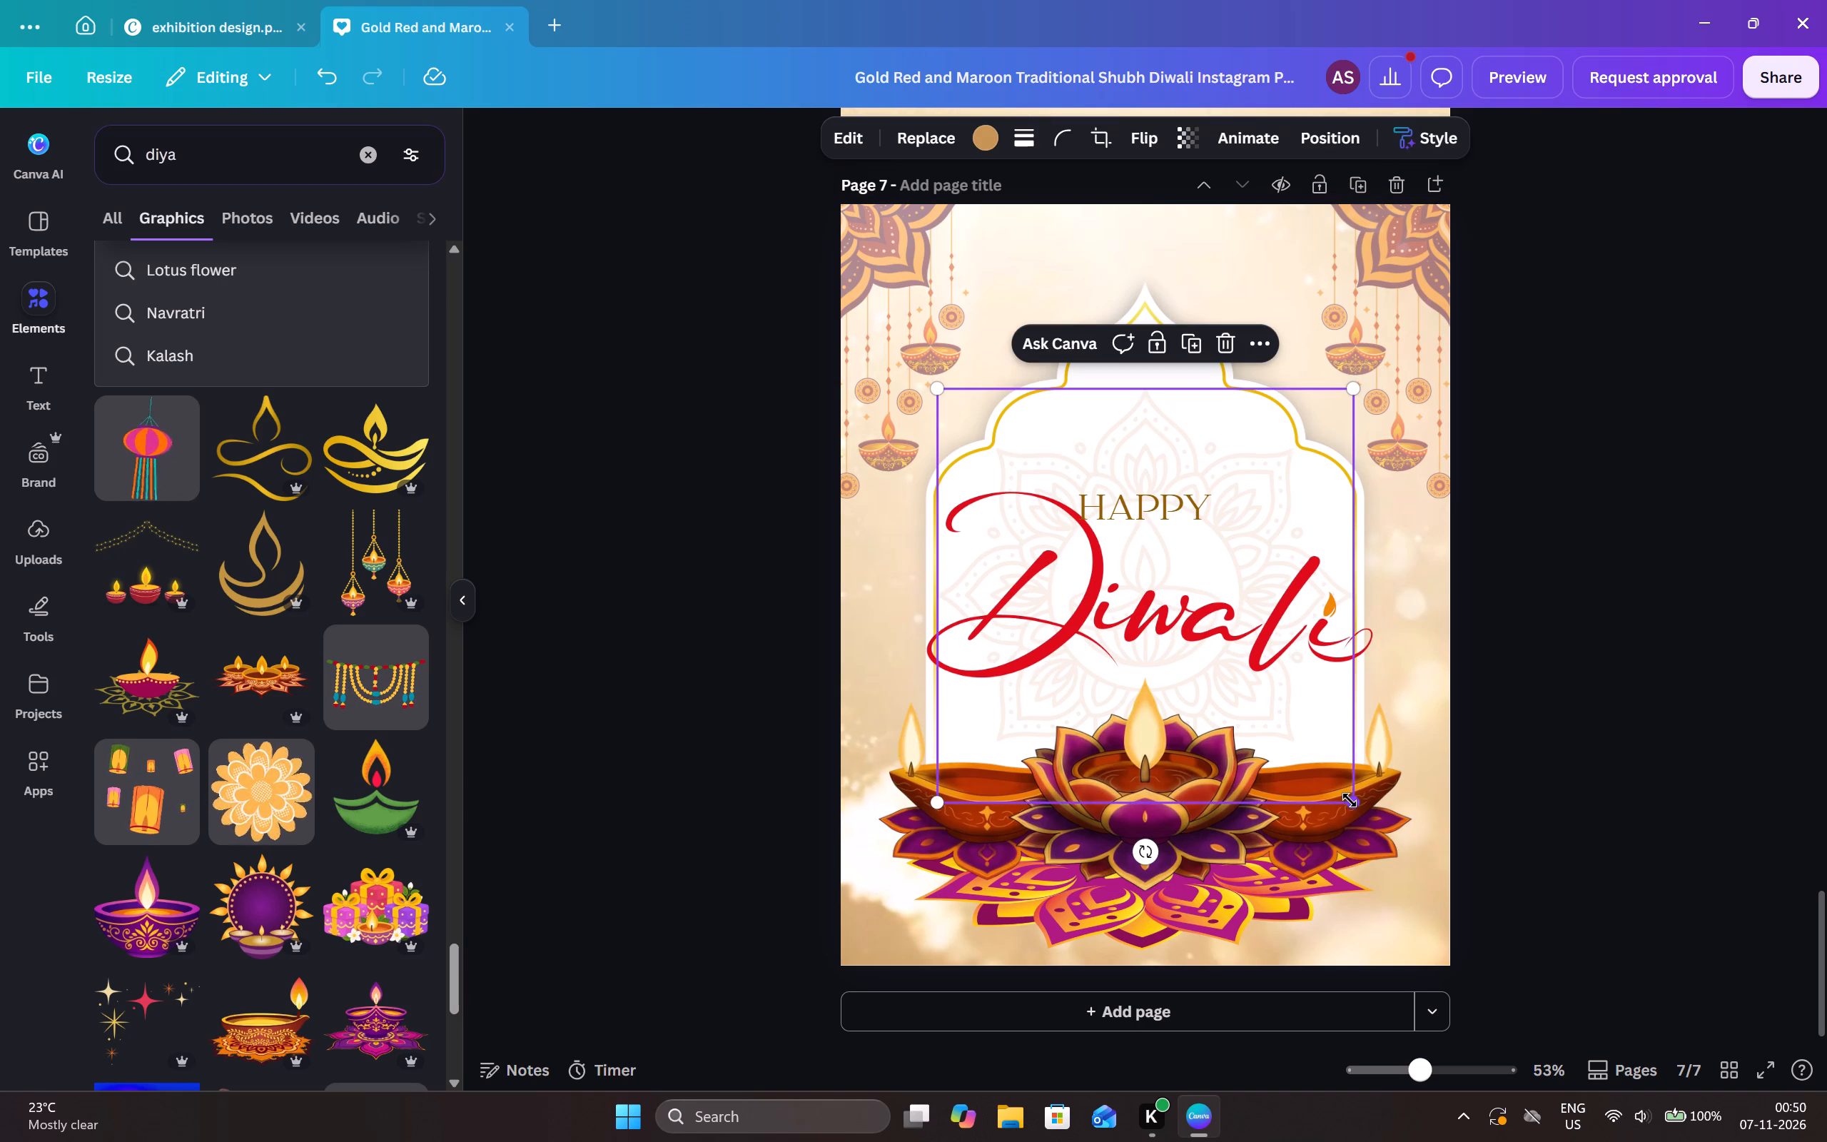
{"action": "left_click_drag", "start_coordinate": [1210, 445], "coordinate": [1210, 444]}
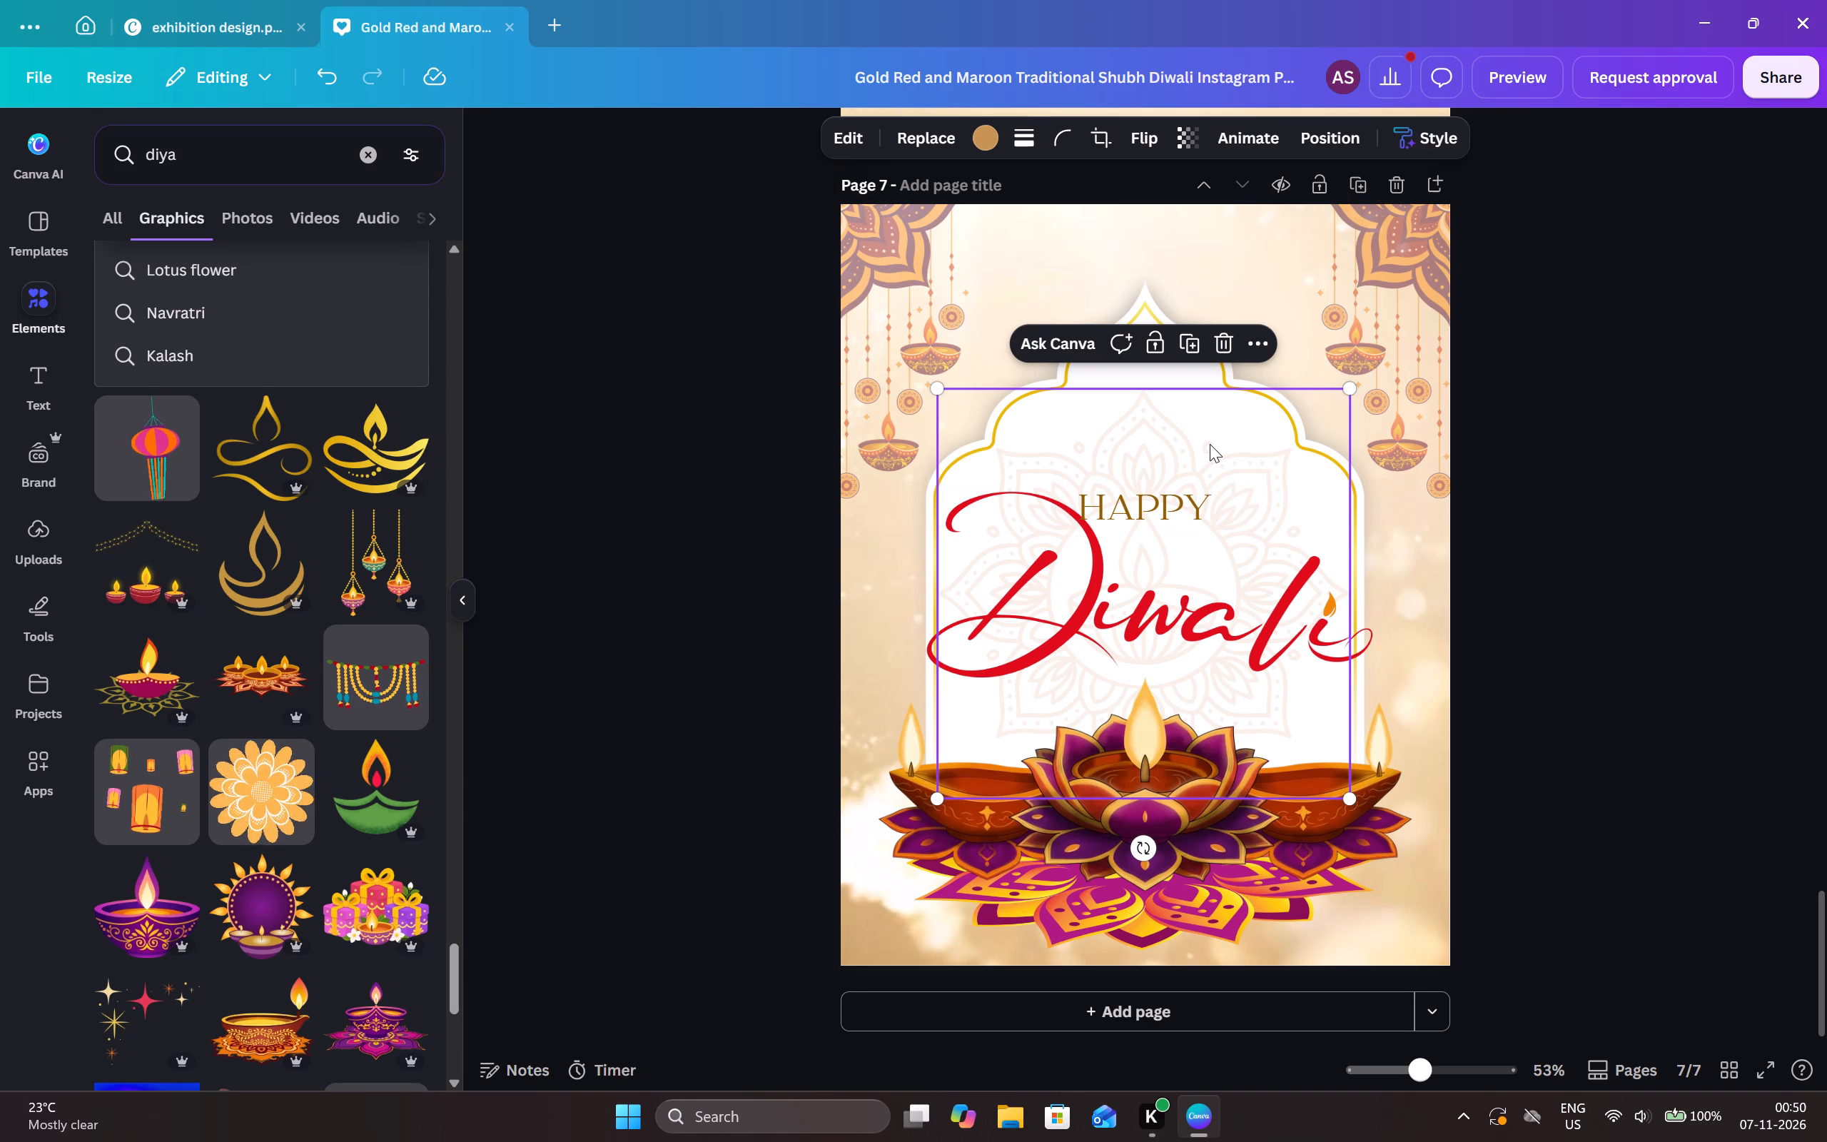
{"action": "left_click_drag", "start_coordinate": [1210, 444], "coordinate": [1217, 445]}
{"action": "left_click", "coordinate": [1655, 511]}
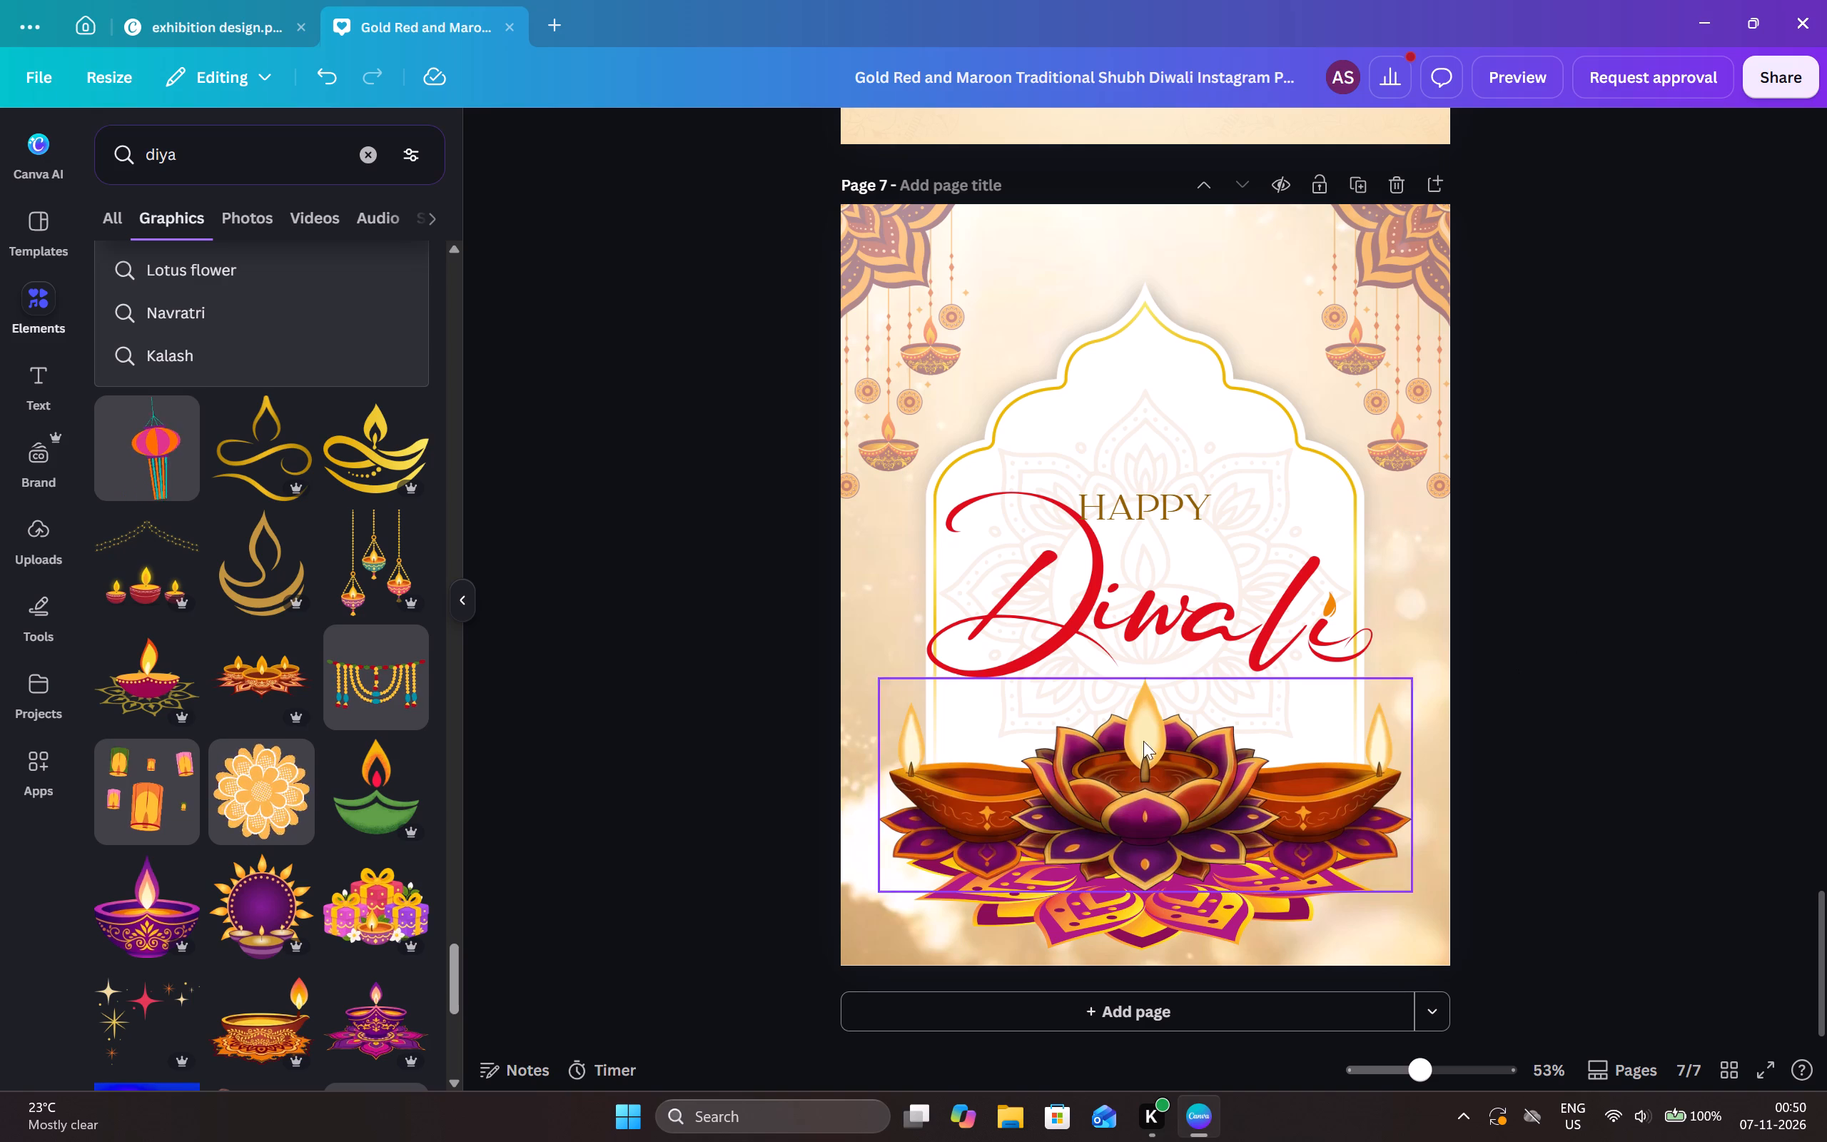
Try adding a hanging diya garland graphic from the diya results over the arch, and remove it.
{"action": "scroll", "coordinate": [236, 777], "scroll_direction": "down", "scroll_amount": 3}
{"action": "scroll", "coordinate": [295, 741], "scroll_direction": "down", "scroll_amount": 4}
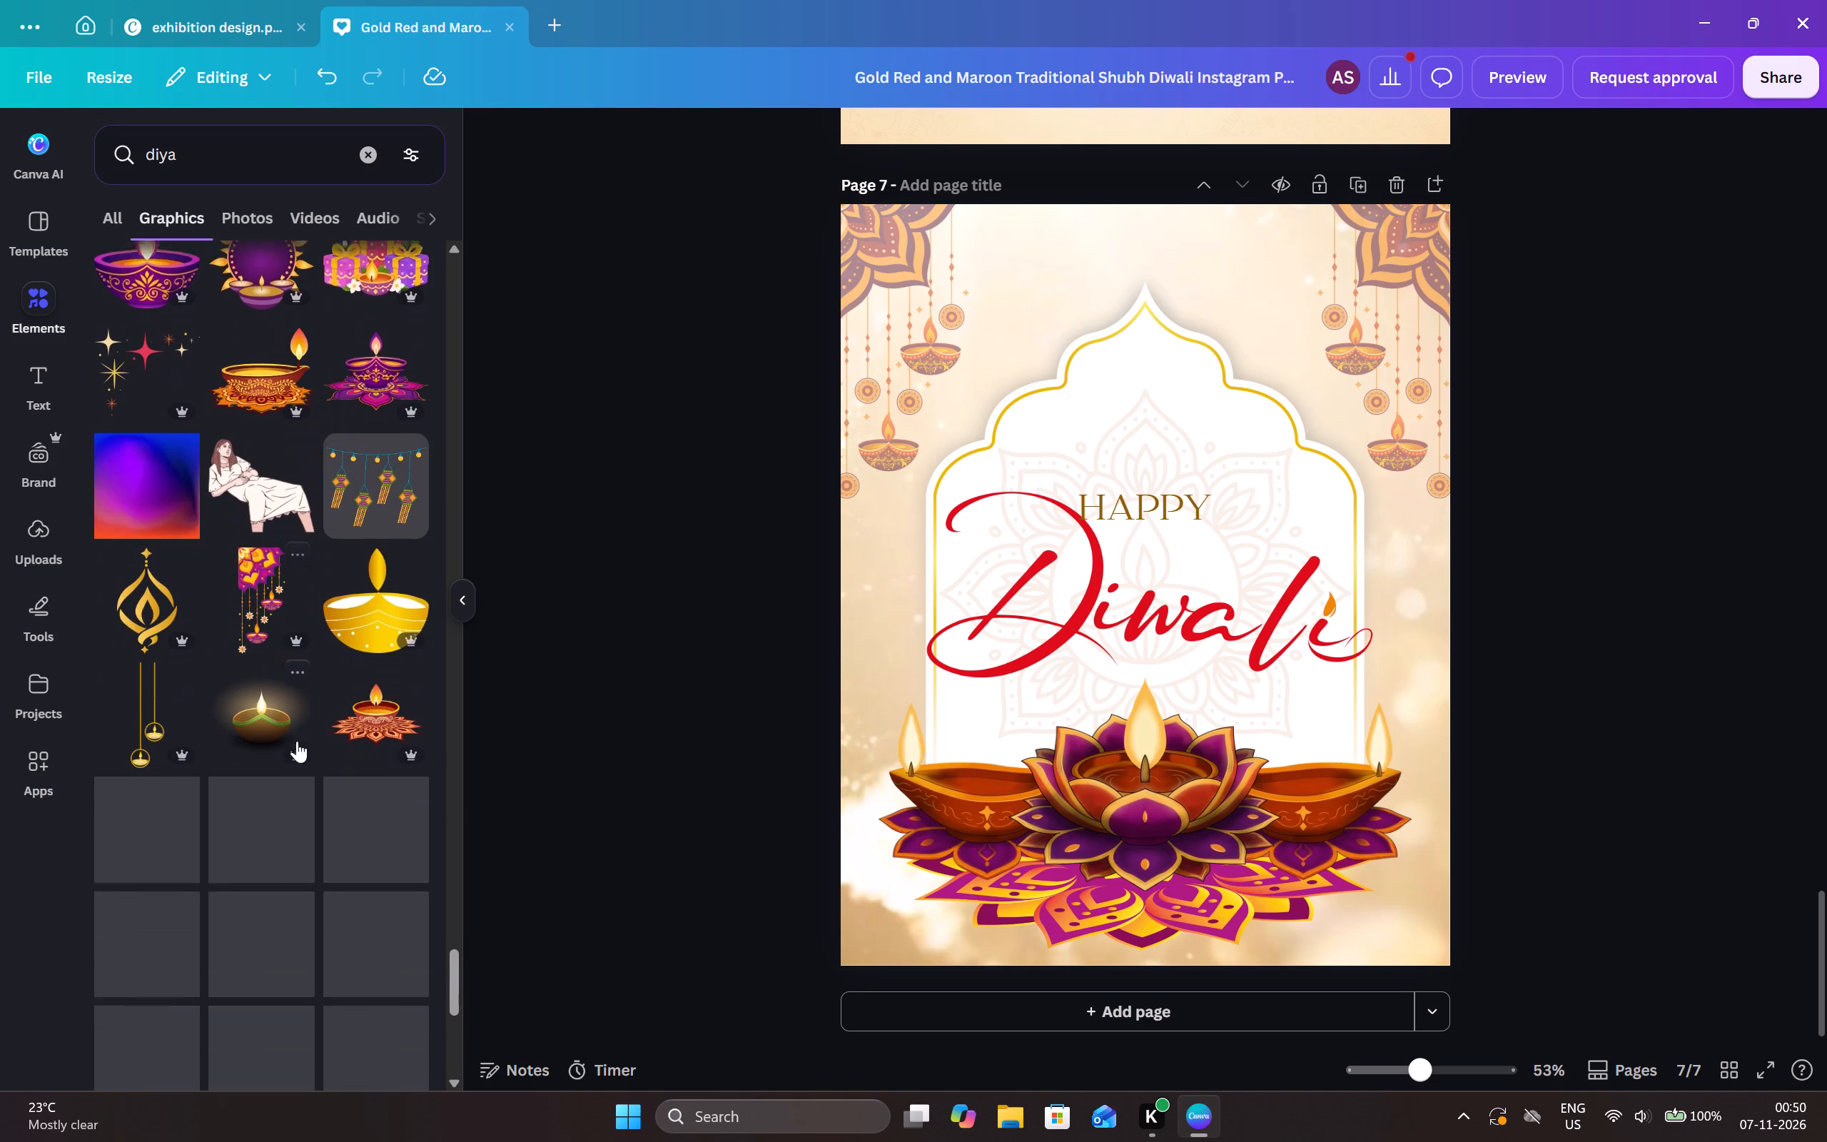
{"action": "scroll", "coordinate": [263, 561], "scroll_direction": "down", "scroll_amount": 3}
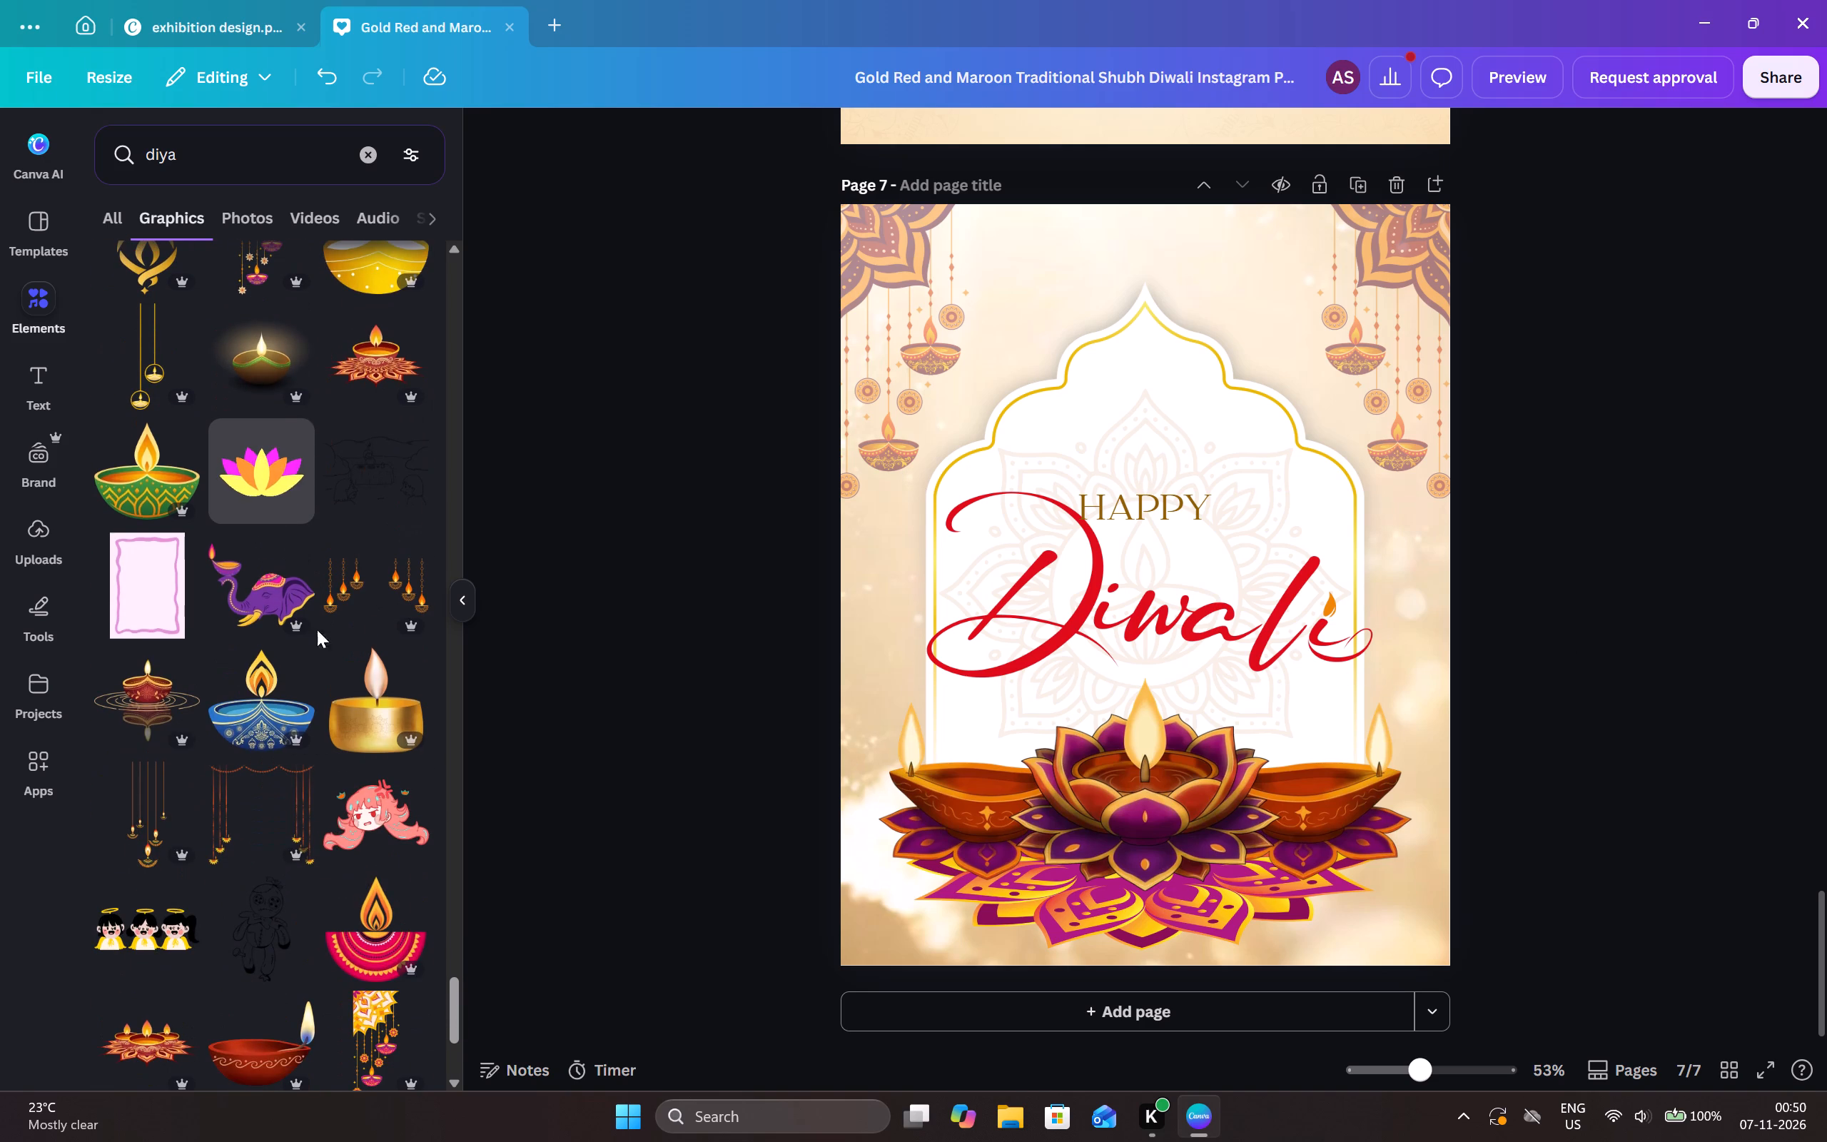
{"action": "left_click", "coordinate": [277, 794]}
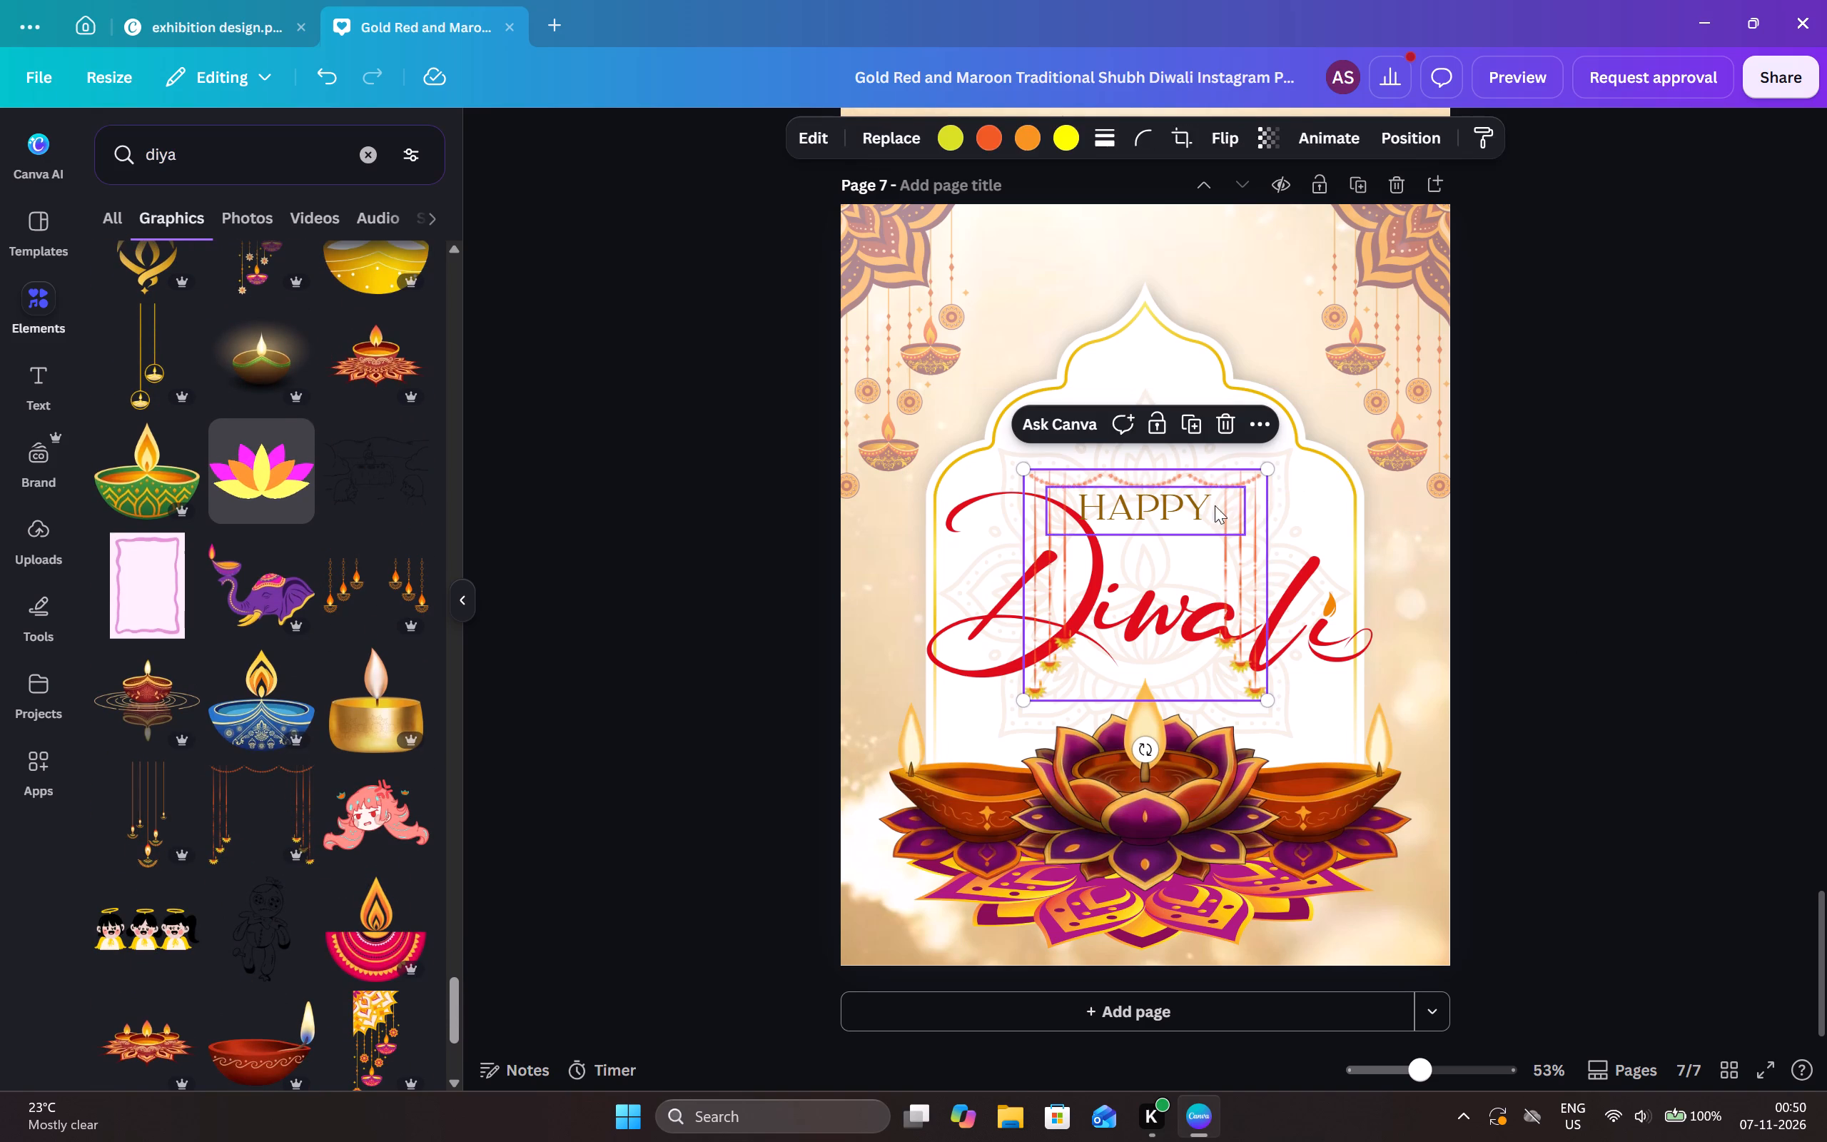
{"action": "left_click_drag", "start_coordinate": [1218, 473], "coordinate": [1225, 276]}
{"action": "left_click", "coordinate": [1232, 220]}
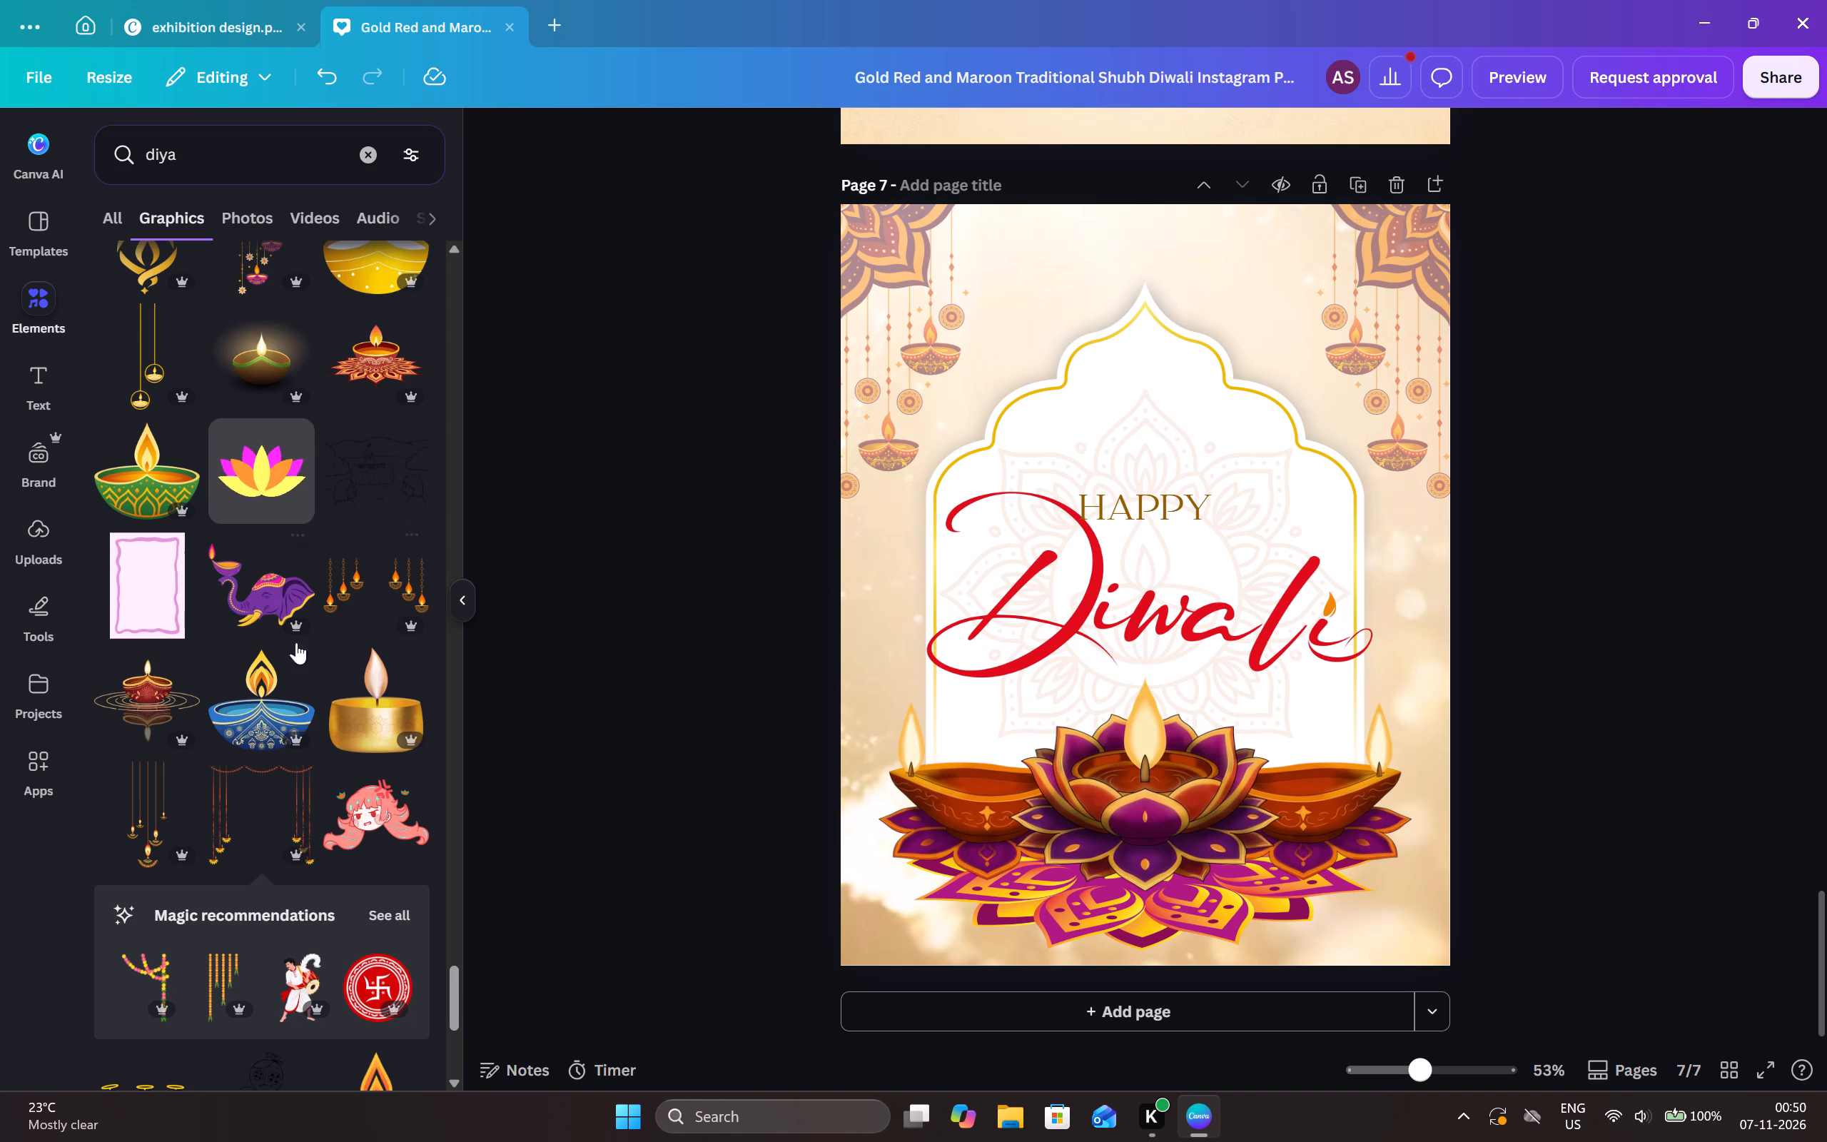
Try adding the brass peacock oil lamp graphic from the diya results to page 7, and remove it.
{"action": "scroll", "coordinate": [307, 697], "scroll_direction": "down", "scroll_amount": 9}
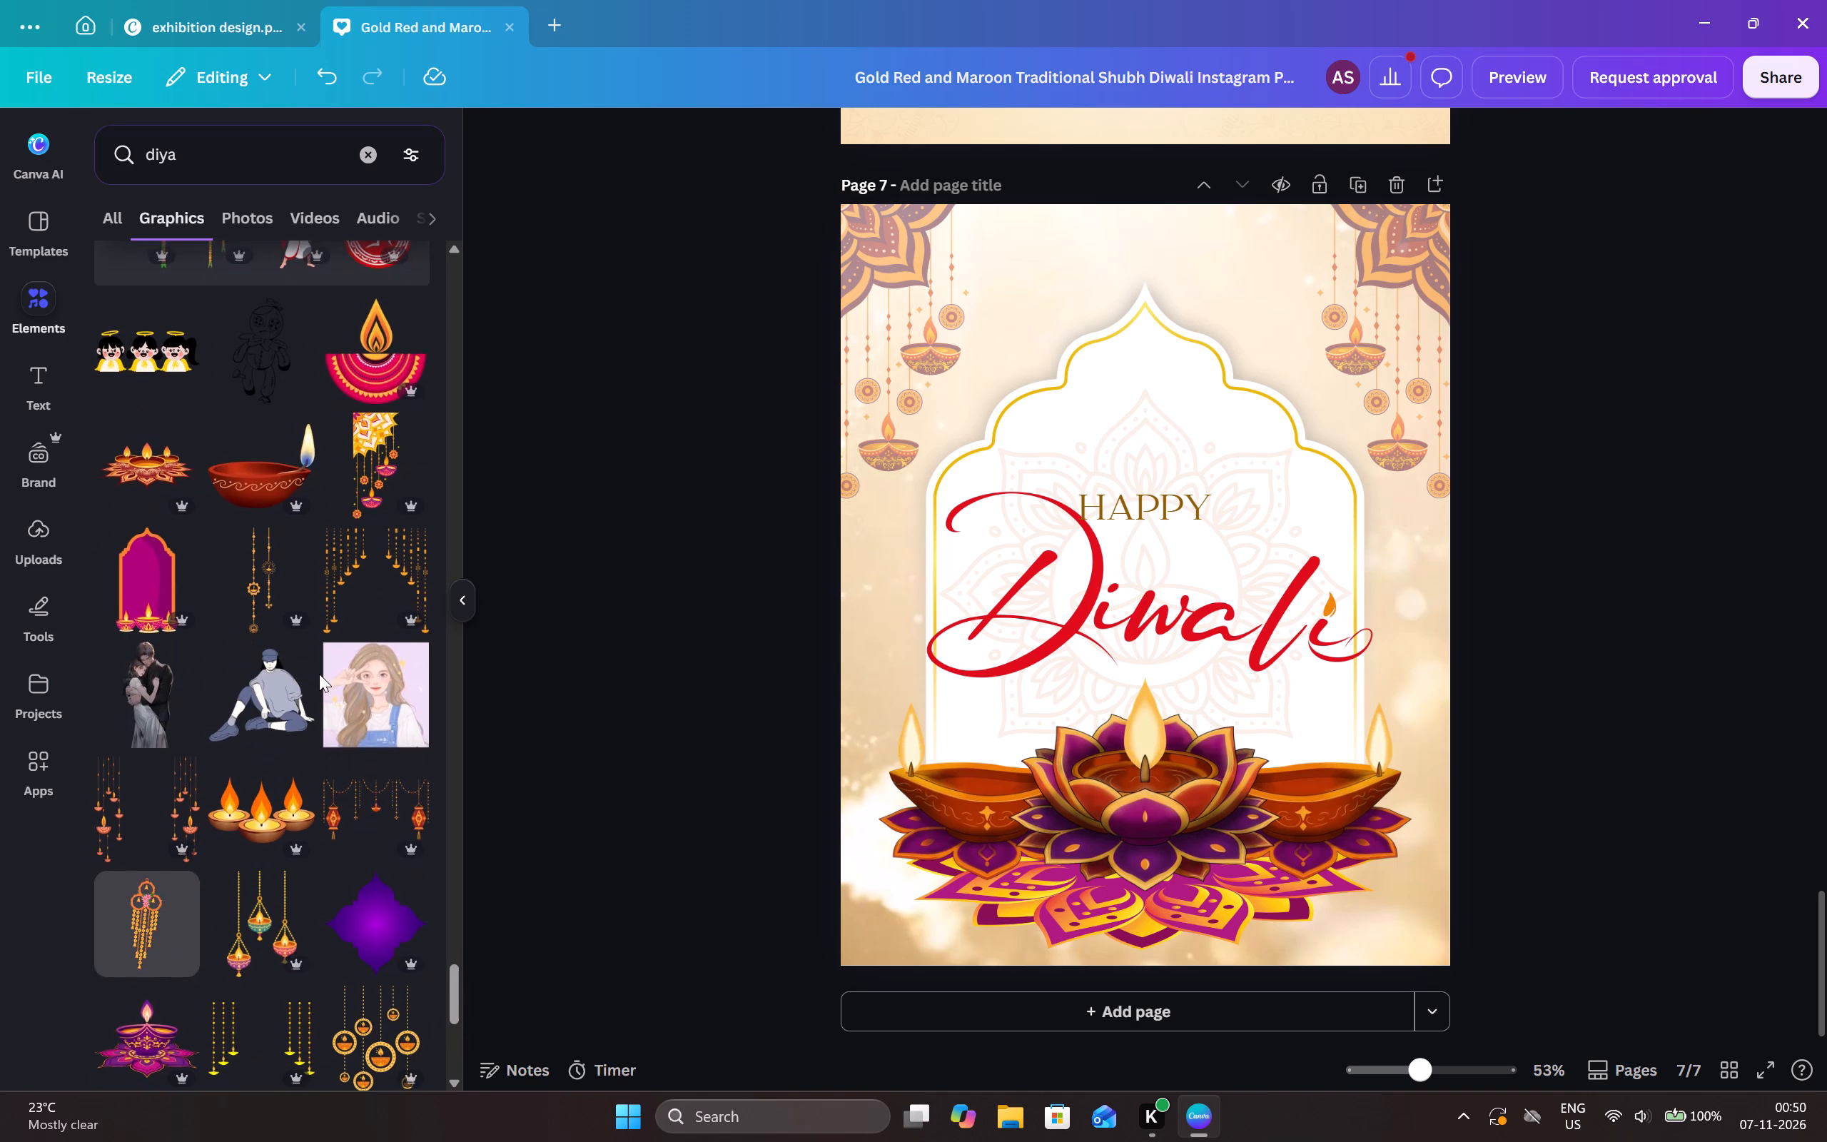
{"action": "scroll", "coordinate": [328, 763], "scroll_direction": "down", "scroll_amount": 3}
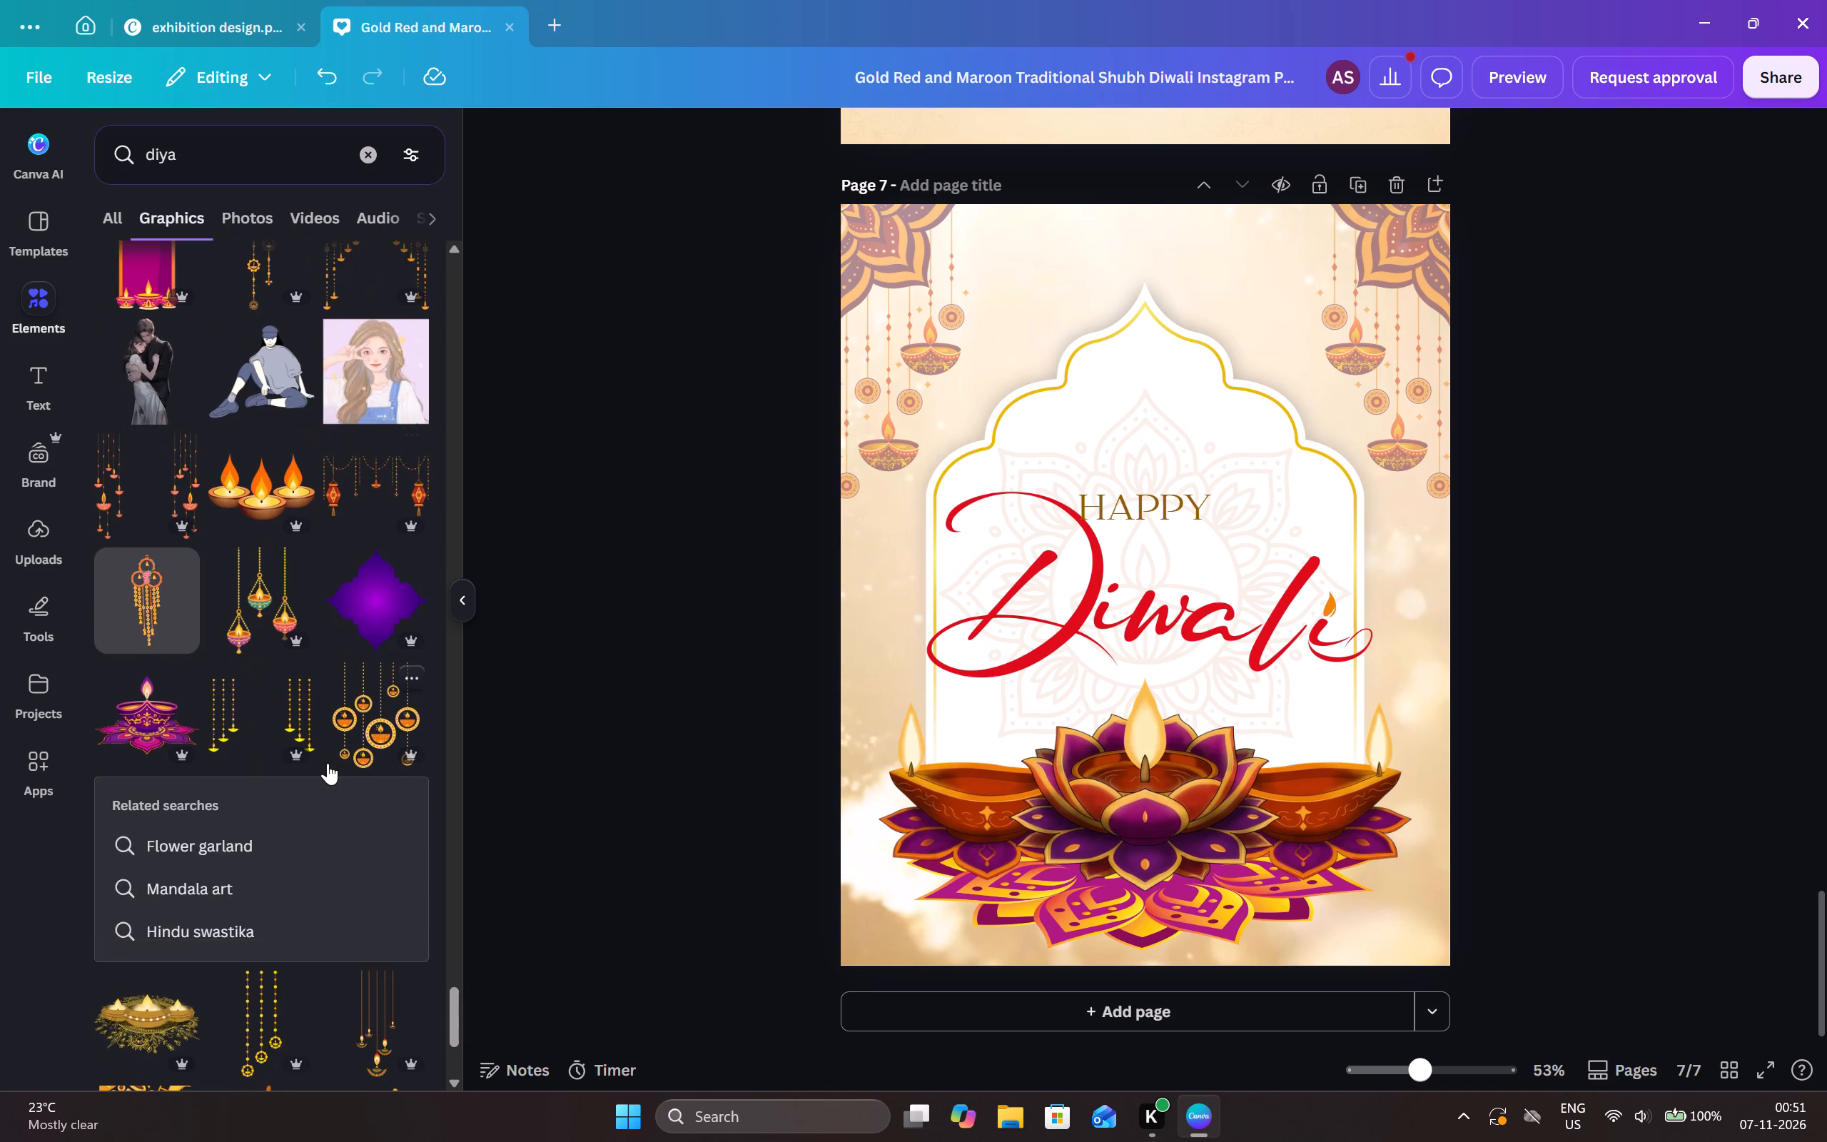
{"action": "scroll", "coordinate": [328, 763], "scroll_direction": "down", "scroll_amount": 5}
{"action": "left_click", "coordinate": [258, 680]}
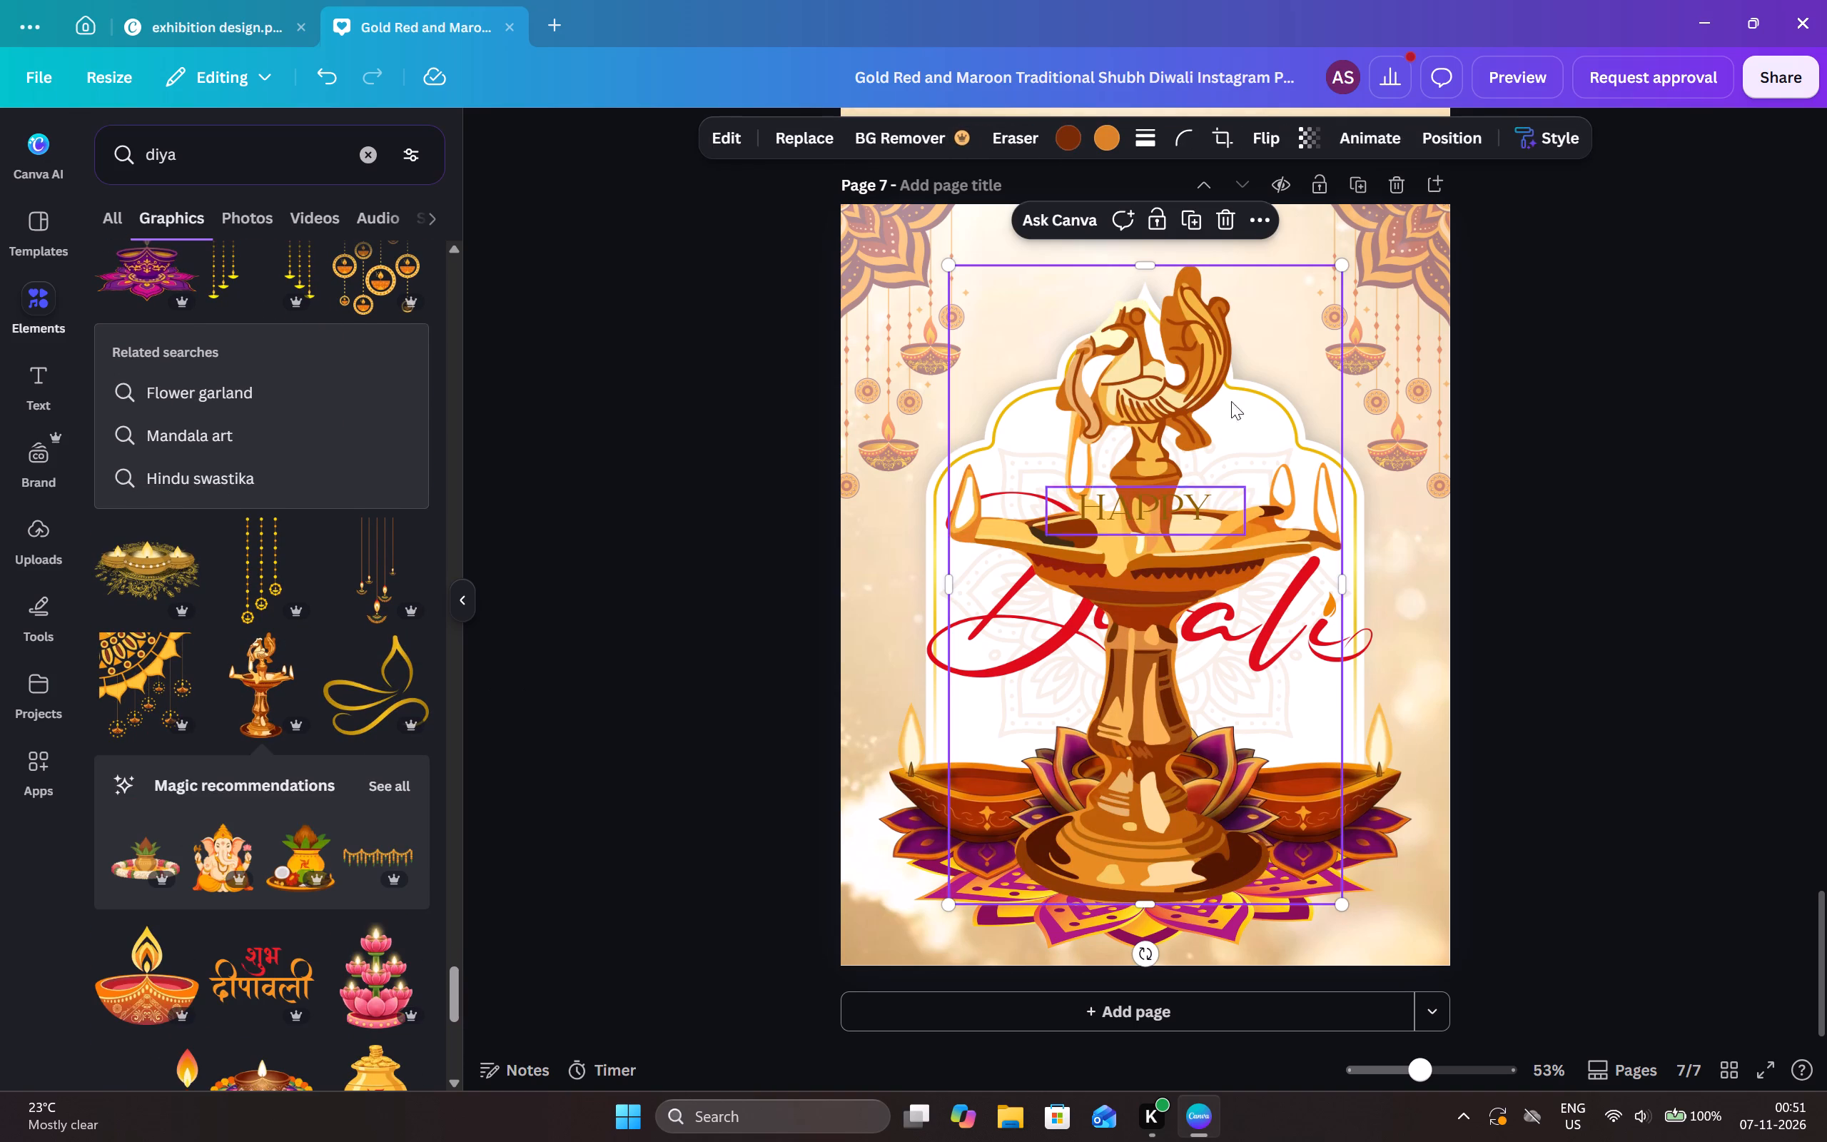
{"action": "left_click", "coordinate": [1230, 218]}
Add the graphic of a woman in a red sari holding a diya, placing her over the first letters of Diwali.
{"action": "scroll", "coordinate": [204, 832], "scroll_direction": "down", "scroll_amount": 4}
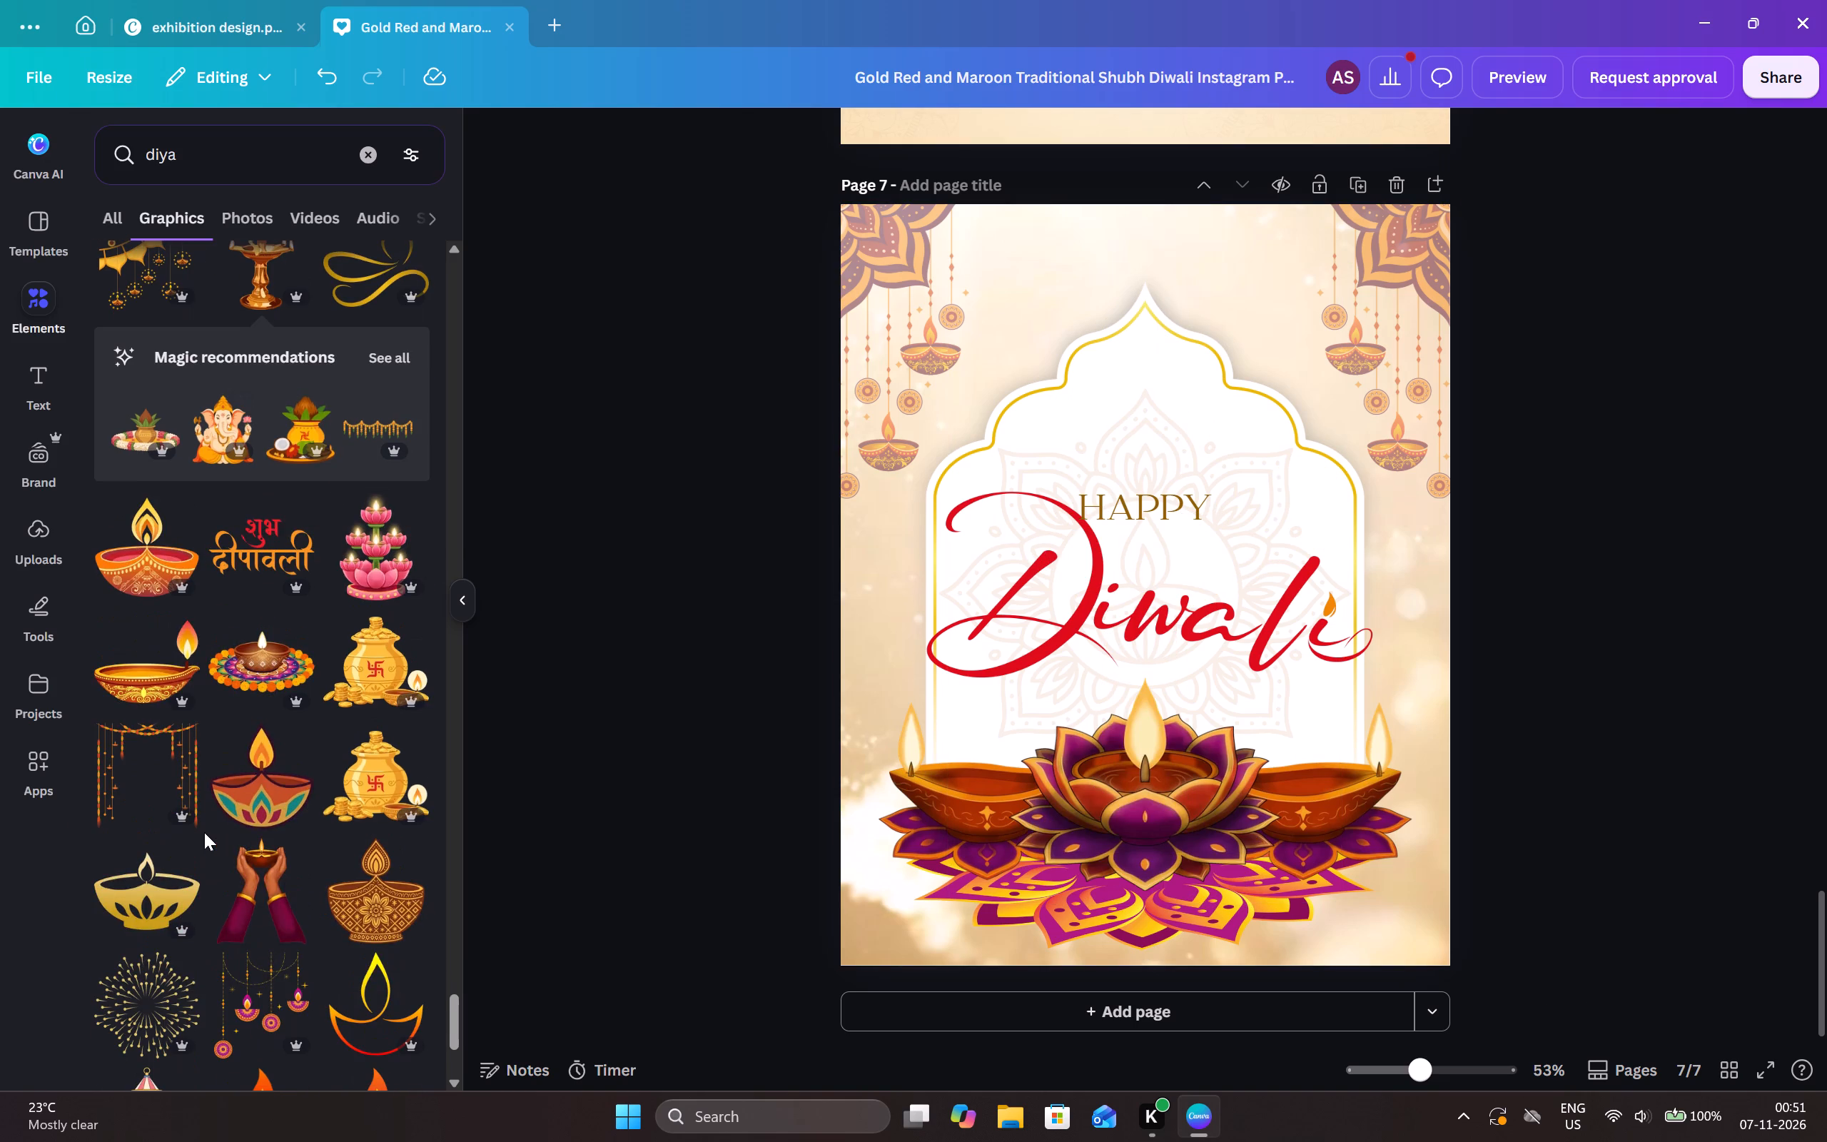
{"action": "scroll", "coordinate": [288, 806], "scroll_direction": "down", "scroll_amount": 4}
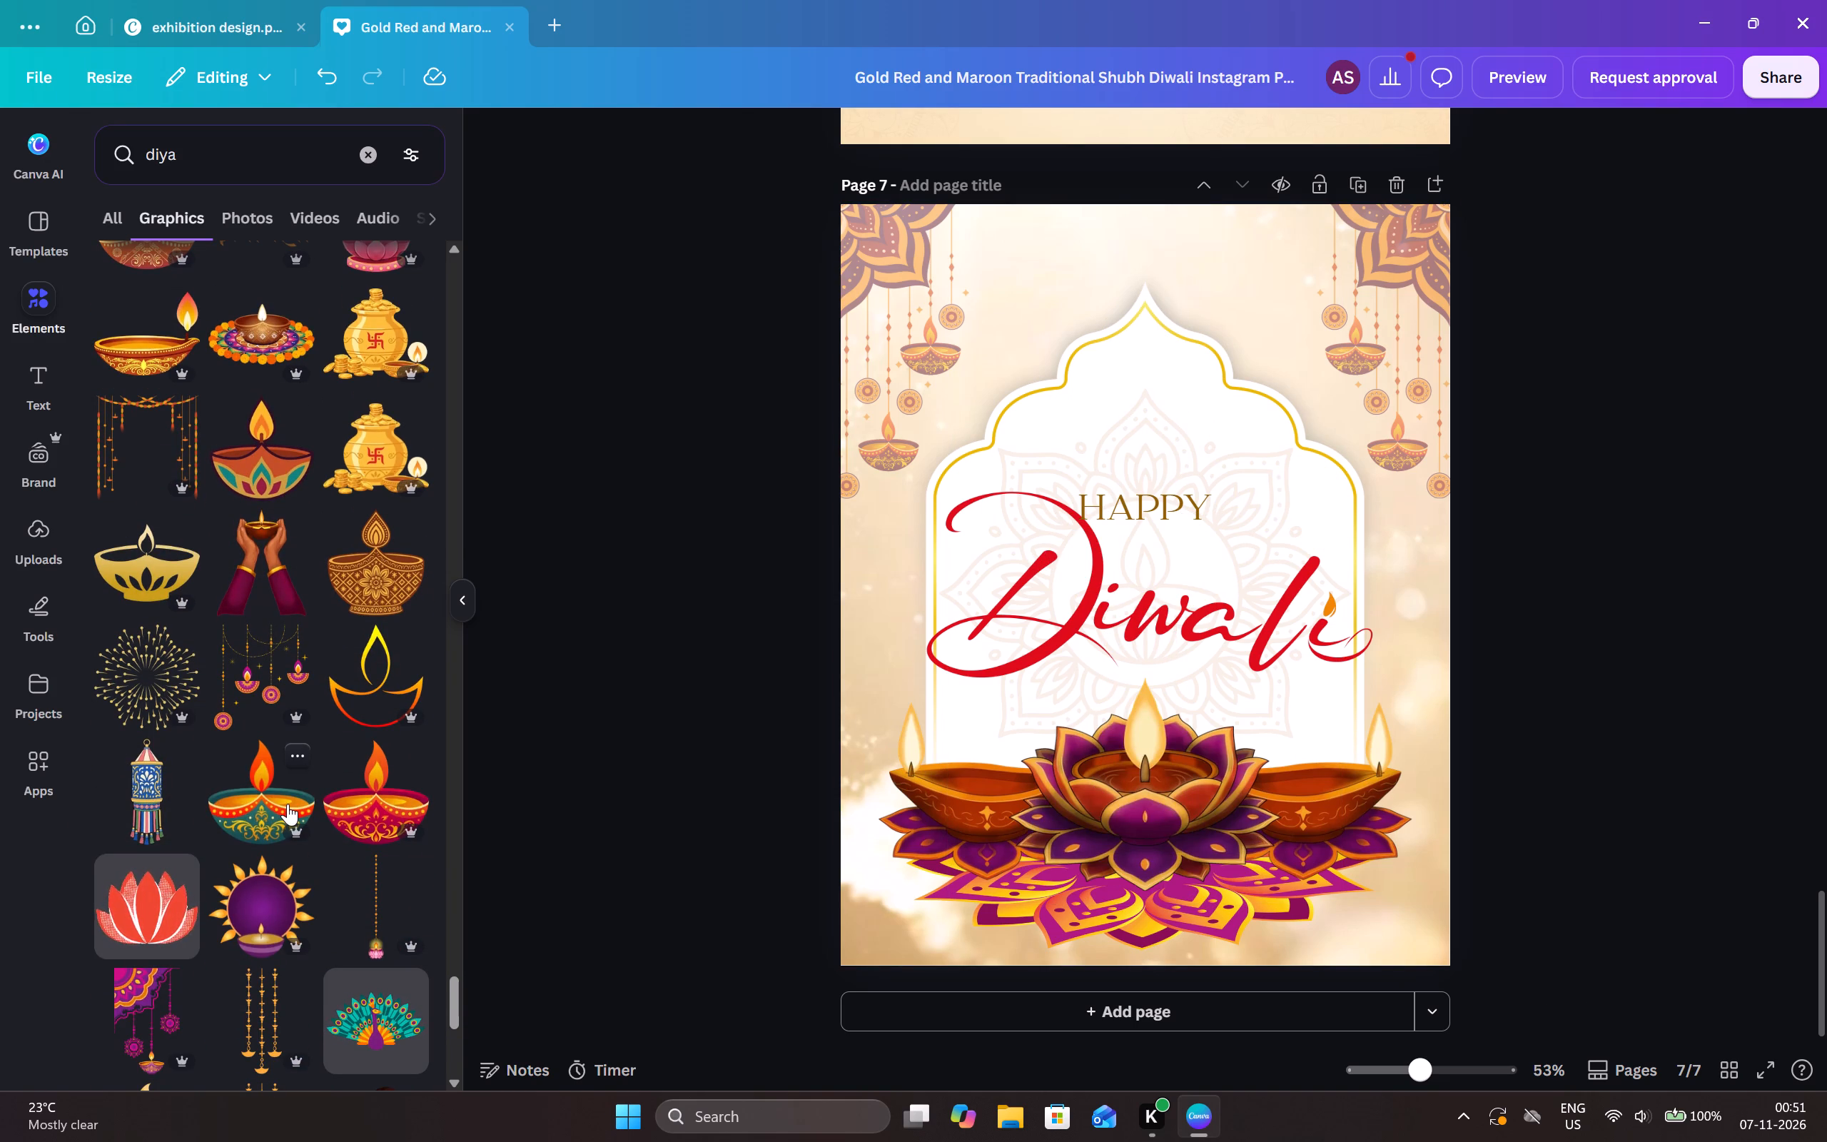
{"action": "scroll", "coordinate": [288, 792], "scroll_direction": "down", "scroll_amount": 2}
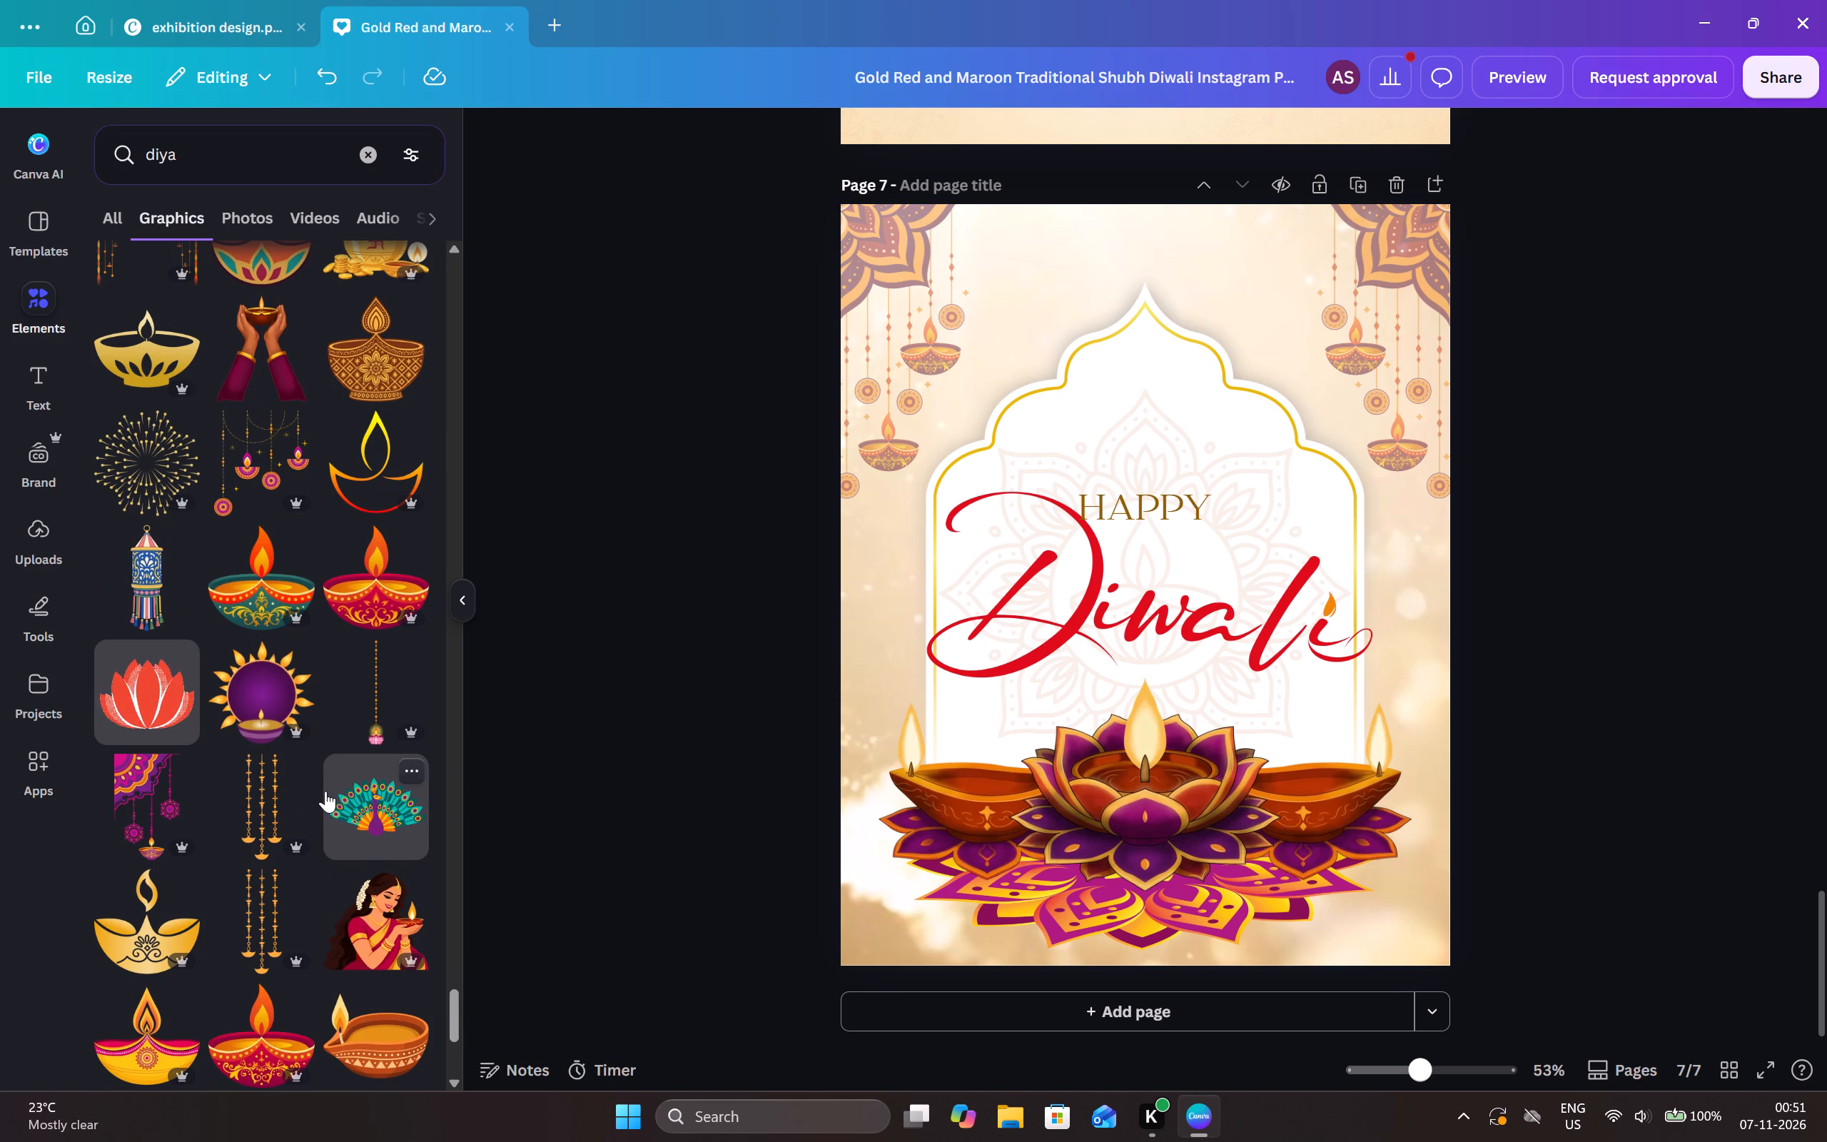
{"action": "left_click", "coordinate": [382, 914]}
{"action": "left_click_drag", "start_coordinate": [1161, 639], "coordinate": [1161, 640]}
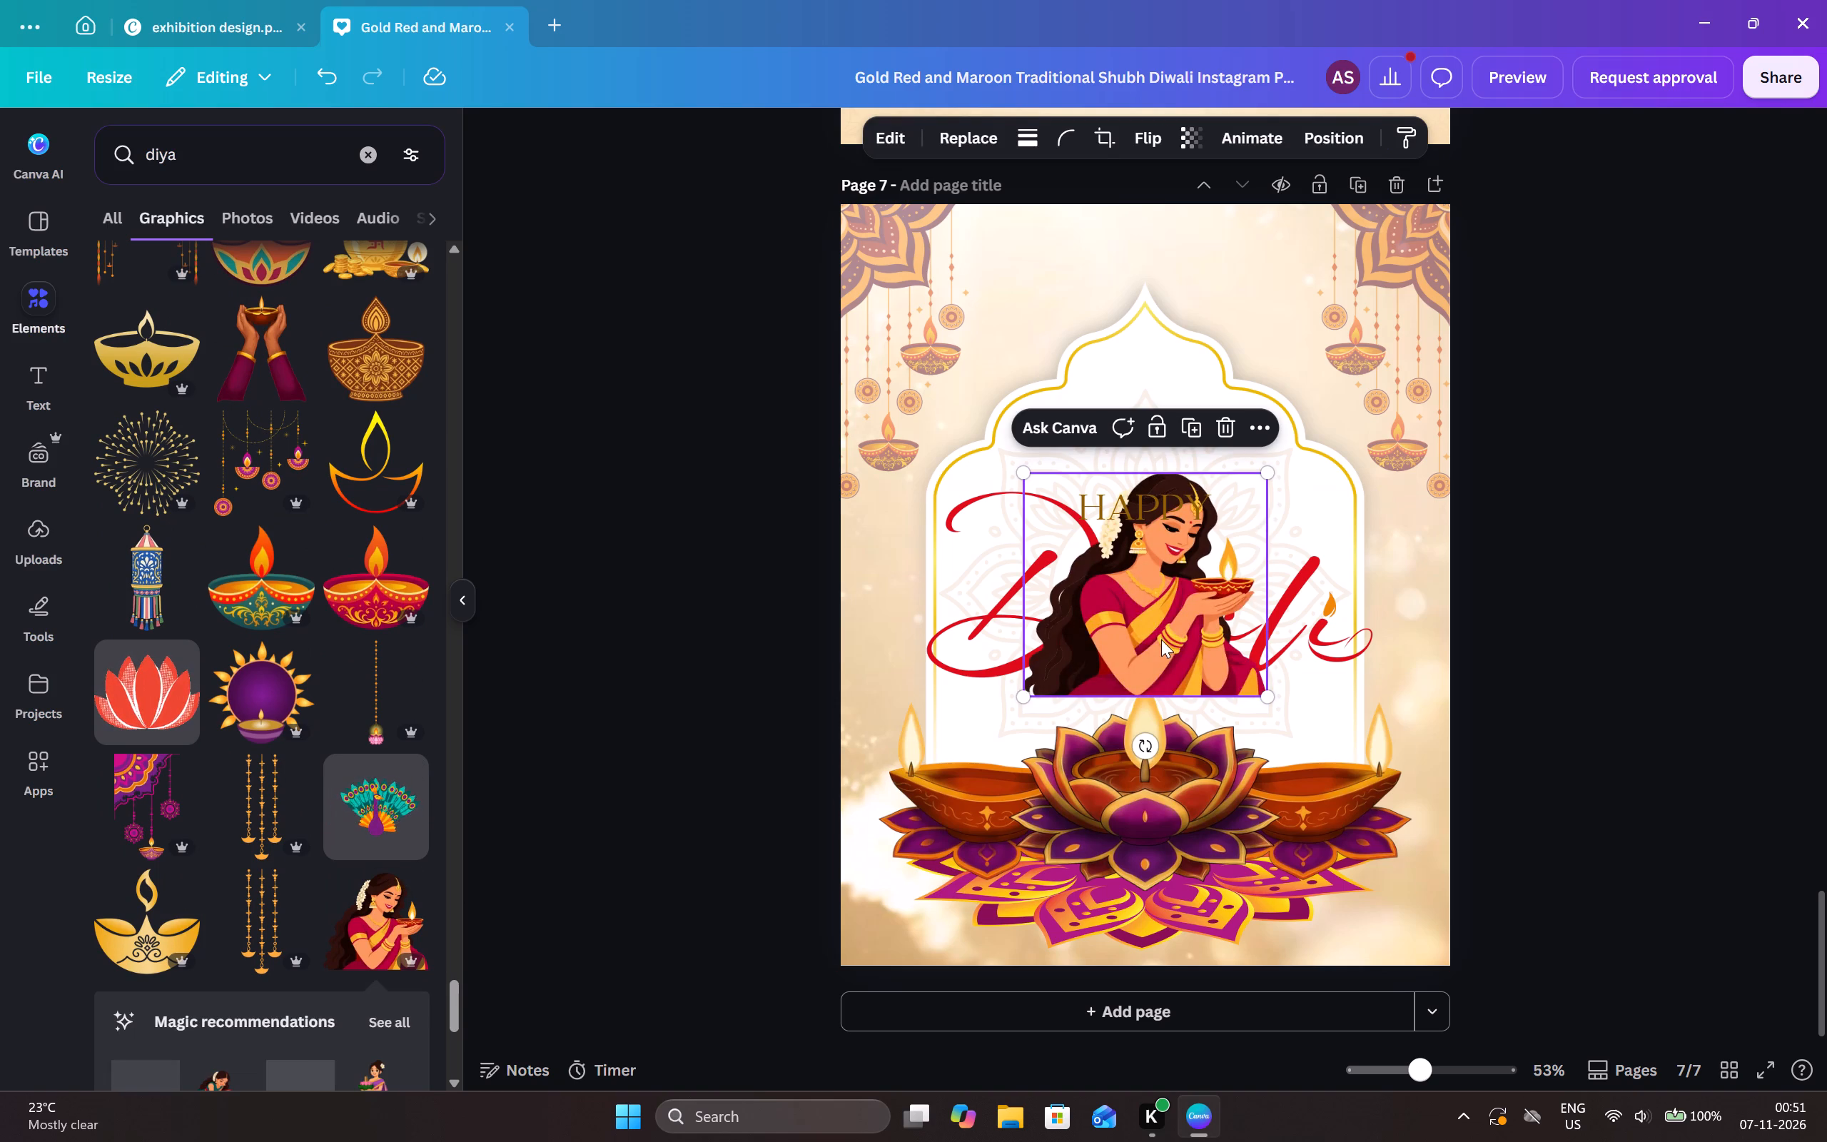
{"action": "left_click_drag", "start_coordinate": [1161, 640], "coordinate": [1046, 689]}
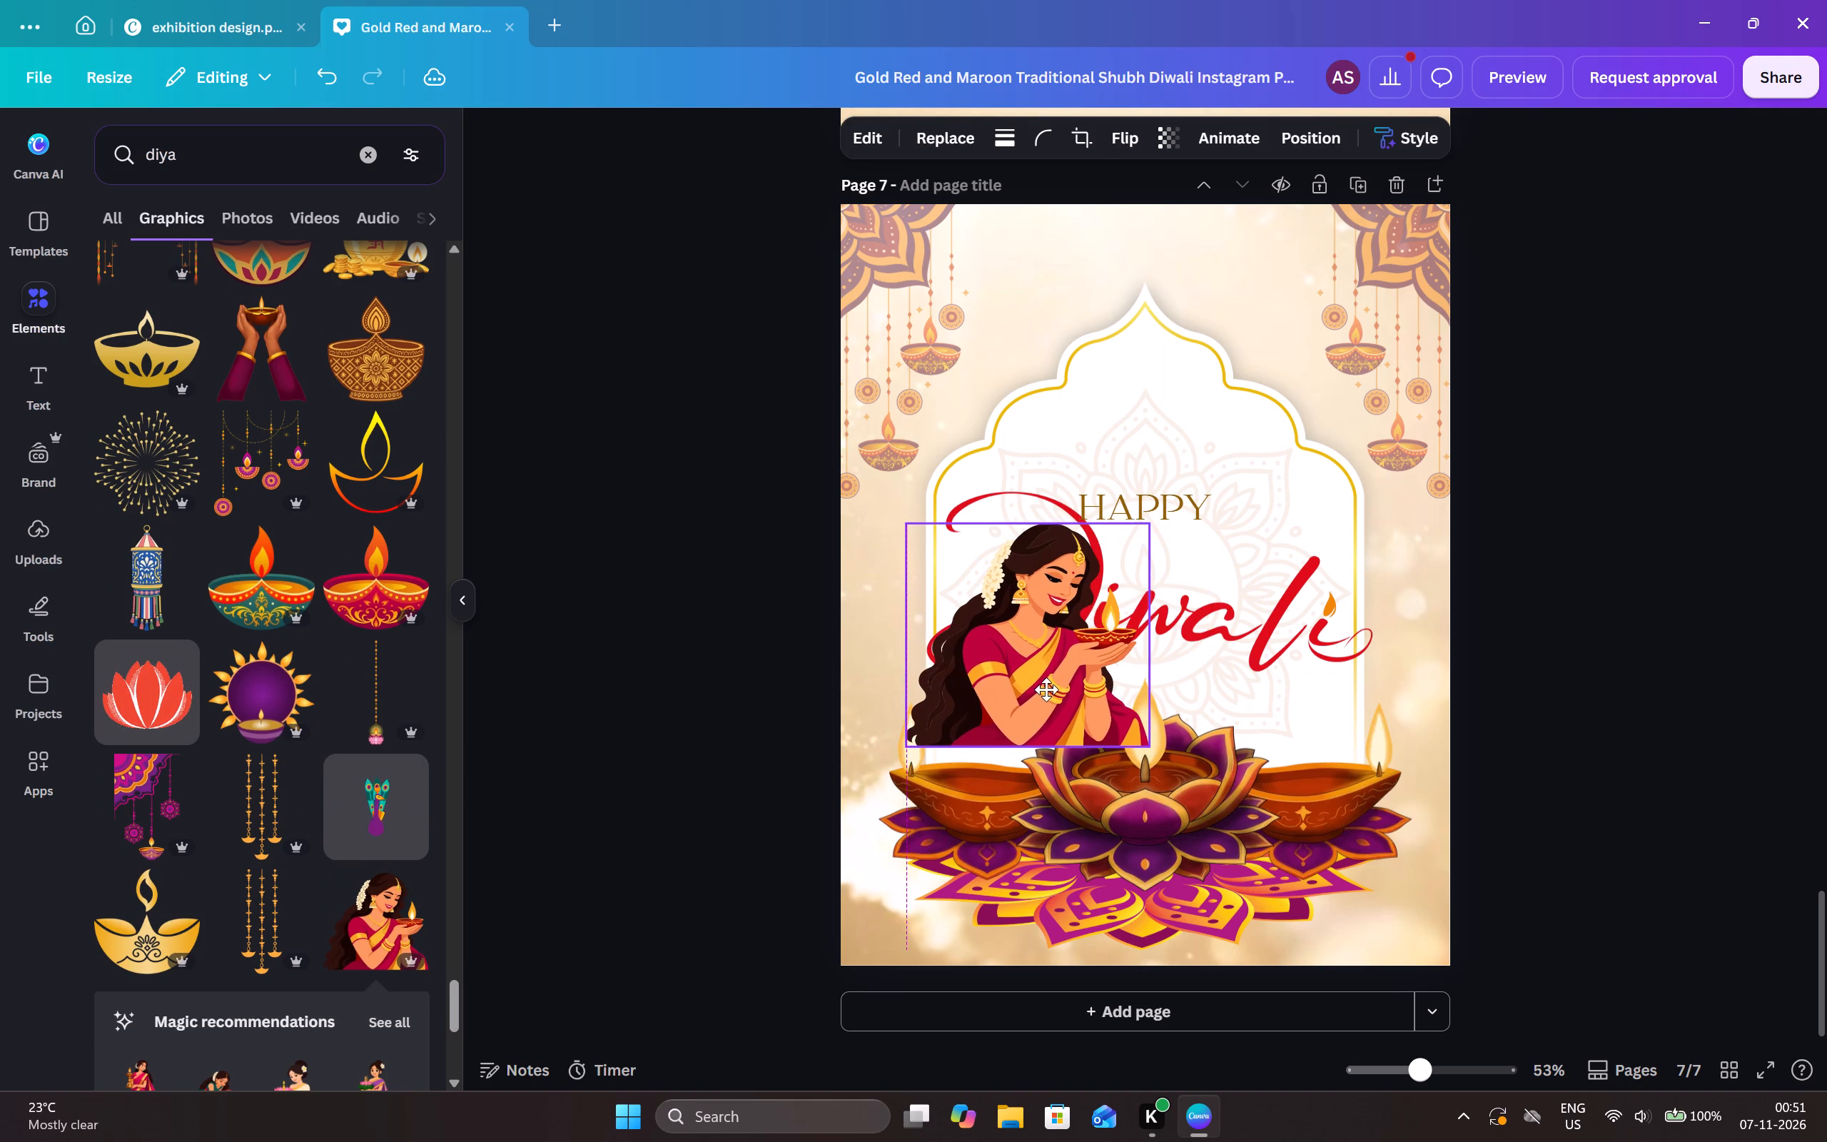
{"action": "left_click_drag", "start_coordinate": [1046, 689], "coordinate": [984, 589]}
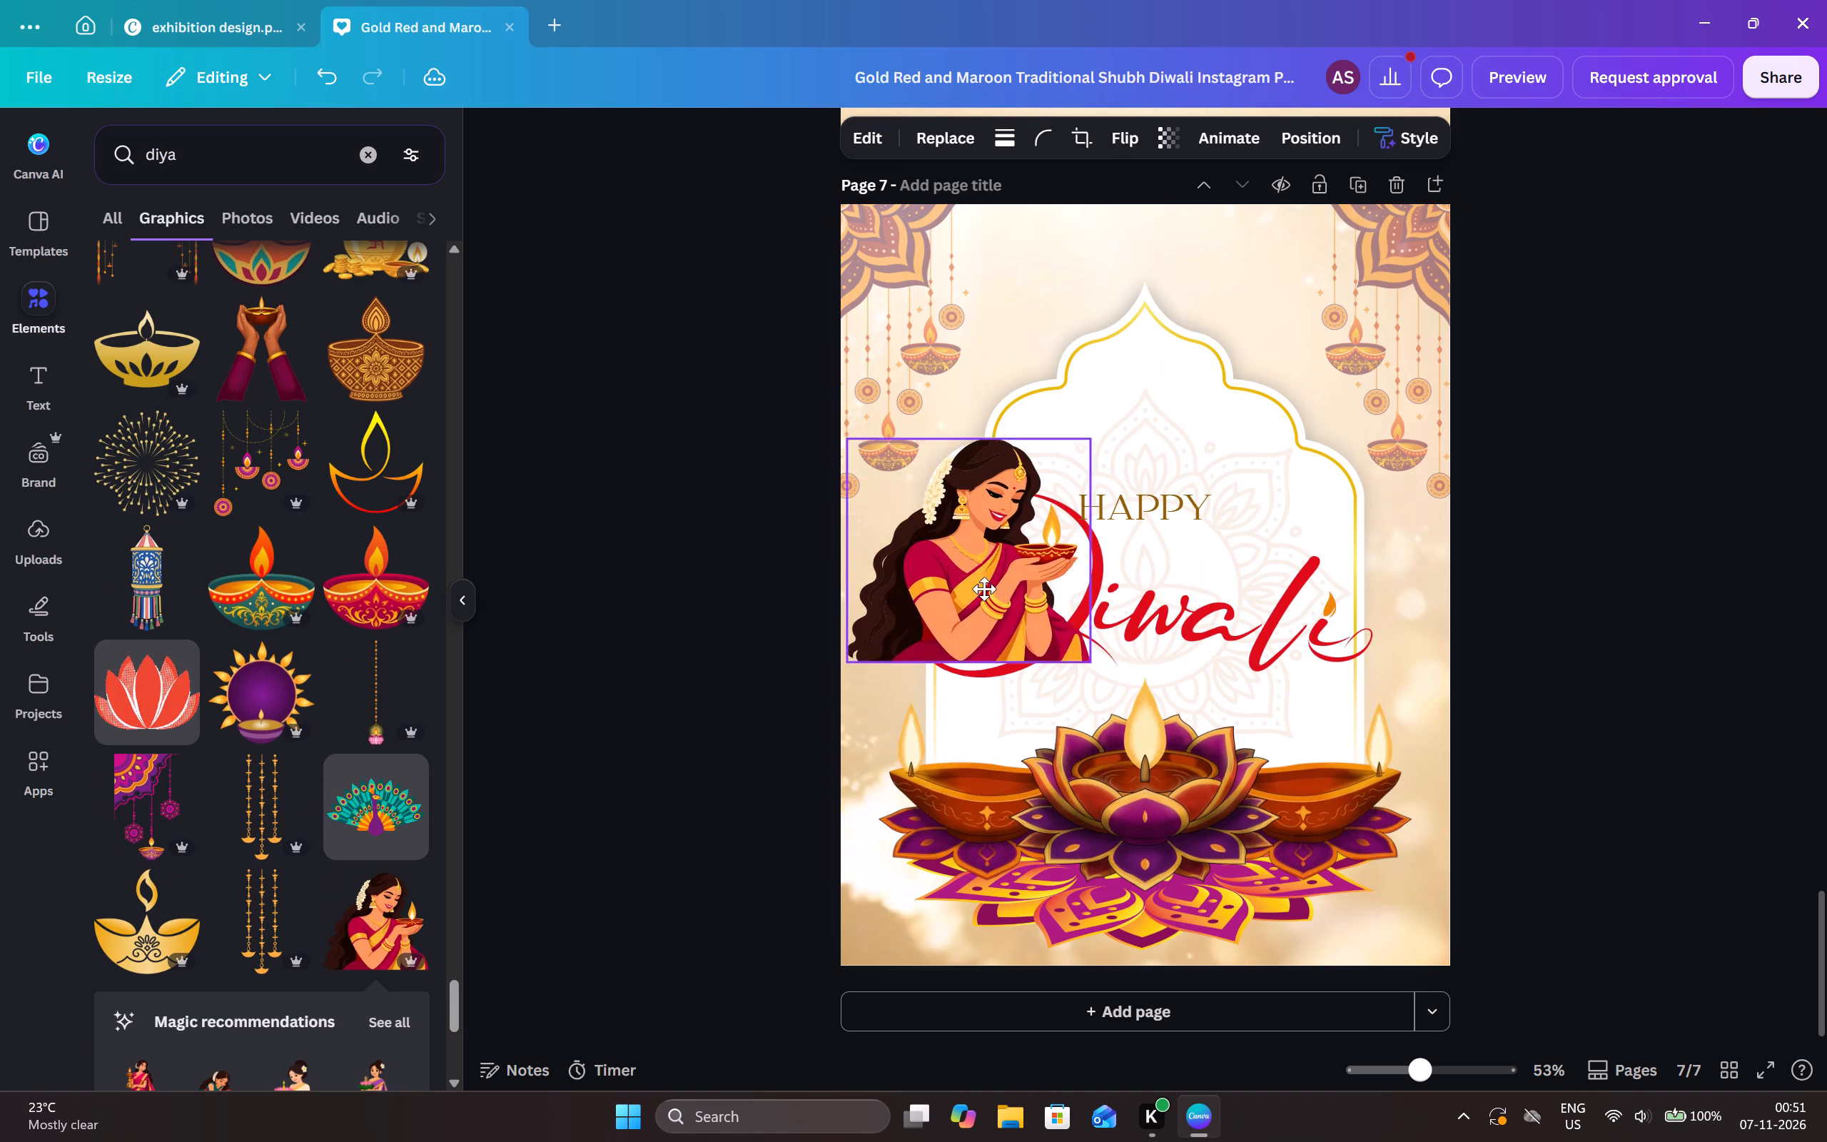
{"action": "left_click_drag", "start_coordinate": [984, 589], "coordinate": [1071, 704]}
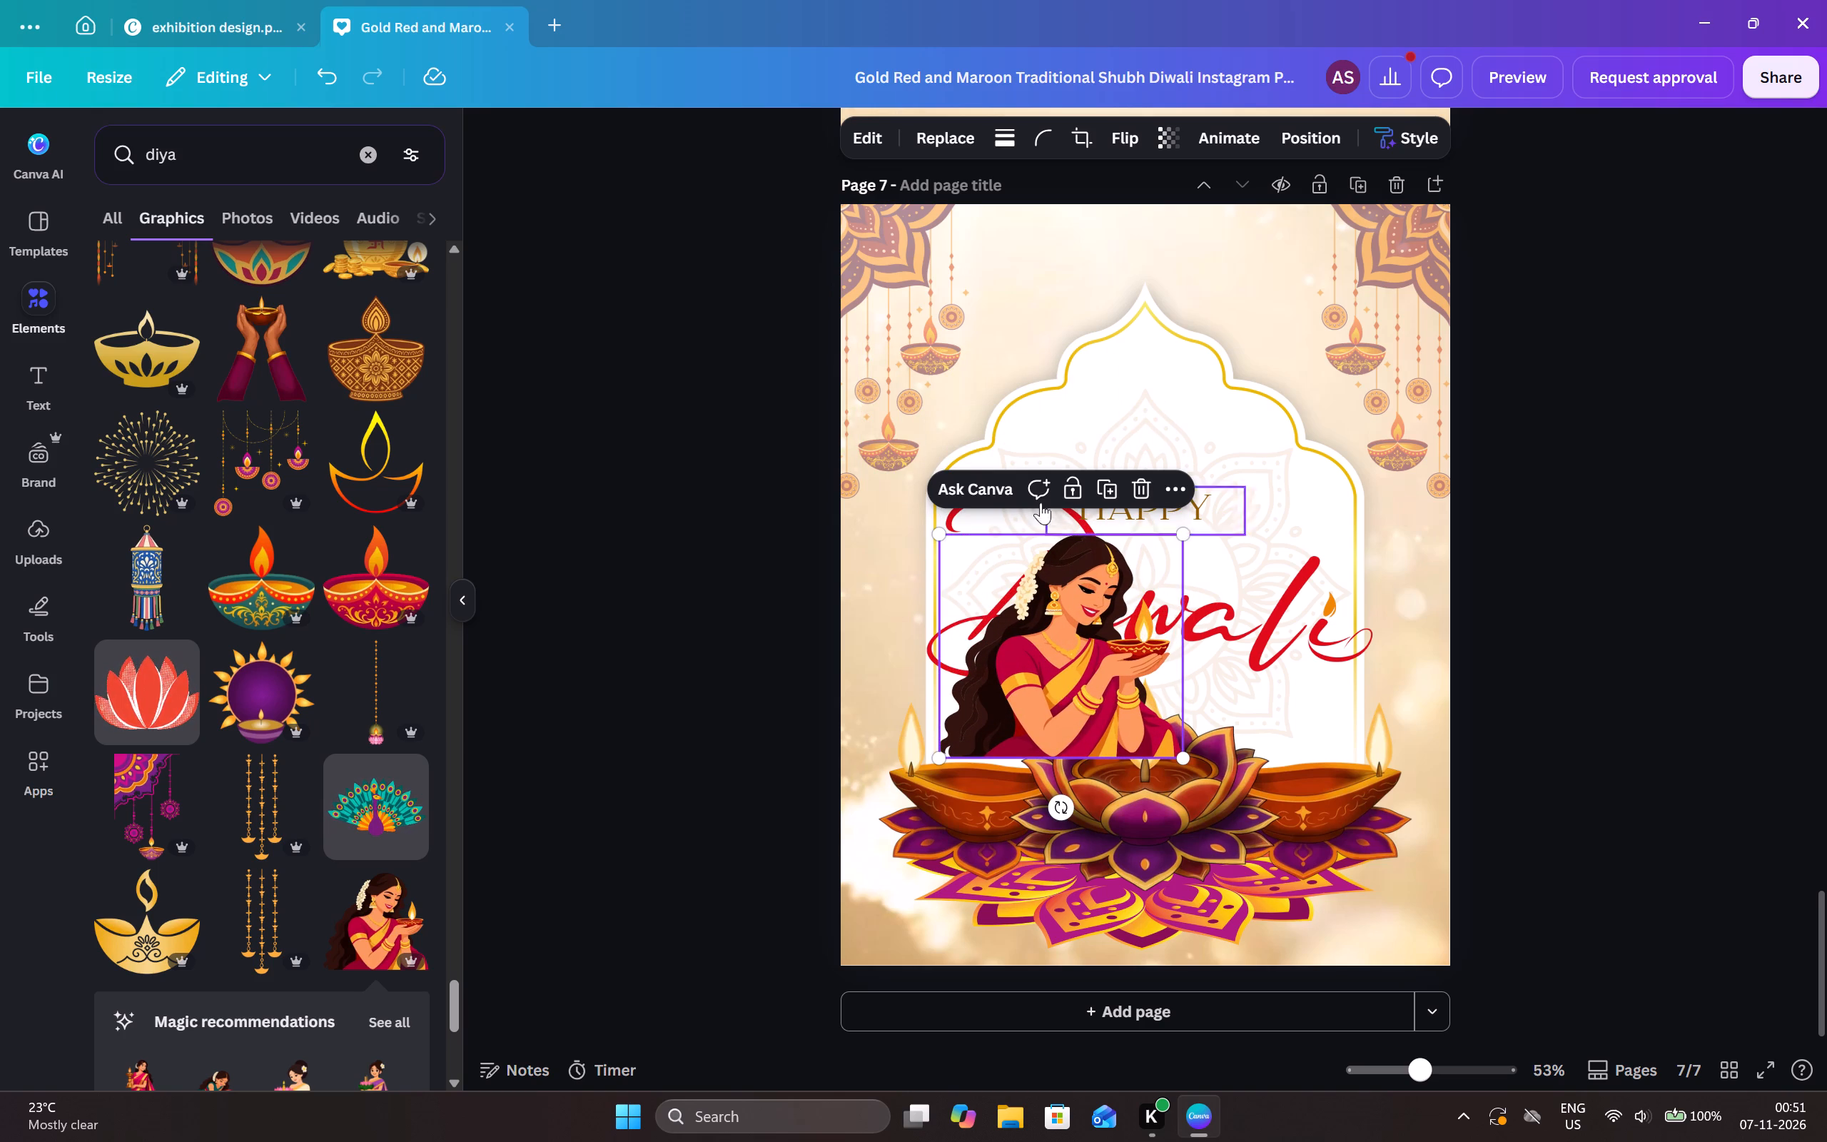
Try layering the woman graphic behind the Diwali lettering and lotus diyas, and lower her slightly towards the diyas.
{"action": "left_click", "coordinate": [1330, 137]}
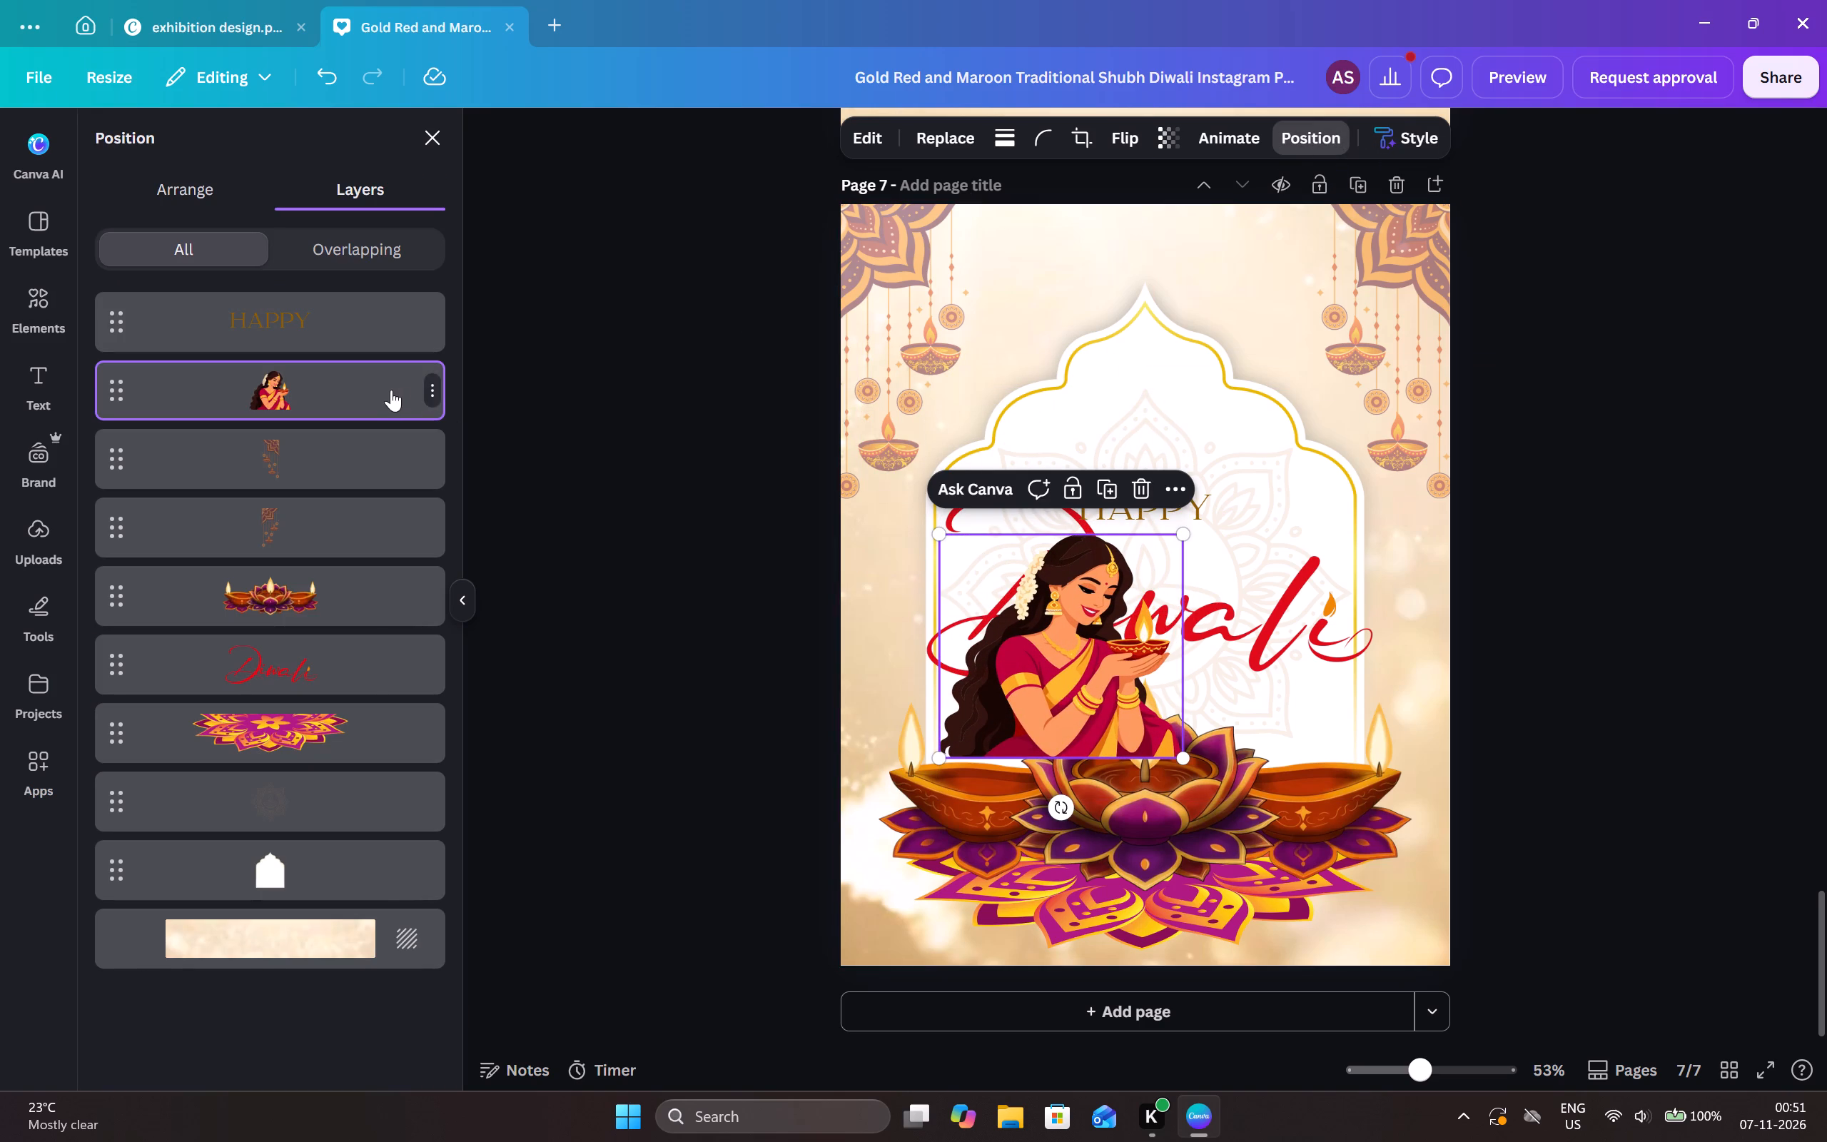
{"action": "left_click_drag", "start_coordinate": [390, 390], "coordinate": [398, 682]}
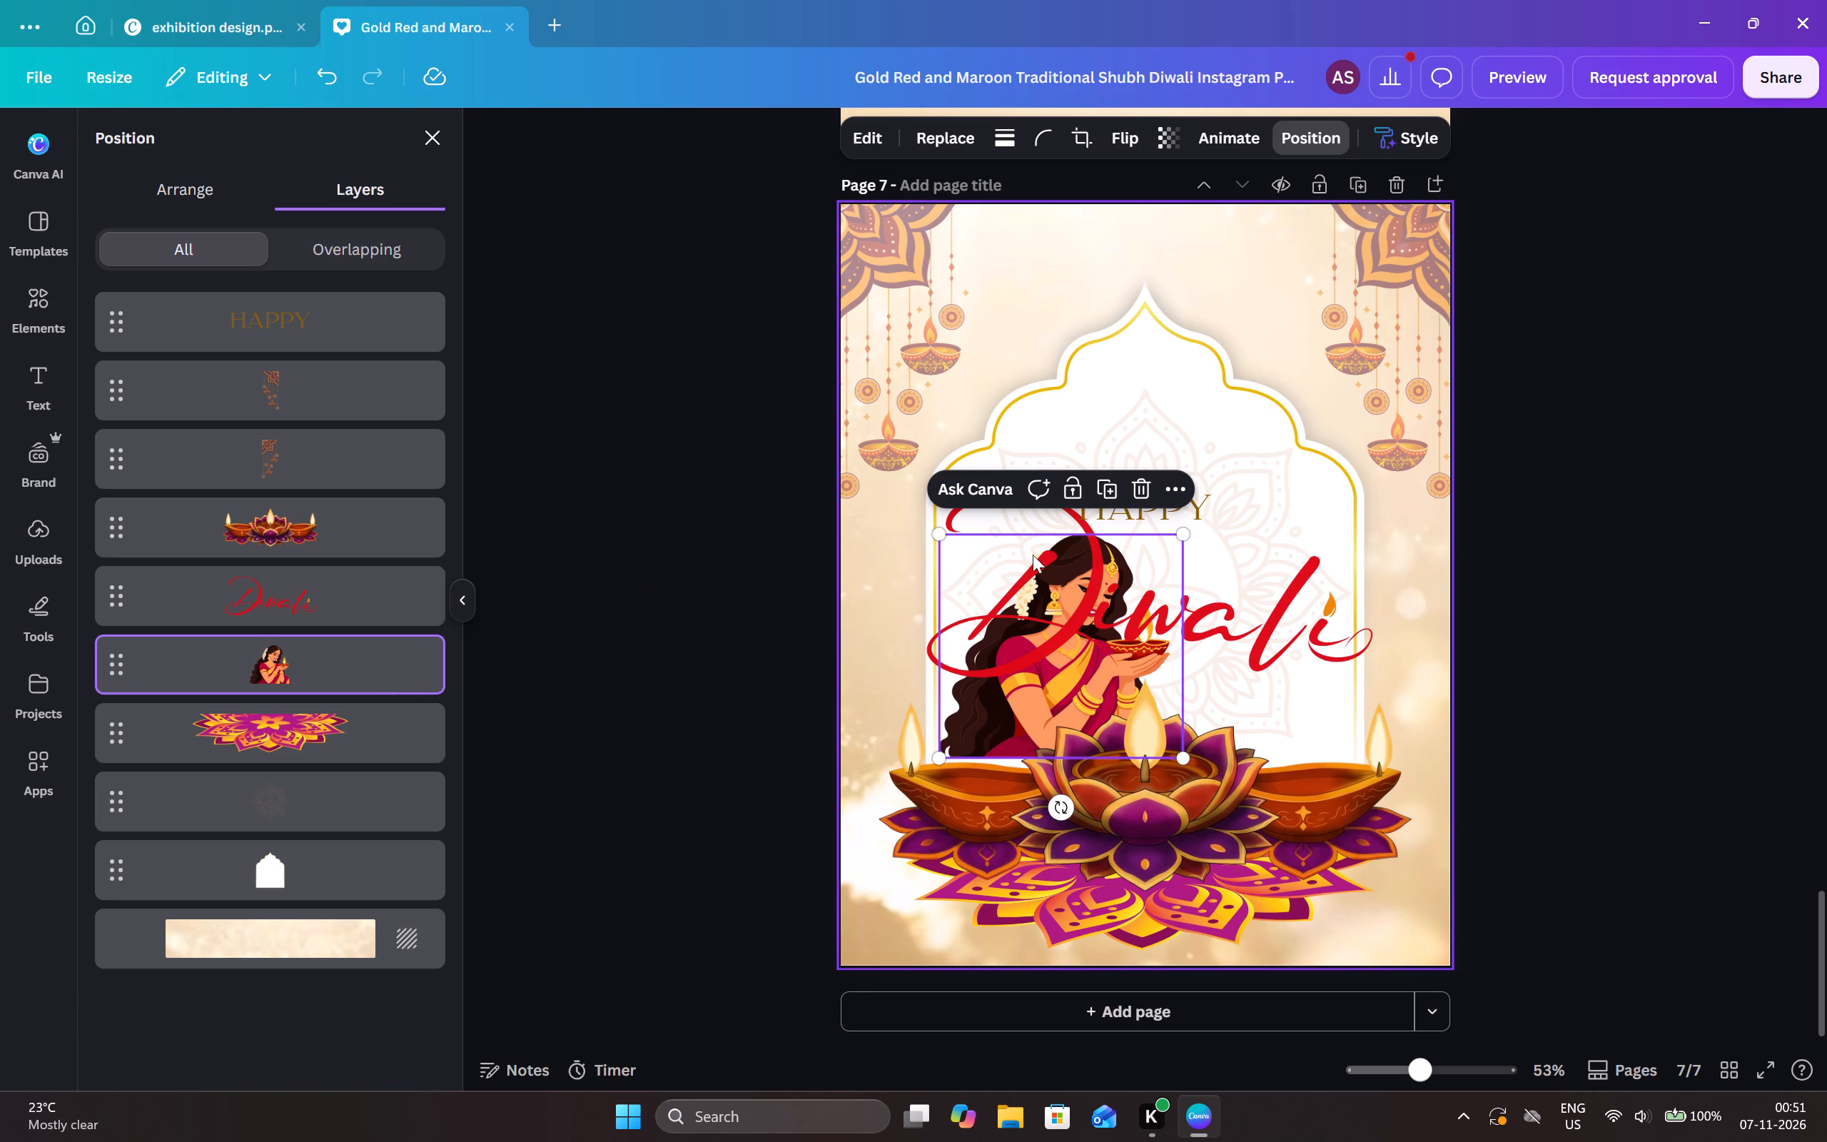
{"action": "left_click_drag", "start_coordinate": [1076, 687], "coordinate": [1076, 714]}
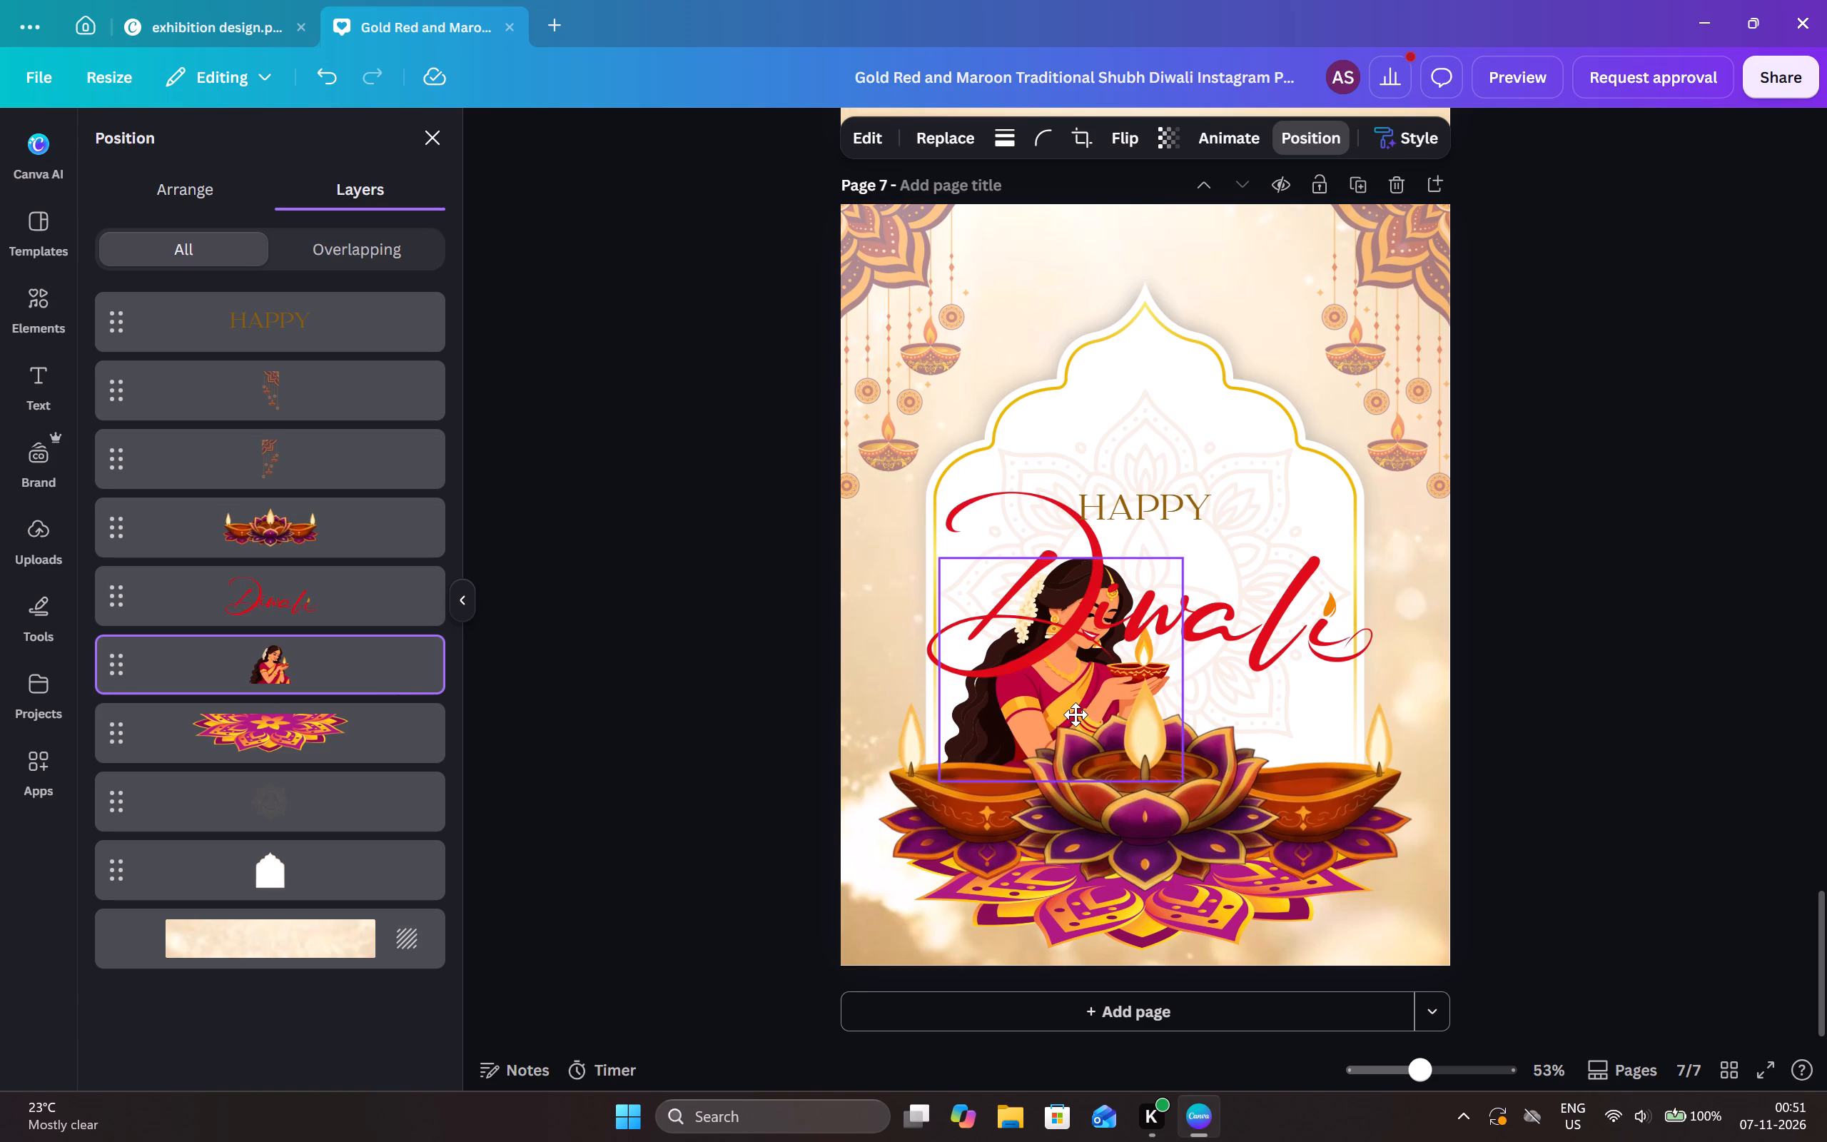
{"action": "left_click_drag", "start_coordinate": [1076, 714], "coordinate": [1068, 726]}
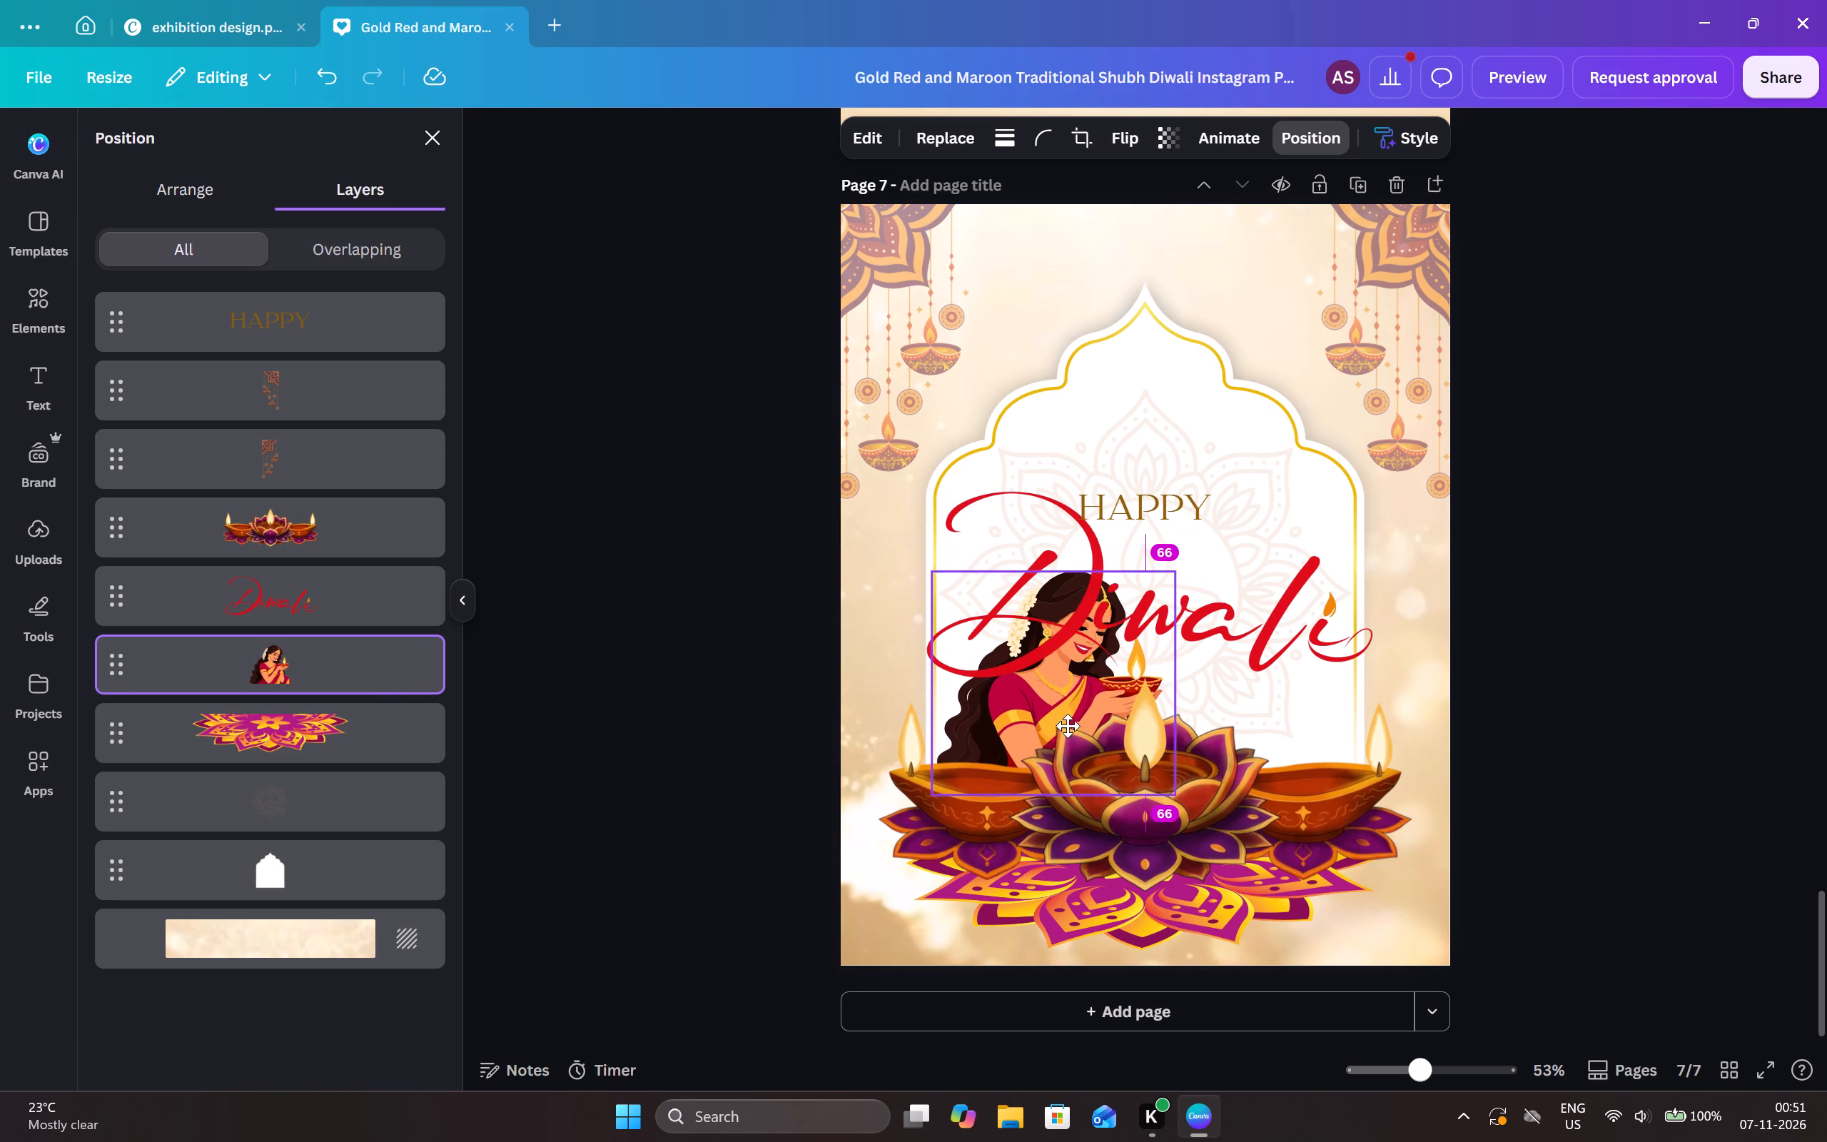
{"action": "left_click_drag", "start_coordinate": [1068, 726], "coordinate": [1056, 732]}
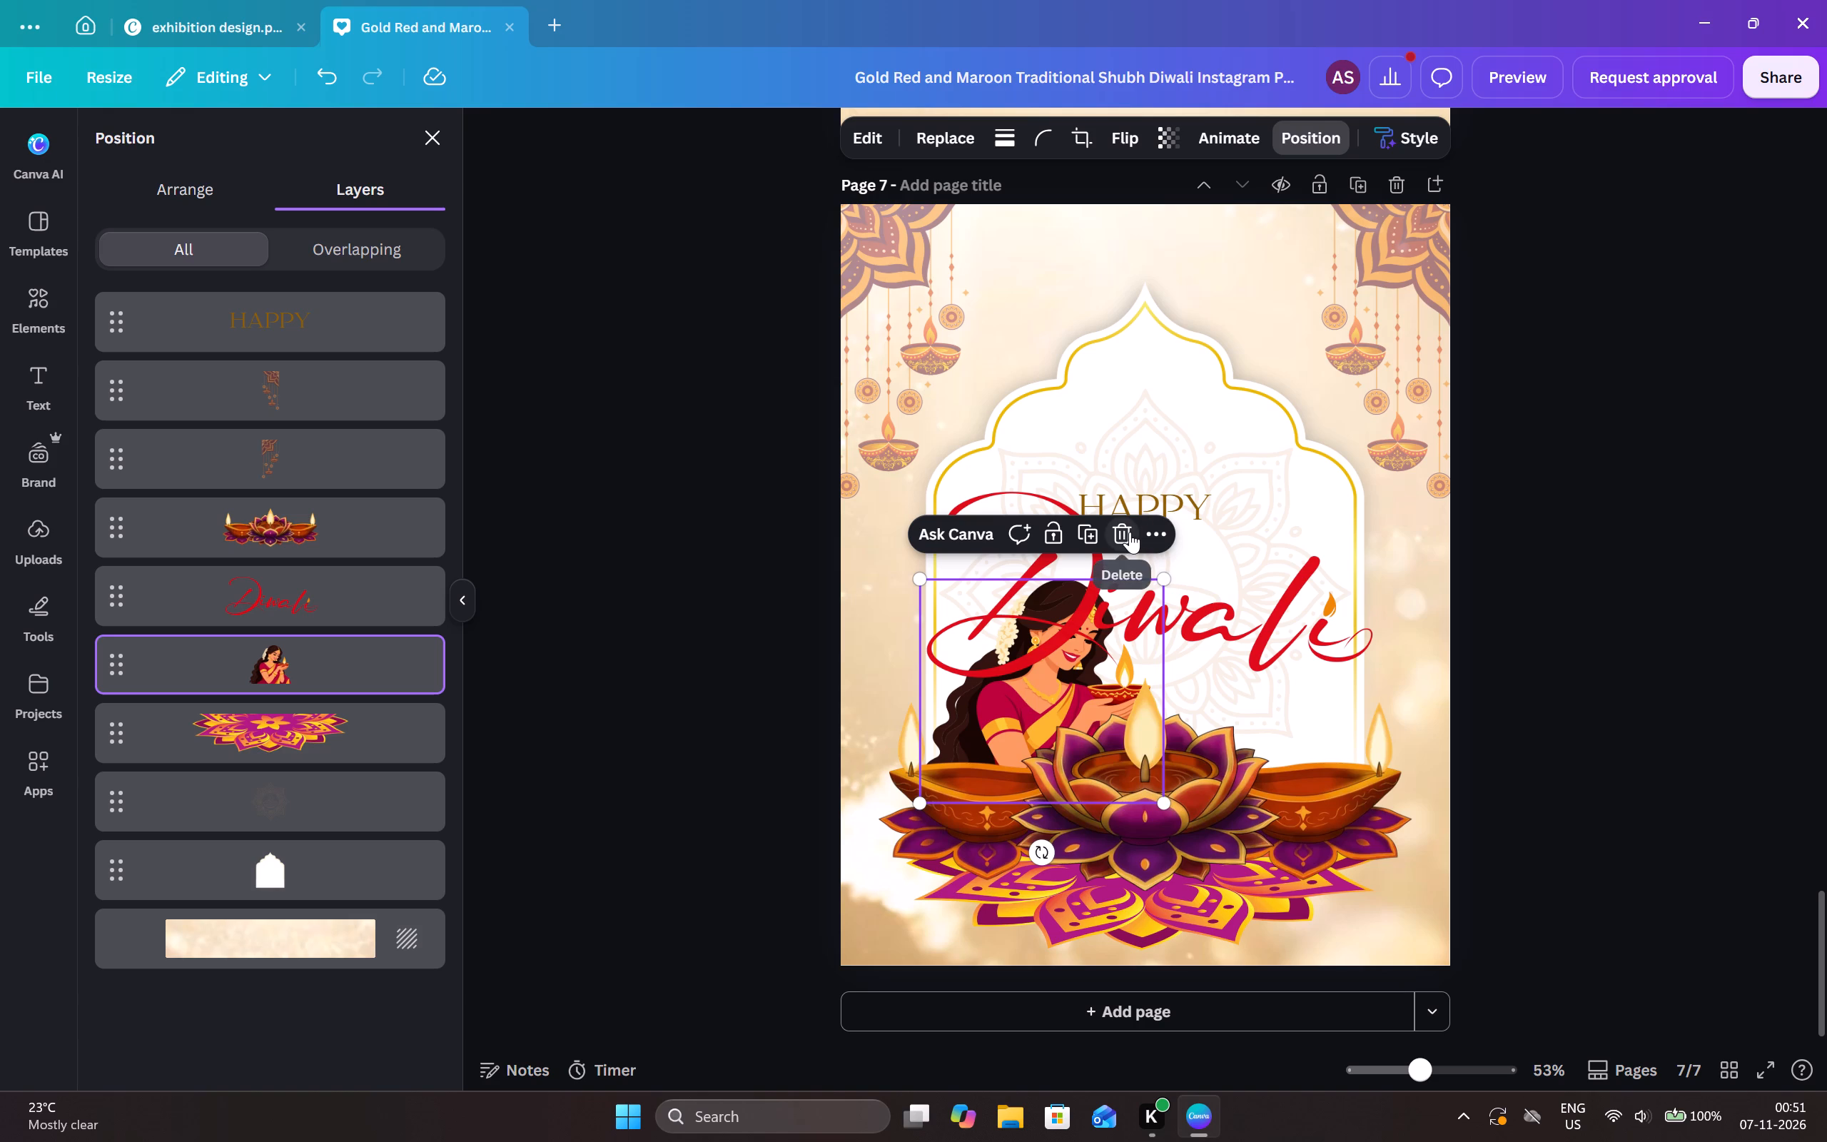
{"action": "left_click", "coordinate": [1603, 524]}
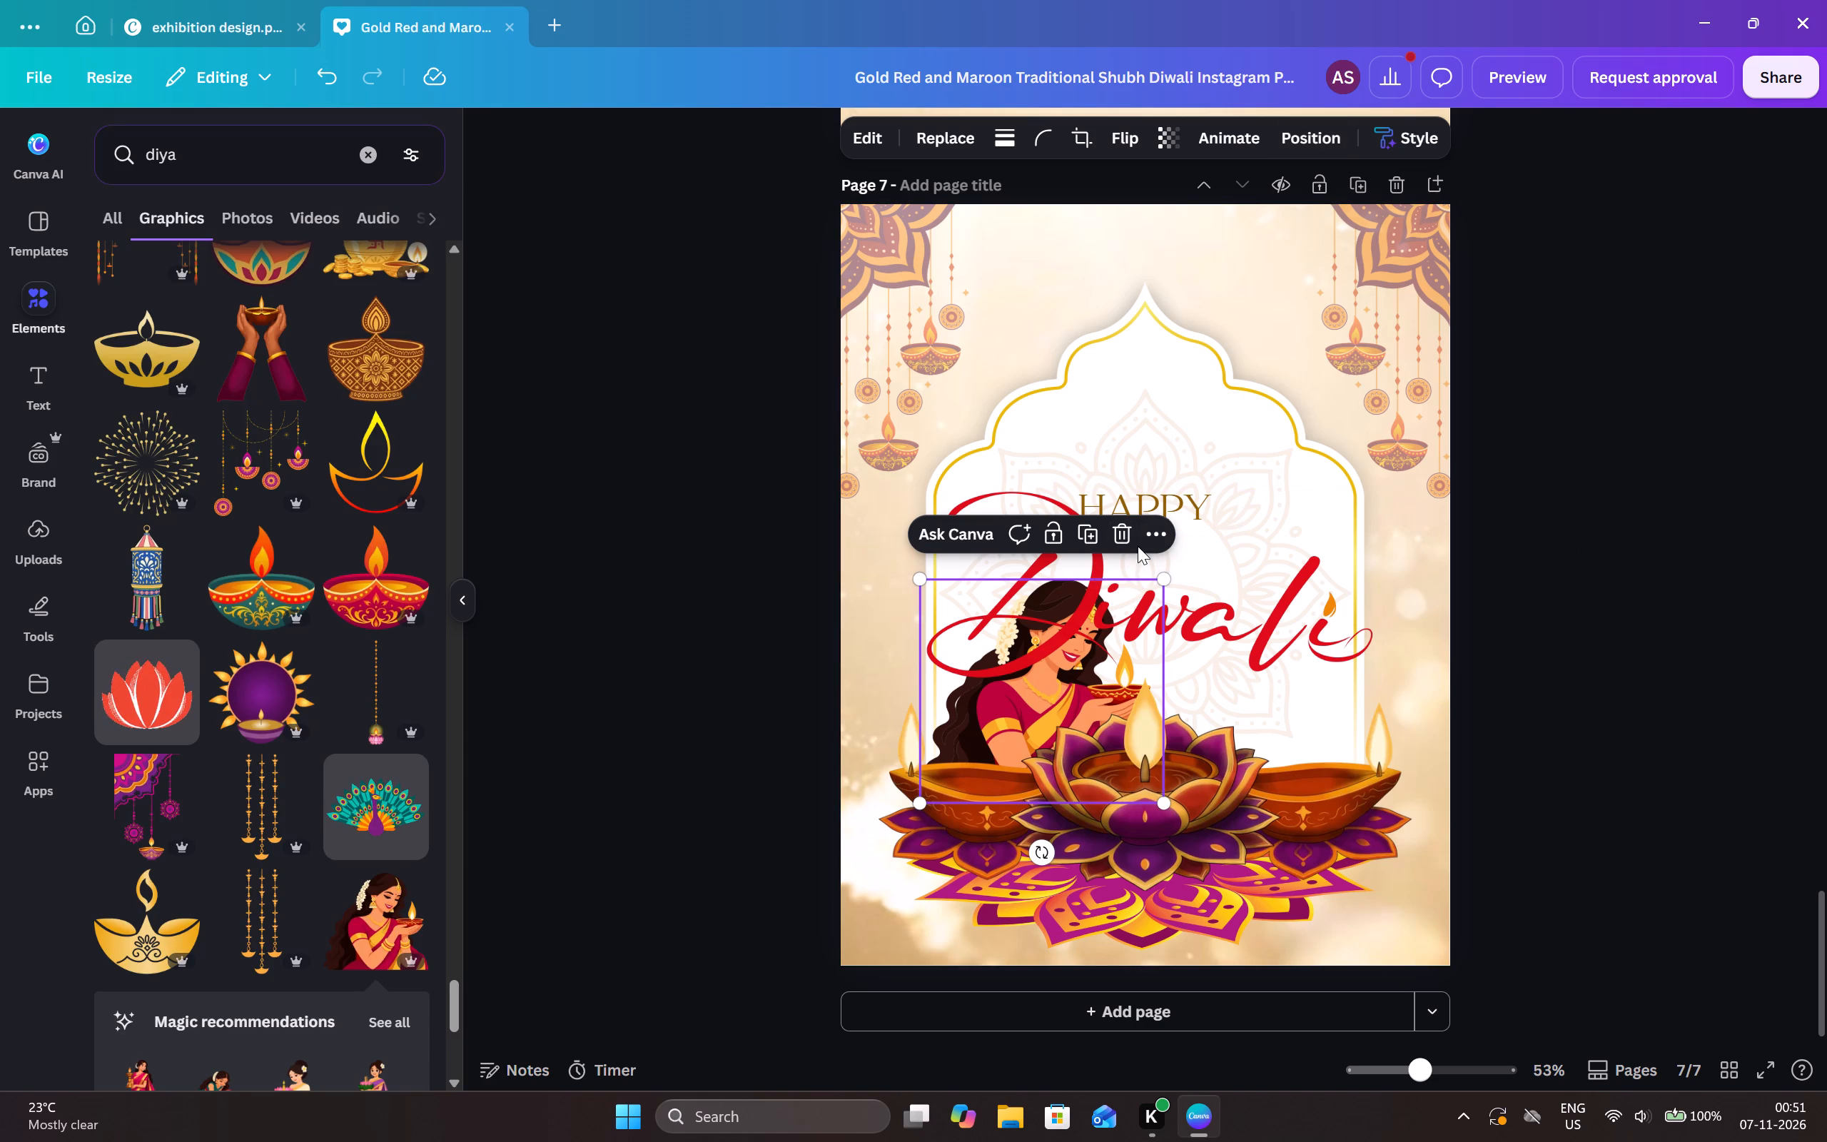
Delete the graphic of the woman holding a diya from page 7.
{"action": "left_click", "coordinate": [1125, 533]}
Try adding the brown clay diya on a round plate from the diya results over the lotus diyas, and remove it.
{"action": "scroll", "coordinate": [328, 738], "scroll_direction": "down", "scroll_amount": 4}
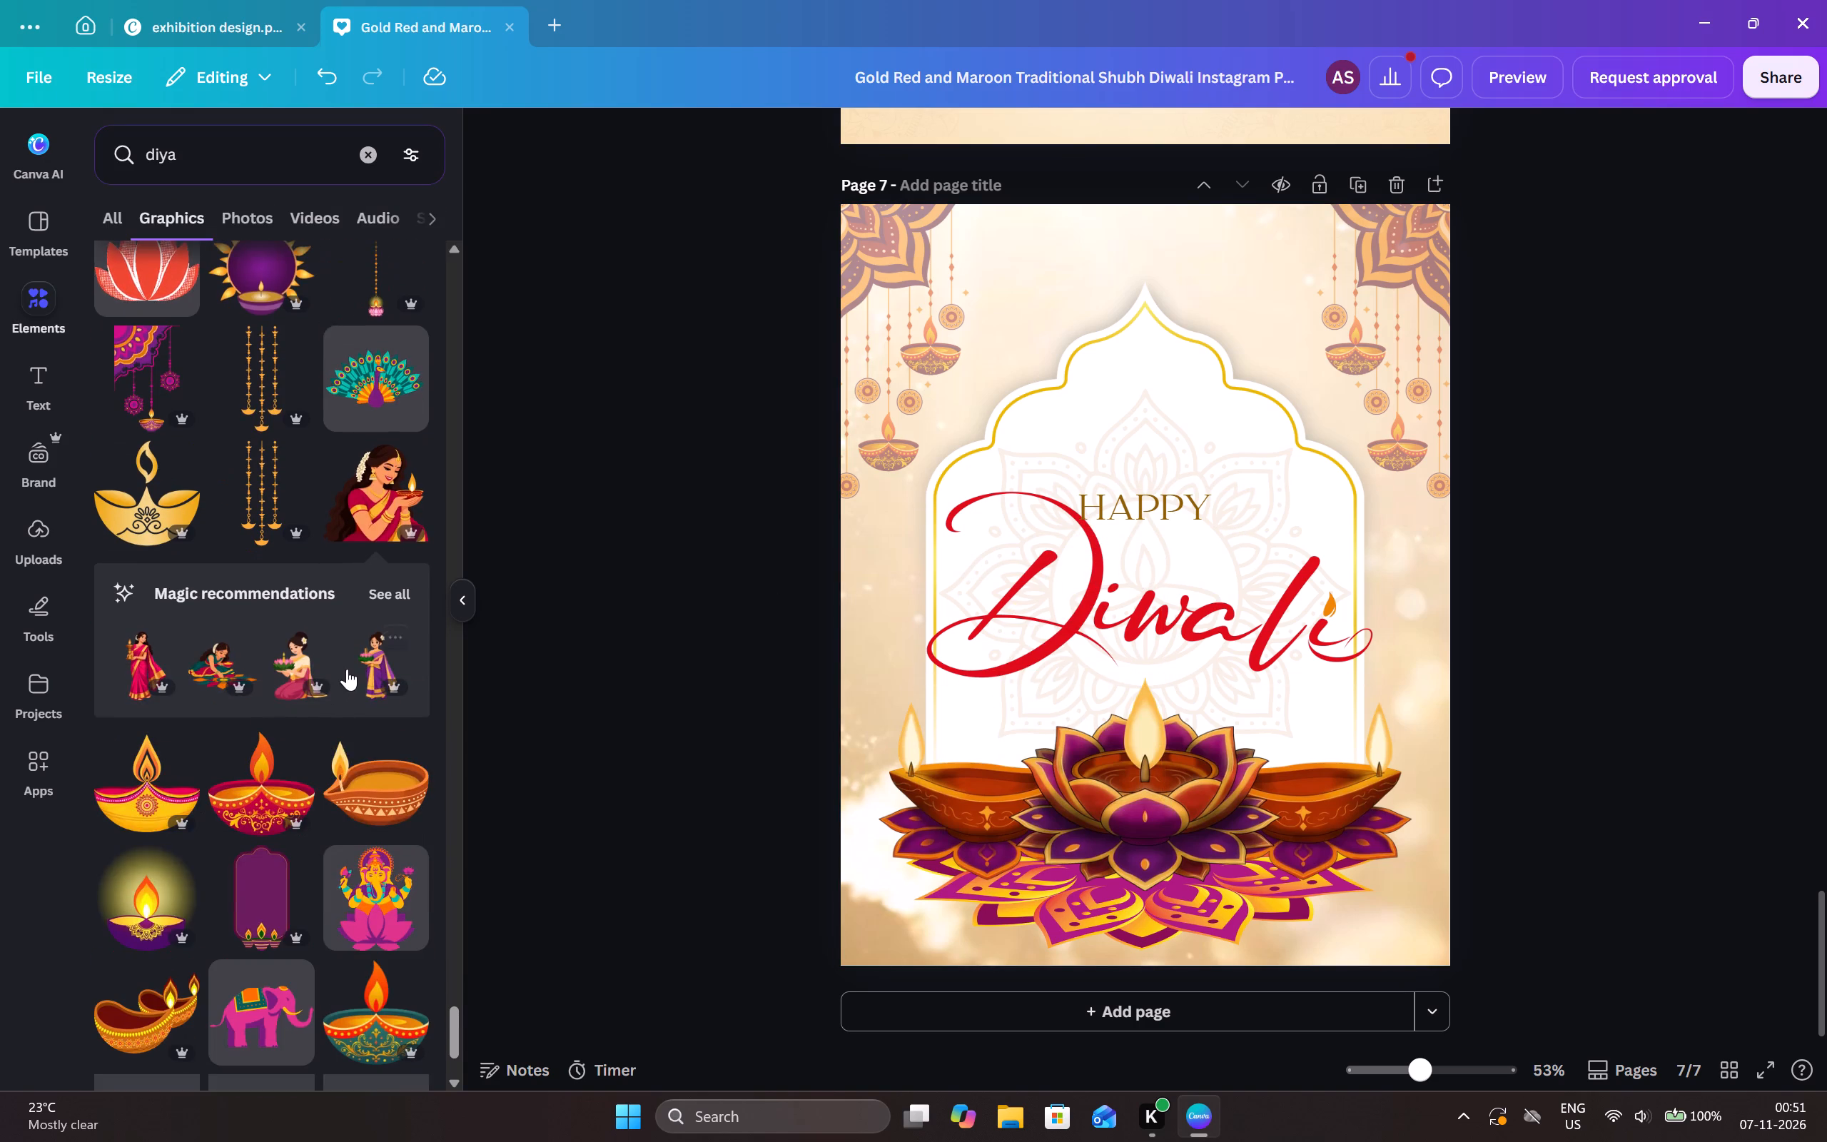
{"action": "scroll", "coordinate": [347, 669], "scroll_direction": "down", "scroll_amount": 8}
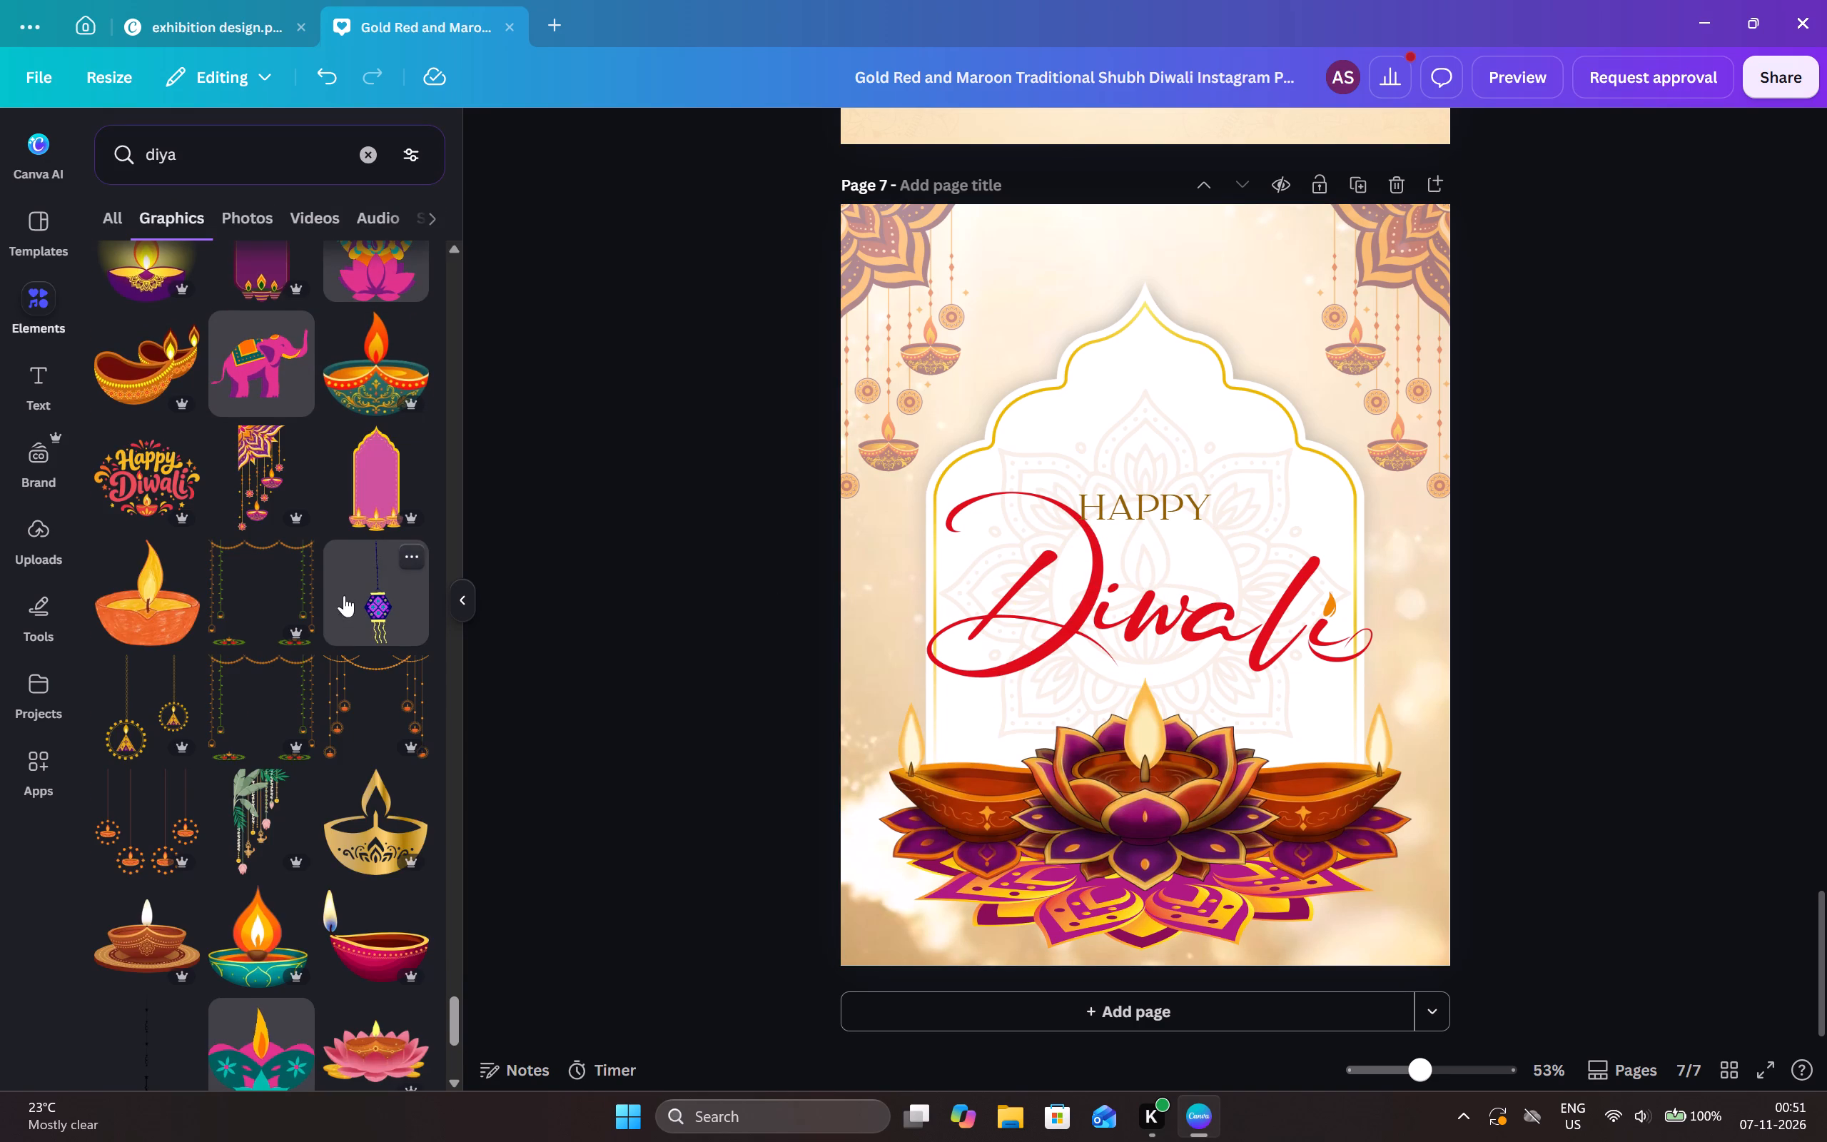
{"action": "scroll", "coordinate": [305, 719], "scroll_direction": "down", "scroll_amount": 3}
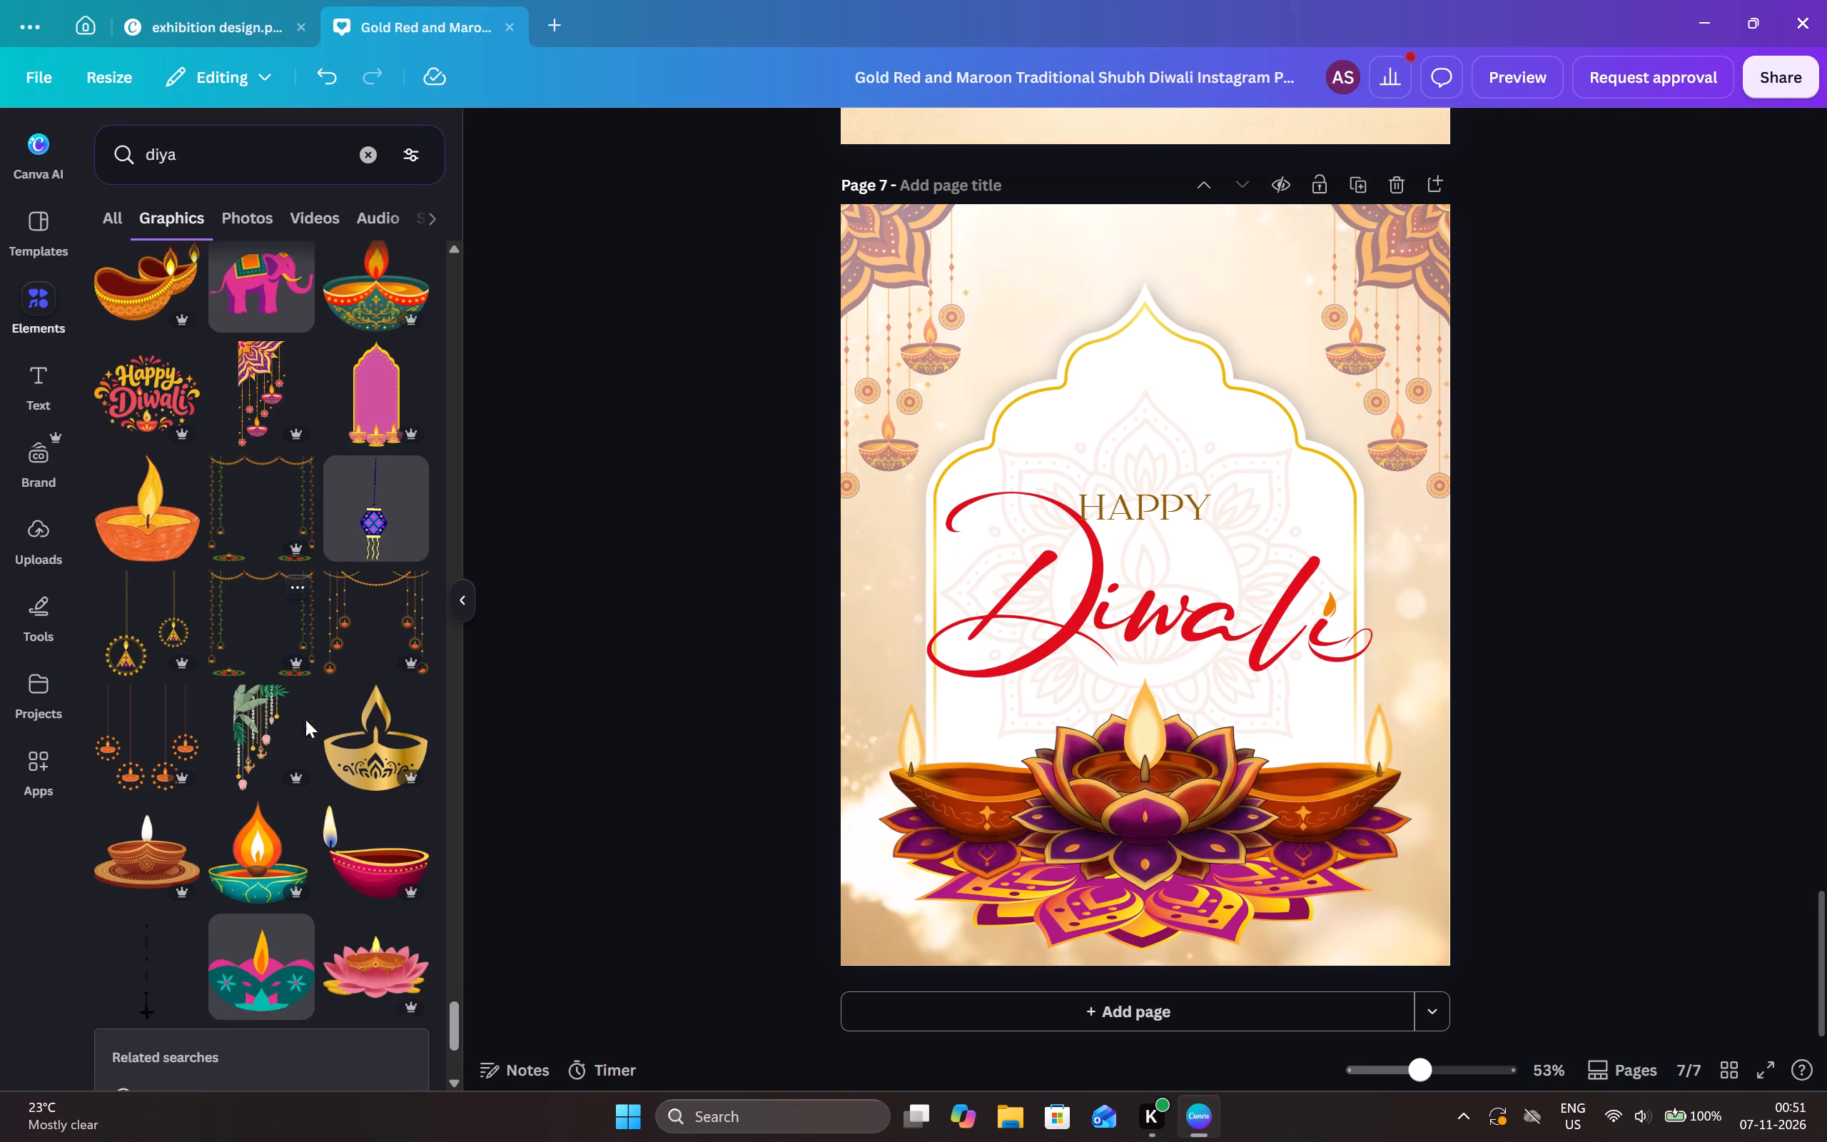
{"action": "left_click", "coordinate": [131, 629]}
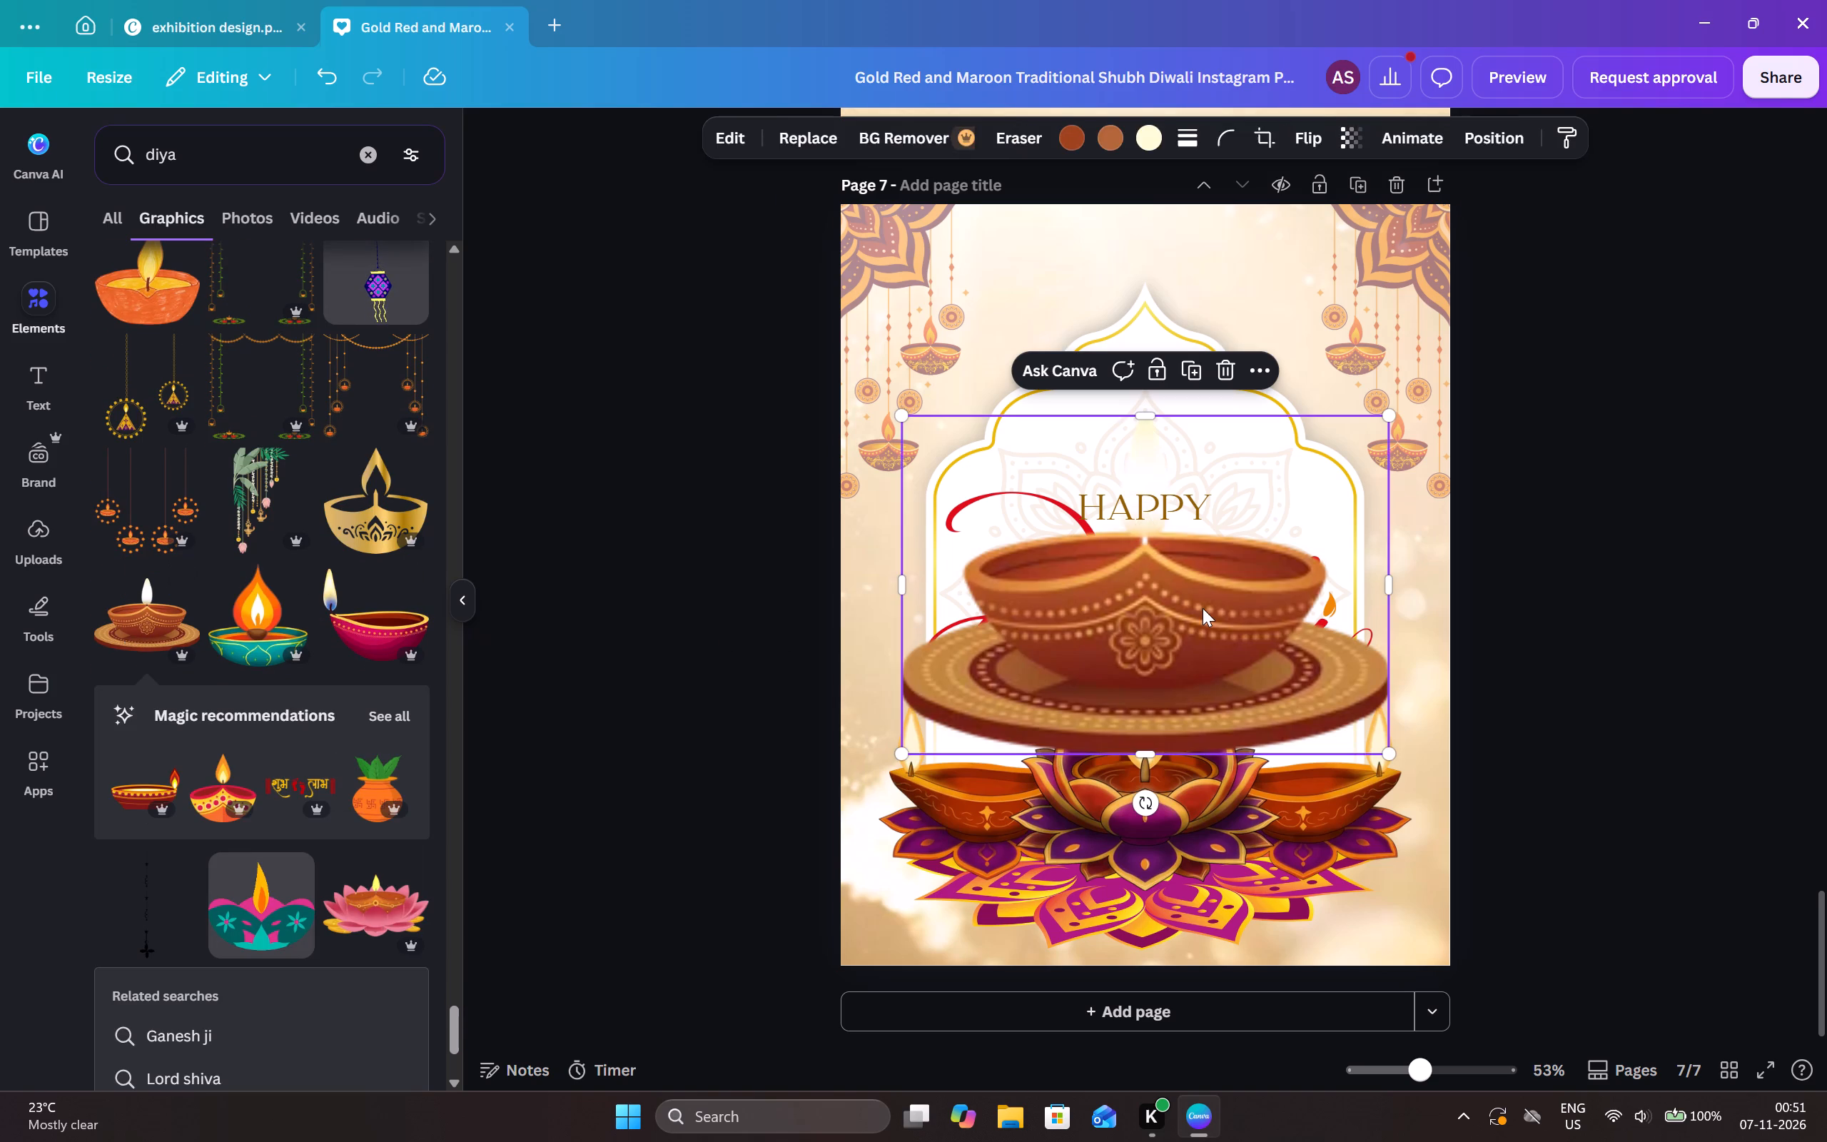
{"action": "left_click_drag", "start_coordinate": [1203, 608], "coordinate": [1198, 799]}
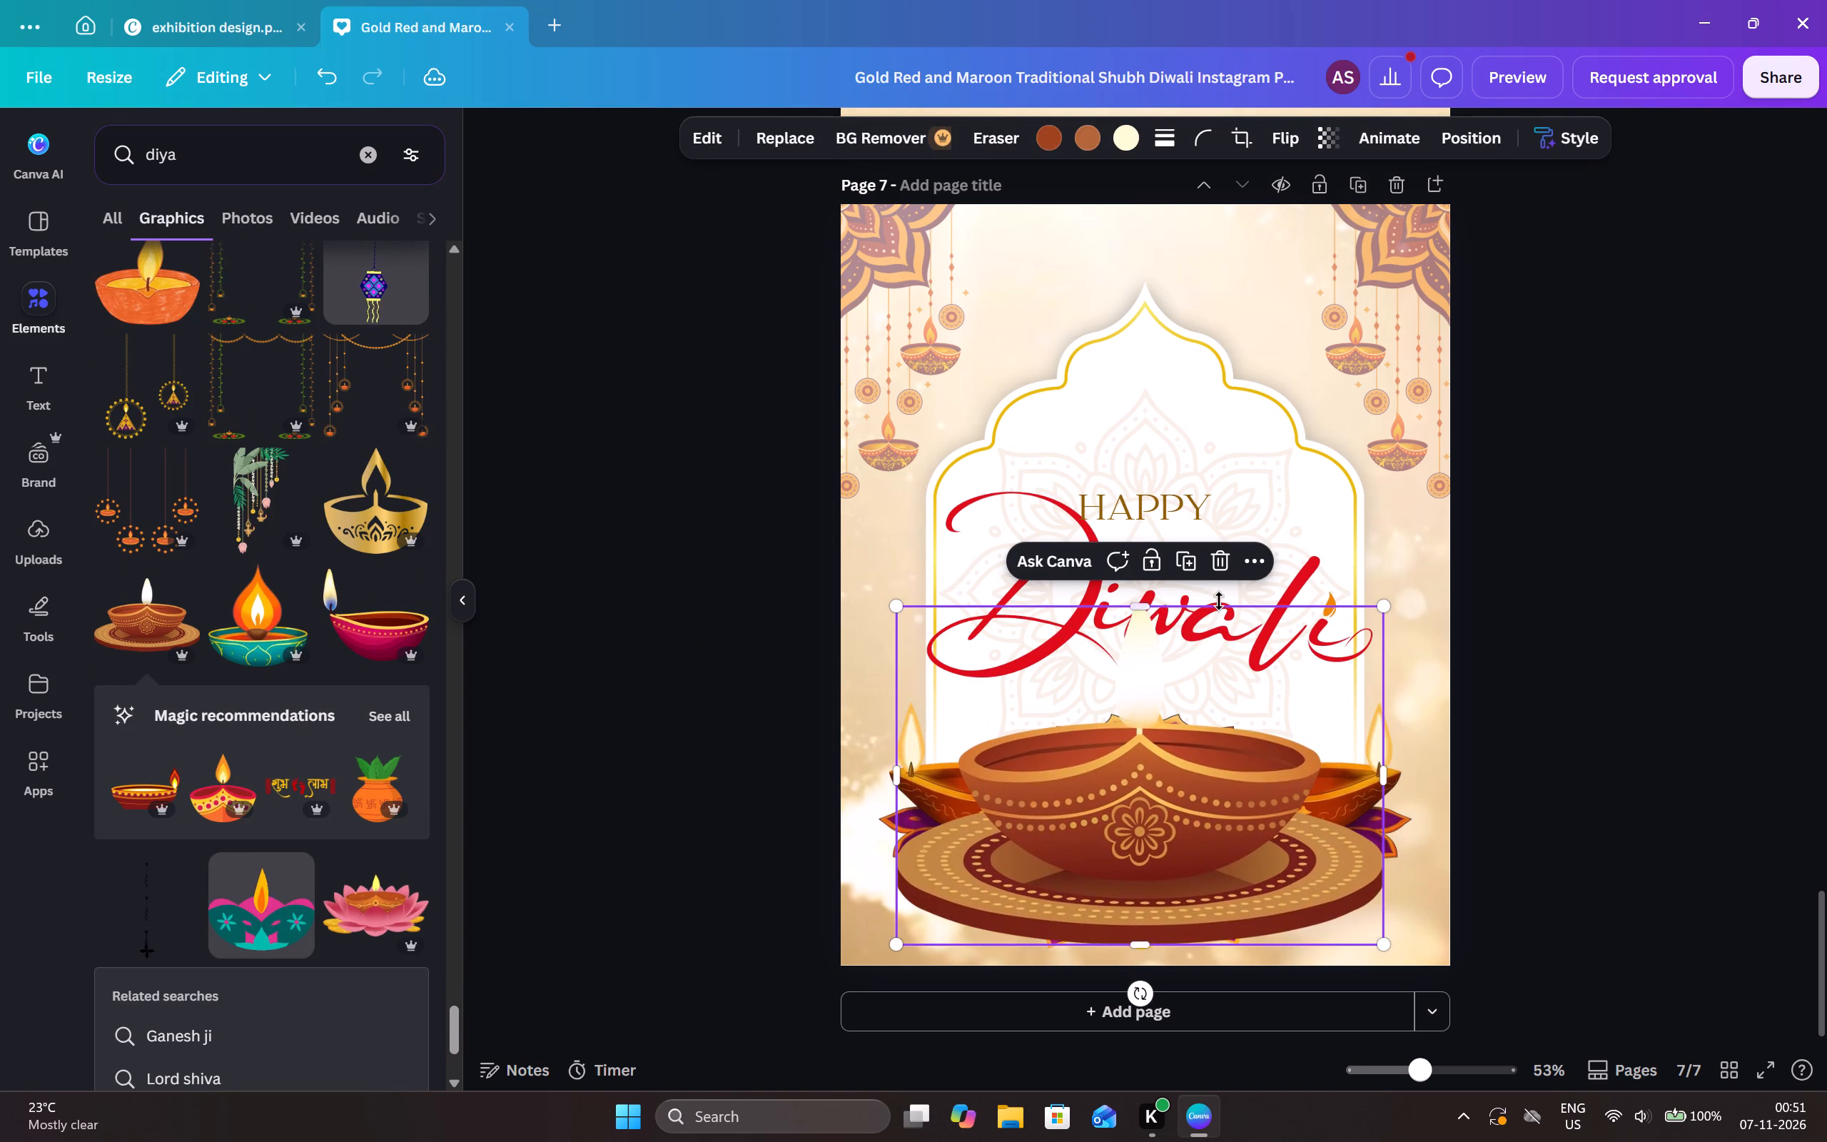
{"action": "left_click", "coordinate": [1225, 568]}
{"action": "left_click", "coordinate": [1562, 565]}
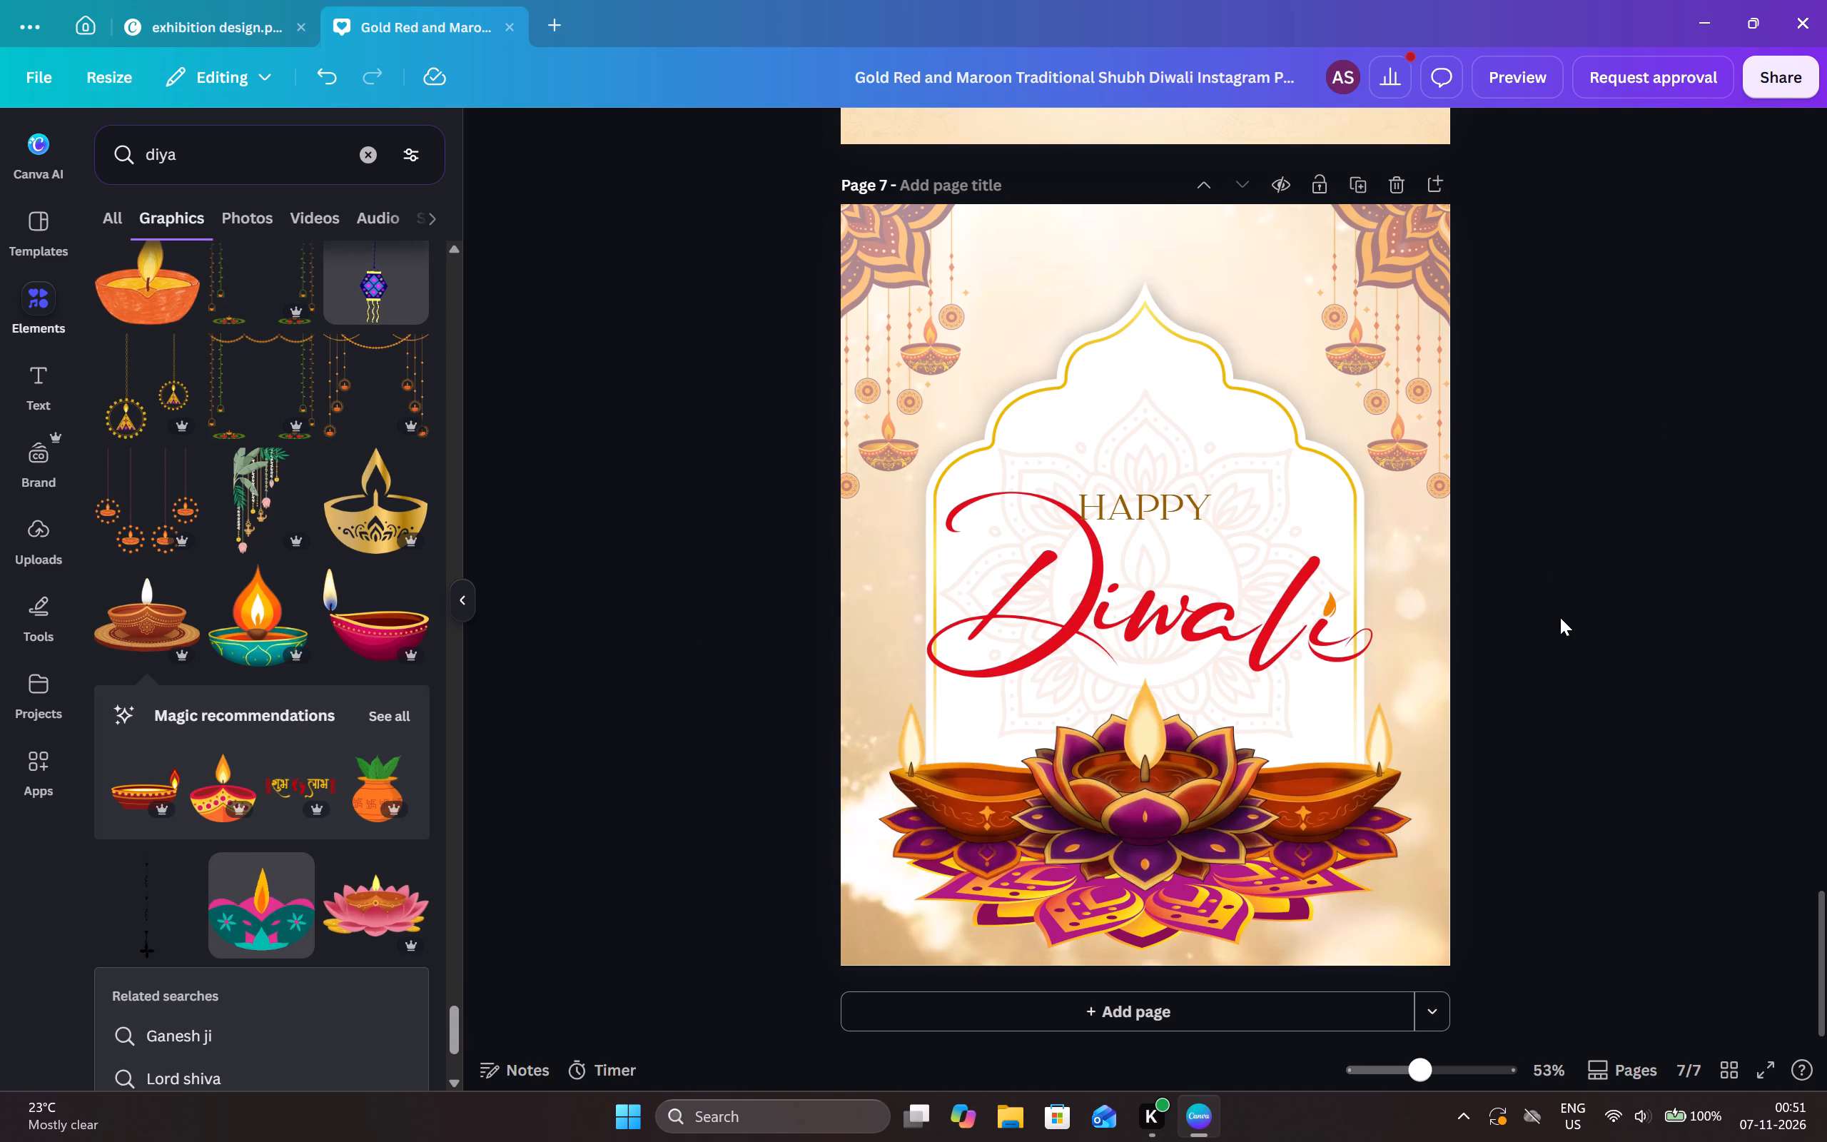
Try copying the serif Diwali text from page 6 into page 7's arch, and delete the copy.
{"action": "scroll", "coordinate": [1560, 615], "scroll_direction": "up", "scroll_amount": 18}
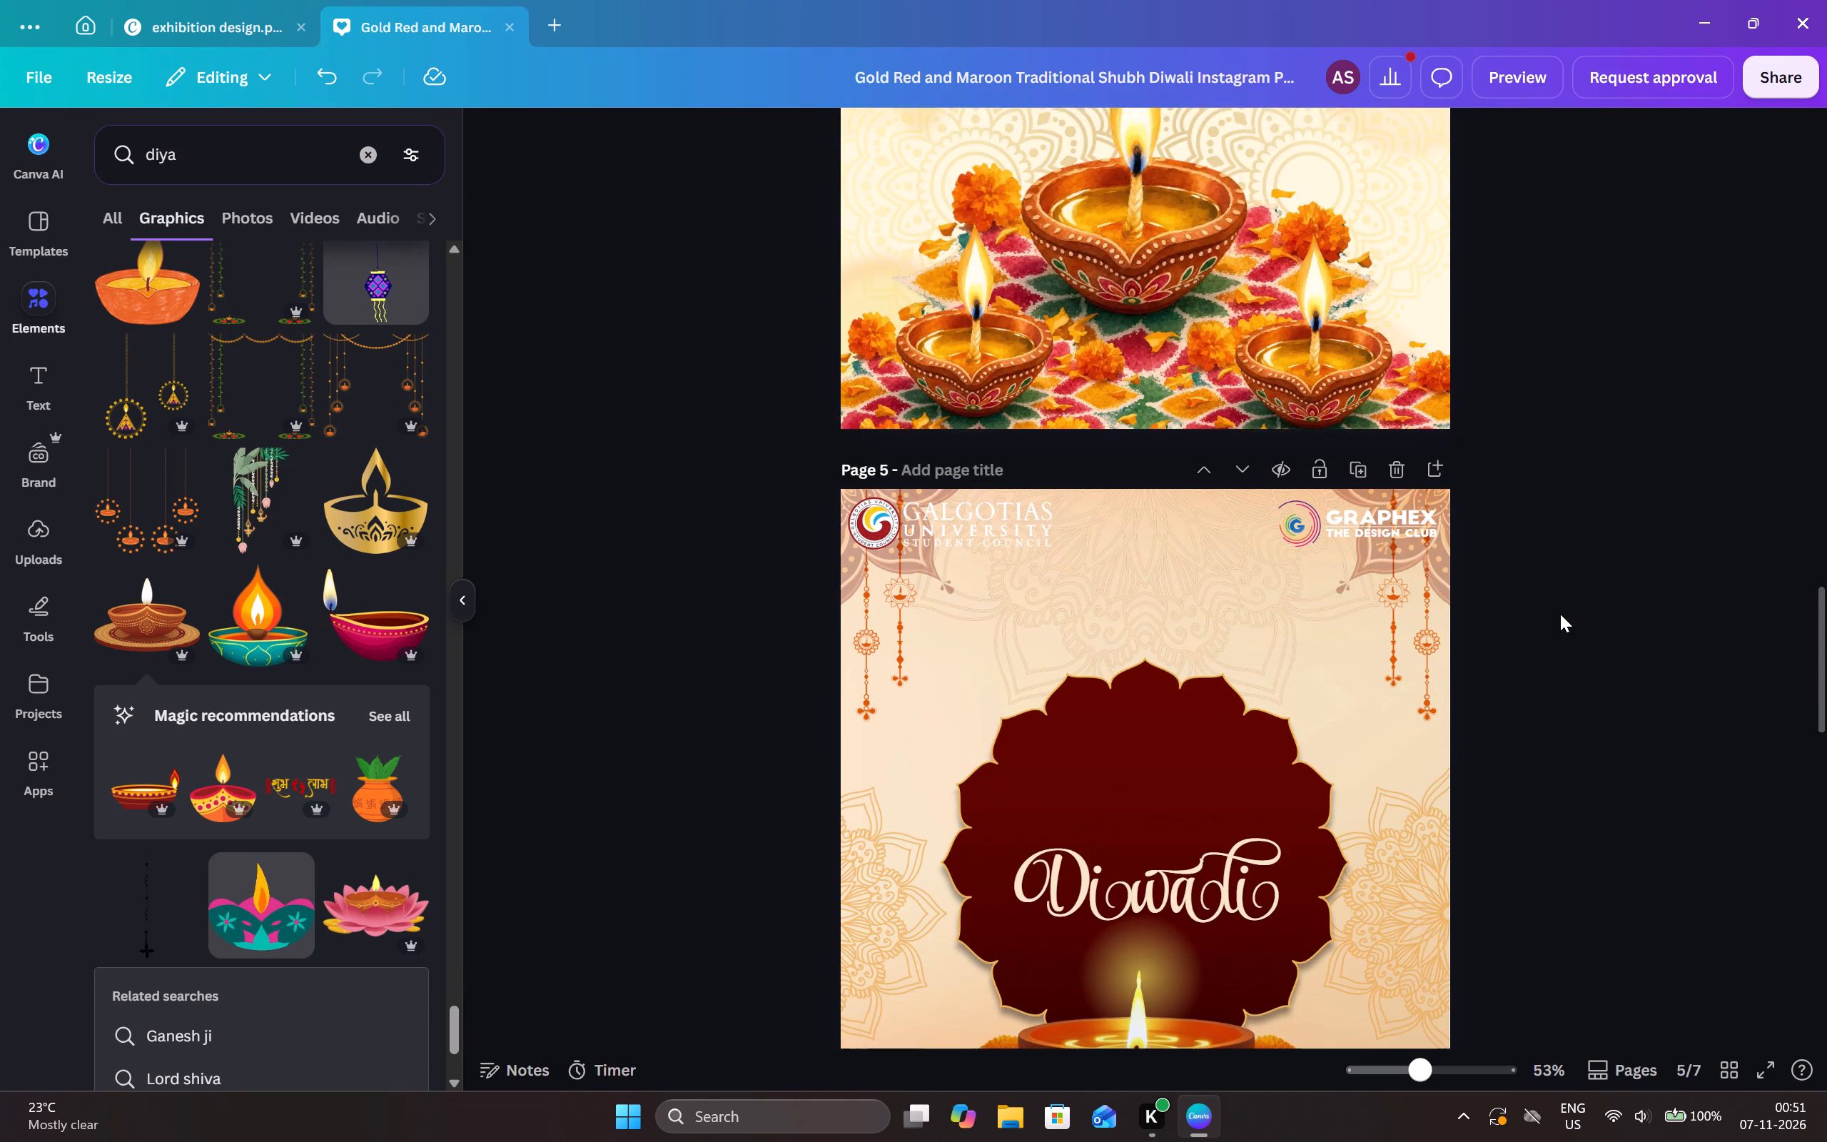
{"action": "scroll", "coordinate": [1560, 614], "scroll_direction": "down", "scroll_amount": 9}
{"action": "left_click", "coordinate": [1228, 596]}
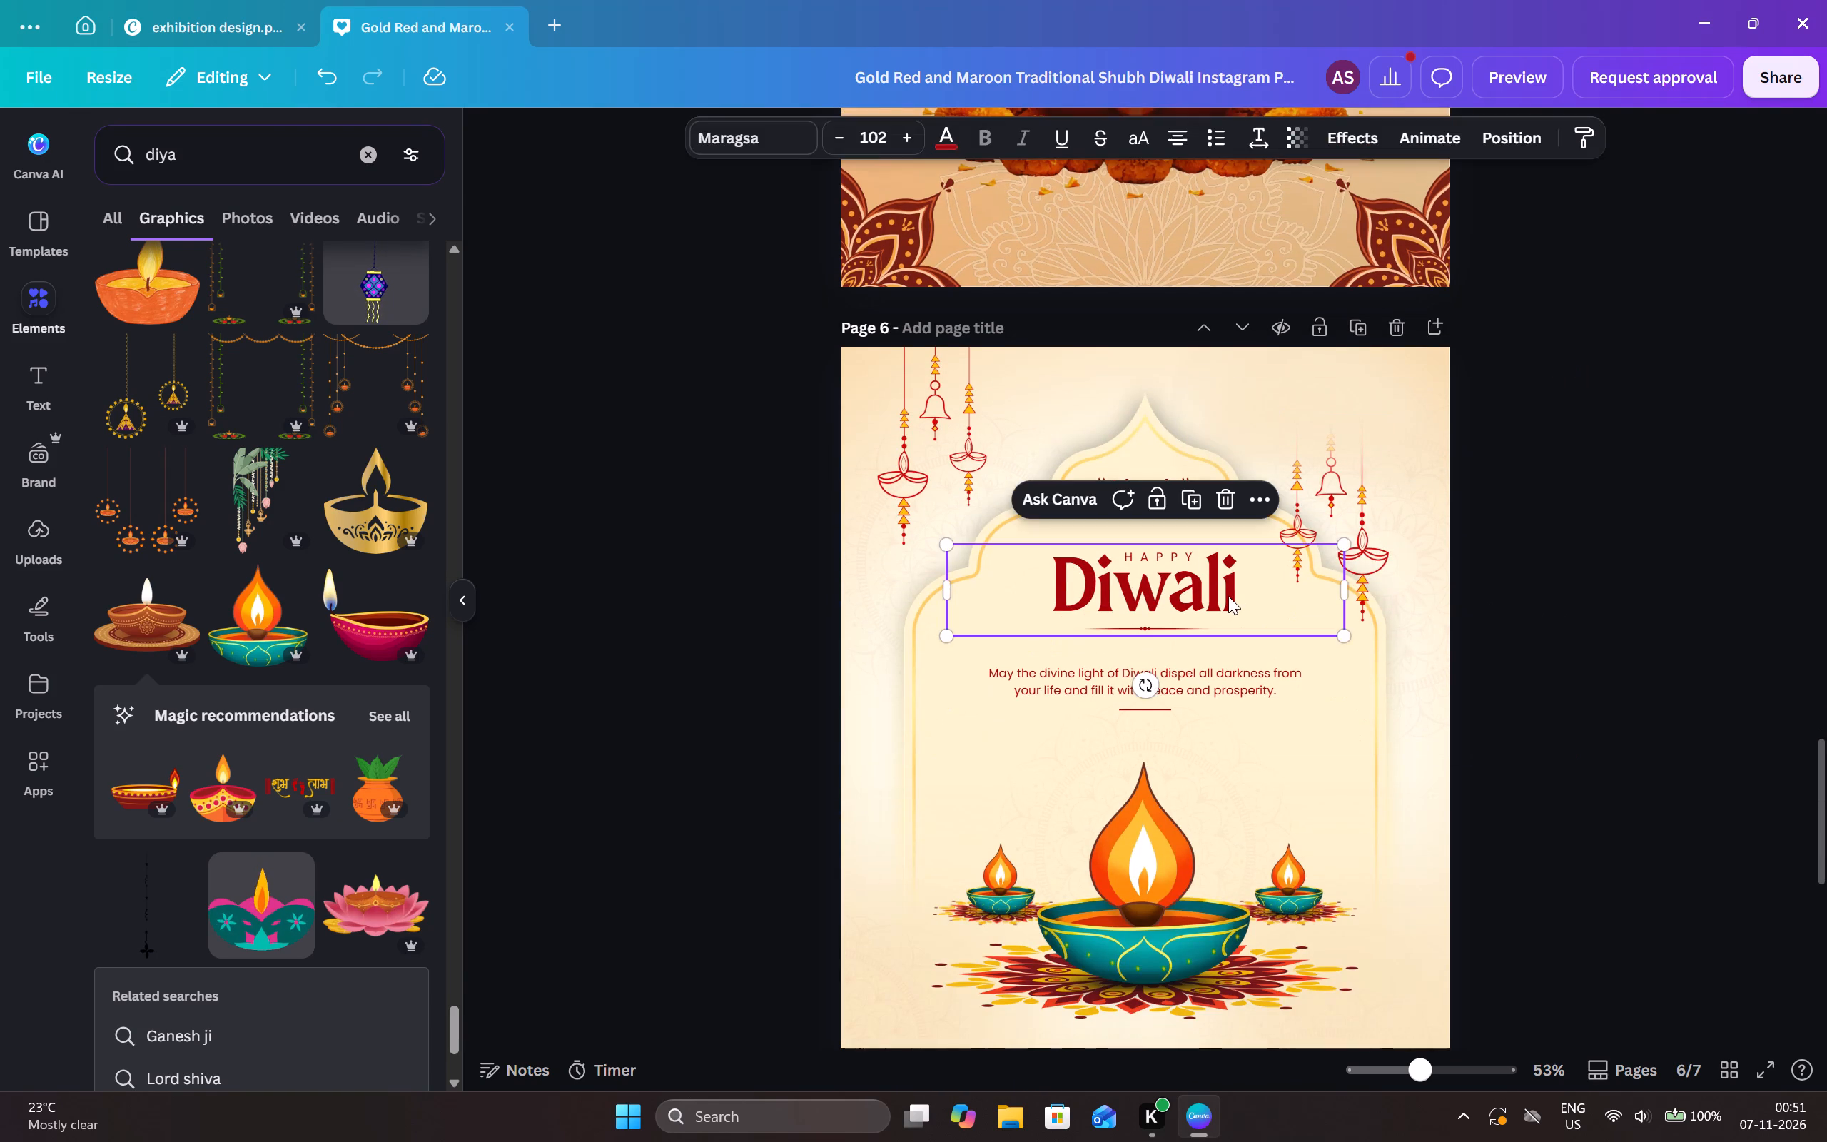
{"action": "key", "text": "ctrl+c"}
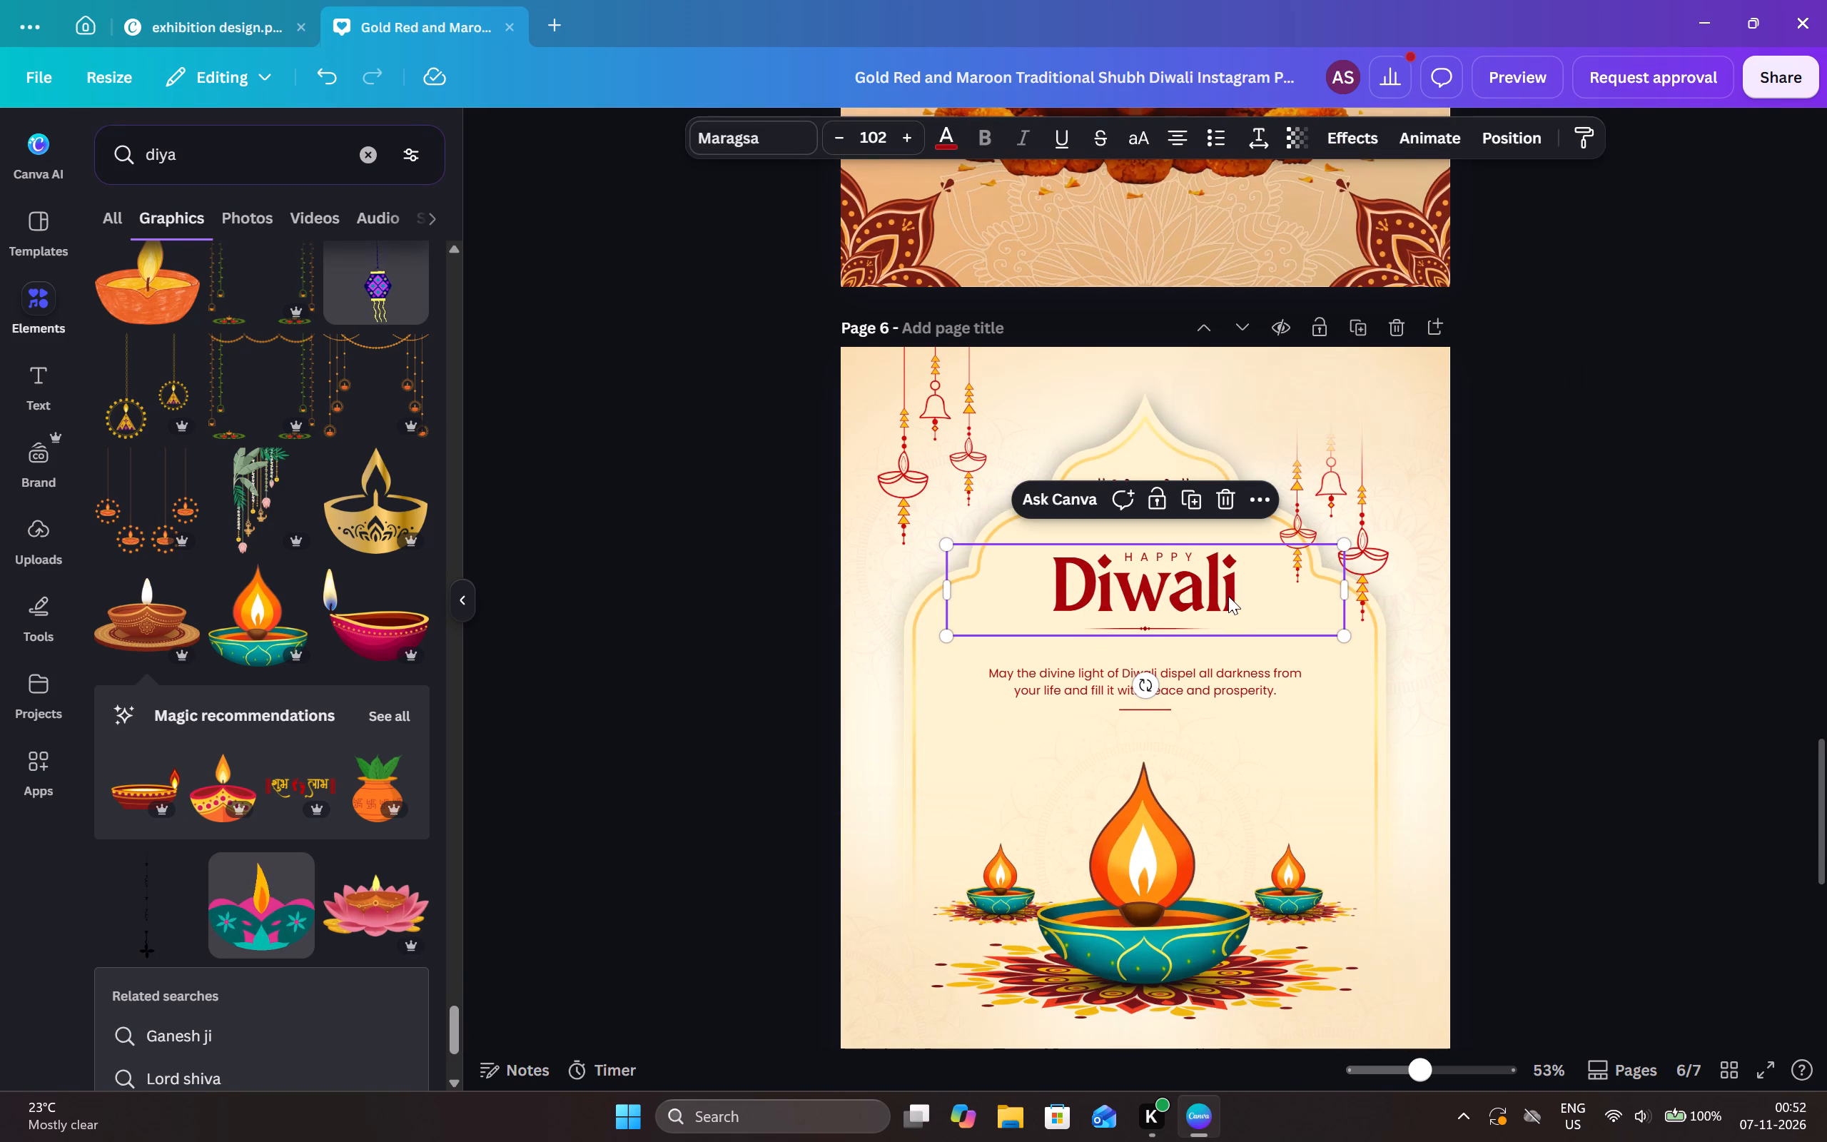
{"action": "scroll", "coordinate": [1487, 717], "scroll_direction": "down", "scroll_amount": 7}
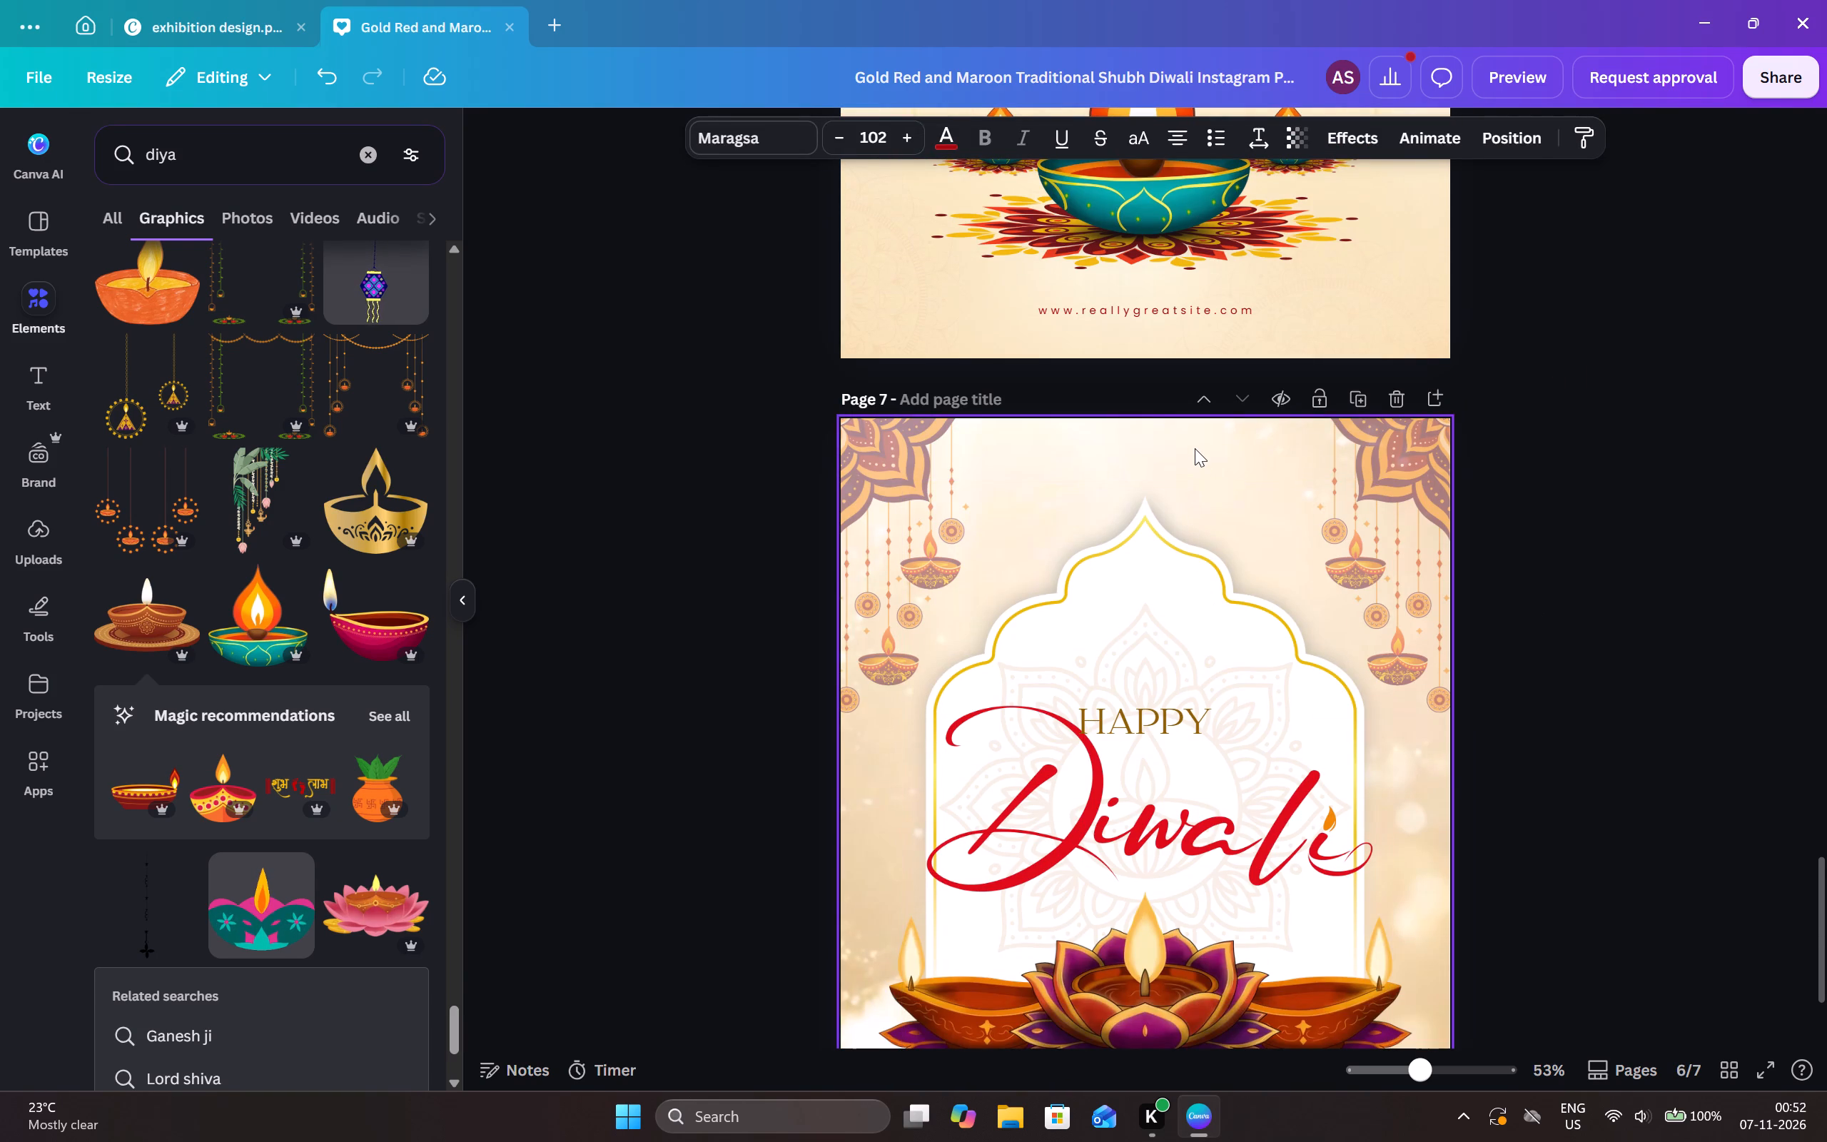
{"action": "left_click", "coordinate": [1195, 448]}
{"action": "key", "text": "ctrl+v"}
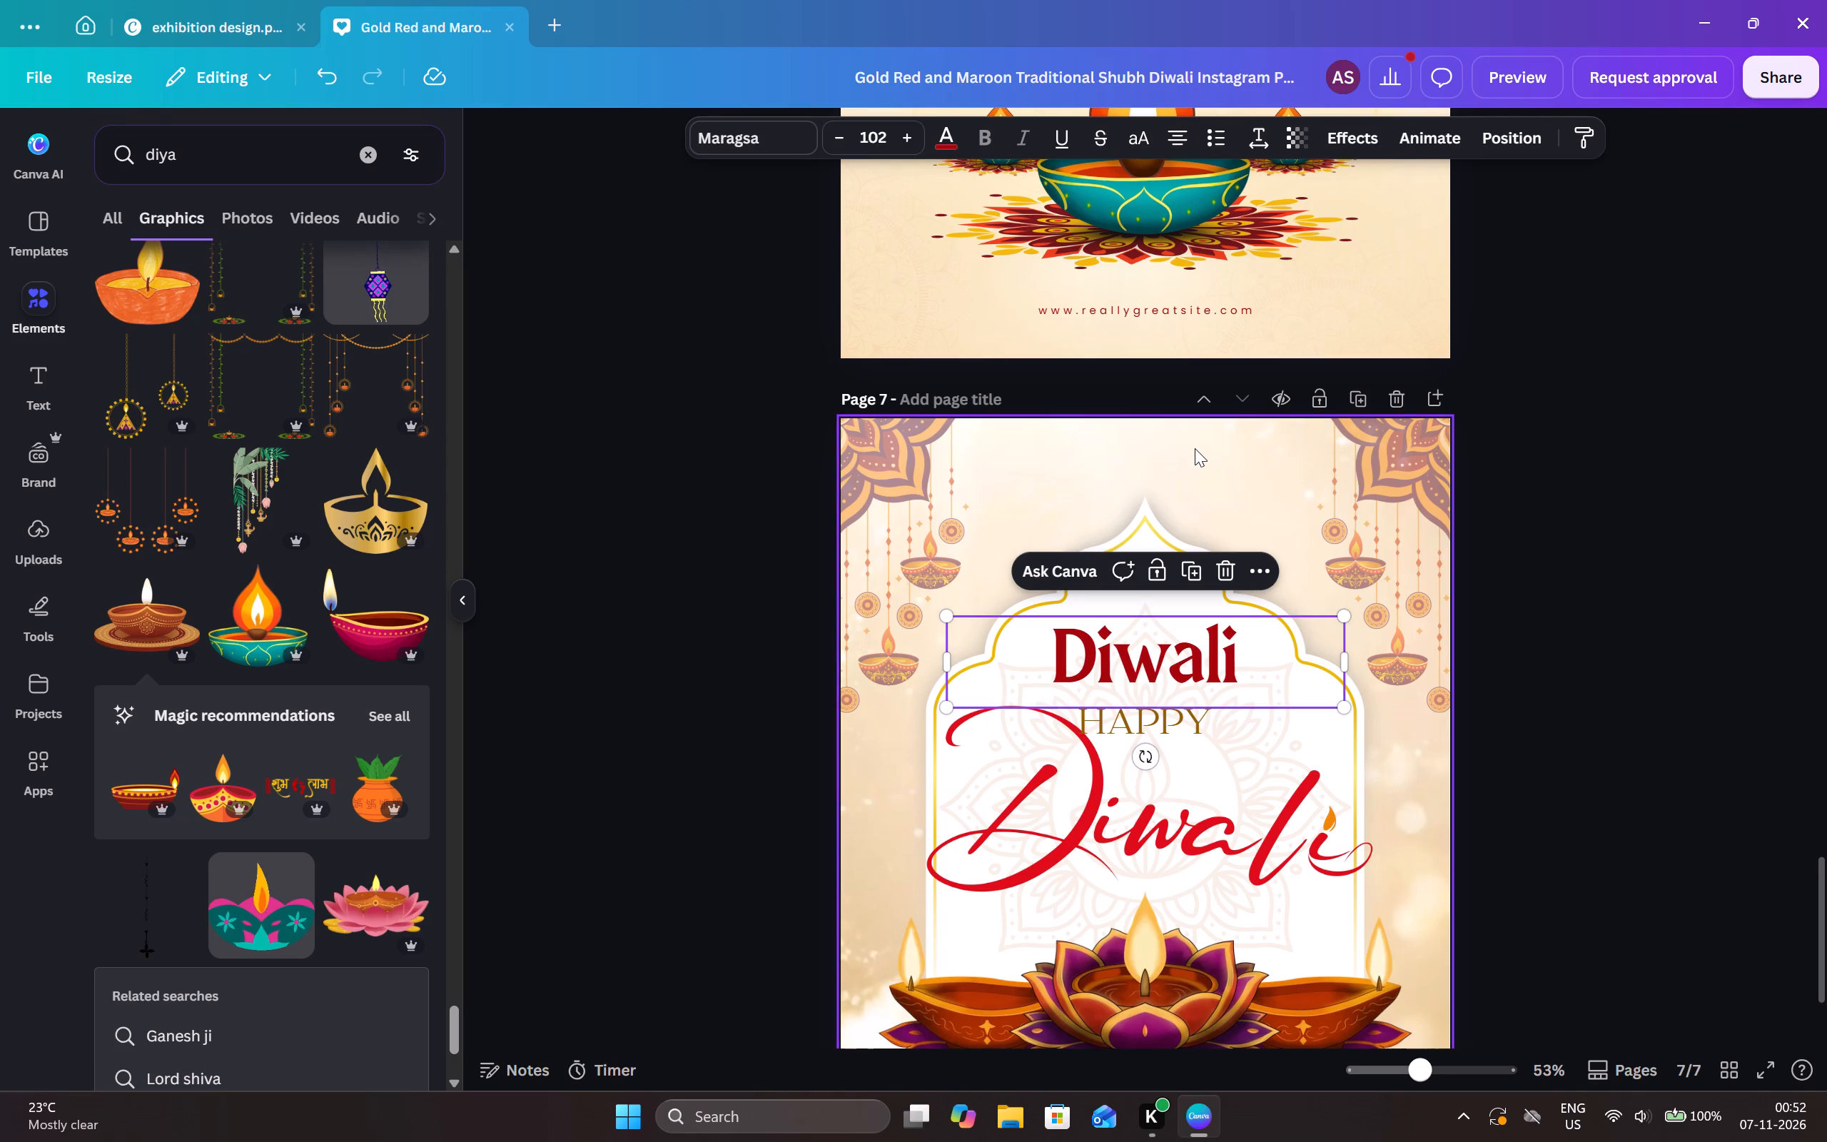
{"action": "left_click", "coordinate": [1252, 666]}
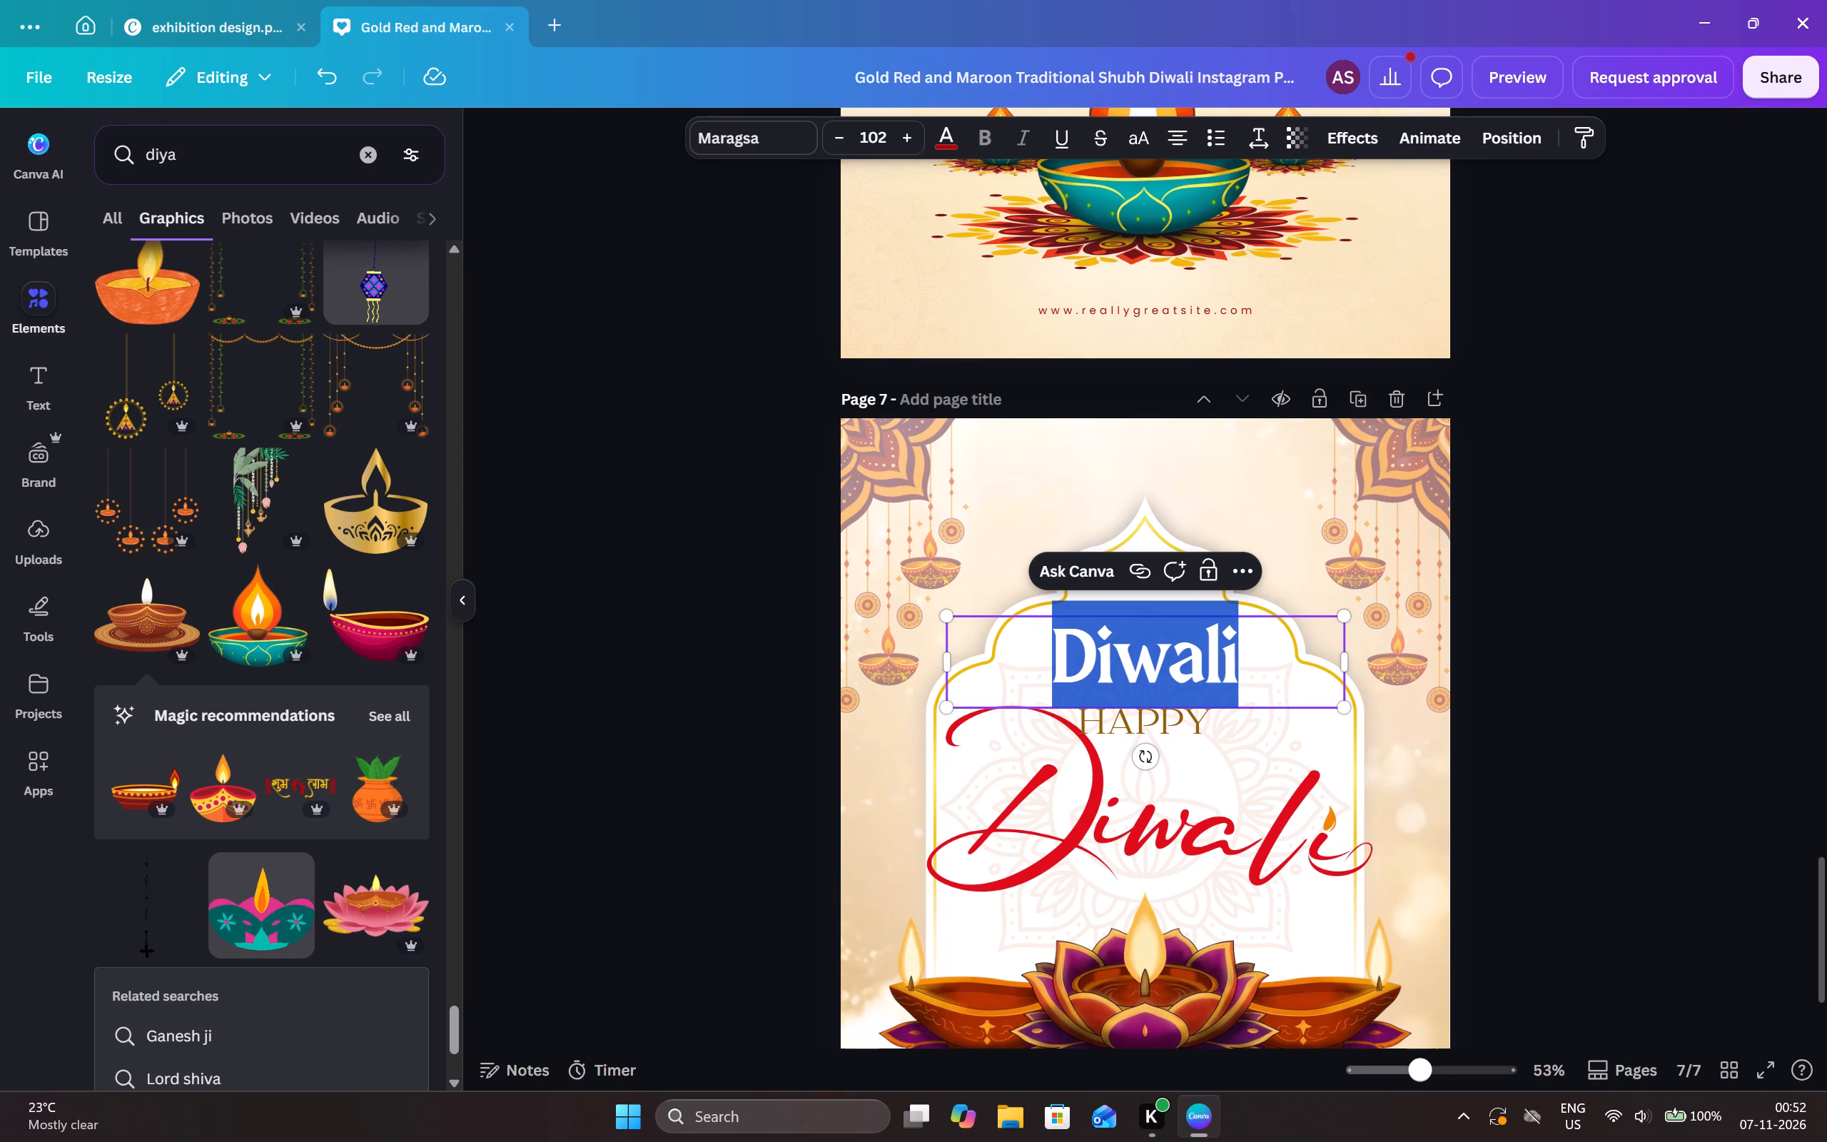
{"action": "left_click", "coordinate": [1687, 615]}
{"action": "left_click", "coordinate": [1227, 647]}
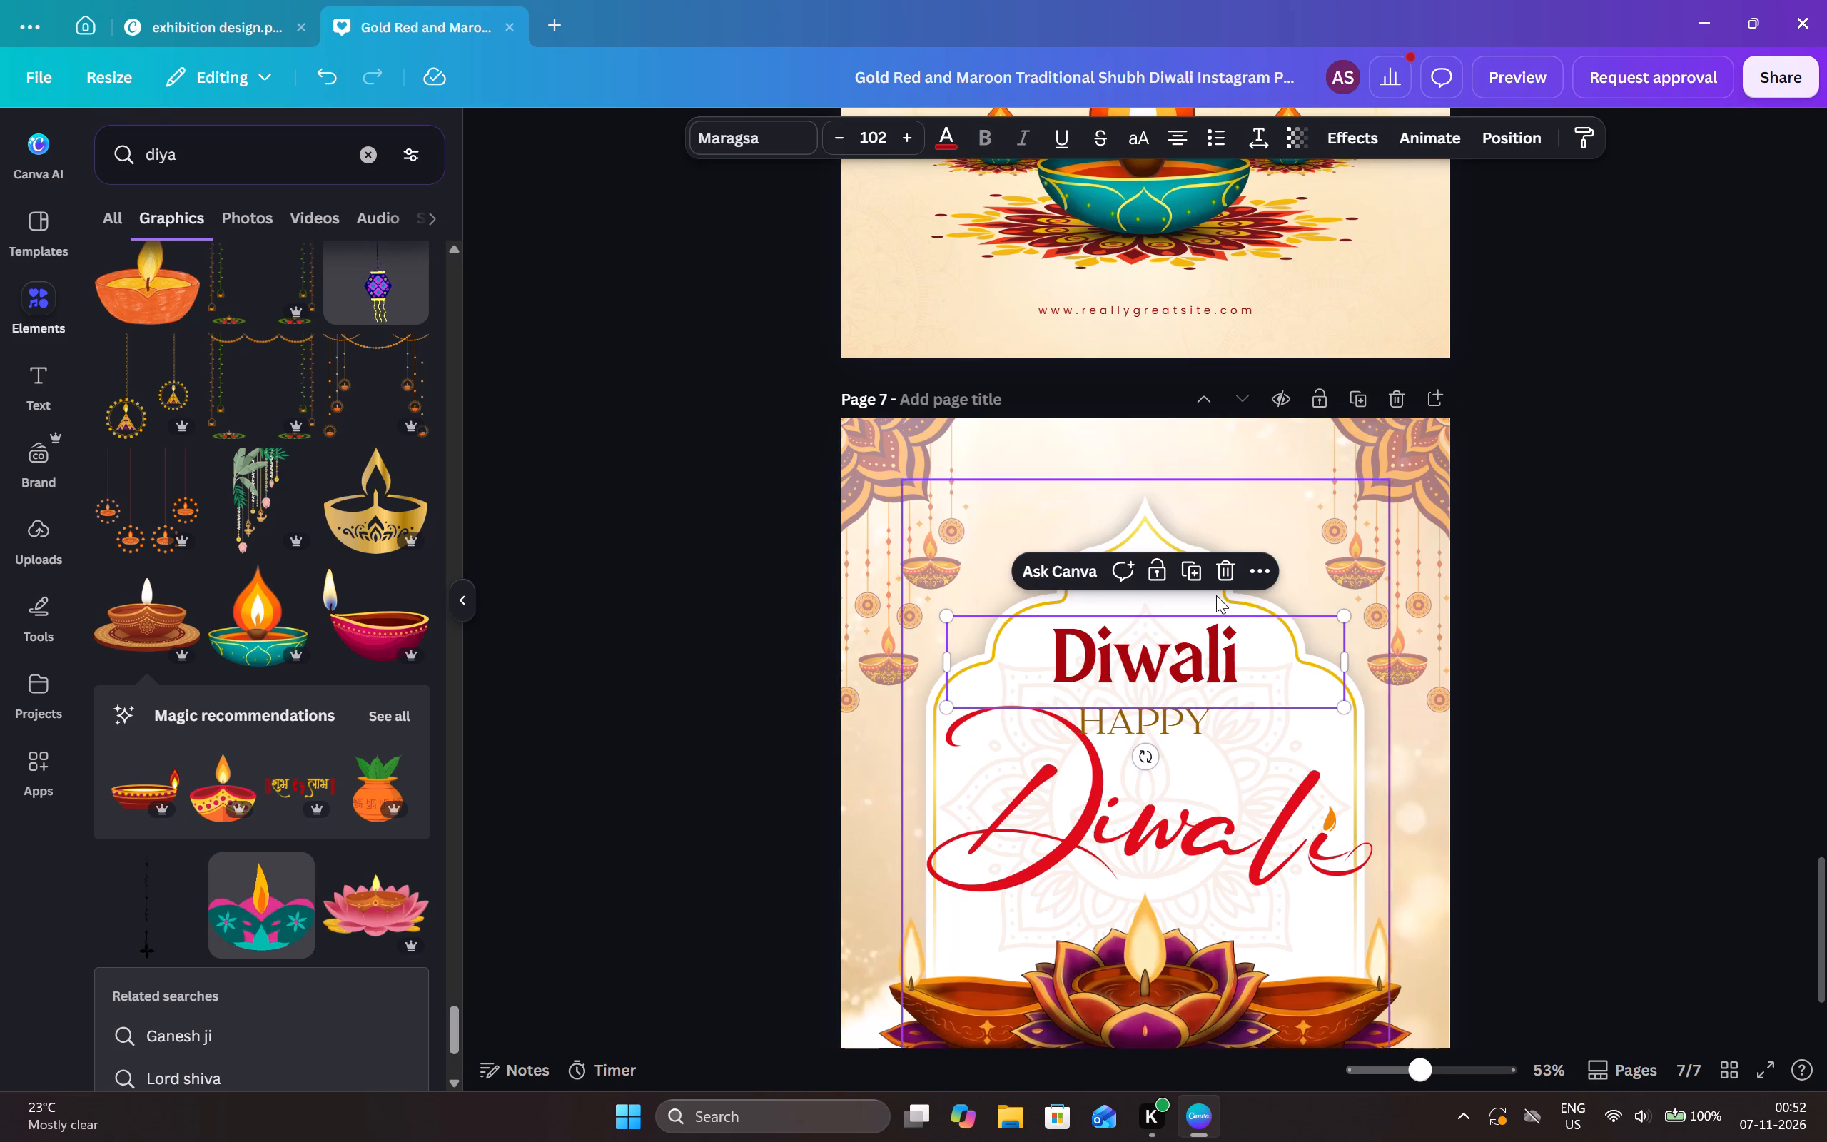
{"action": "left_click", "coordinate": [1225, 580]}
Look back through the earlier pages' Diwali designs and lettering for comparison with page 7.
{"action": "scroll", "coordinate": [1720, 562], "scroll_direction": "up", "scroll_amount": 5}
{"action": "scroll", "coordinate": [1661, 483], "scroll_direction": "up", "scroll_amount": 5}
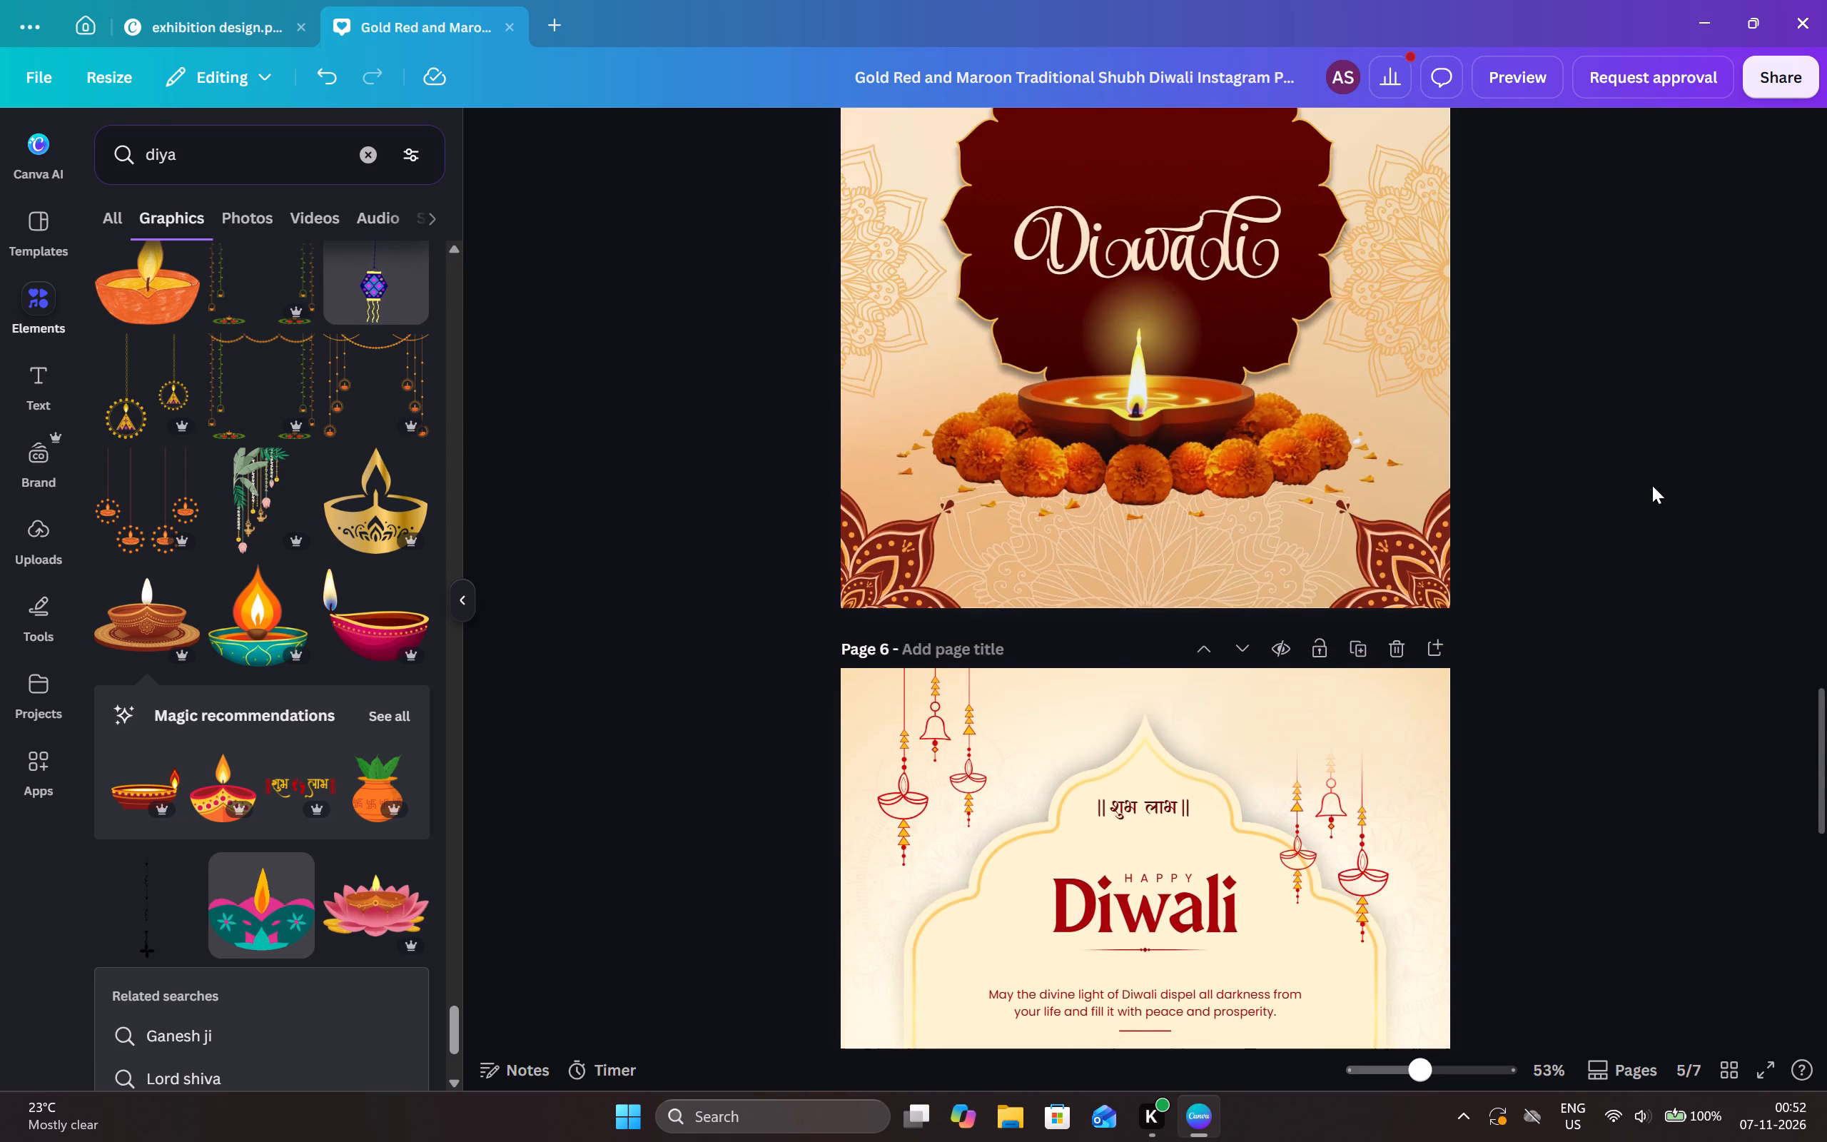
{"action": "scroll", "coordinate": [1652, 485], "scroll_direction": "up", "scroll_amount": 20}
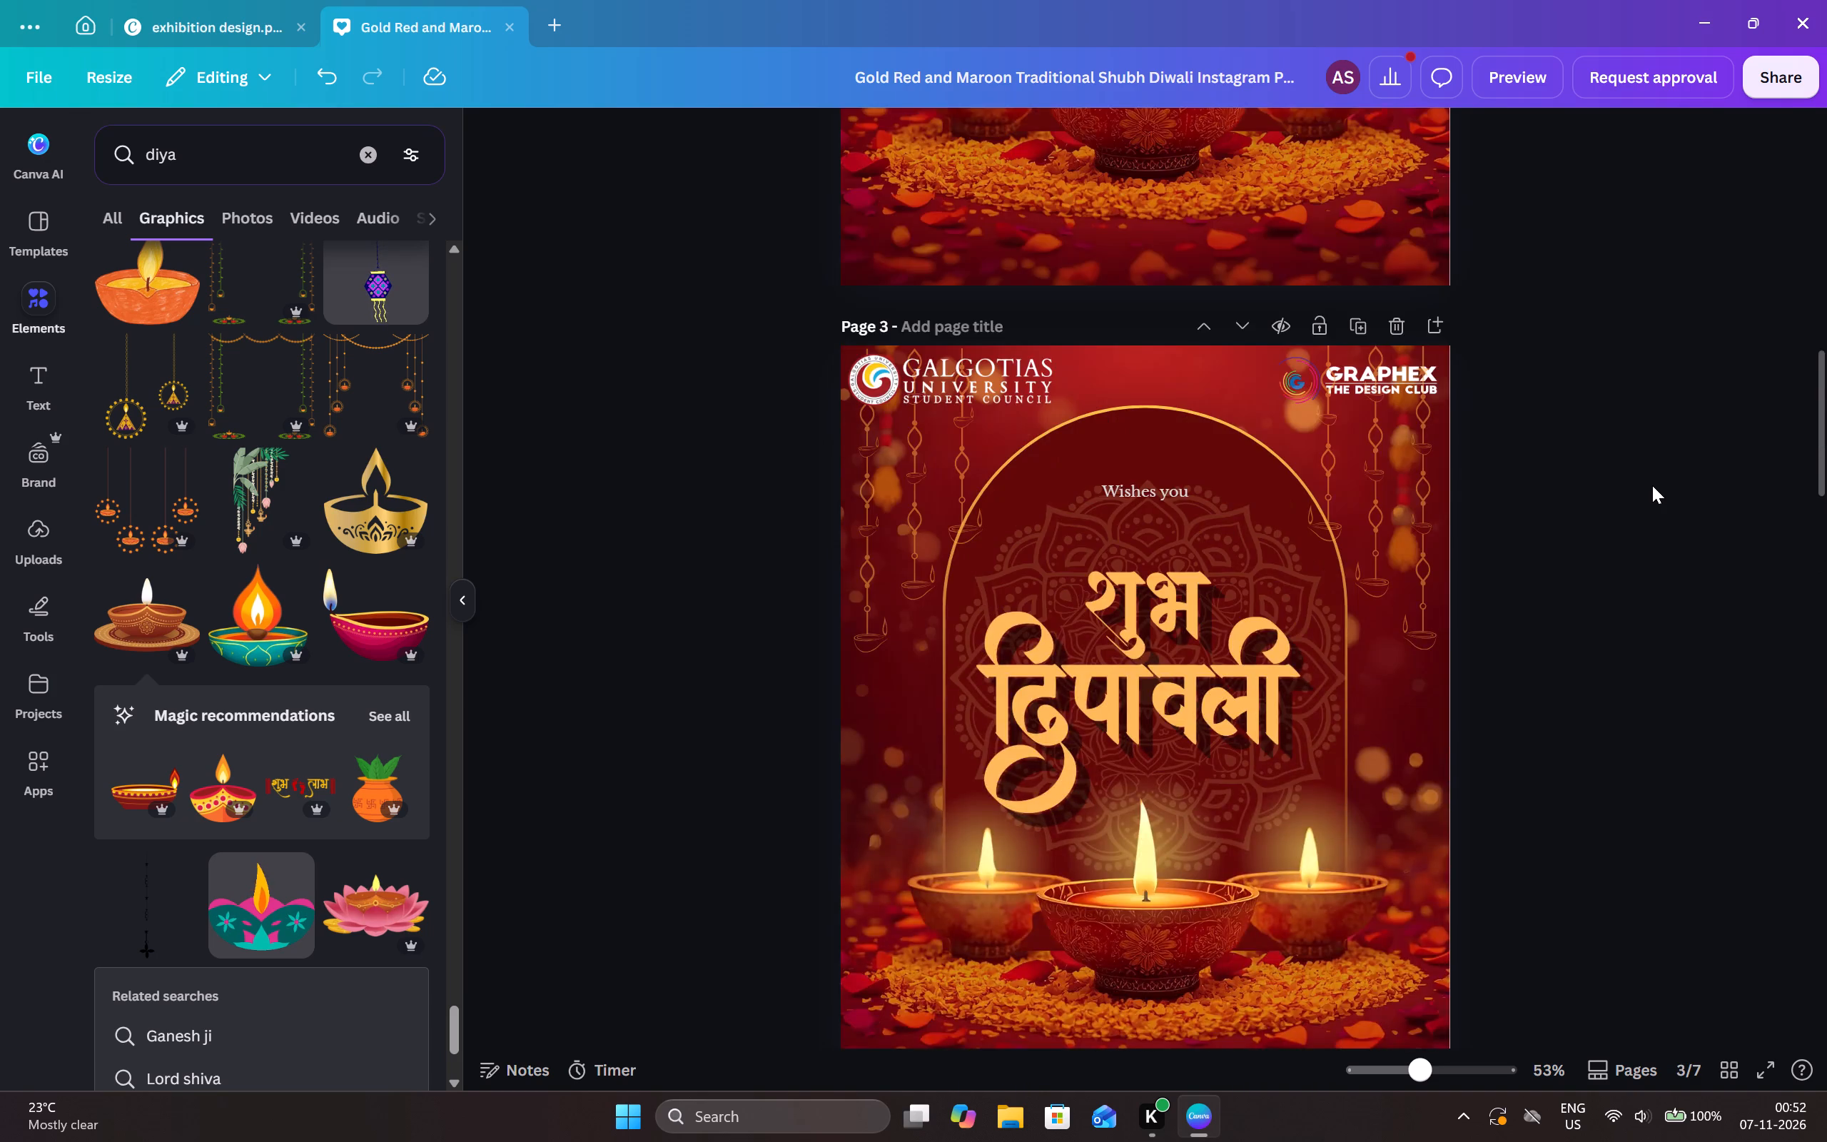
{"action": "scroll", "coordinate": [1652, 485], "scroll_direction": "up", "scroll_amount": 5}
{"action": "scroll", "coordinate": [1652, 485], "scroll_direction": "down", "scroll_amount": 16}
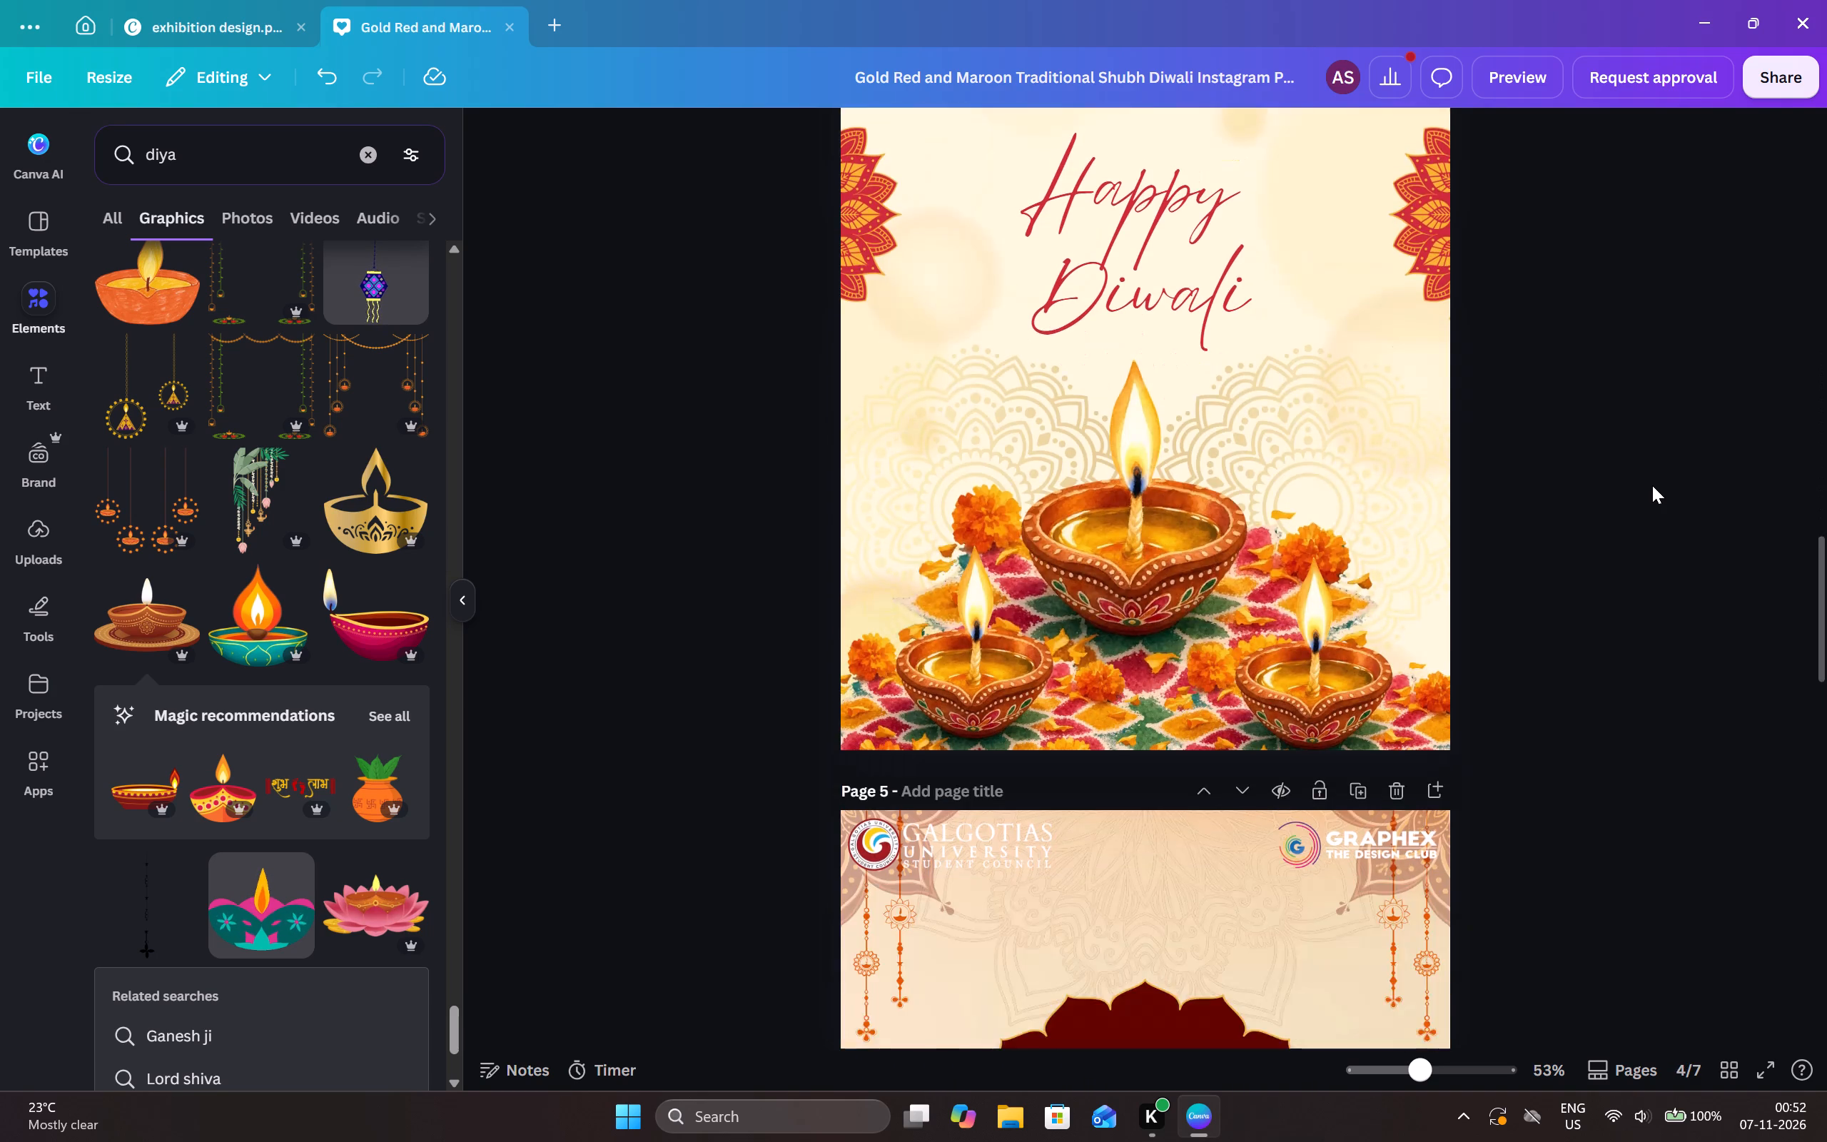
{"action": "scroll", "coordinate": [1652, 485], "scroll_direction": "down", "scroll_amount": 15}
{"action": "scroll", "coordinate": [1652, 485], "scroll_direction": "up", "scroll_amount": 14}
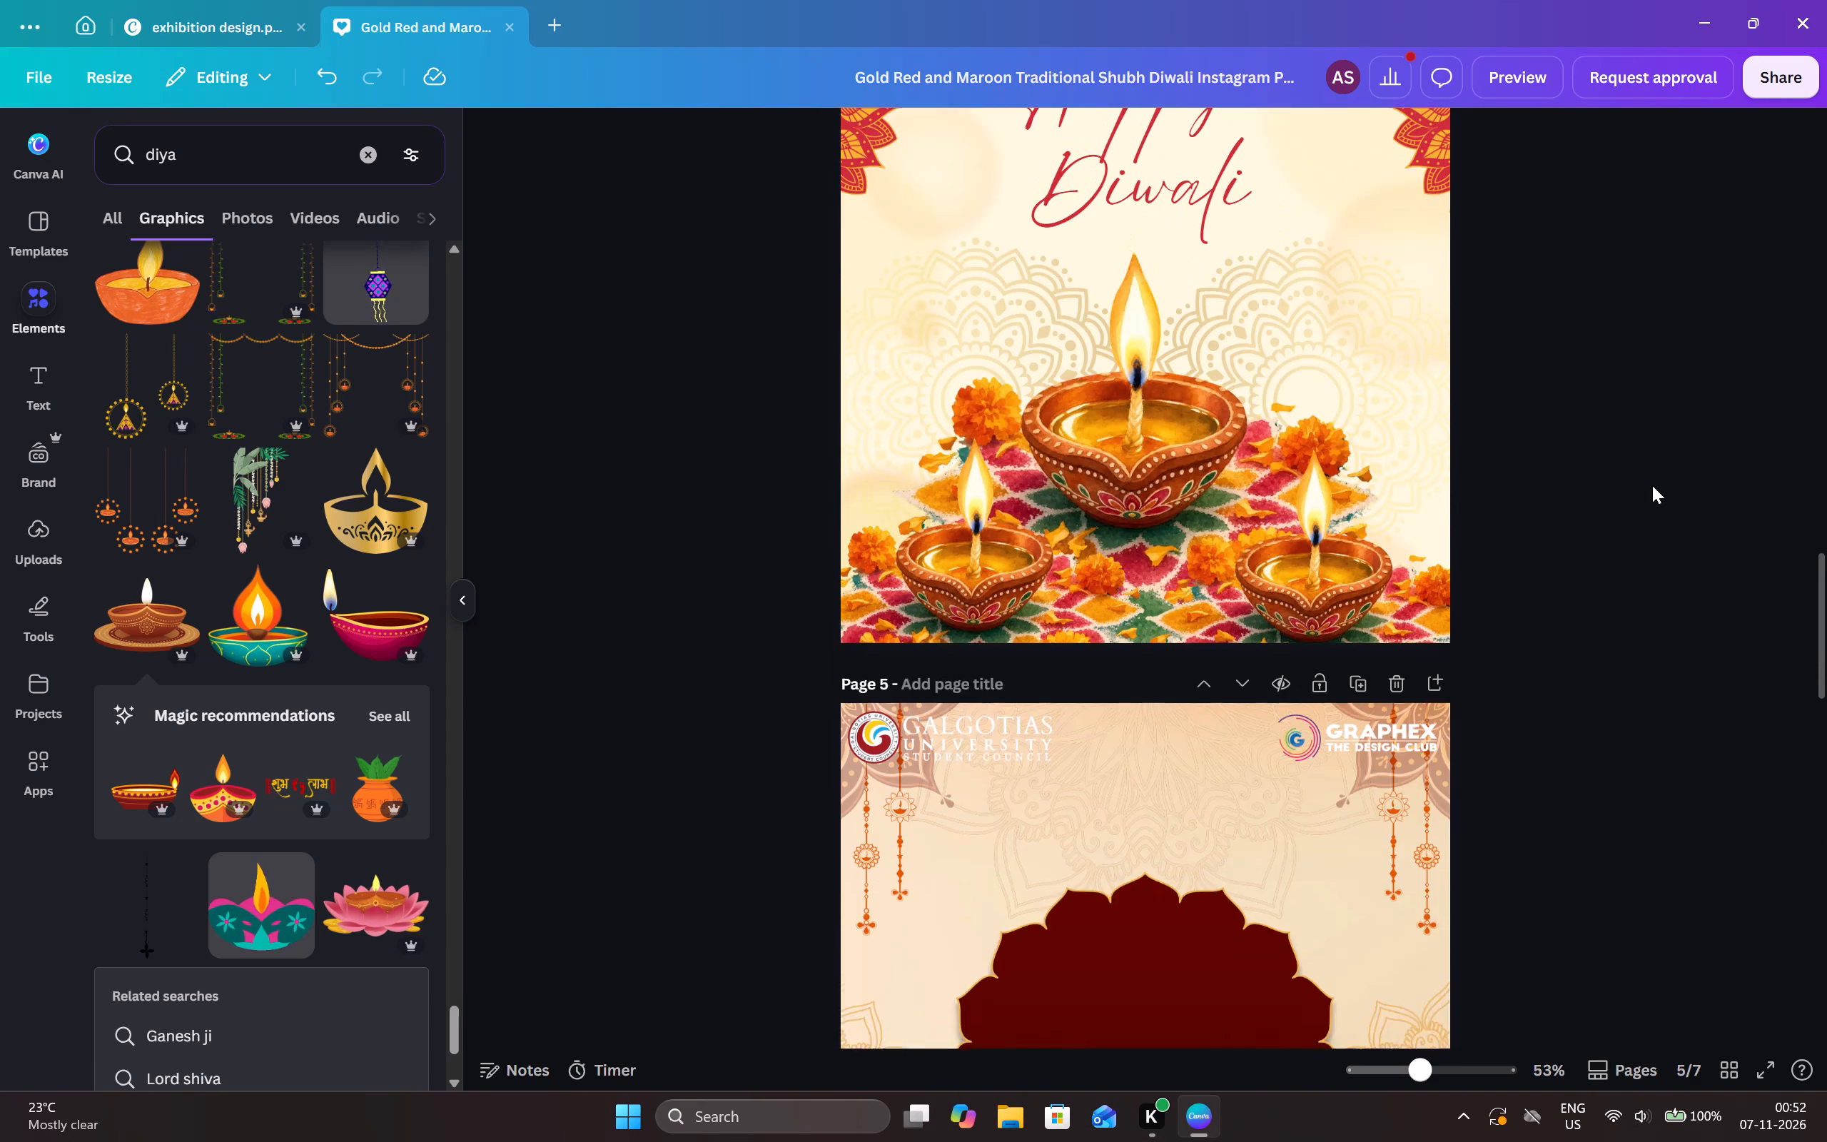
{"action": "scroll", "coordinate": [1652, 485], "scroll_direction": "up", "scroll_amount": 1}
{"action": "scroll", "coordinate": [1652, 485], "scroll_direction": "down", "scroll_amount": 20}
{"action": "scroll", "coordinate": [1652, 485], "scroll_direction": "down", "scroll_amount": 4}
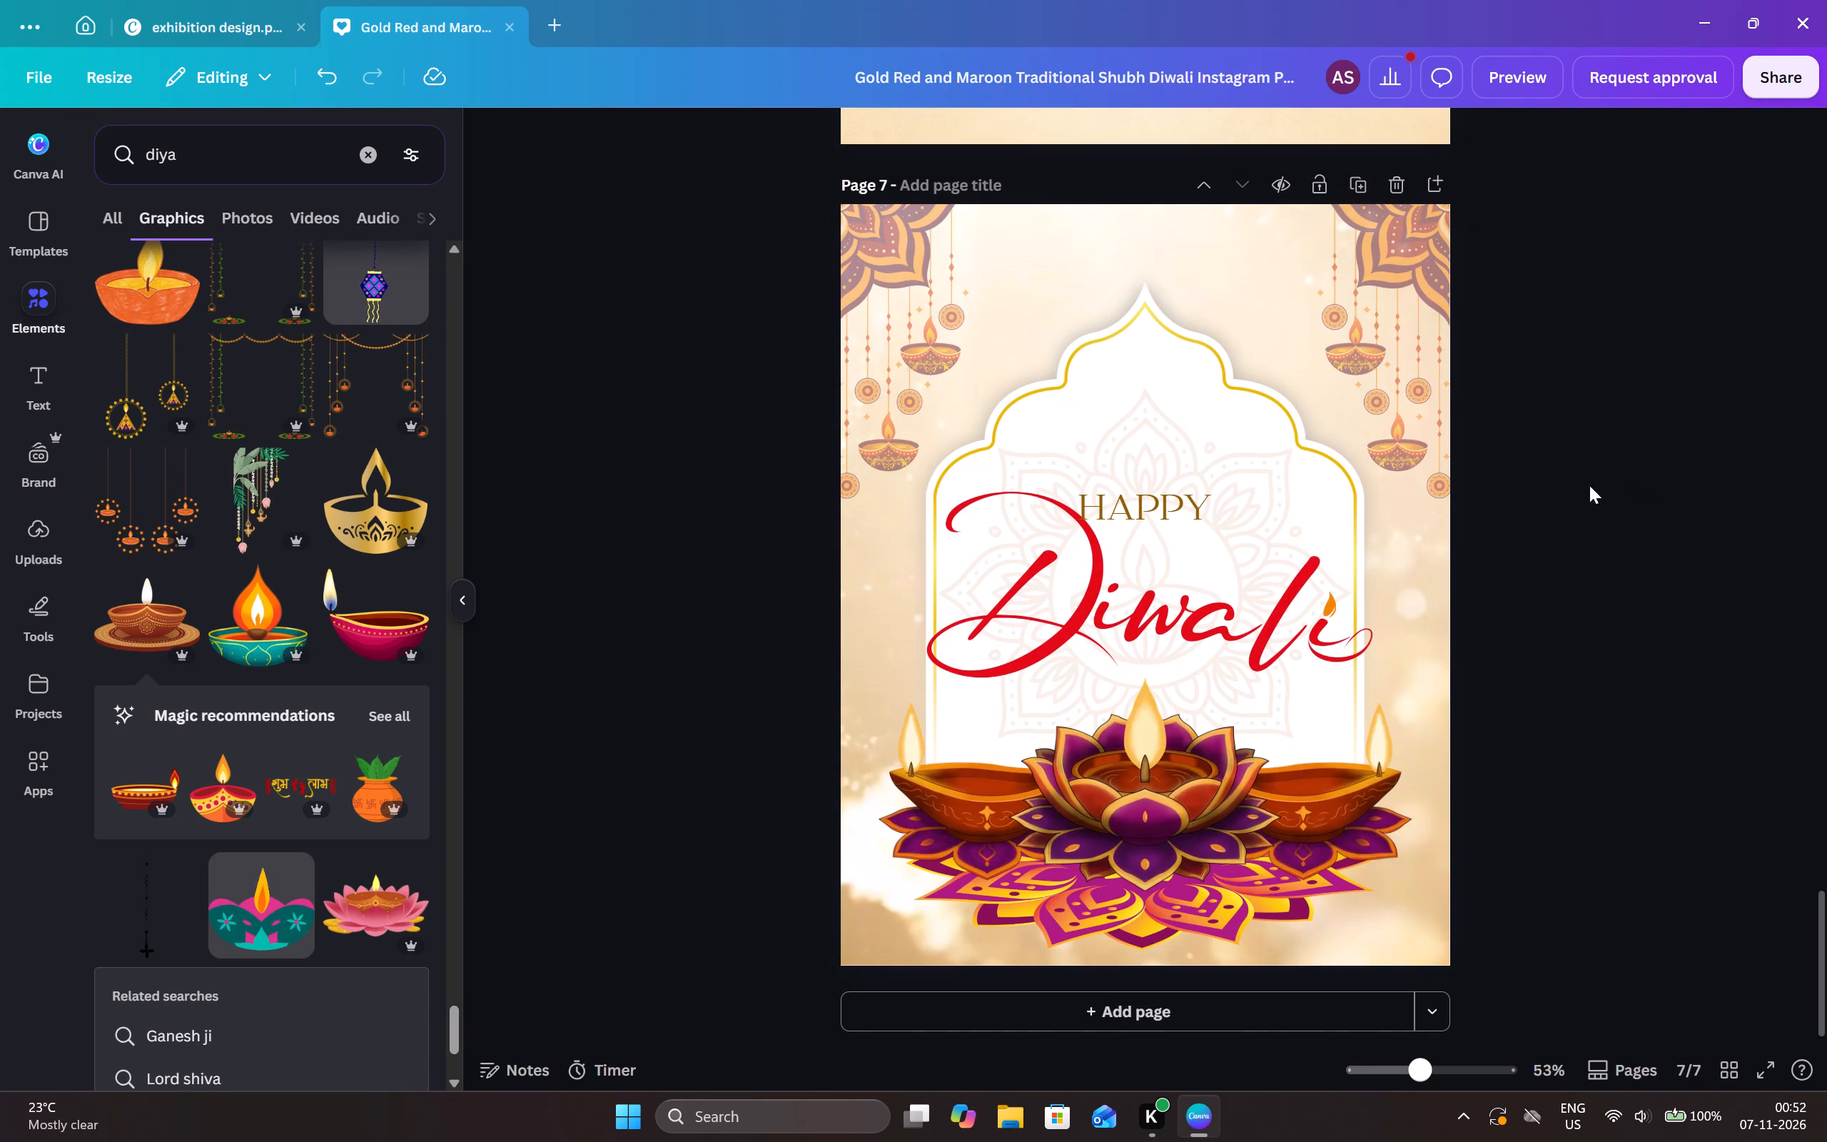
Recolour the red Diwali lettering on page 7 to dark maroon from the graphic colours.
{"action": "left_click", "coordinate": [1301, 645]}
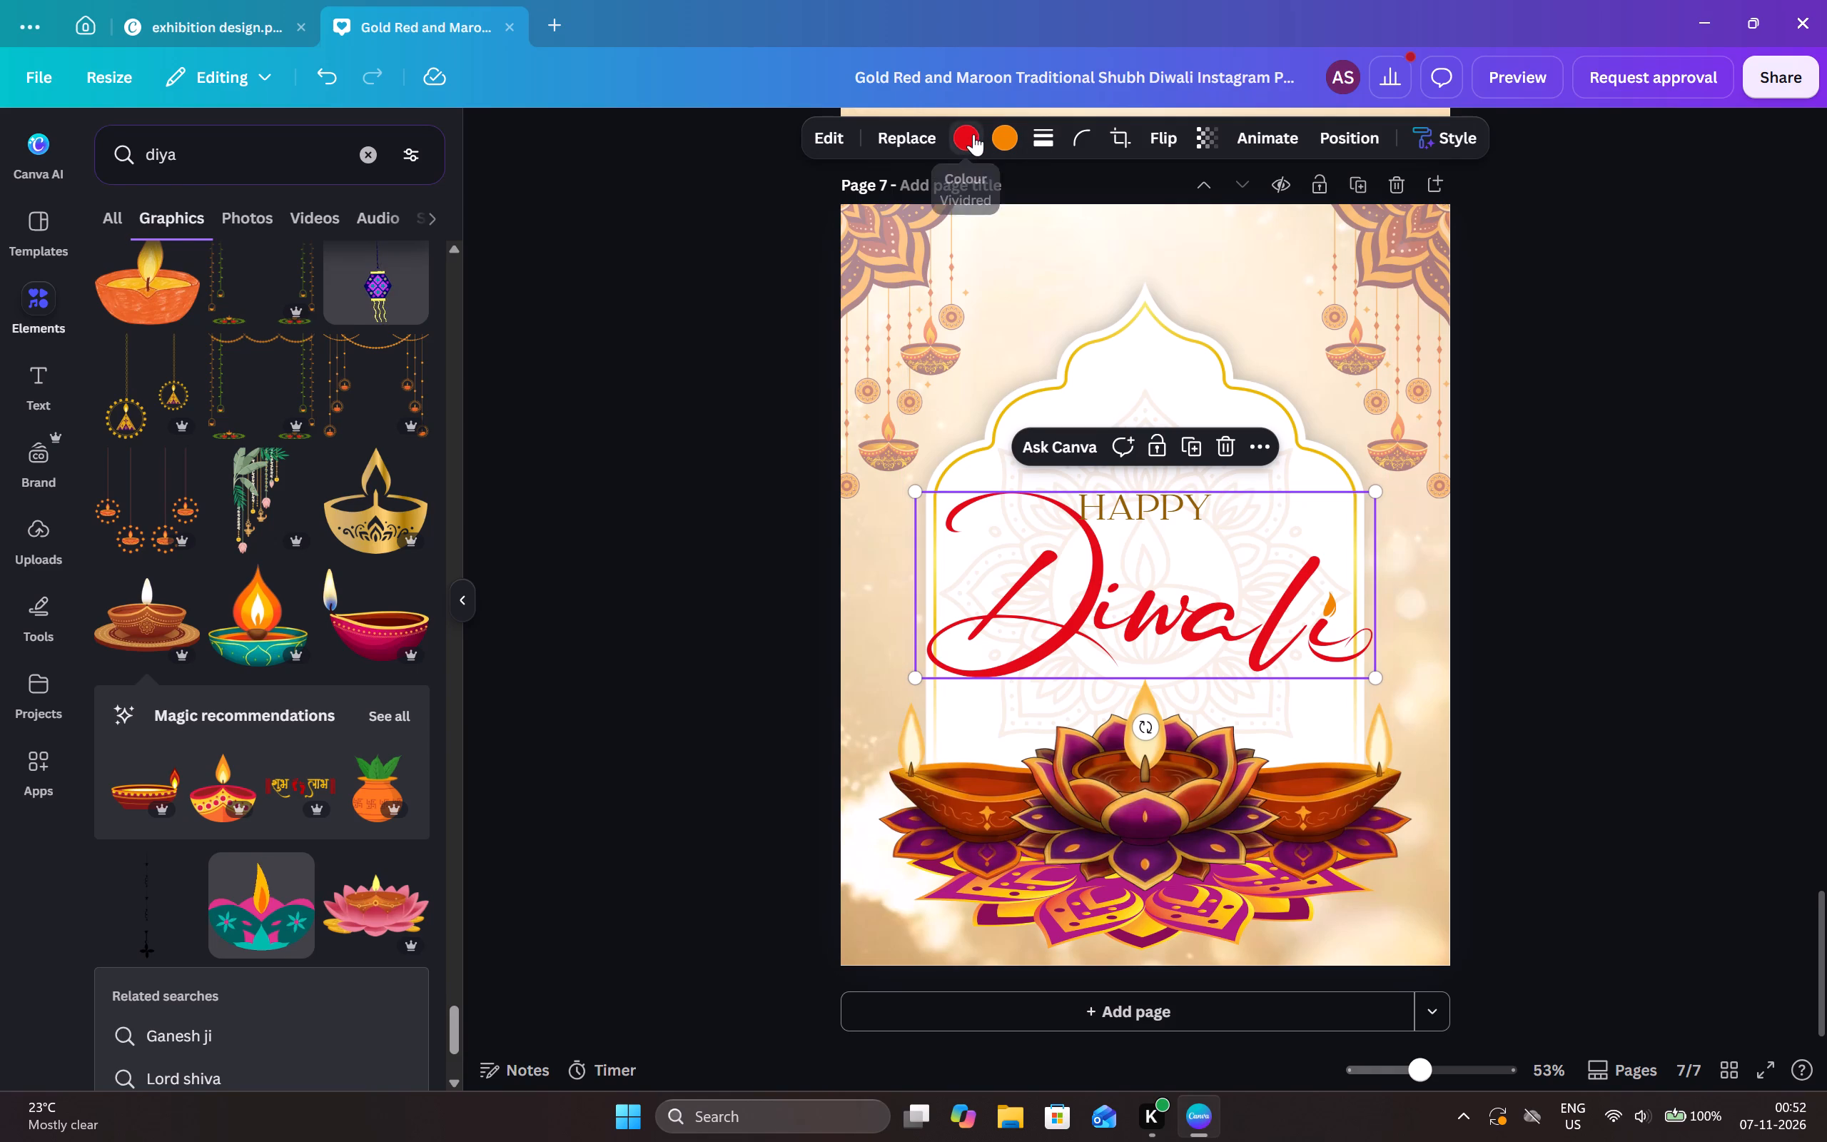
{"action": "left_click", "coordinate": [973, 134]}
{"action": "left_click", "coordinate": [408, 293]}
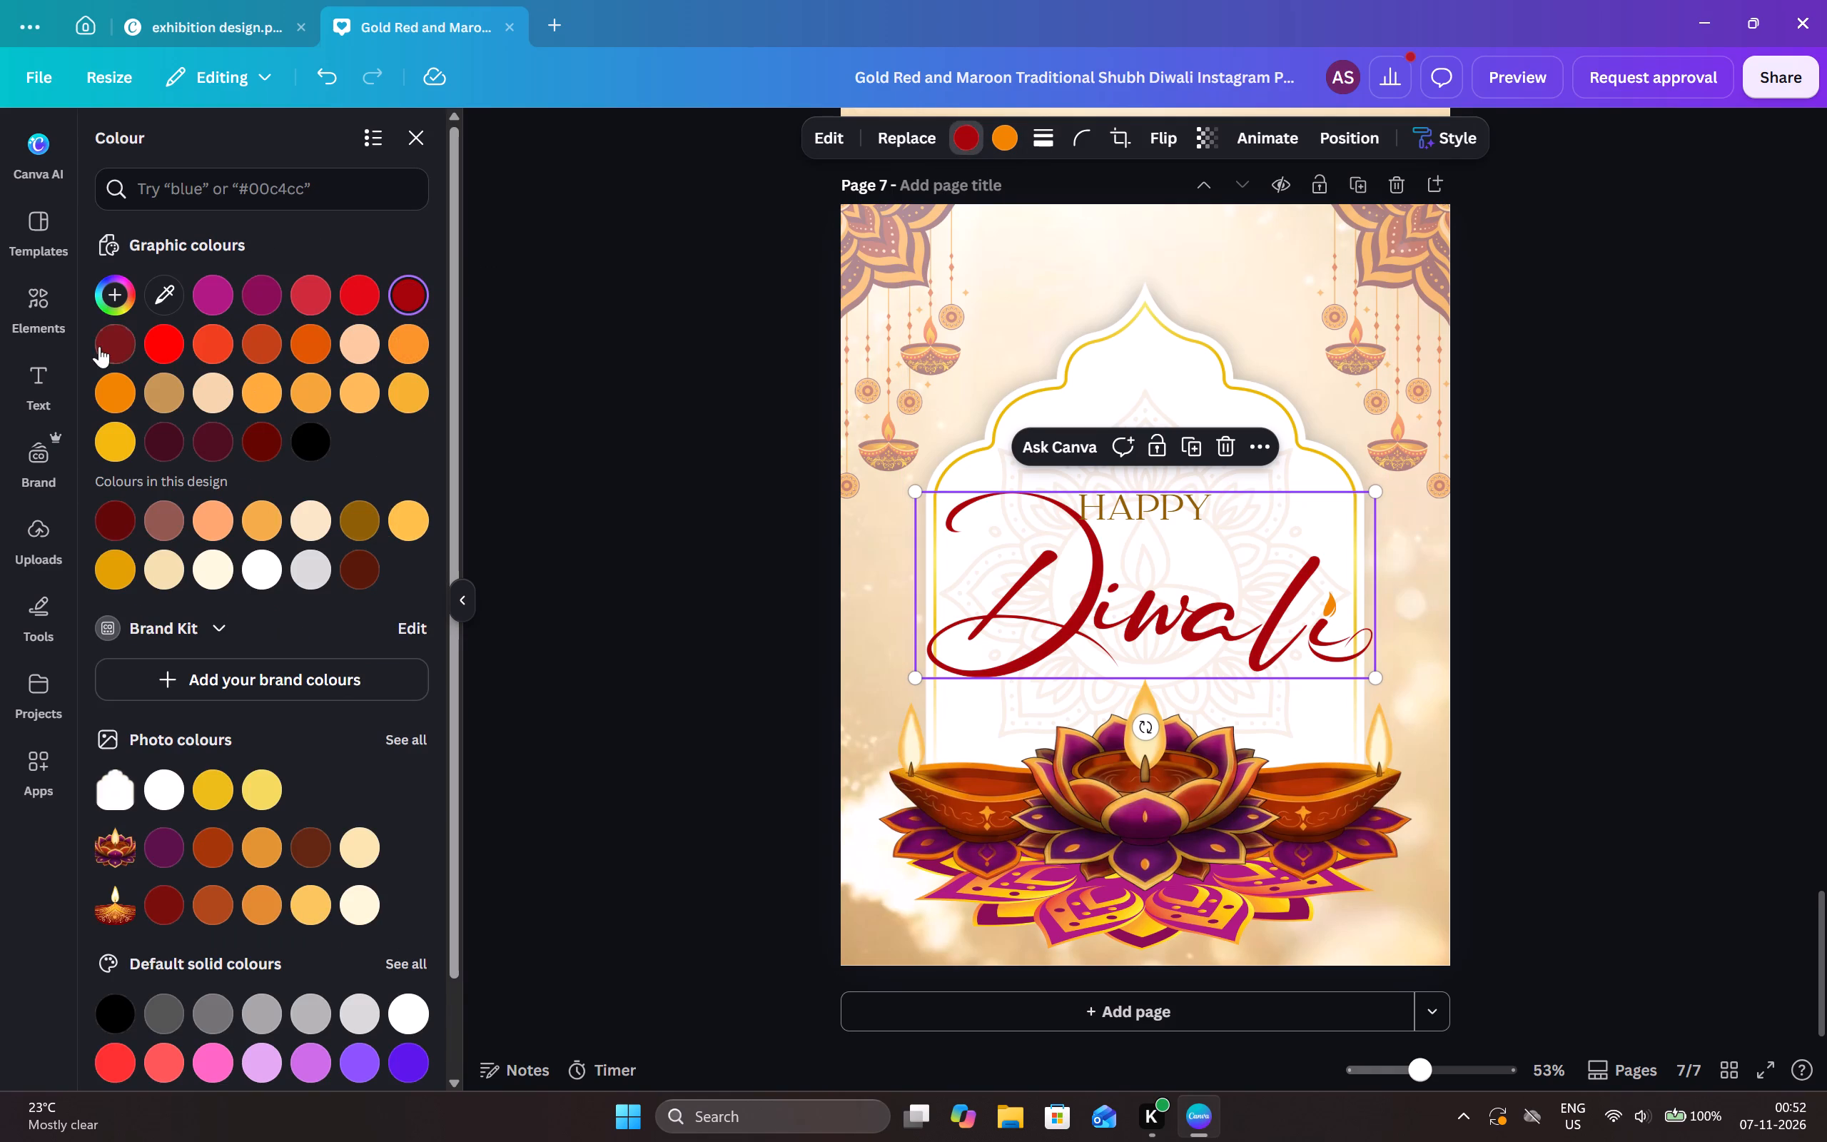
{"action": "left_click", "coordinate": [117, 352]}
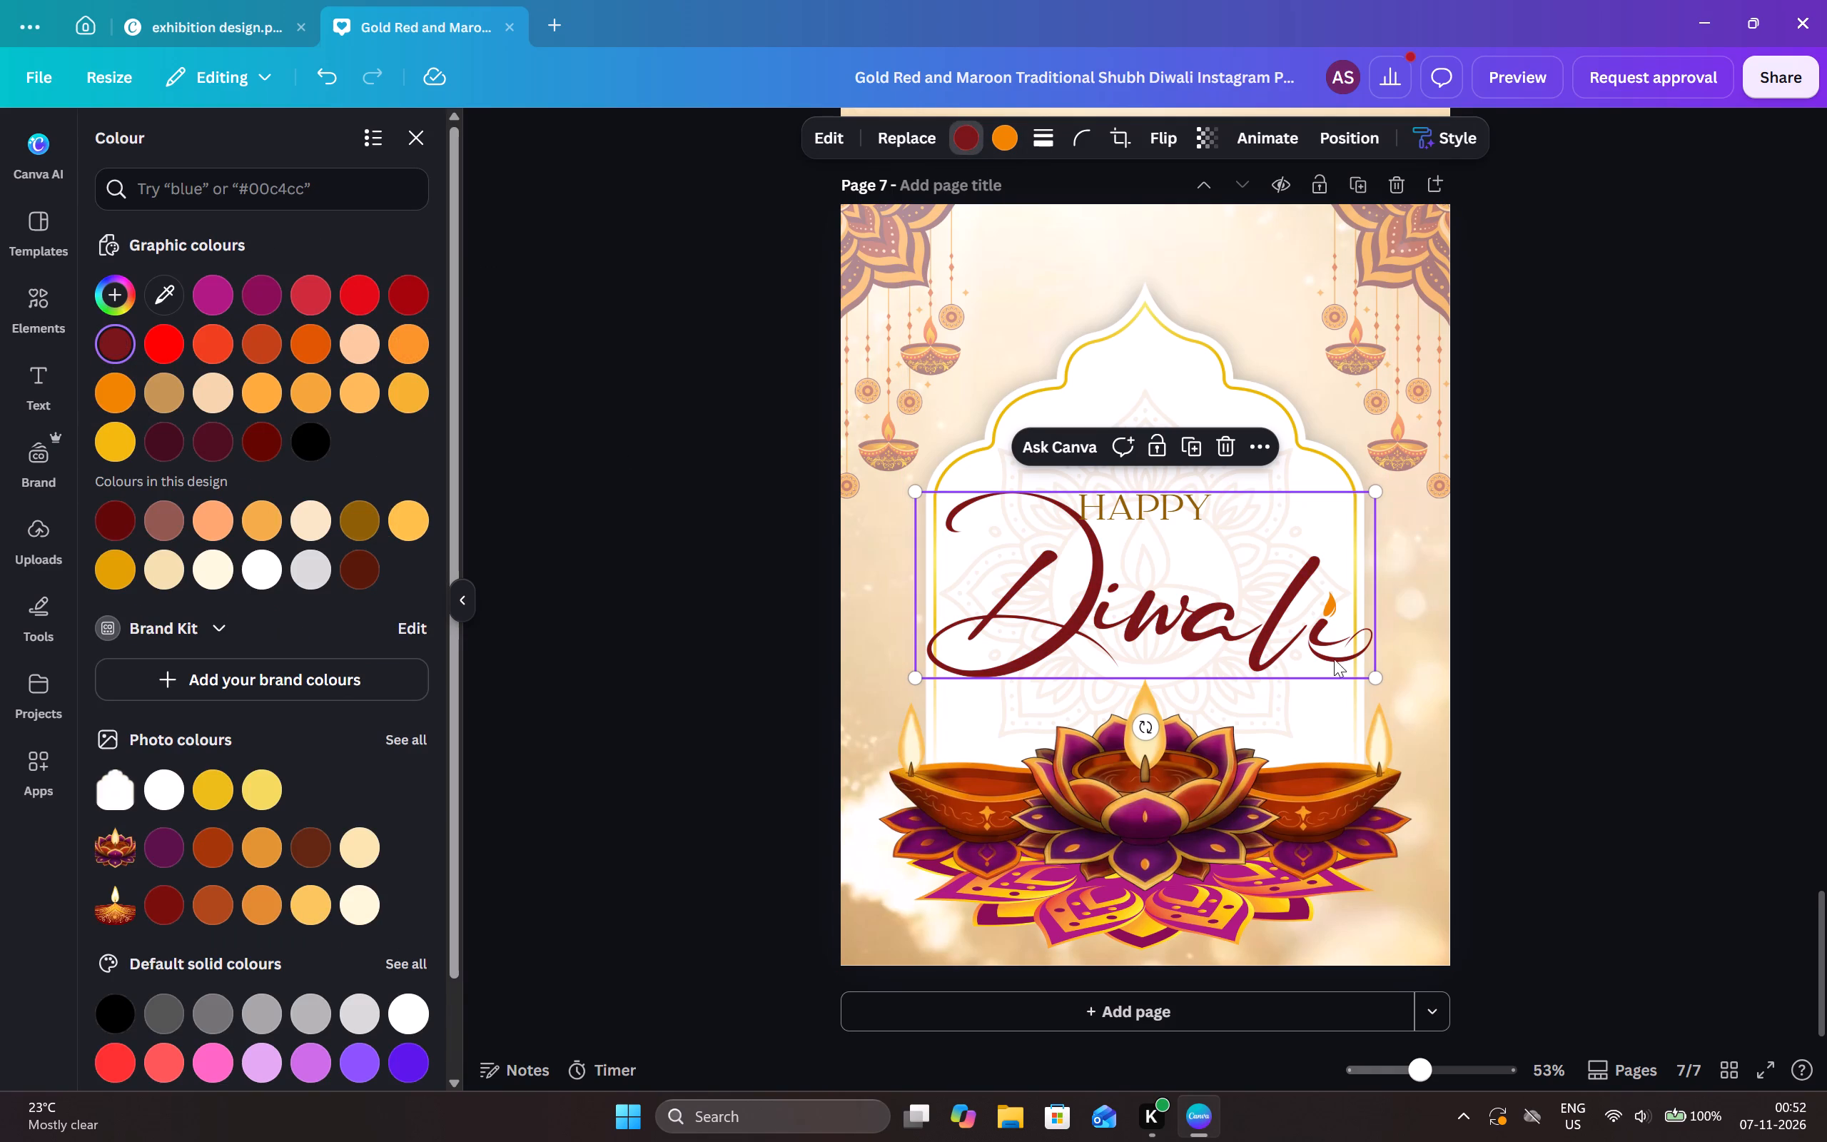
{"action": "left_click", "coordinate": [1692, 644]}
{"action": "left_click", "coordinate": [1826, 568]}
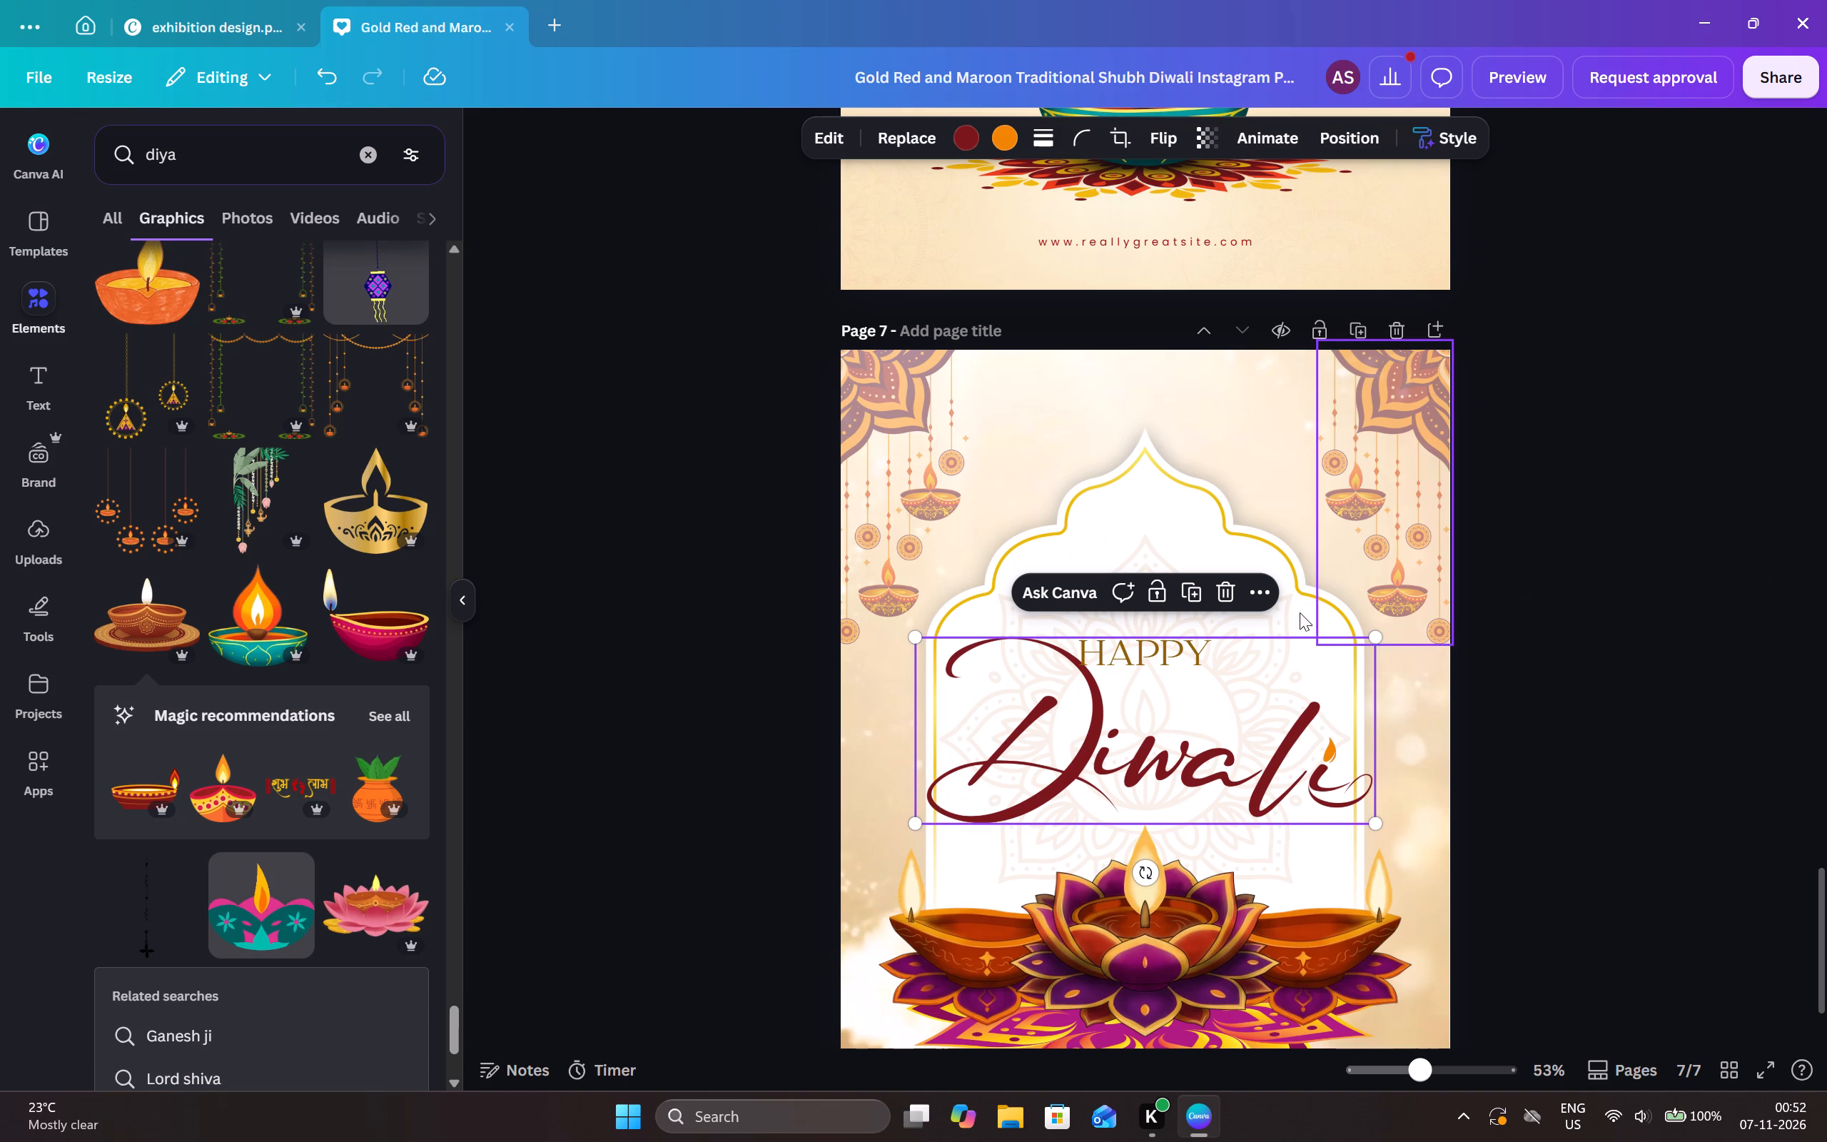
{"action": "left_click", "coordinate": [1594, 620]}
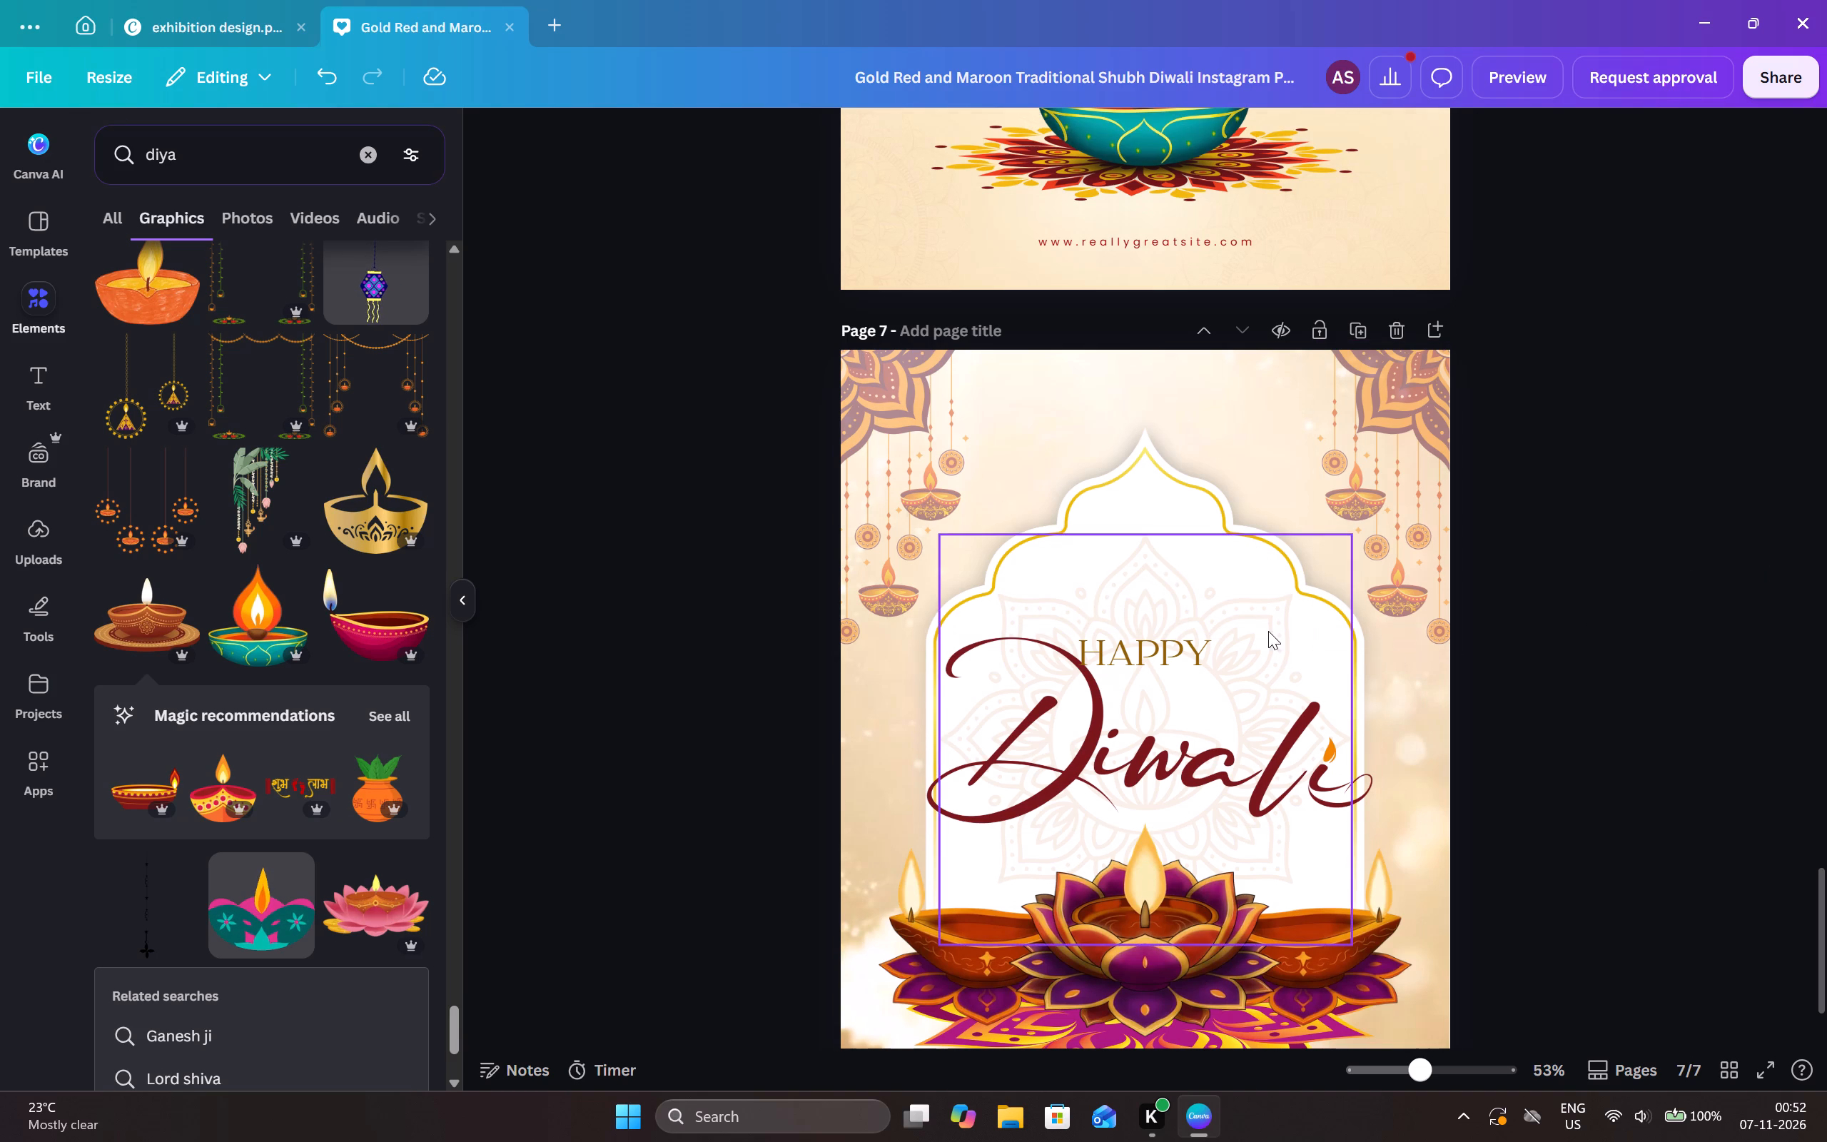
Try a transparency of 5 on the faded mandala behind the Happy Diwali text, and set it to 10.
{"action": "left_click", "coordinate": [1267, 628]}
{"action": "left_click", "coordinate": [1179, 138]}
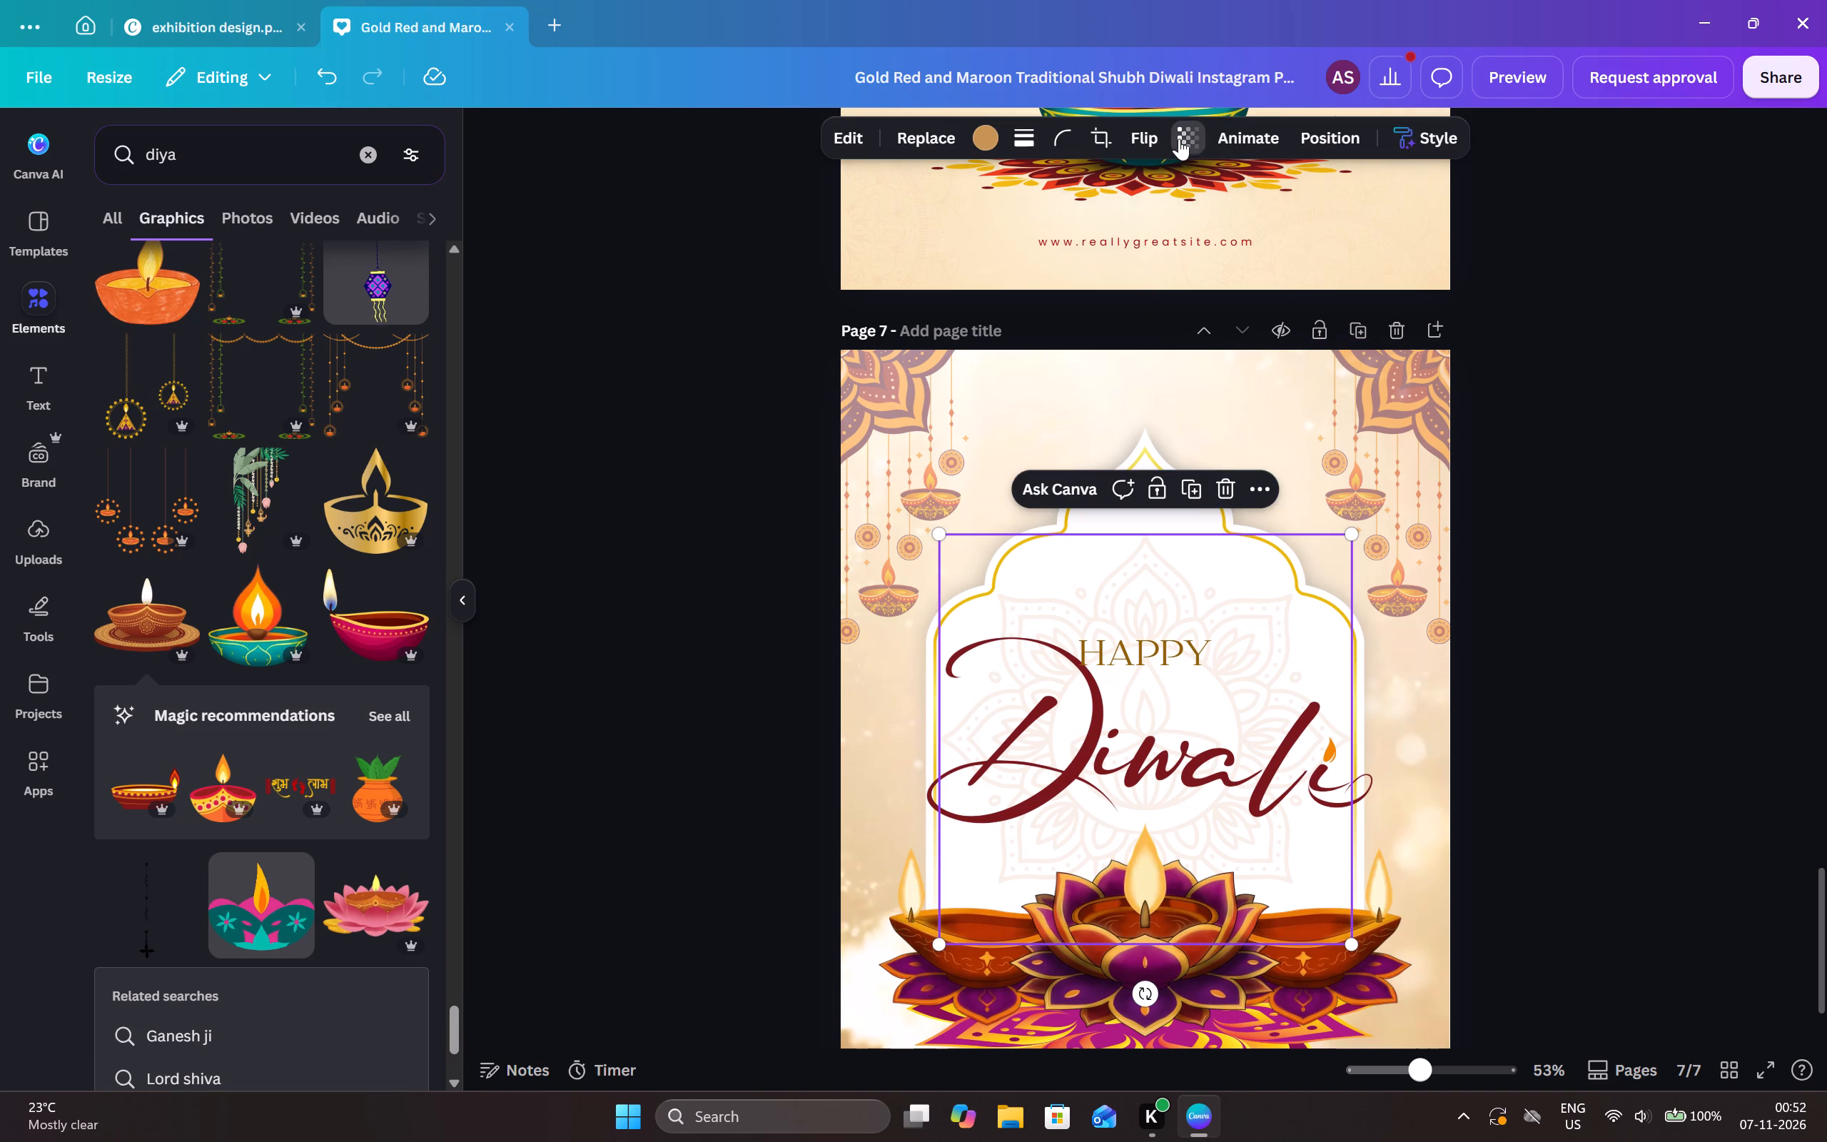
{"action": "left_click", "coordinate": [1295, 223]}
{"action": "key", "text": "5"}
{"action": "key", "text": "Return"}
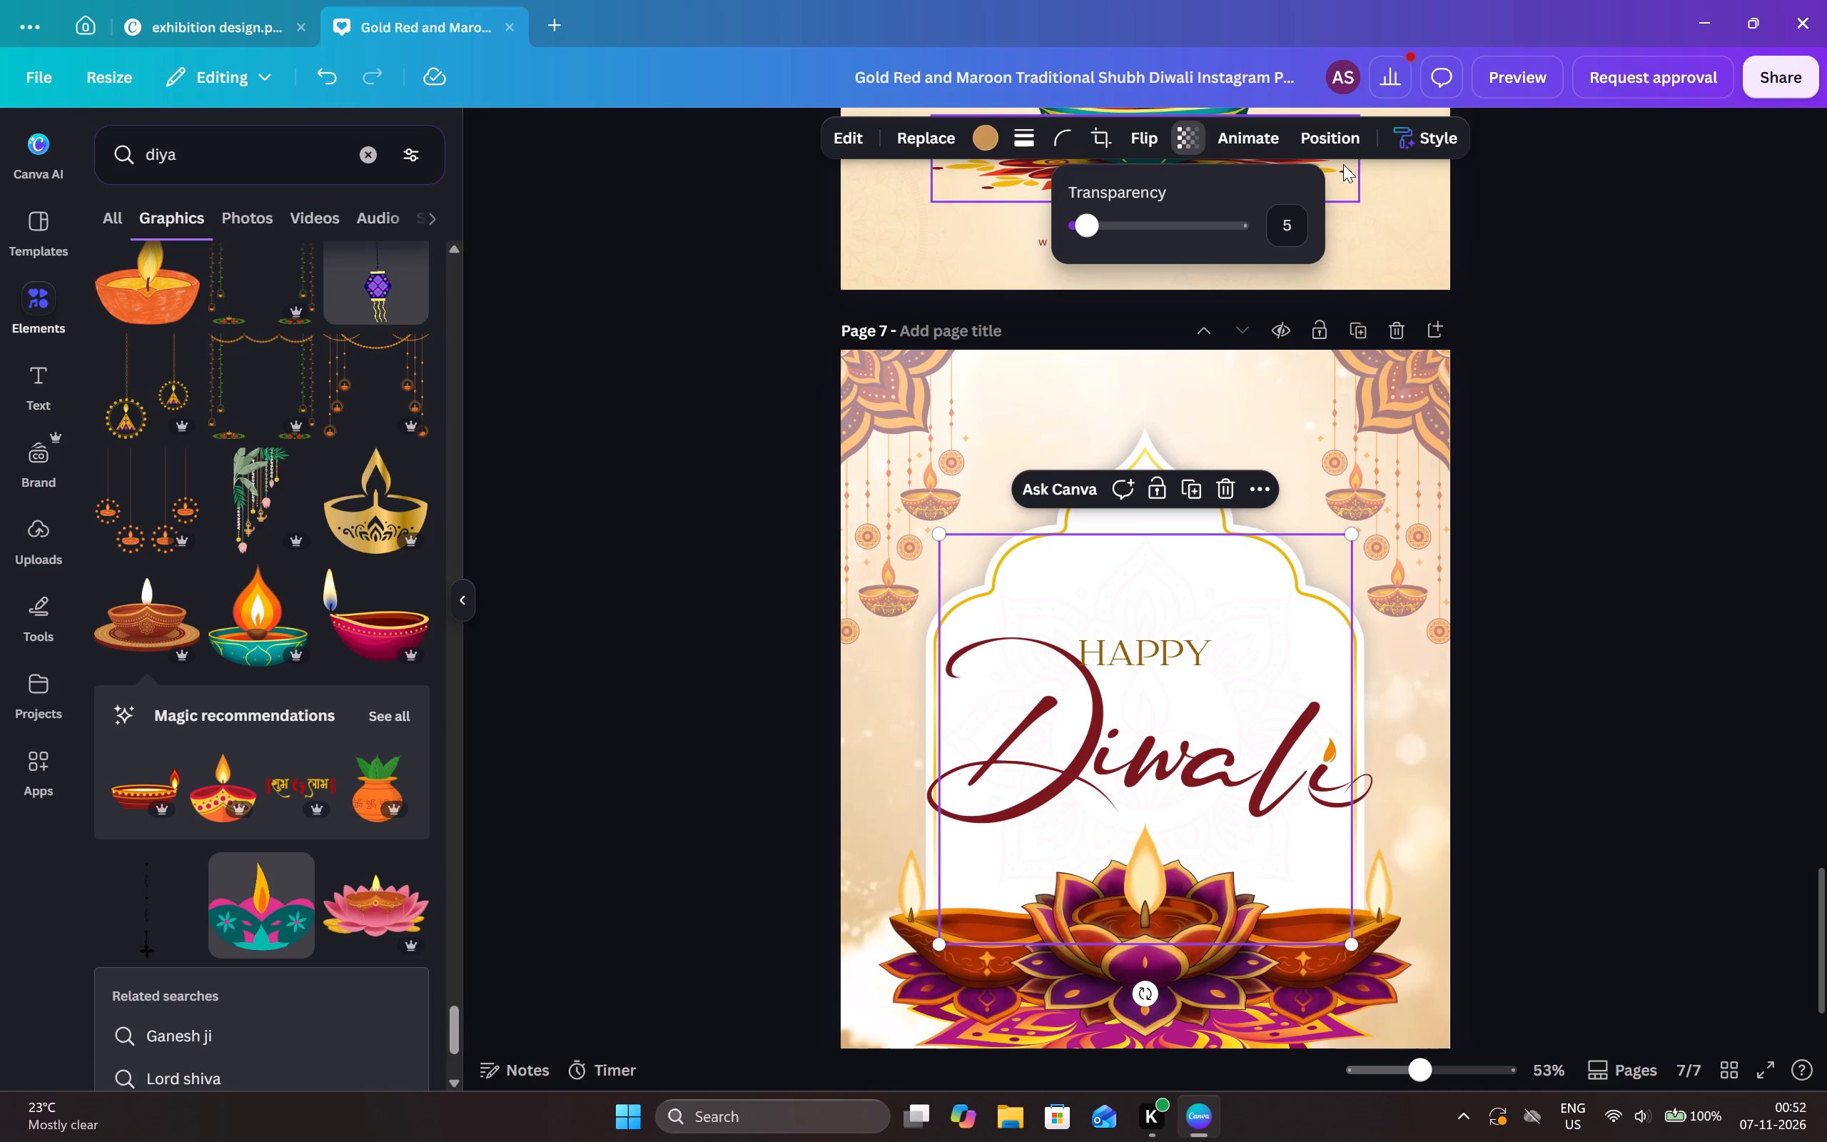
{"action": "left_click", "coordinate": [1284, 227]}
{"action": "type", "text": "10"}
{"action": "key", "text": "Return"}
{"action": "left_click", "coordinate": [1666, 522]}
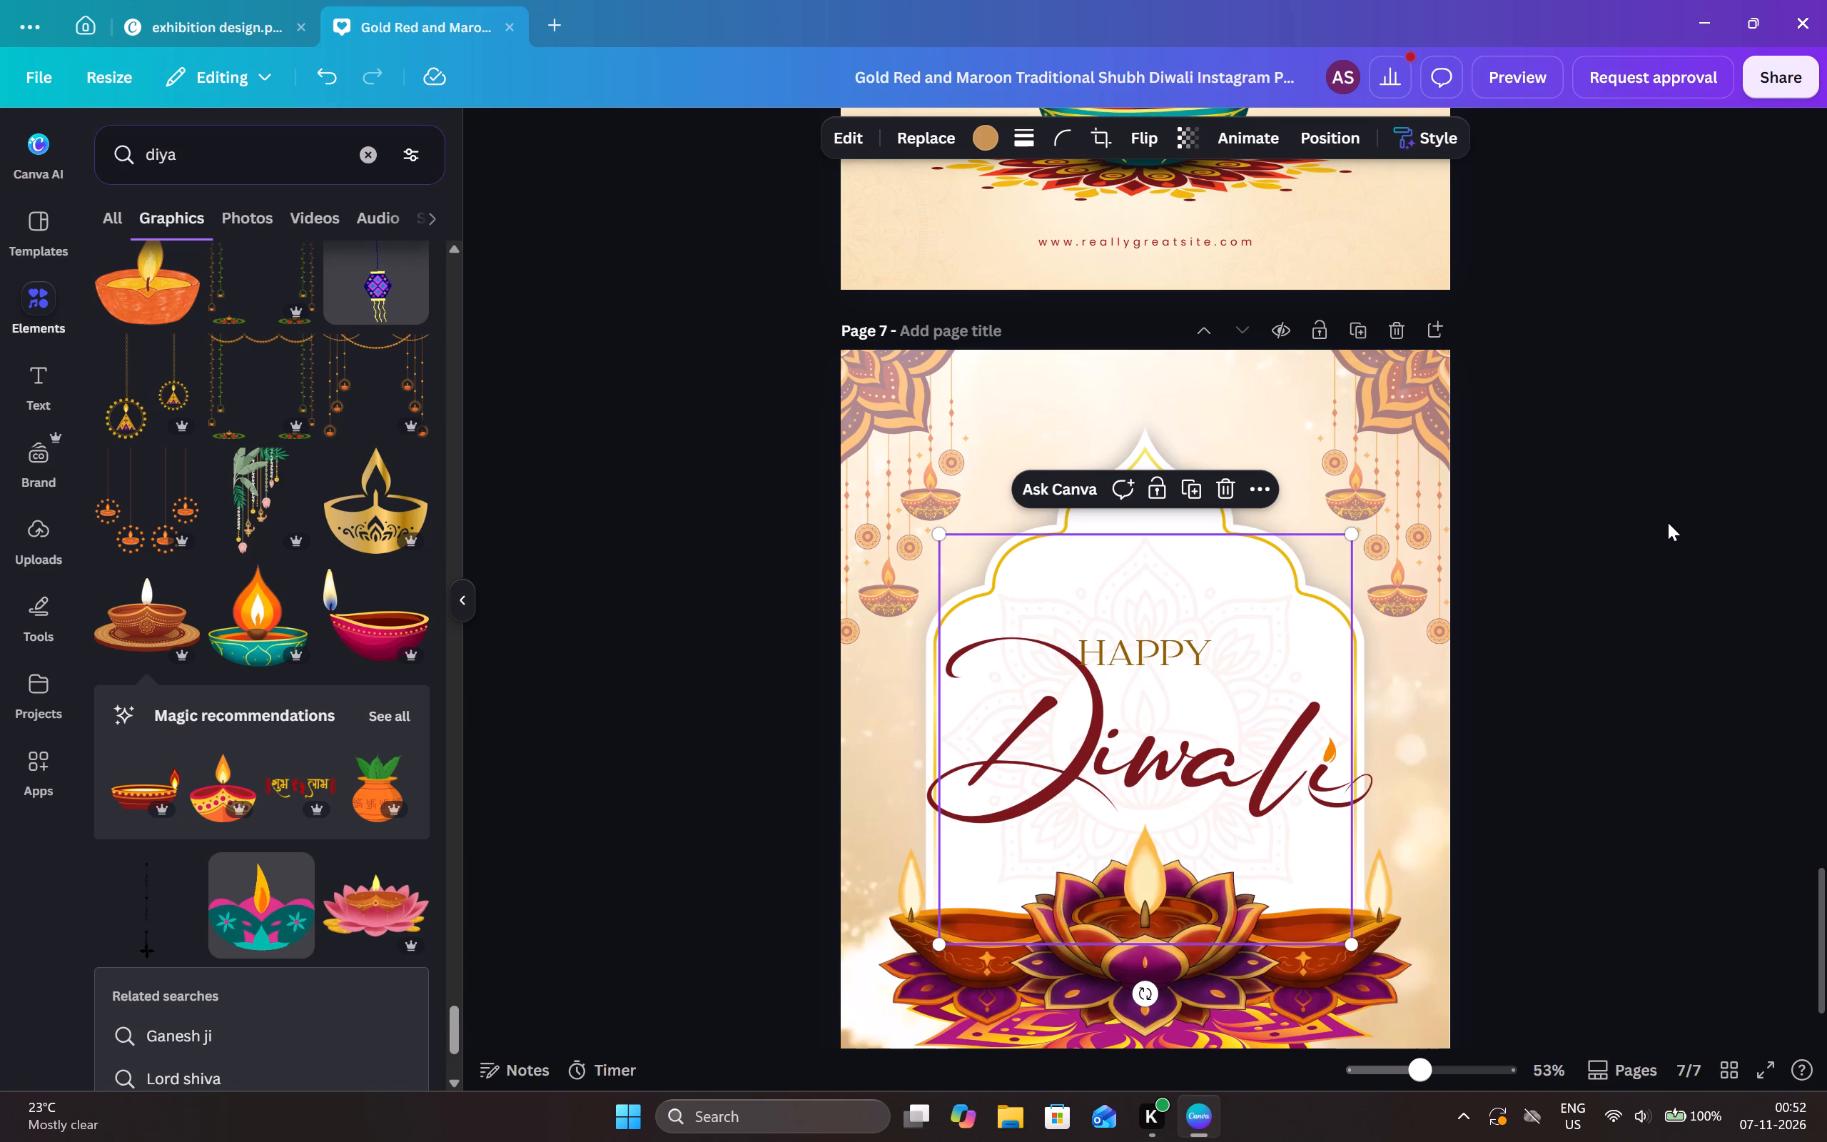
{"action": "scroll", "coordinate": [1651, 652], "scroll_direction": "down", "scroll_amount": 2}
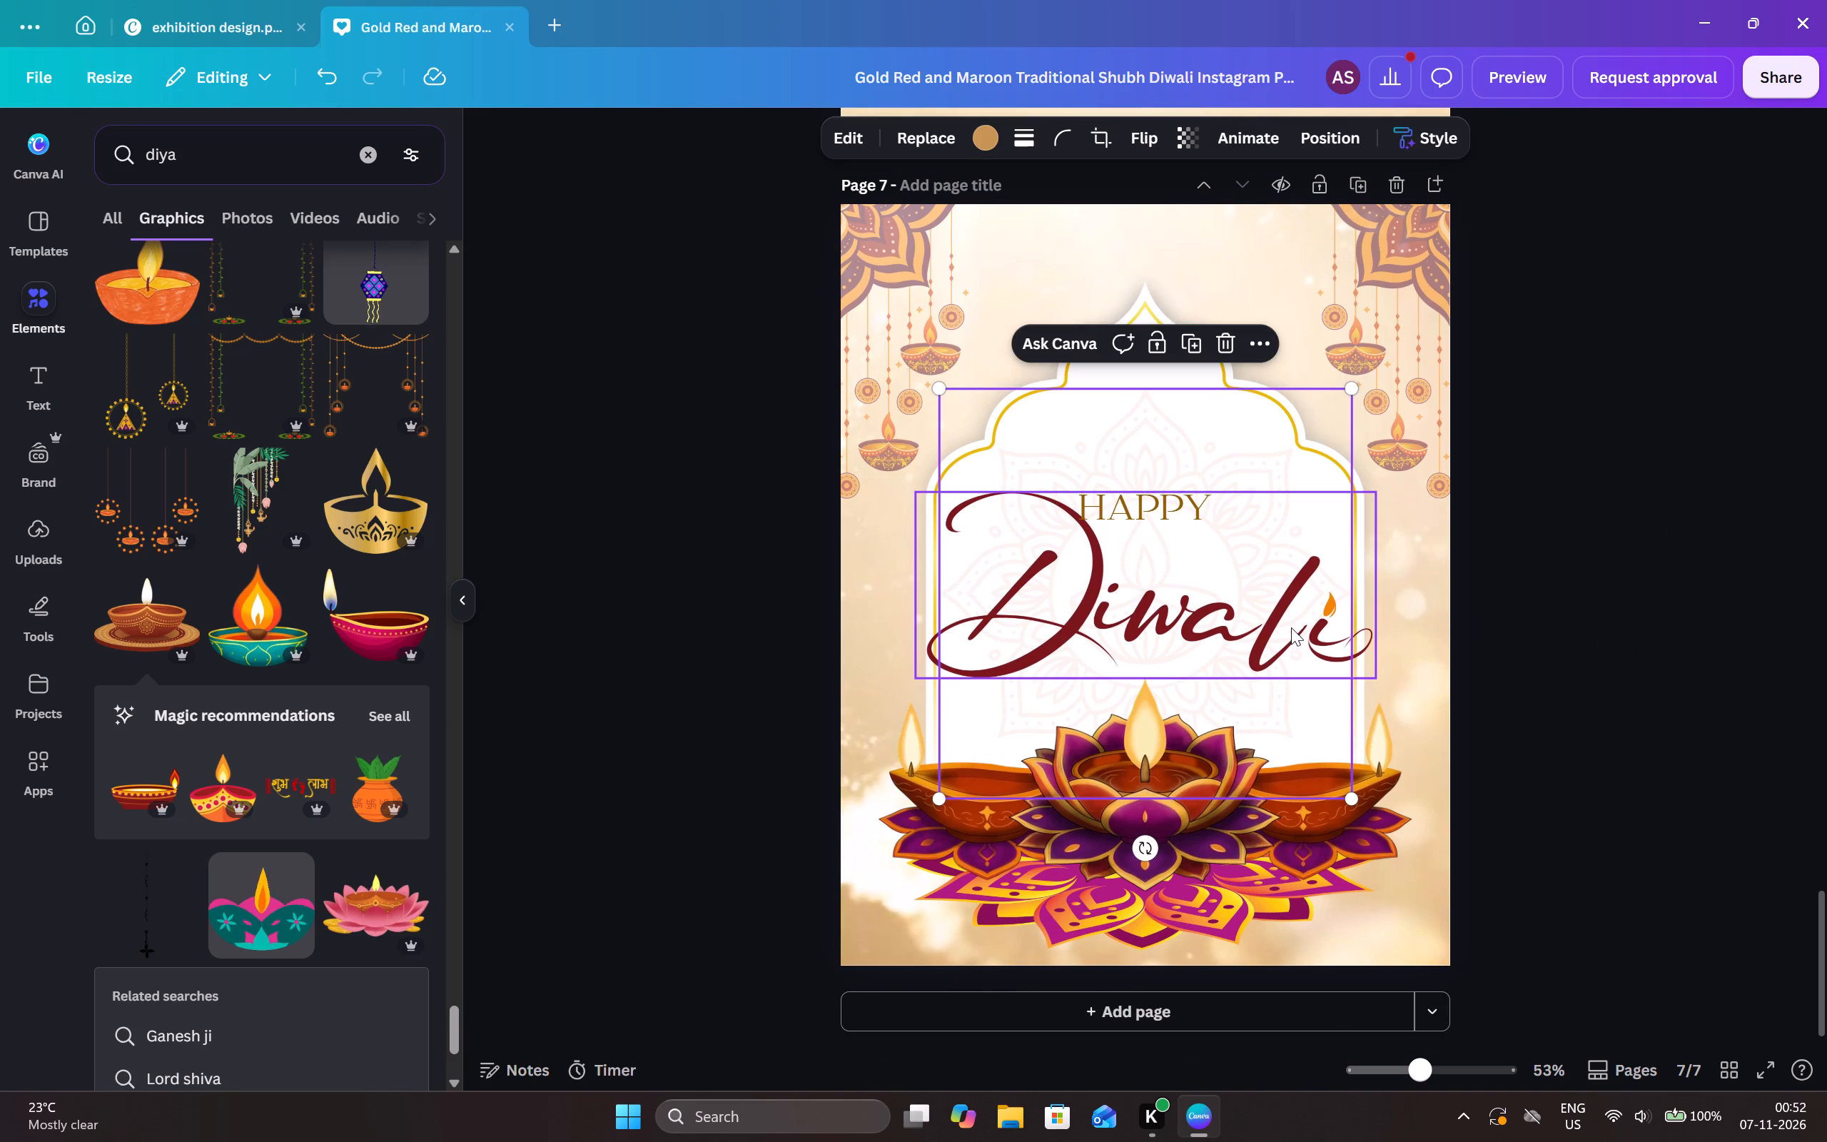
{"action": "left_click", "coordinate": [1238, 621]}
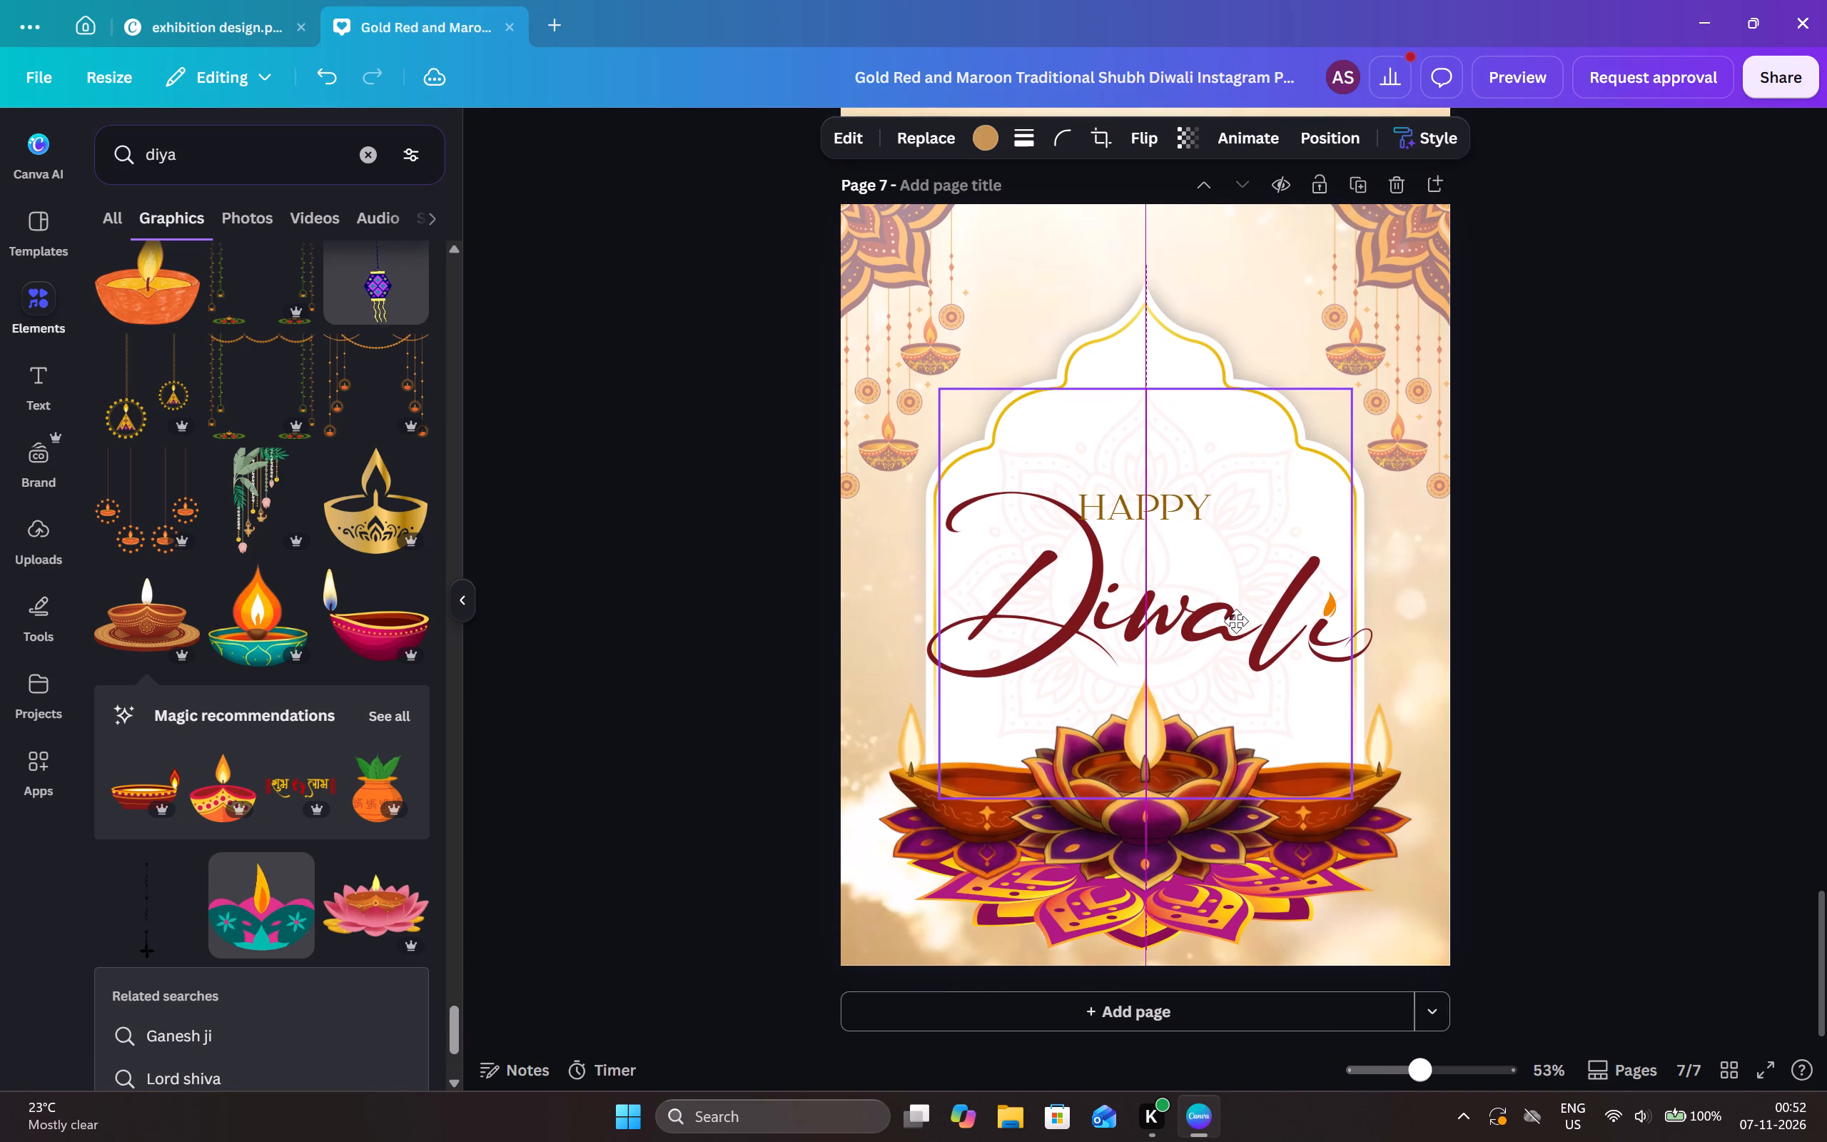
{"action": "left_click", "coordinate": [1672, 540]}
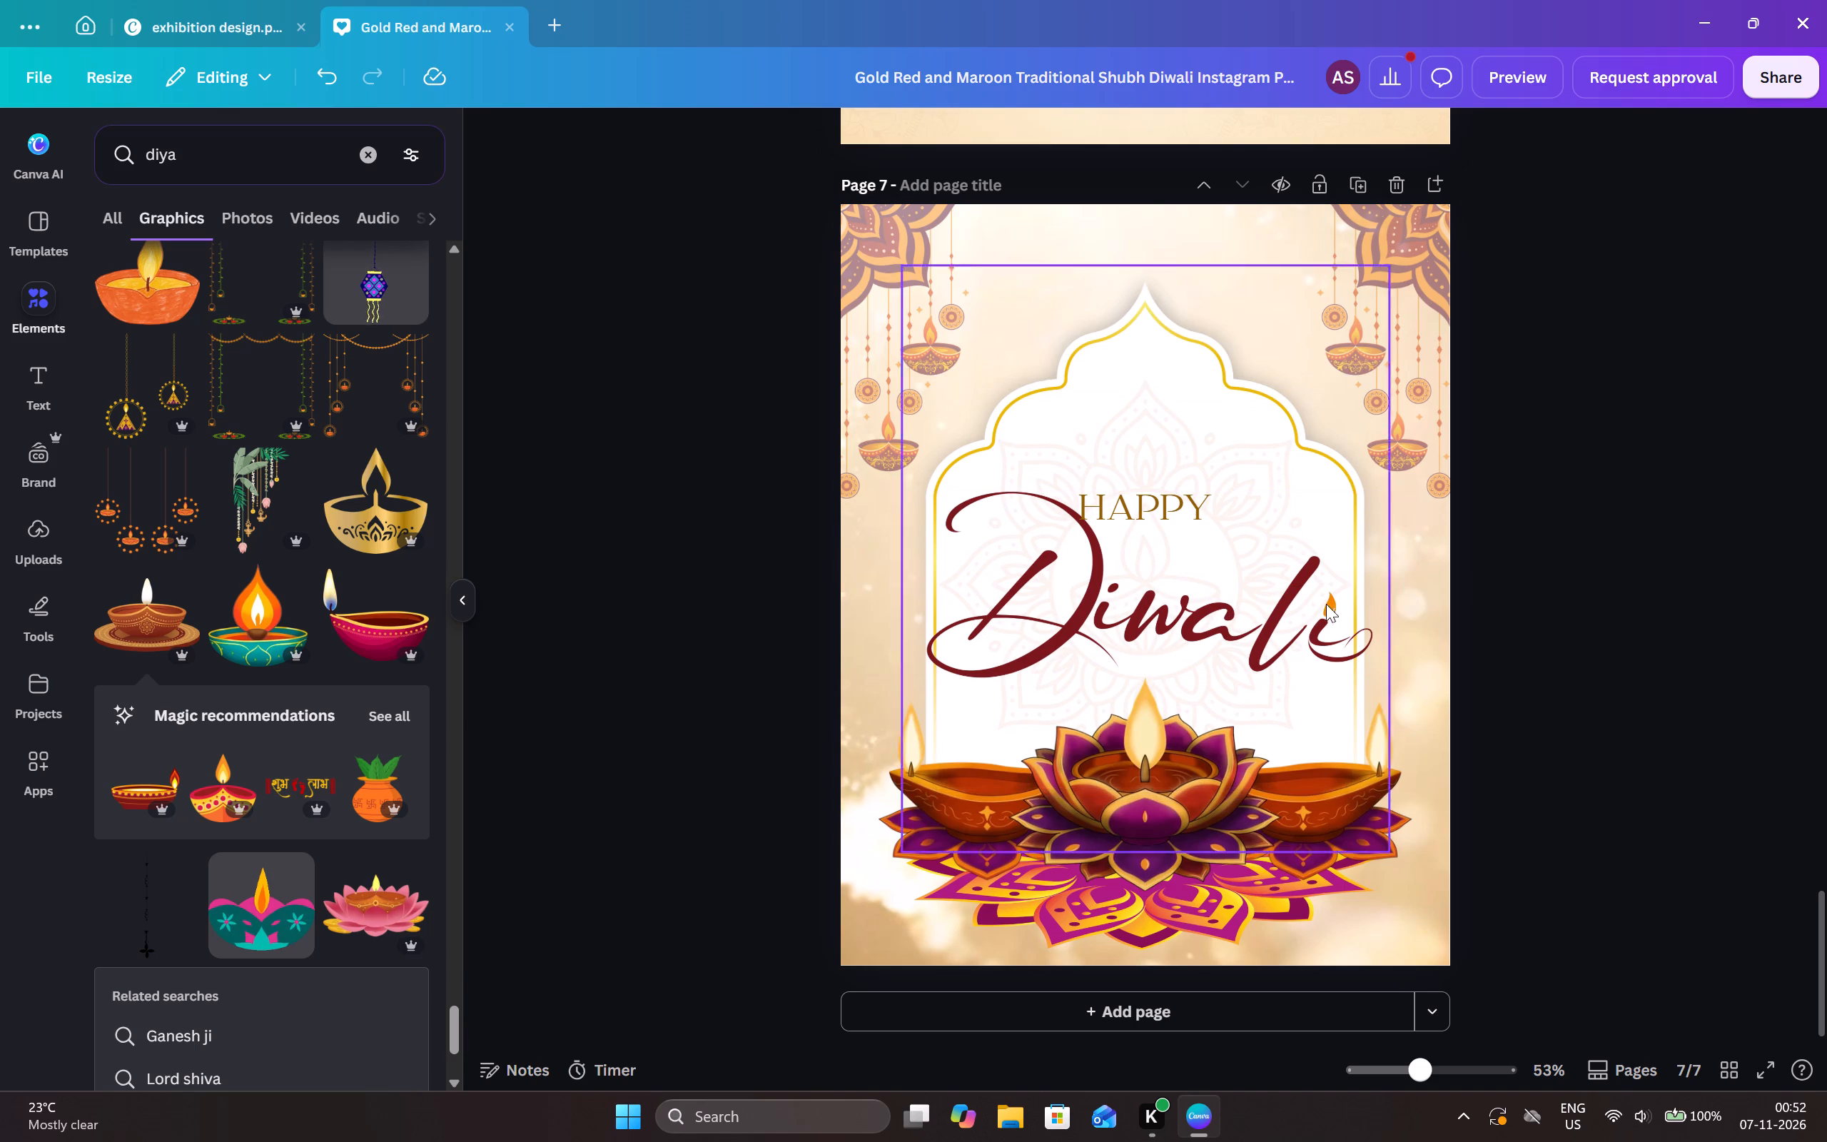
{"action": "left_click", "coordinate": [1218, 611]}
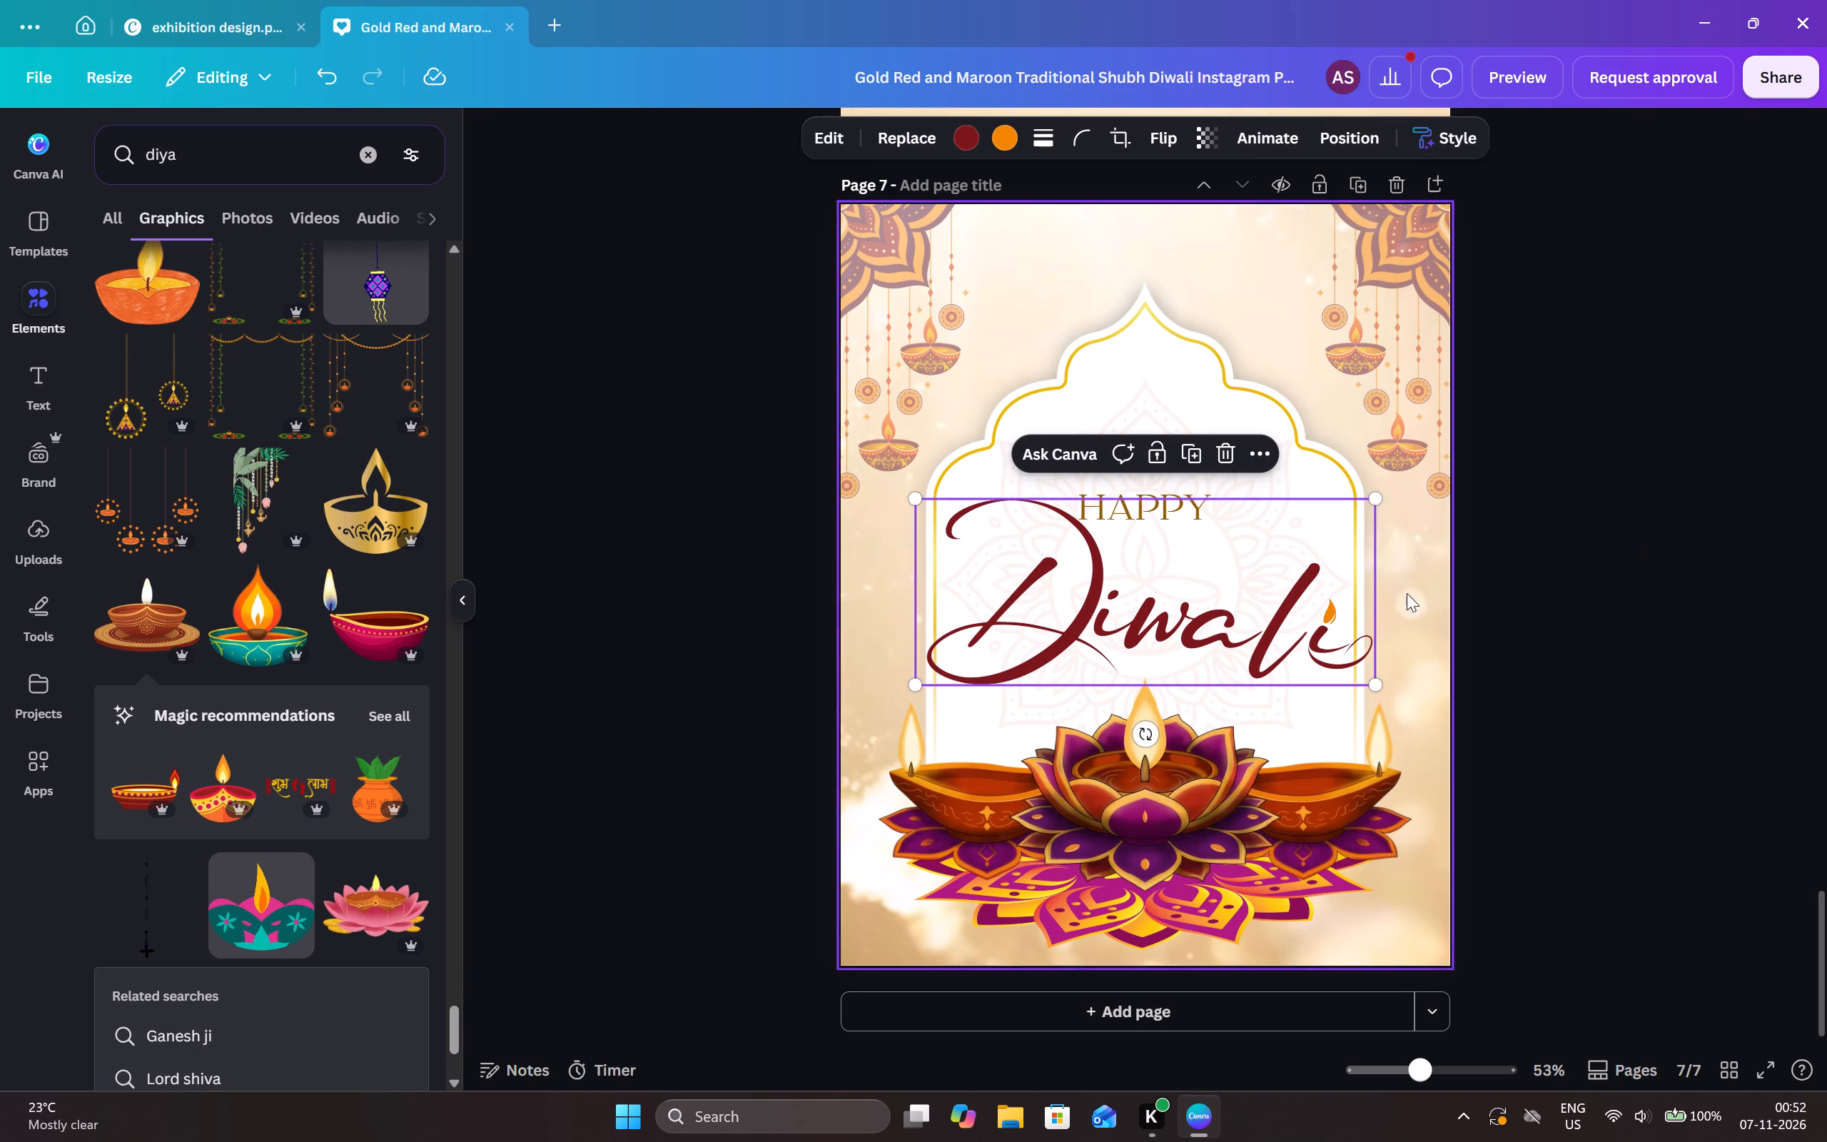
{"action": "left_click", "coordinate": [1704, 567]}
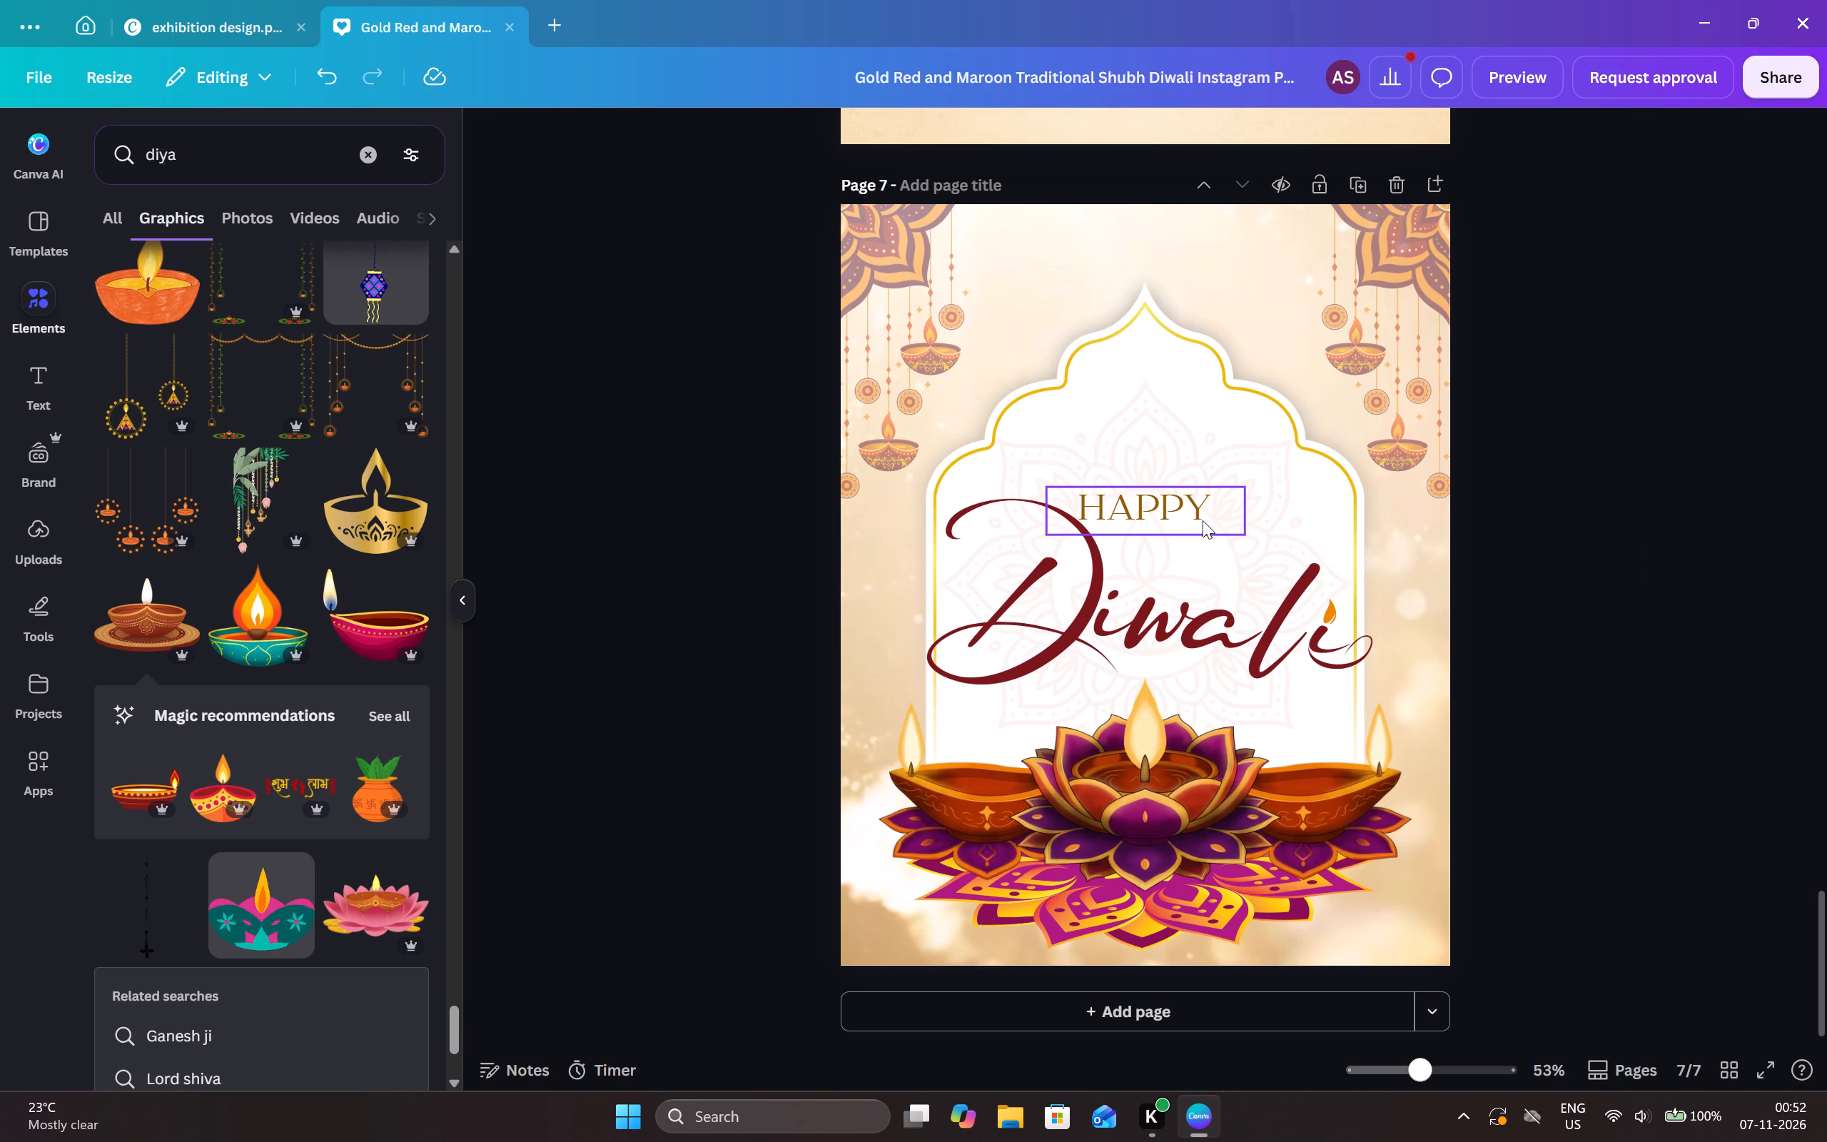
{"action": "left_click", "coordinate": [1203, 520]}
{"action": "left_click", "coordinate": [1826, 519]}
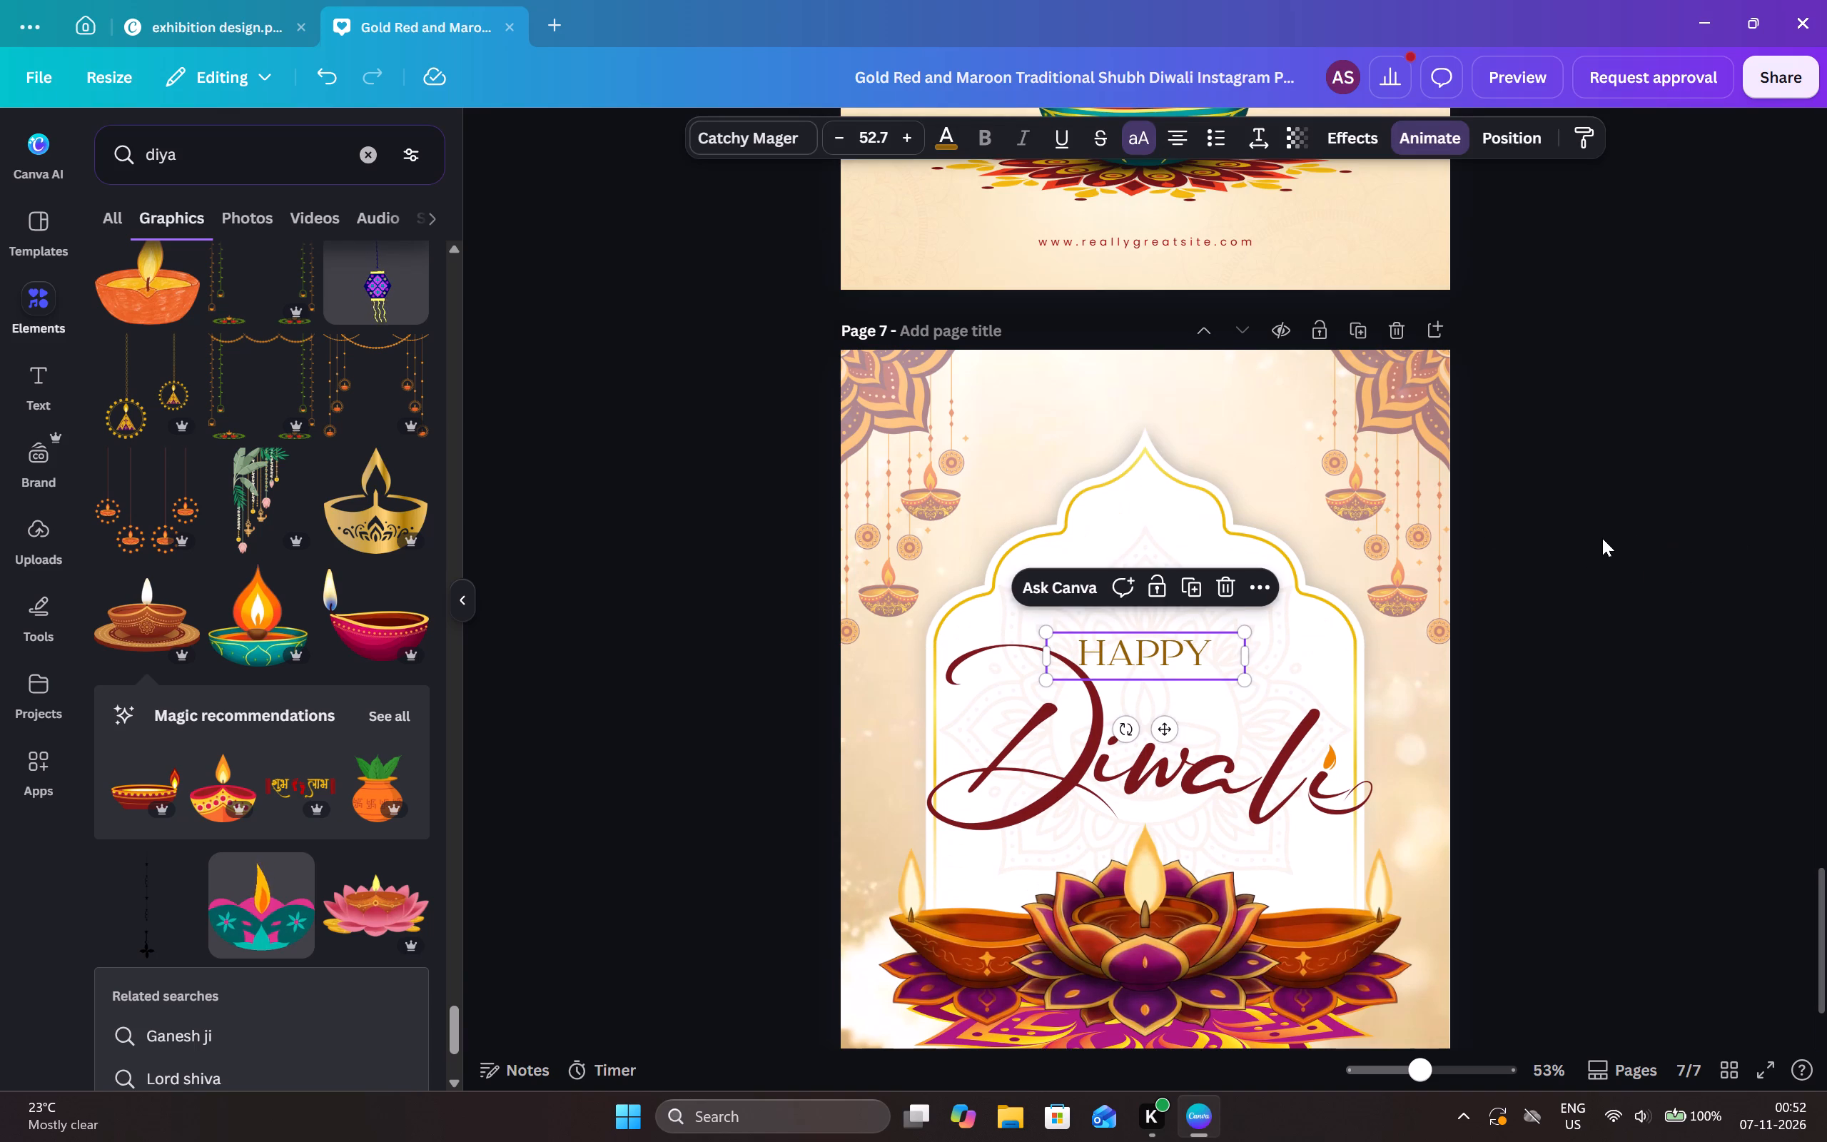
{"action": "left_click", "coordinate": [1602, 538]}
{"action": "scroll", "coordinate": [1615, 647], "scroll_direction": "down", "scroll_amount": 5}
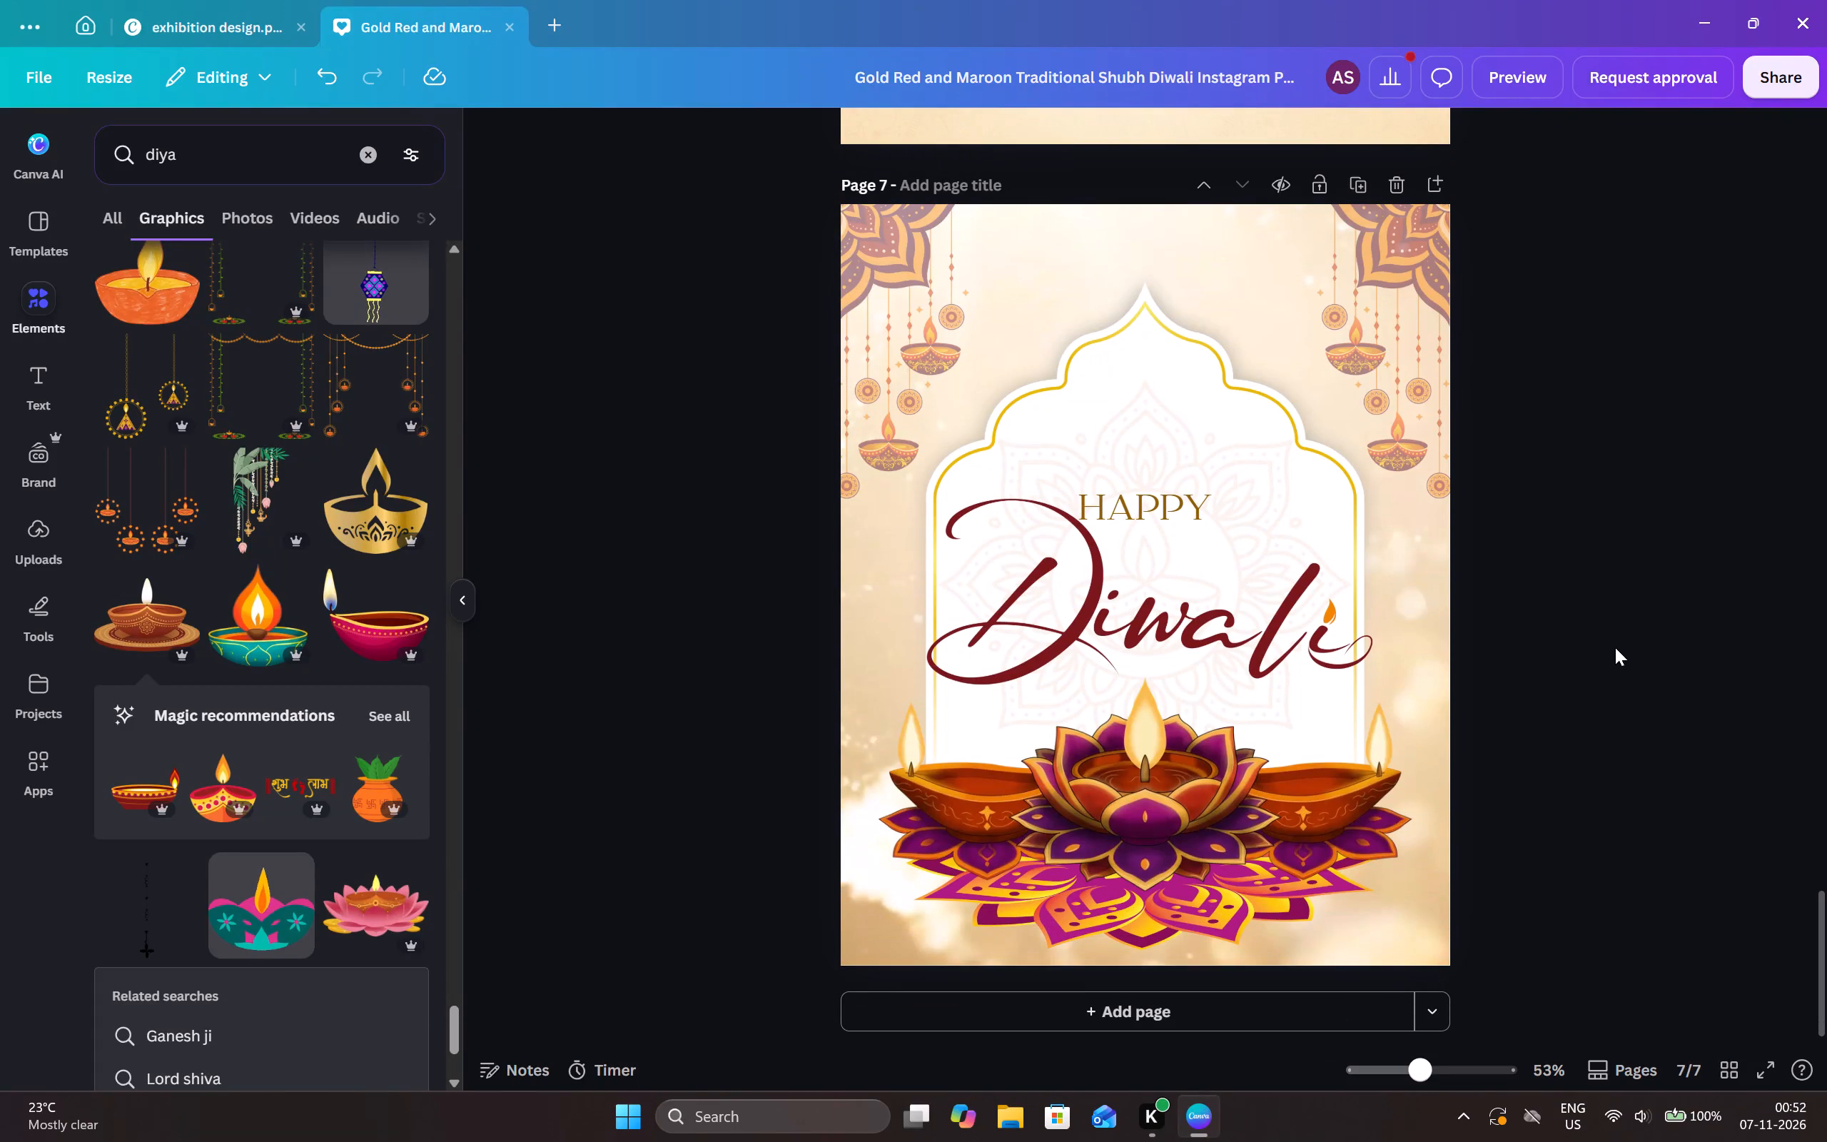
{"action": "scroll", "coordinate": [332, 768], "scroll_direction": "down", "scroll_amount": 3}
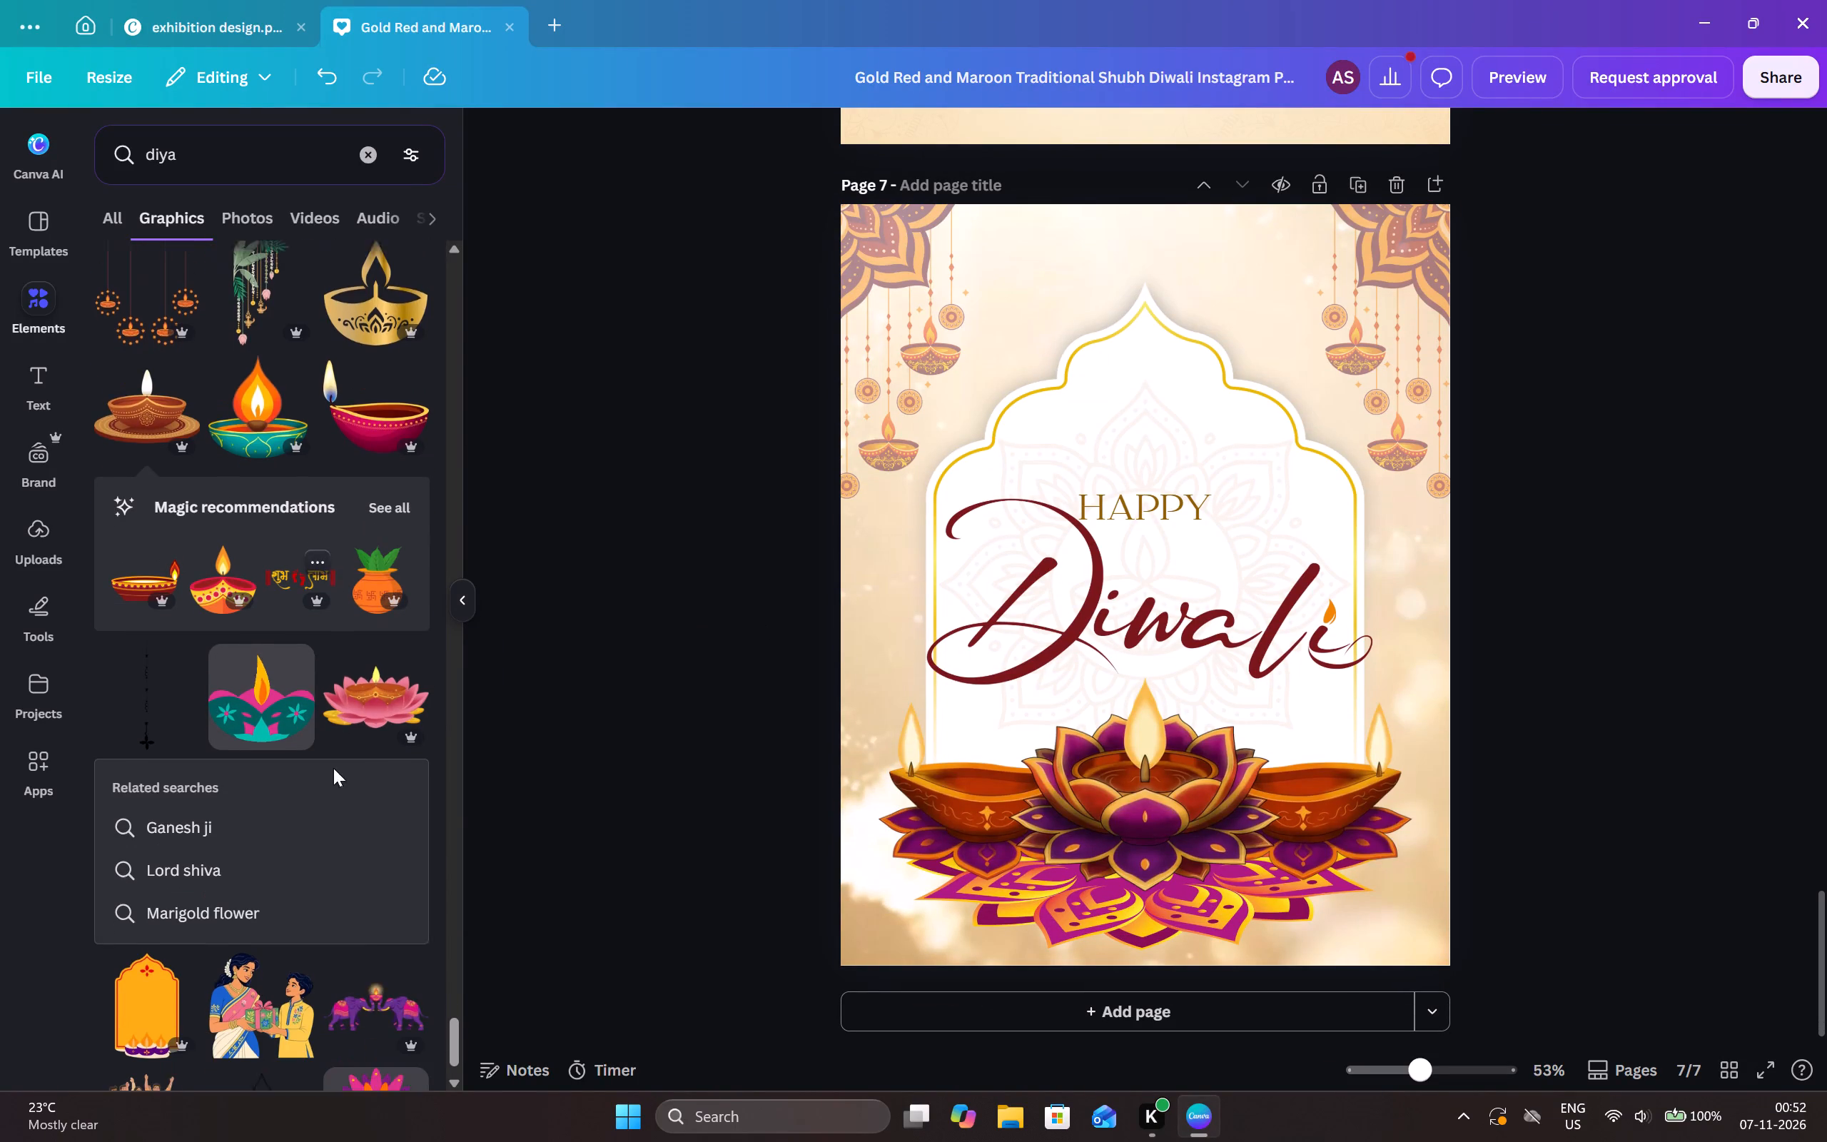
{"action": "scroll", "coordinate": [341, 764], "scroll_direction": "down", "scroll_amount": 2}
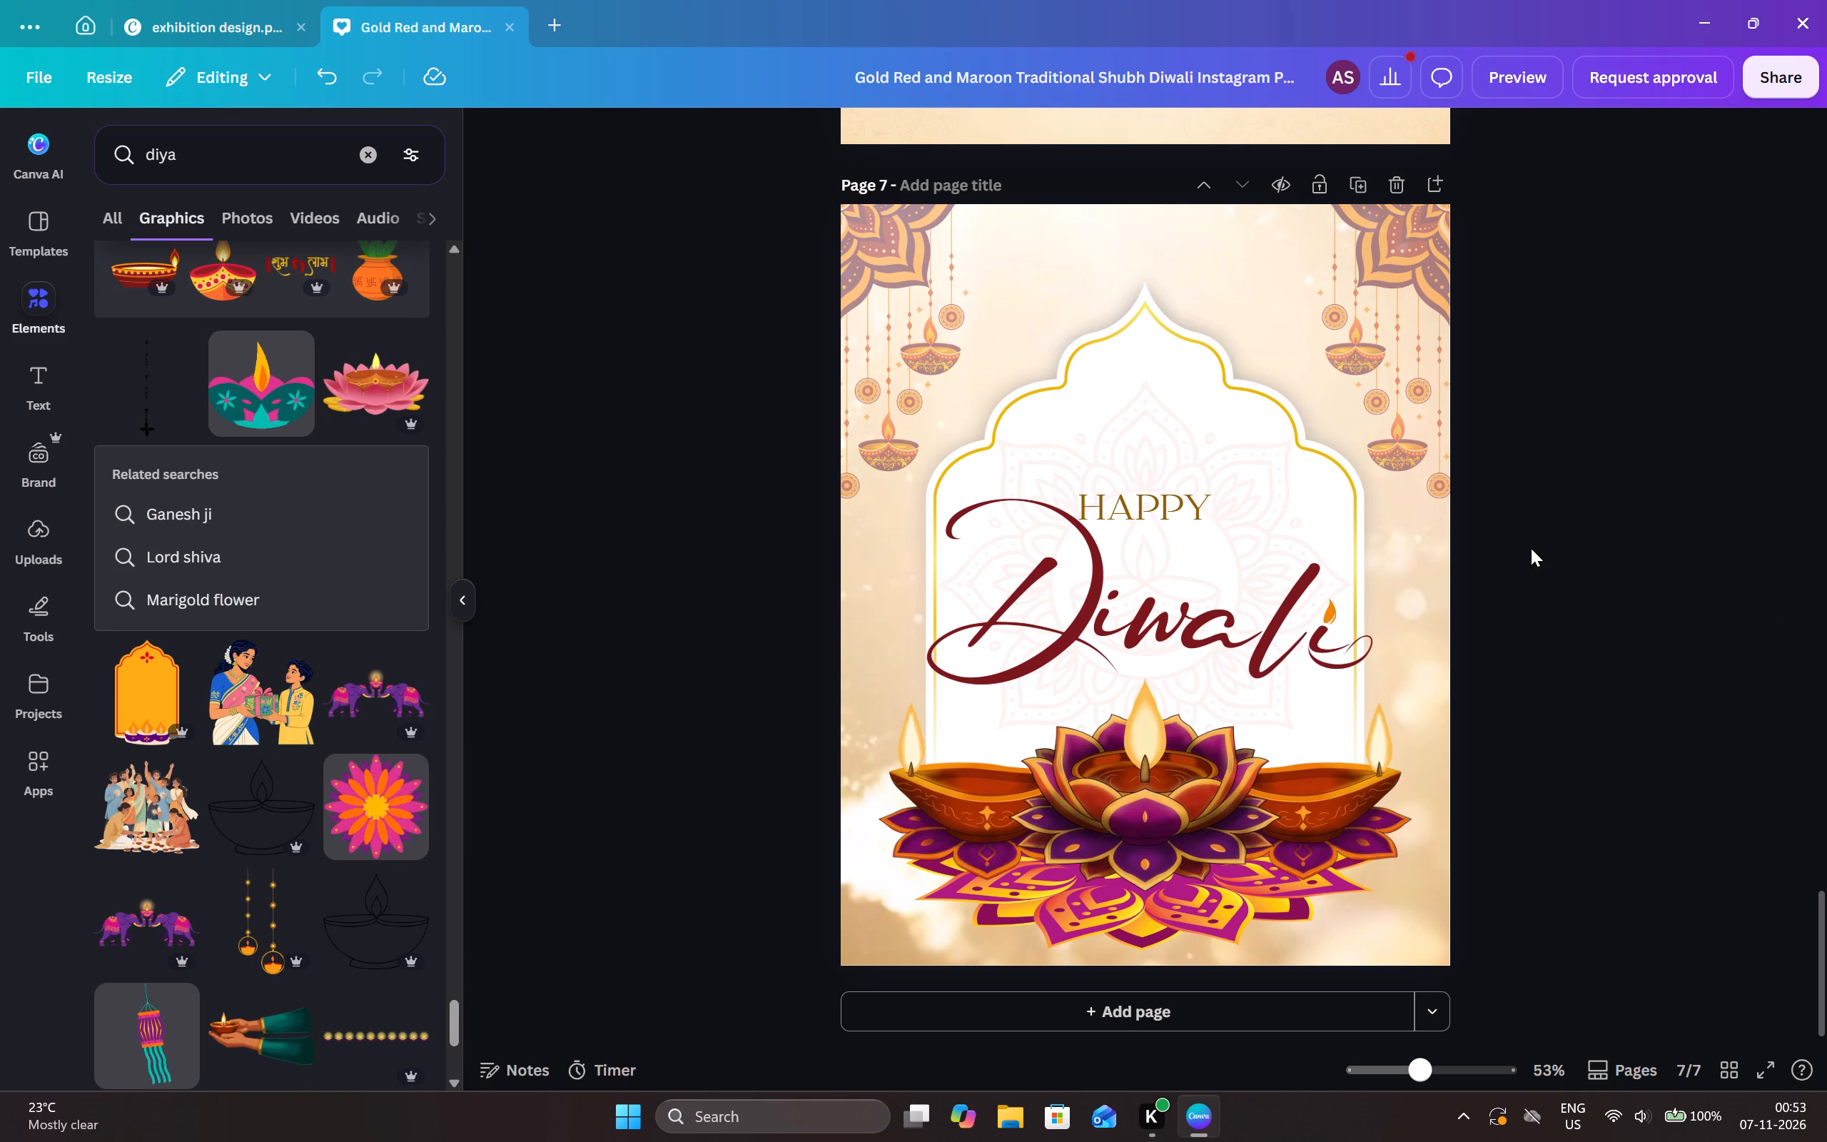
Review the Diwali designs from page 6 back to page 1 for comparison with page 7.
{"action": "scroll", "coordinate": [1521, 527], "scroll_direction": "up", "scroll_amount": 14}
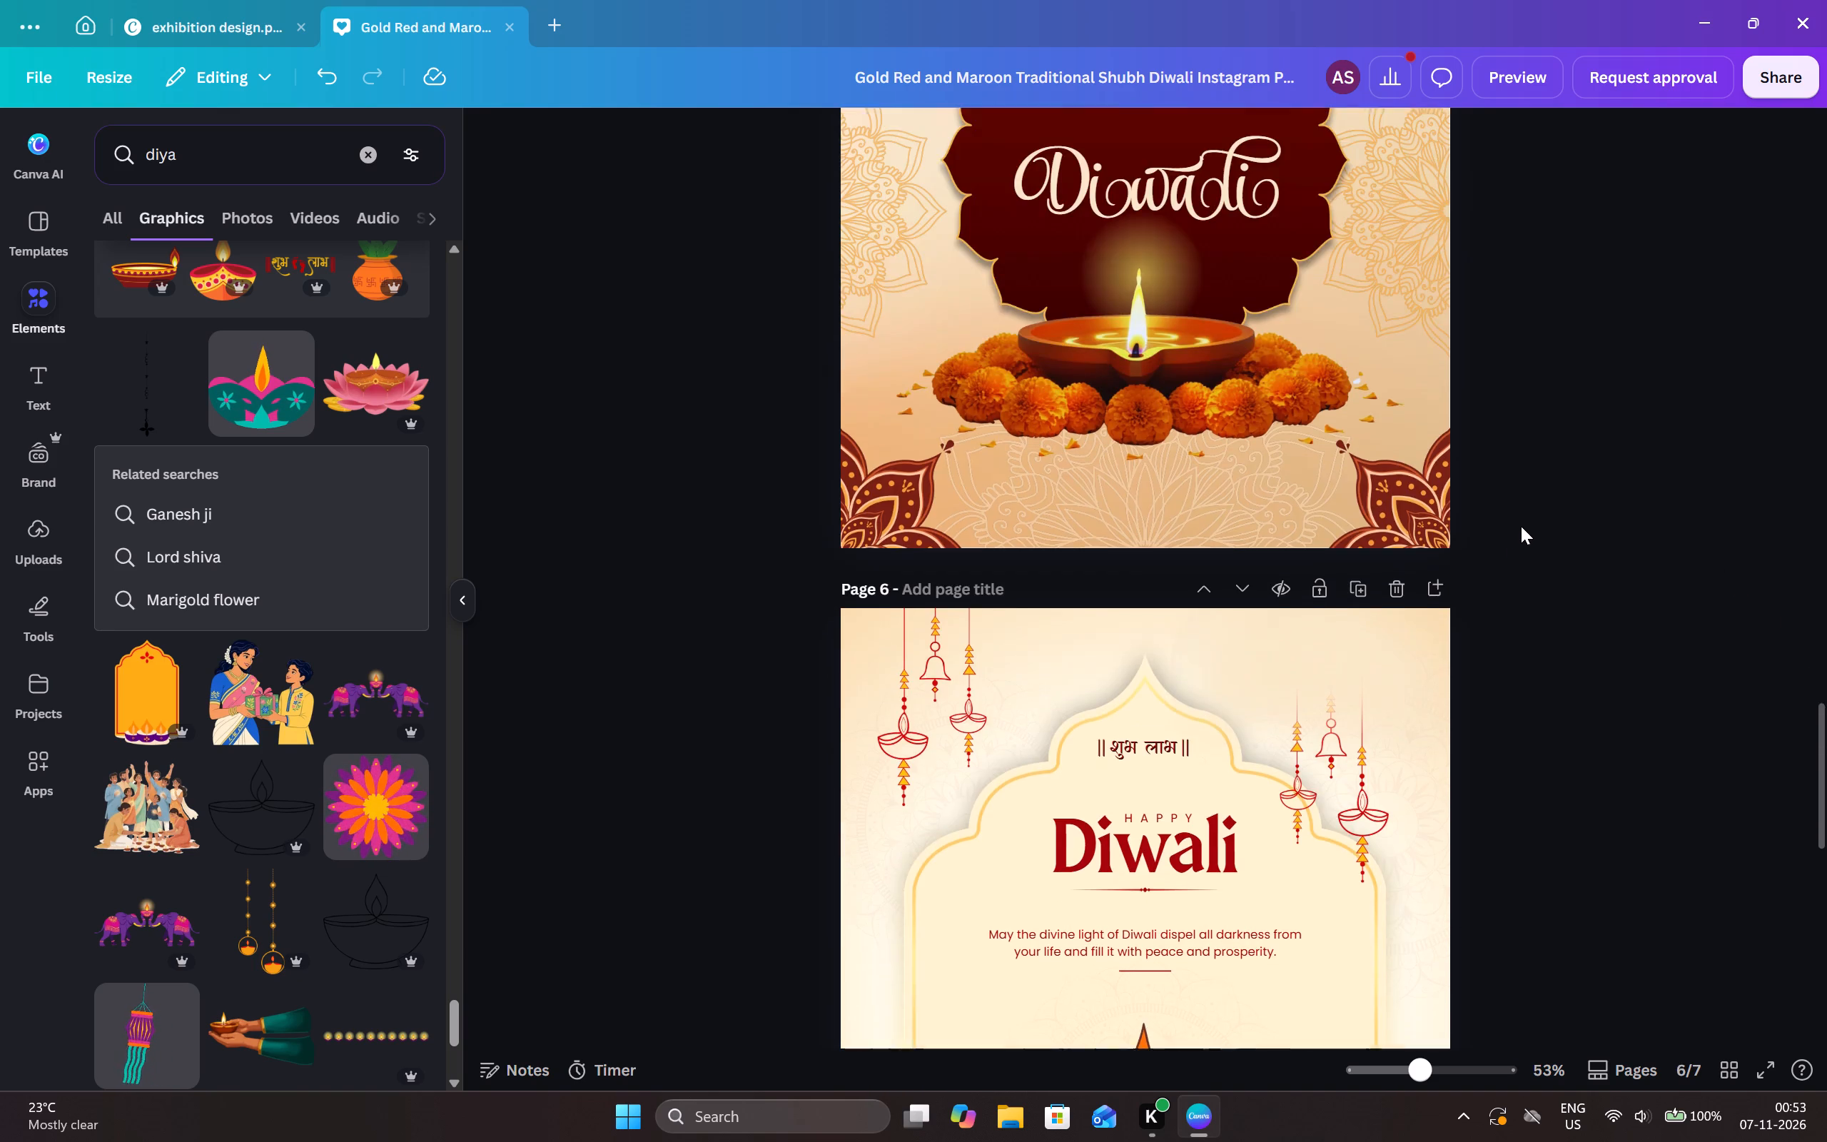
{"action": "scroll", "coordinate": [1521, 526], "scroll_direction": "up", "scroll_amount": 12}
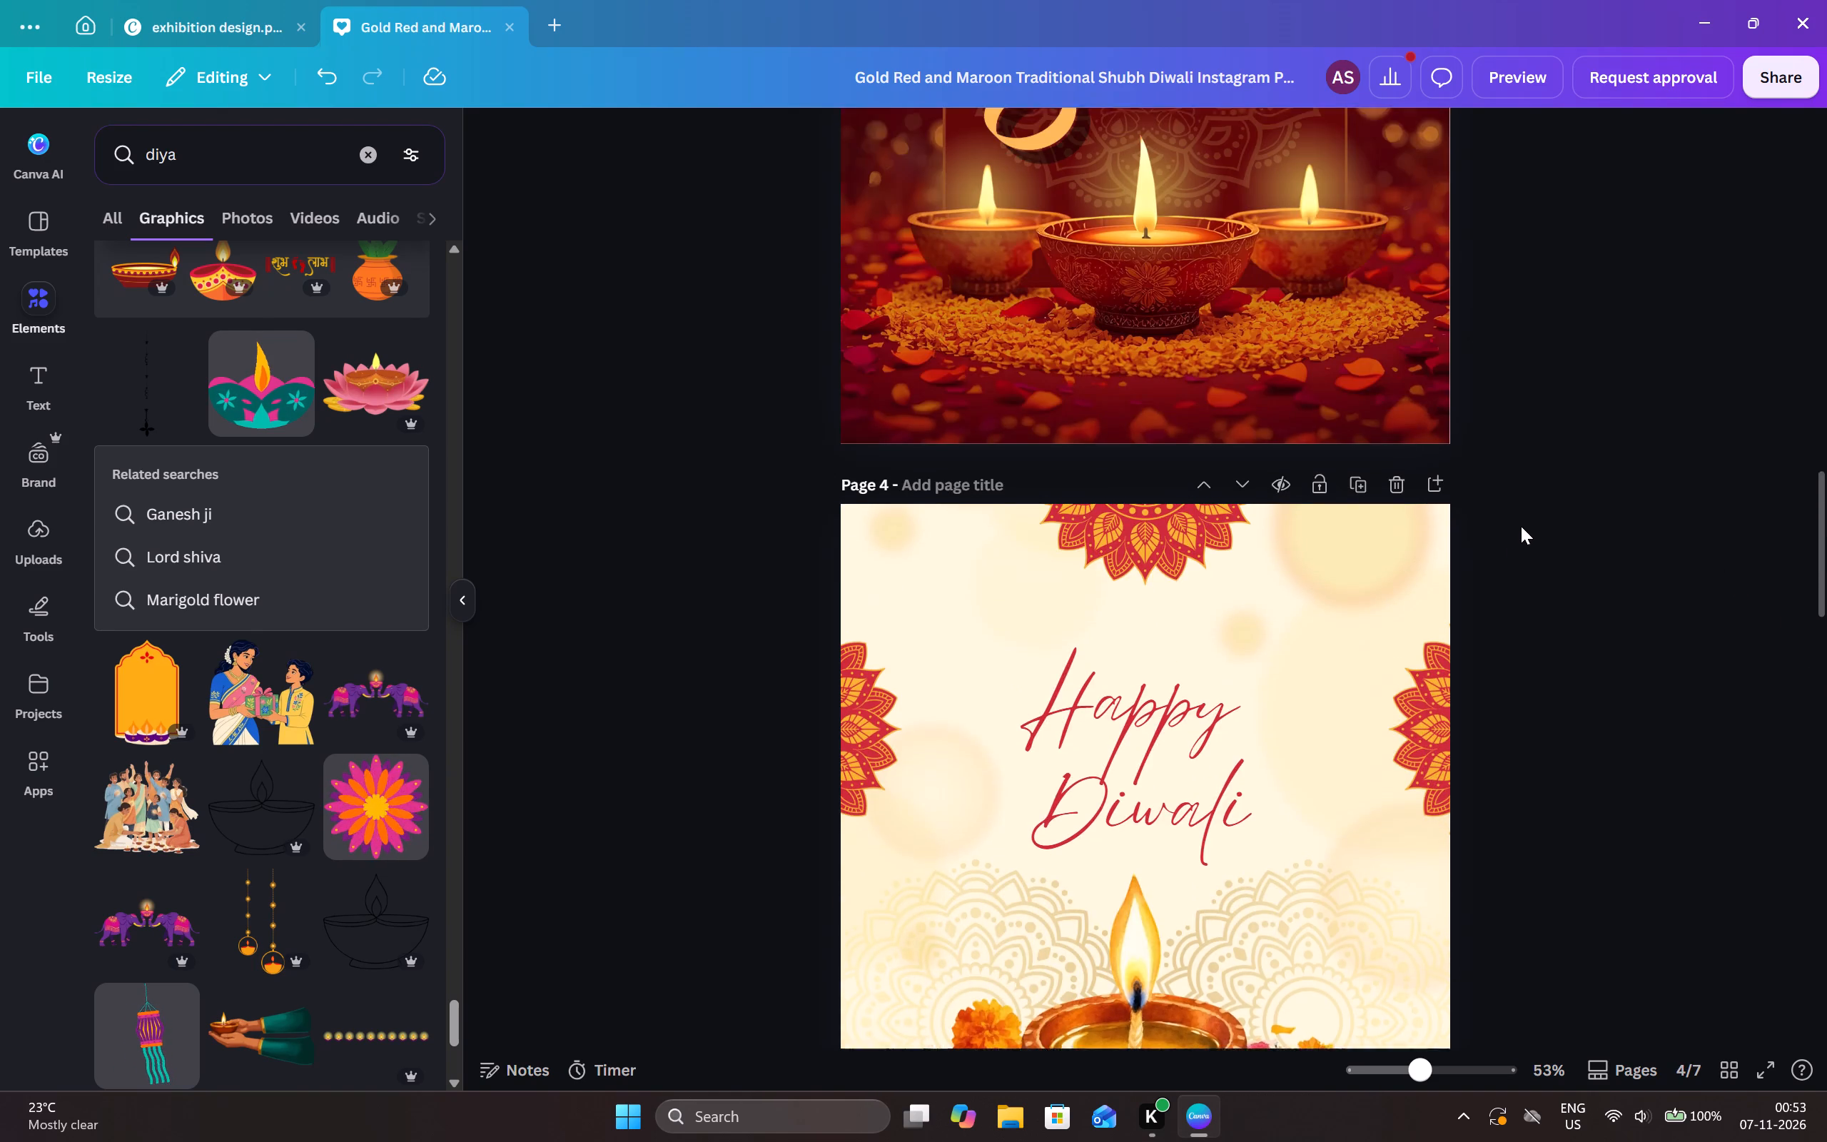
{"action": "scroll", "coordinate": [1521, 526], "scroll_direction": "up", "scroll_amount": 11}
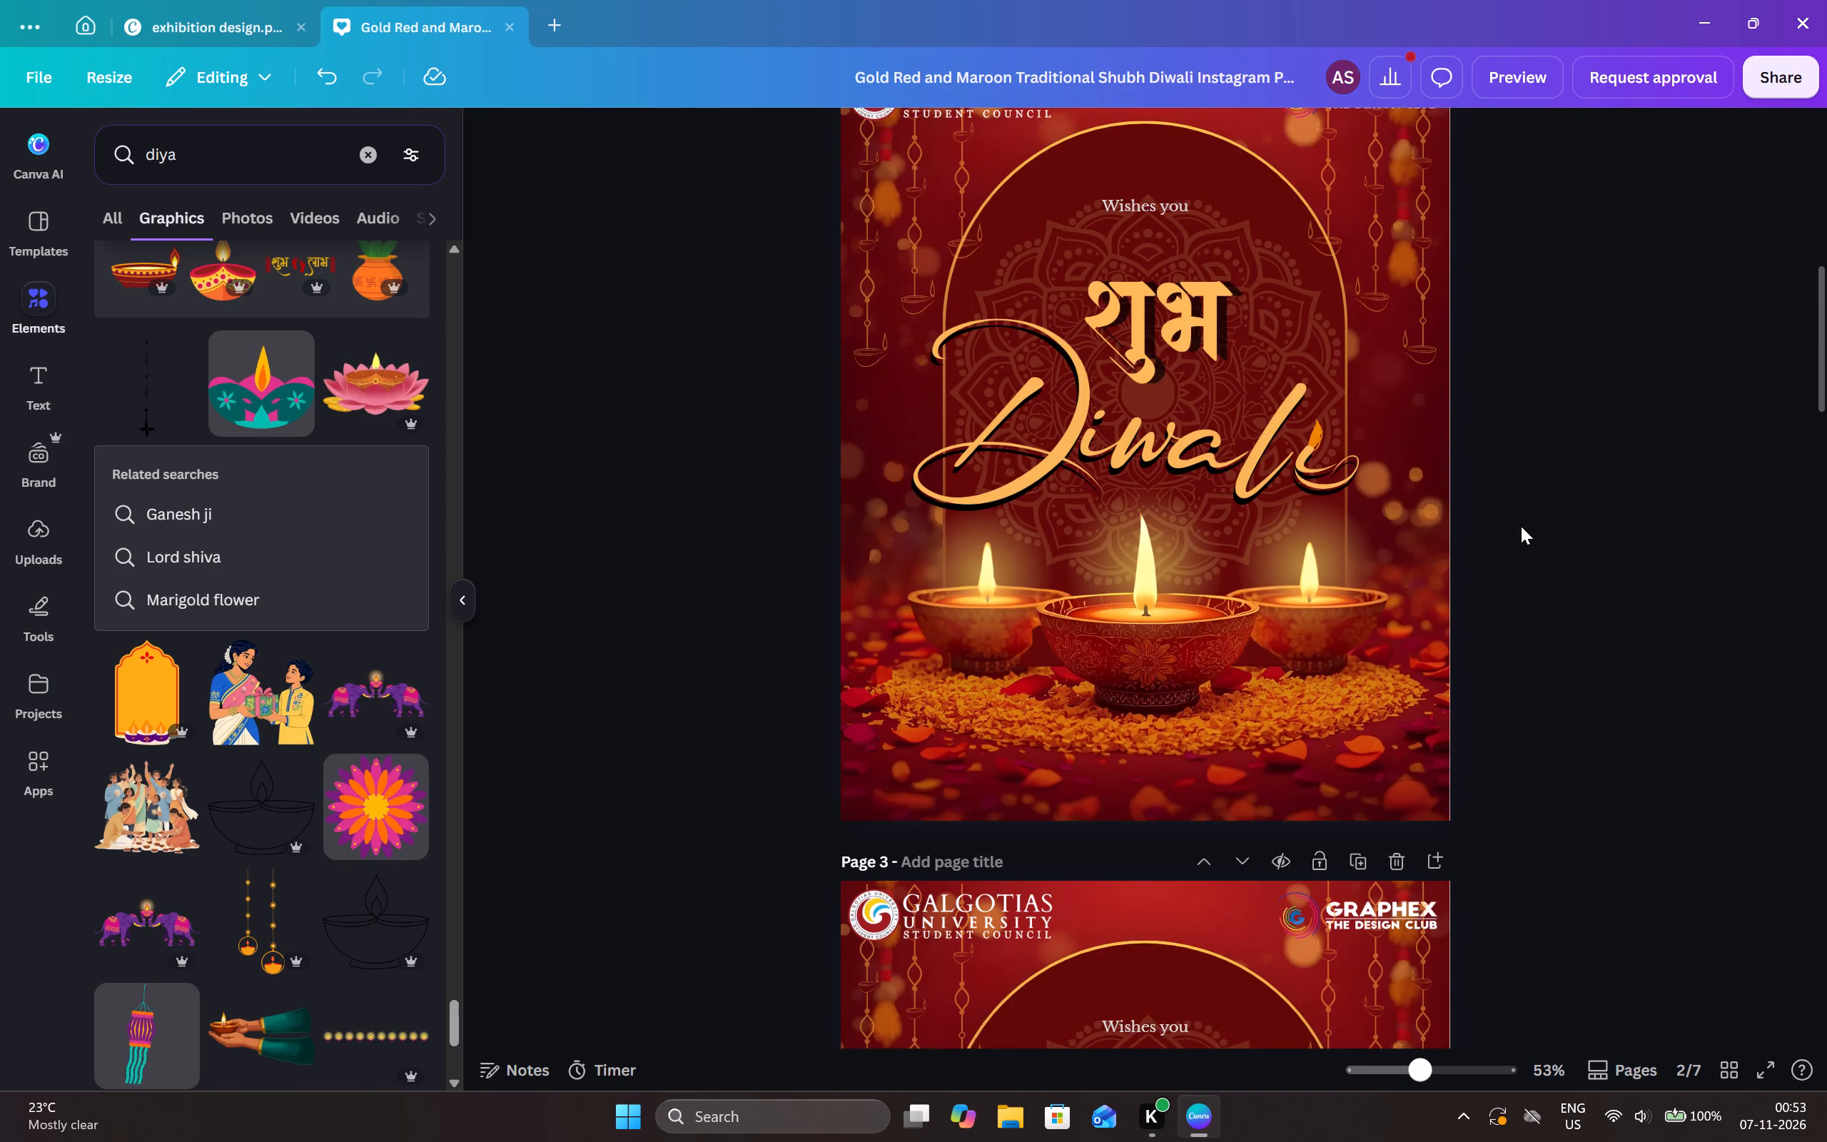
{"action": "scroll", "coordinate": [1521, 526], "scroll_direction": "up", "scroll_amount": 4}
{"action": "scroll", "coordinate": [1521, 526], "scroll_direction": "down", "scroll_amount": 10}
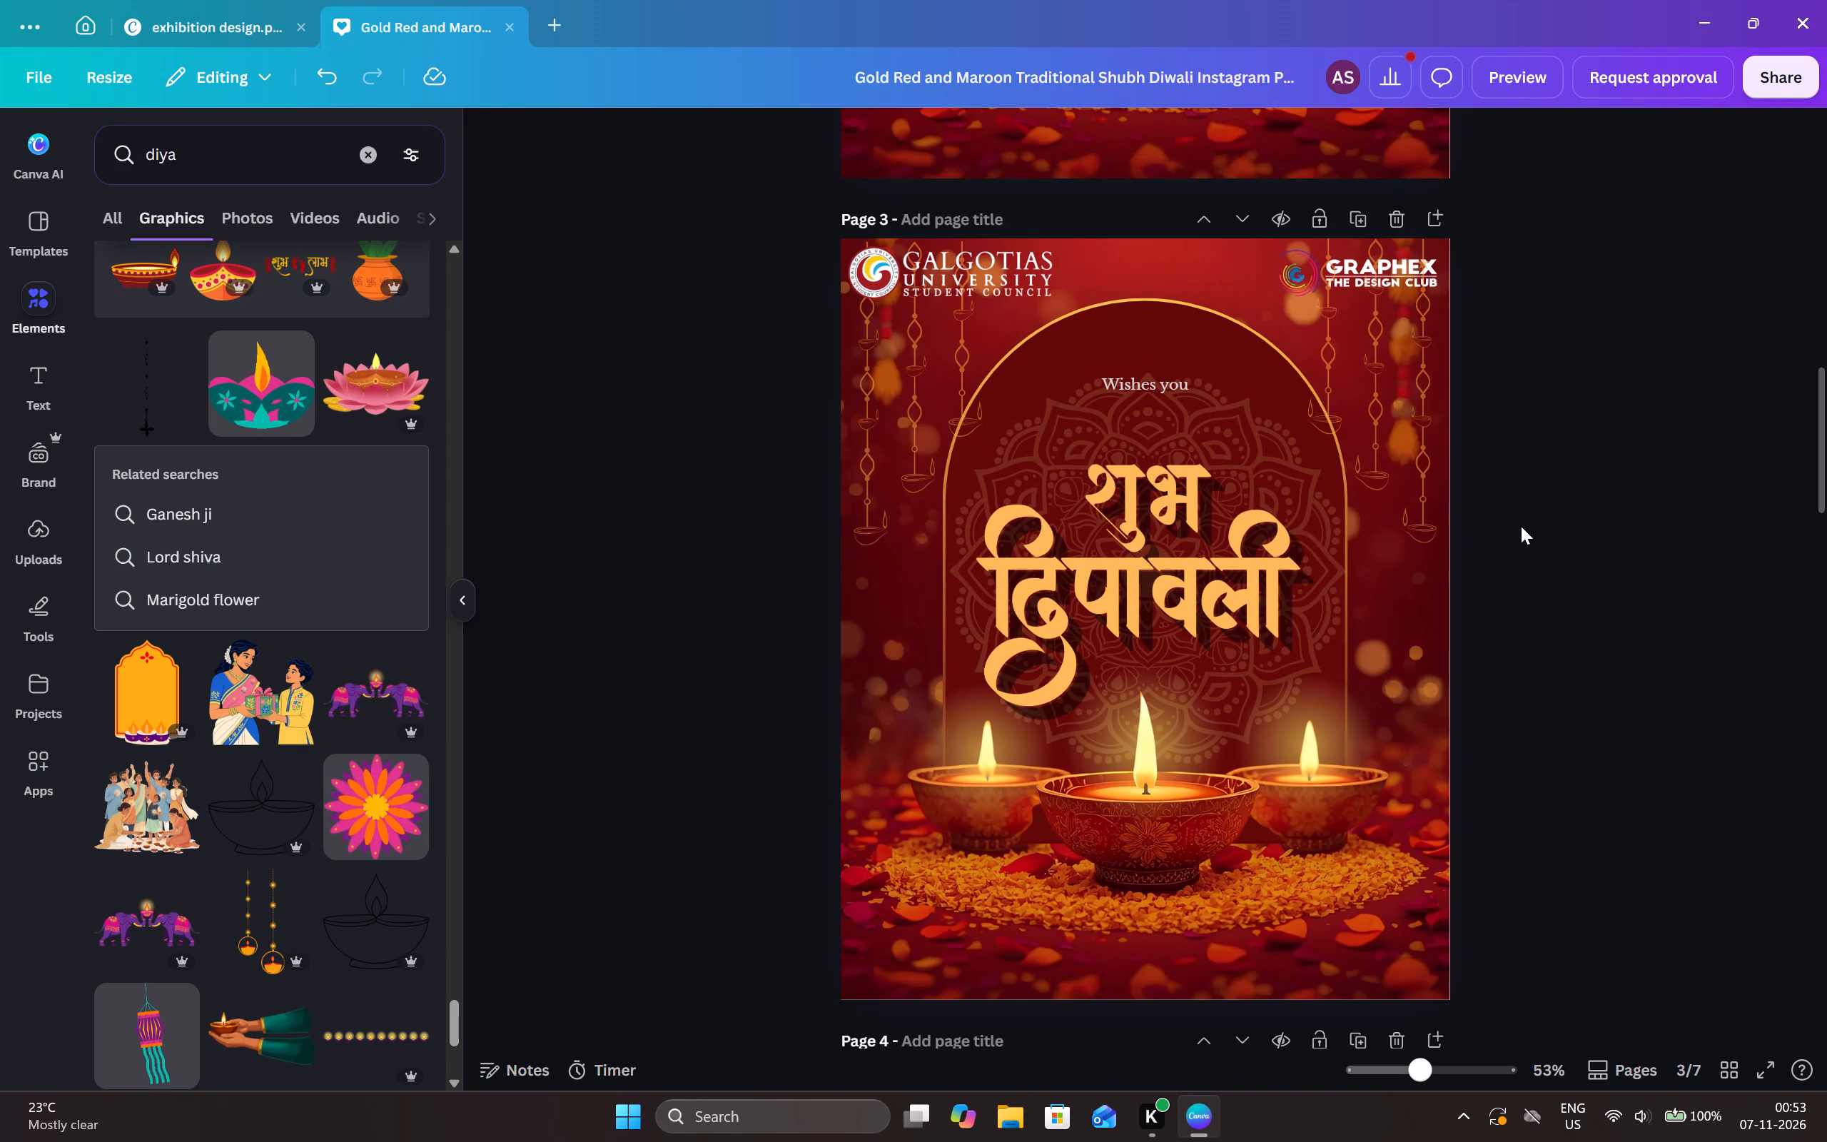
{"action": "scroll", "coordinate": [1521, 526], "scroll_direction": "up", "scroll_amount": 16}
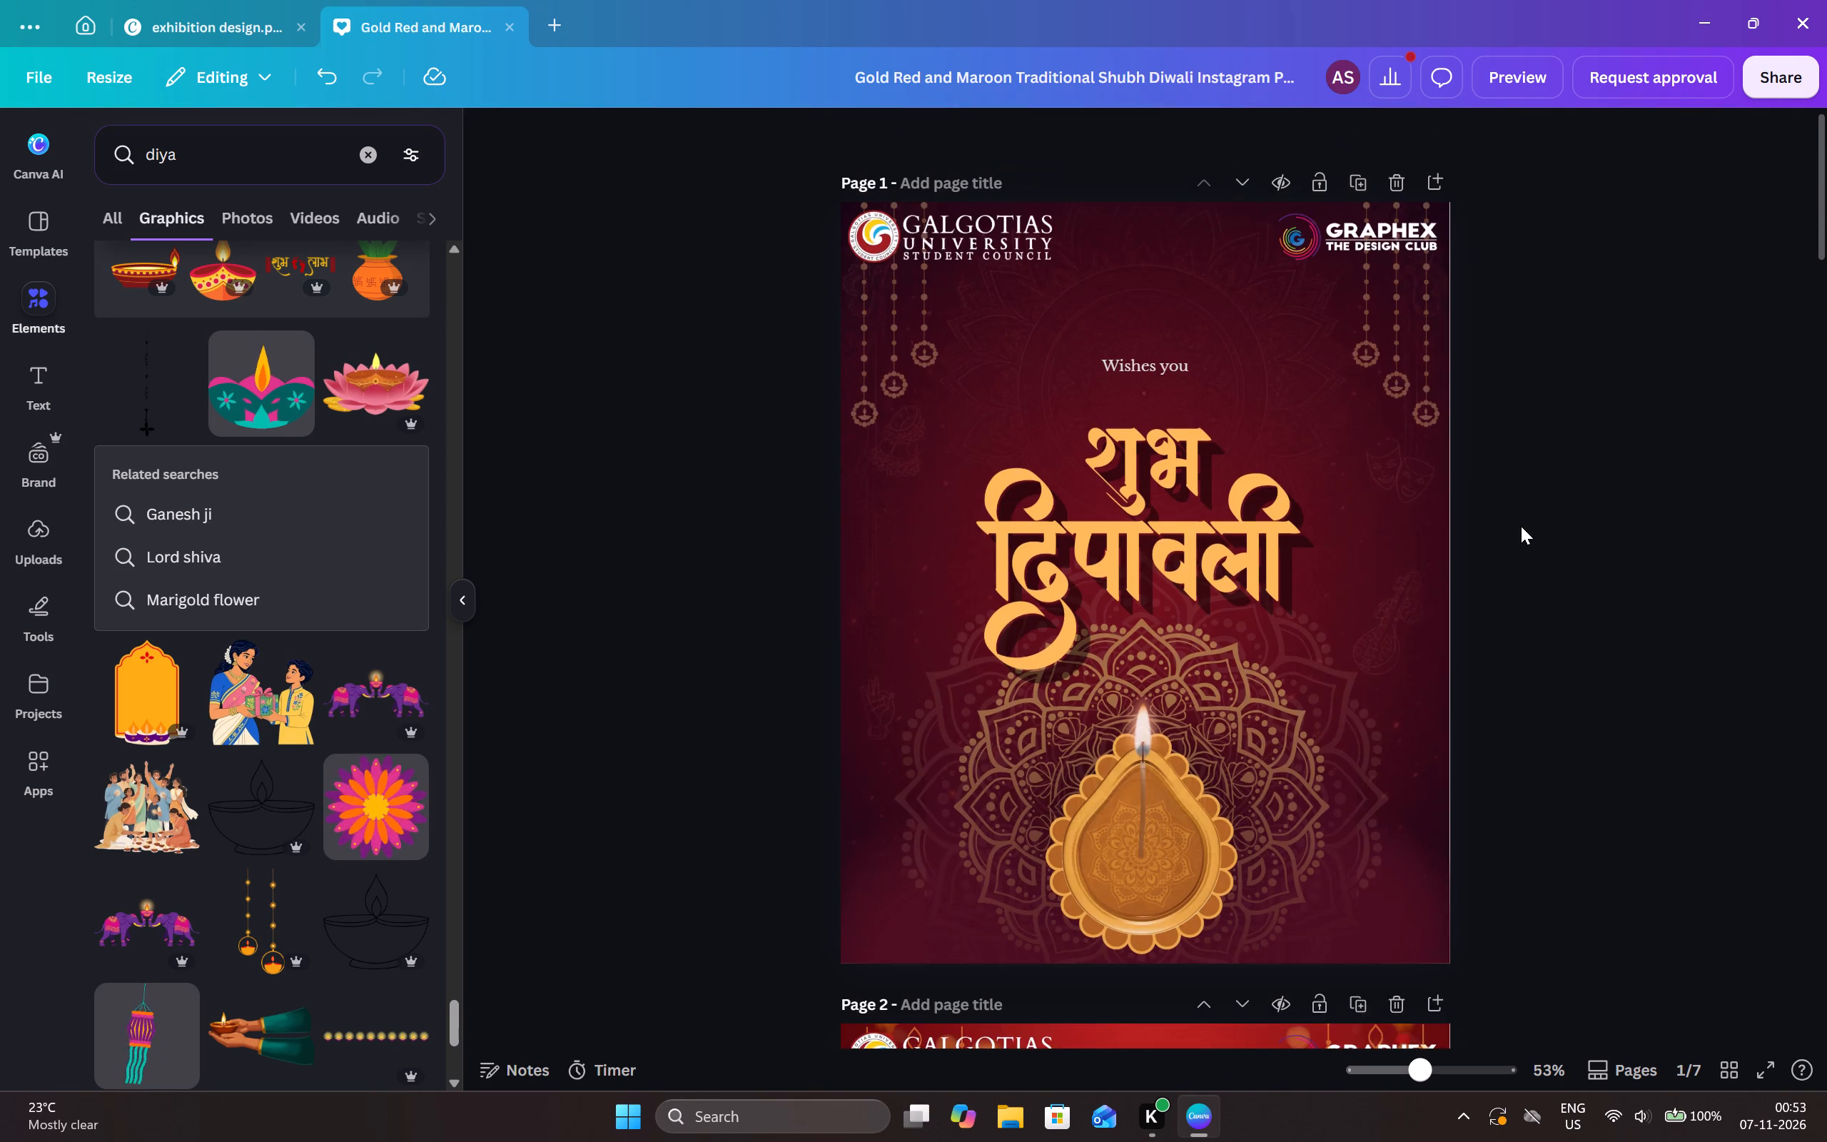
{"action": "scroll", "coordinate": [1521, 526], "scroll_direction": "down", "scroll_amount": 20}
{"action": "scroll", "coordinate": [1521, 526], "scroll_direction": "down", "scroll_amount": 20}
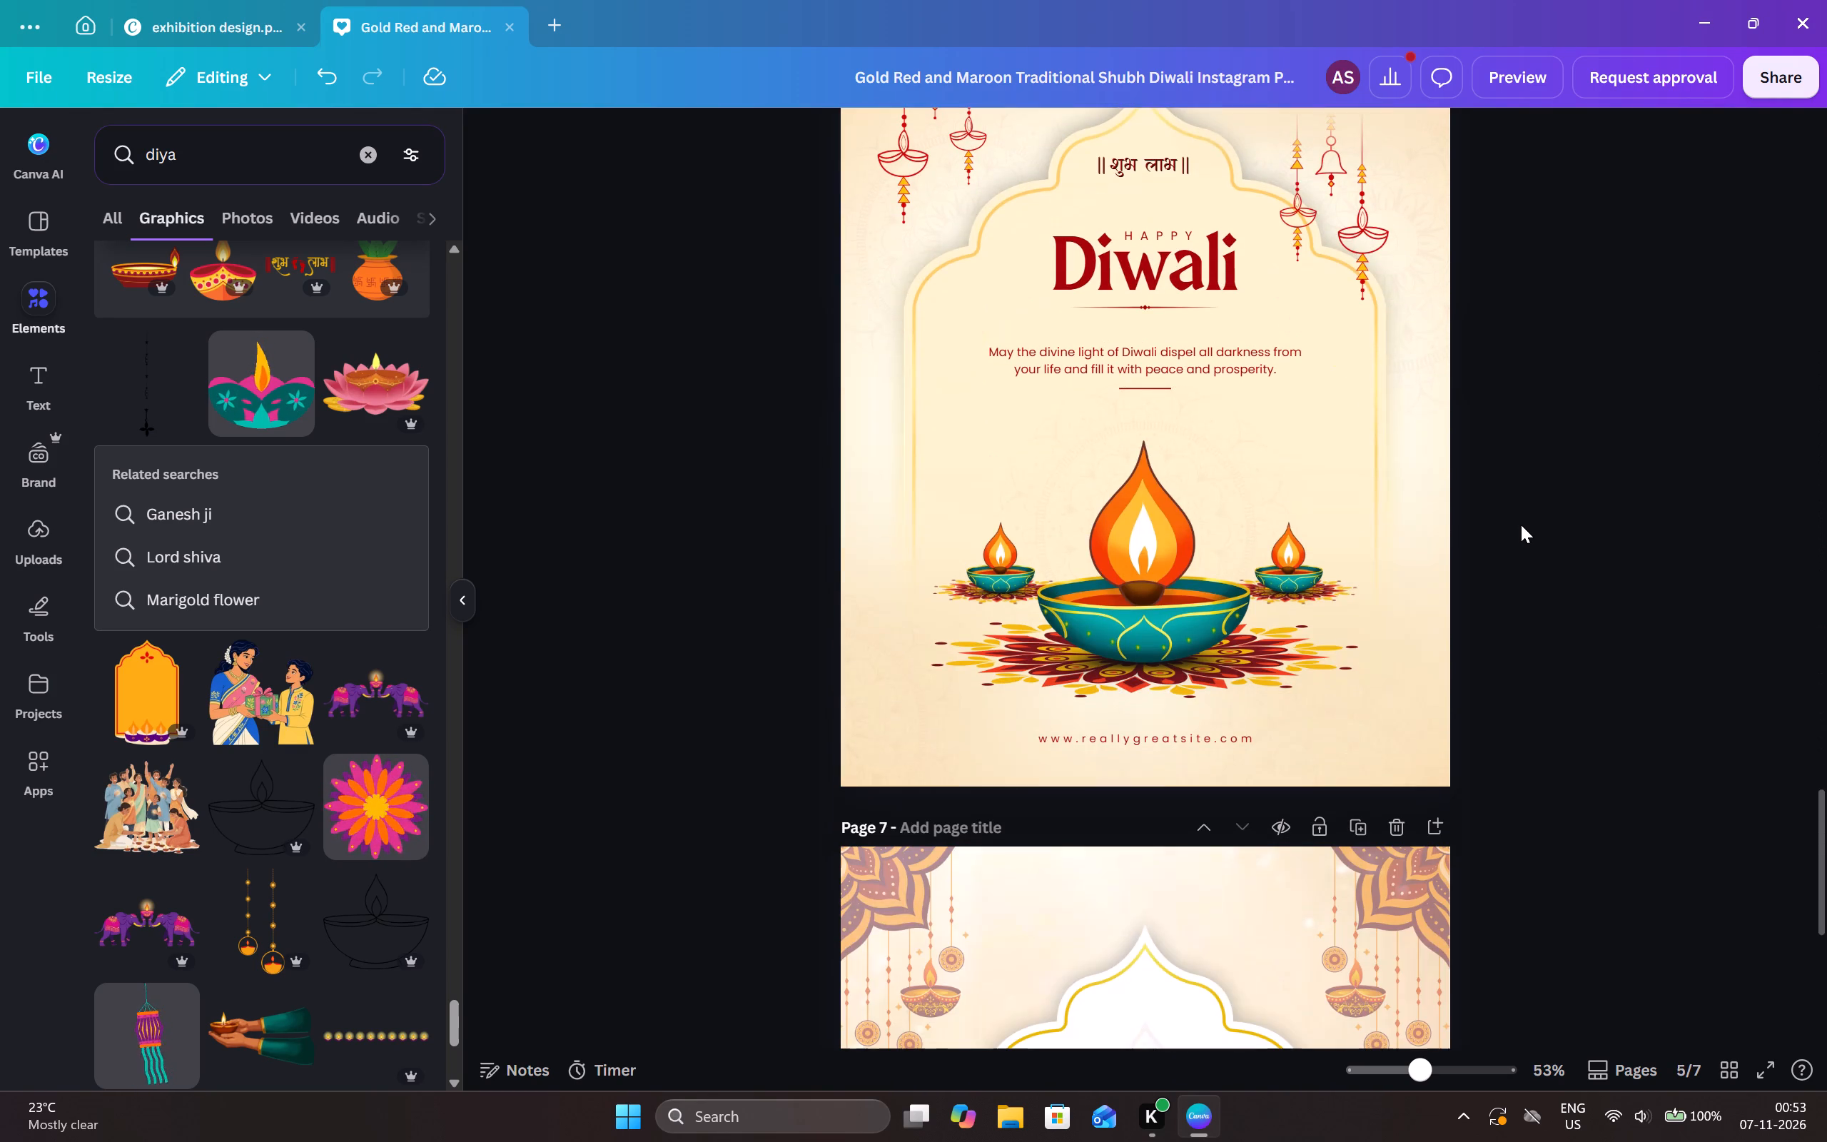
{"action": "scroll", "coordinate": [1521, 525], "scroll_direction": "down", "scroll_amount": 7}
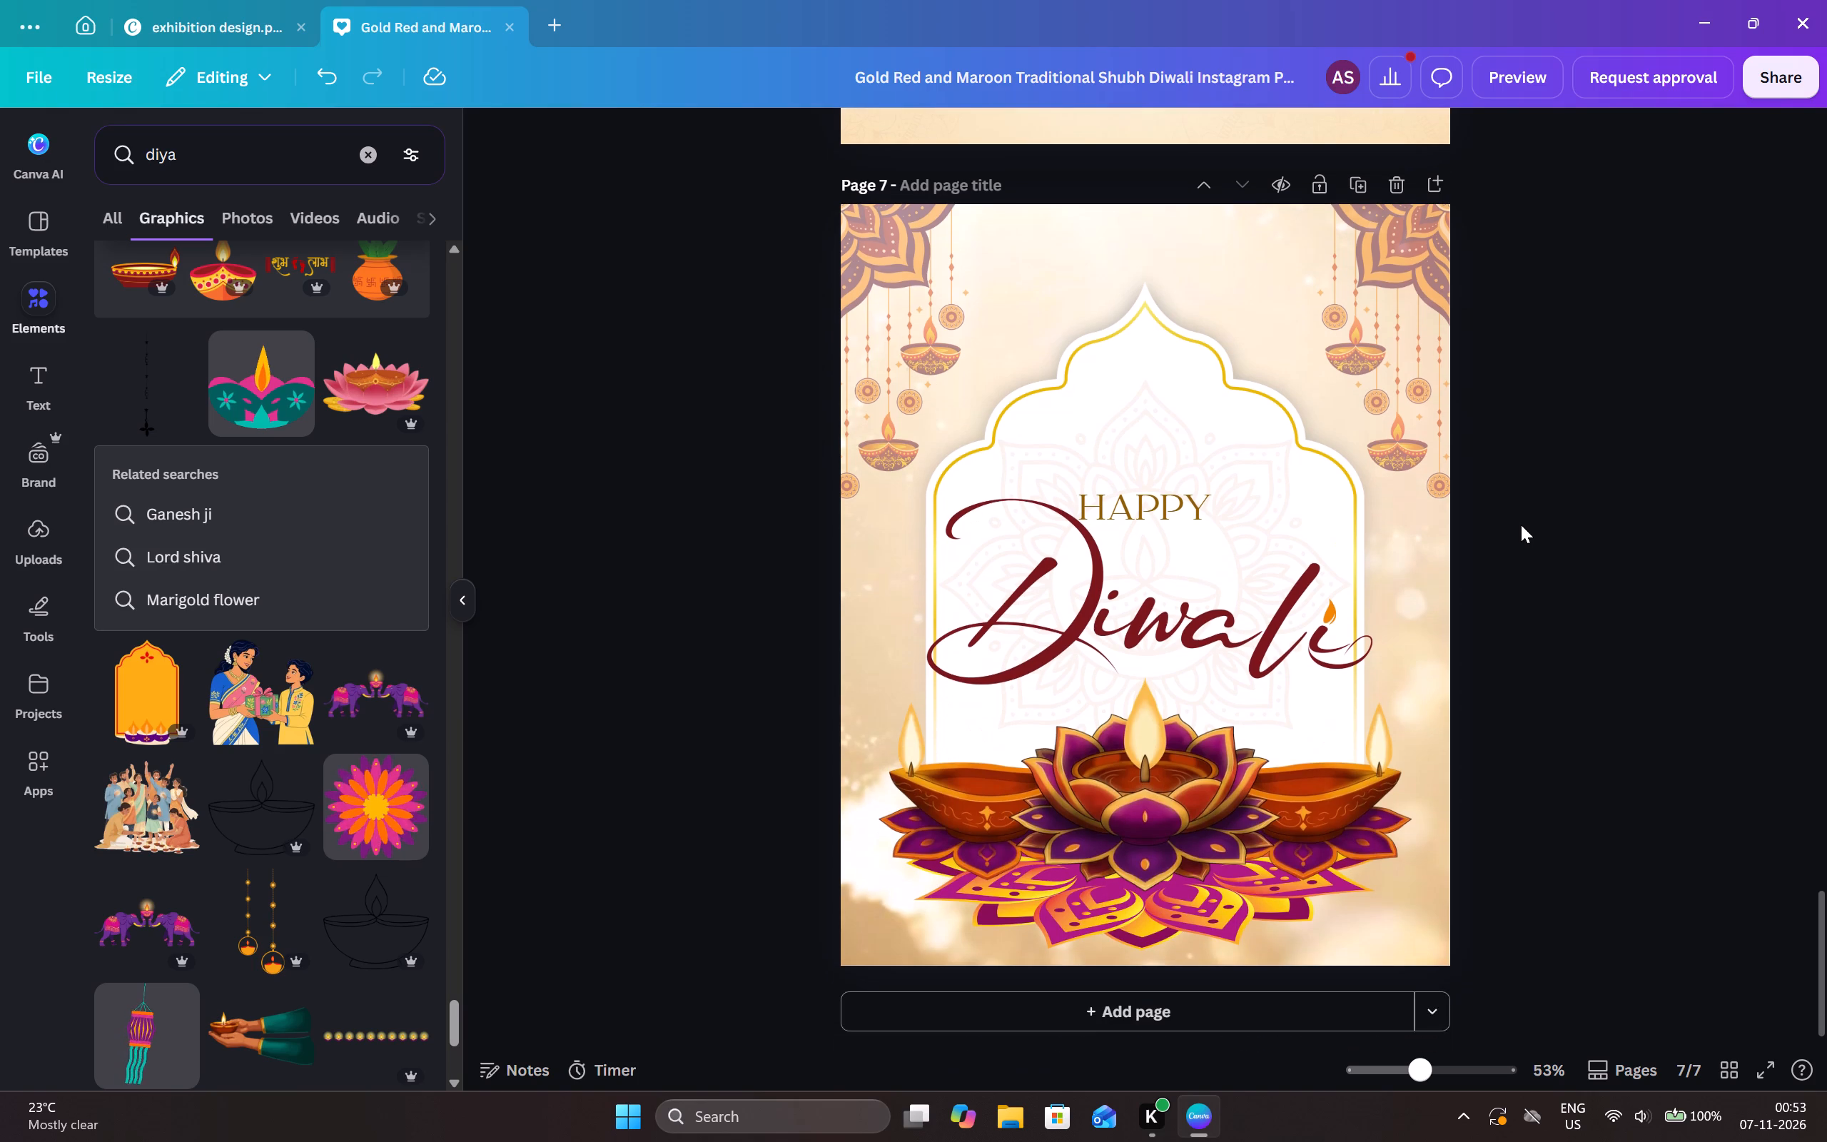
Delete the gold HAPPY text above the Diwali lettering on page 7.
{"action": "left_click", "coordinate": [1193, 502]}
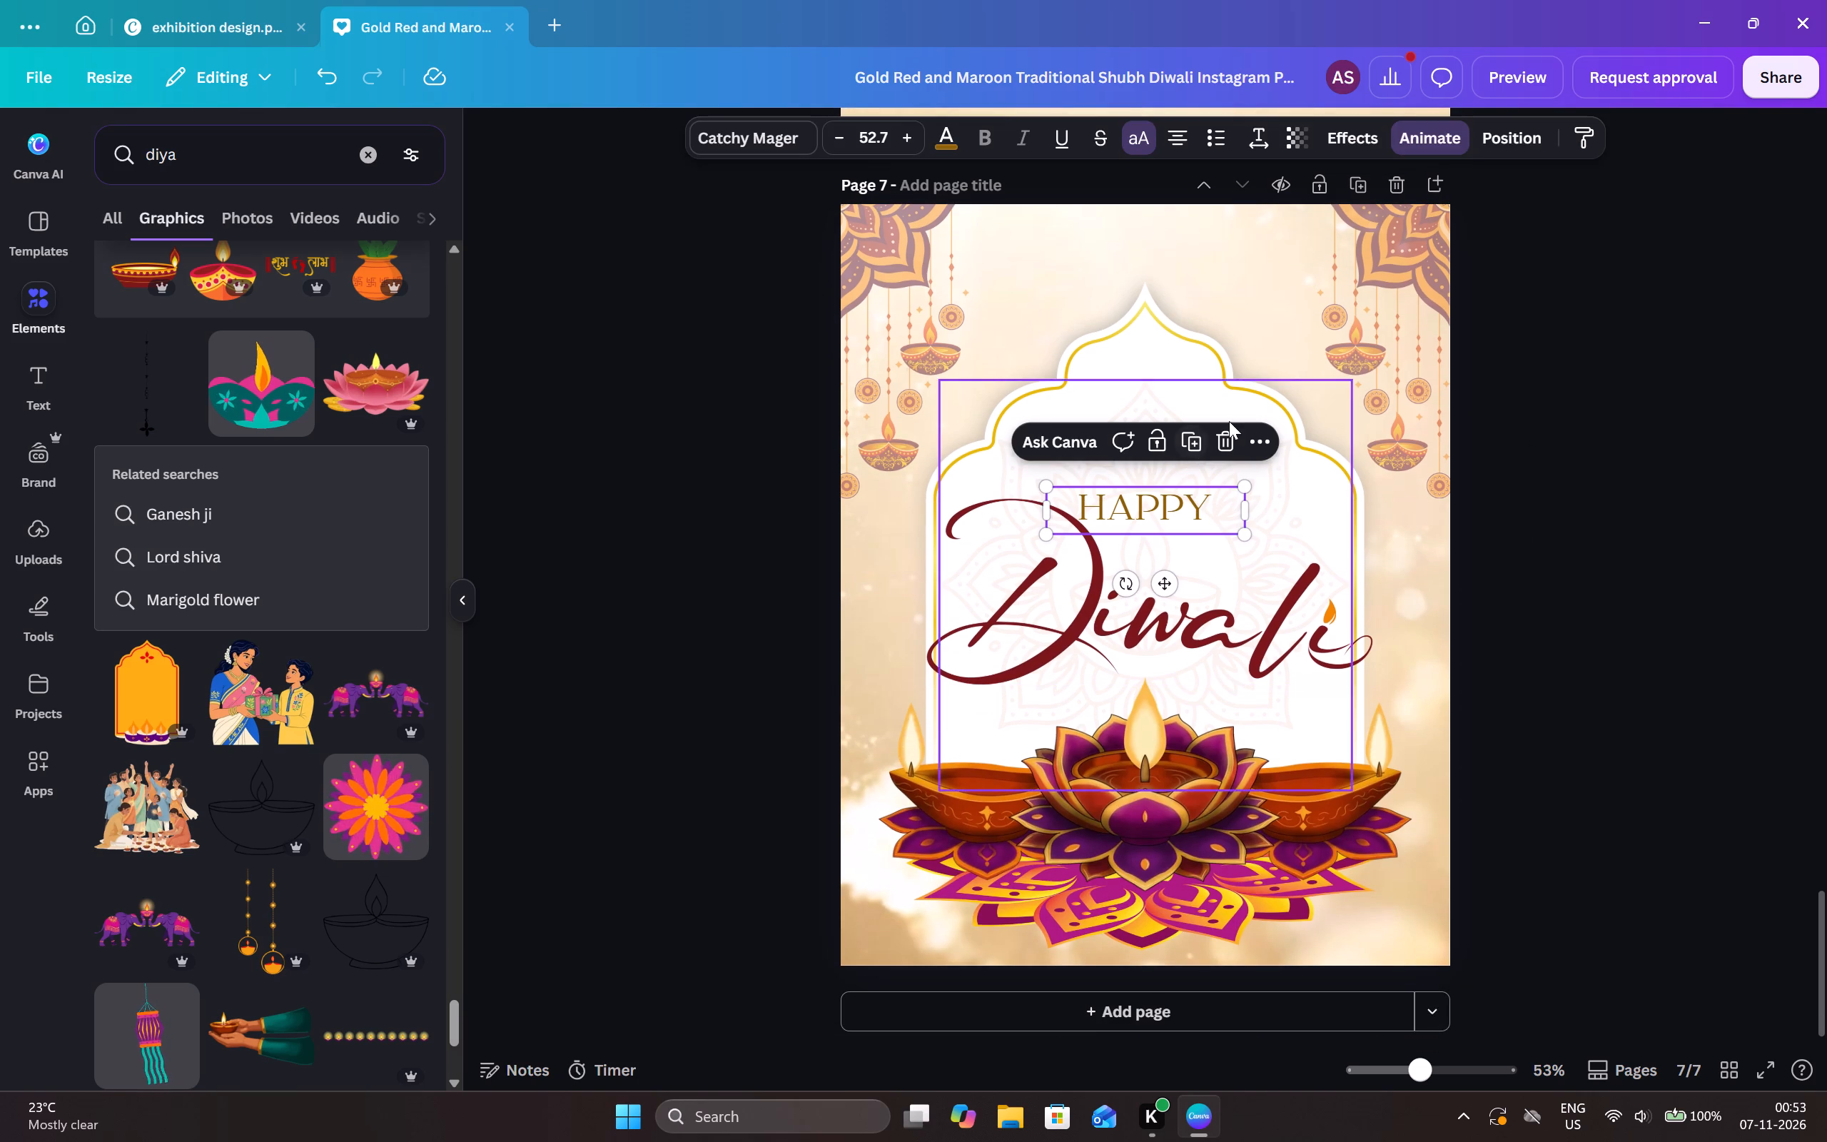
{"action": "left_click", "coordinate": [1226, 435]}
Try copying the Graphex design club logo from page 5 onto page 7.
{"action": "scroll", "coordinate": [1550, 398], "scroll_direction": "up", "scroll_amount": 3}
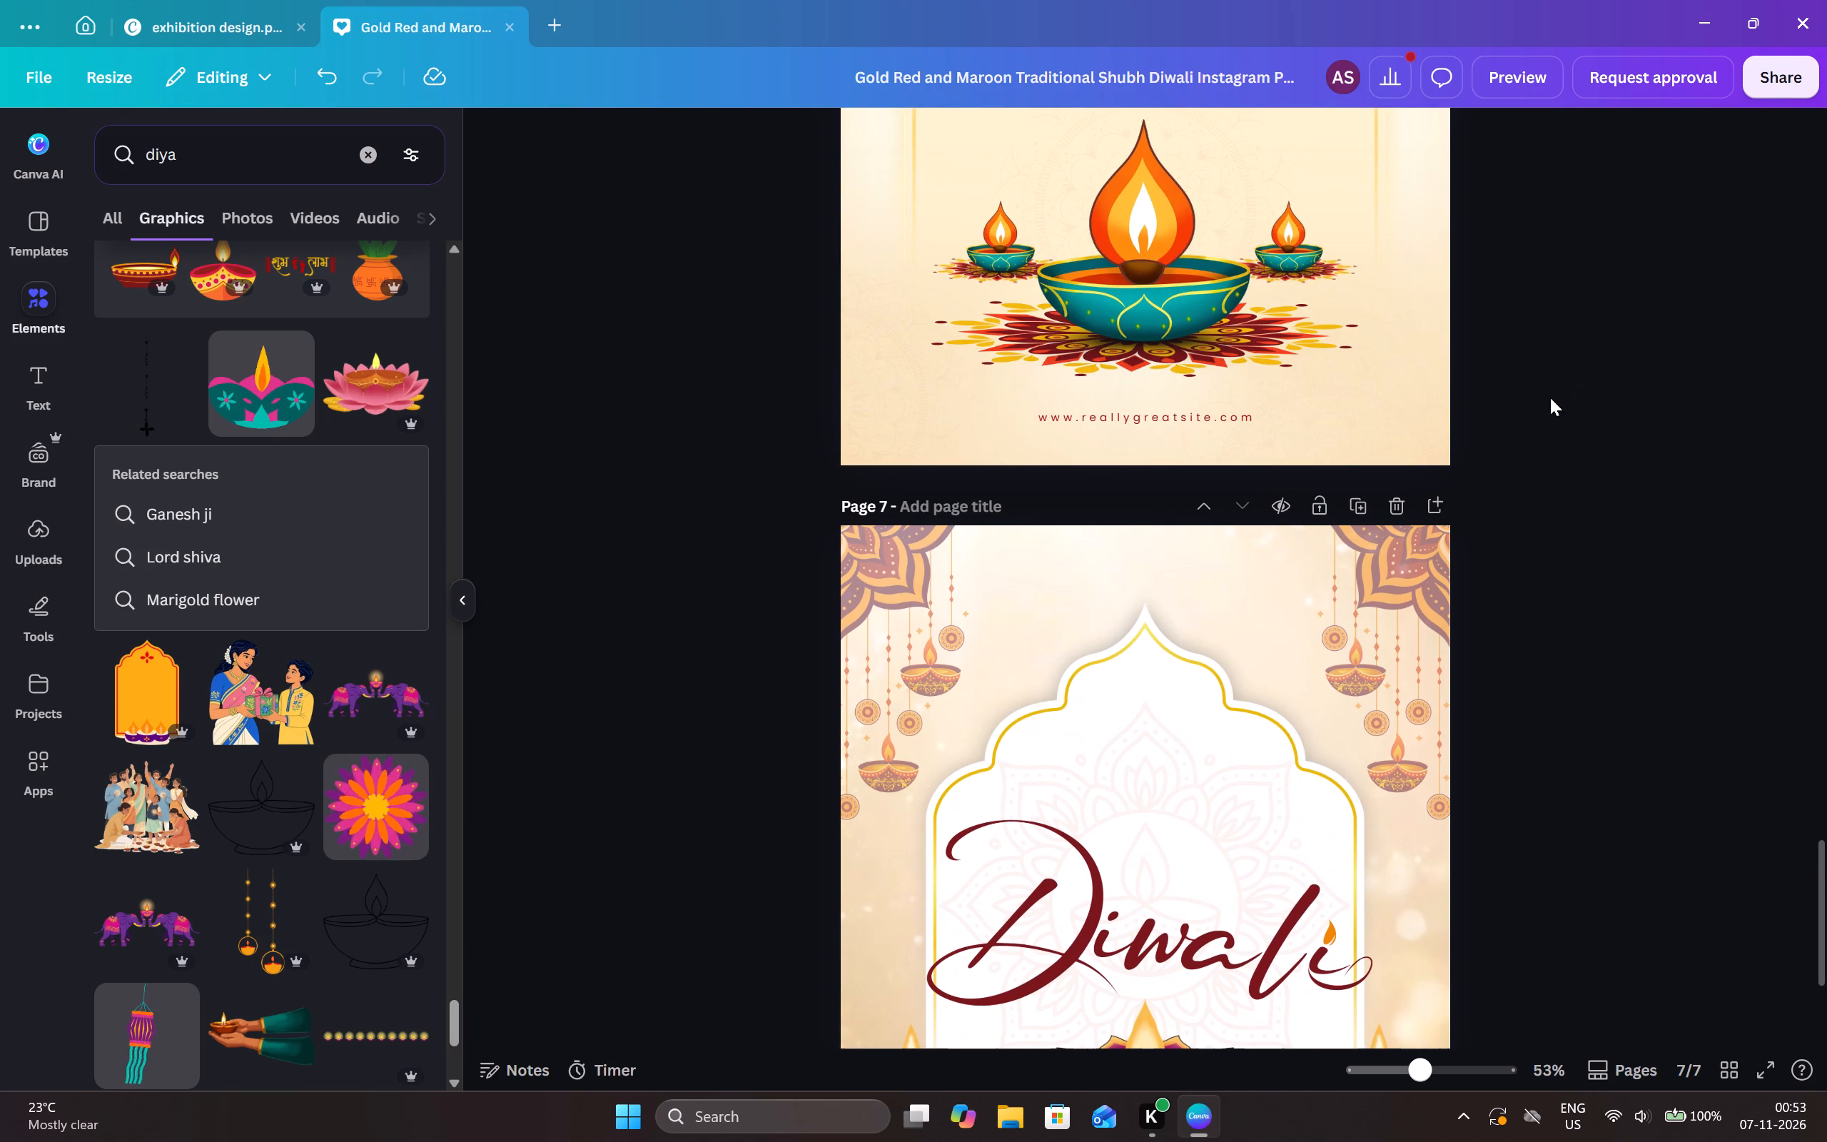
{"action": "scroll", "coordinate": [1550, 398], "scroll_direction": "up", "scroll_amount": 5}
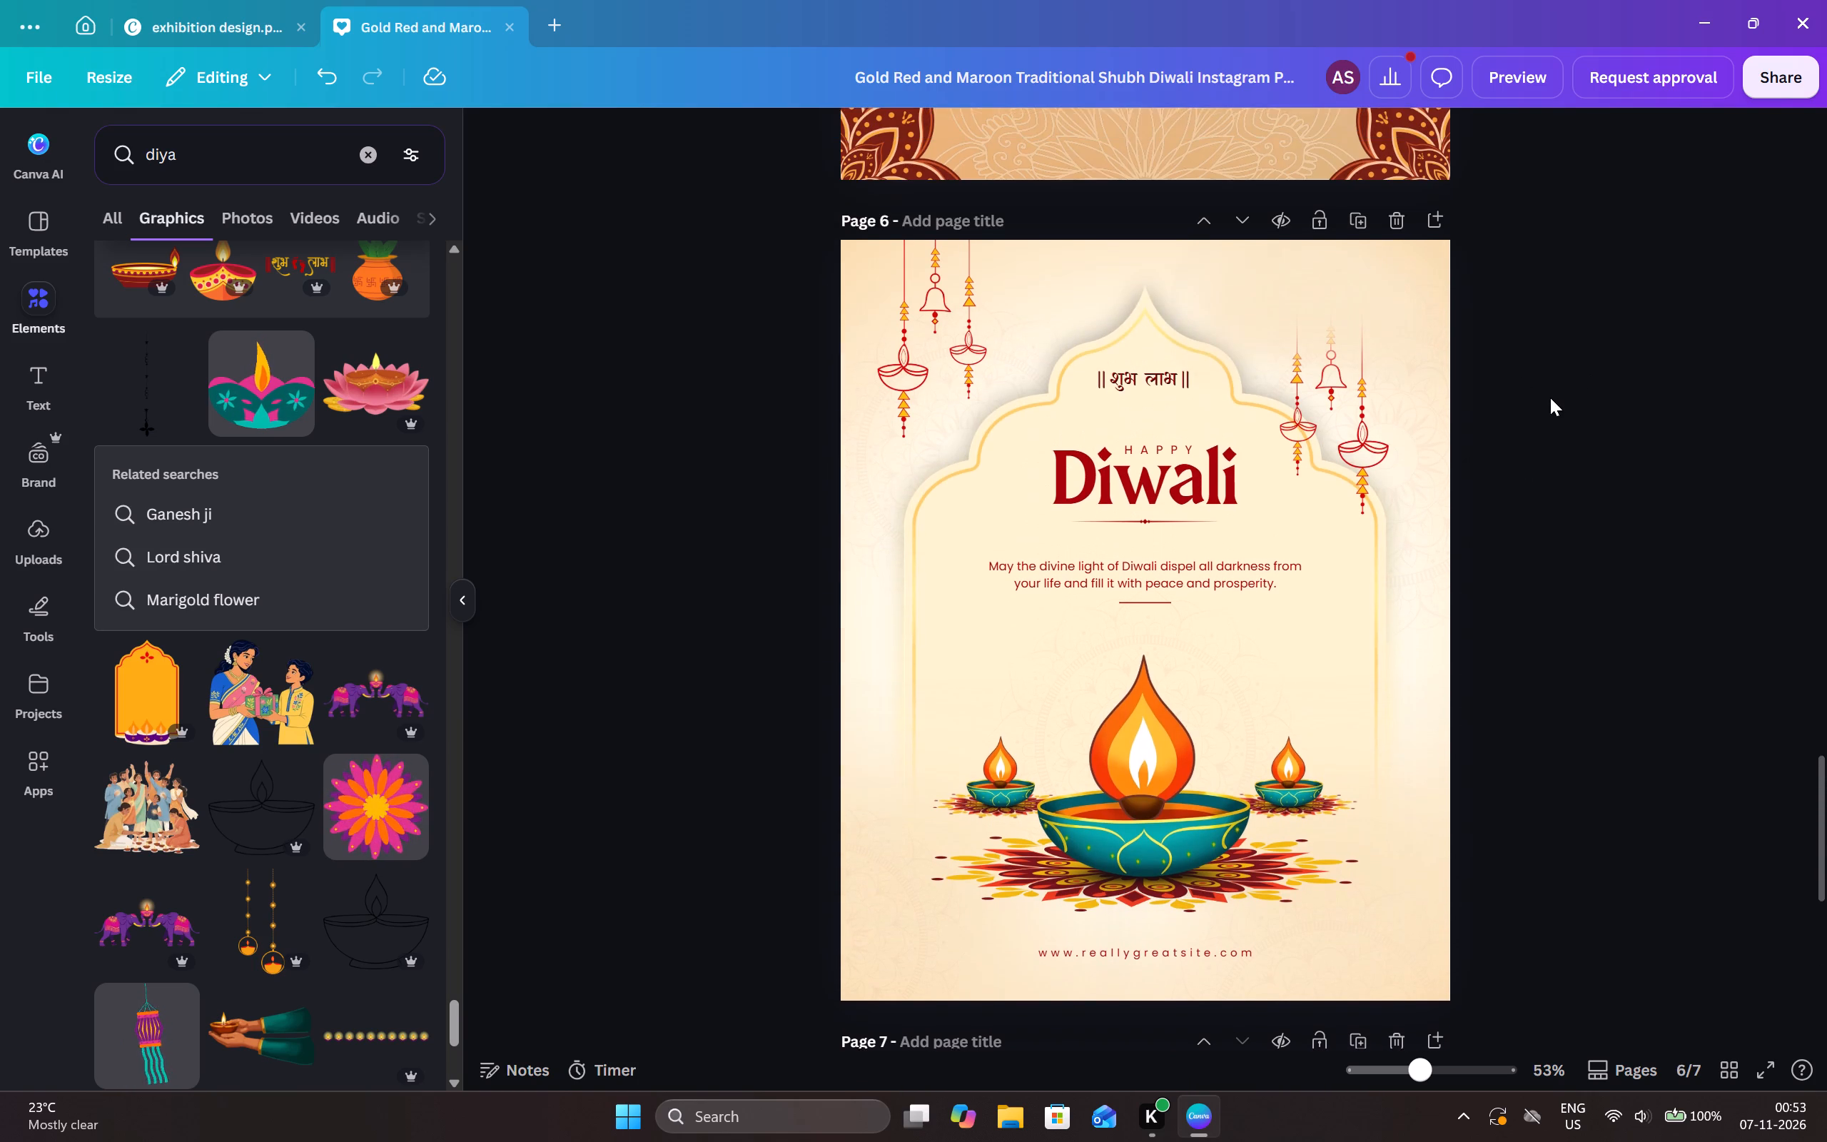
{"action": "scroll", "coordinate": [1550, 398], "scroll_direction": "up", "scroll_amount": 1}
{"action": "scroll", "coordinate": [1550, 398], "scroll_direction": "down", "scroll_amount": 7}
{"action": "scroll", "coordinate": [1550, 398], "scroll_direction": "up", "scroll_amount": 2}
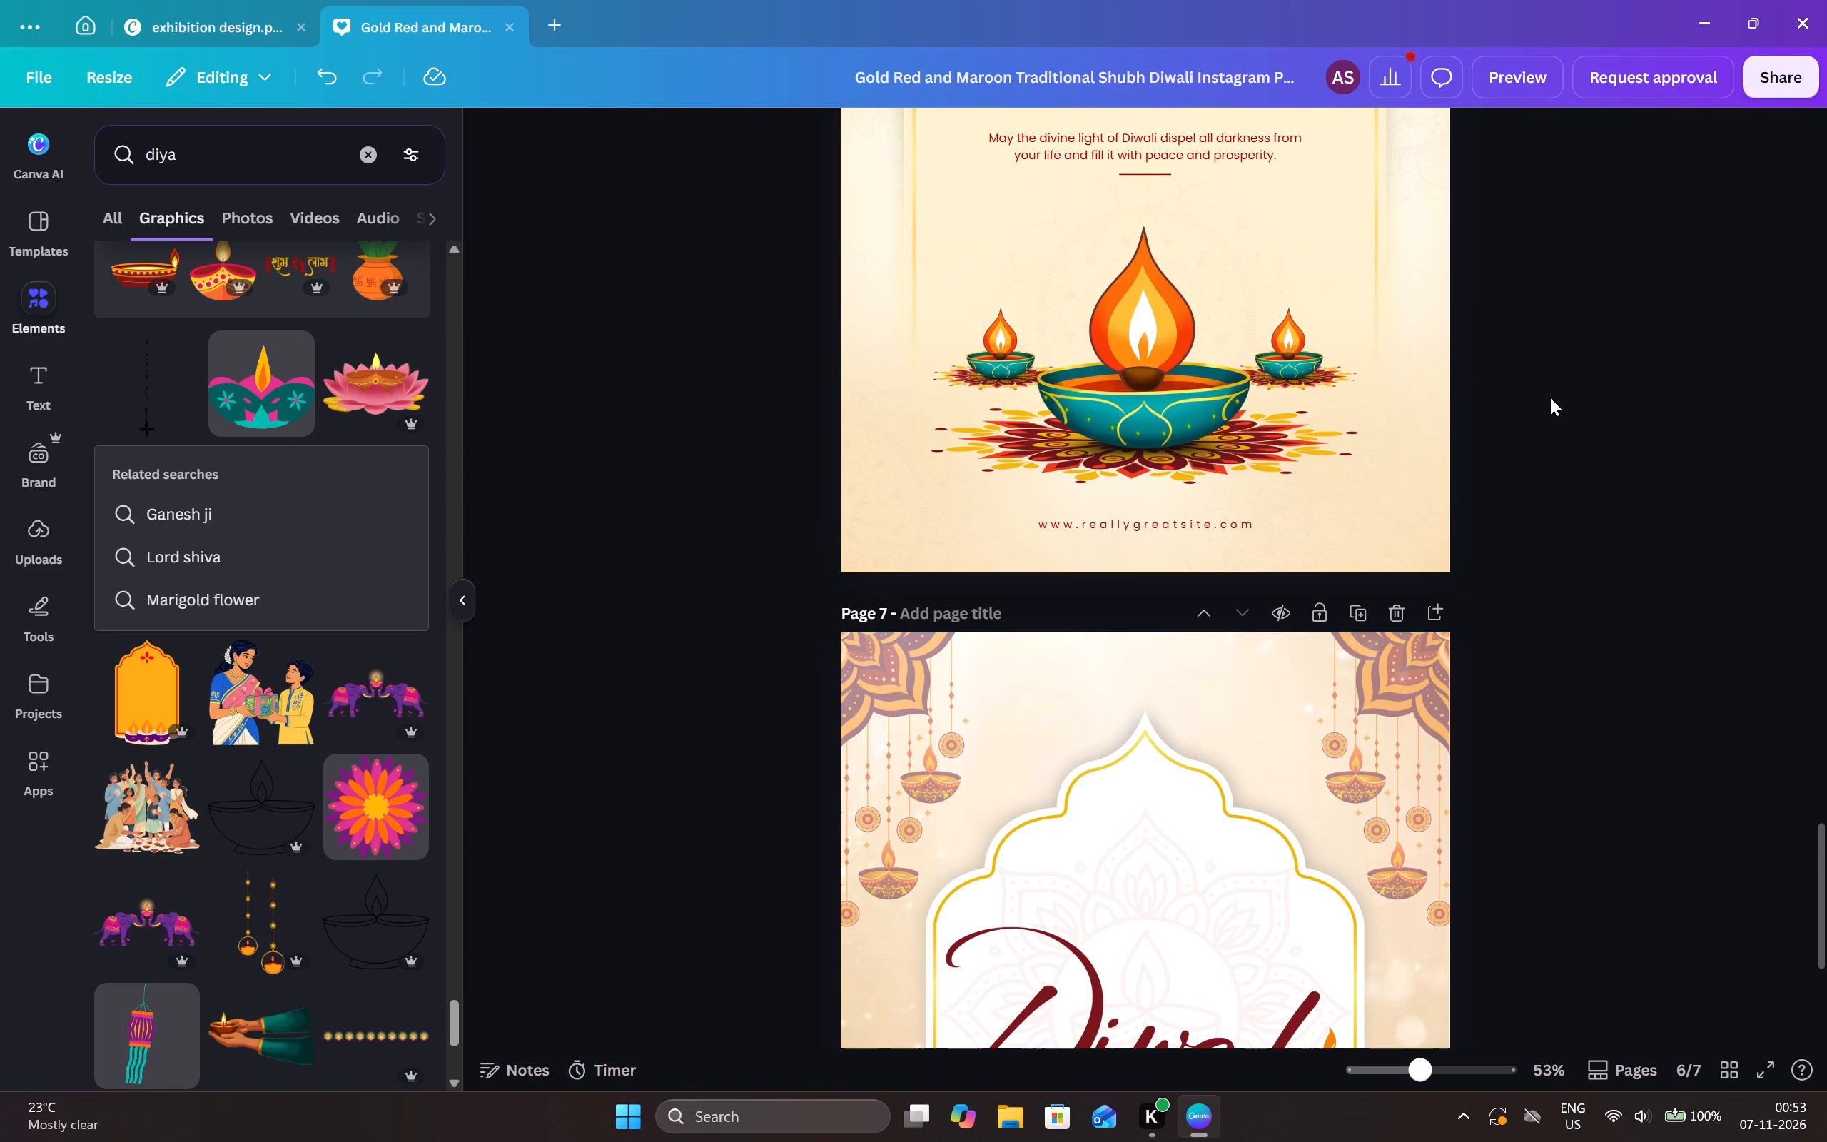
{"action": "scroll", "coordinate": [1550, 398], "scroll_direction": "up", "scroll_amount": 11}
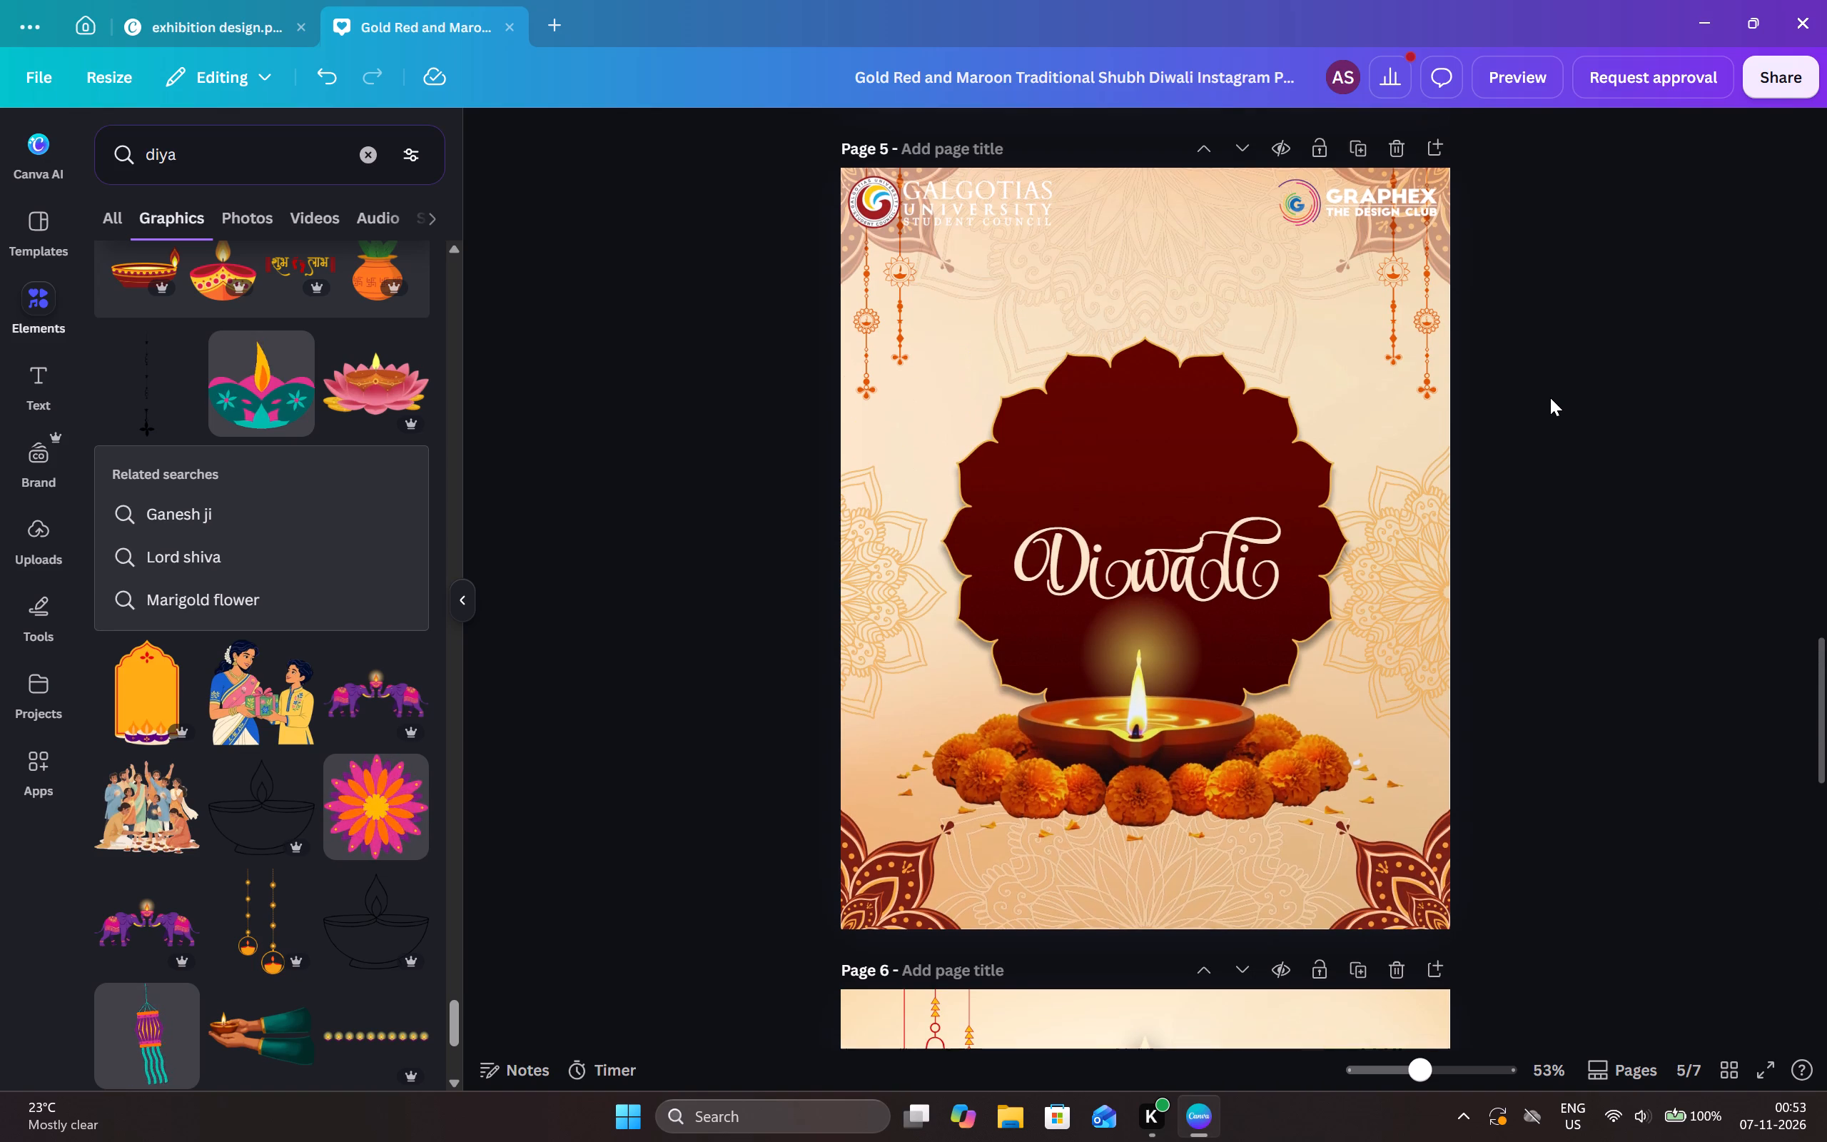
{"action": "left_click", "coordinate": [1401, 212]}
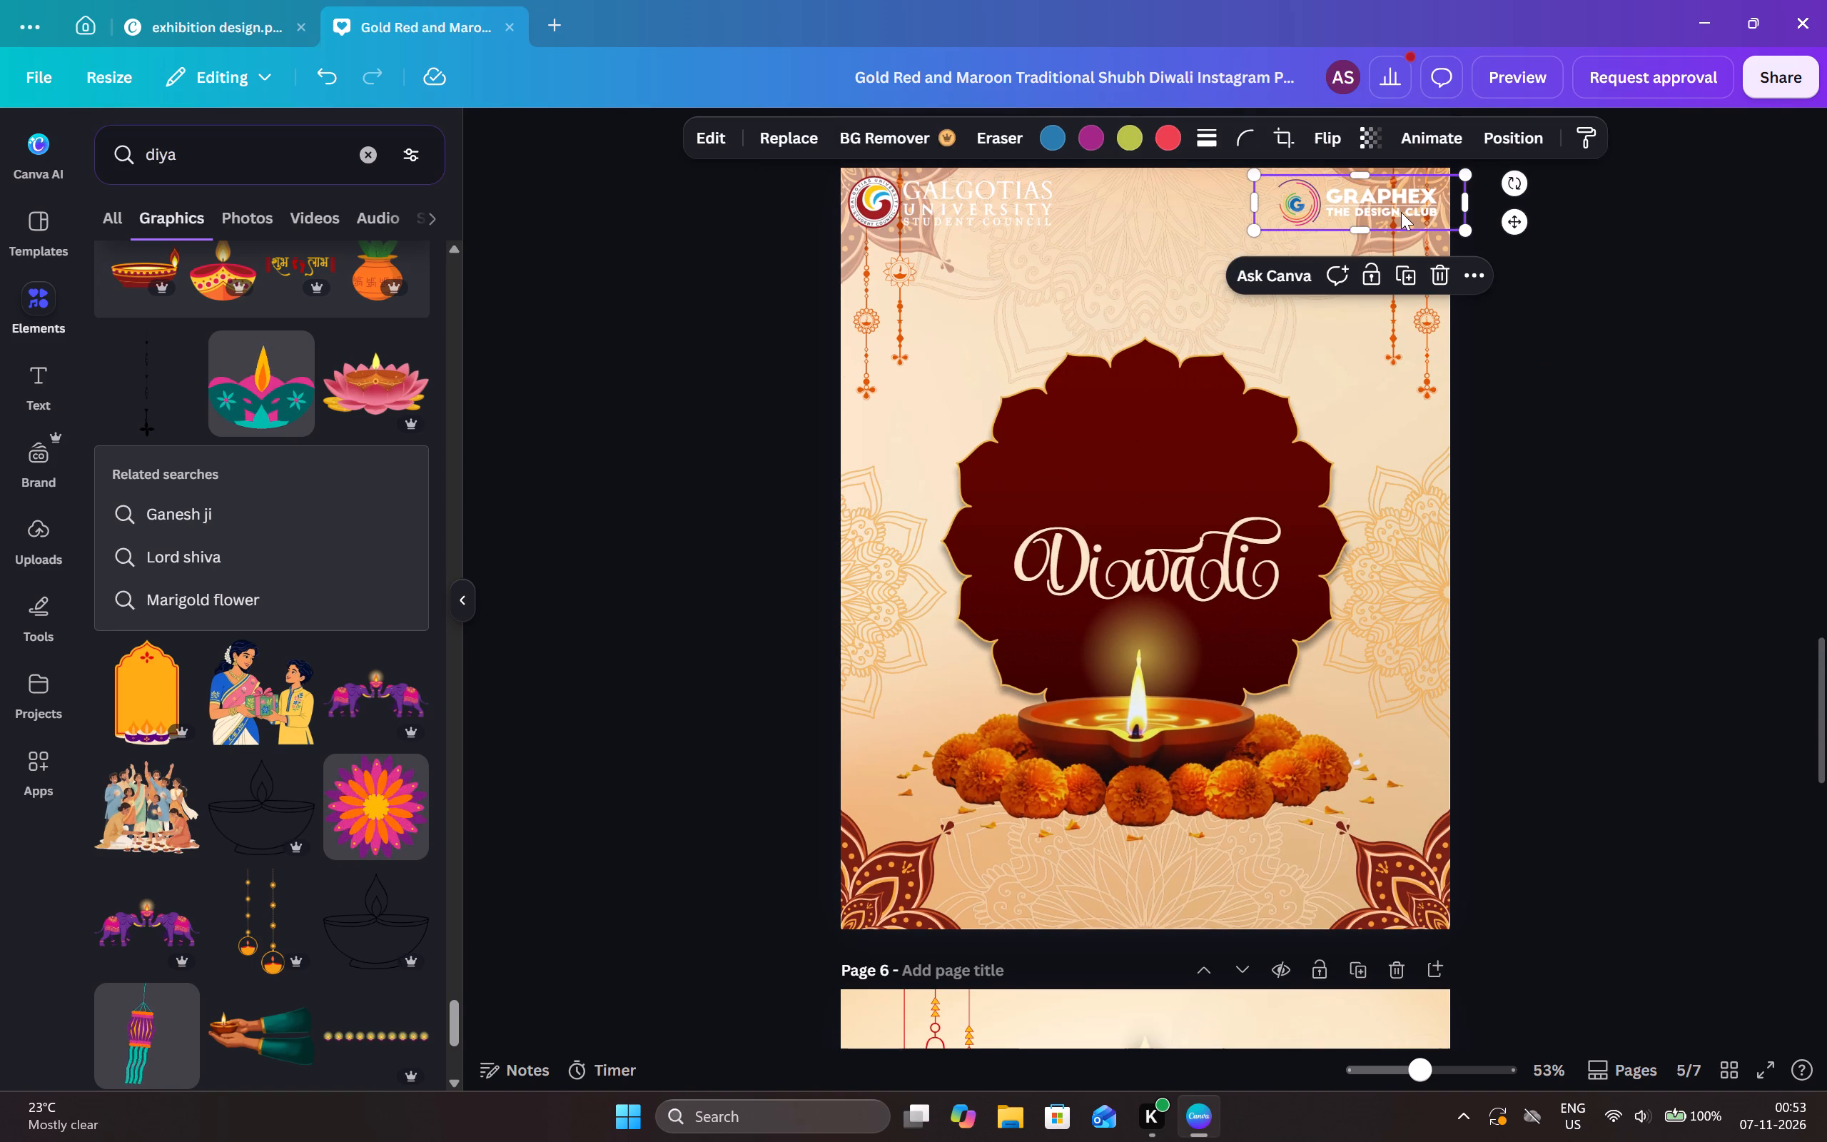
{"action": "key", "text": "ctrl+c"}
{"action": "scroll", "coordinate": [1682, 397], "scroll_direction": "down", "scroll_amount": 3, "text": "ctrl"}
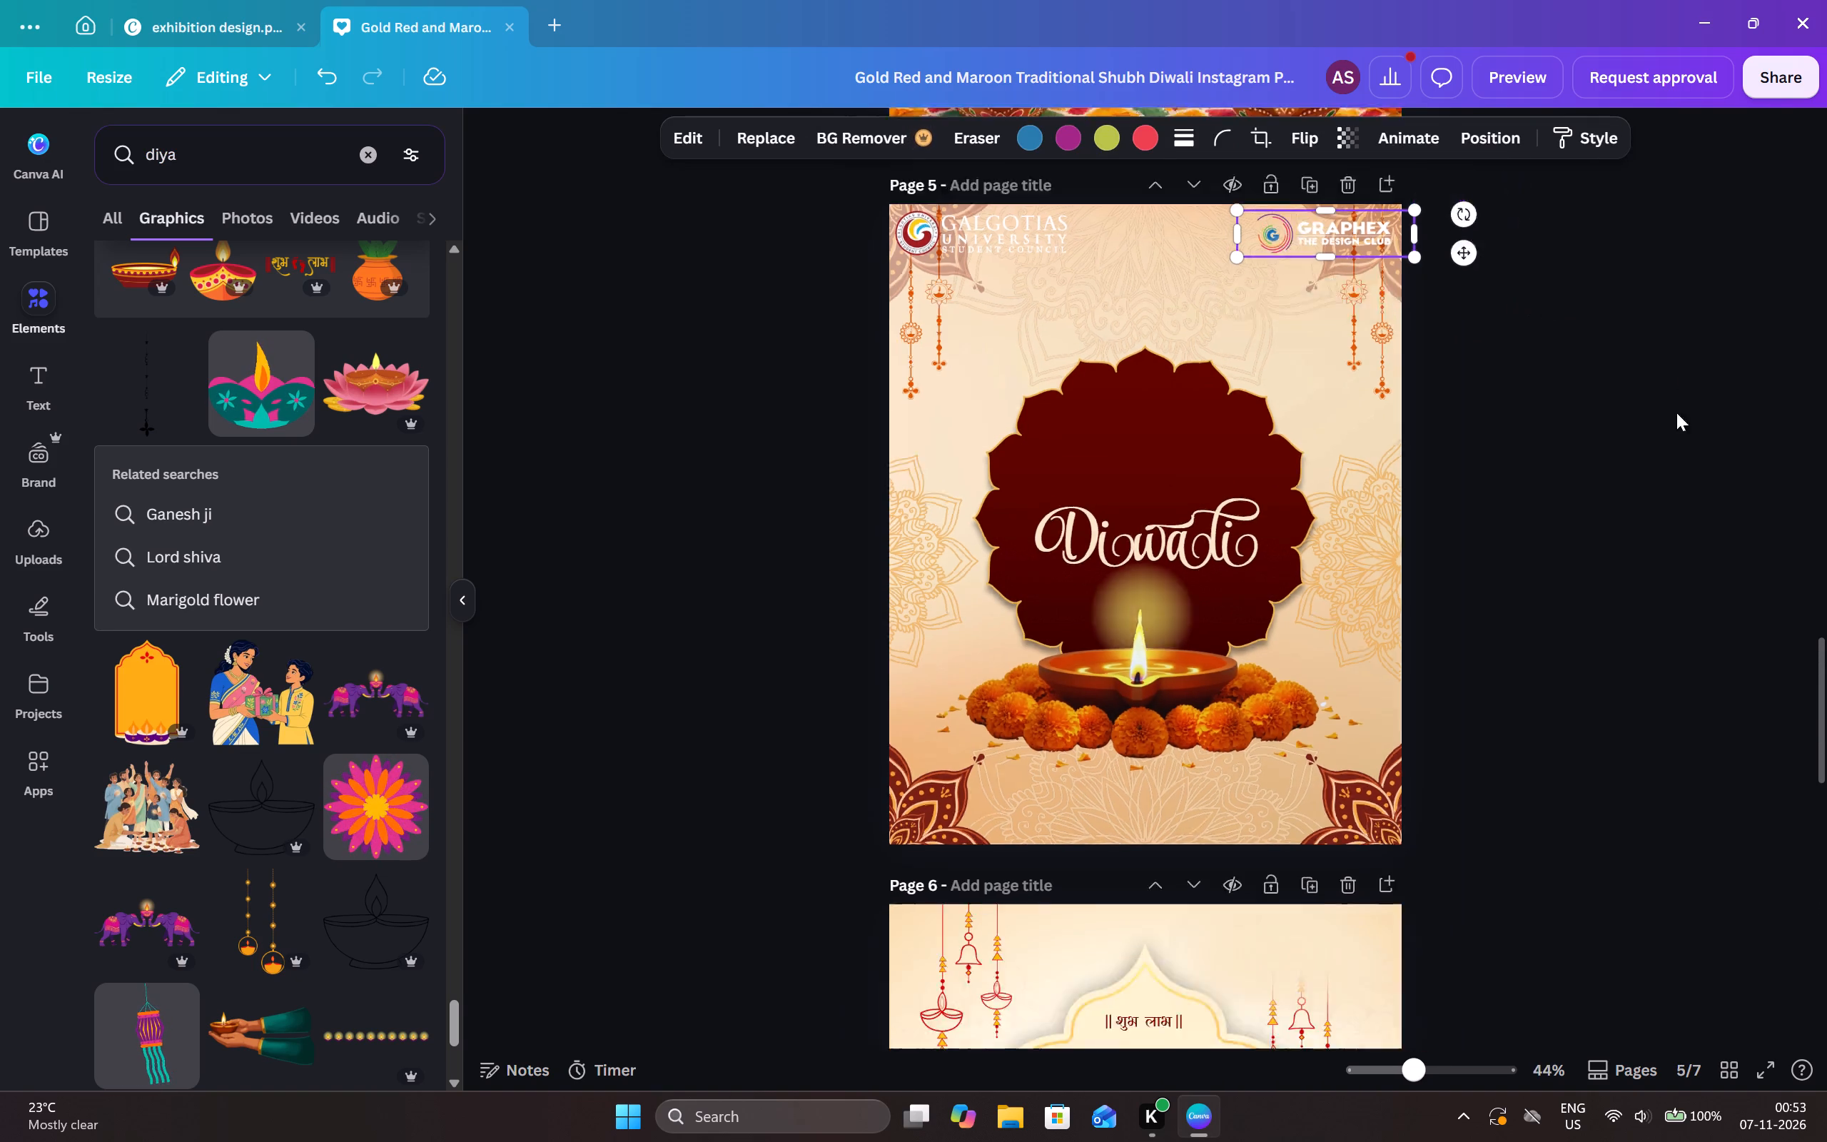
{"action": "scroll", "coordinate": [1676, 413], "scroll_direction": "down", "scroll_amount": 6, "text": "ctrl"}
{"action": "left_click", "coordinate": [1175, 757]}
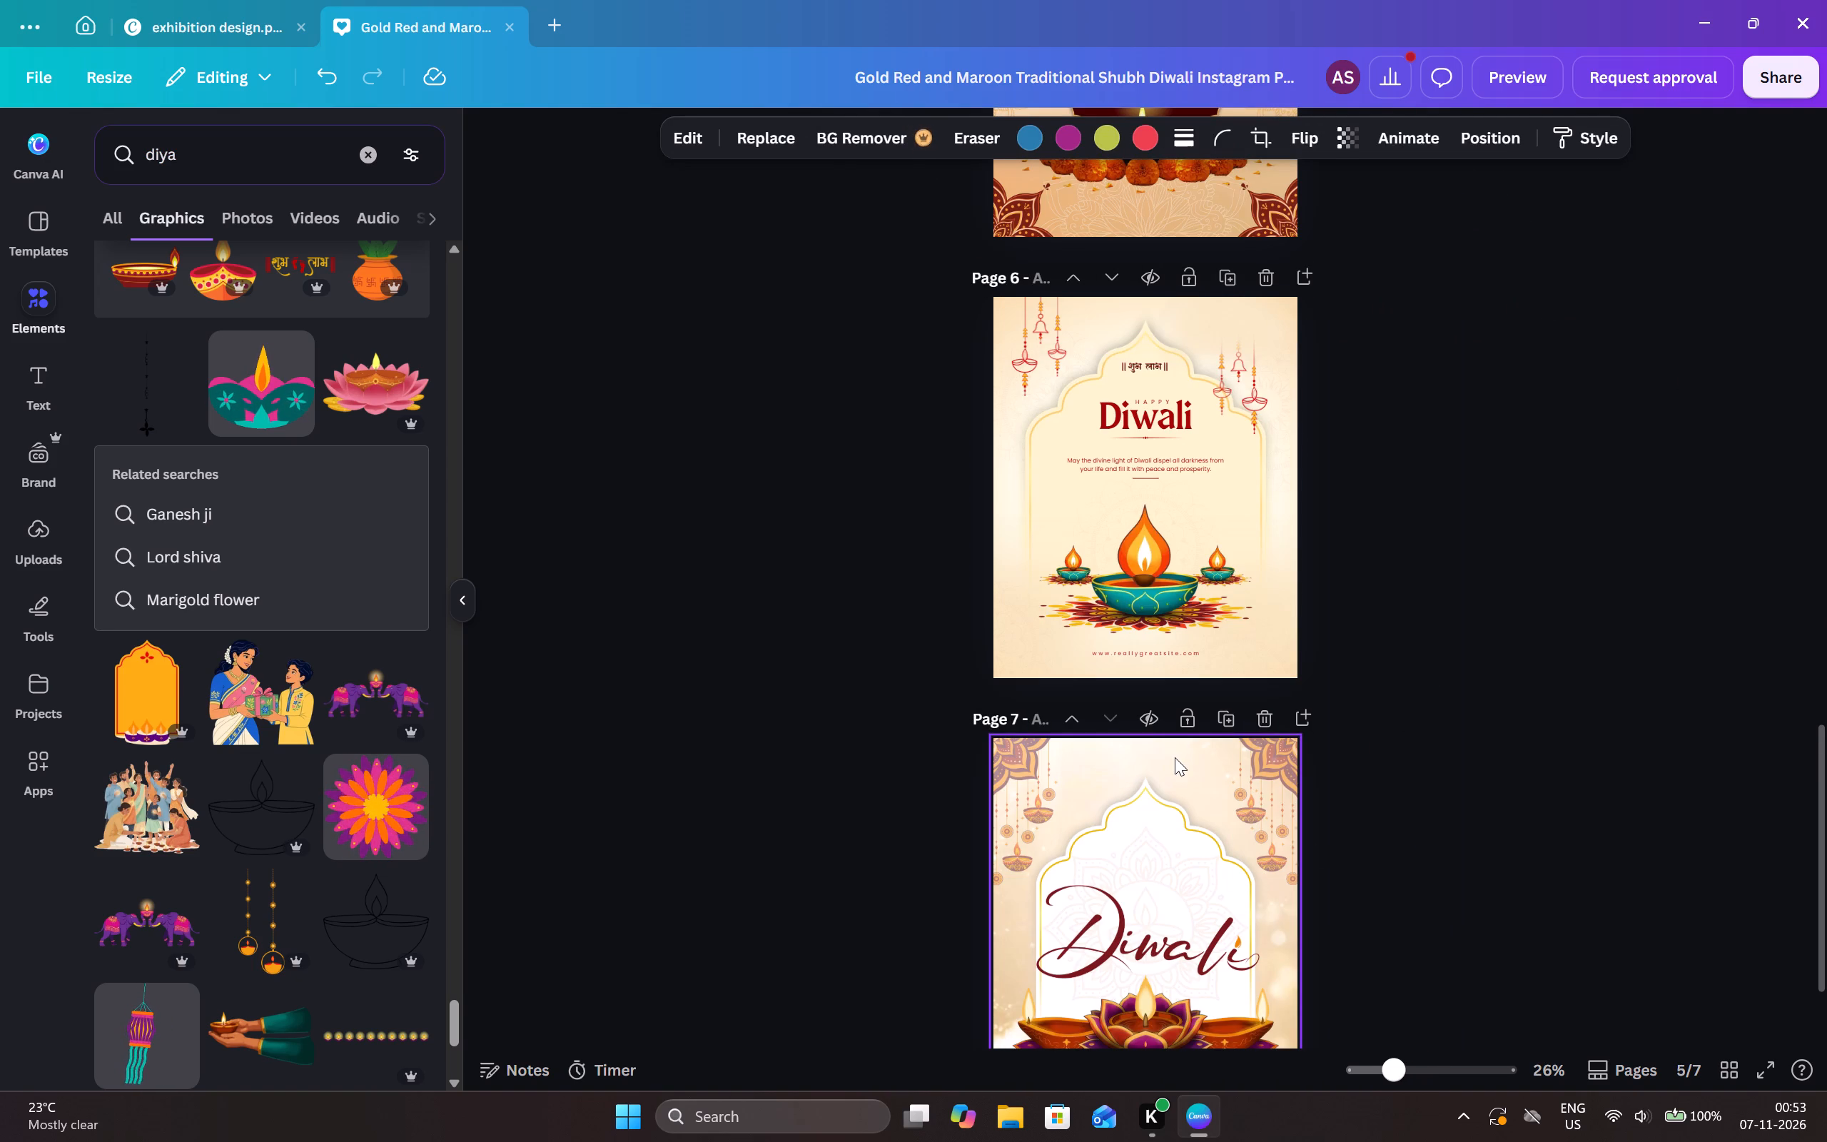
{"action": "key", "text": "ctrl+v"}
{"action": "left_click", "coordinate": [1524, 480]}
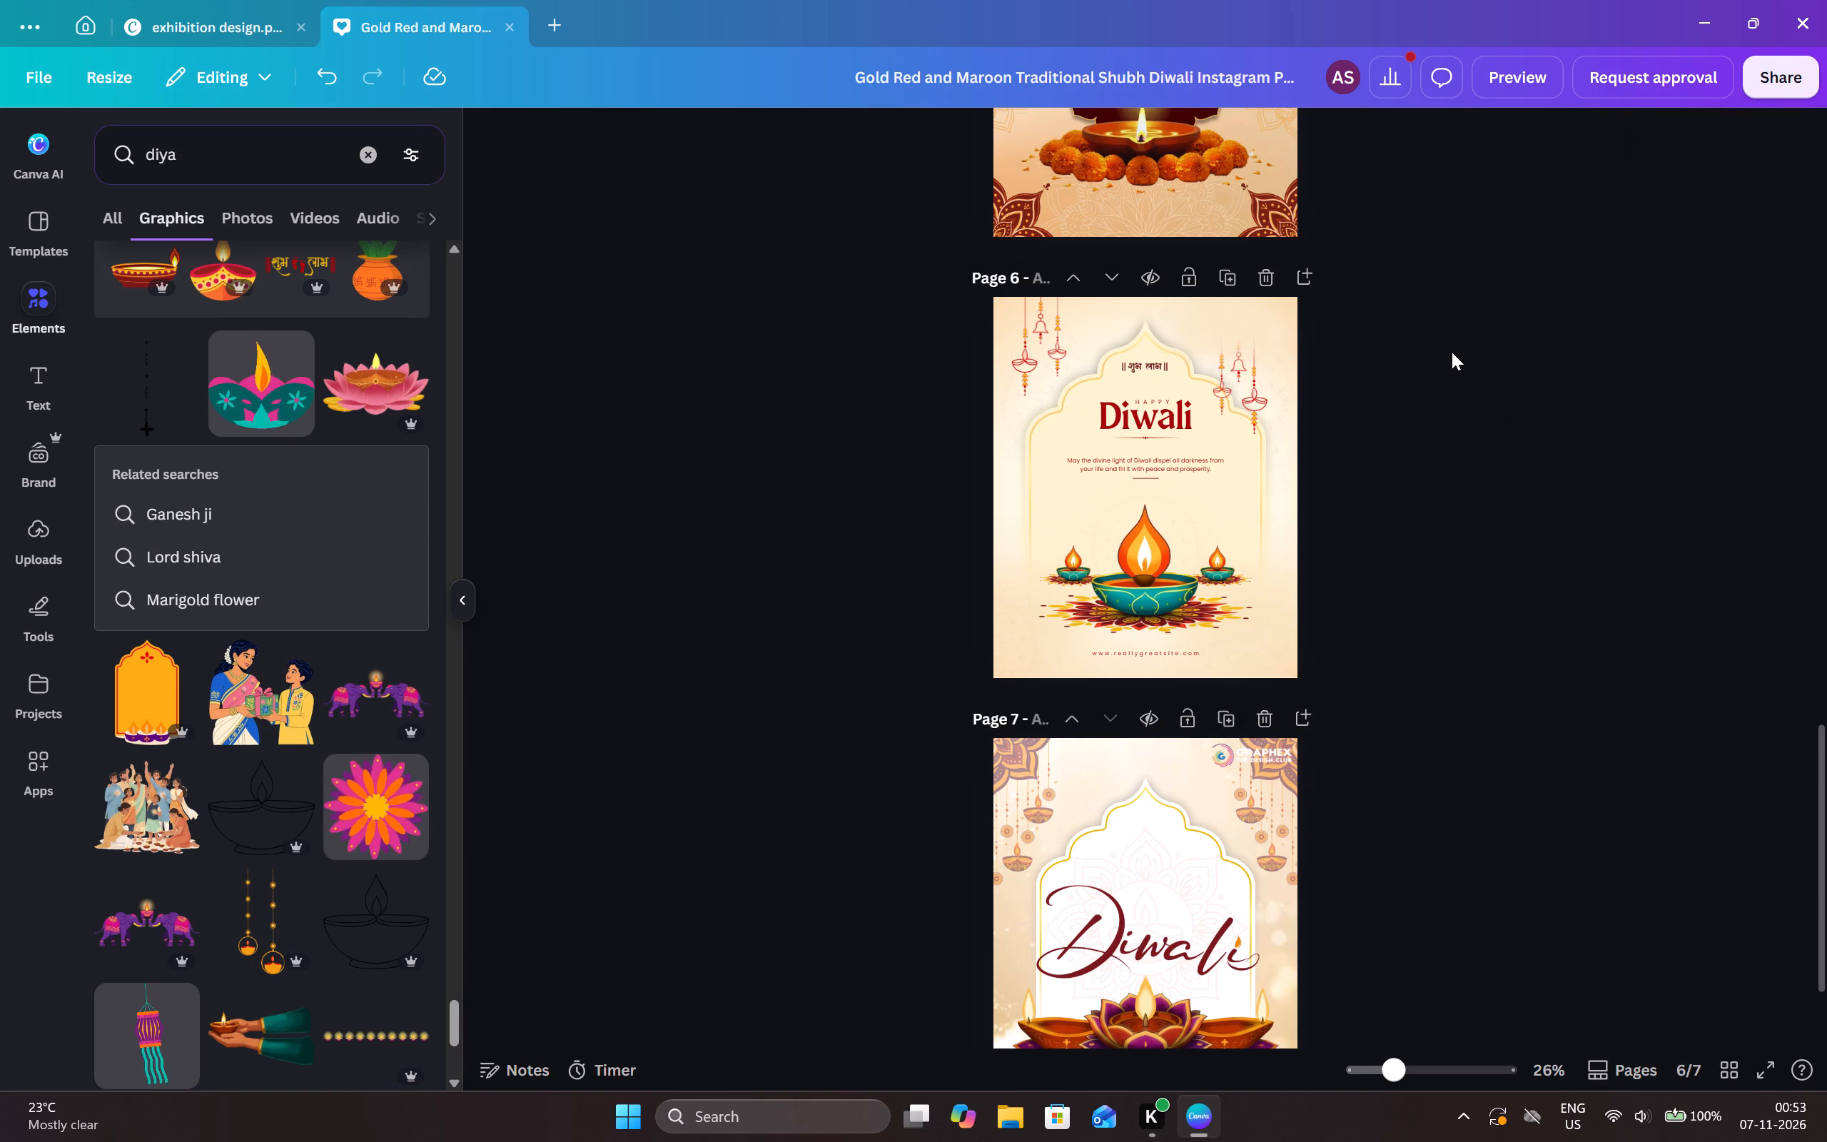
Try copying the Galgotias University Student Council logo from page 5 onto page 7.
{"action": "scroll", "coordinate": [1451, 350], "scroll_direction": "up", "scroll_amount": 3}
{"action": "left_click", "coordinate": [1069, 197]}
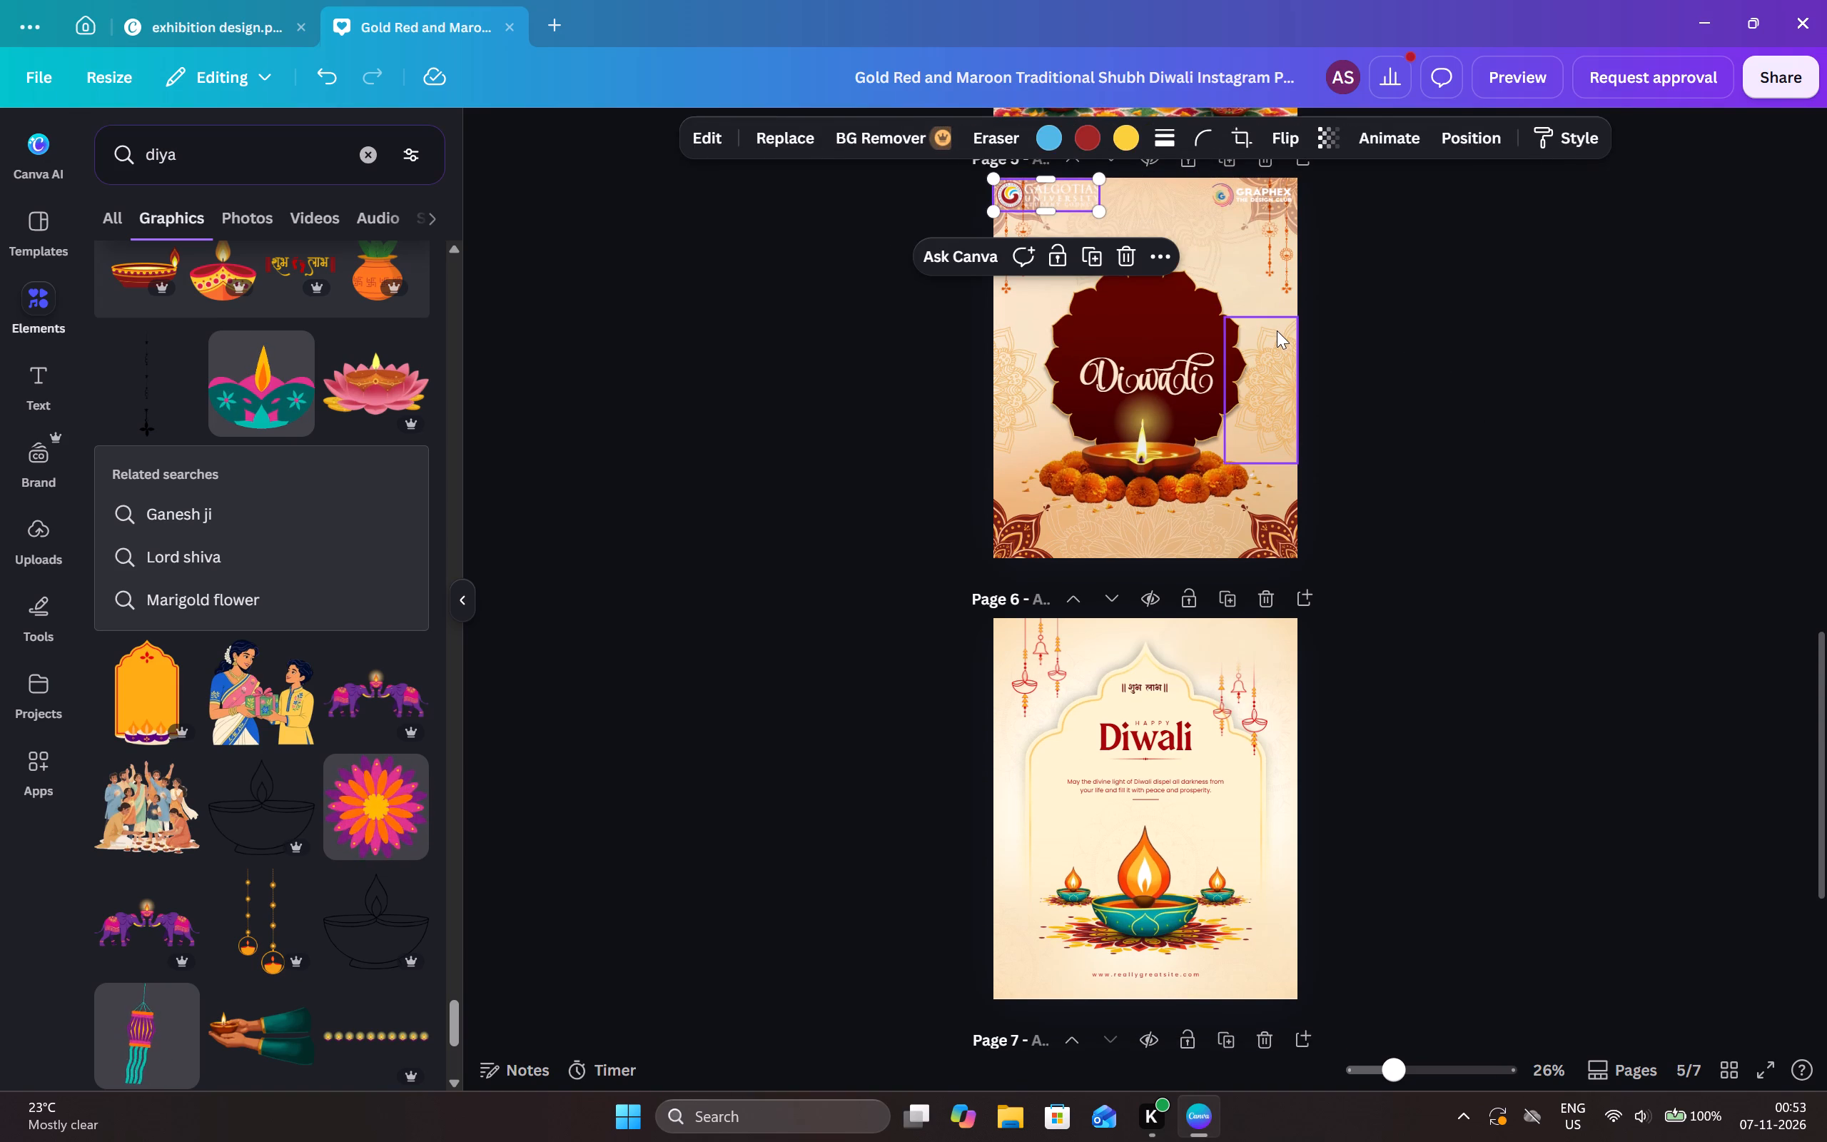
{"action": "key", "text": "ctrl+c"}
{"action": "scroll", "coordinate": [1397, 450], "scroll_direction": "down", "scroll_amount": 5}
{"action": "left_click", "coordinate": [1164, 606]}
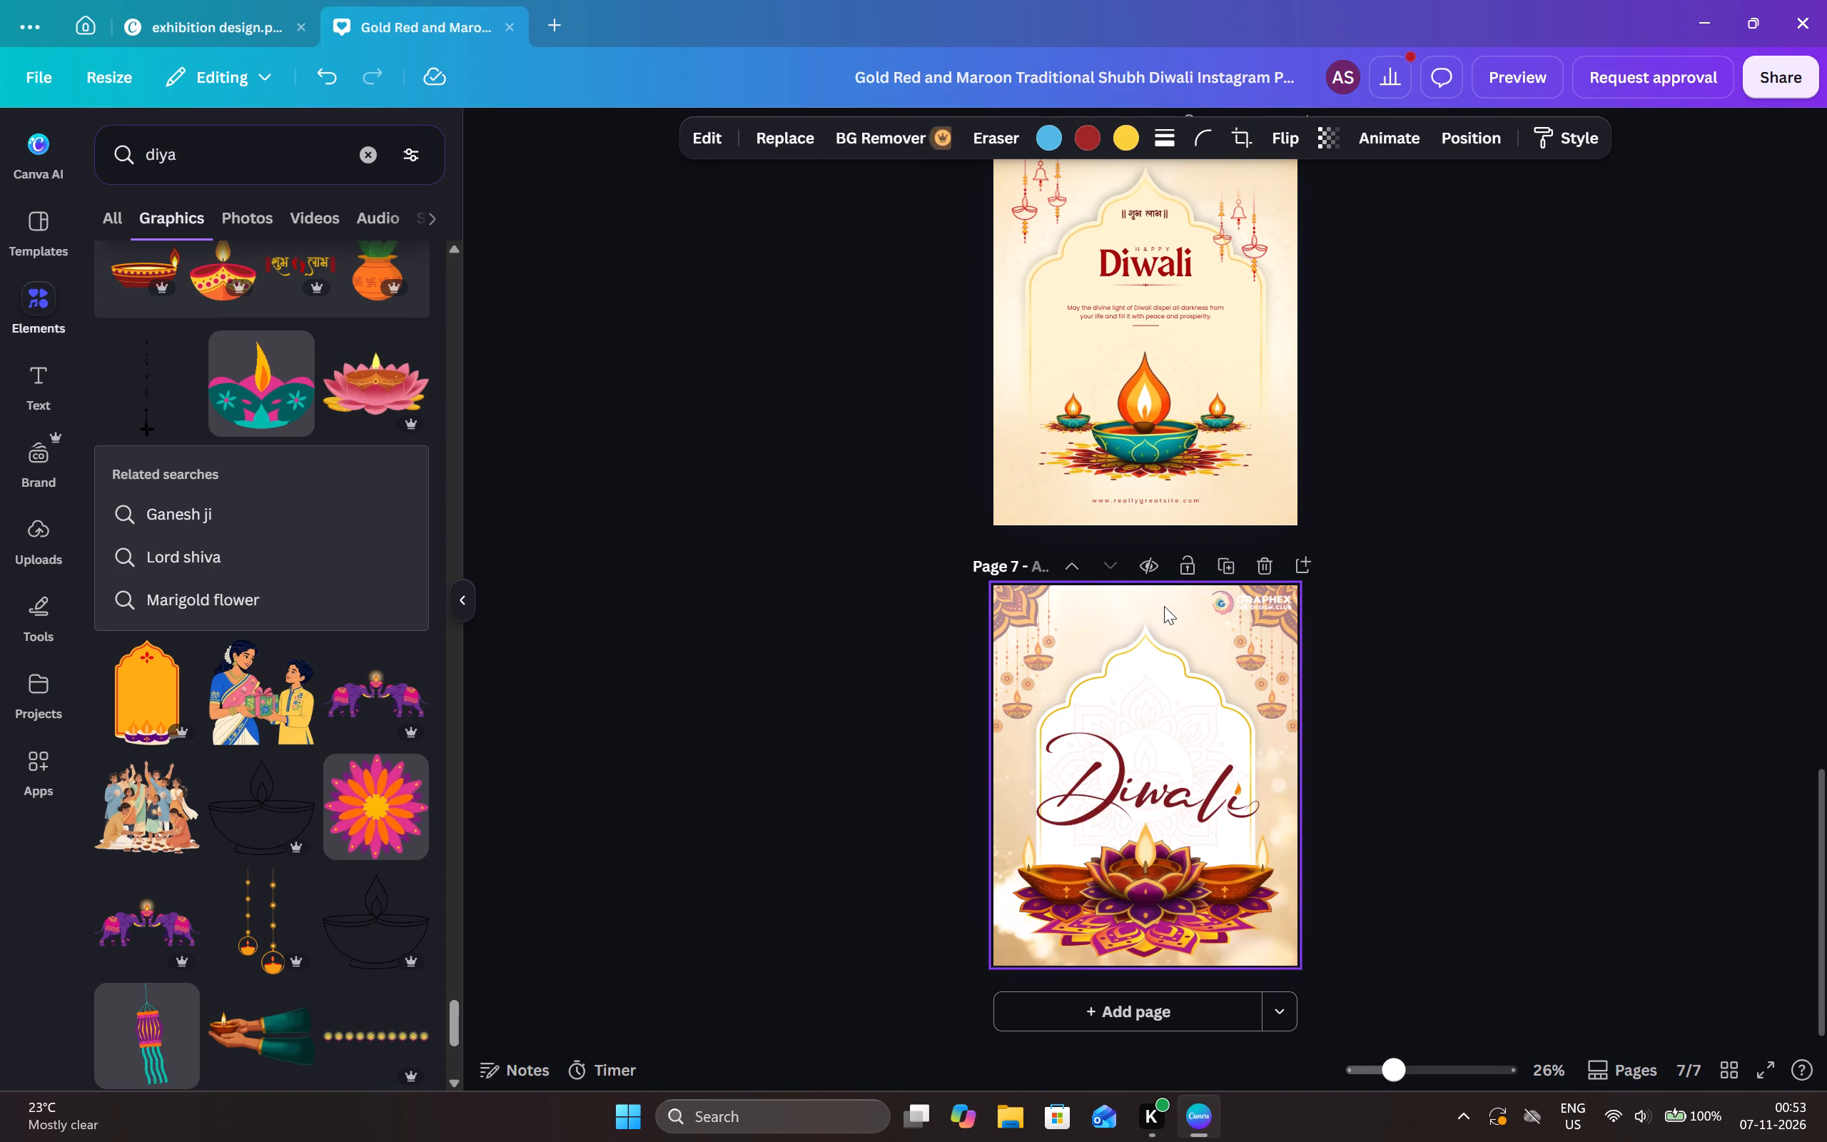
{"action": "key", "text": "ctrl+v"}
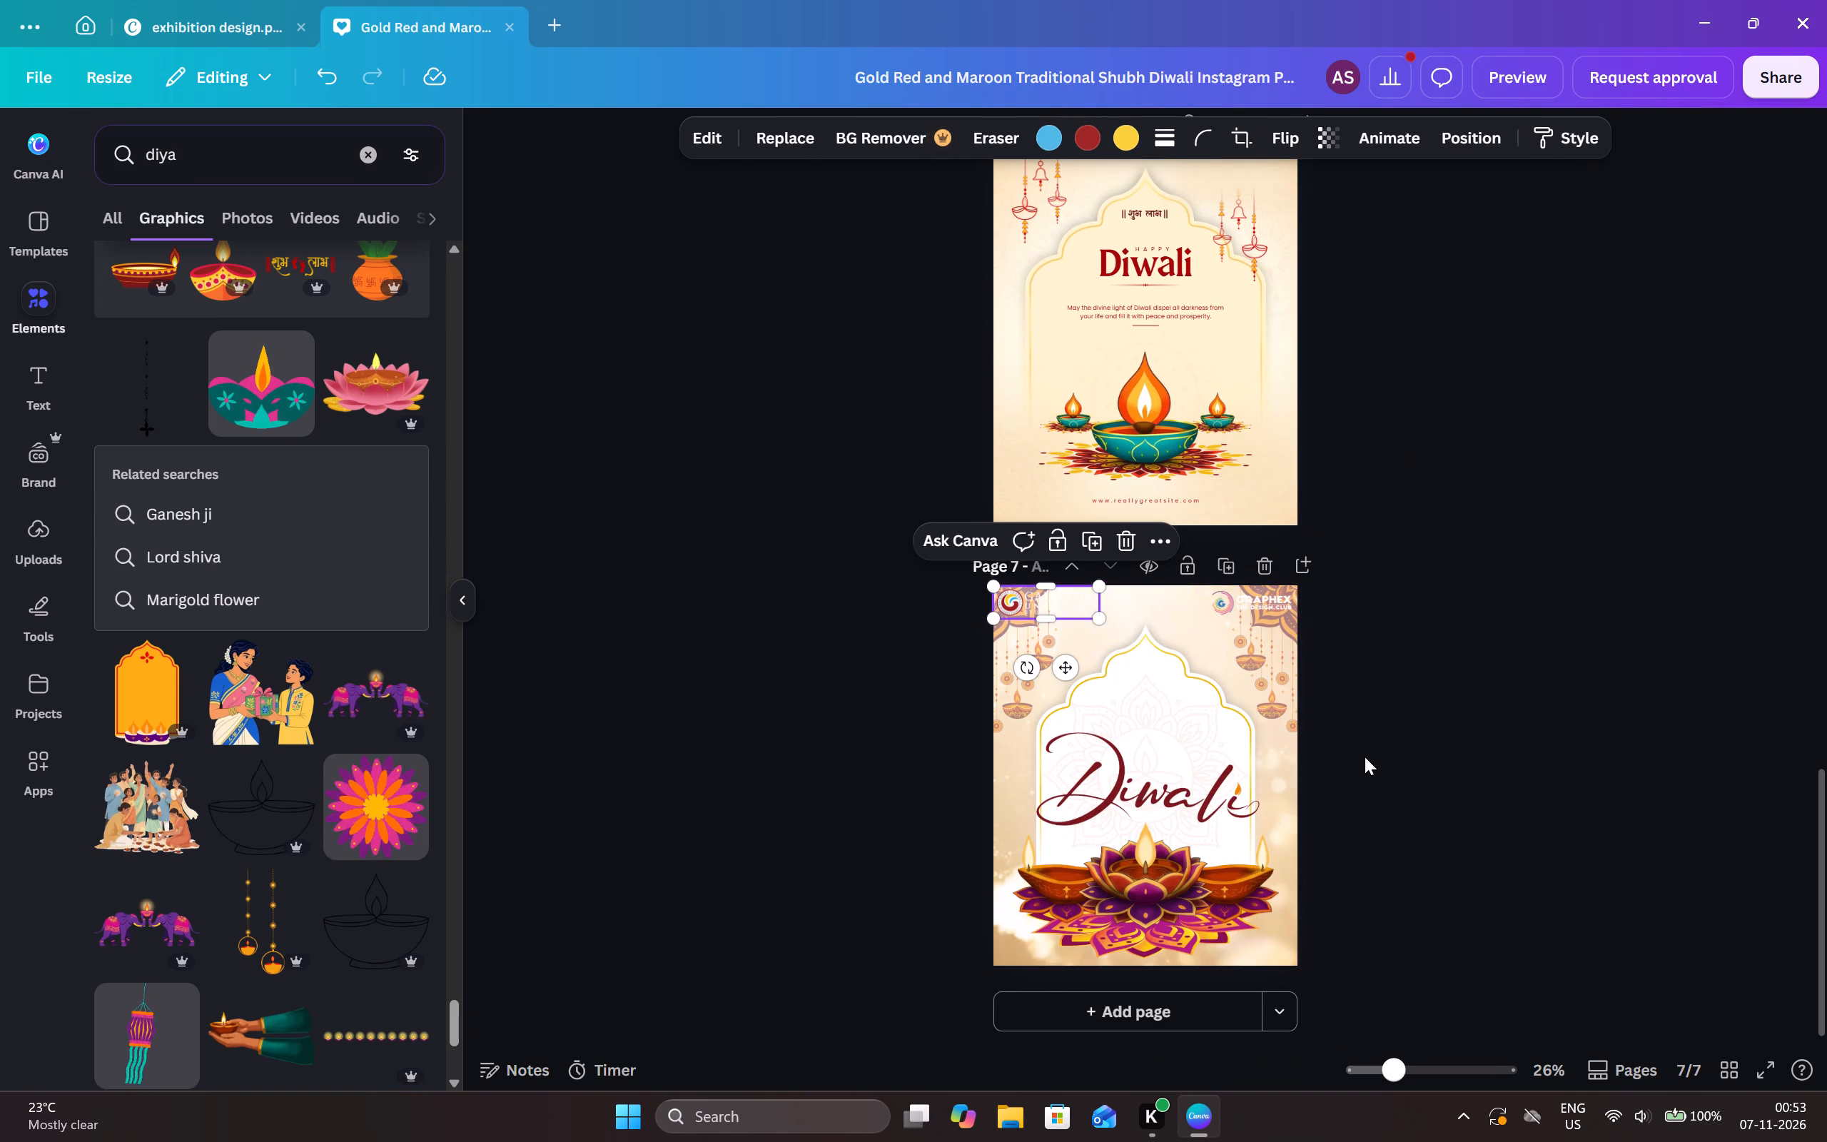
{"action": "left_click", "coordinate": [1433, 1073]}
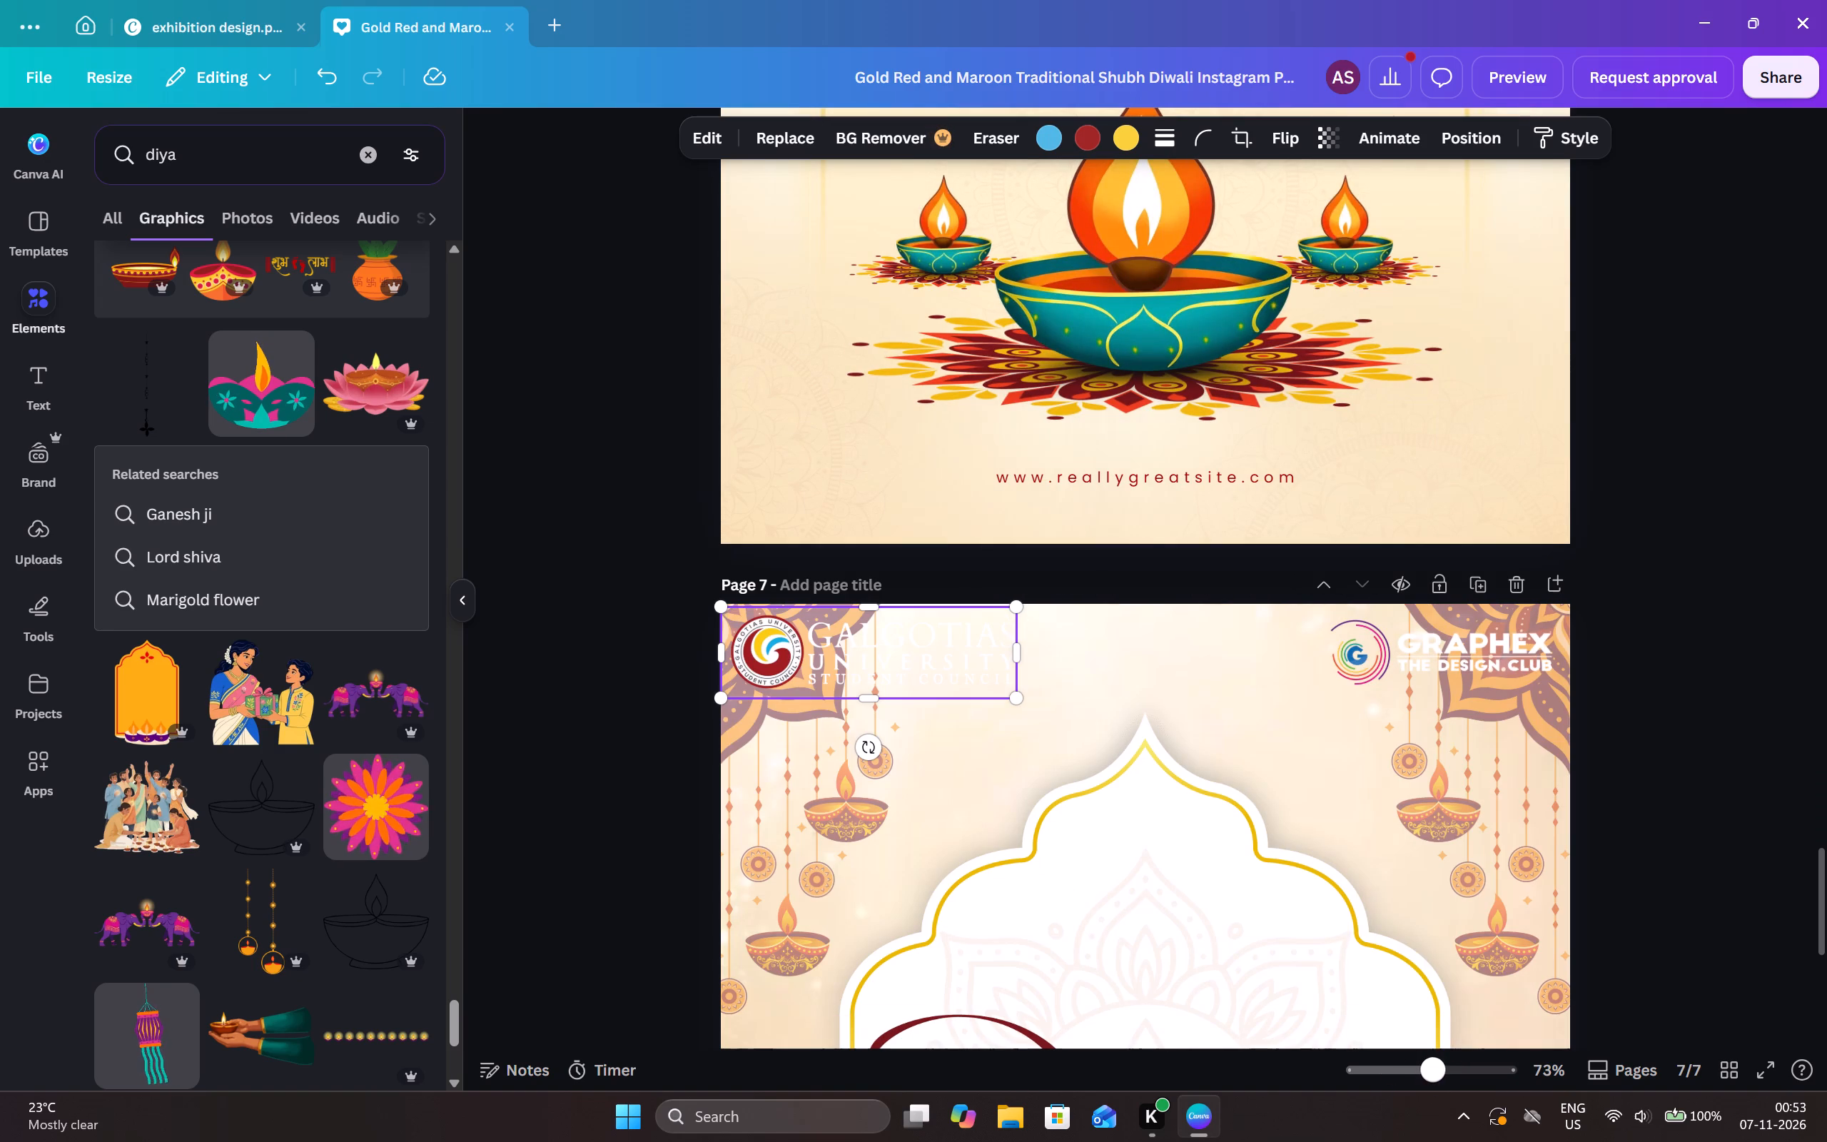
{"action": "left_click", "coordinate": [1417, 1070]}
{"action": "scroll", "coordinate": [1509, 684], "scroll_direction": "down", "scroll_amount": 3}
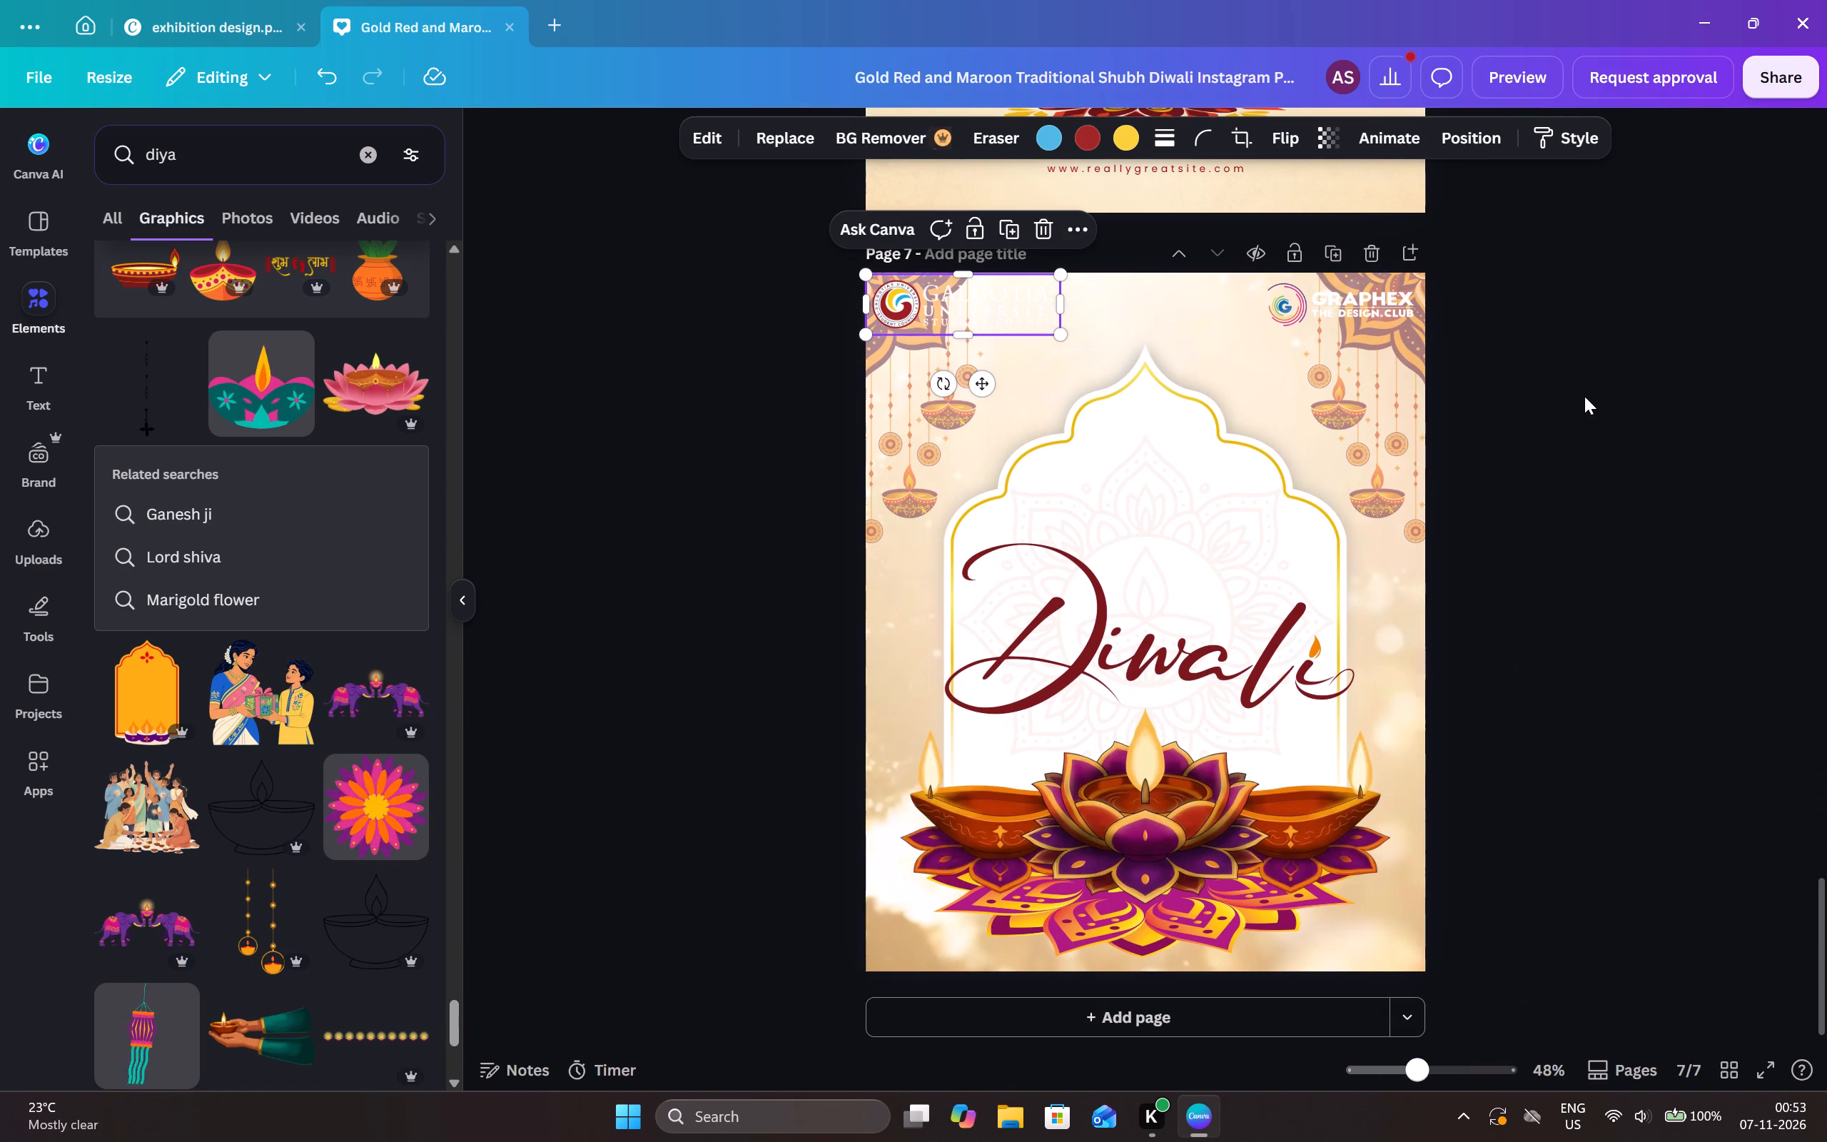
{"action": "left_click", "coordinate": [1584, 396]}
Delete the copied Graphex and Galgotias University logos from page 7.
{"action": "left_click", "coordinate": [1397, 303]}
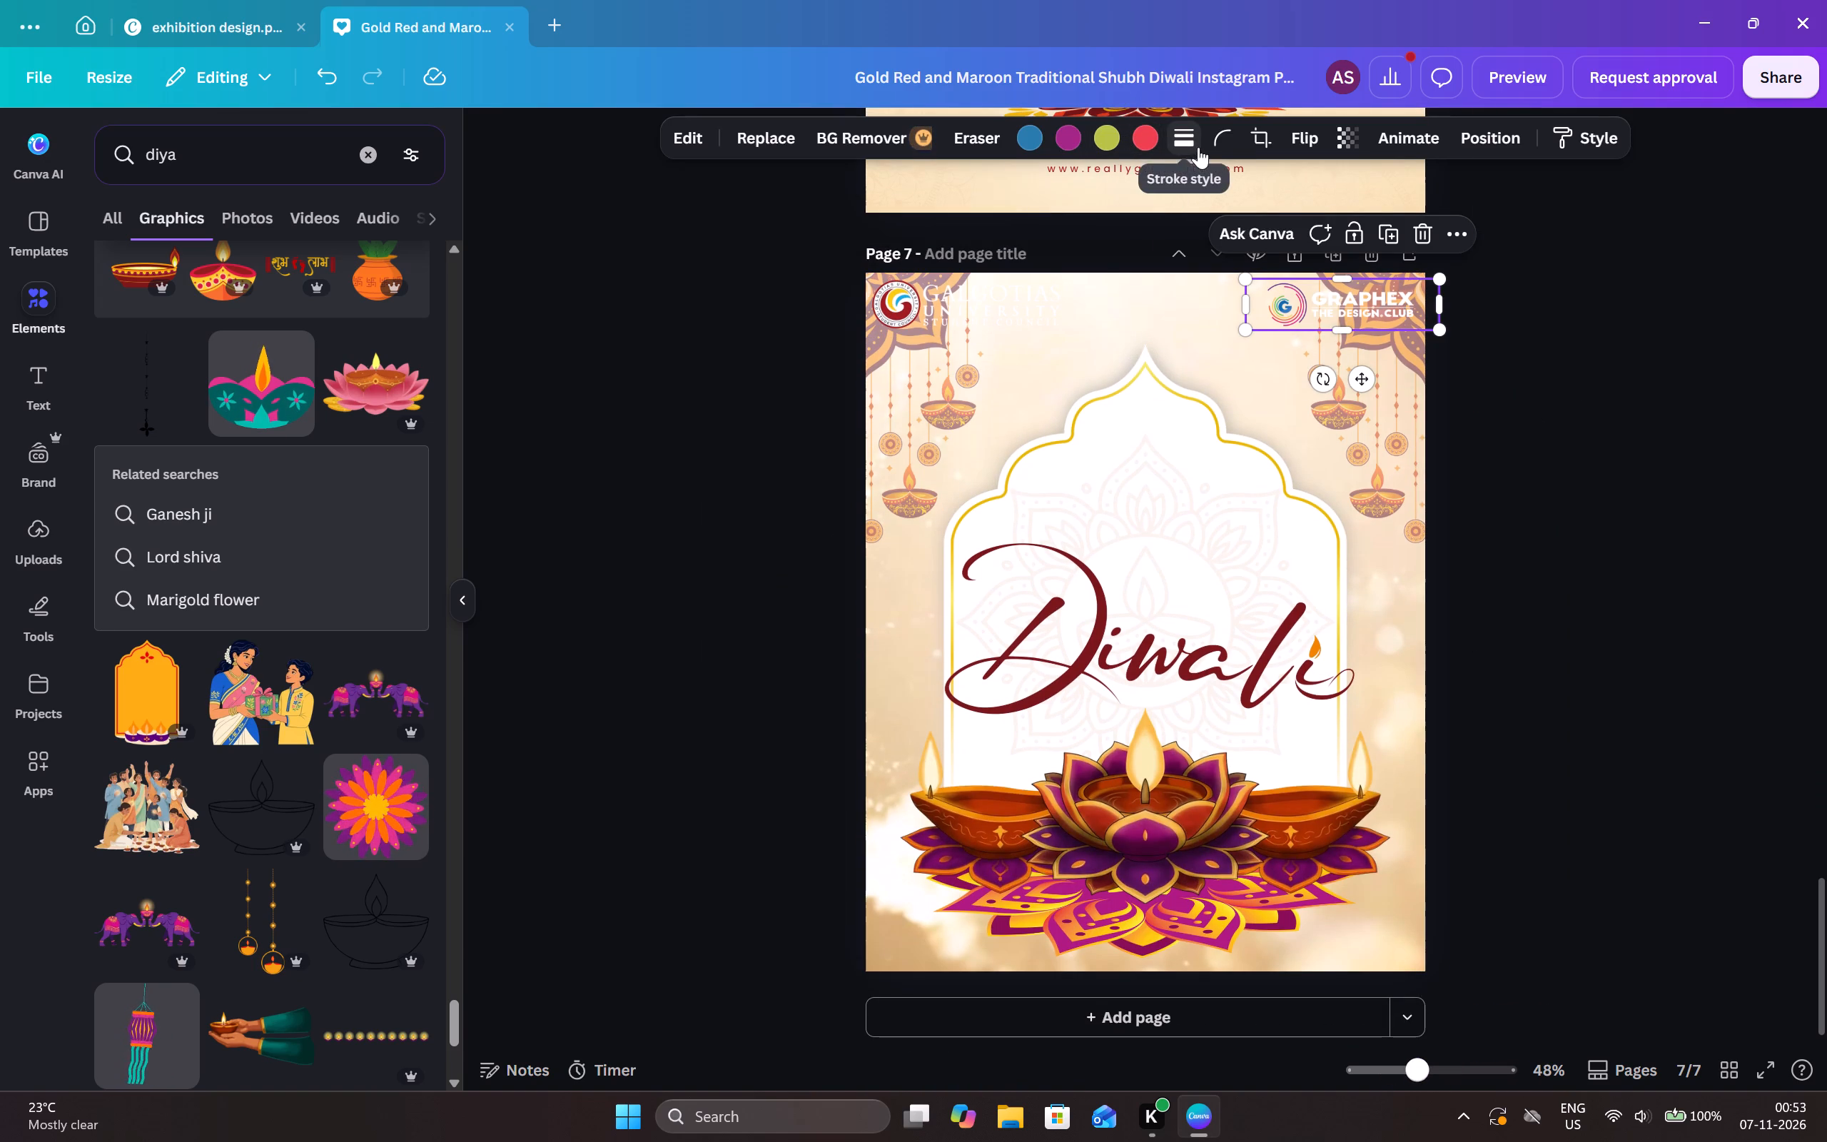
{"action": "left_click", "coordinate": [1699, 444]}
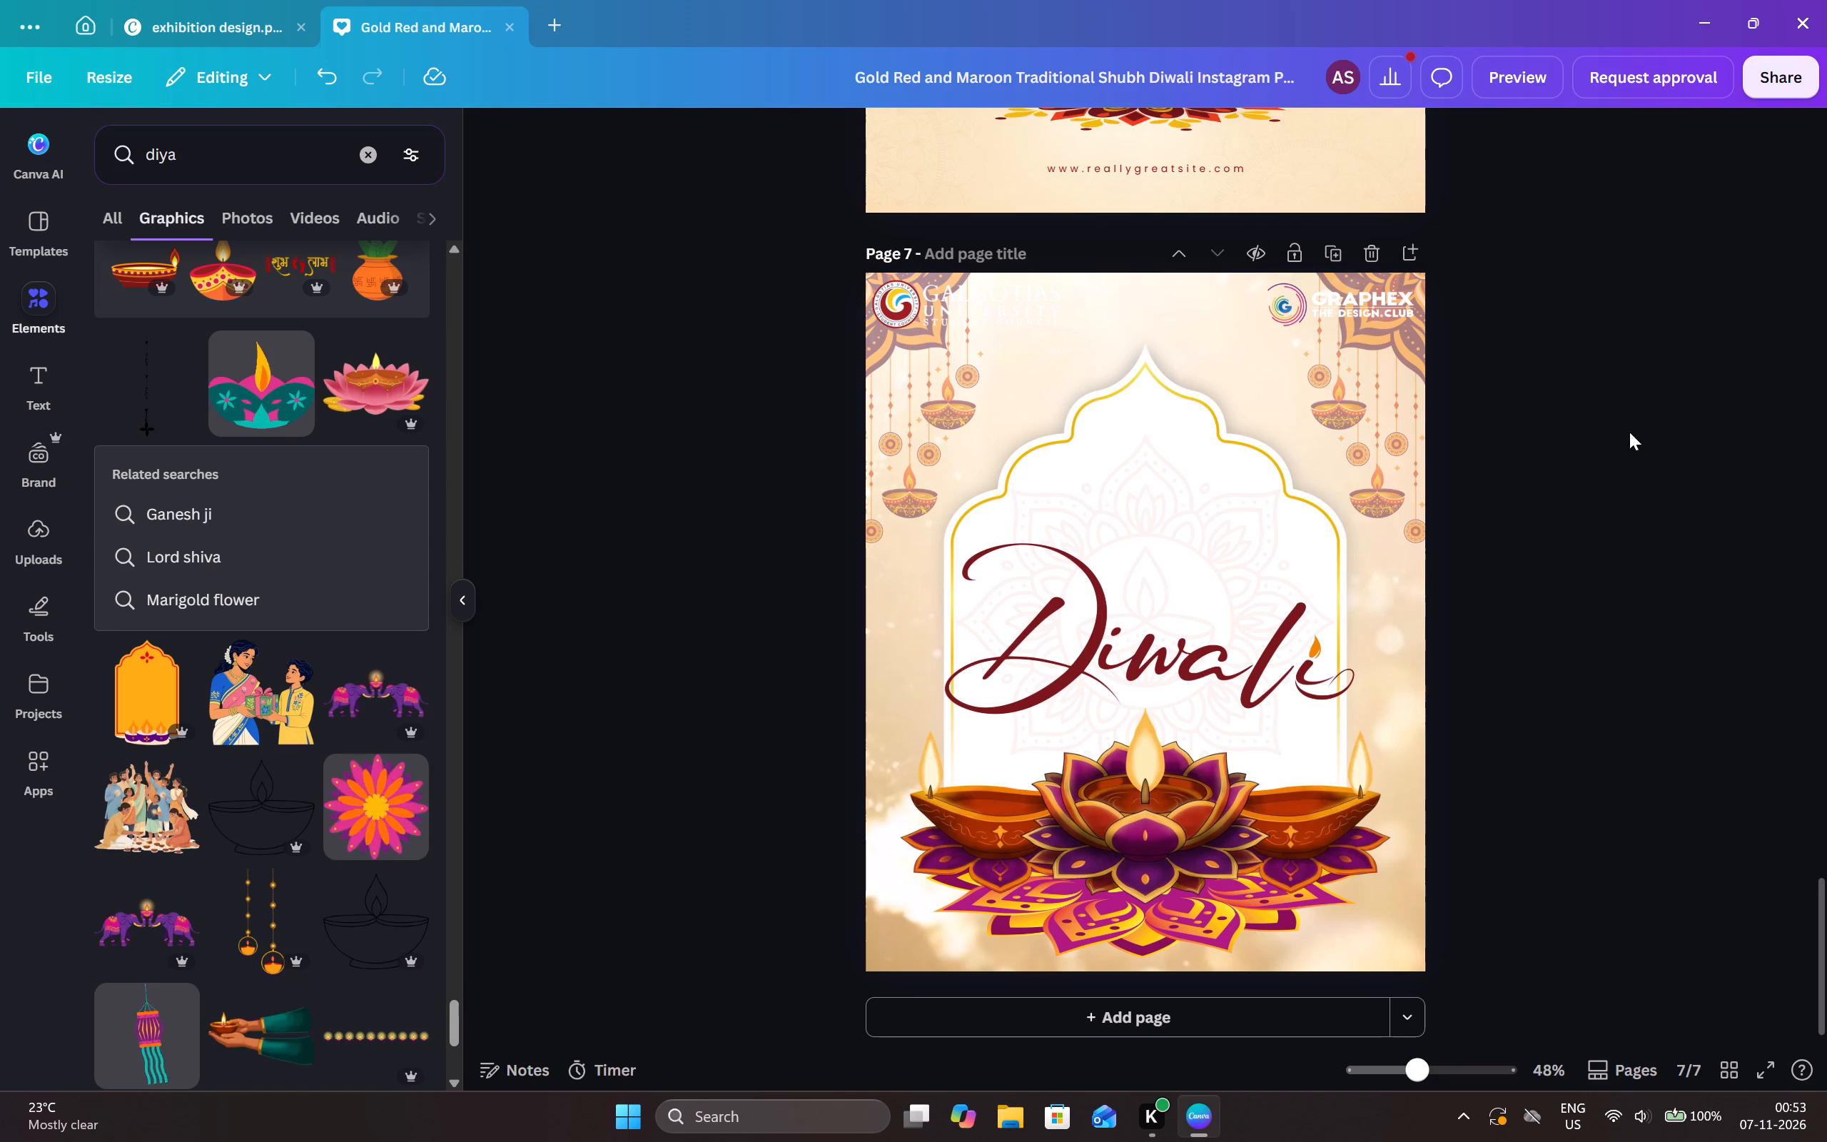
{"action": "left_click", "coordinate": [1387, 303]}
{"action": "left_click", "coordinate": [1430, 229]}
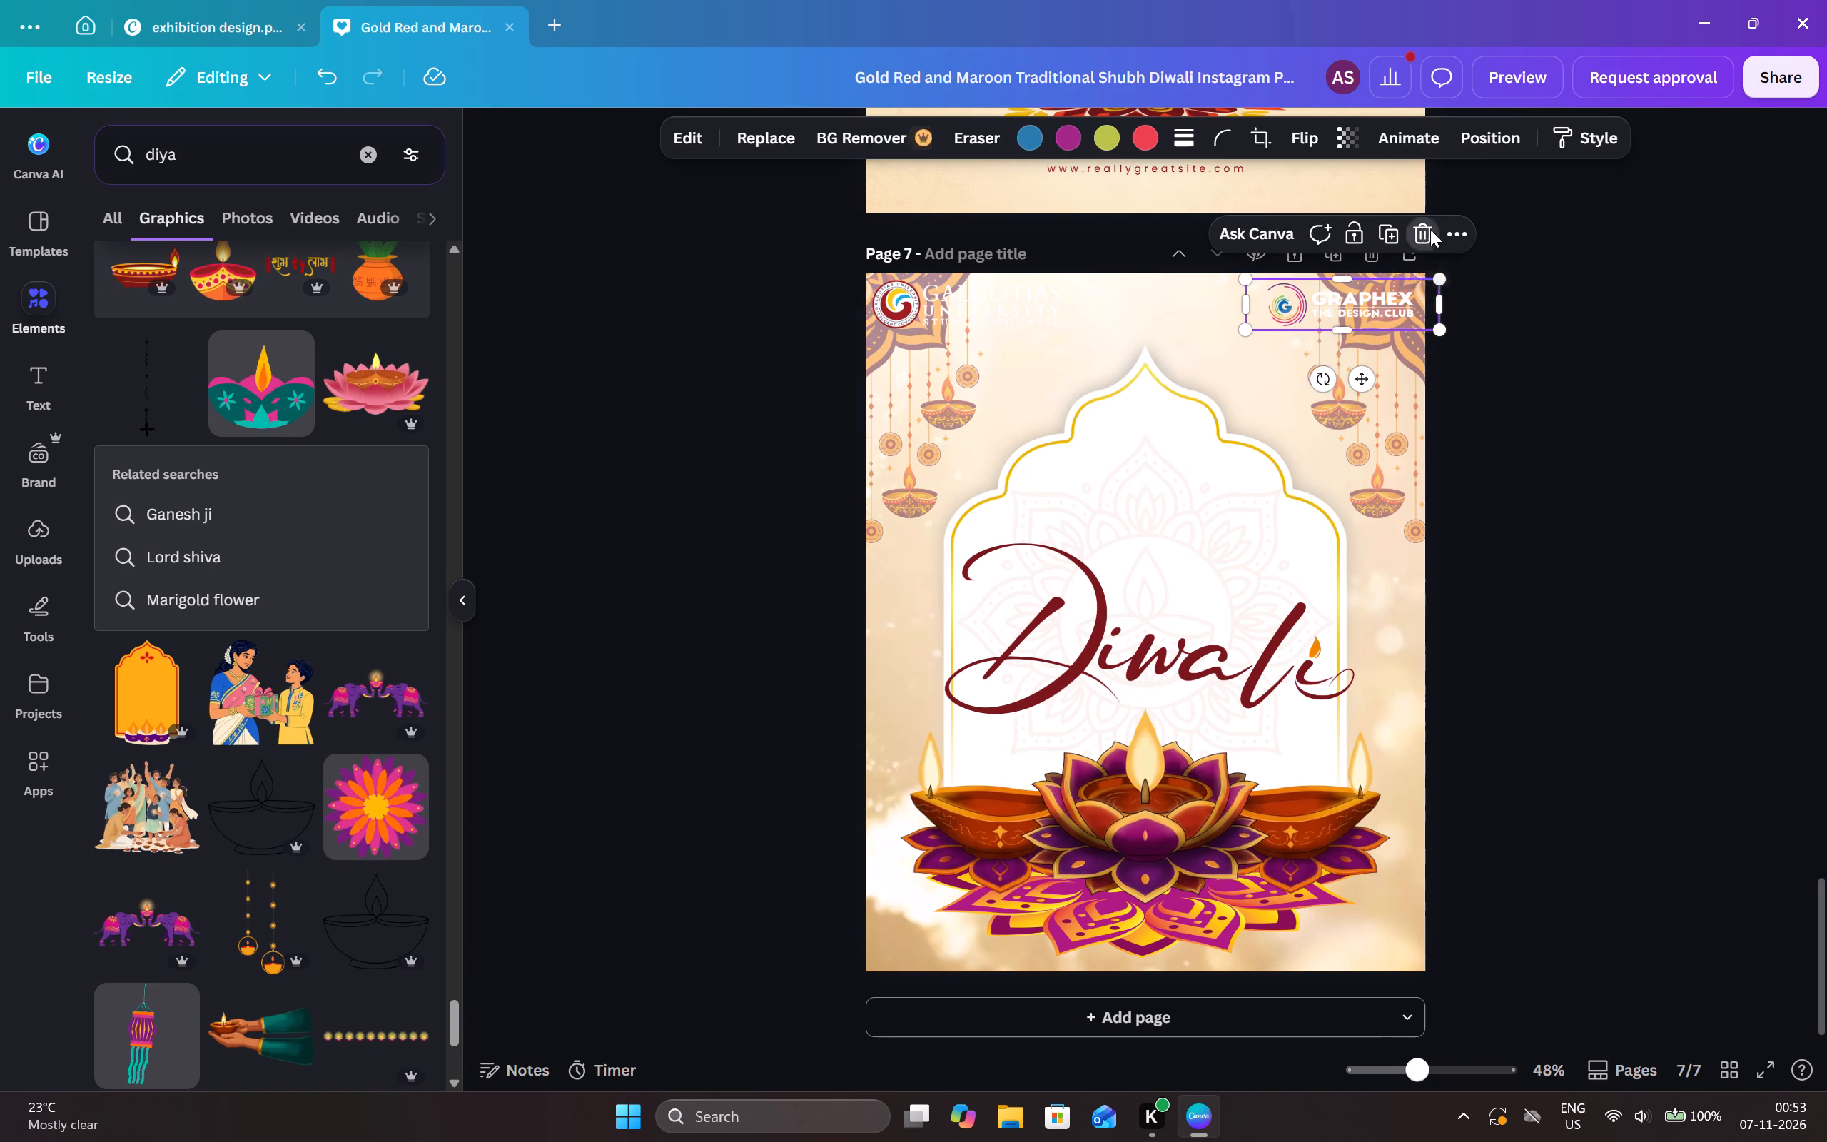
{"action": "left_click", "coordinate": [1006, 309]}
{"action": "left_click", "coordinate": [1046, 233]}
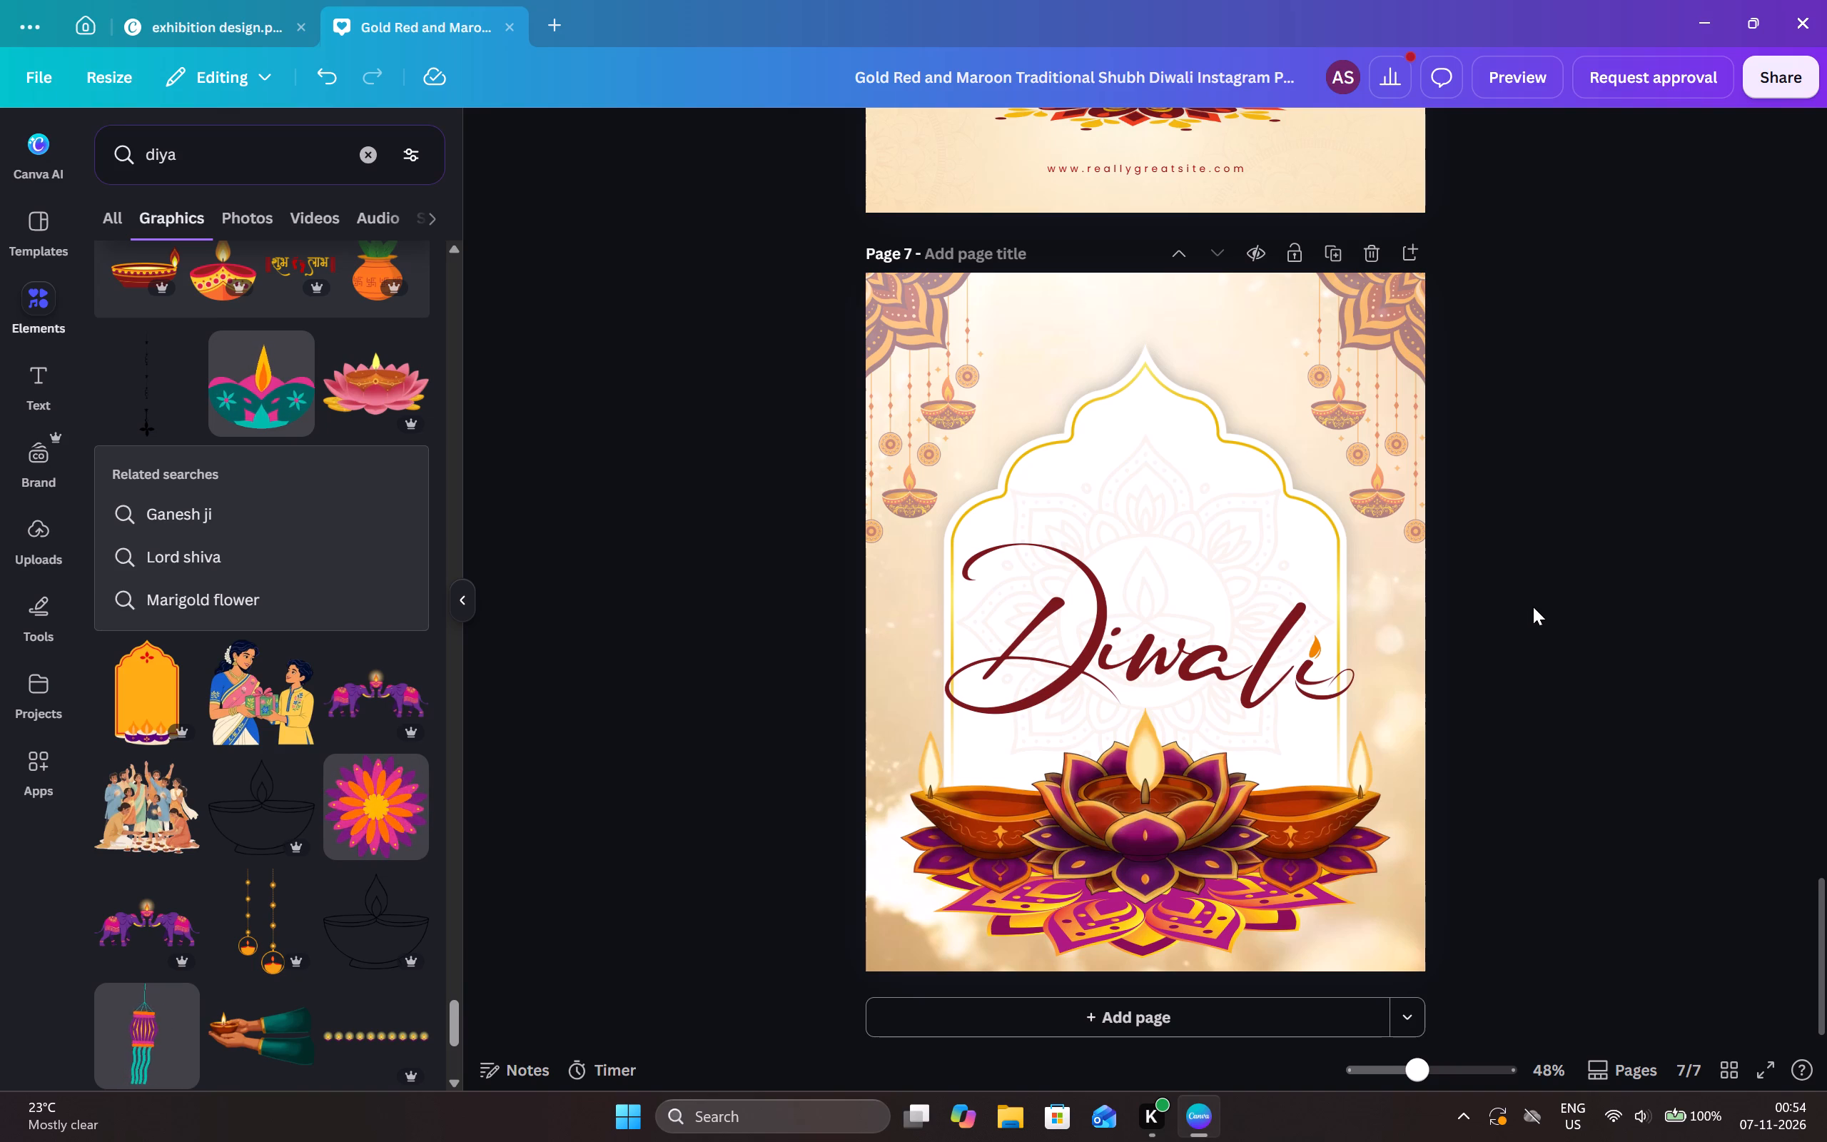
Delete the magenta and gold rangoli pattern beneath the lotus diya on page 7.
{"action": "scroll", "coordinate": [1592, 583], "scroll_direction": "up", "scroll_amount": 5}
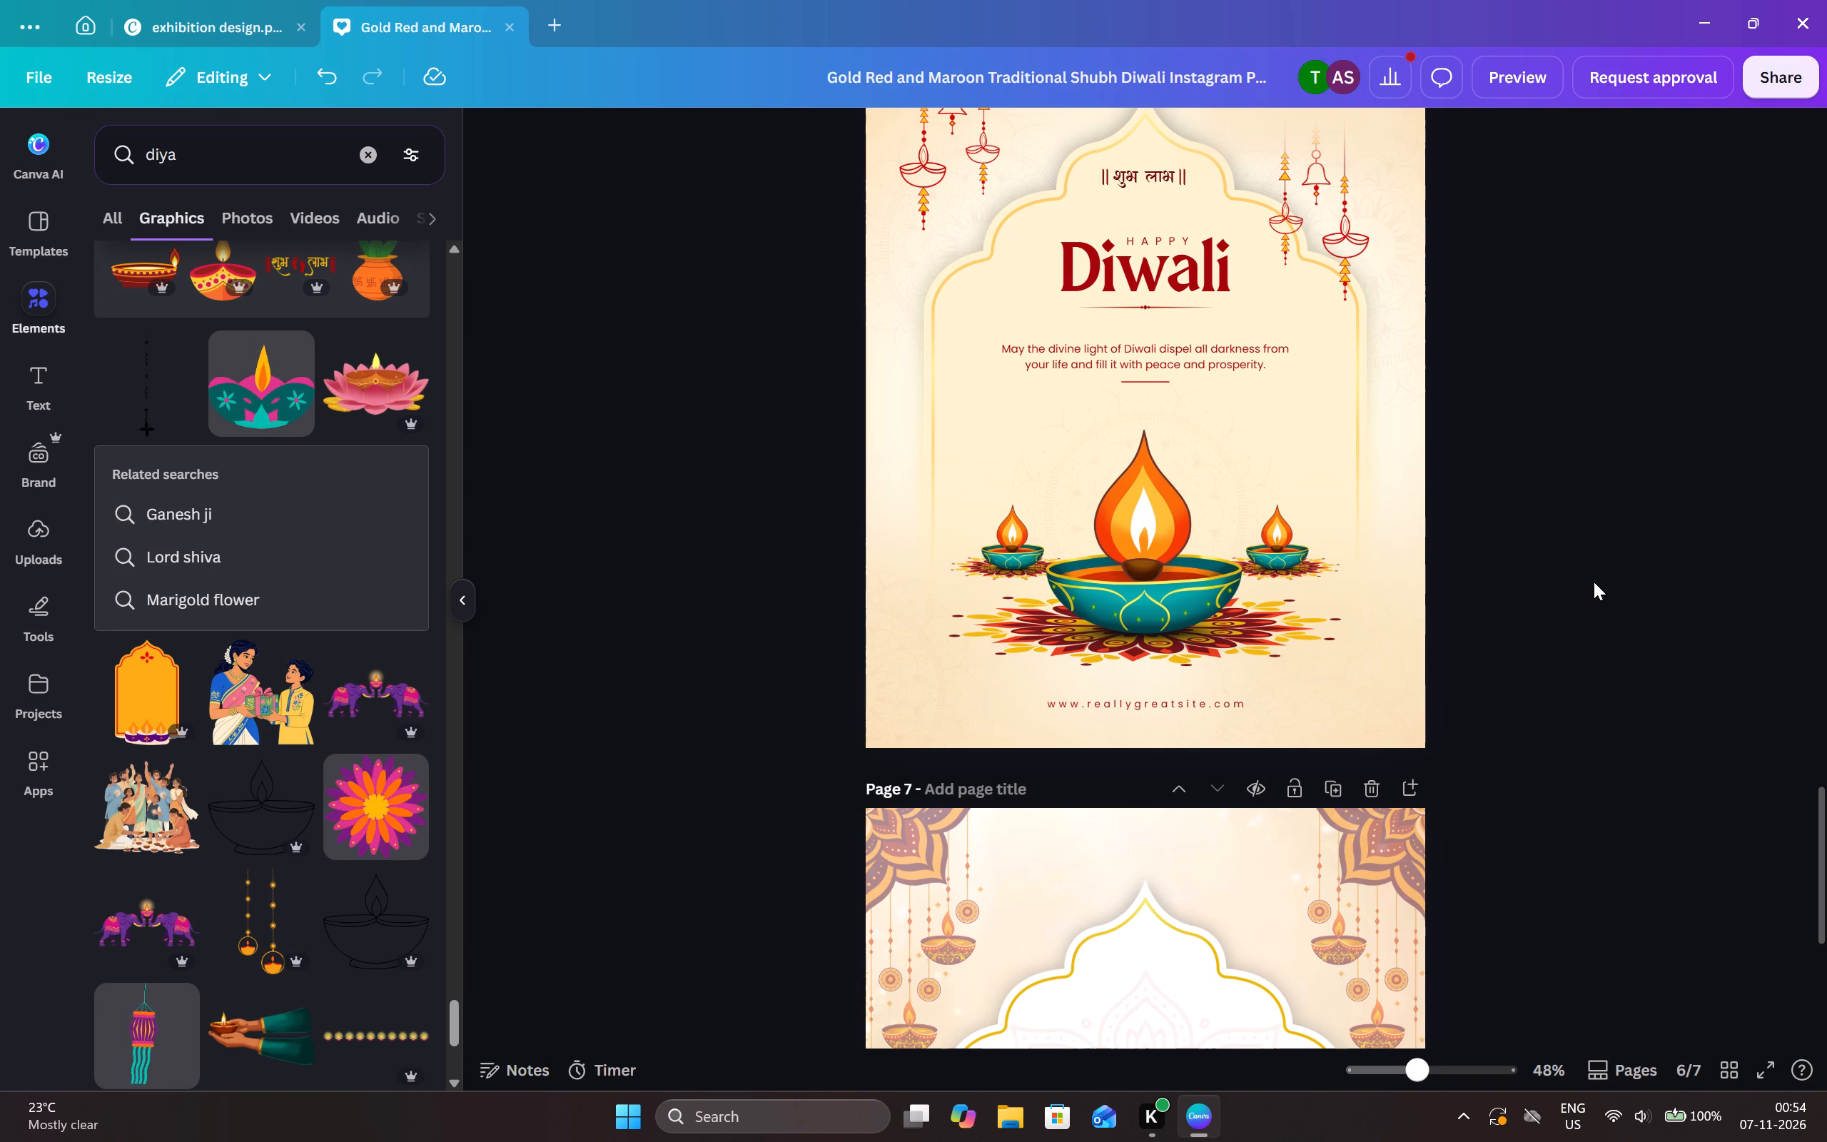
{"action": "scroll", "coordinate": [1594, 582], "scroll_direction": "up", "scroll_amount": 1}
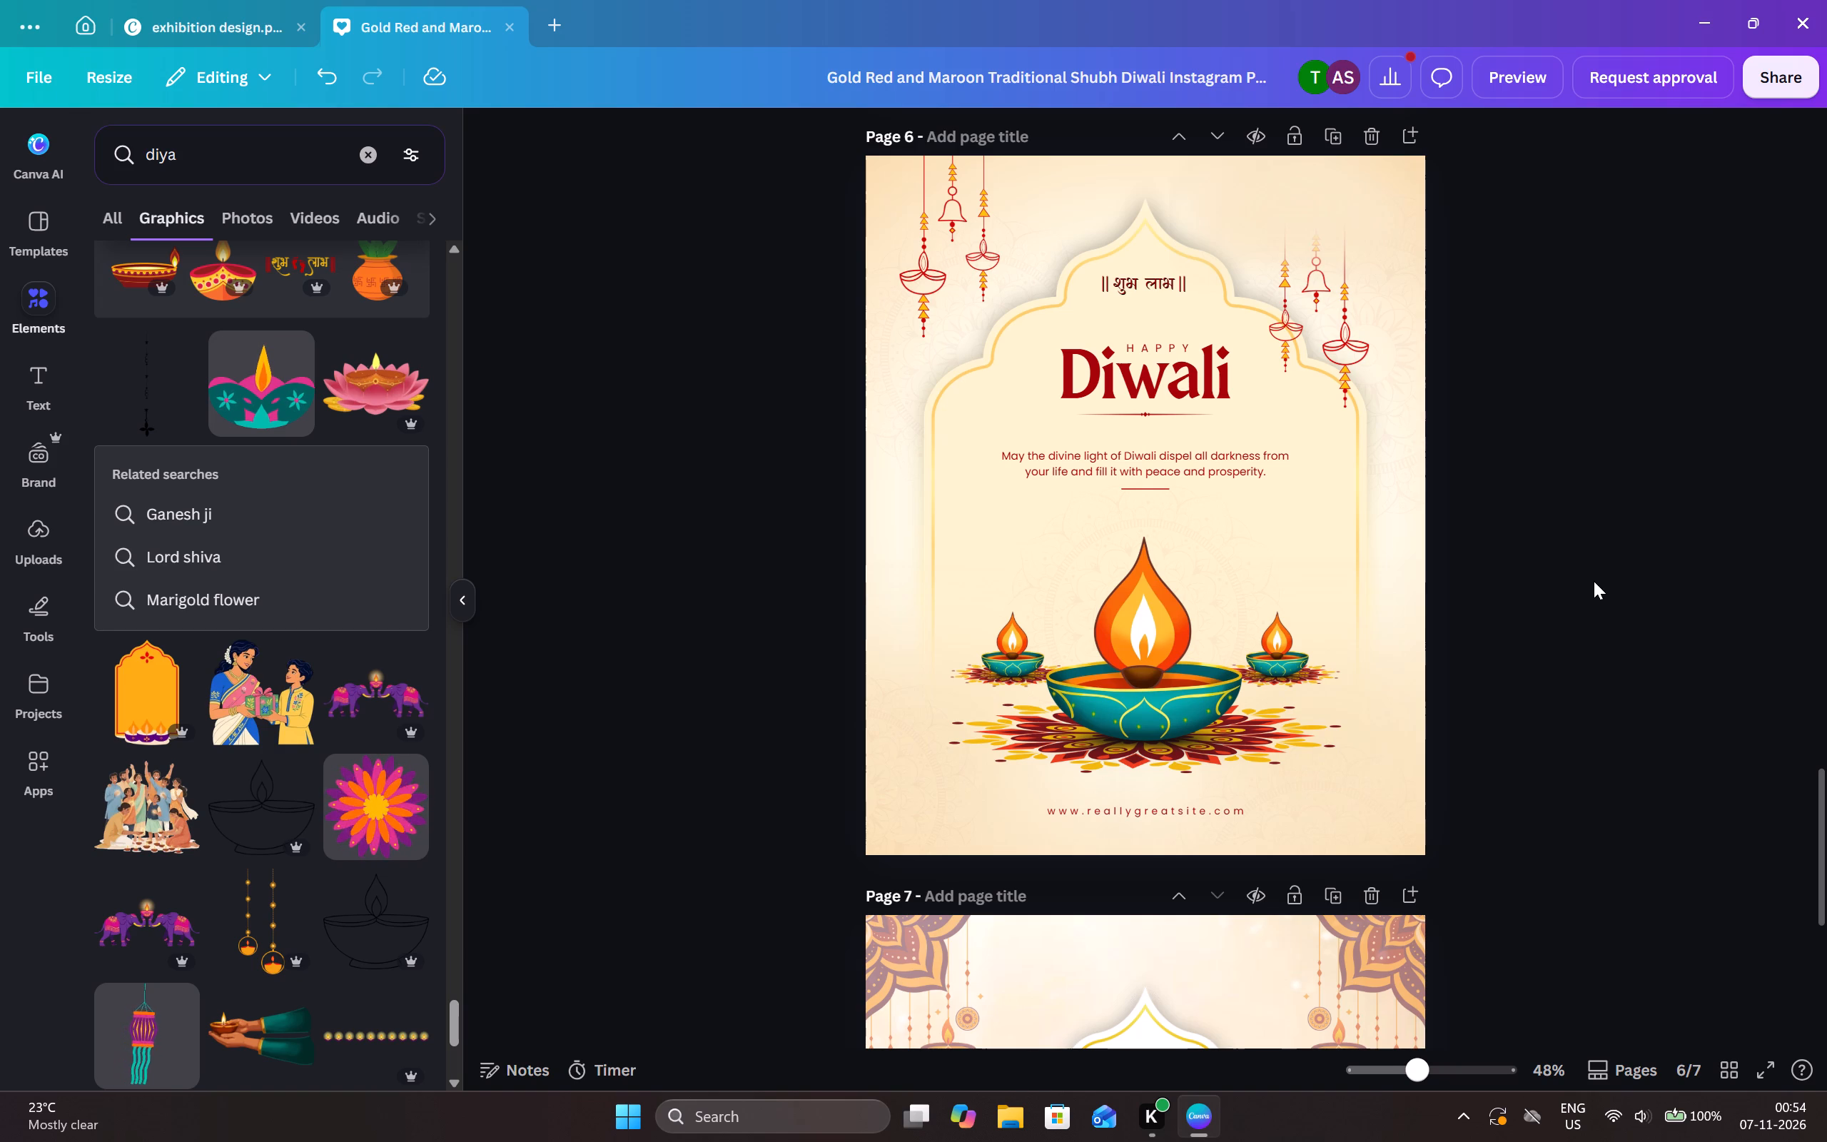
{"action": "scroll", "coordinate": [1708, 568], "scroll_direction": "down", "scroll_amount": 4}
{"action": "scroll", "coordinate": [1659, 597], "scroll_direction": "down", "scroll_amount": 4}
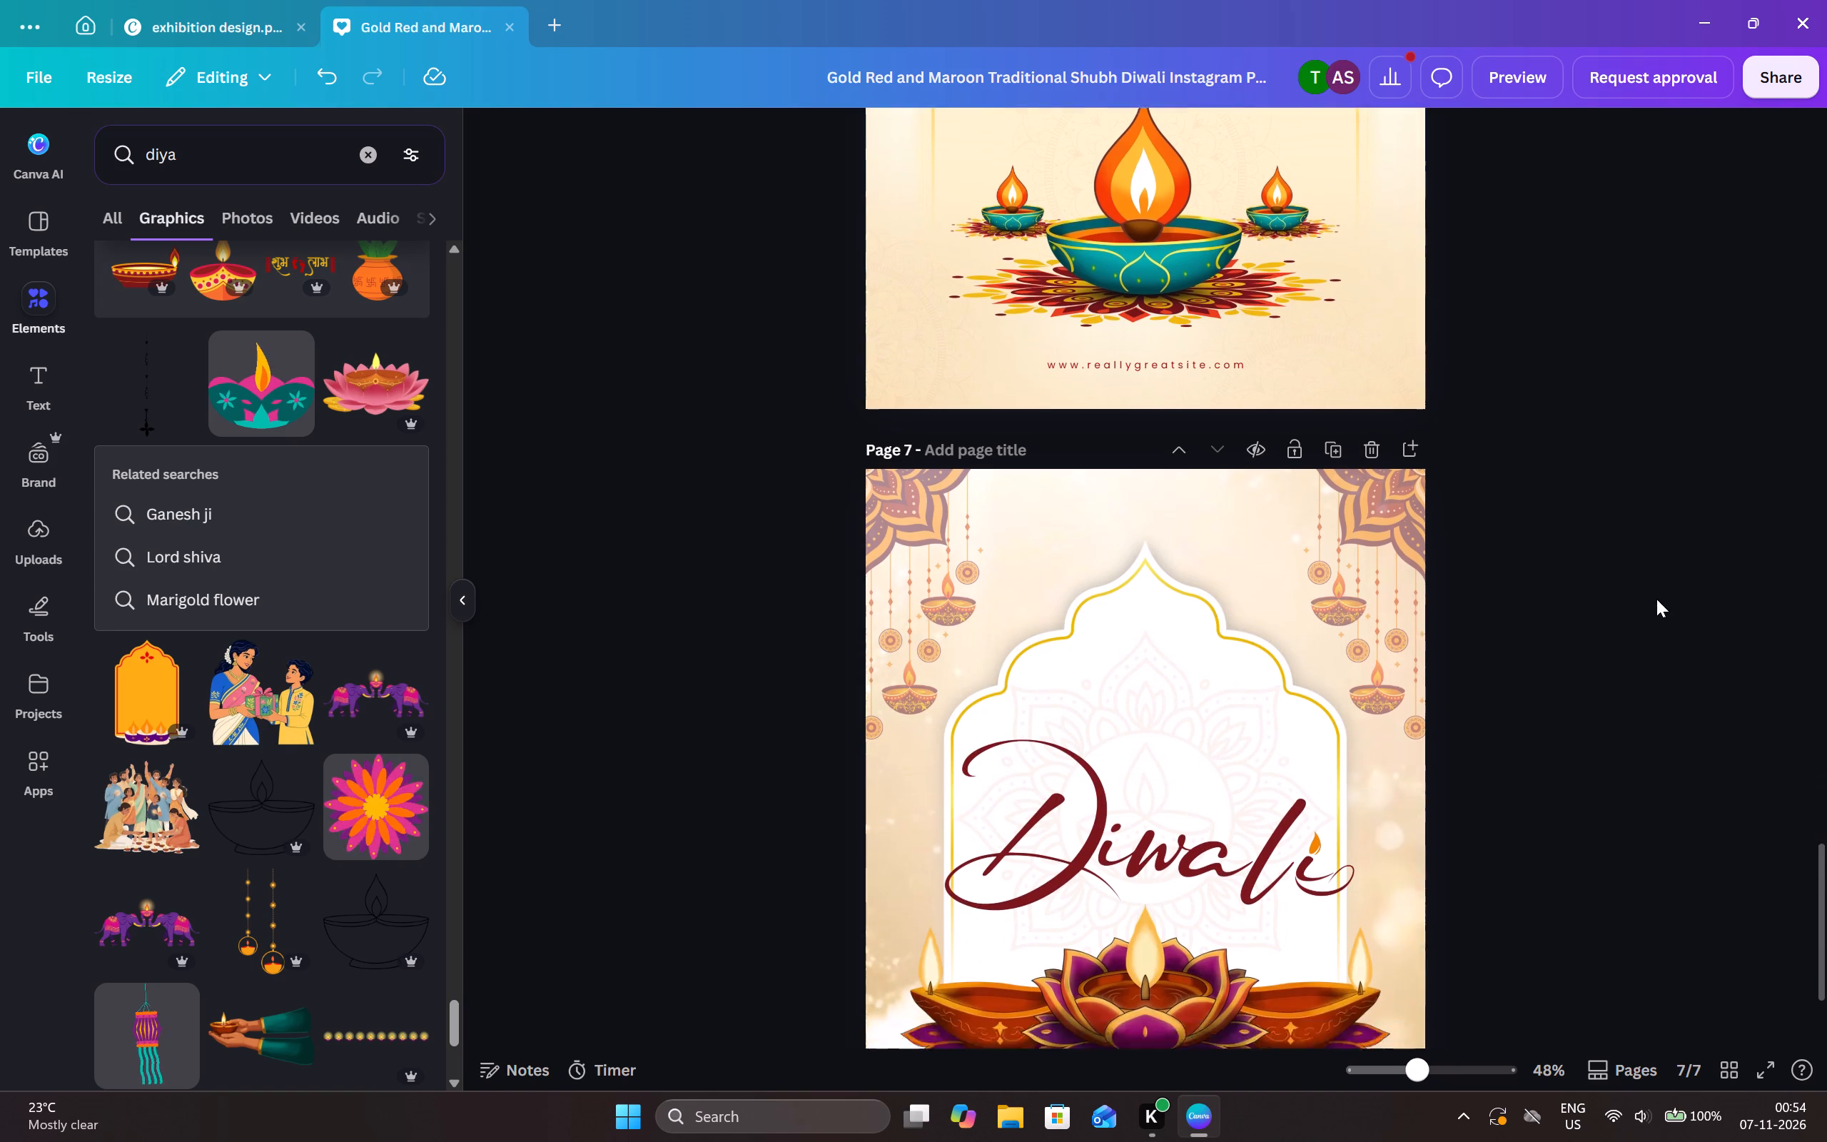
{"action": "left_click", "coordinate": [1209, 929]}
{"action": "key", "text": "Delete"}
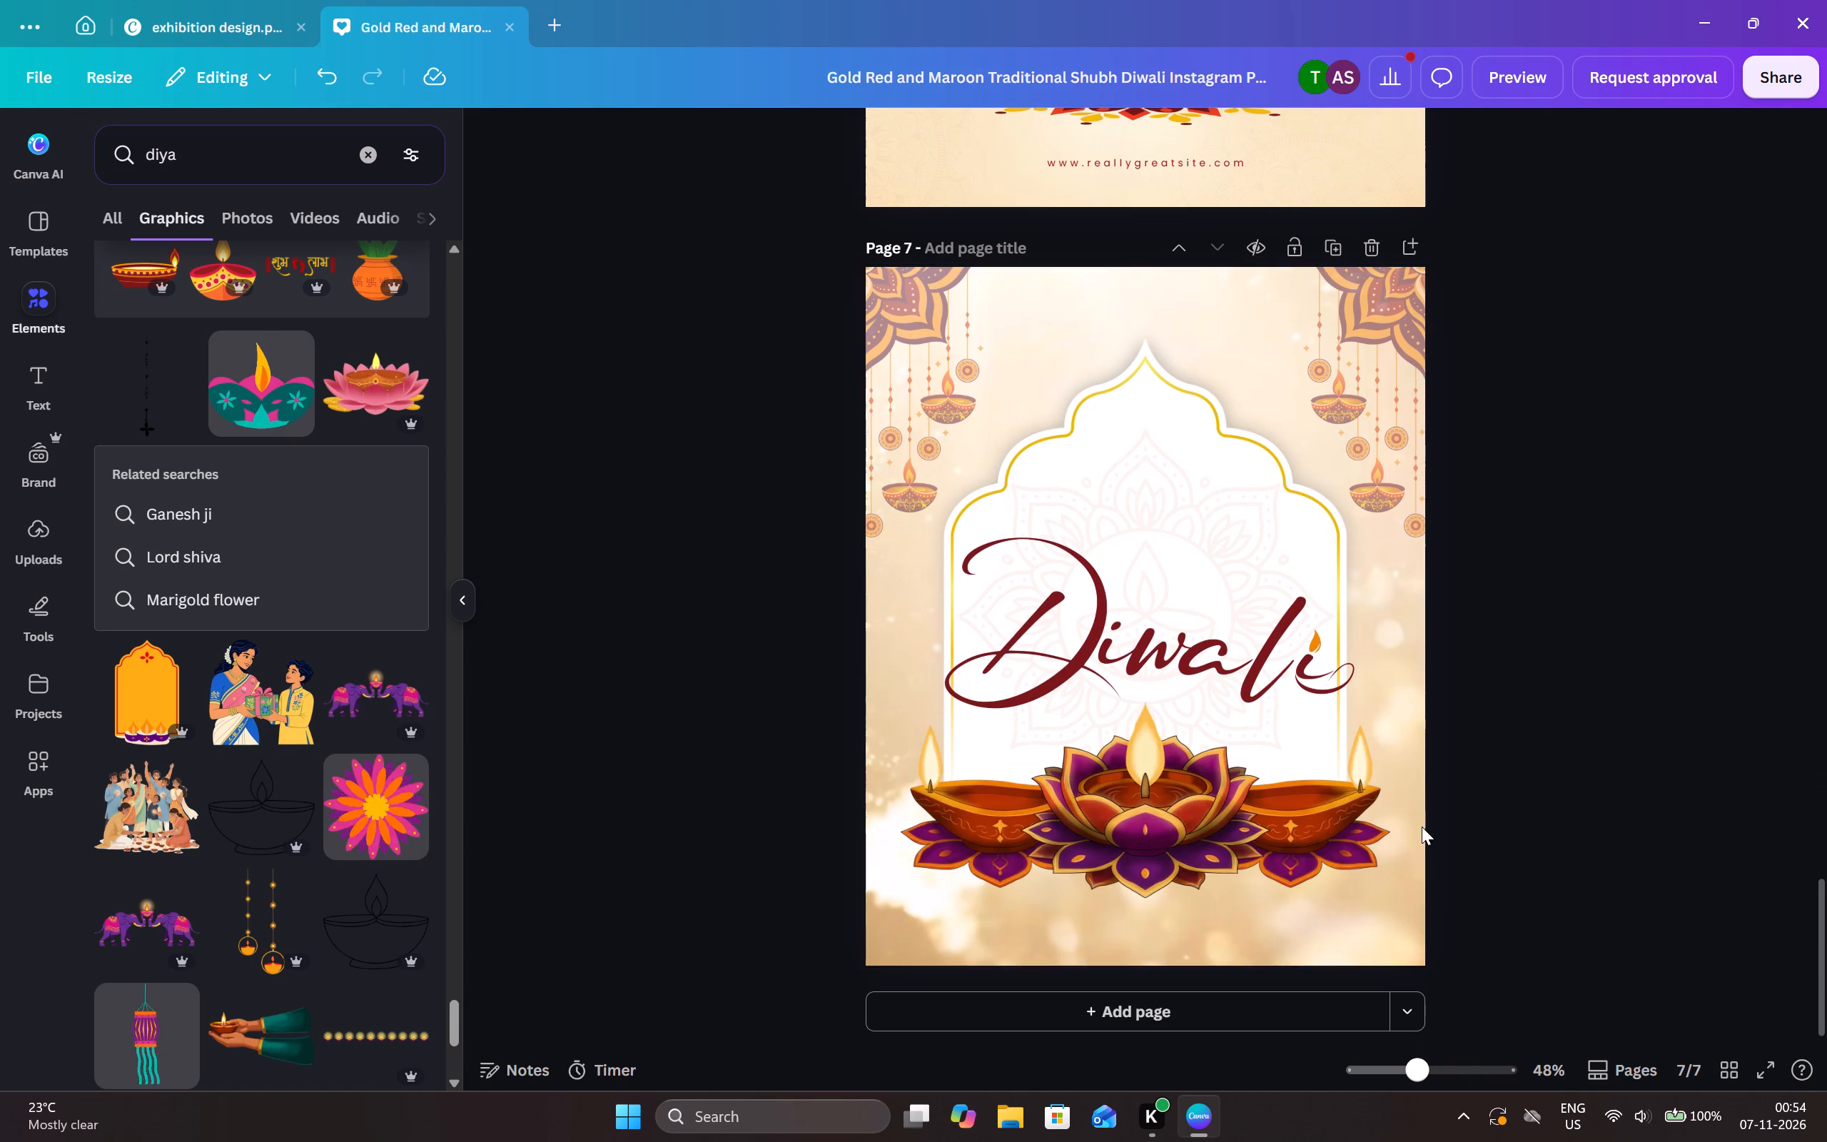
Undo the rangoli deletion on page 7 and move the pattern up so it tucks closely under the lotus diya.
{"action": "scroll", "coordinate": [1485, 692], "scroll_direction": "up", "scroll_amount": 4}
{"action": "scroll", "coordinate": [1485, 692], "scroll_direction": "down", "scroll_amount": 7}
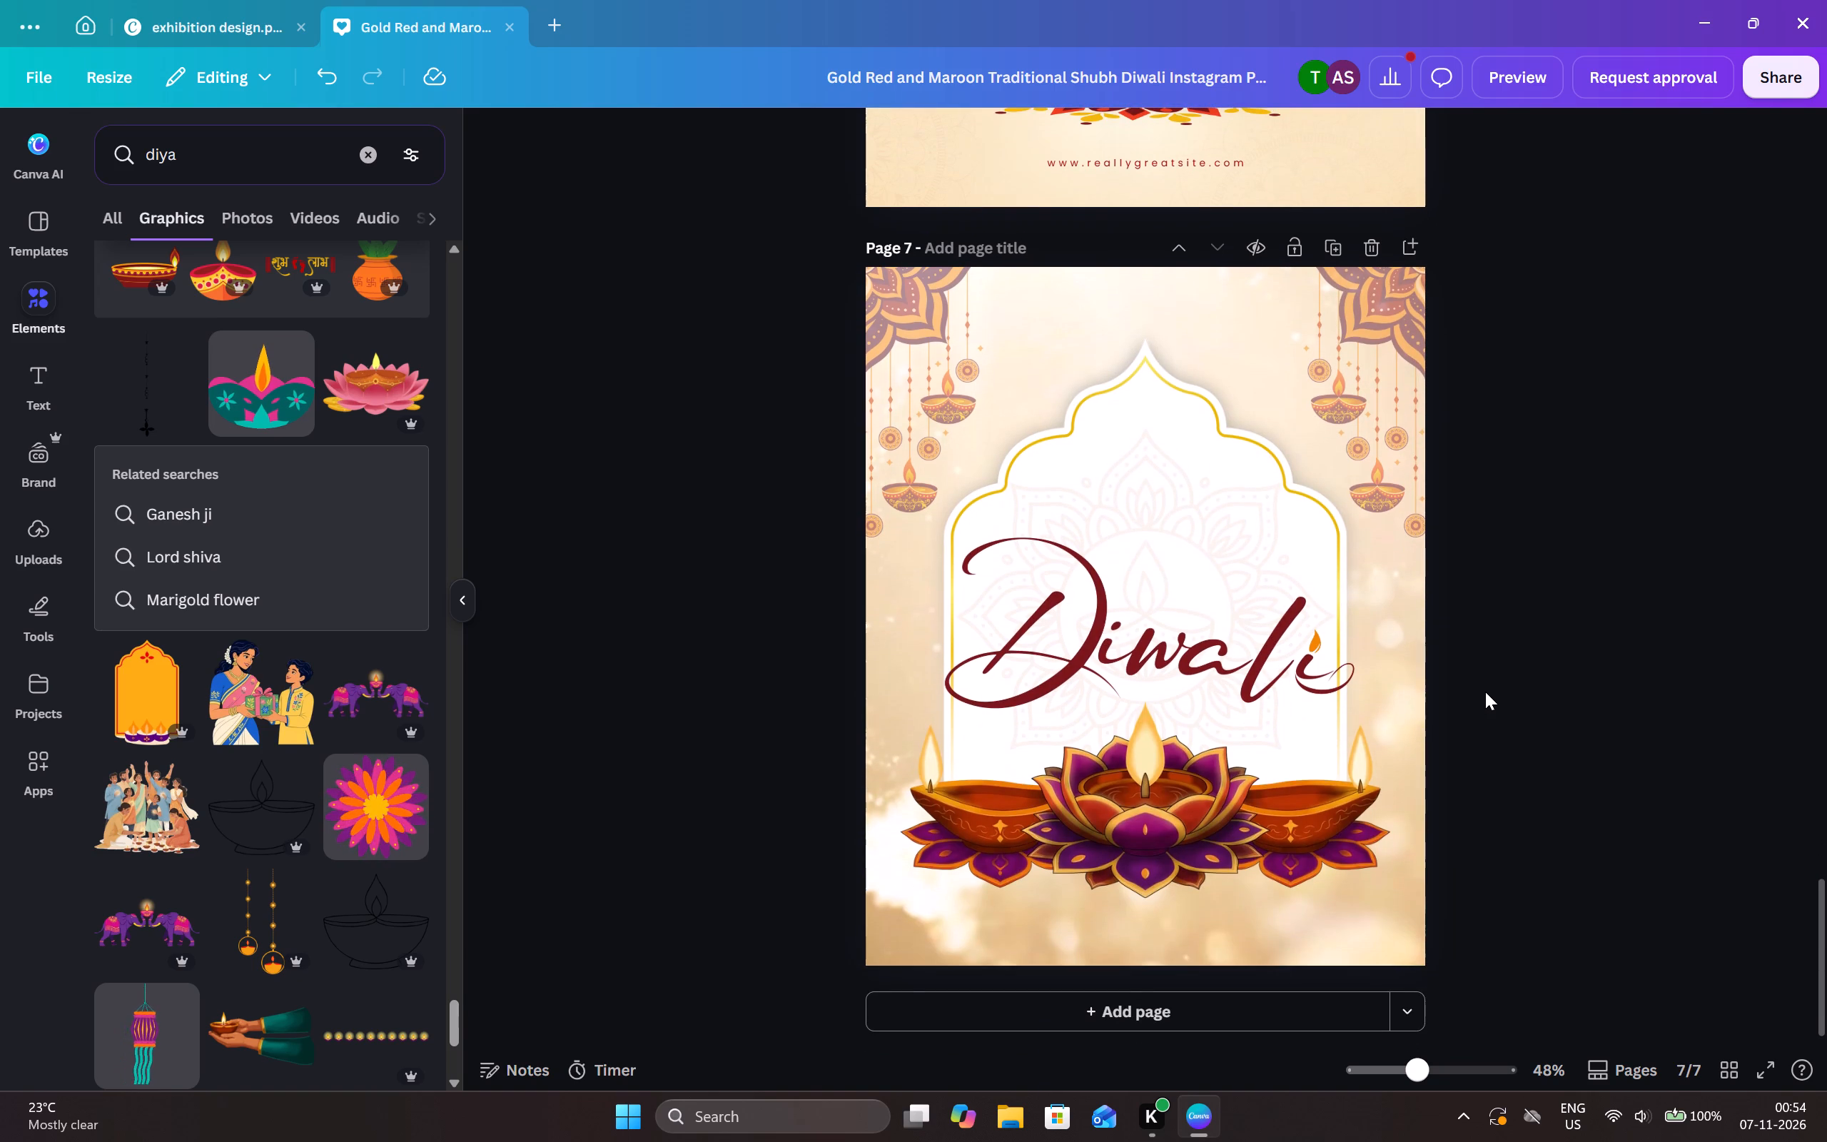
{"action": "key", "text": "ctrl+z"}
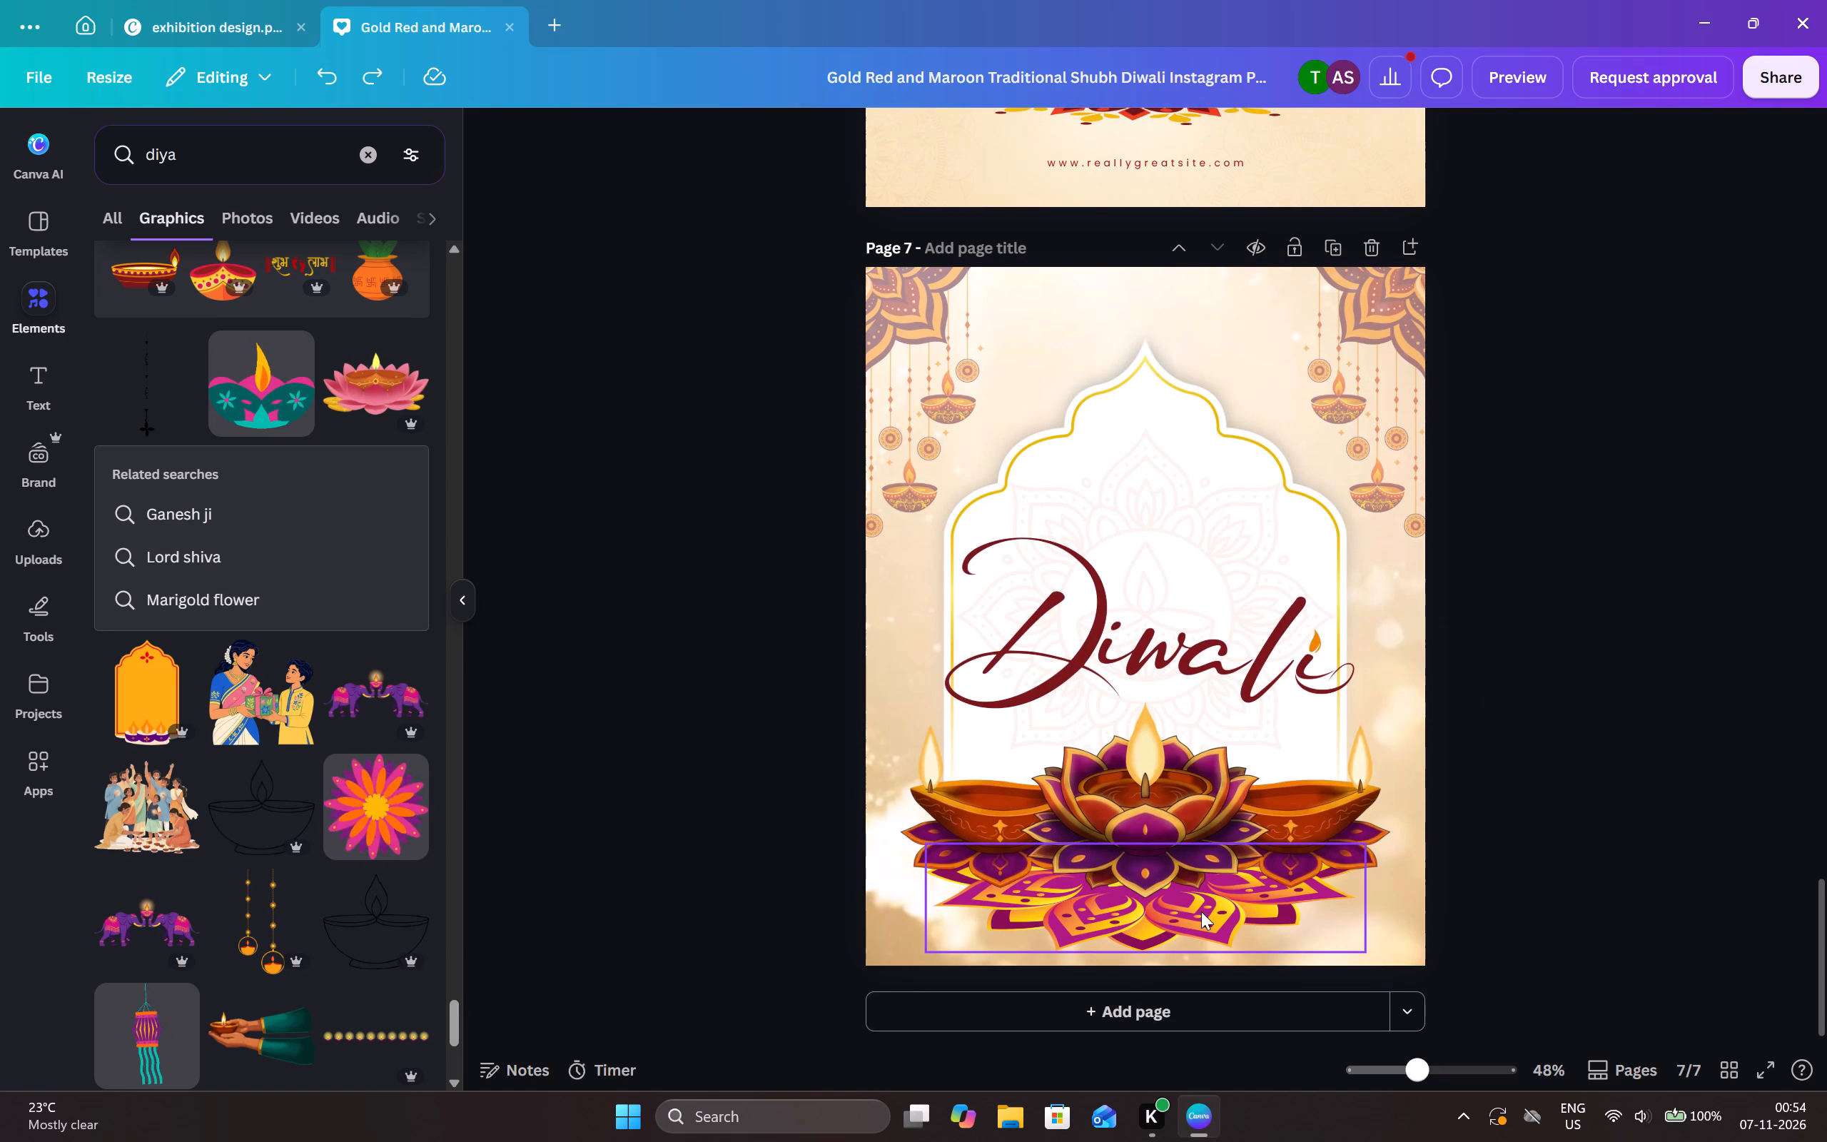
{"action": "left_click", "coordinate": [1201, 911]}
{"action": "left_click_drag", "start_coordinate": [1201, 911], "coordinate": [1200, 893]}
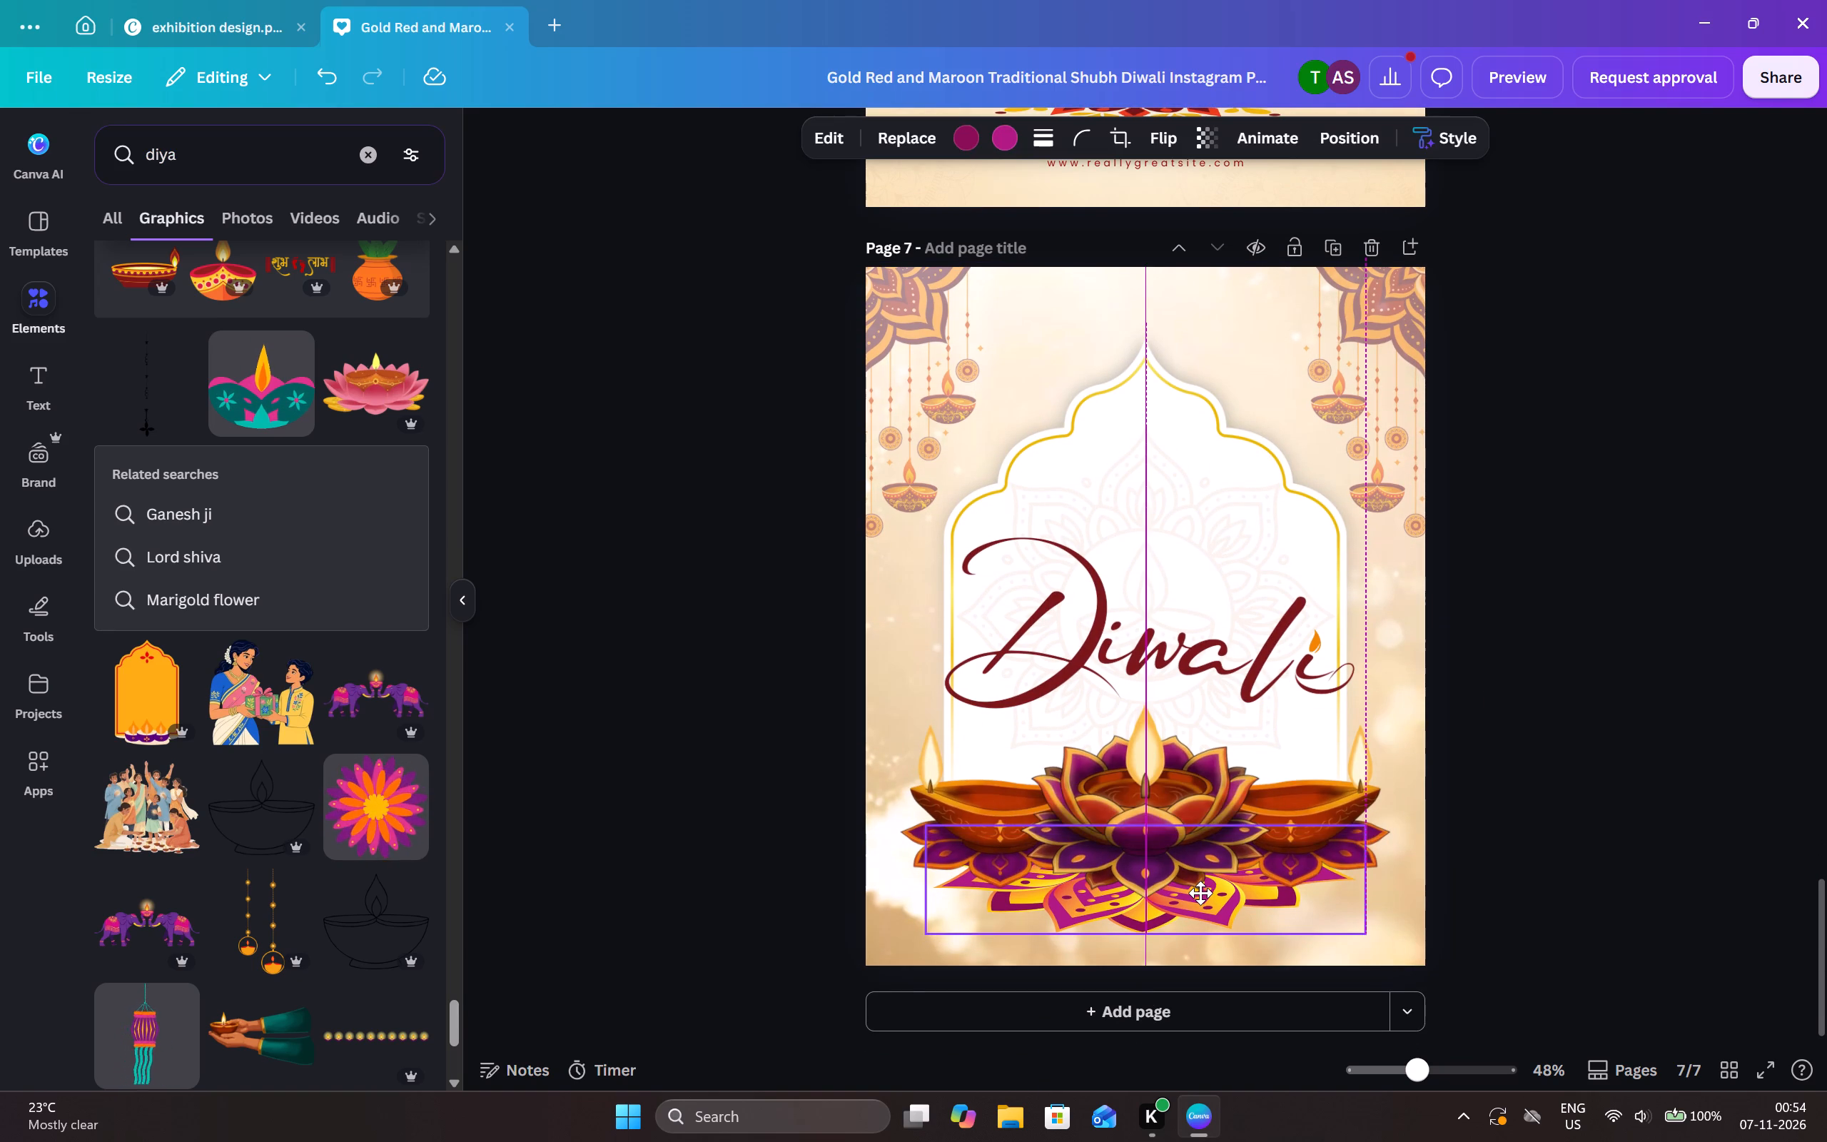
{"action": "left_click_drag", "start_coordinate": [1200, 893], "coordinate": [1200, 889]}
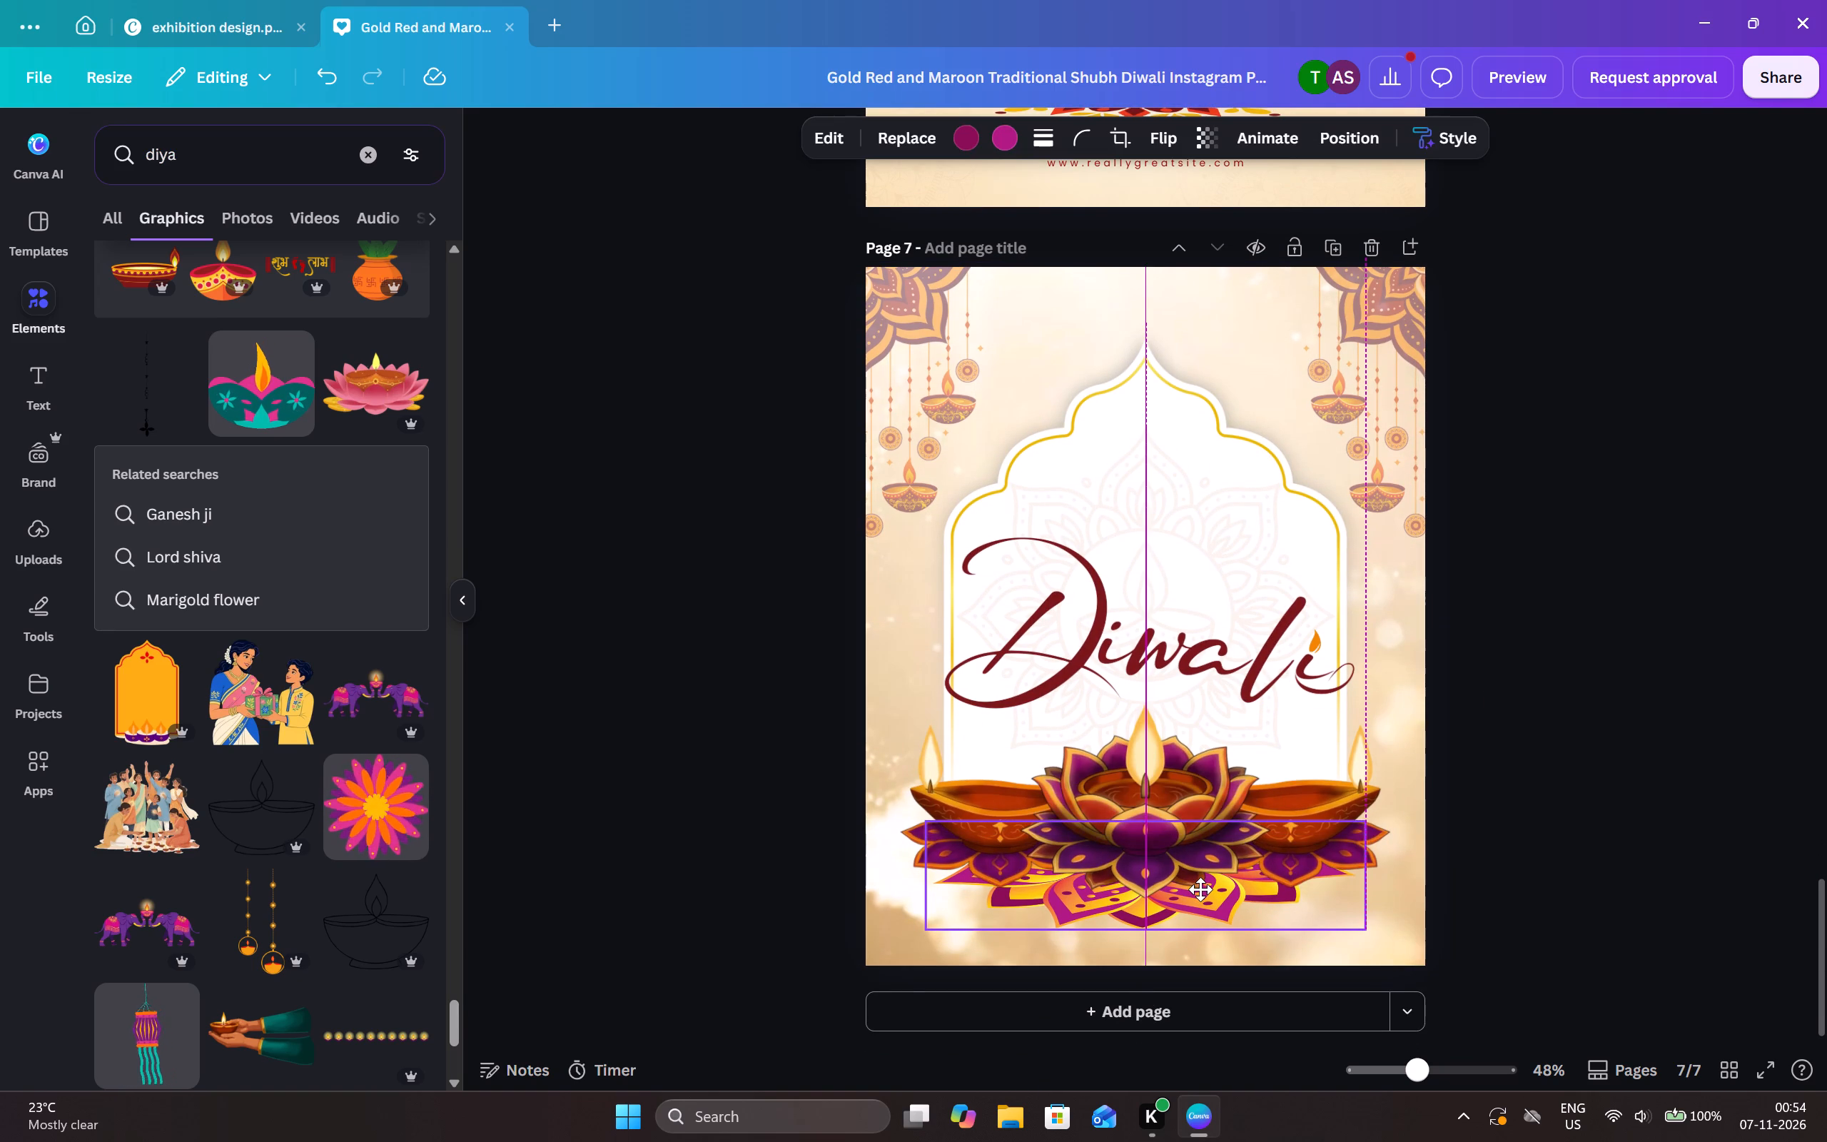
{"action": "left_click_drag", "start_coordinate": [1200, 889], "coordinate": [1200, 880]}
{"action": "left_click", "coordinate": [1614, 797]}
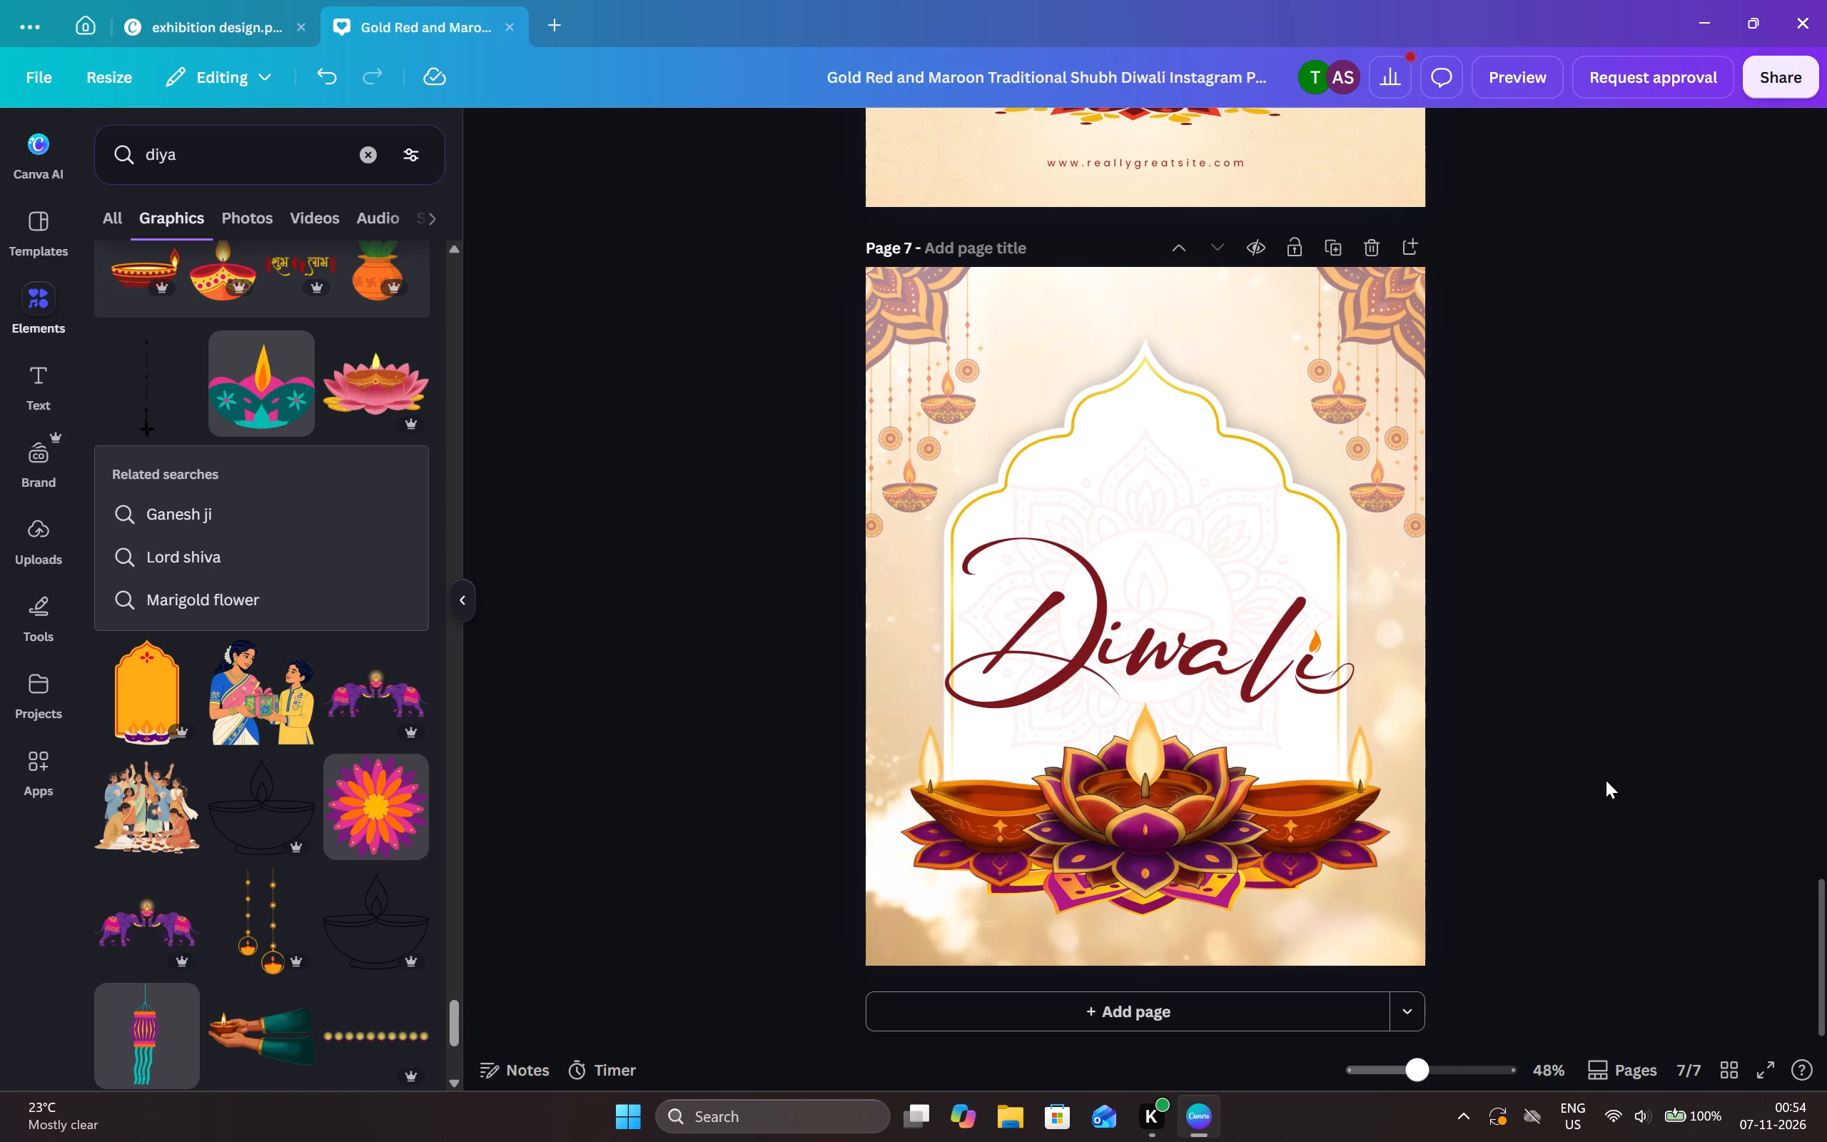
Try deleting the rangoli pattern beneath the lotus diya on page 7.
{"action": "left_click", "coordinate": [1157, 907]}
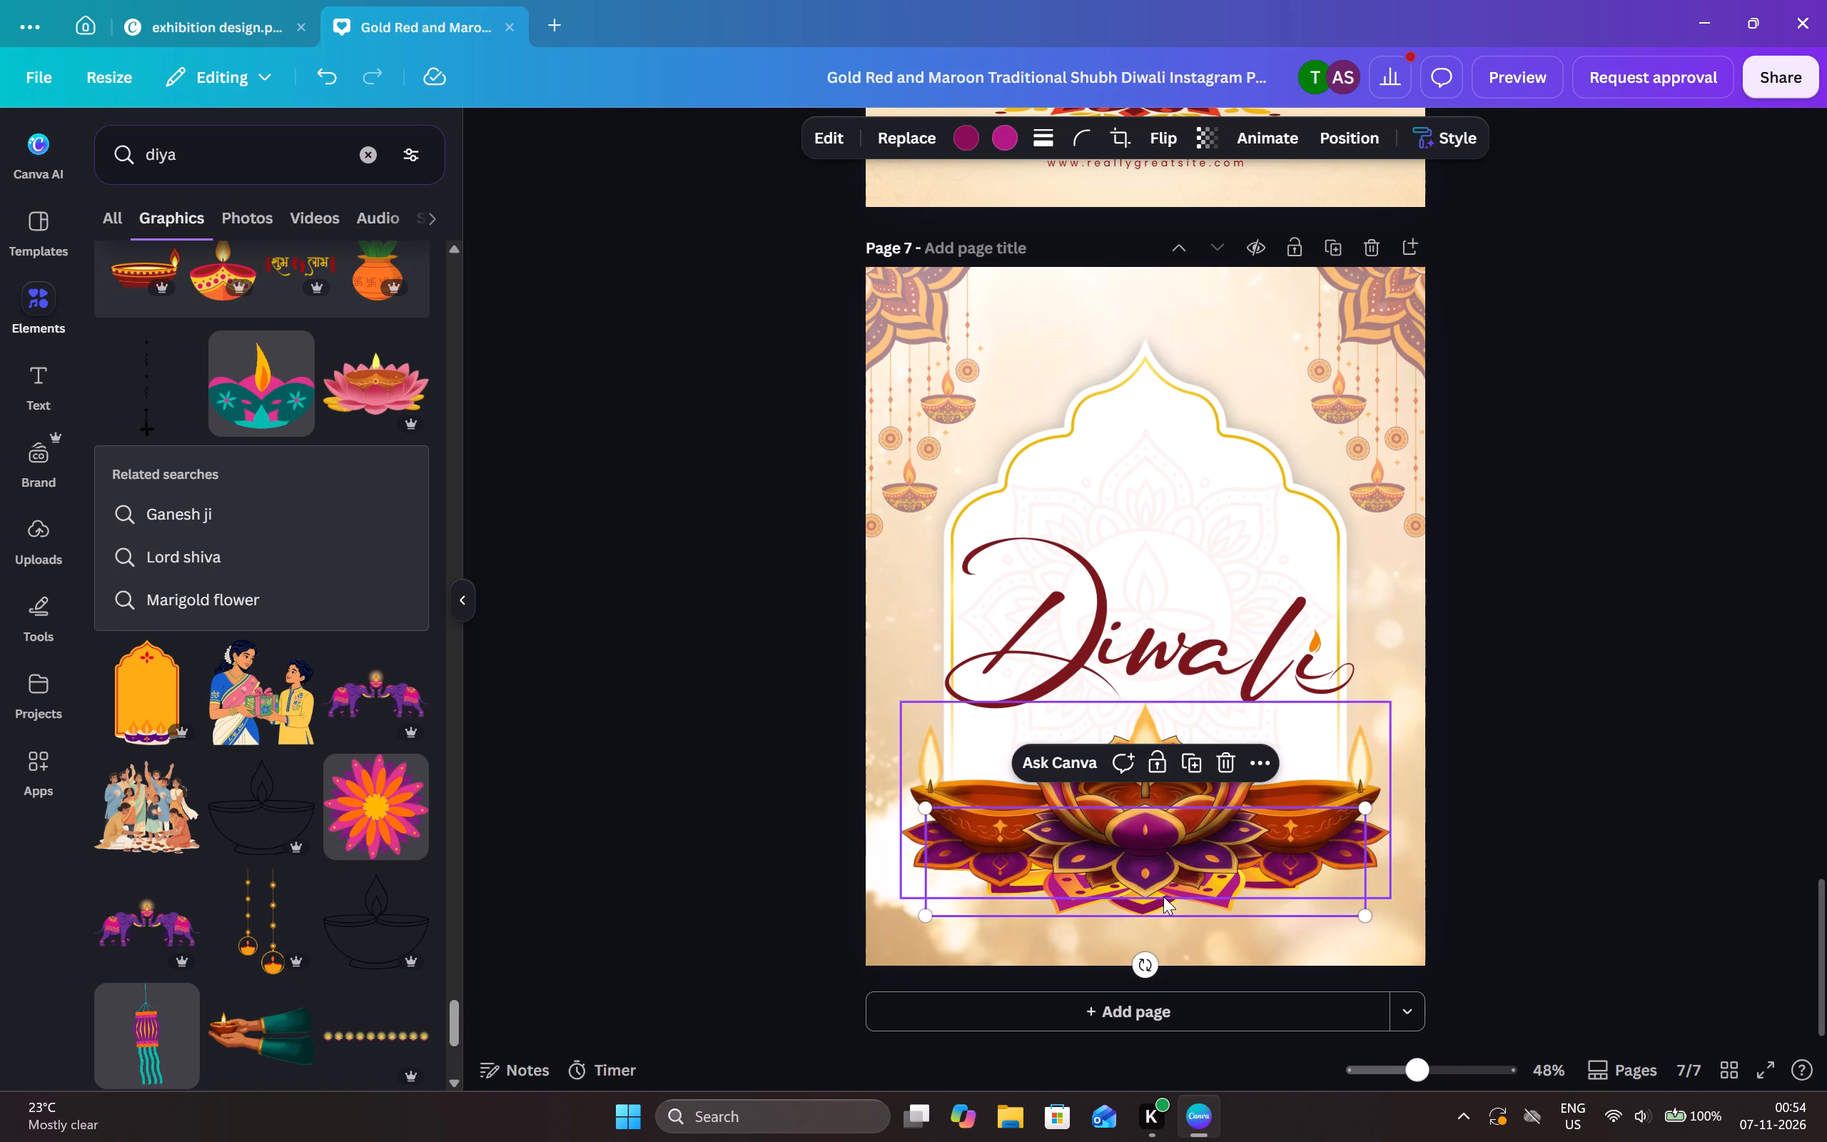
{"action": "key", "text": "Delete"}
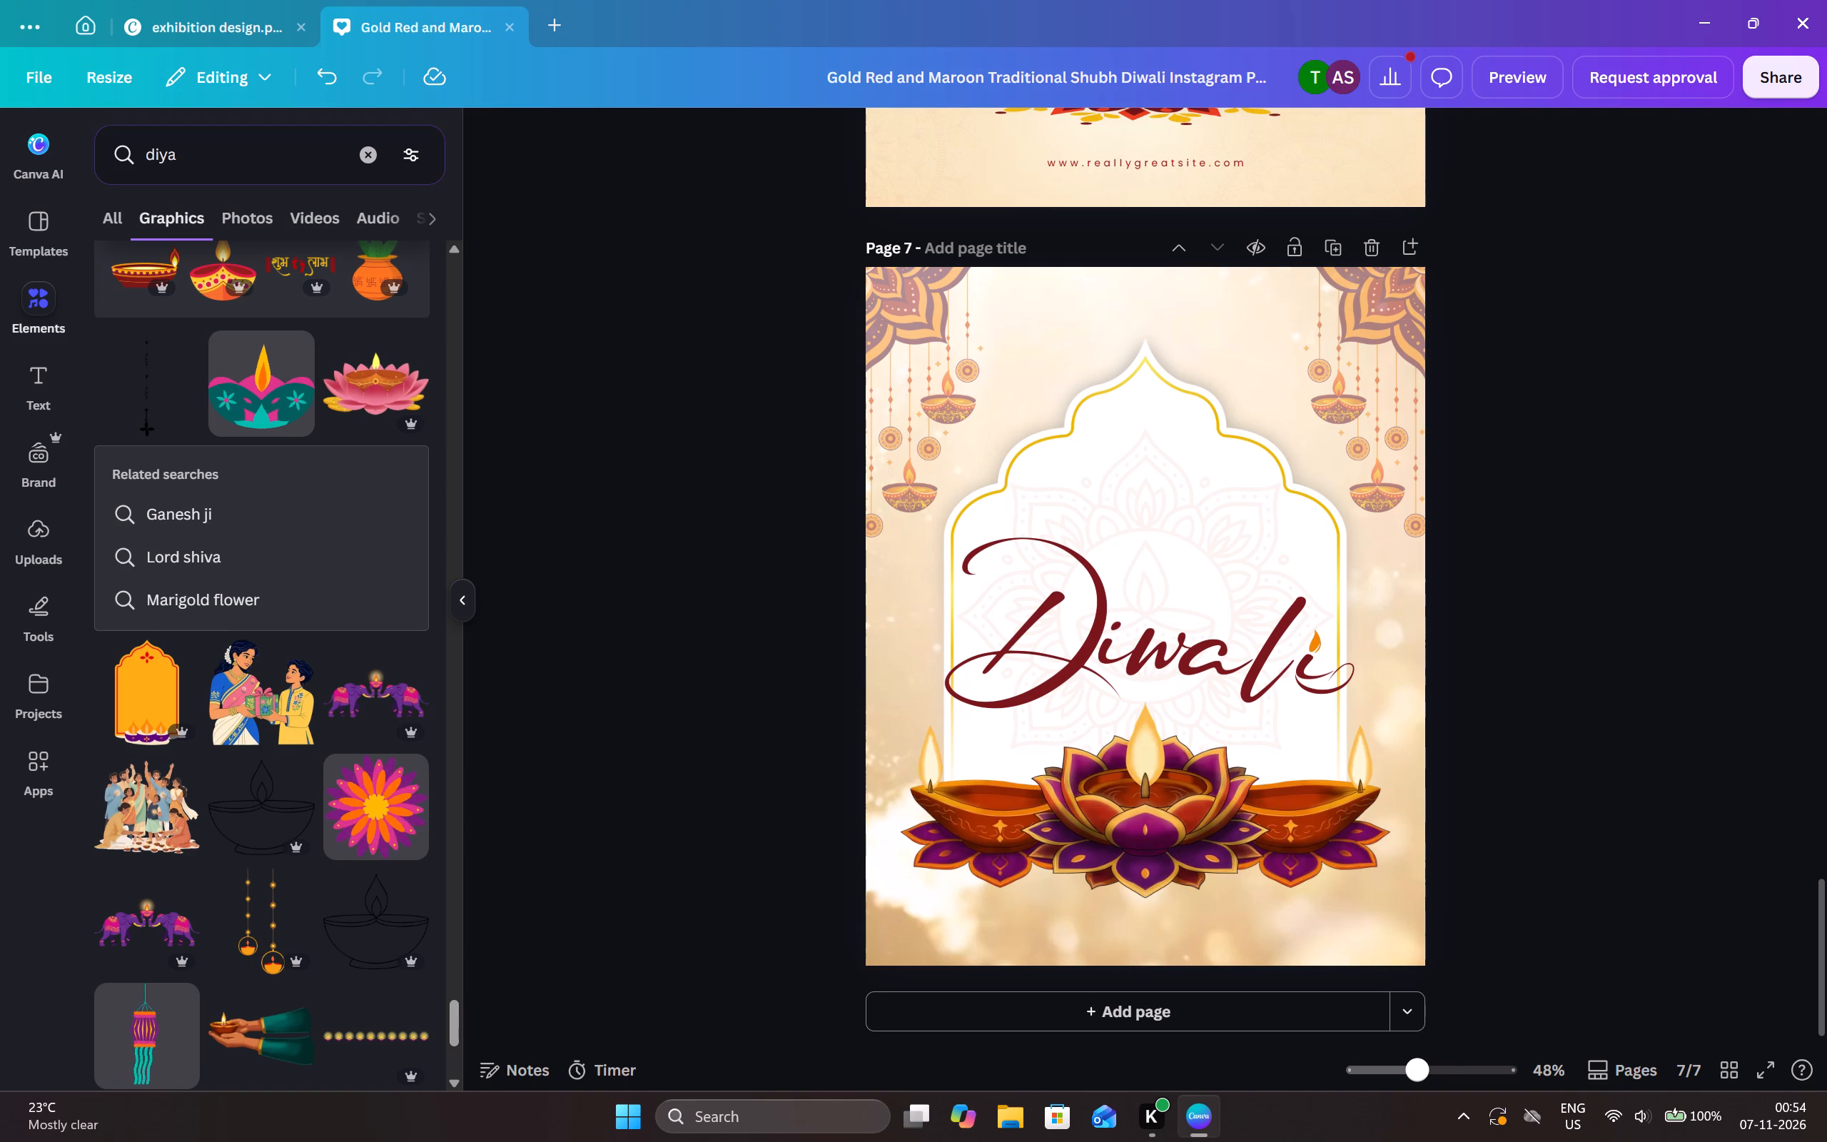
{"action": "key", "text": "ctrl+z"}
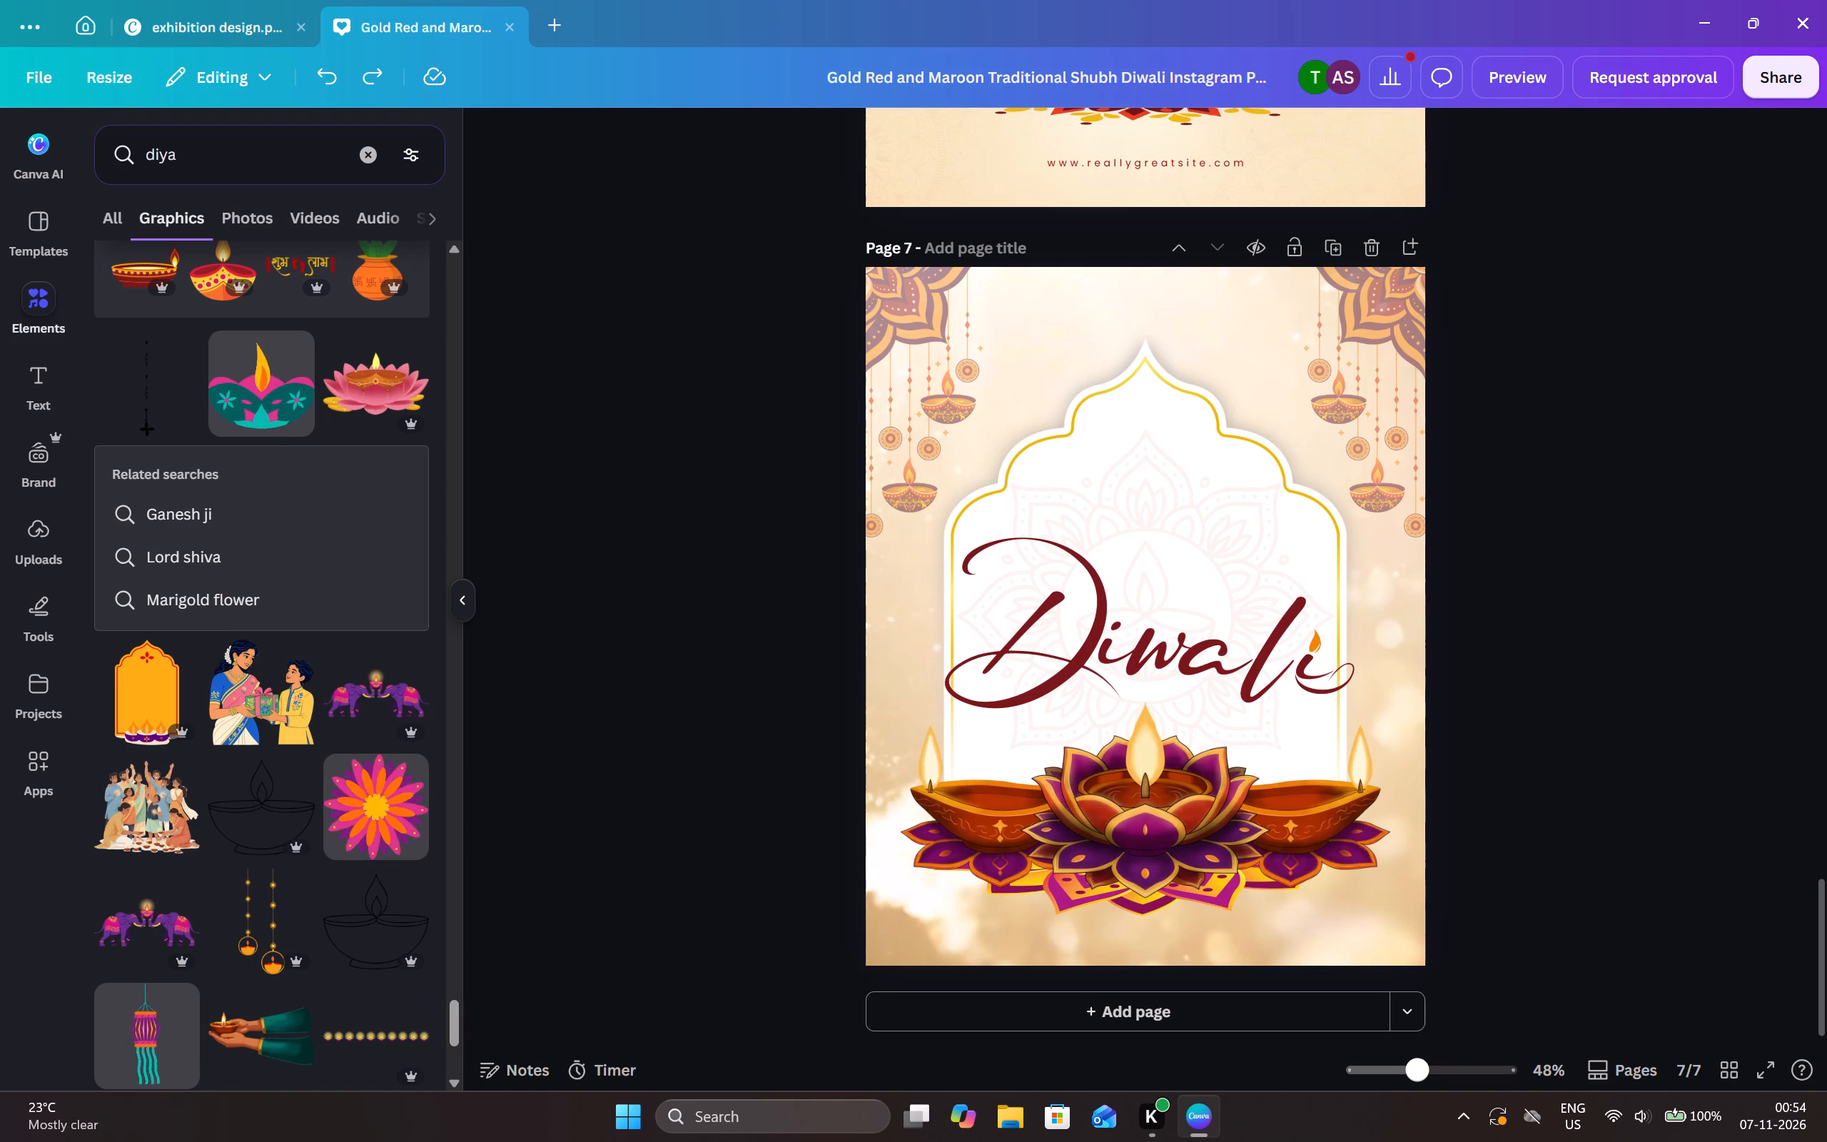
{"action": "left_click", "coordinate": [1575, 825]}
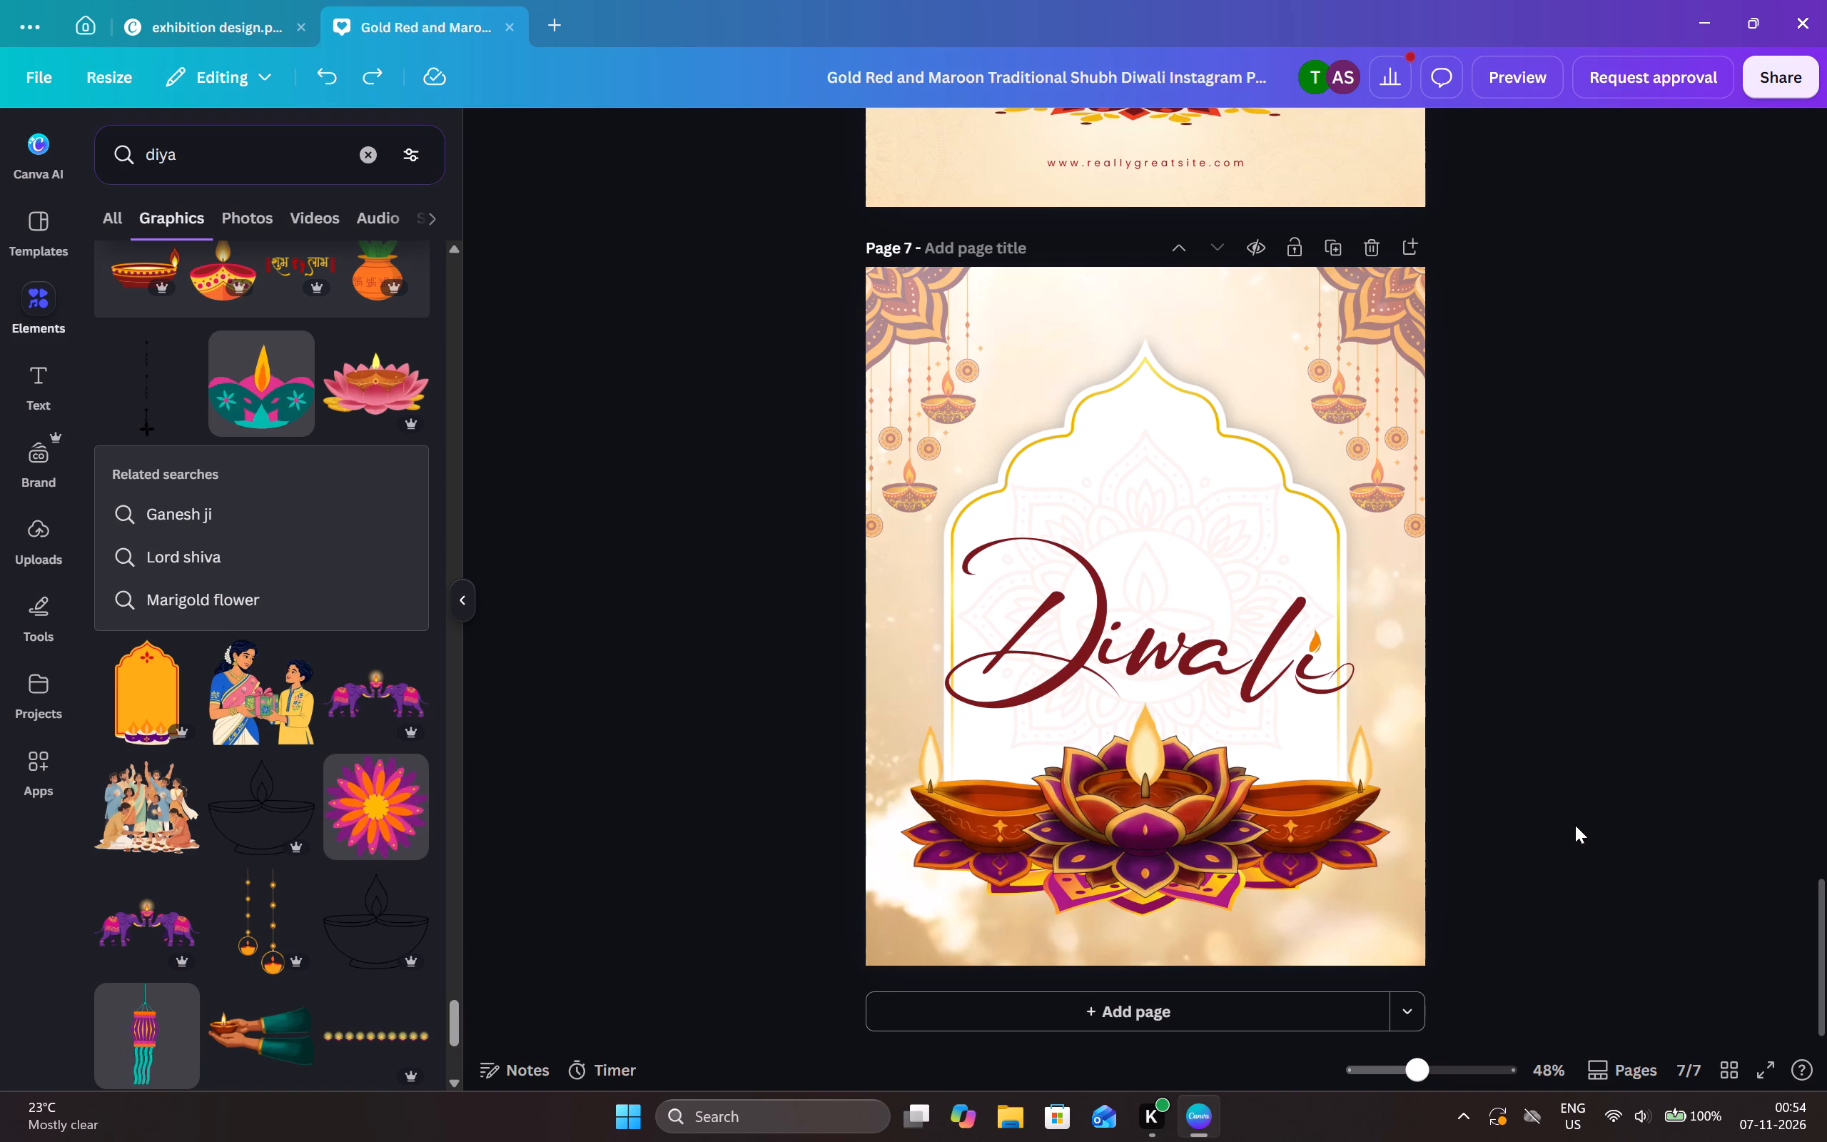
Shrink the Graphex design club logo and place it in the upper-right corner of page 7.
{"action": "left_click", "coordinate": [467, 600]}
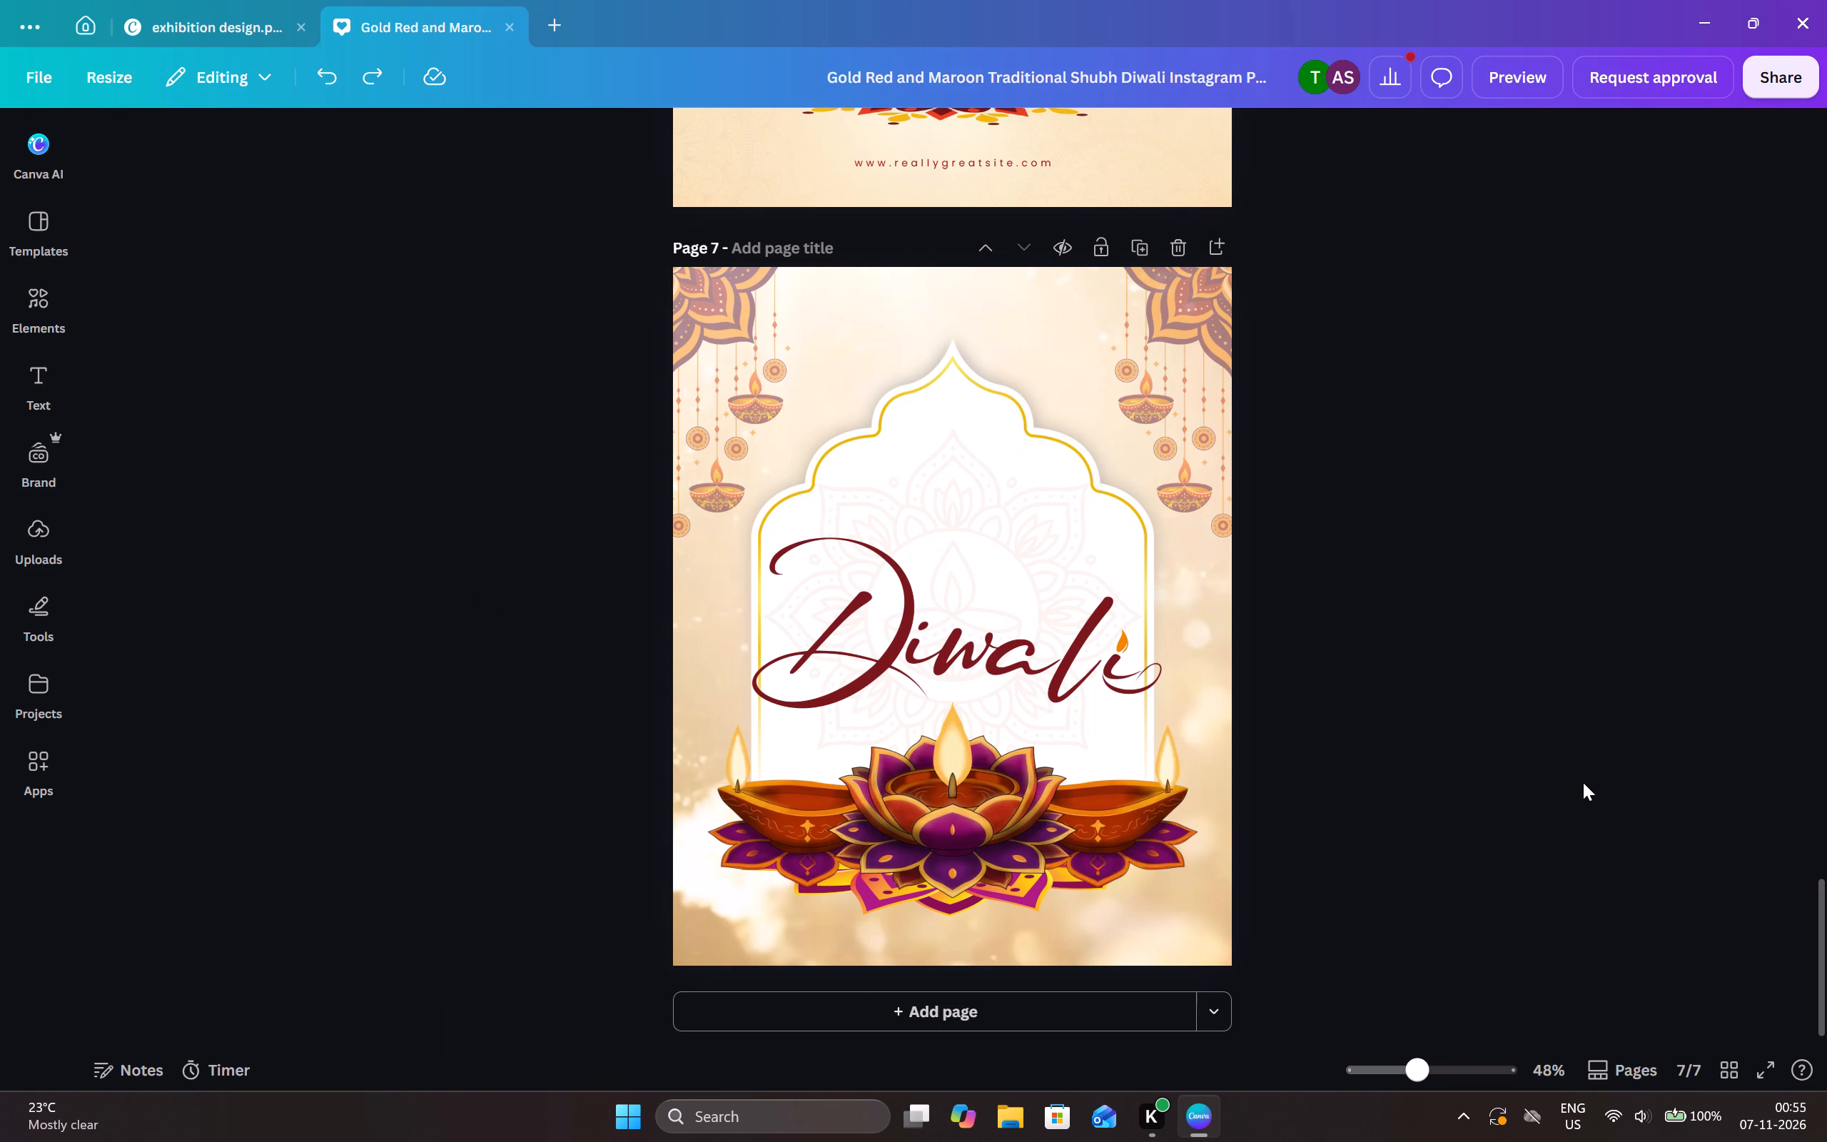
{"action": "left_click_drag", "start_coordinate": [1053, 605], "coordinate": [972, 385]}
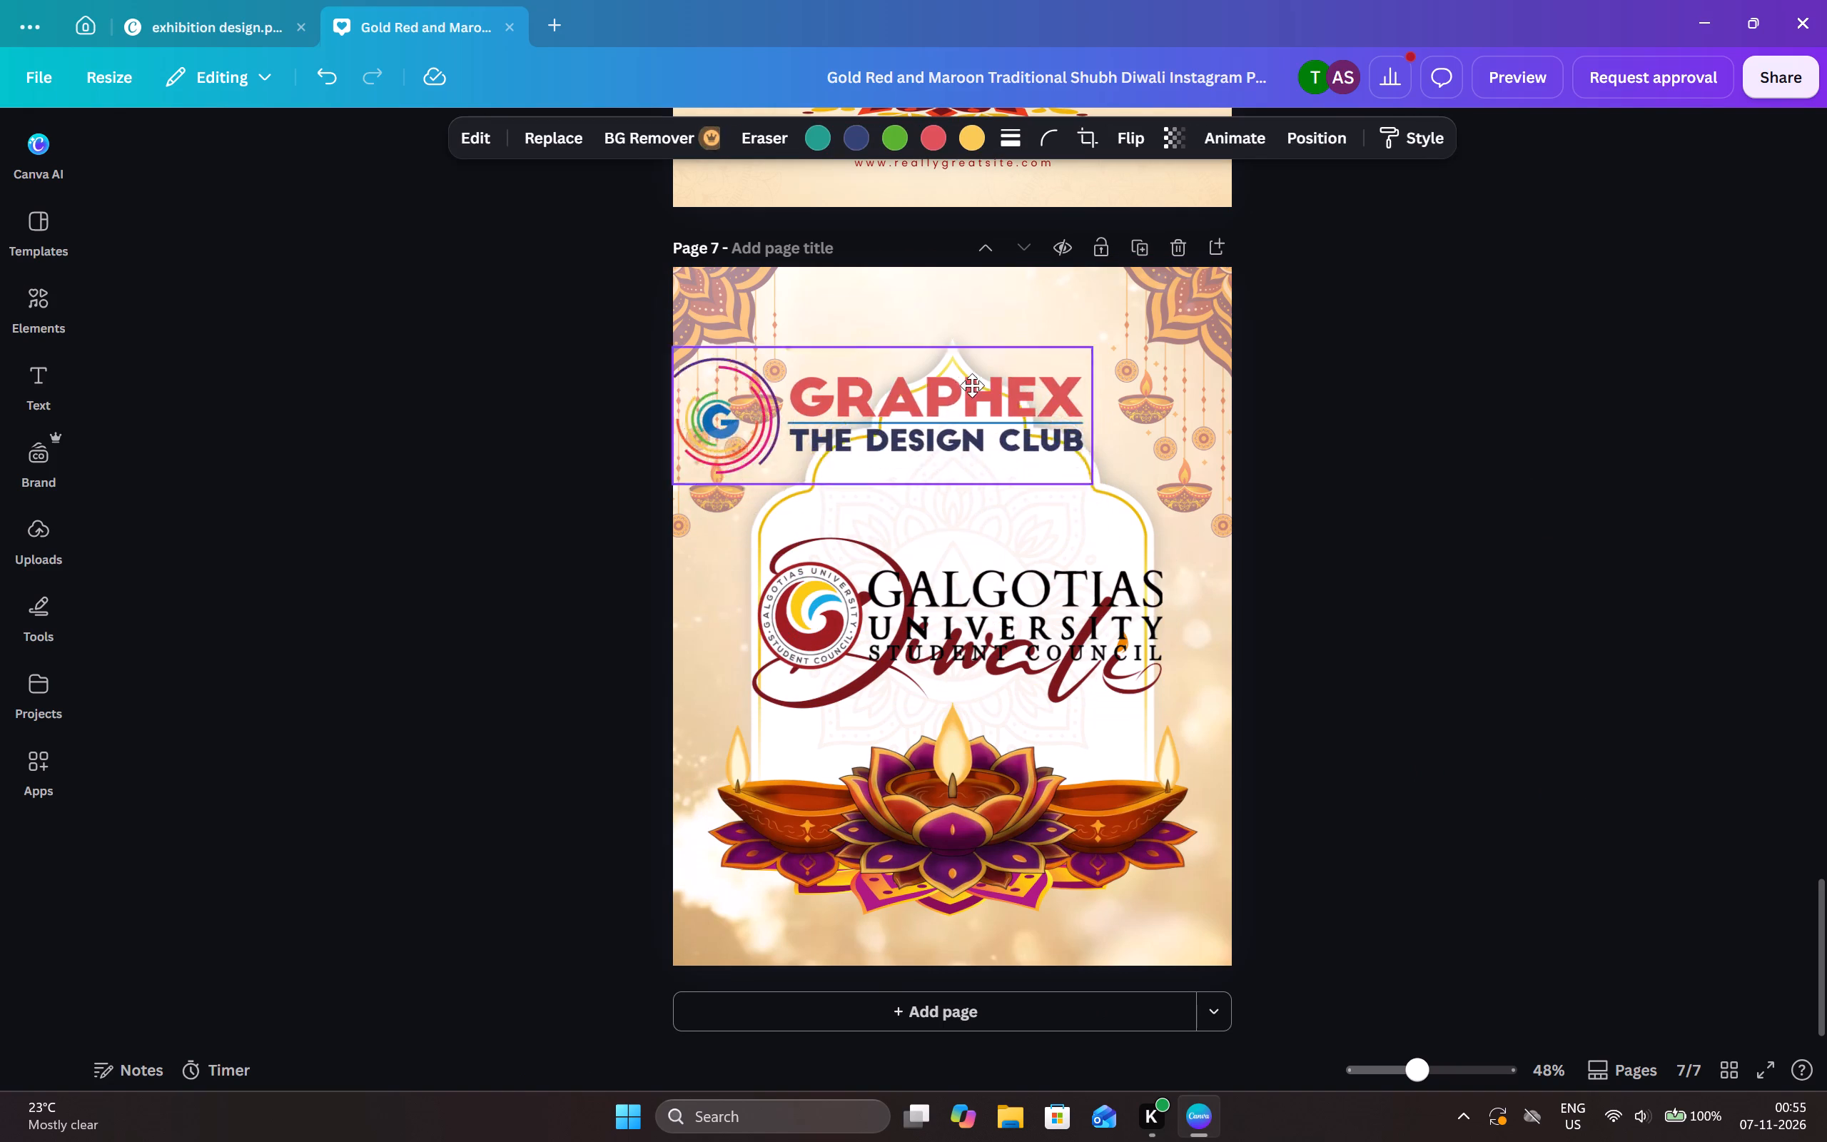
{"action": "left_click_drag", "start_coordinate": [972, 385], "coordinate": [1078, 315]}
{"action": "left_click_drag", "start_coordinate": [1191, 402], "coordinate": [1058, 346]}
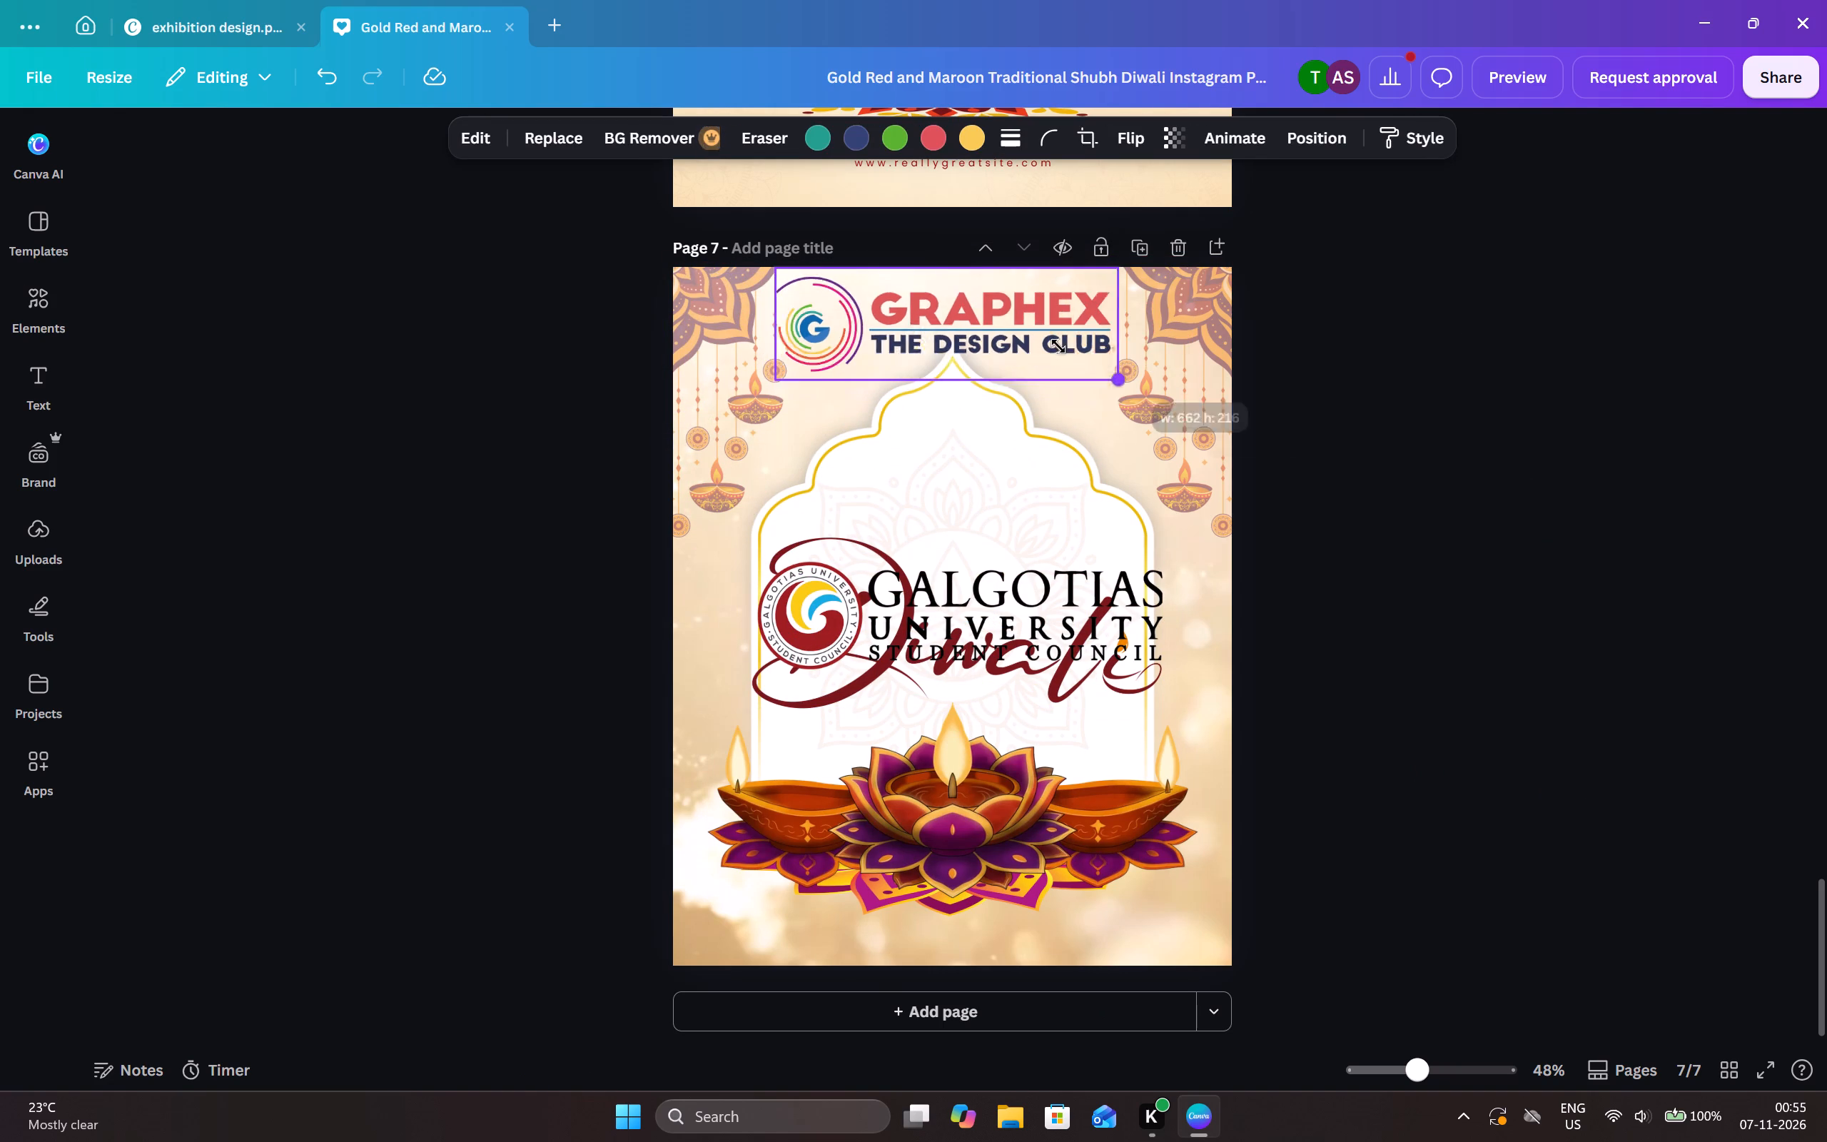
{"action": "left_click_drag", "start_coordinate": [1058, 346], "coordinate": [954, 313]}
{"action": "left_click_drag", "start_coordinate": [887, 288], "coordinate": [1031, 309]}
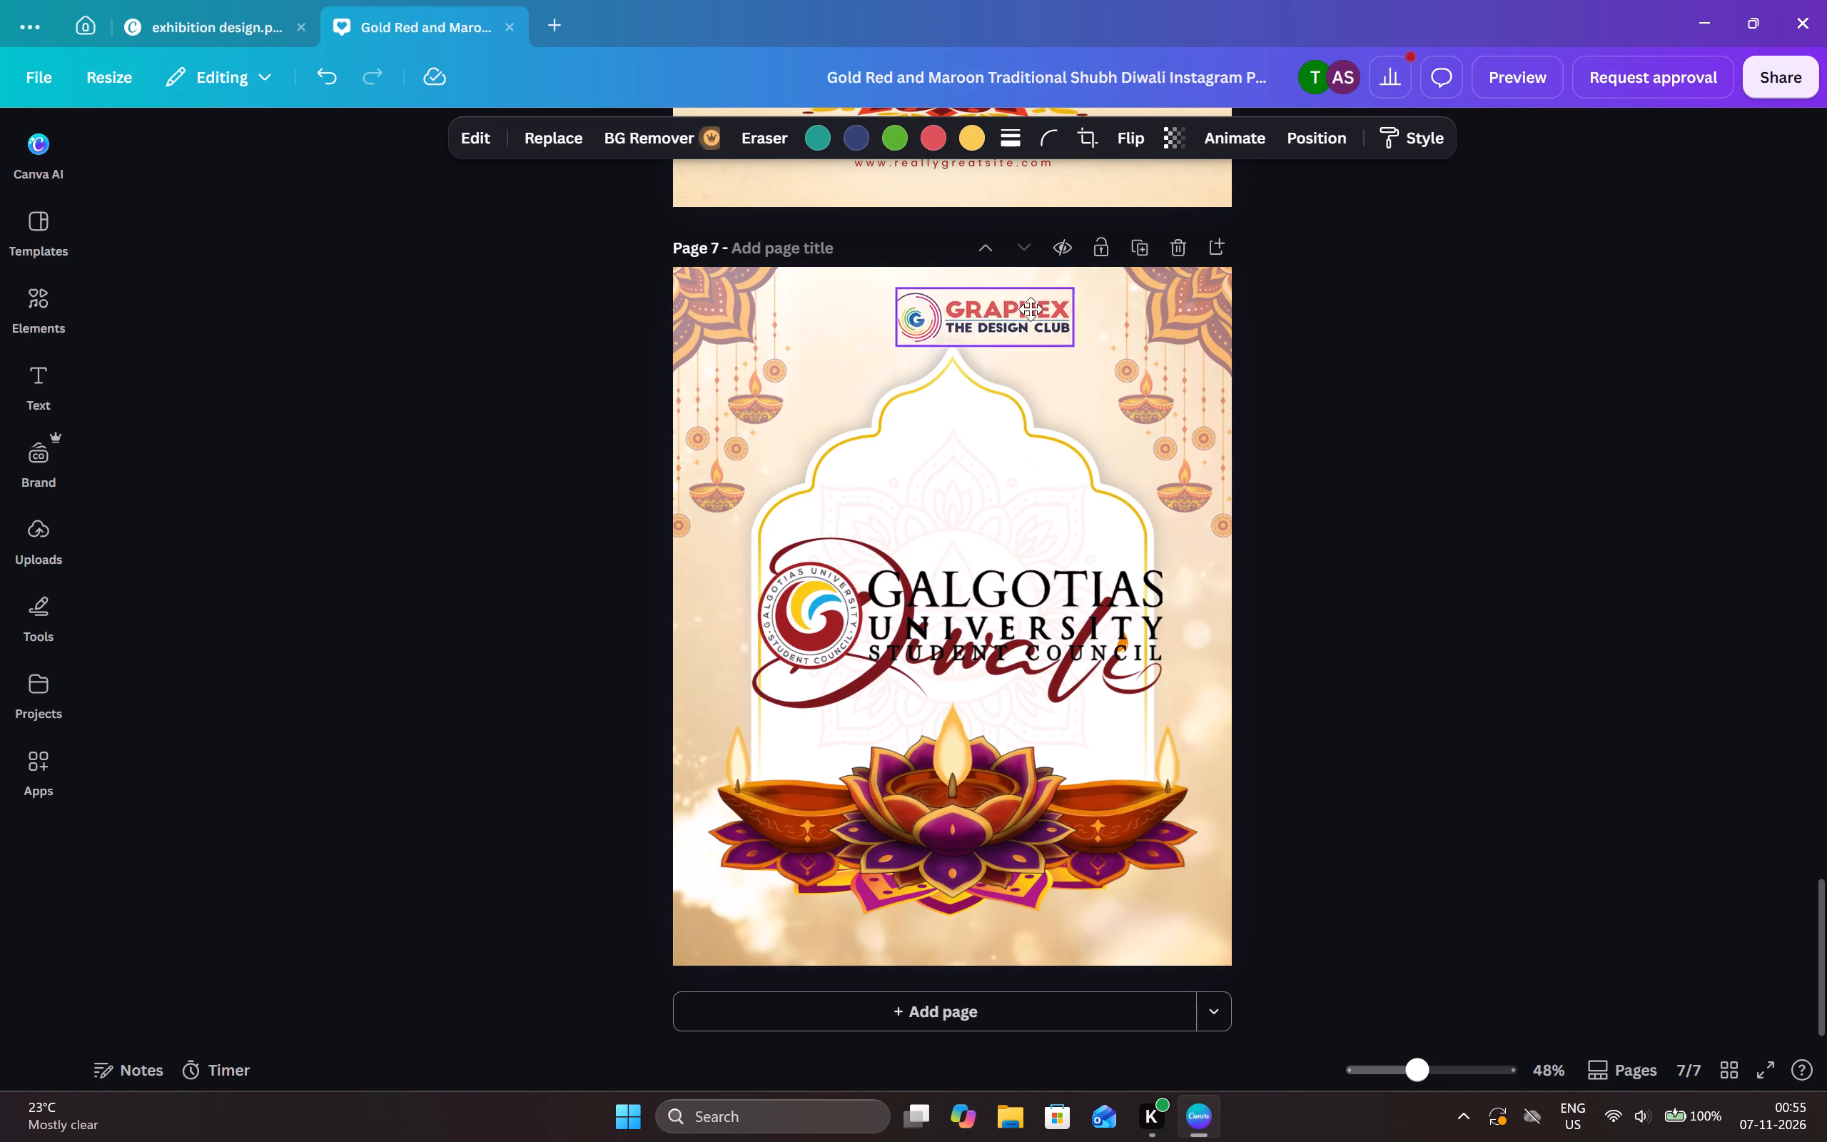
{"action": "left_click_drag", "start_coordinate": [1031, 309], "coordinate": [1165, 291]}
Shrink the Galgotias University Student Council logo and place it in the upper-left corner of page 7.
{"action": "left_click", "coordinate": [1031, 587]}
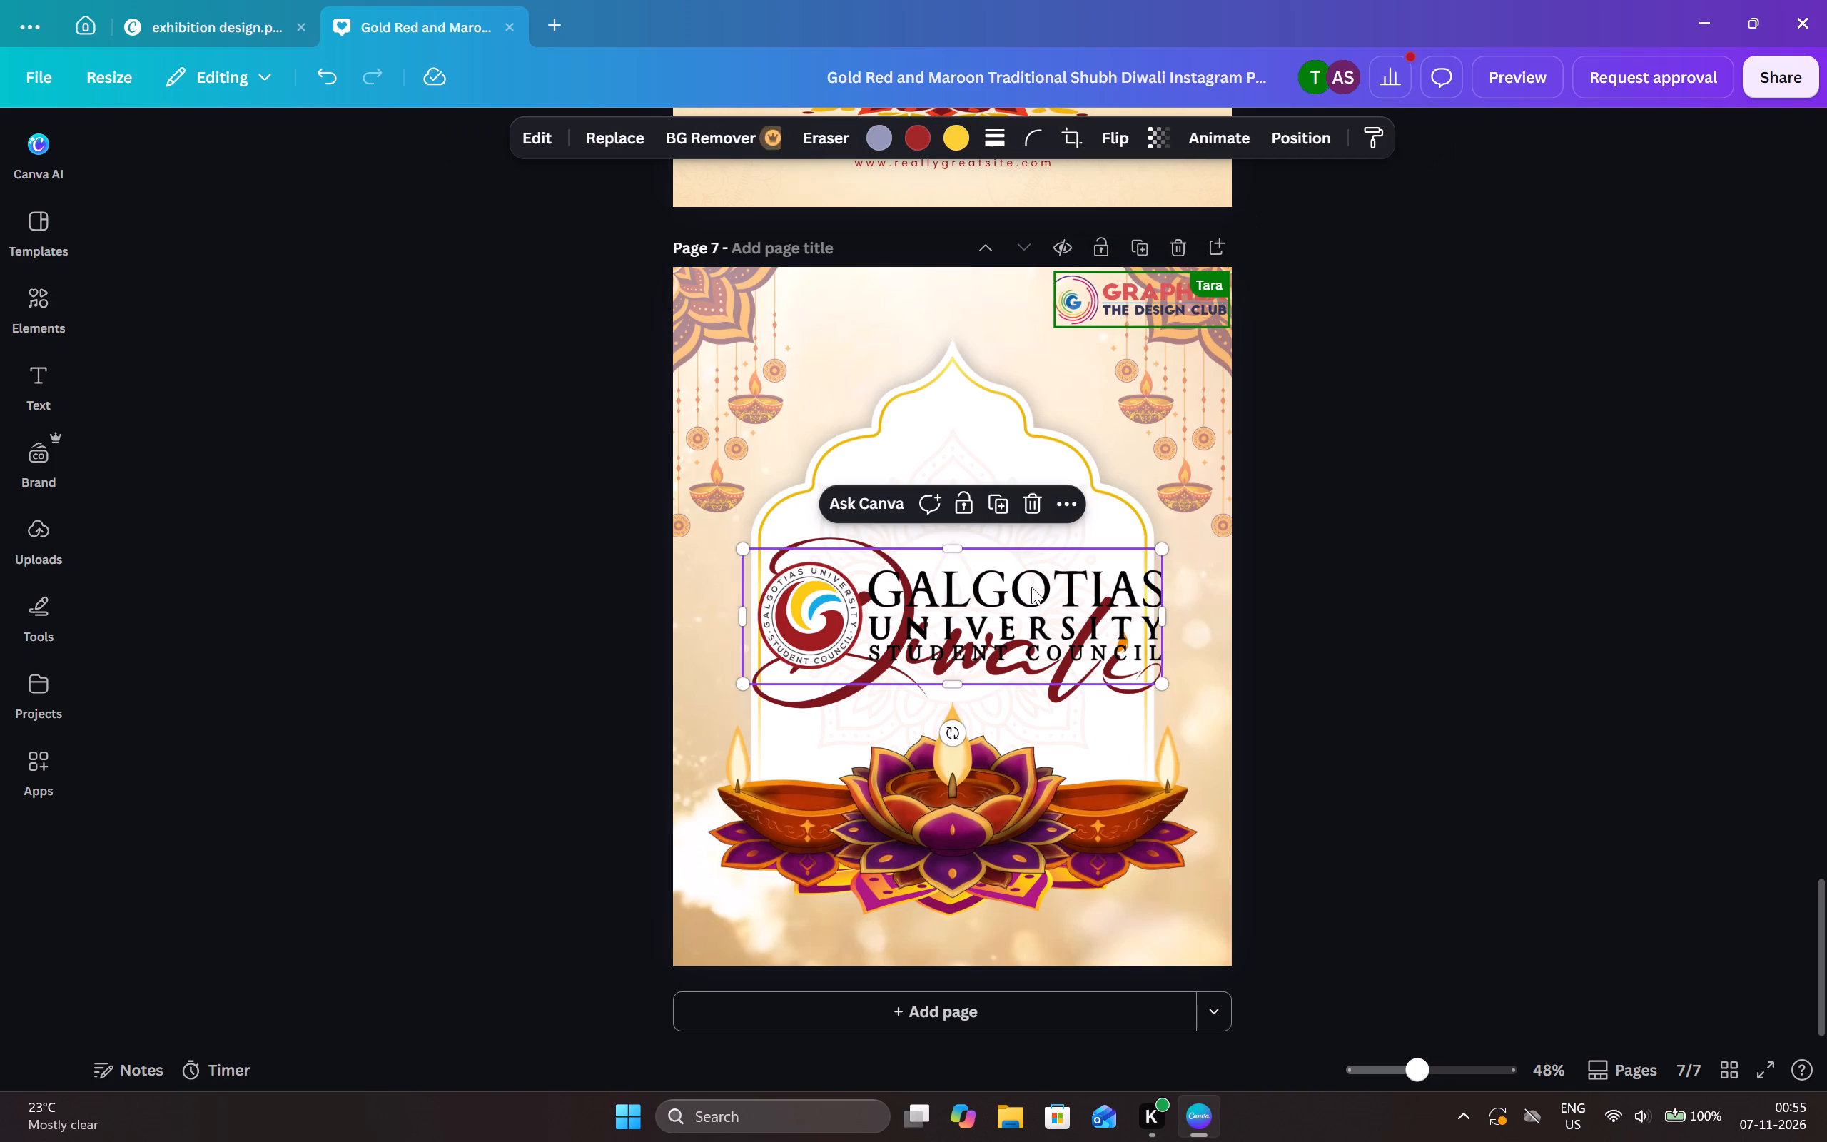
{"action": "left_click_drag", "start_coordinate": [1036, 635], "coordinate": [938, 356]}
{"action": "left_click_drag", "start_coordinate": [1068, 405], "coordinate": [1043, 395]}
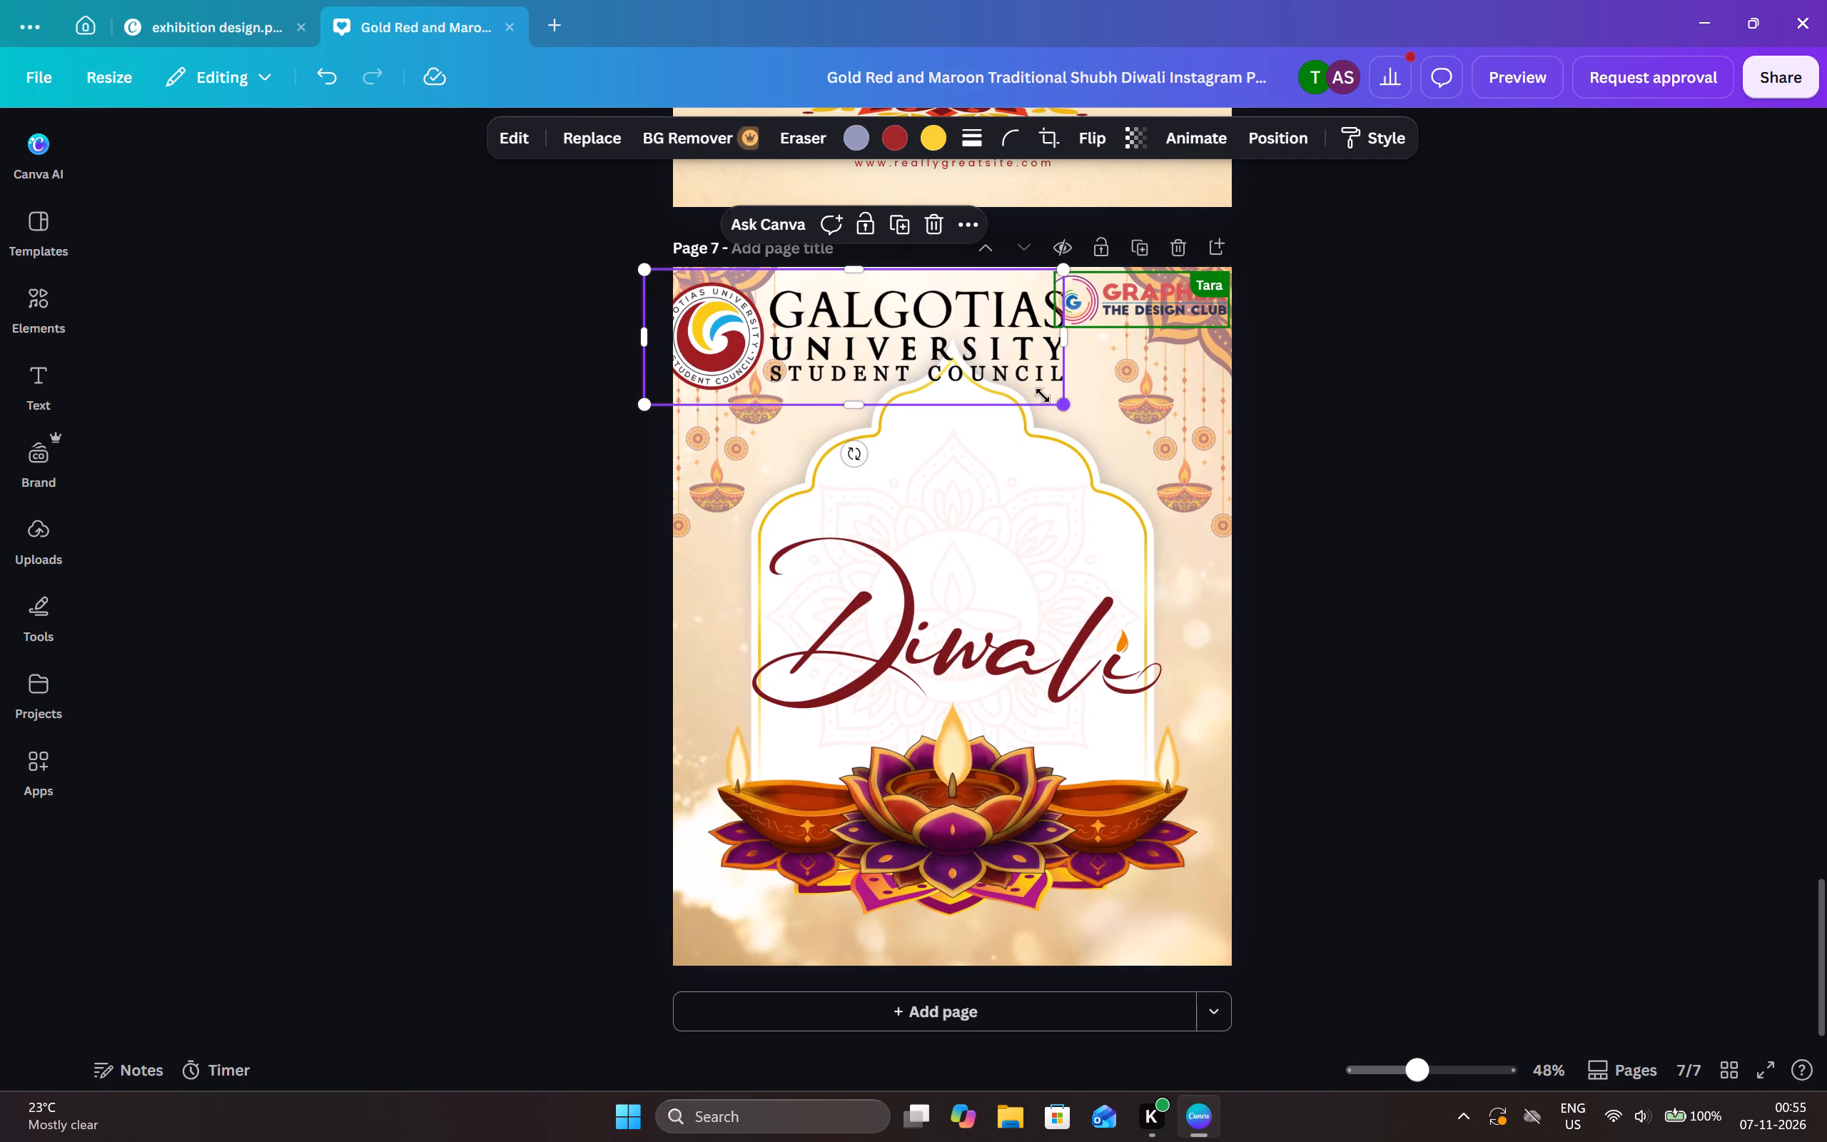
{"action": "left_click_drag", "start_coordinate": [1043, 395], "coordinate": [846, 292]}
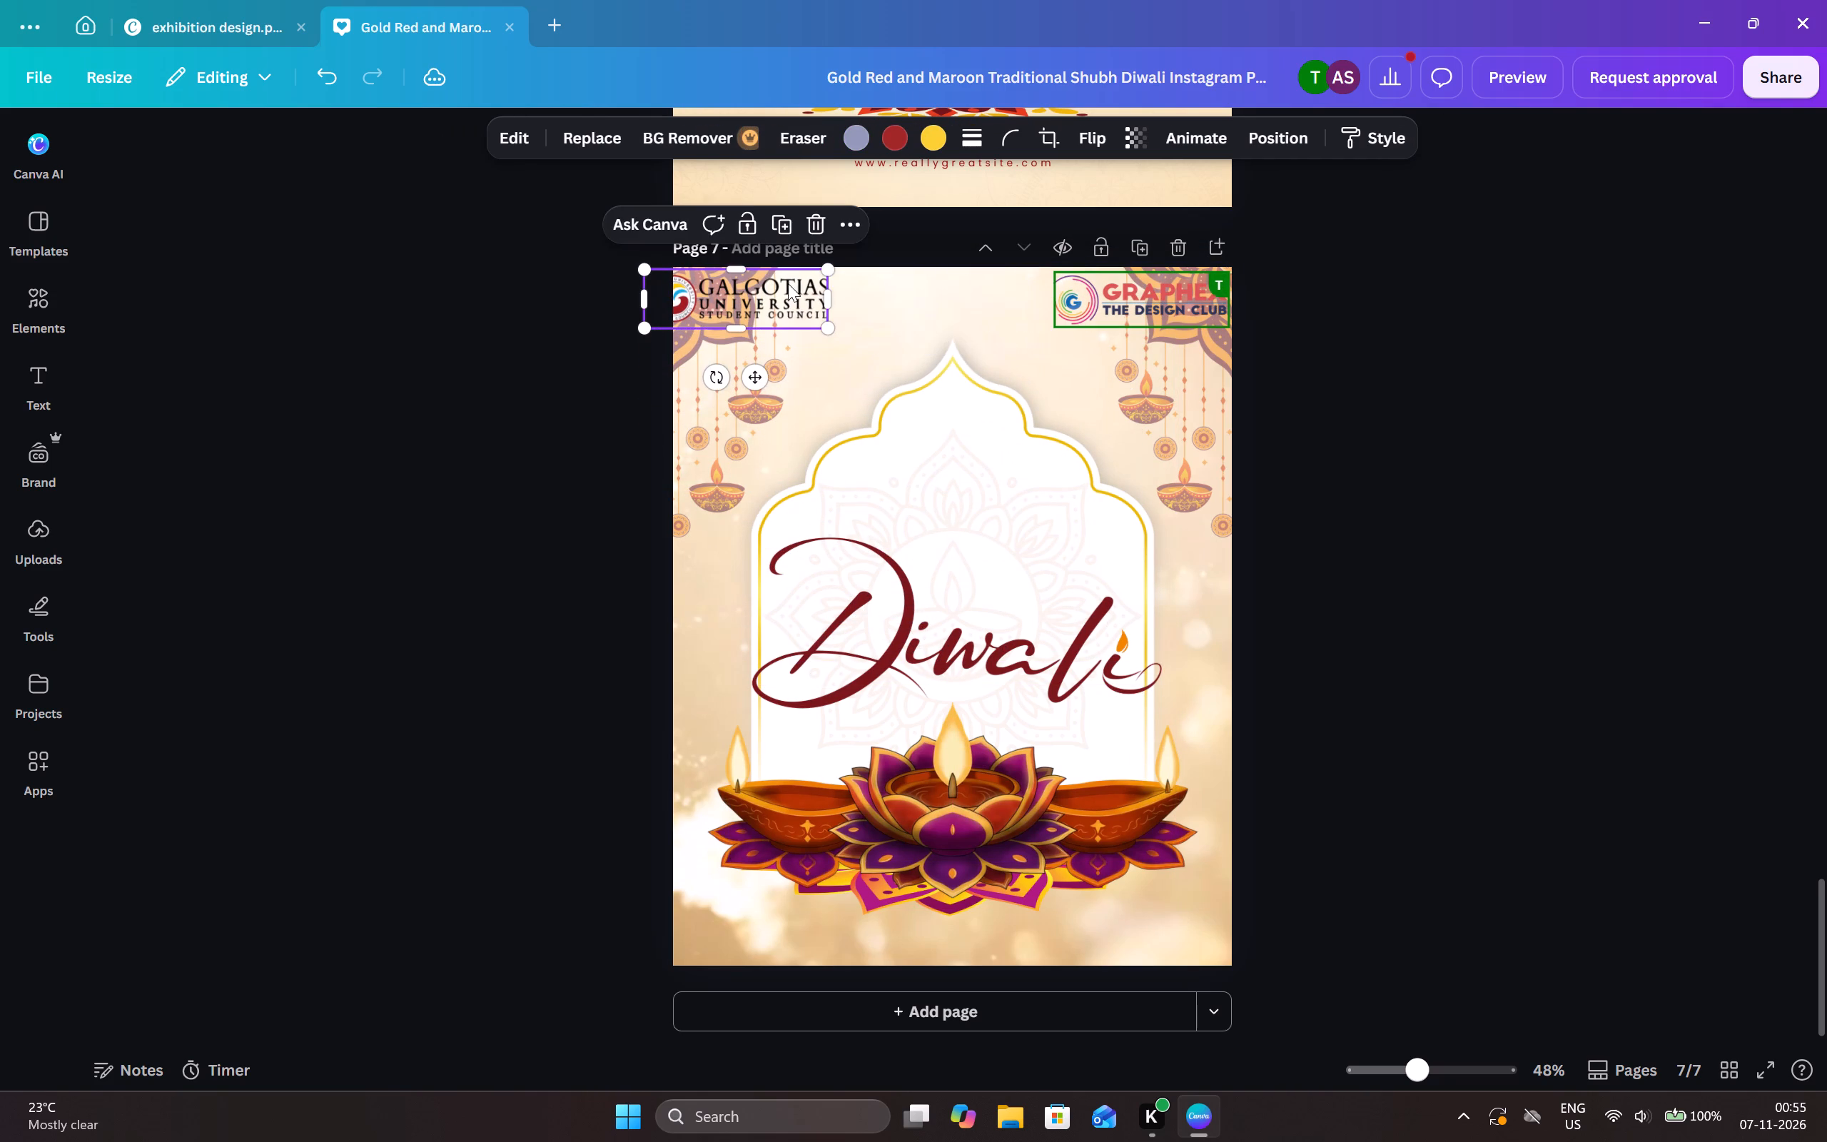
{"action": "left_click_drag", "start_coordinate": [788, 283], "coordinate": [817, 282]}
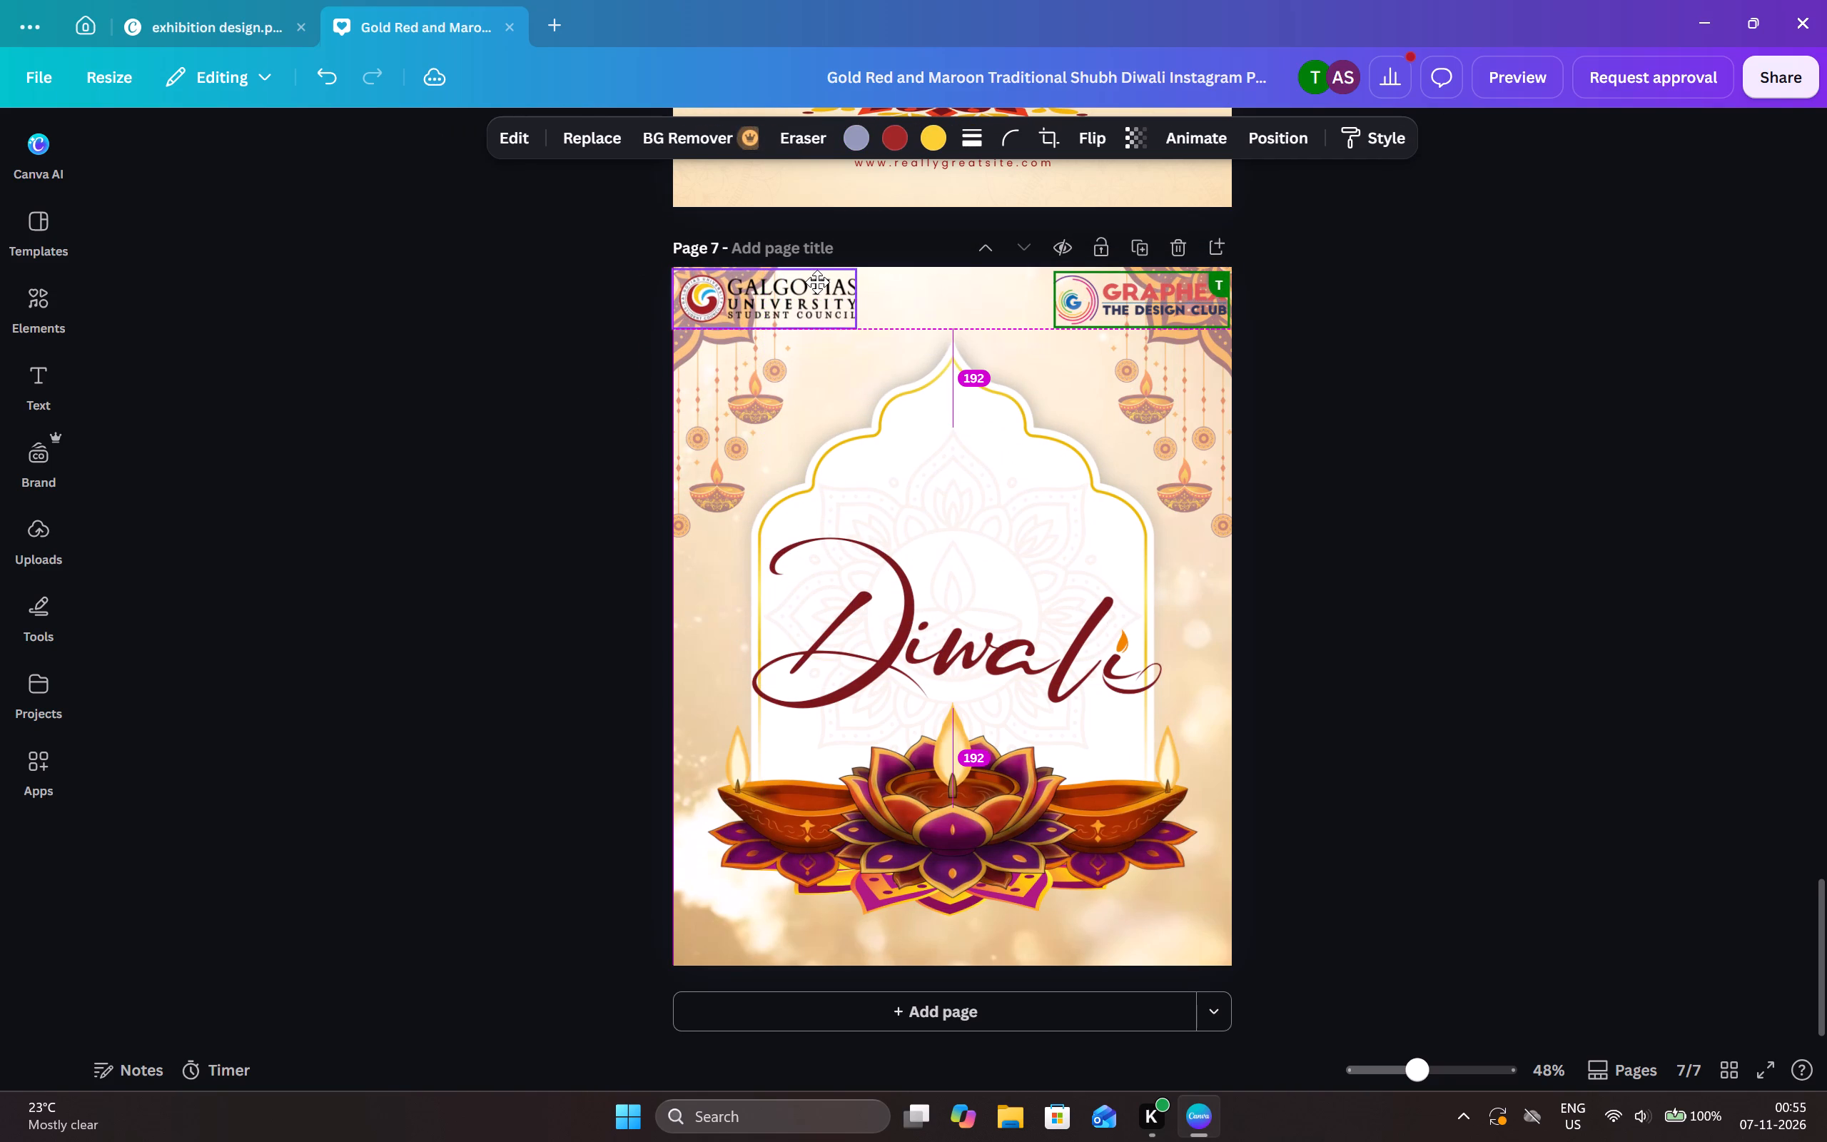
{"action": "left_click_drag", "start_coordinate": [817, 282], "coordinate": [817, 280]}
{"action": "left_click", "coordinate": [1487, 395]}
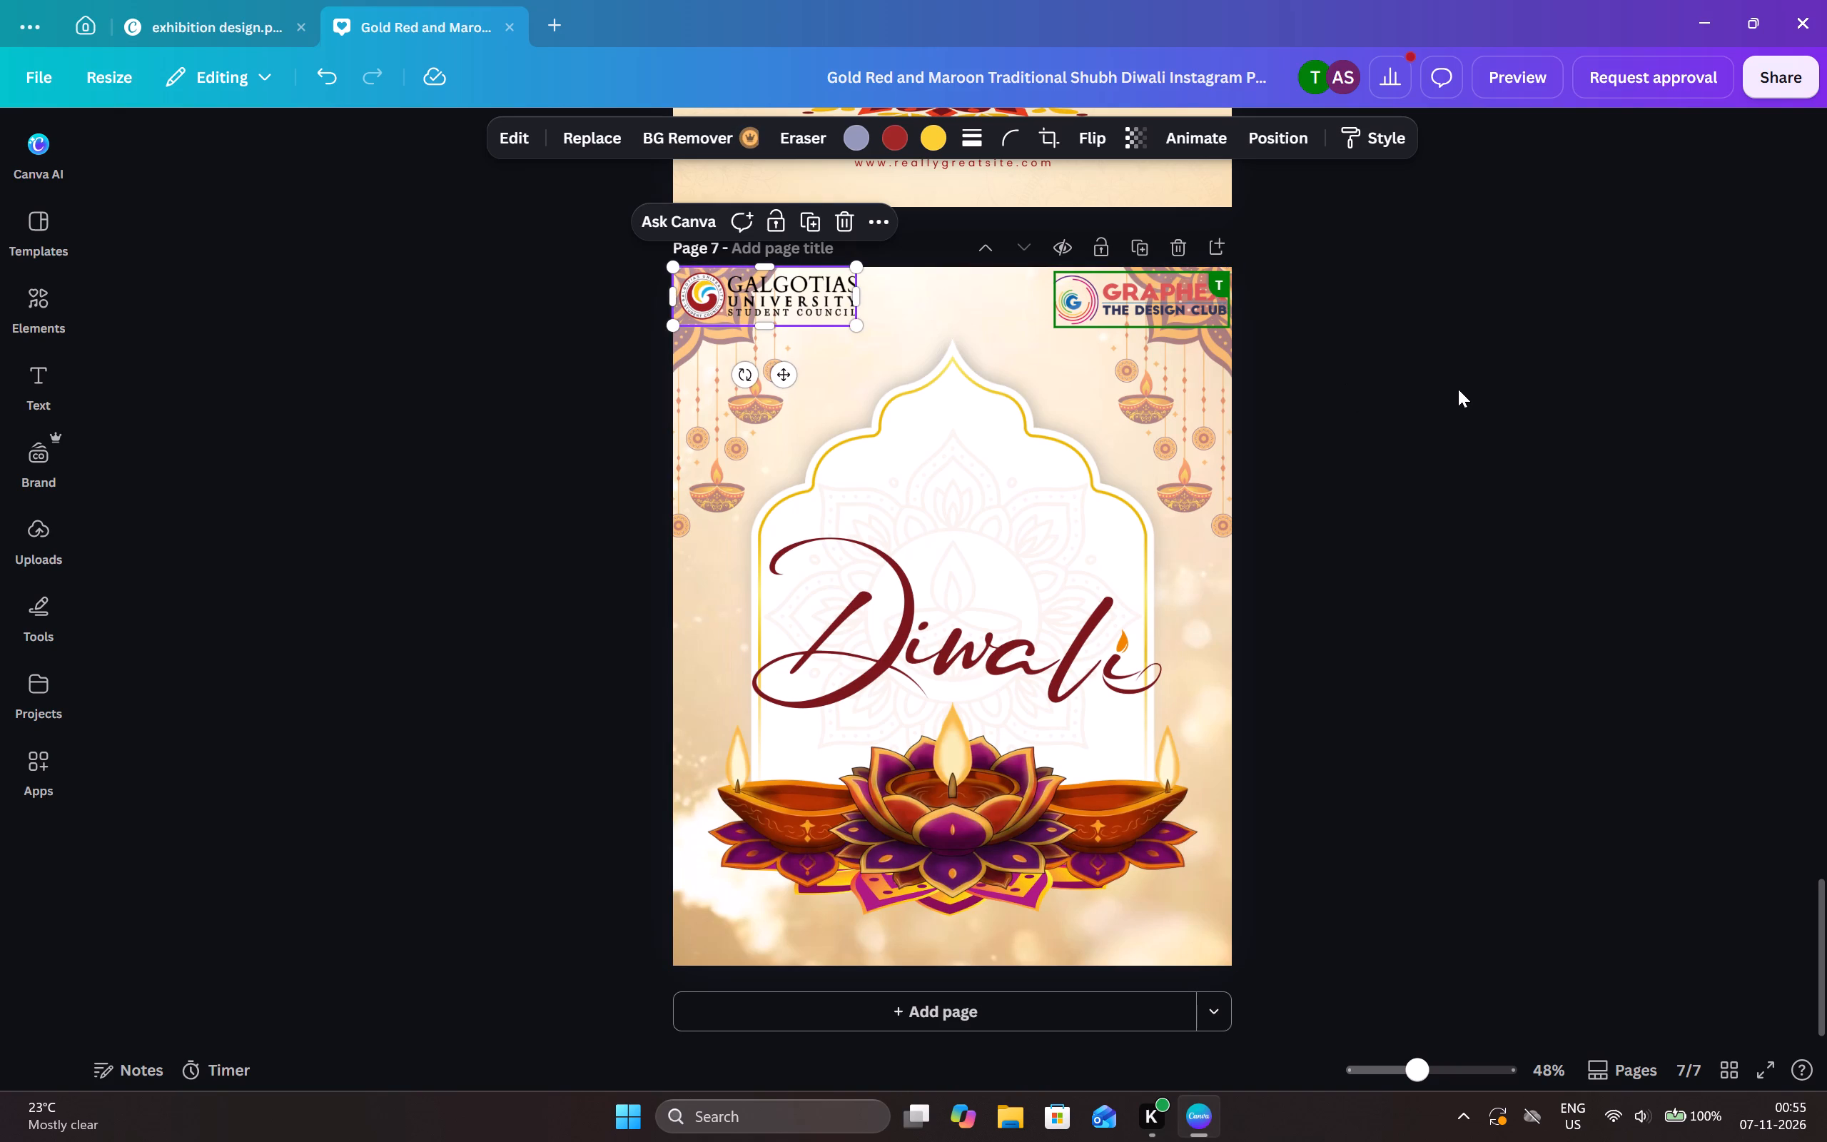
{"action": "left_click", "coordinate": [1390, 376]}
Nudge the Graphex logo up on page 7 to level it with the Galgotias University logo.
{"action": "left_click_drag", "start_coordinate": [1167, 308], "coordinate": [1168, 299]}
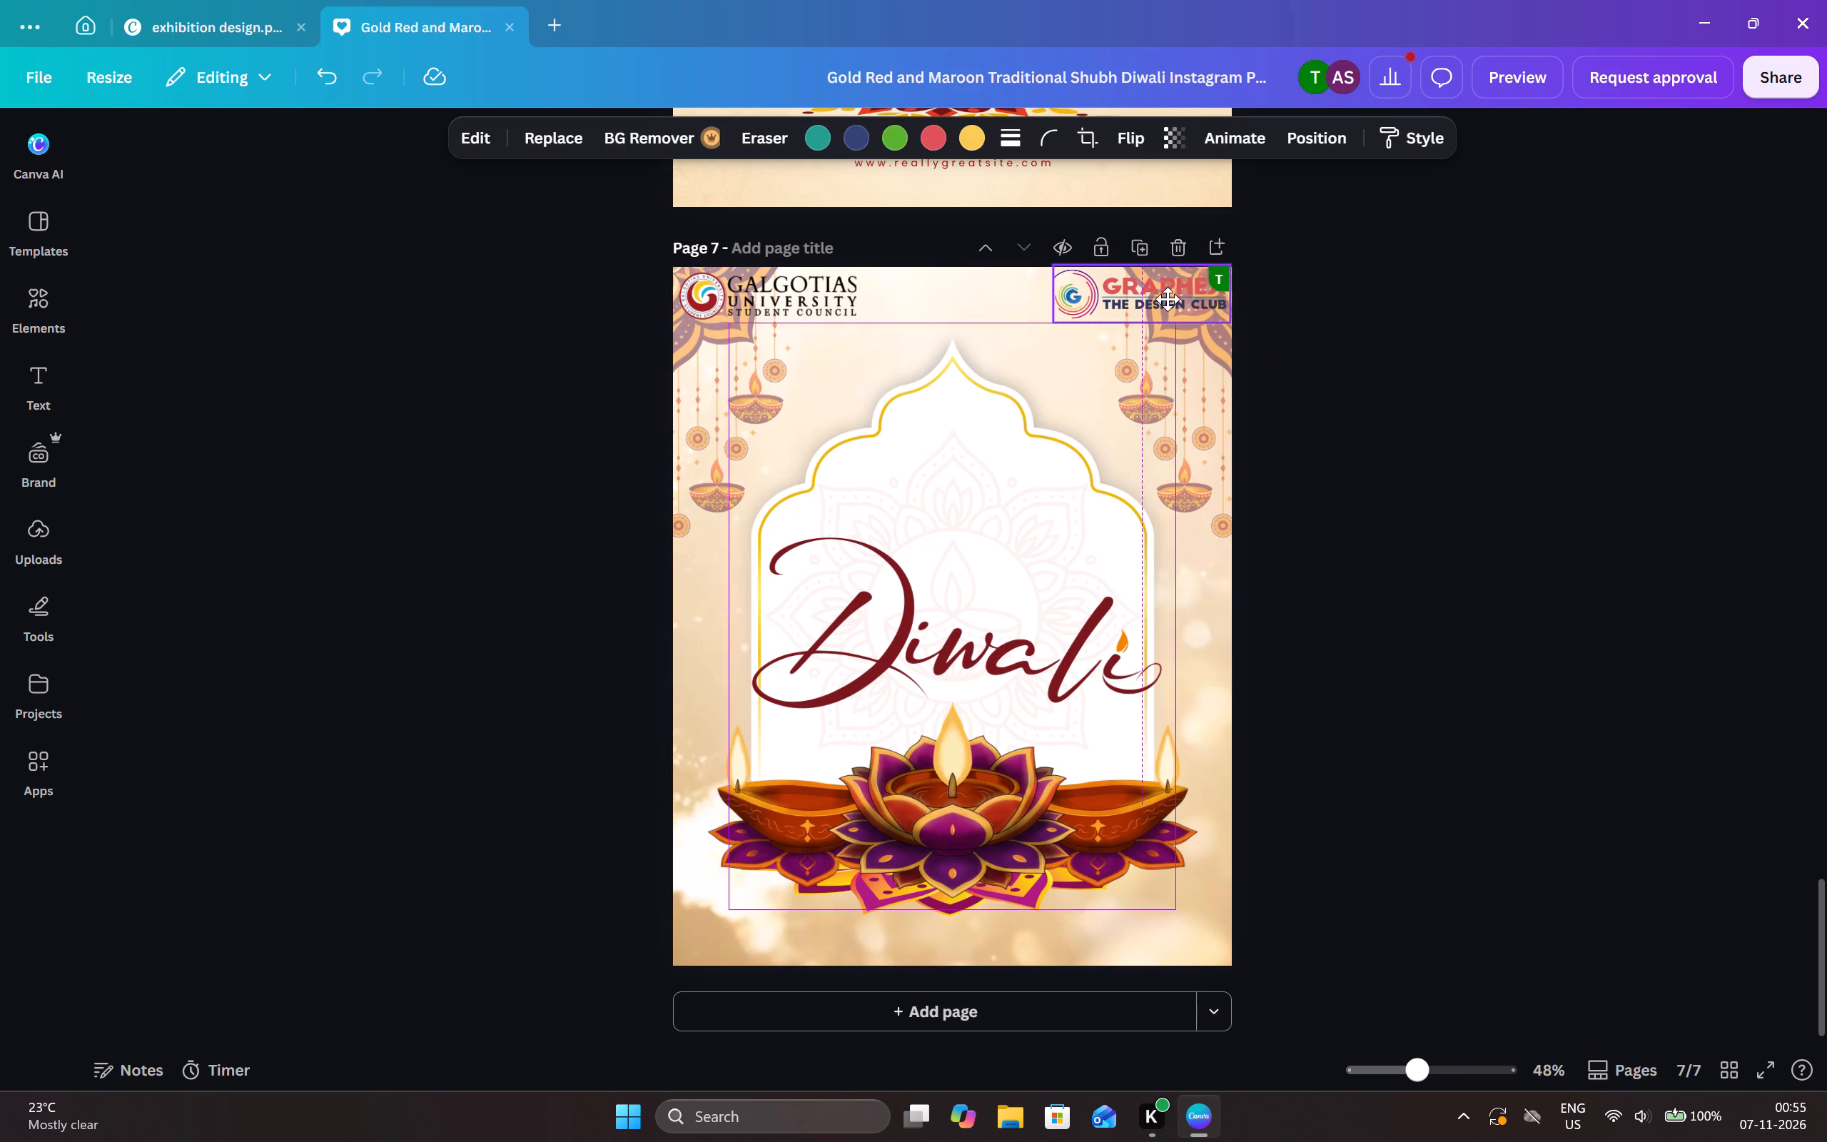
{"action": "left_click_drag", "start_coordinate": [1168, 299], "coordinate": [1168, 300]}
{"action": "left_click", "coordinate": [1409, 355]}
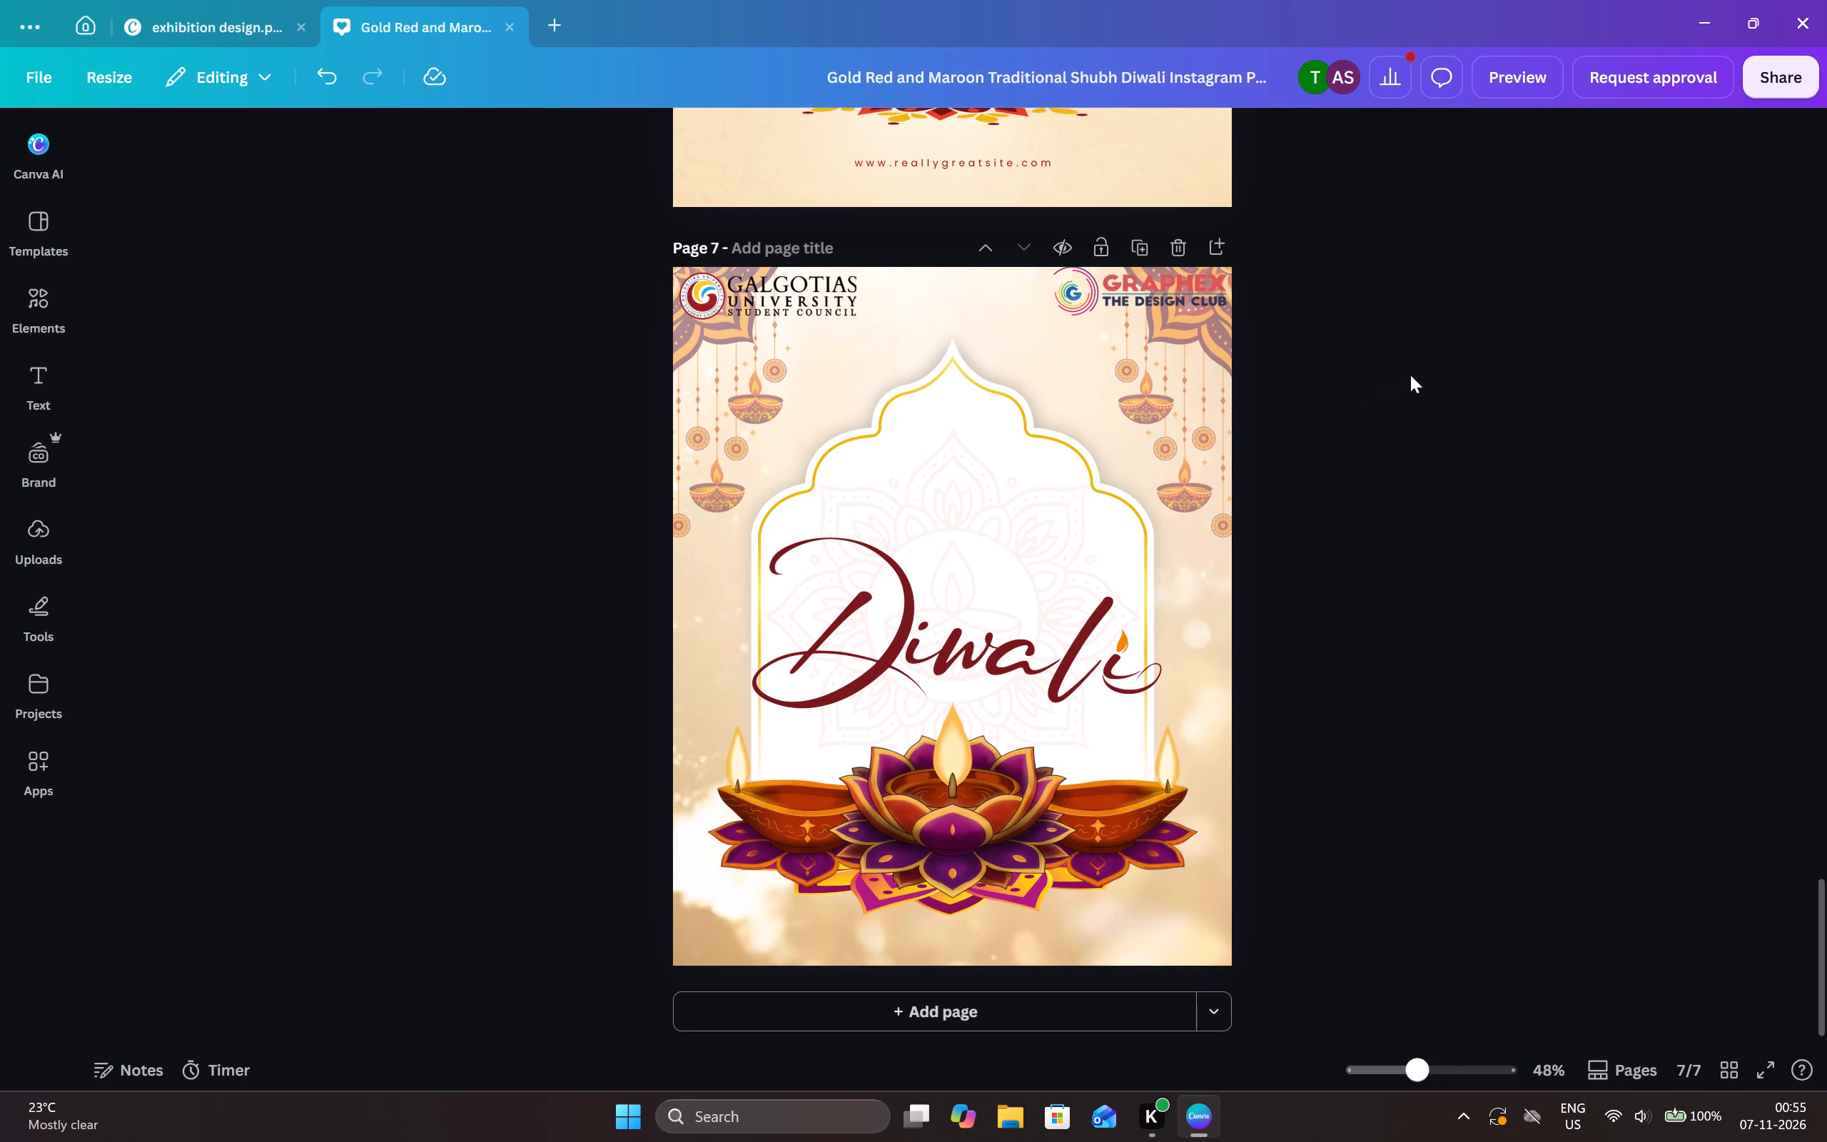
Copy the red HAPPY text from page 6 onto page 7.
{"action": "scroll", "coordinate": [1312, 443], "scroll_direction": "up", "scroll_amount": 5}
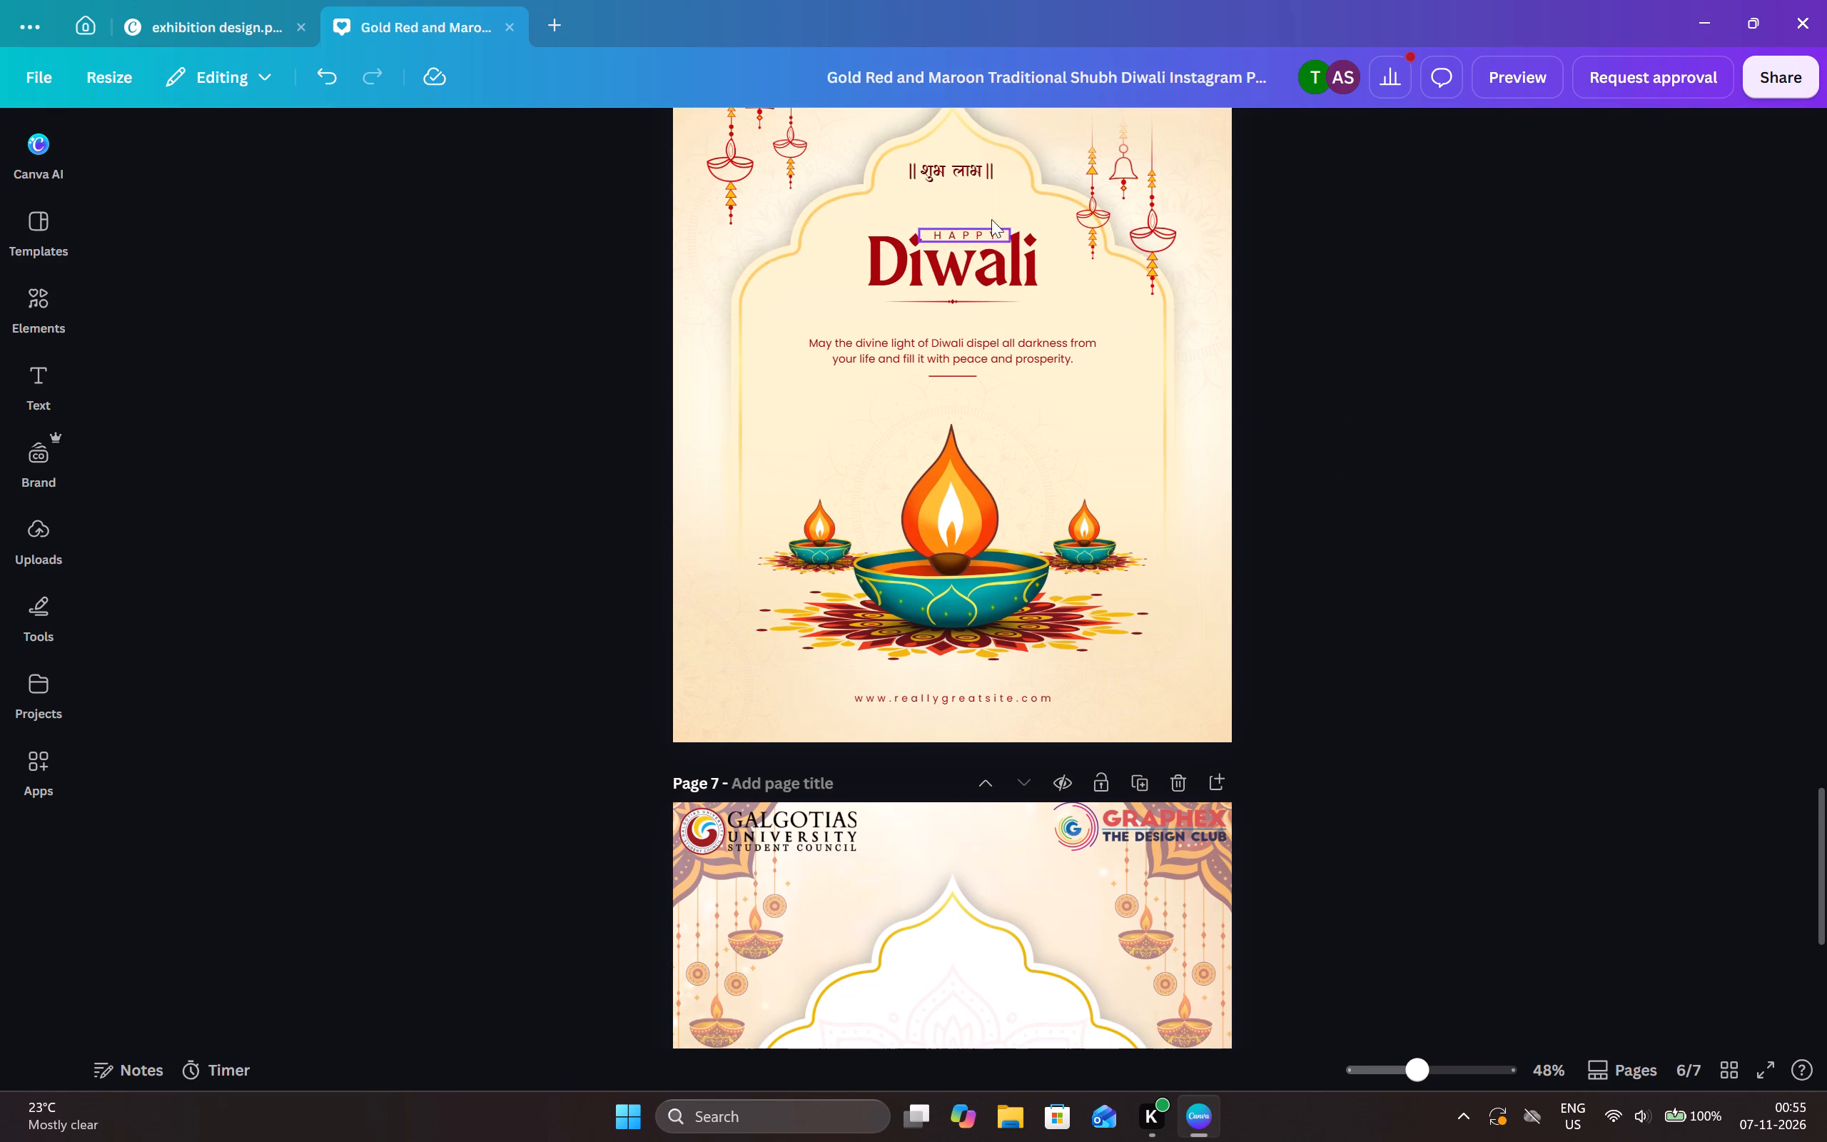
{"action": "left_click", "coordinate": [971, 231]}
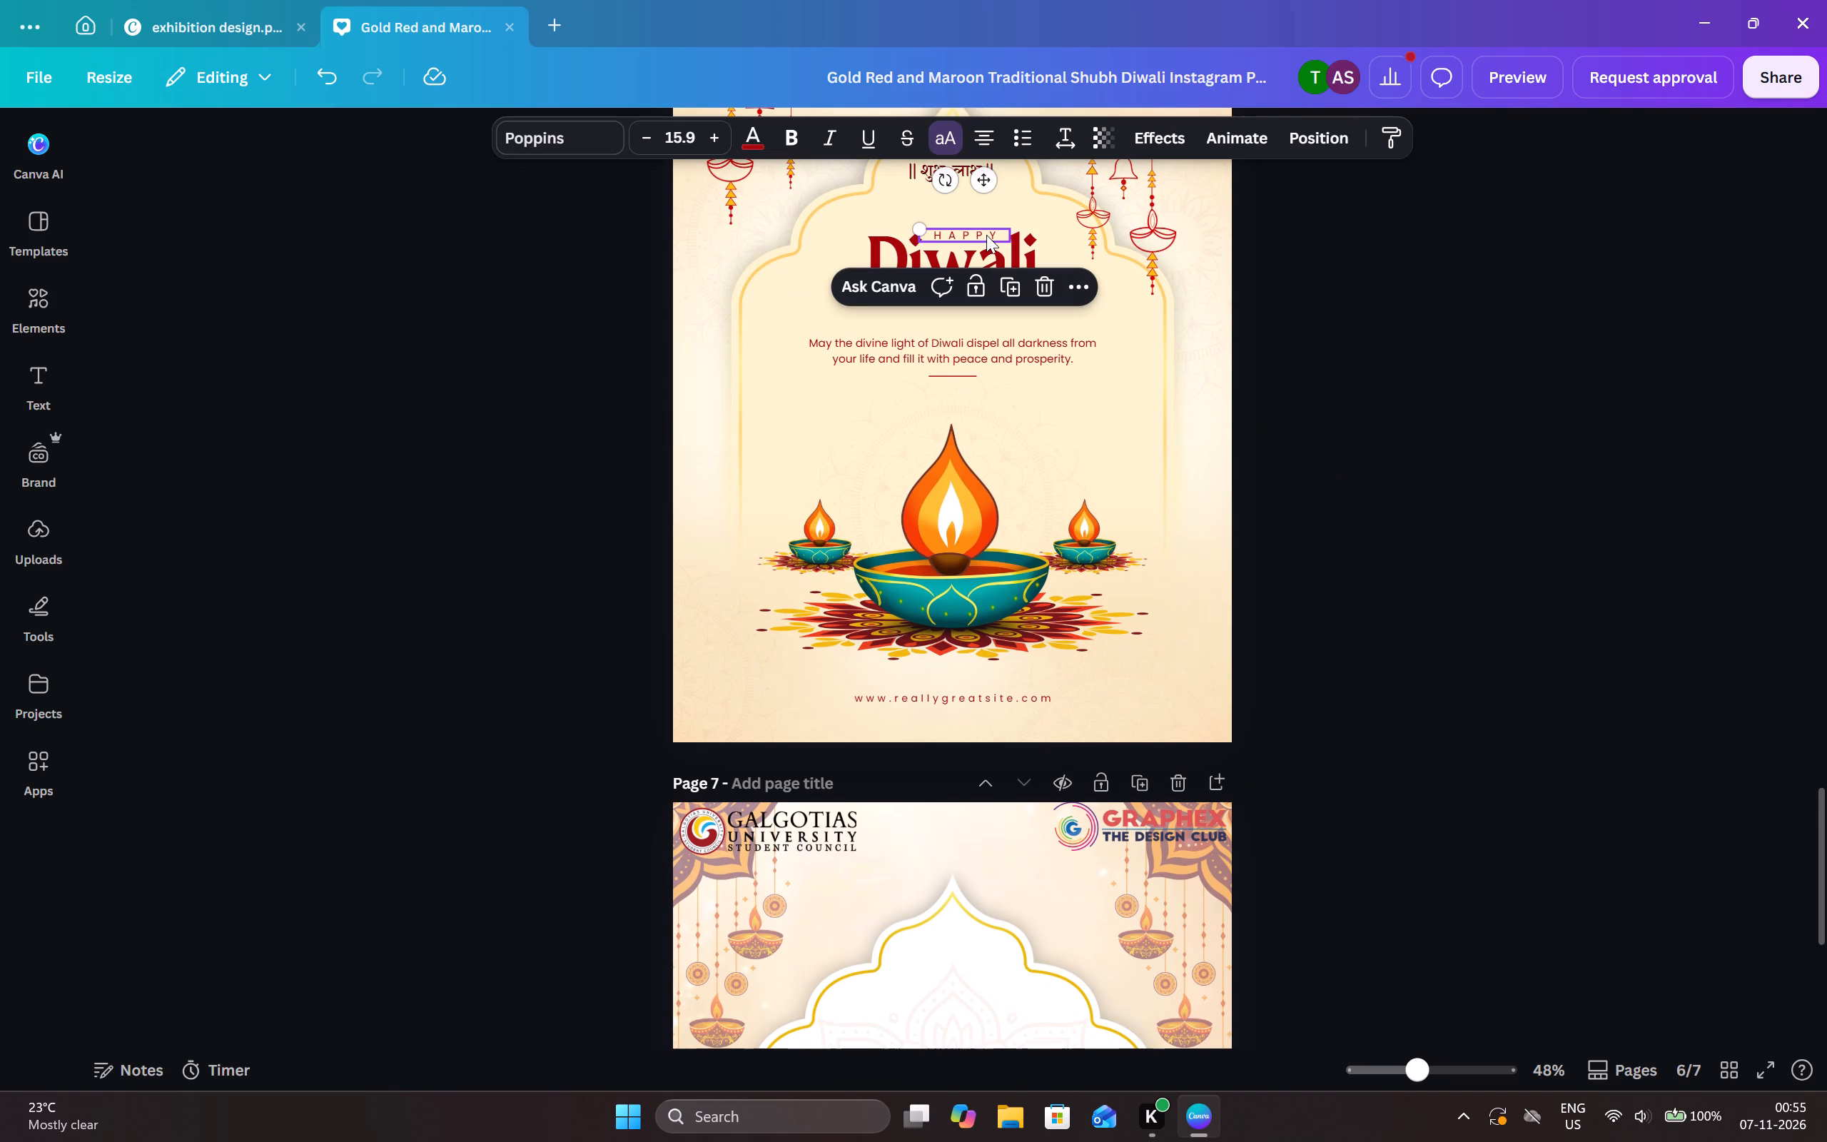
{"action": "key", "text": "ctrl+c"}
{"action": "scroll", "coordinate": [1376, 386], "scroll_direction": "down", "scroll_amount": 4}
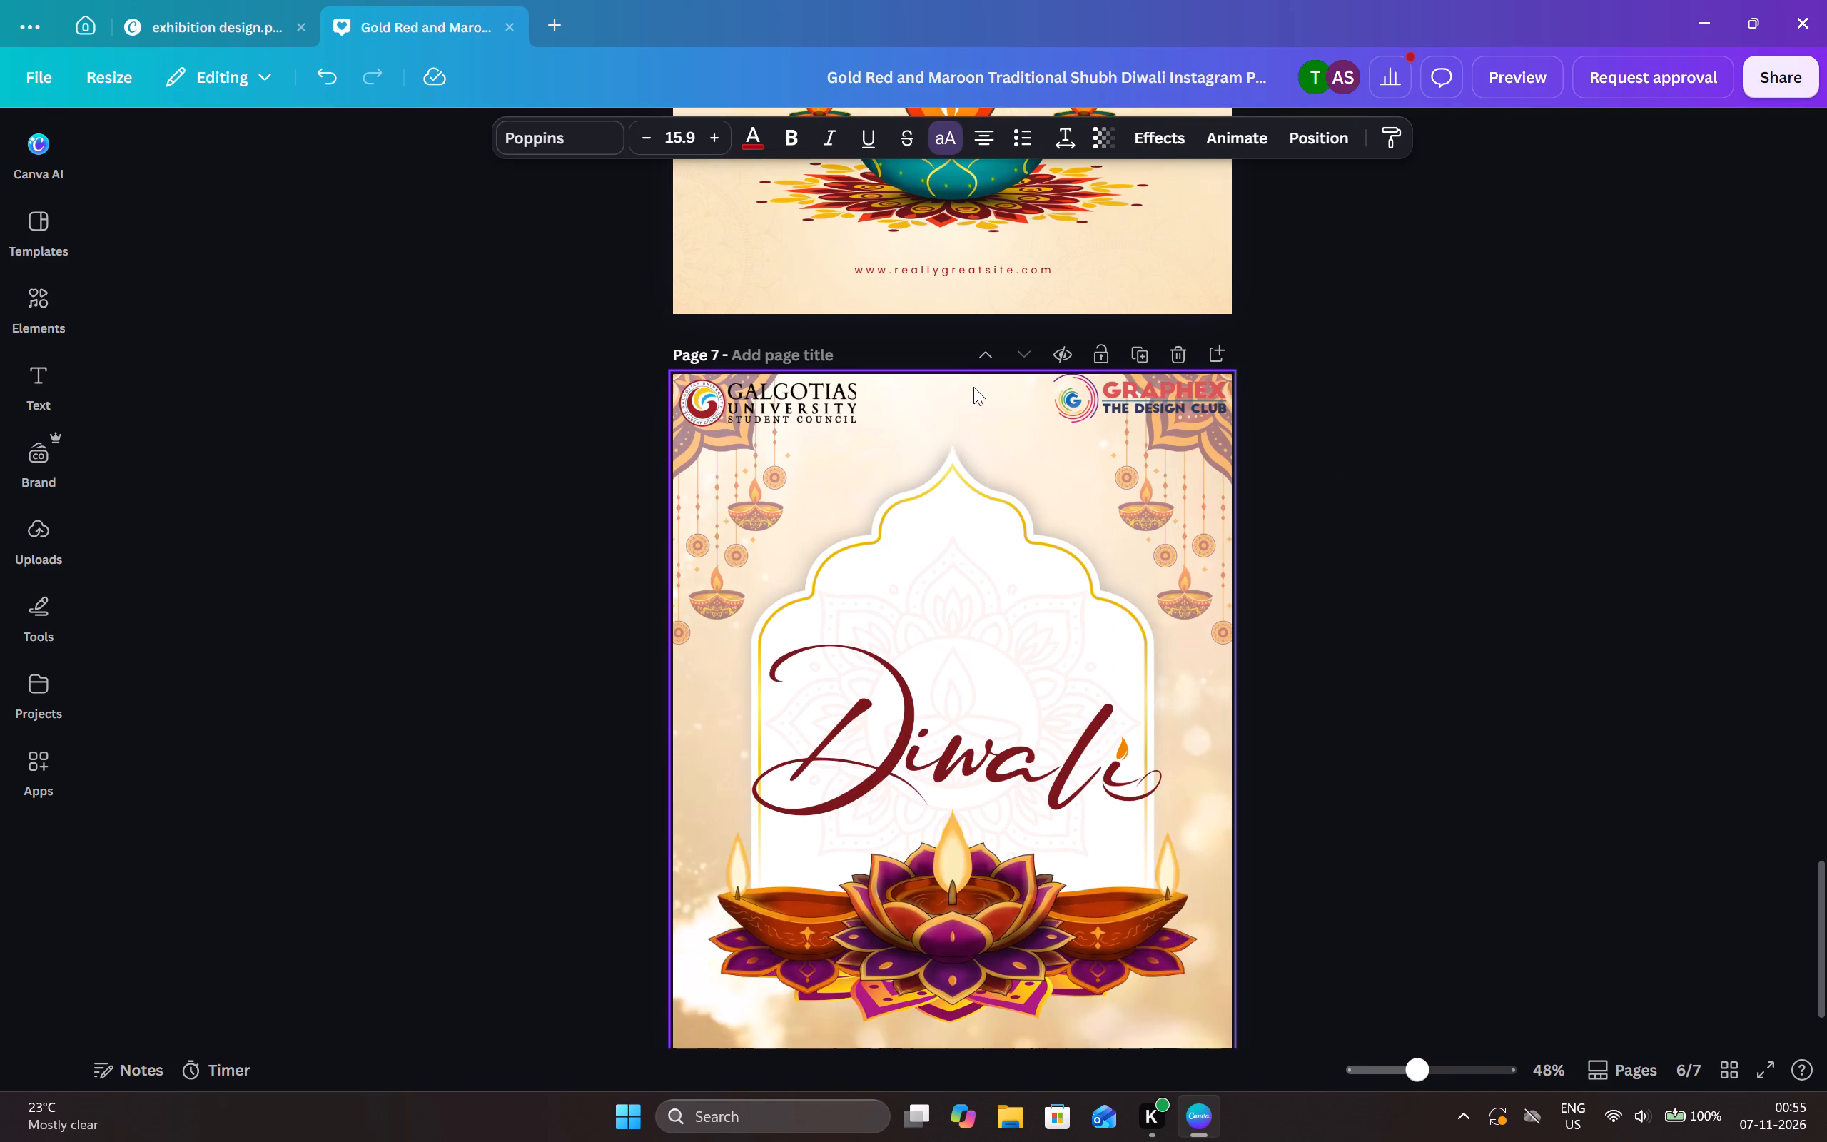
{"action": "left_click", "coordinate": [973, 388]}
{"action": "key", "text": "ctrl+v"}
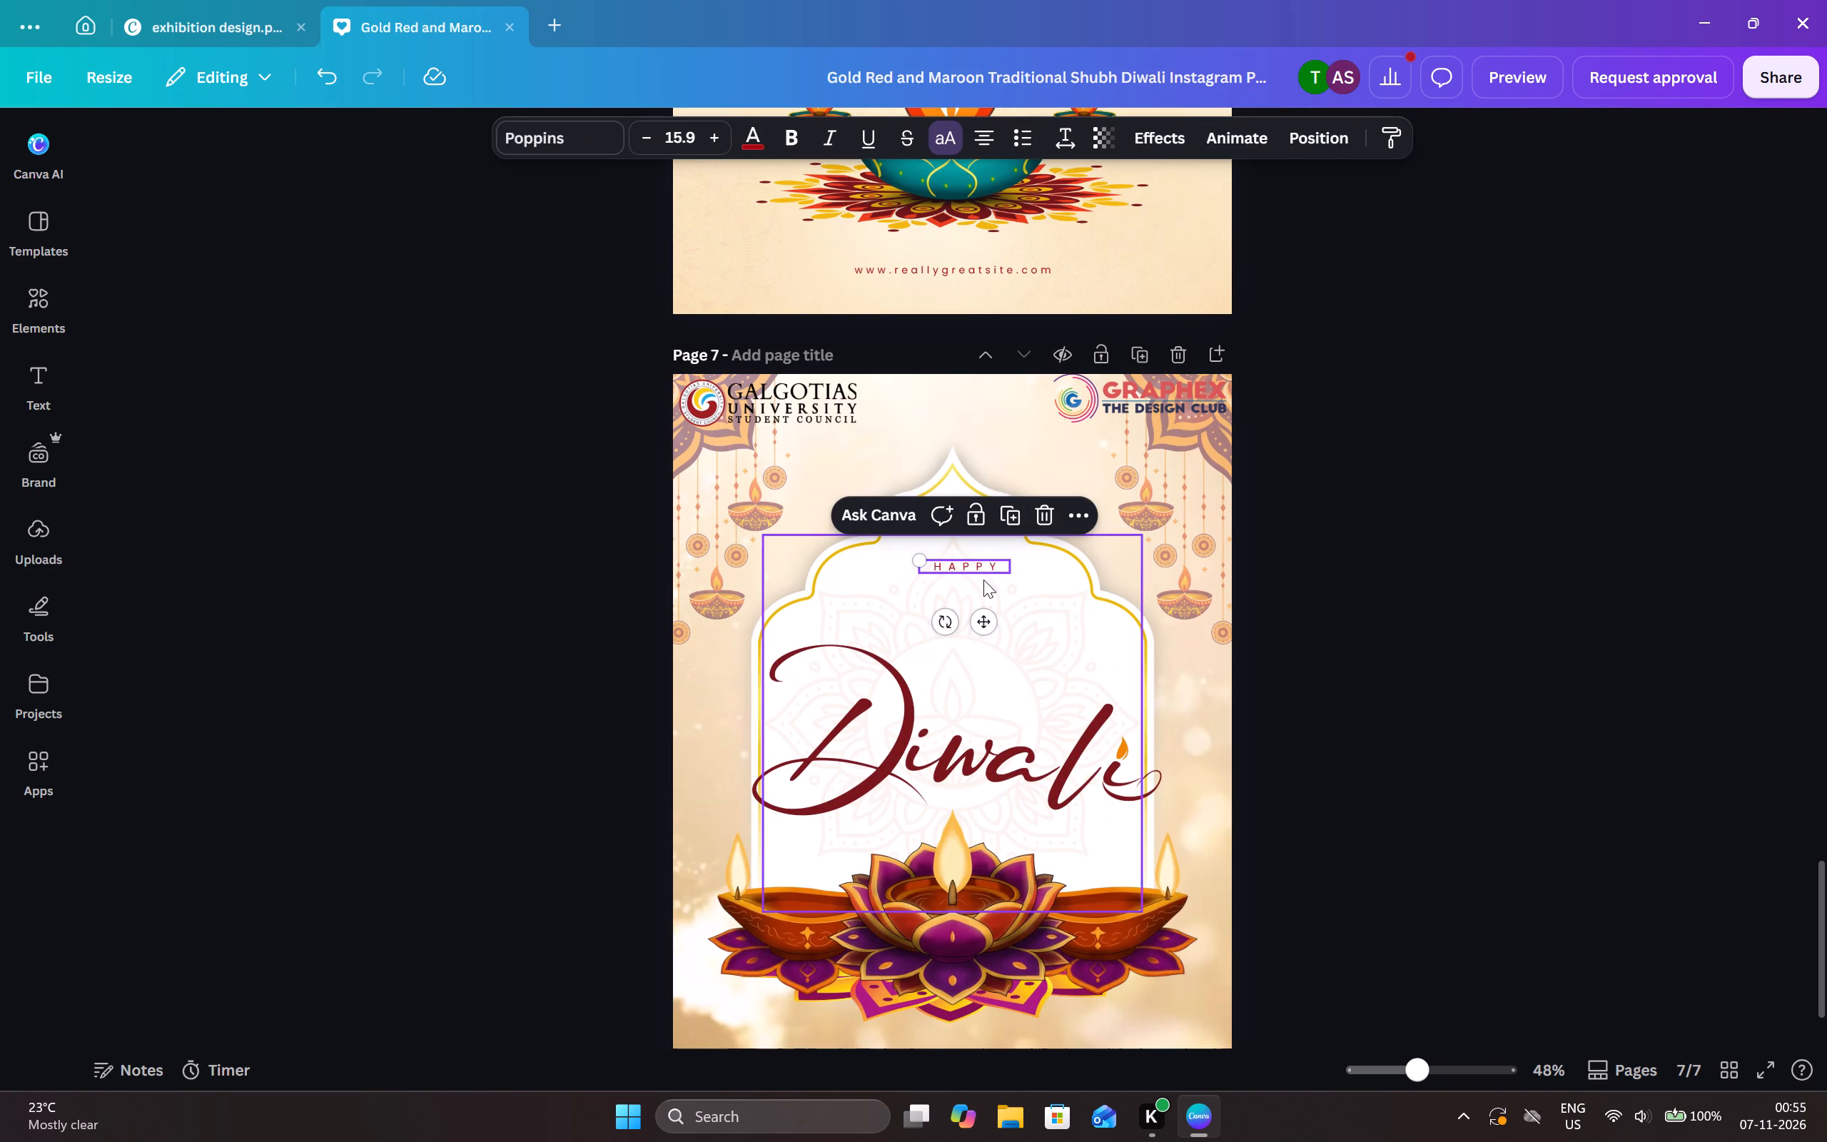
Enlarge the HAPPY text to size 43.4 and centre it above the Diwali lettering on page 7.
{"action": "left_click_drag", "start_coordinate": [920, 558], "coordinate": [766, 510]}
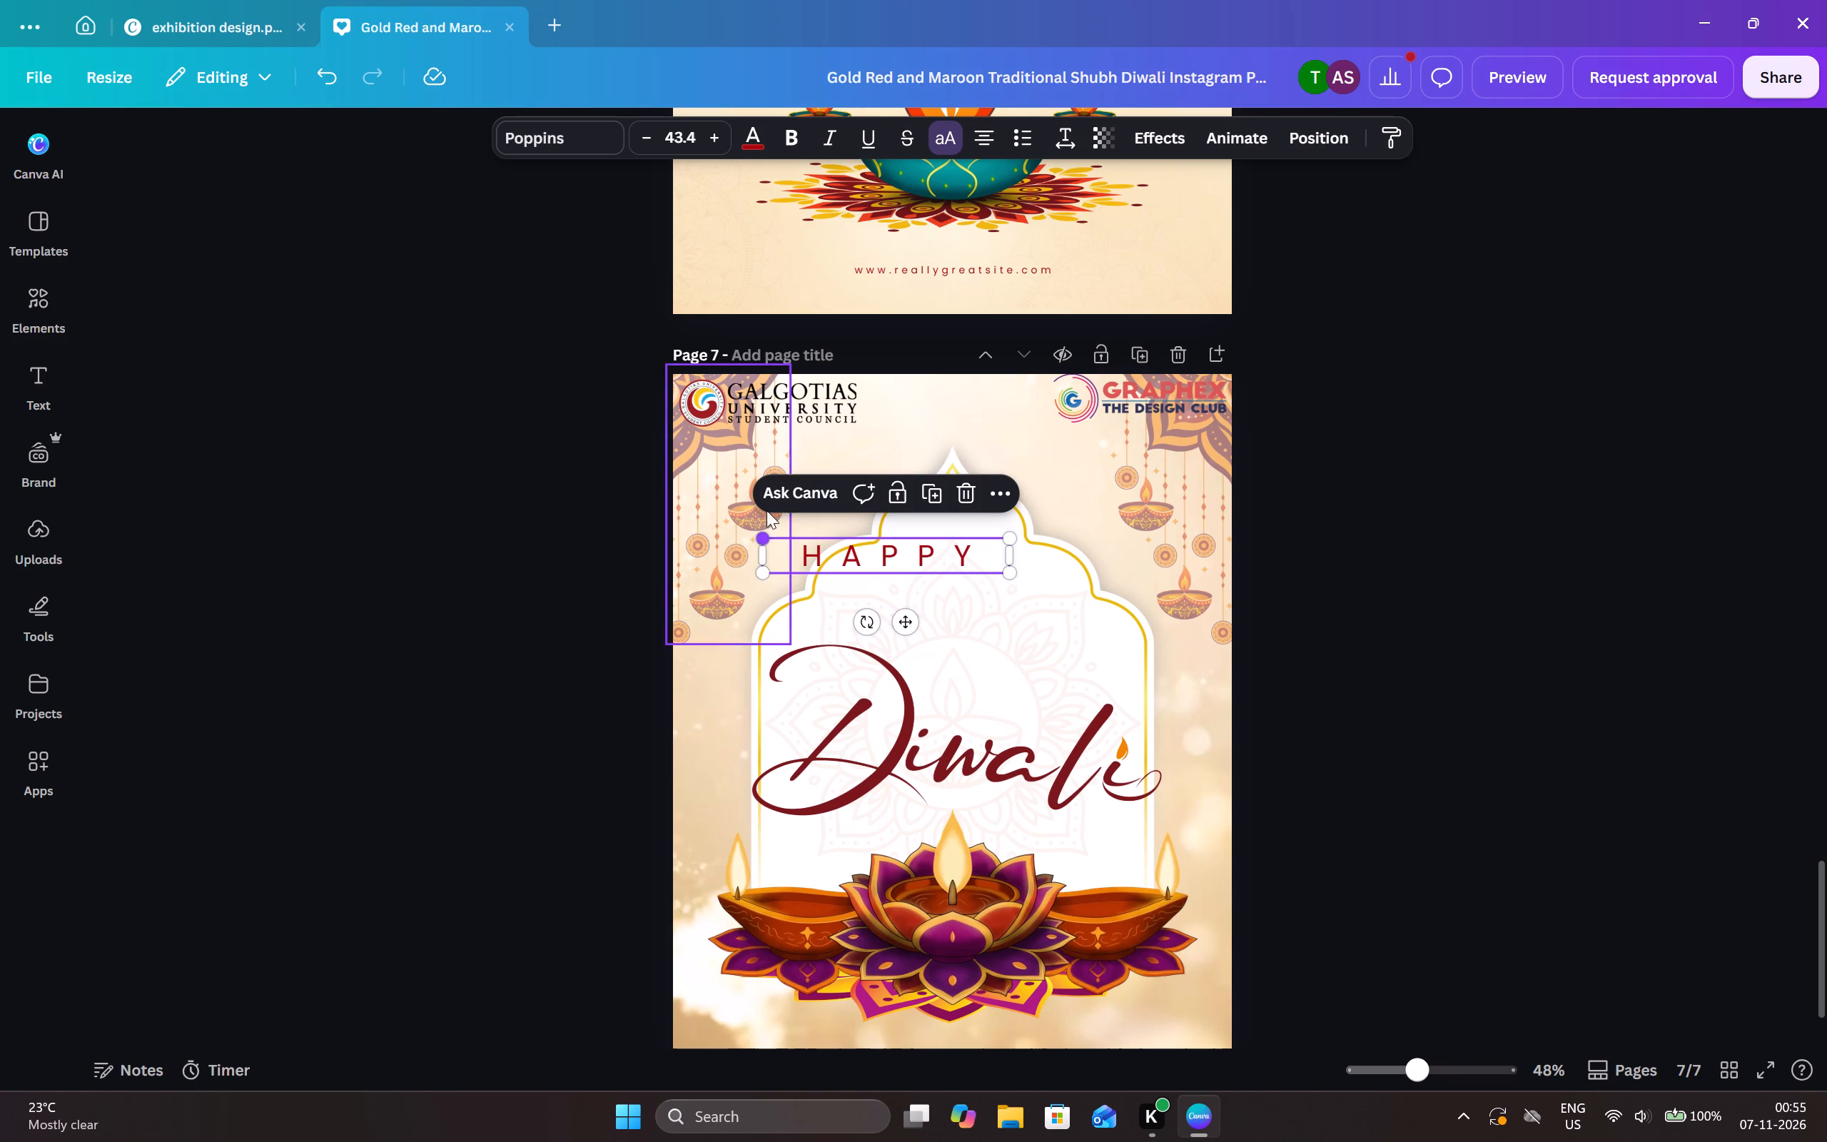
{"action": "left_click_drag", "start_coordinate": [907, 557], "coordinate": [993, 624]}
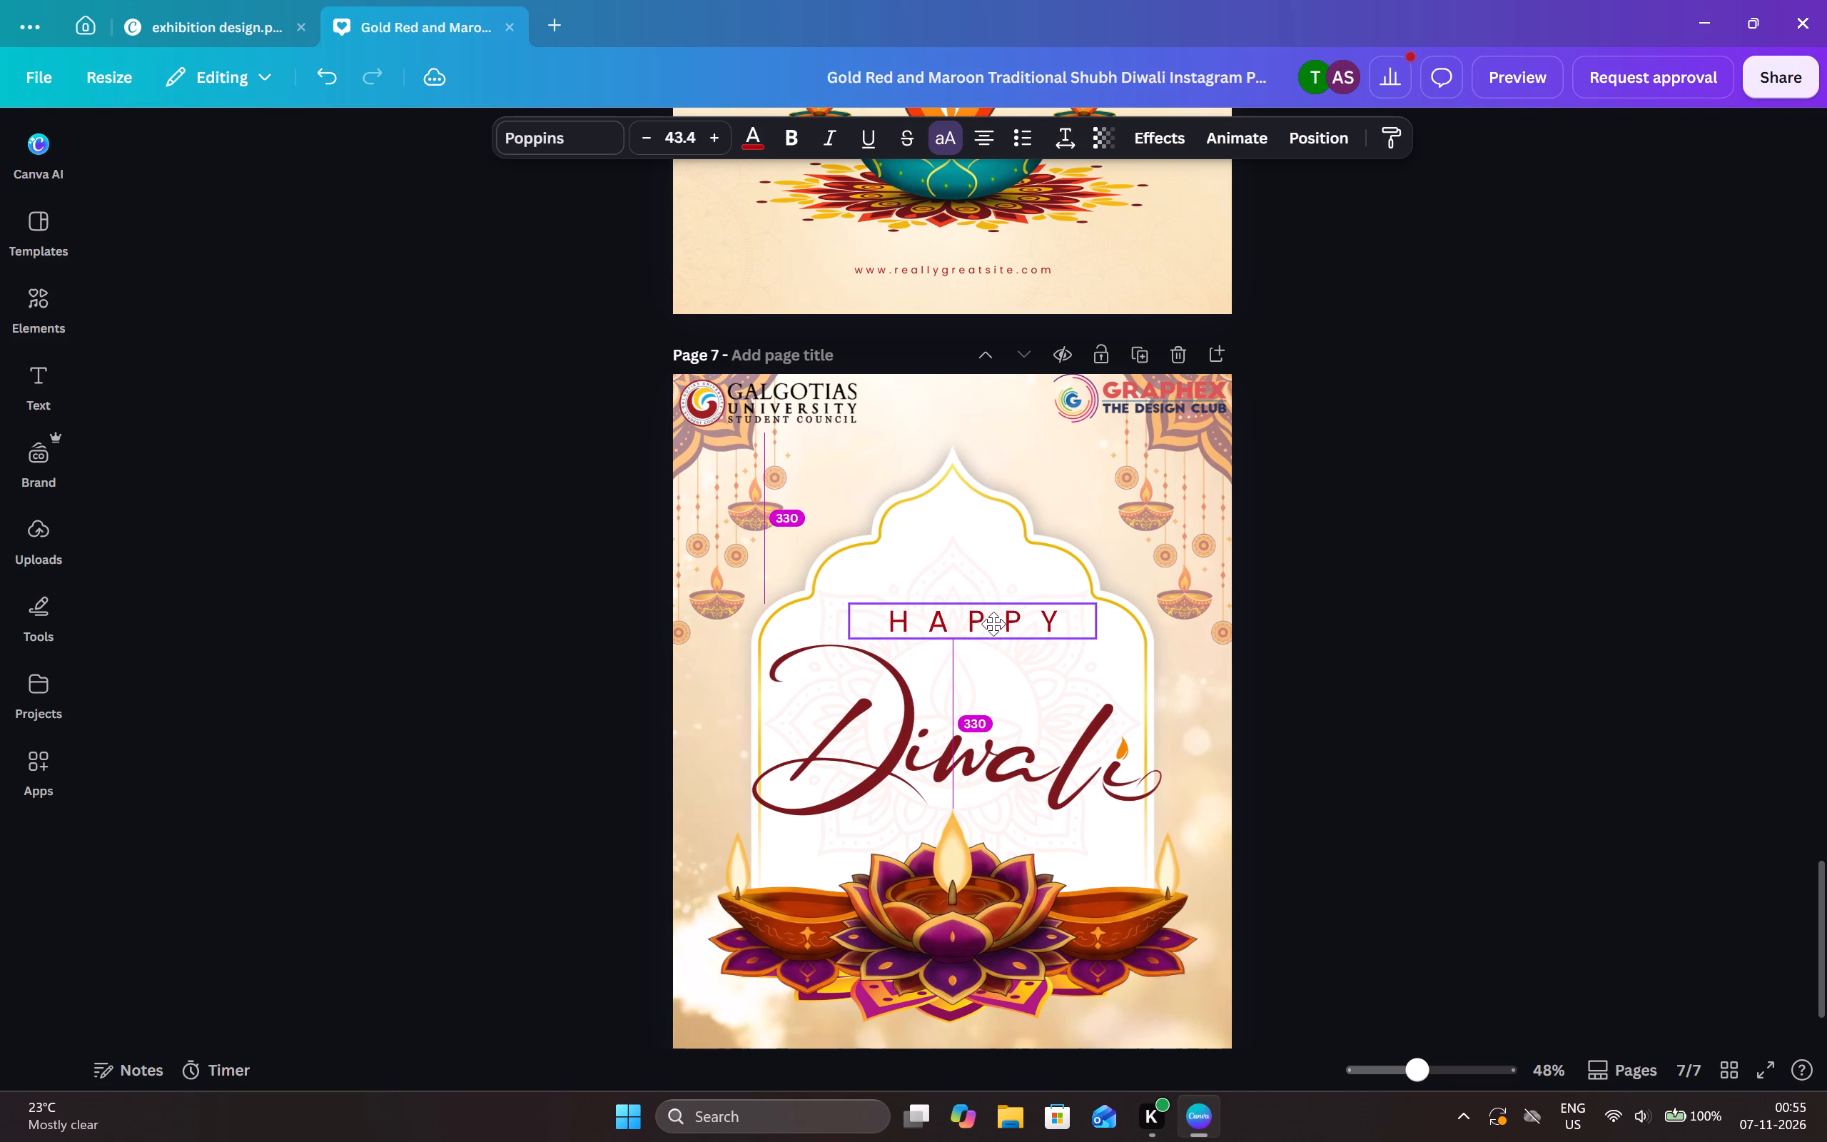
{"action": "left_click_drag", "start_coordinate": [993, 624], "coordinate": [1010, 633]}
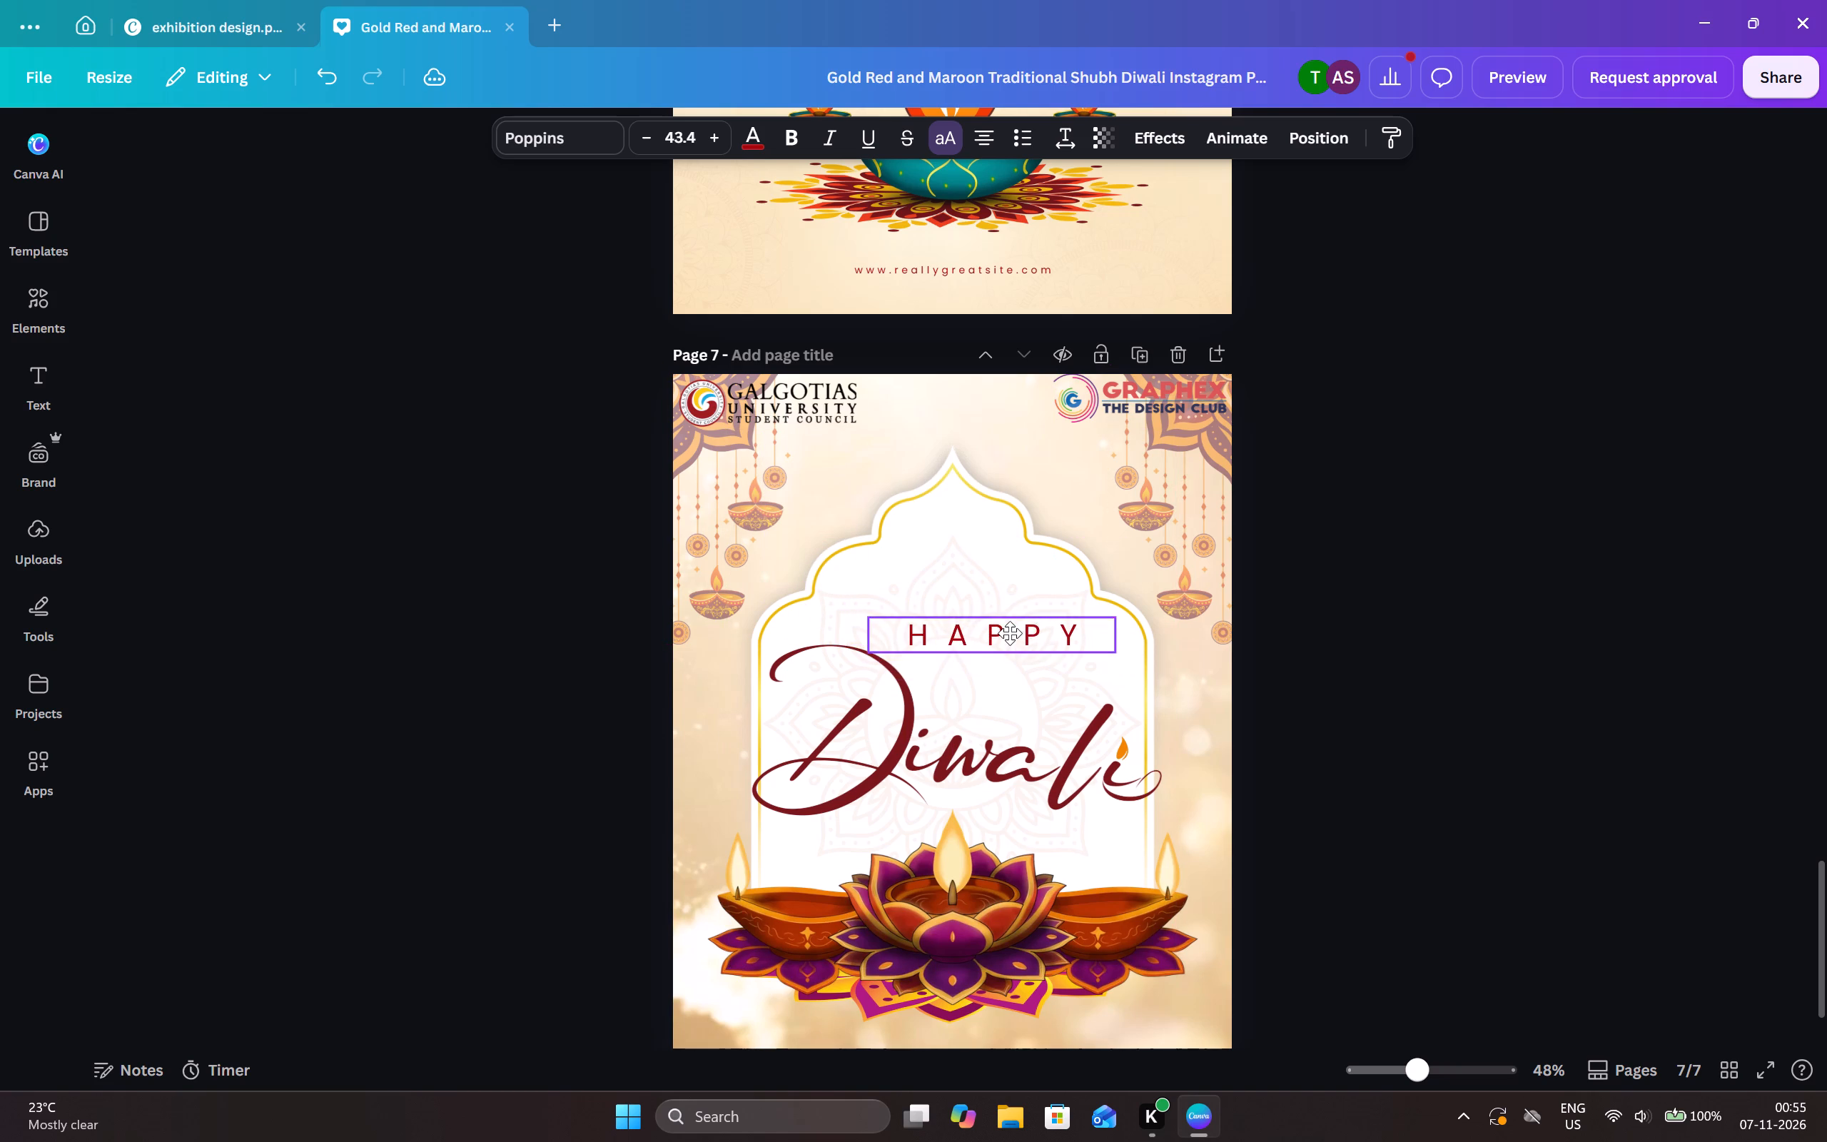
{"action": "left_click_drag", "start_coordinate": [1010, 633], "coordinate": [1003, 617]}
{"action": "left_click", "coordinate": [1467, 680]}
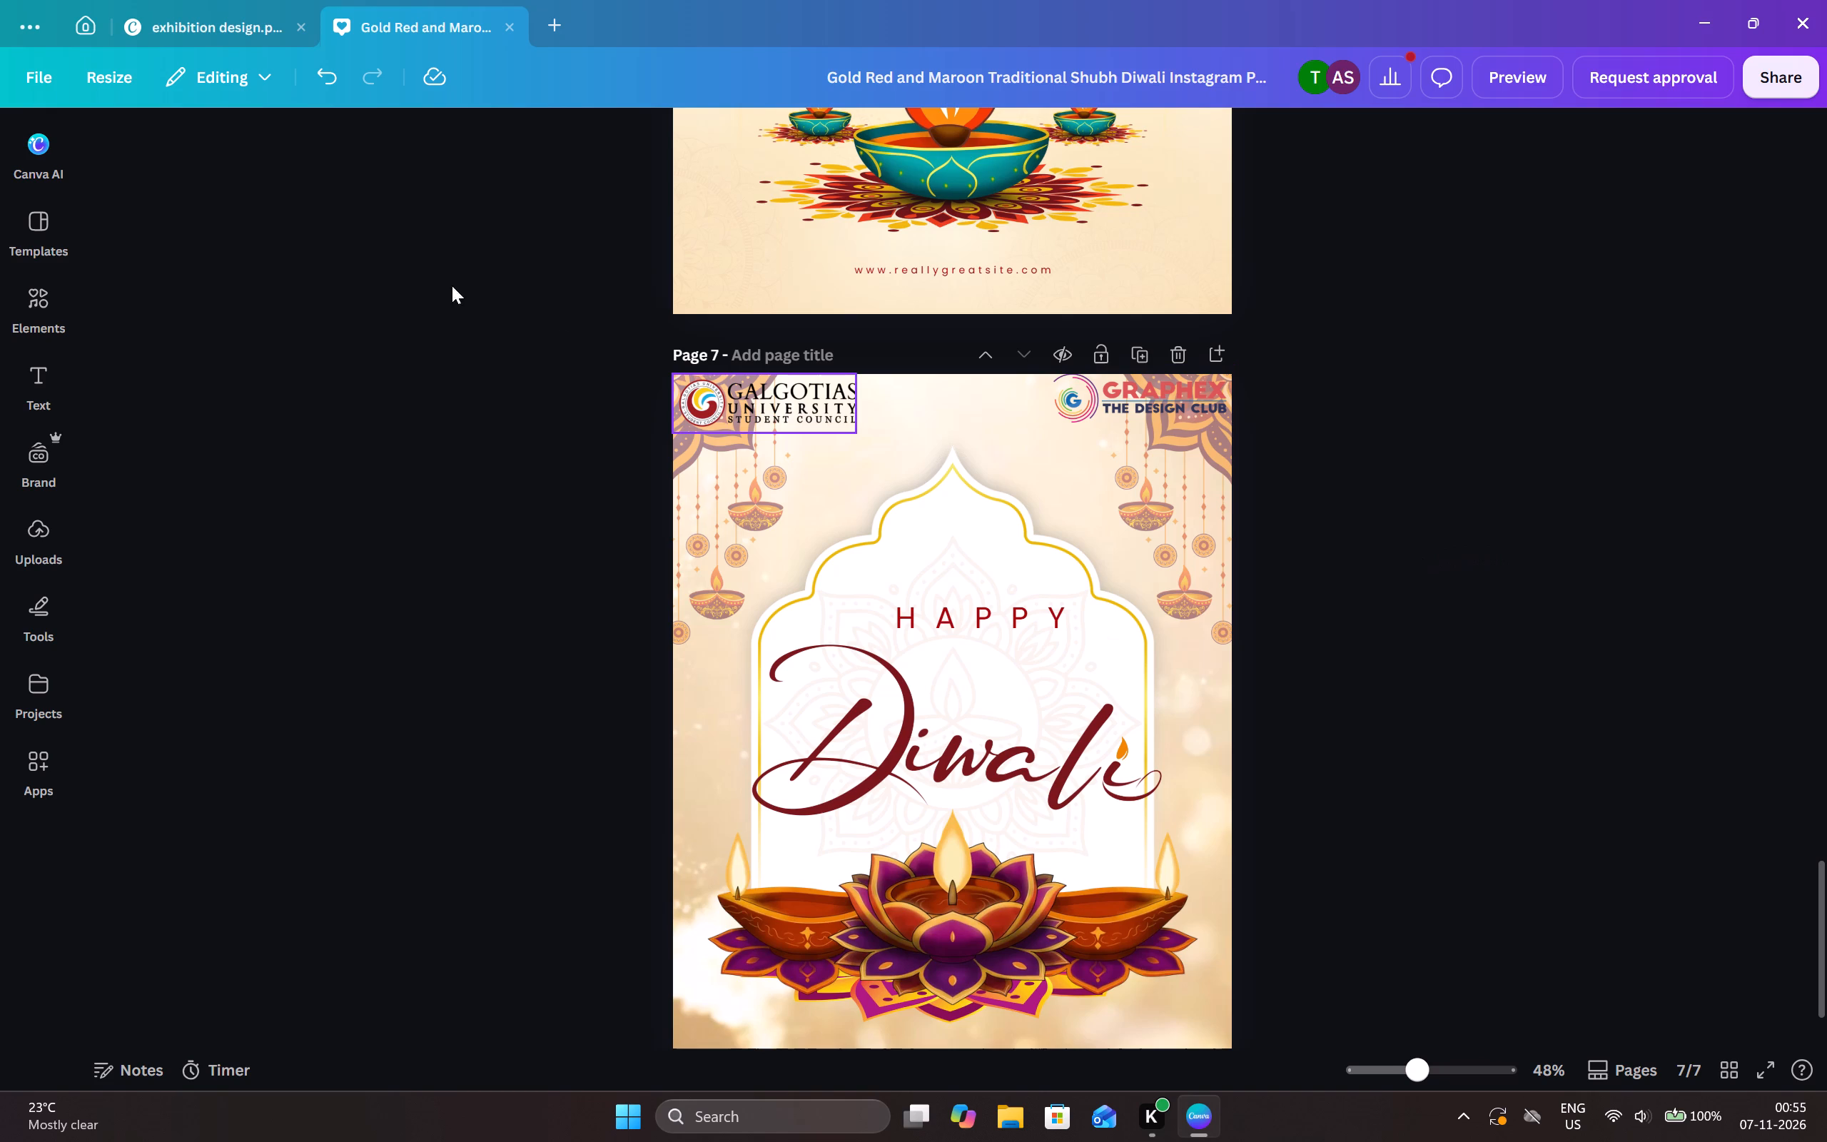
Search the graphics elements for "diwali elemnts" in place of the diya search.
{"action": "left_click", "coordinate": [44, 293]}
{"action": "left_click", "coordinate": [275, 150]}
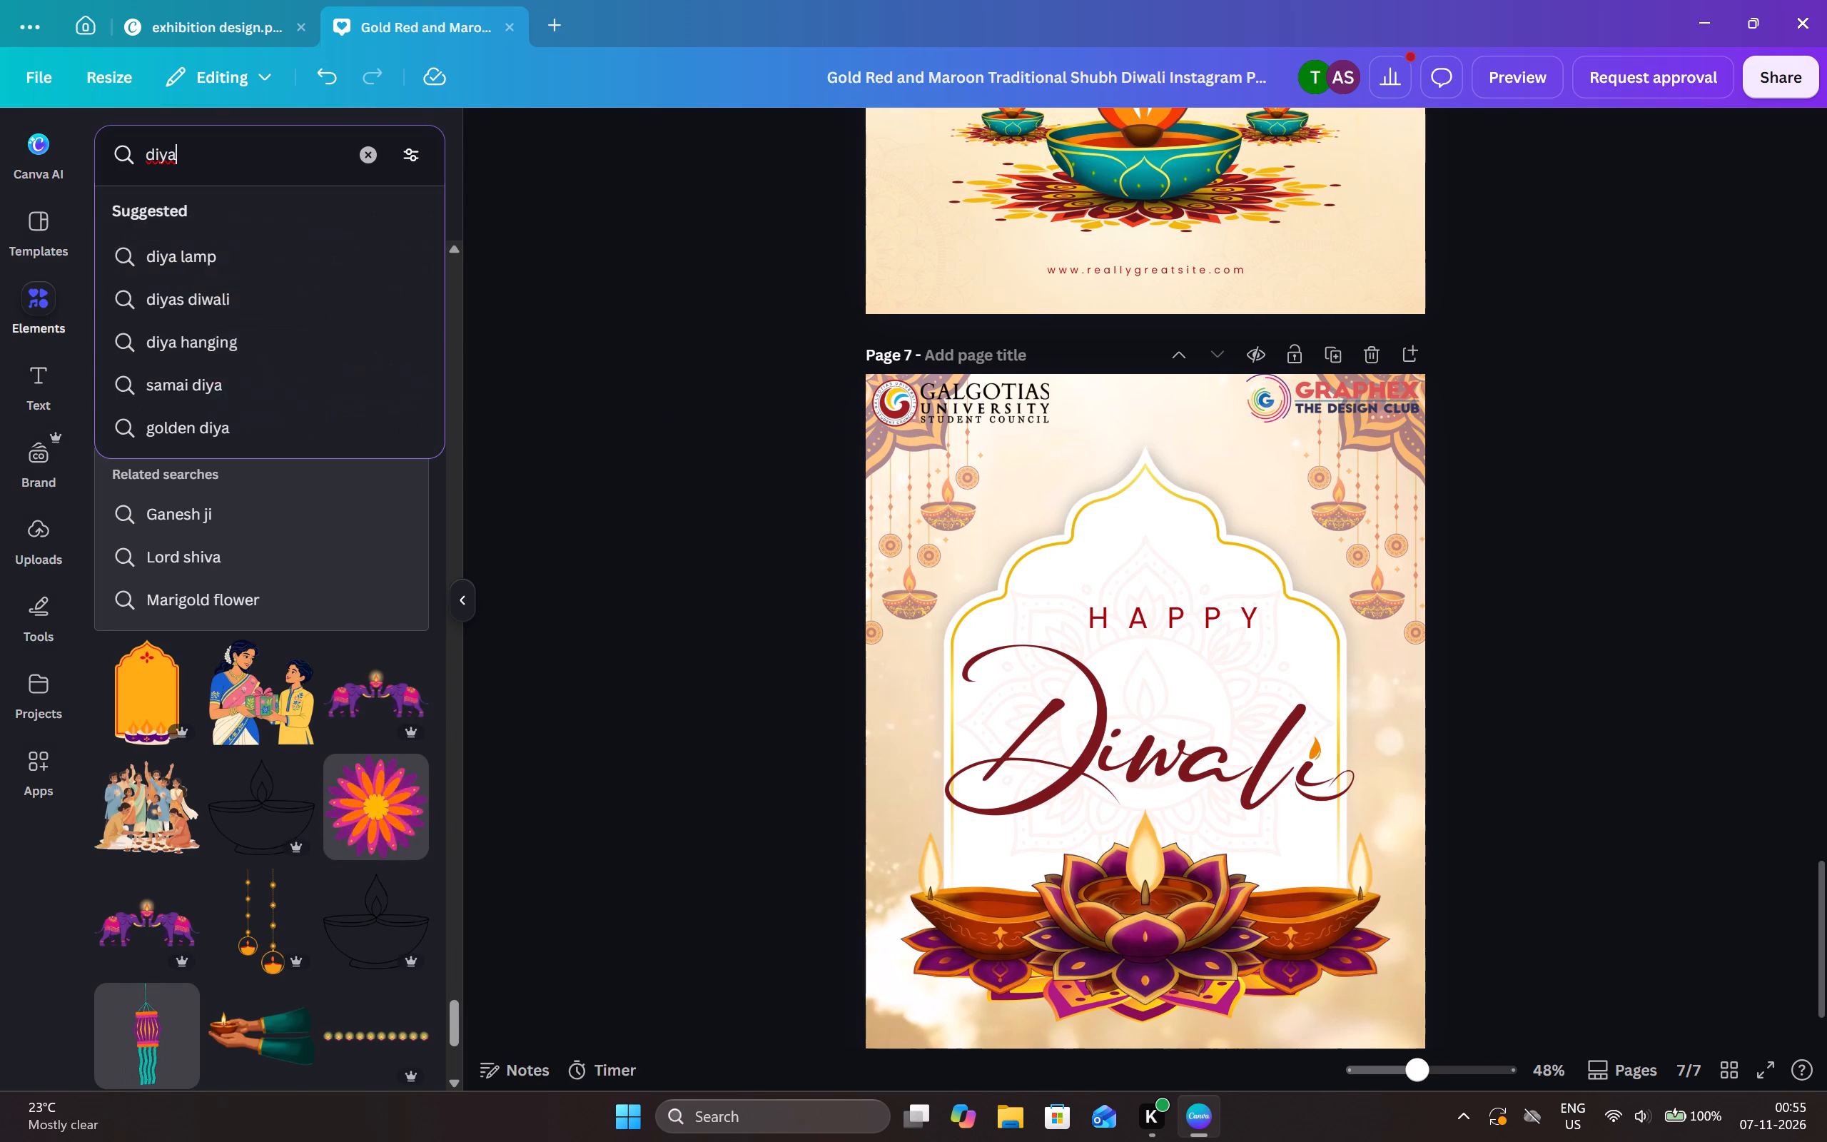
{"action": "key", "text": "BackSpace"}
{"action": "key", "text": "BackSpace"}
{"action": "key", "text": "BackSpace"}
{"action": "key", "text": "BackSpace"}
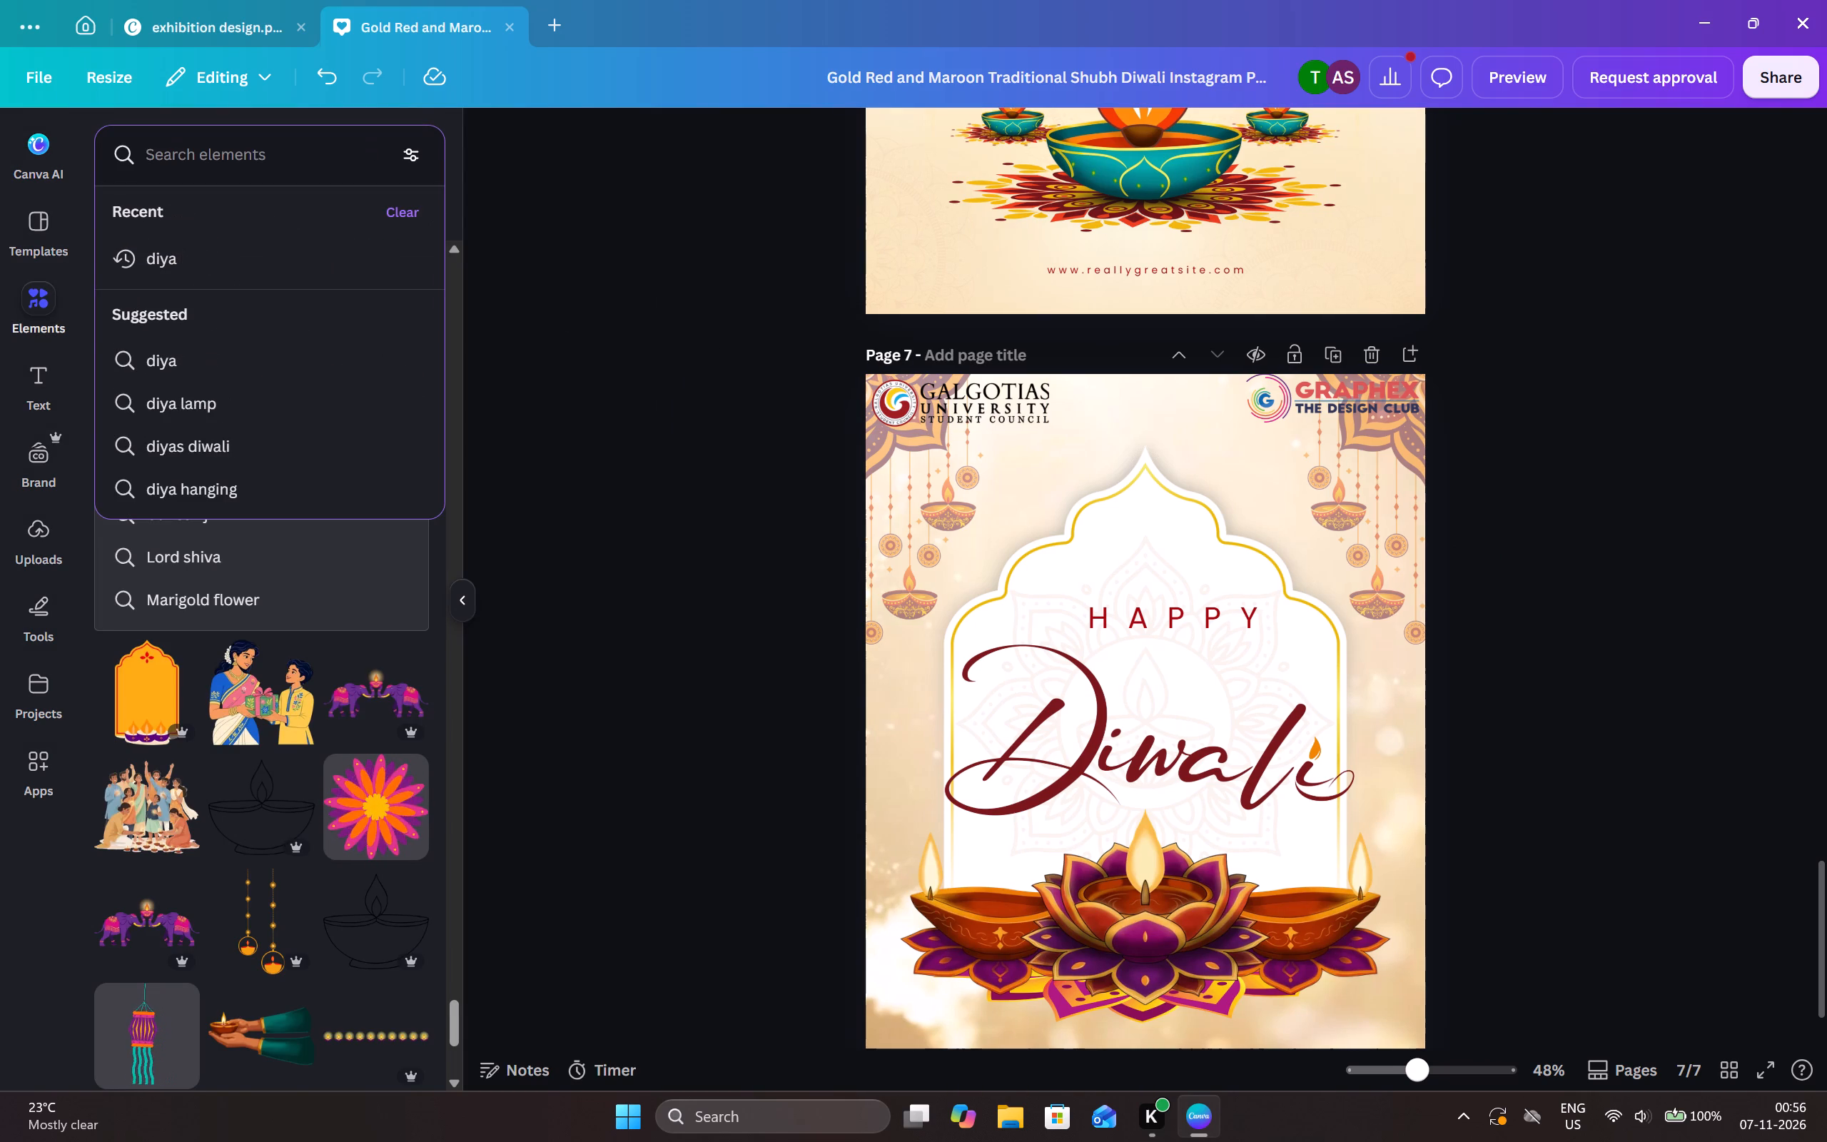
{"action": "key", "text": "BackSpace"}
{"action": "type", "text": "diwali elemnts"}
{"action": "key", "text": "Return"}
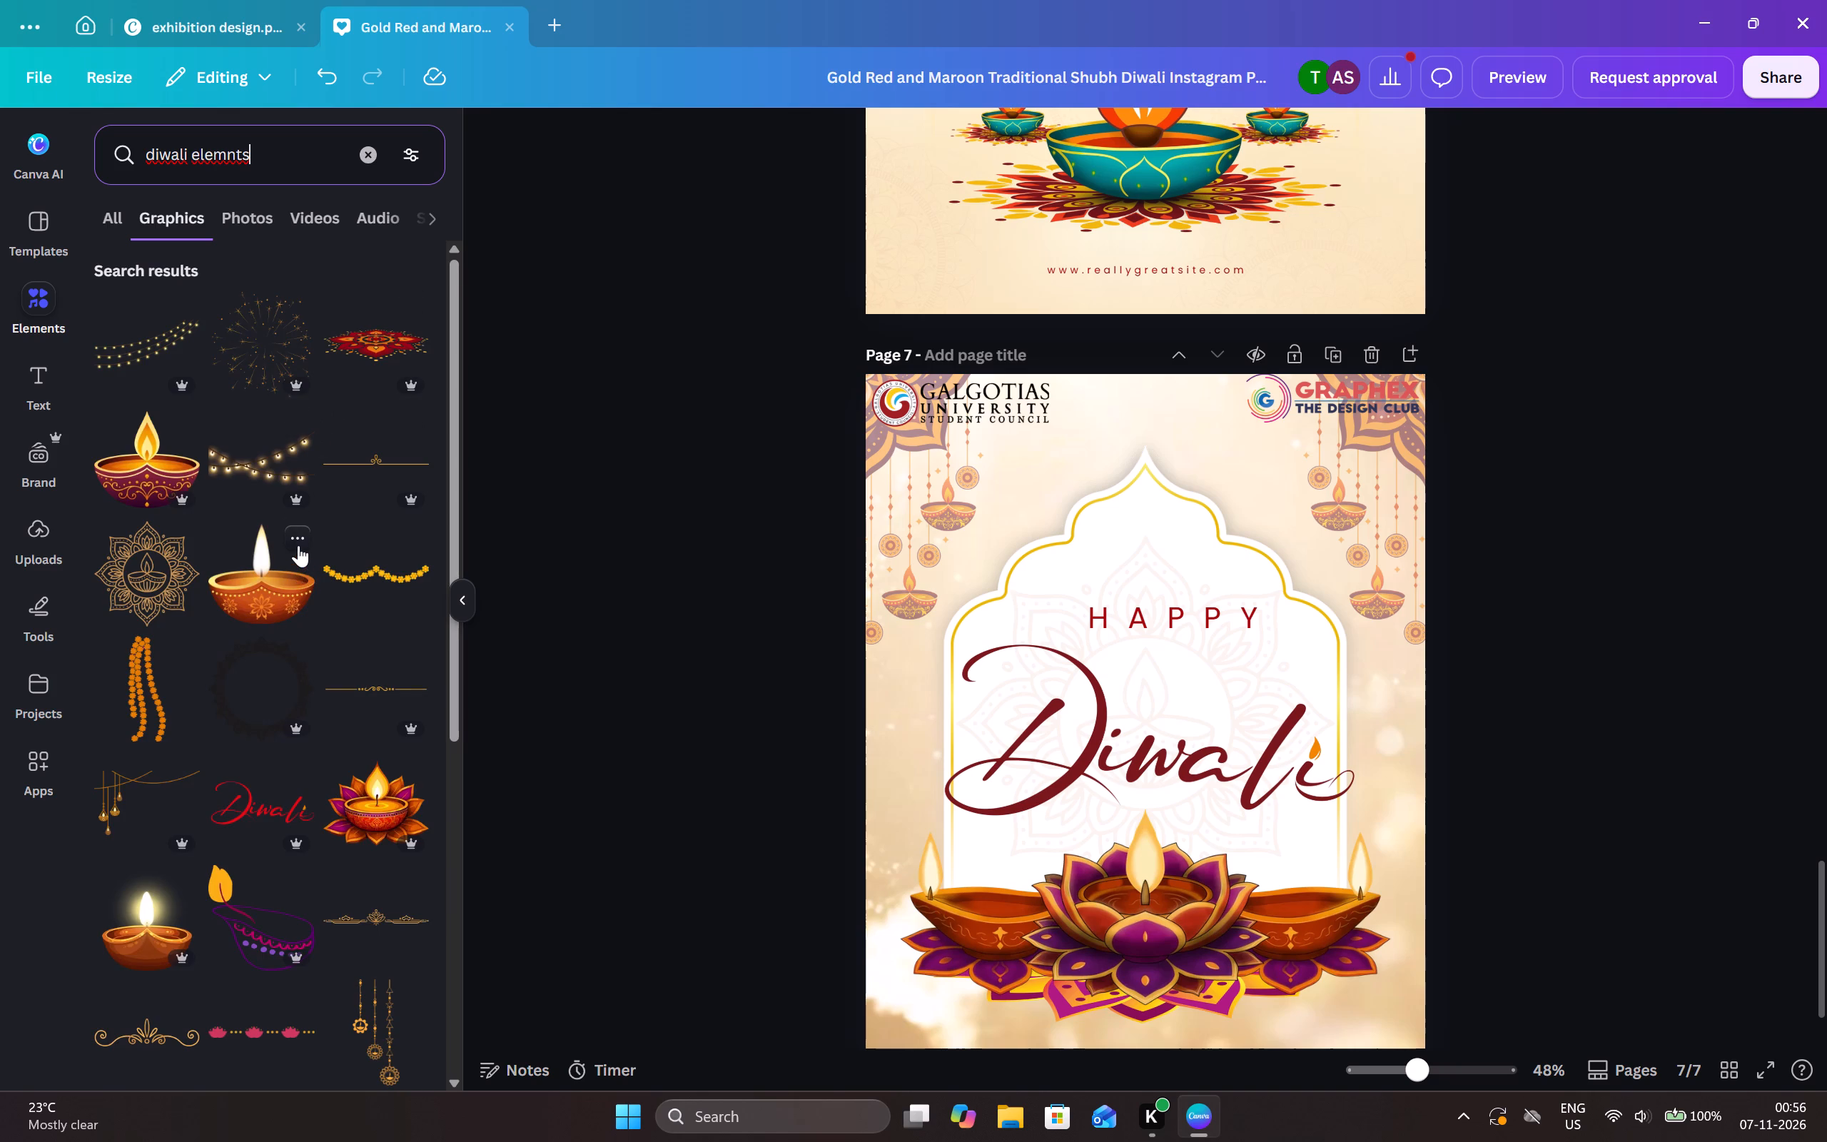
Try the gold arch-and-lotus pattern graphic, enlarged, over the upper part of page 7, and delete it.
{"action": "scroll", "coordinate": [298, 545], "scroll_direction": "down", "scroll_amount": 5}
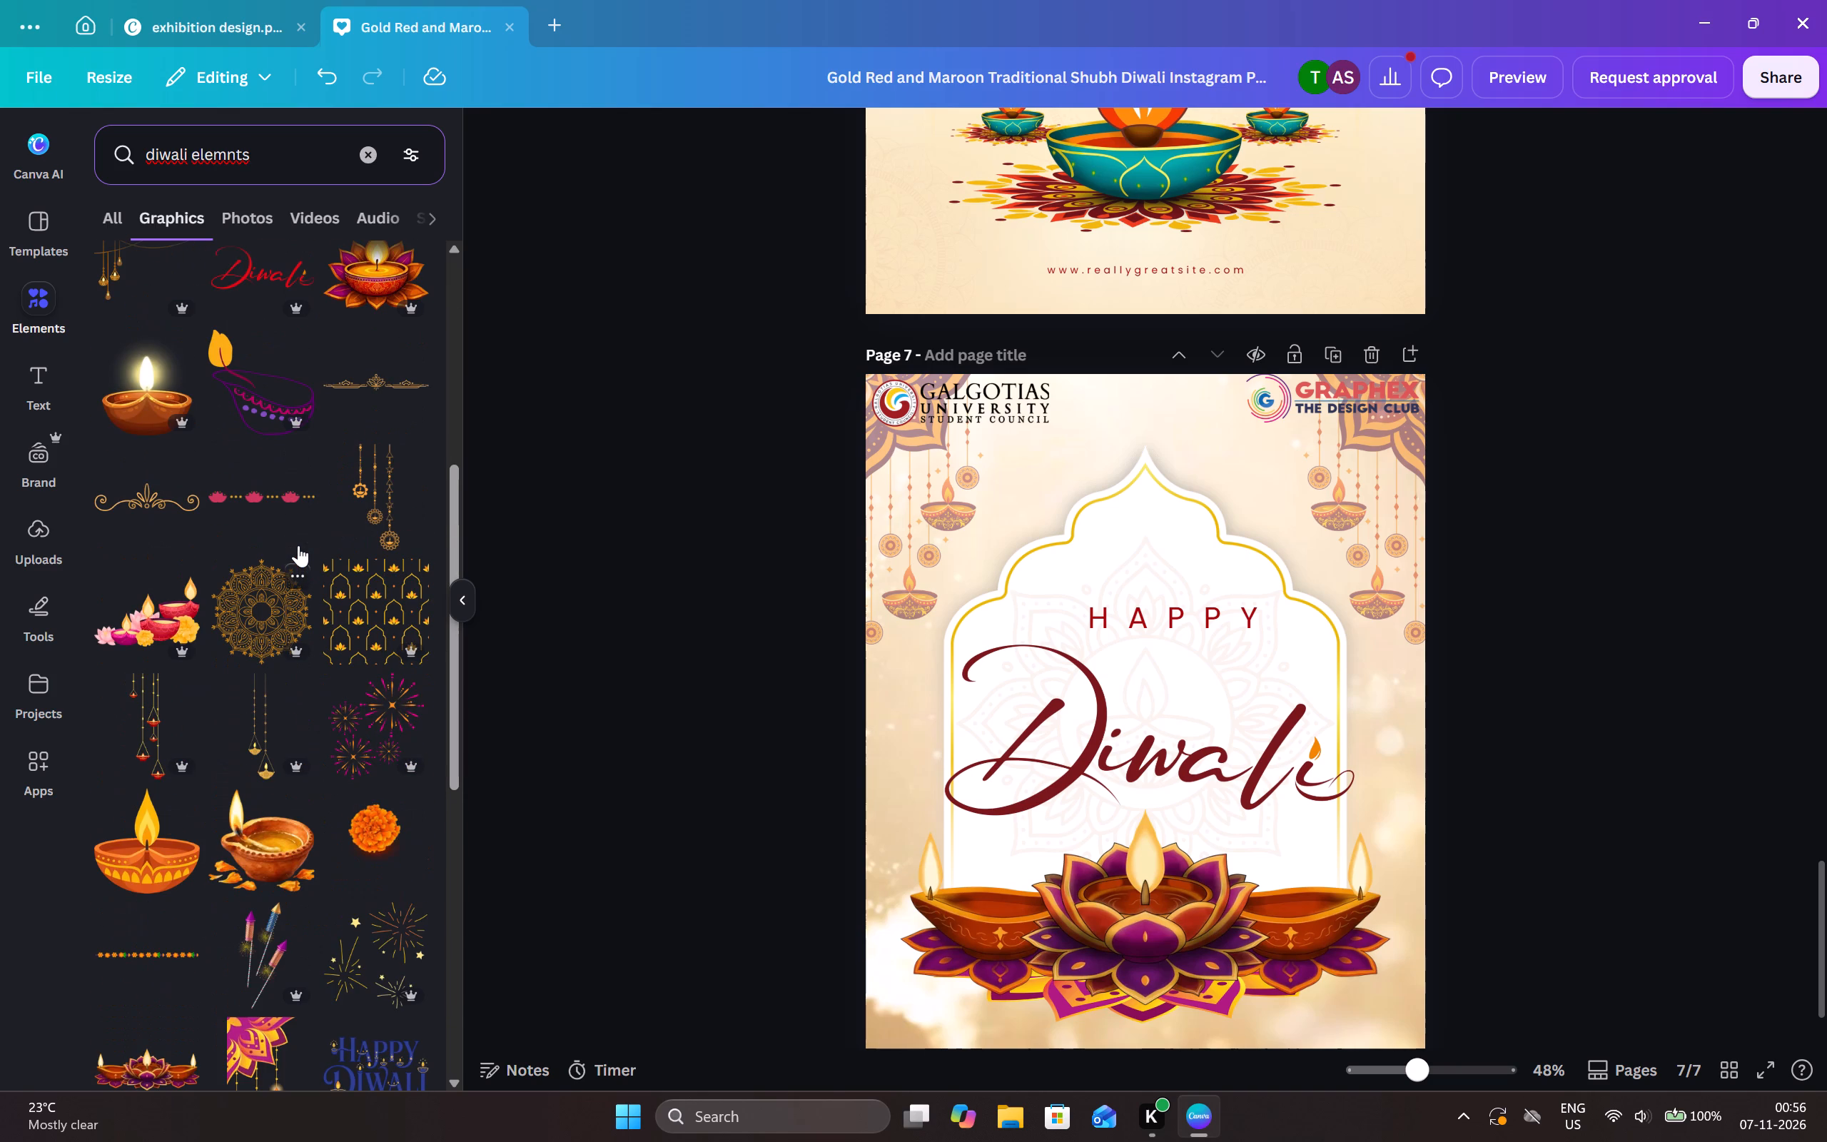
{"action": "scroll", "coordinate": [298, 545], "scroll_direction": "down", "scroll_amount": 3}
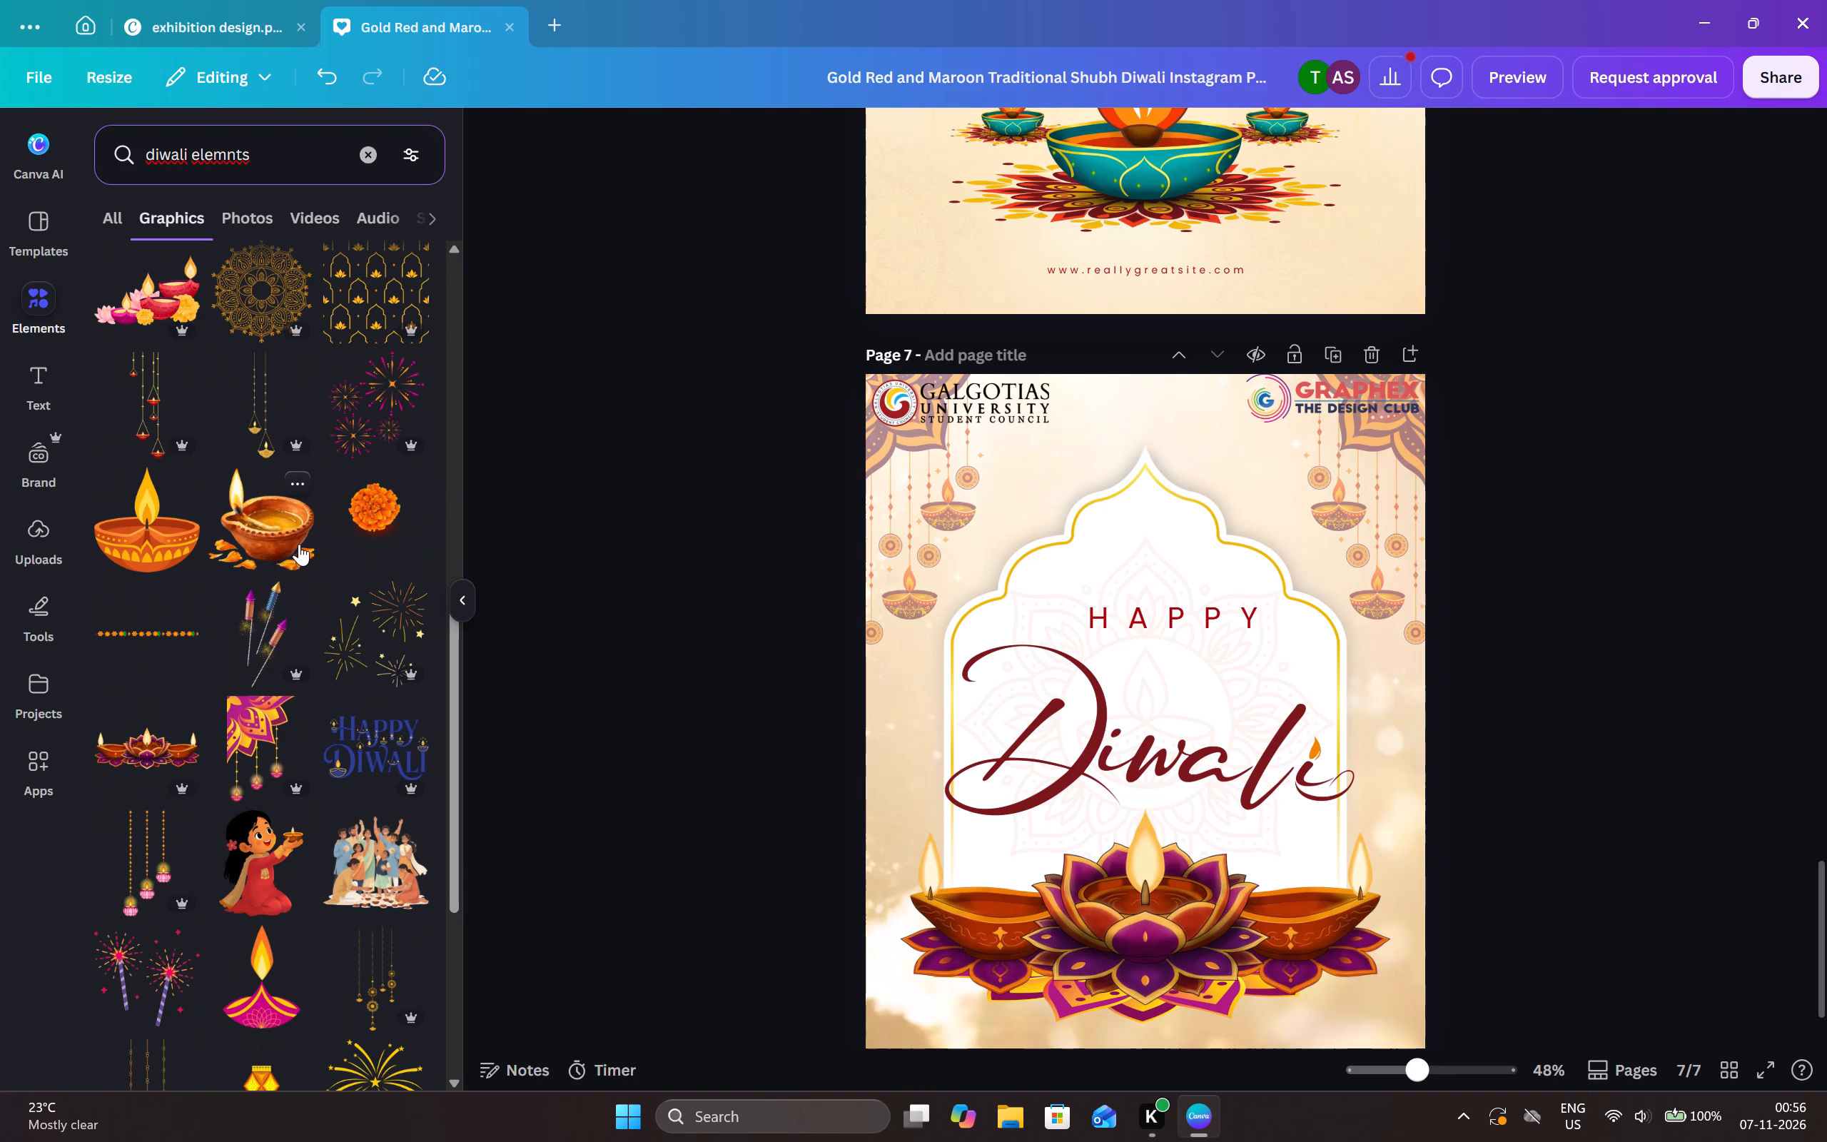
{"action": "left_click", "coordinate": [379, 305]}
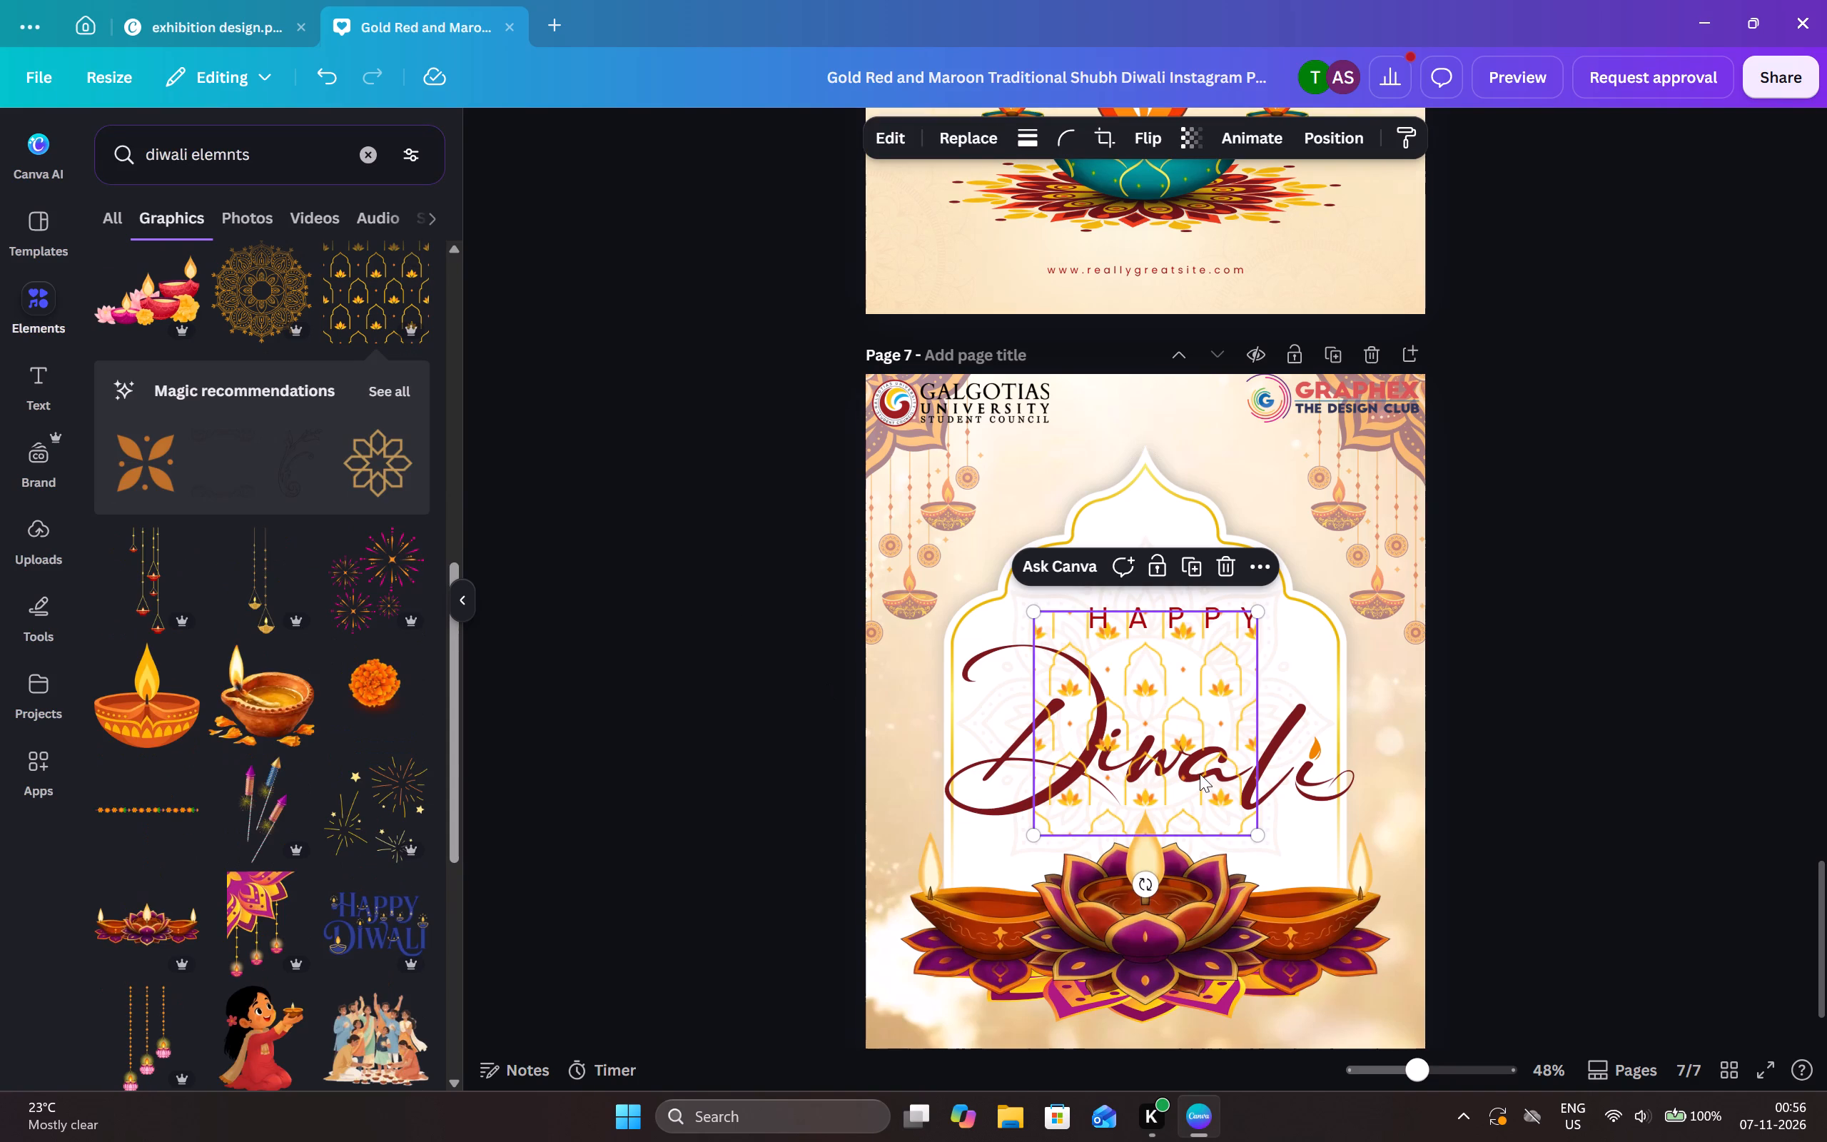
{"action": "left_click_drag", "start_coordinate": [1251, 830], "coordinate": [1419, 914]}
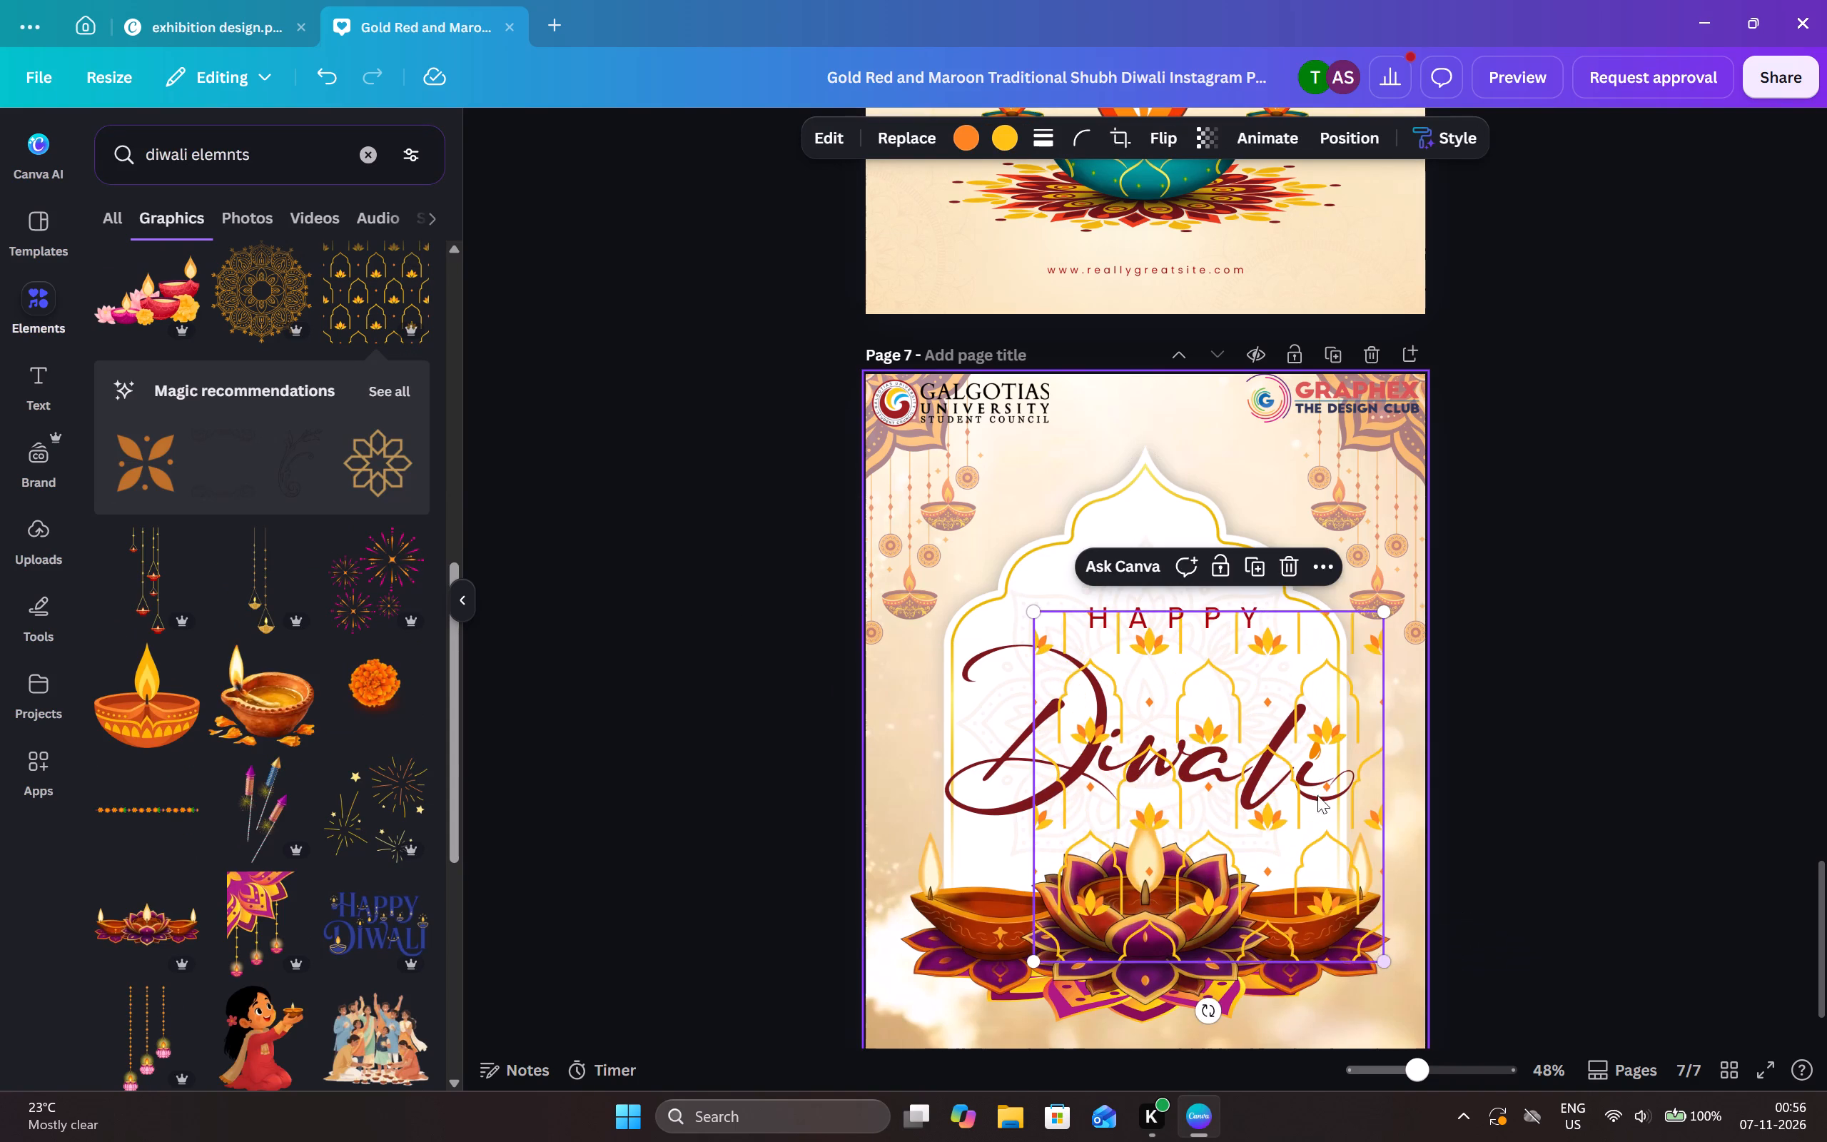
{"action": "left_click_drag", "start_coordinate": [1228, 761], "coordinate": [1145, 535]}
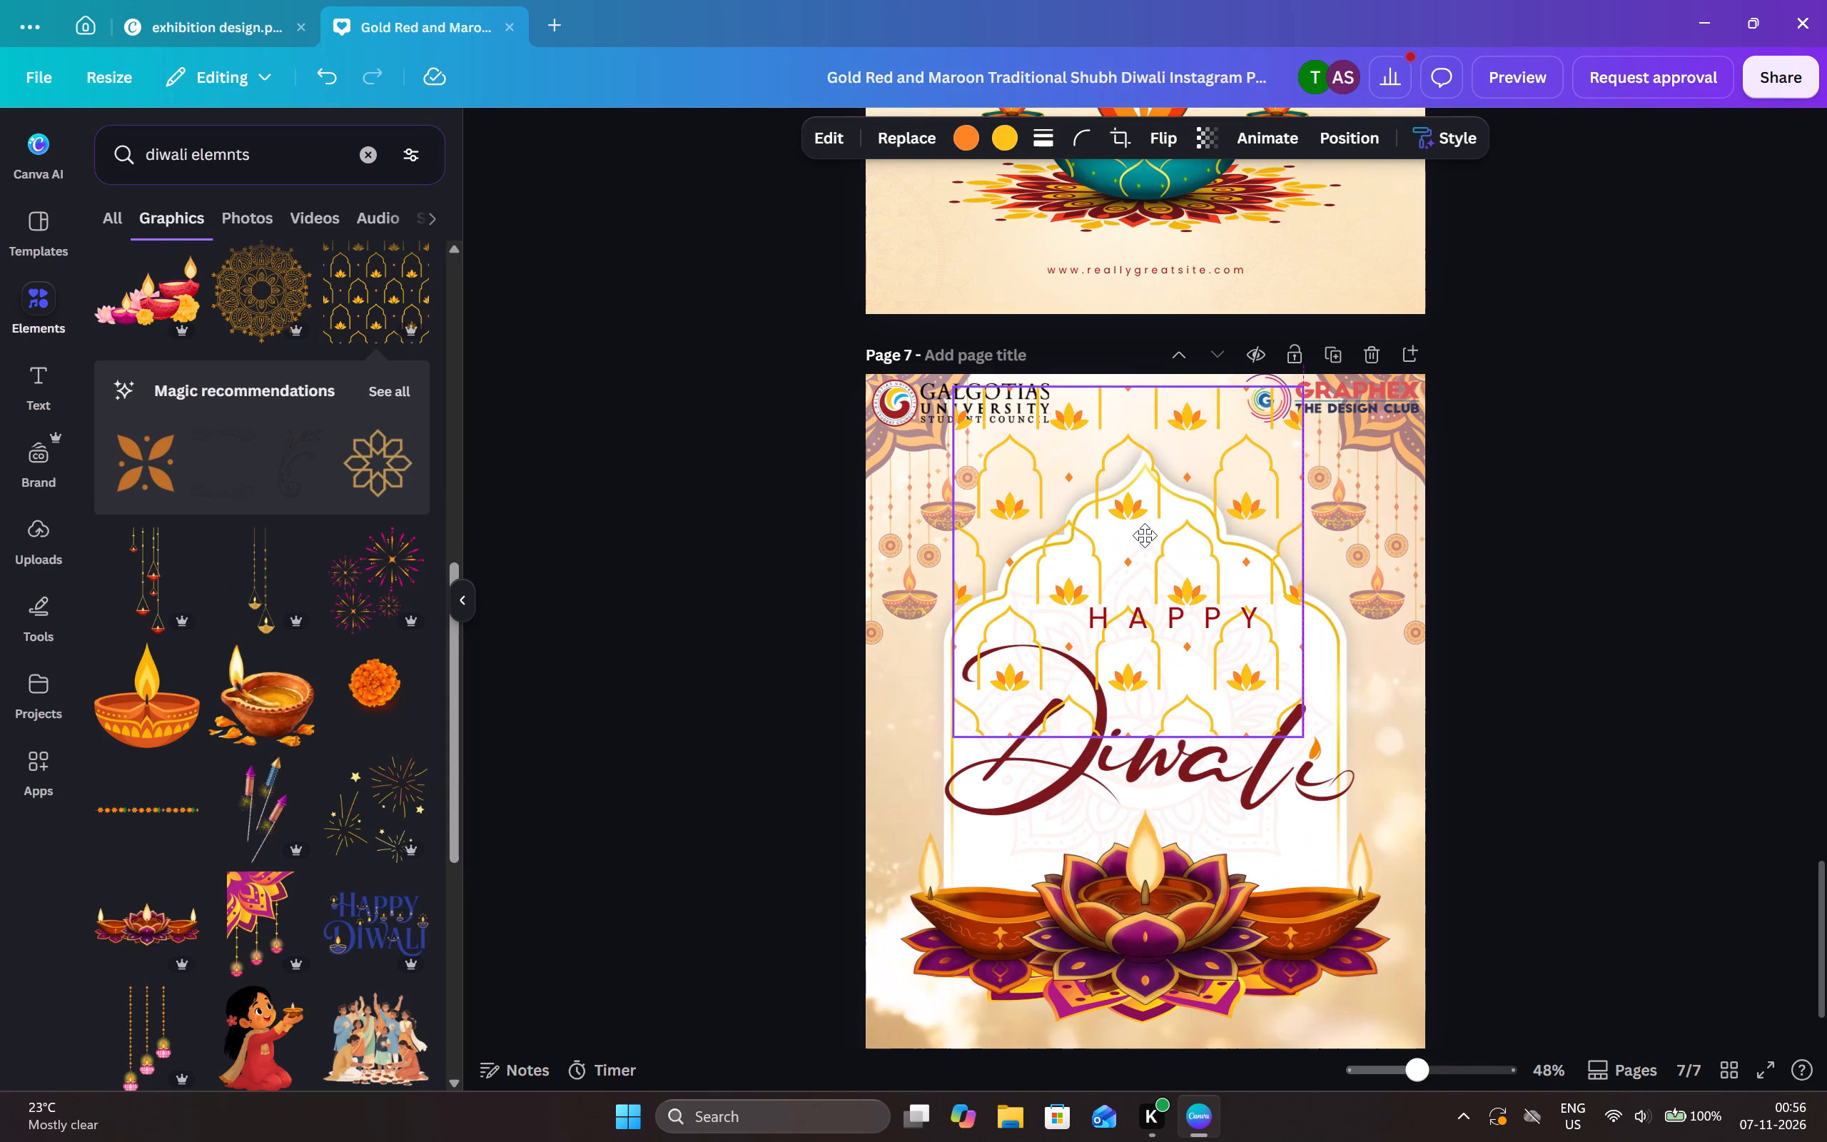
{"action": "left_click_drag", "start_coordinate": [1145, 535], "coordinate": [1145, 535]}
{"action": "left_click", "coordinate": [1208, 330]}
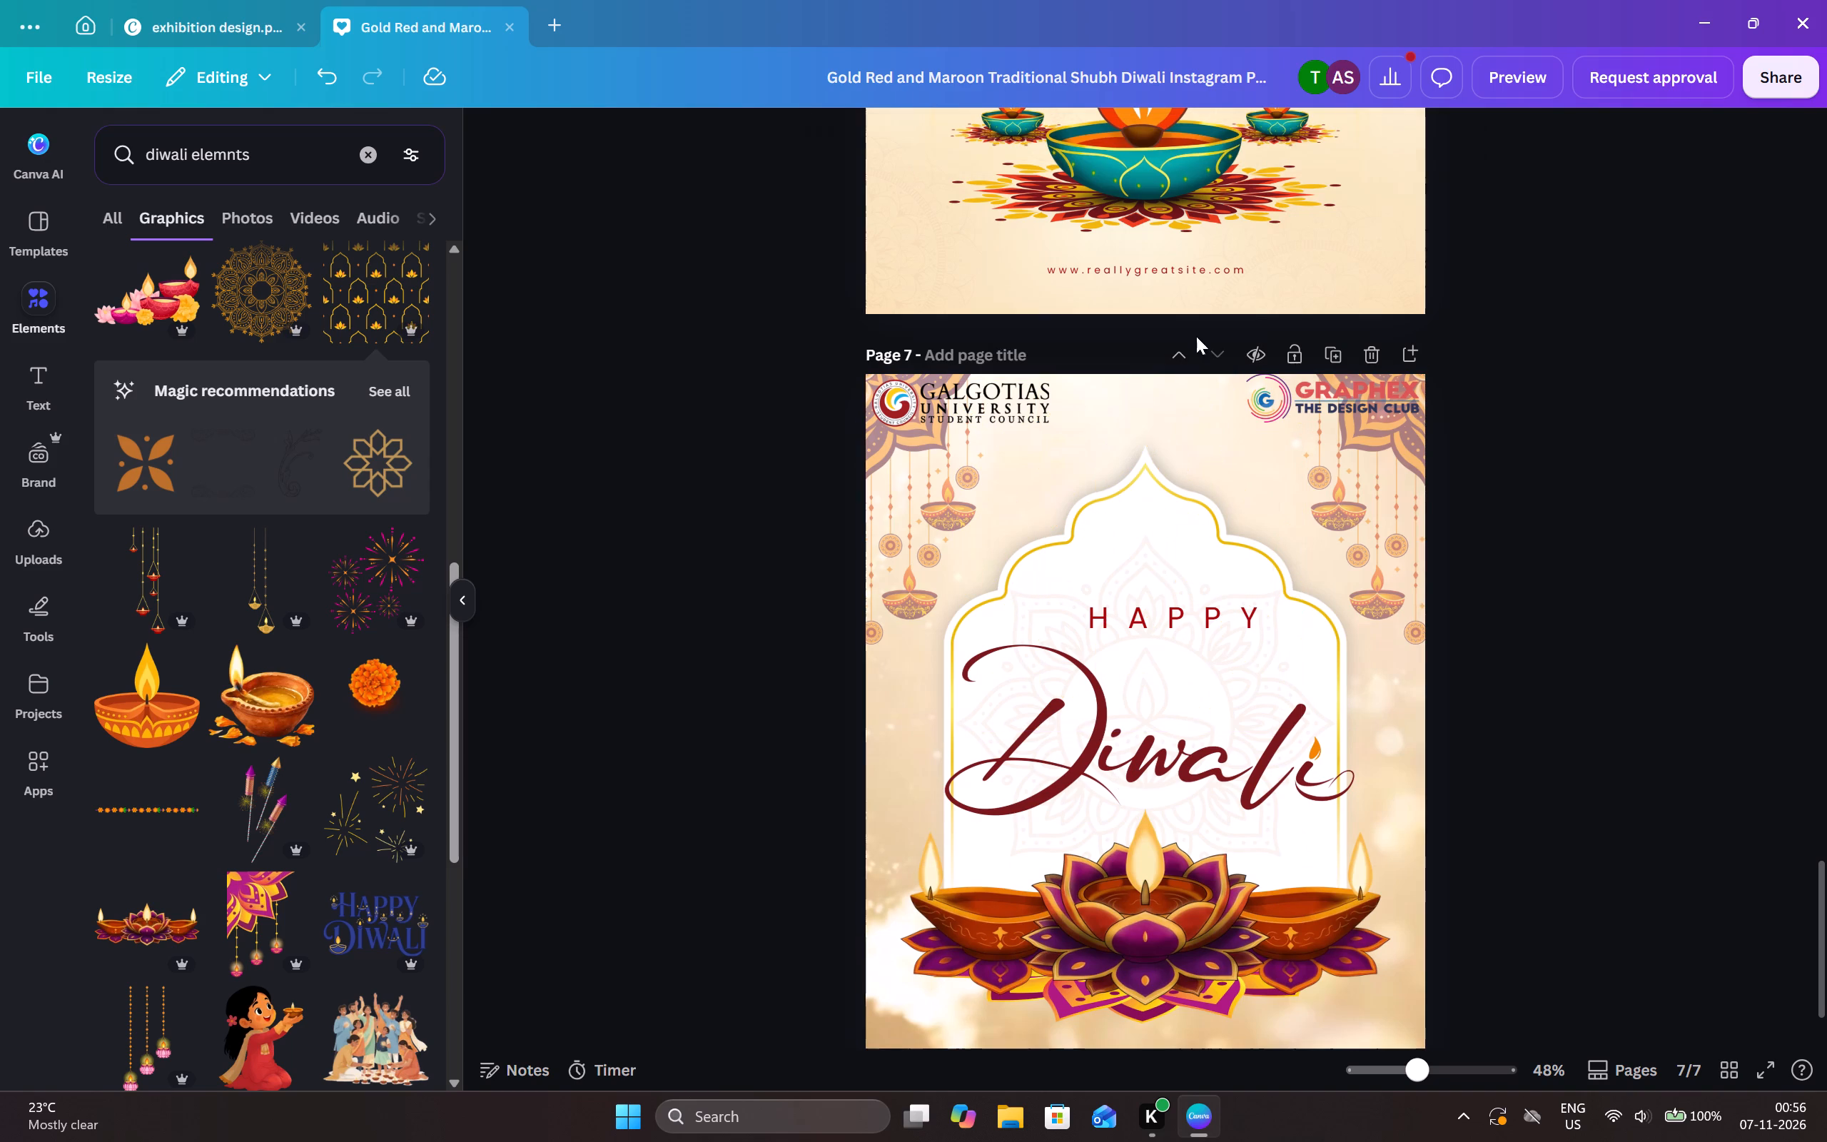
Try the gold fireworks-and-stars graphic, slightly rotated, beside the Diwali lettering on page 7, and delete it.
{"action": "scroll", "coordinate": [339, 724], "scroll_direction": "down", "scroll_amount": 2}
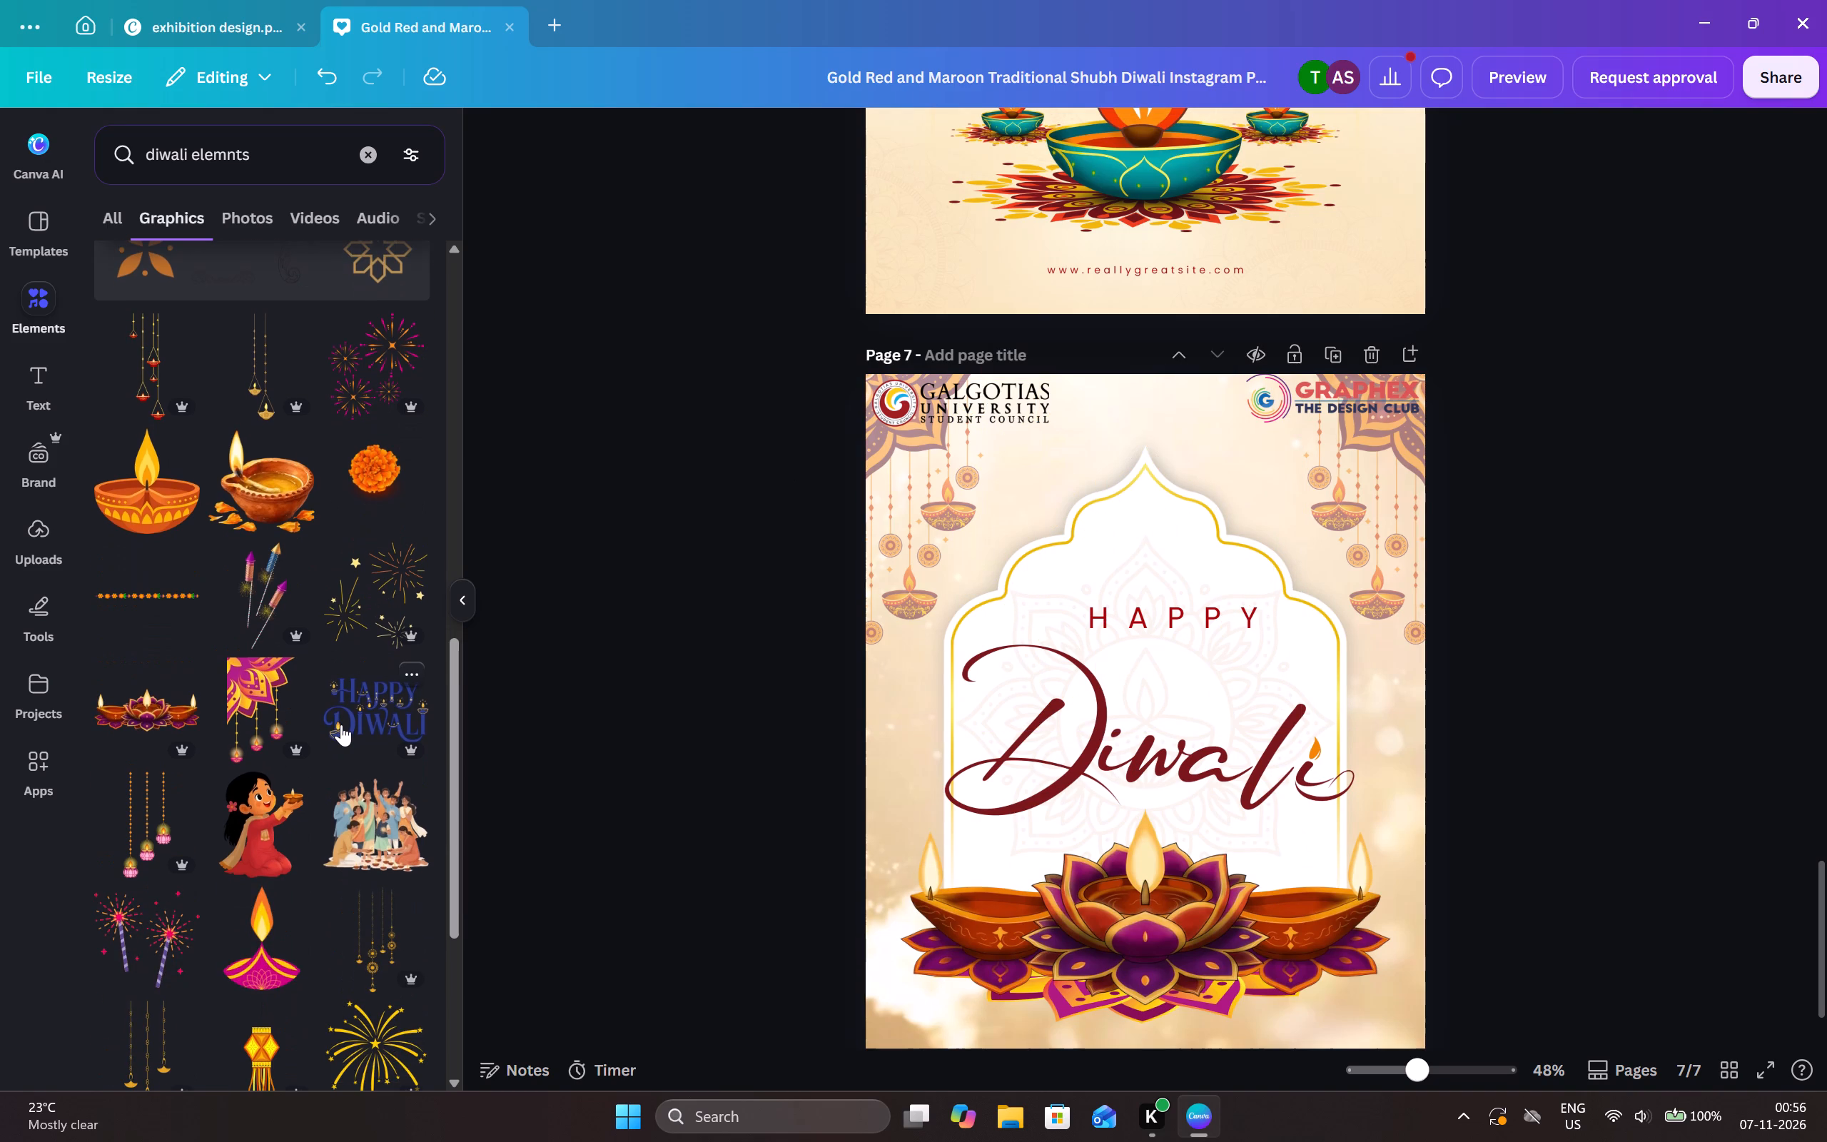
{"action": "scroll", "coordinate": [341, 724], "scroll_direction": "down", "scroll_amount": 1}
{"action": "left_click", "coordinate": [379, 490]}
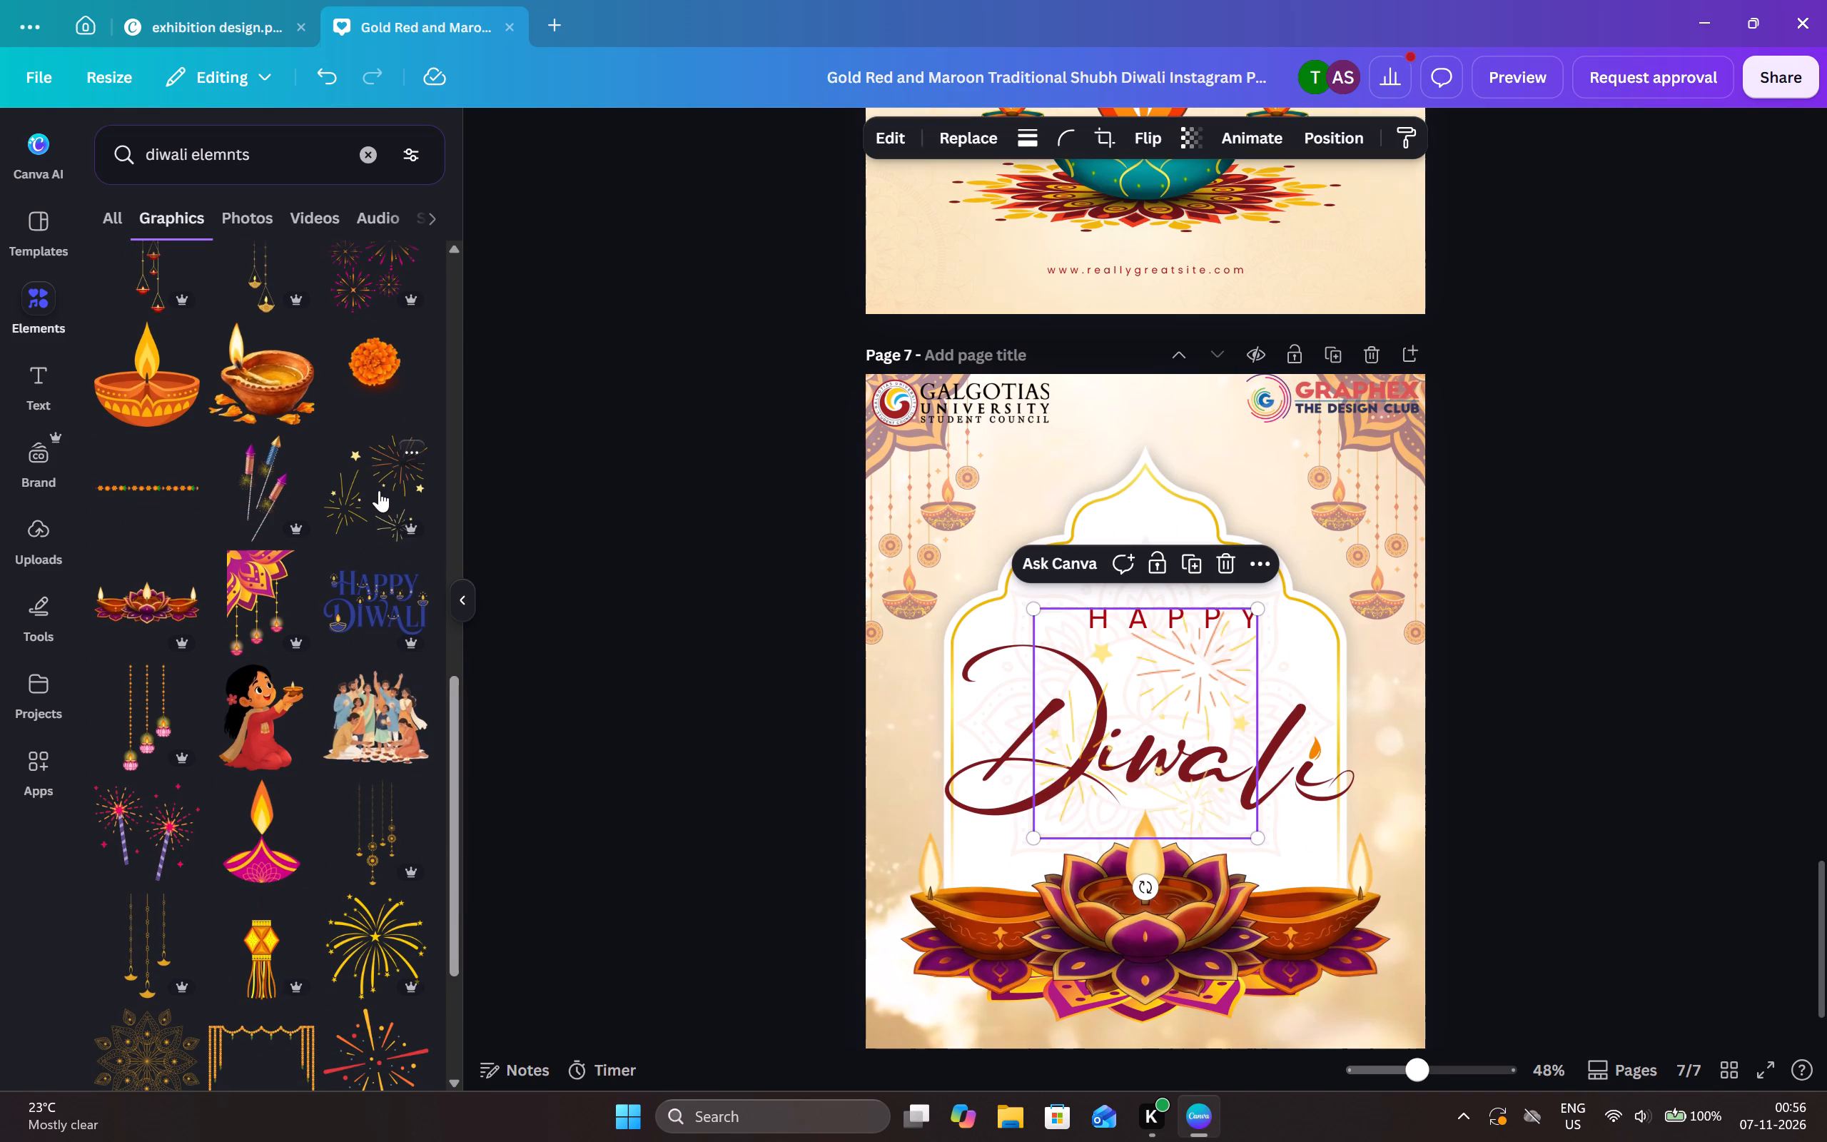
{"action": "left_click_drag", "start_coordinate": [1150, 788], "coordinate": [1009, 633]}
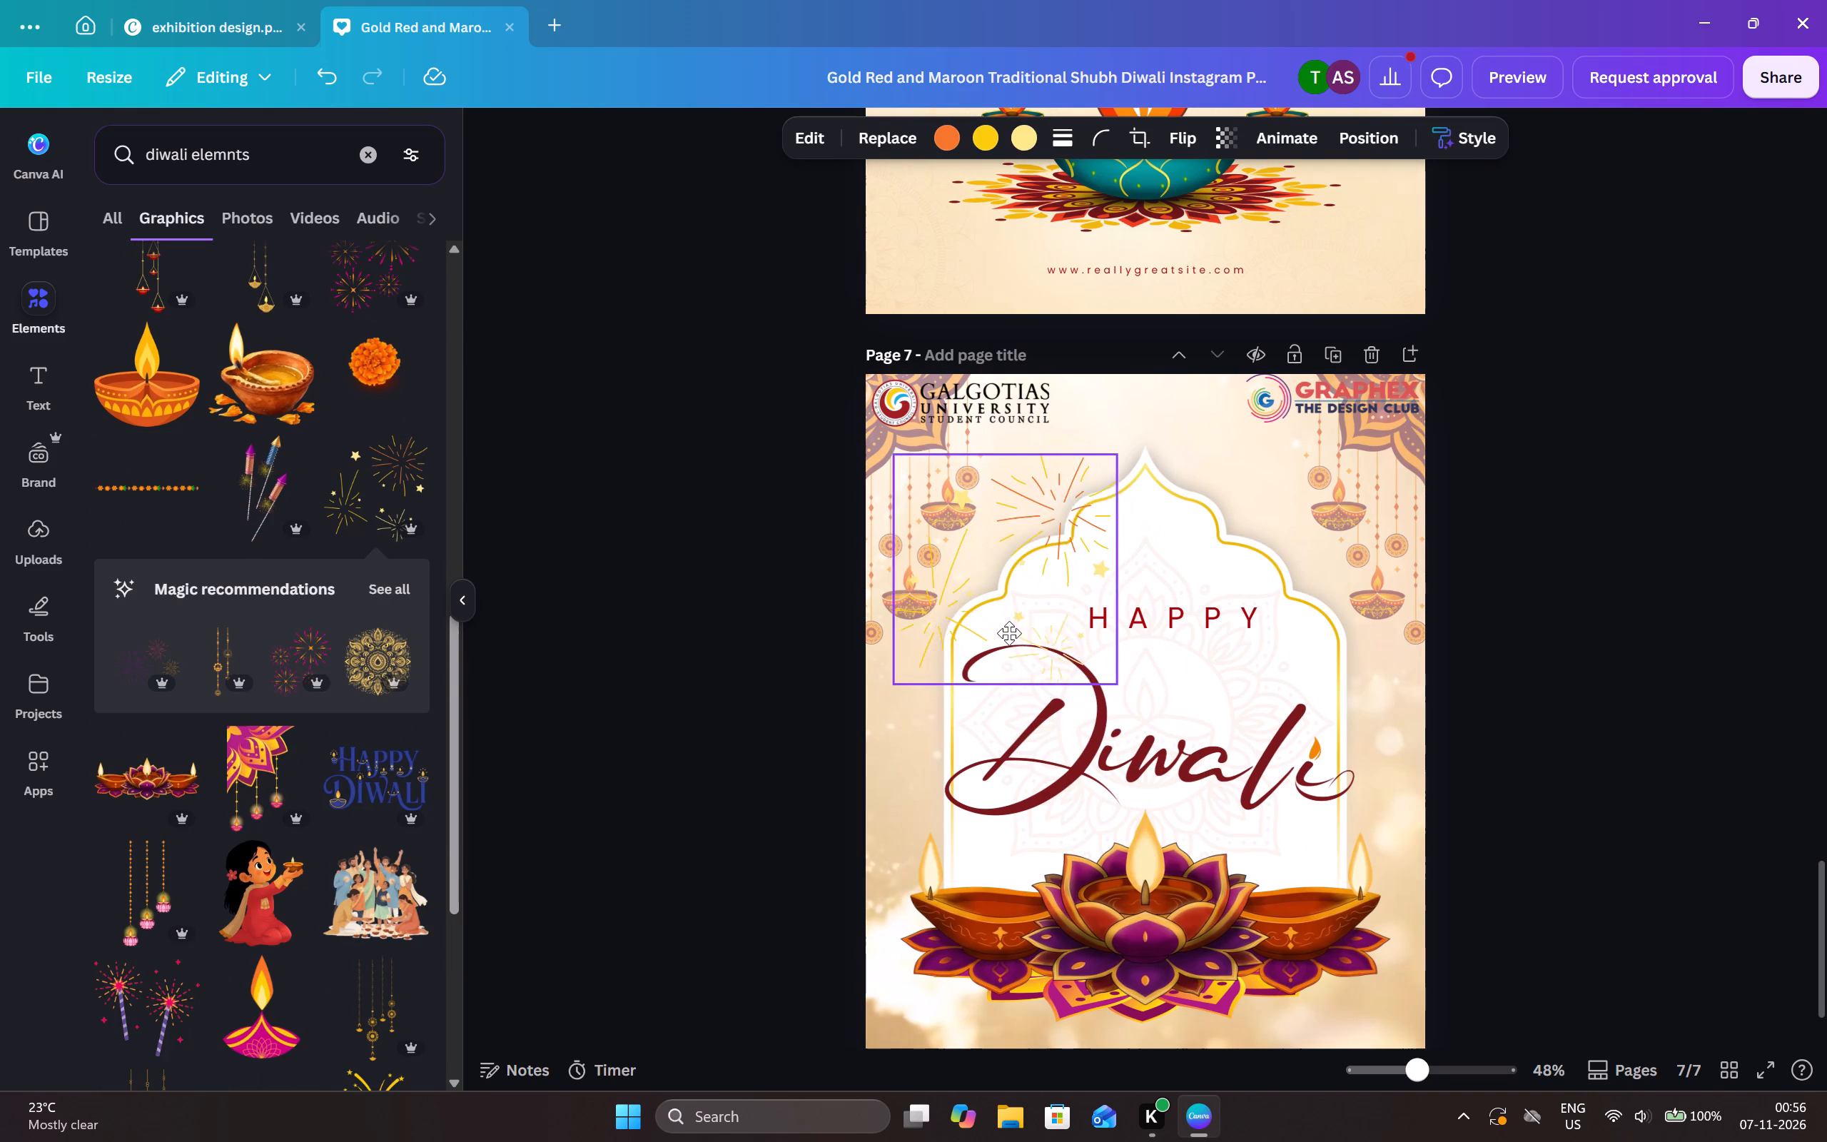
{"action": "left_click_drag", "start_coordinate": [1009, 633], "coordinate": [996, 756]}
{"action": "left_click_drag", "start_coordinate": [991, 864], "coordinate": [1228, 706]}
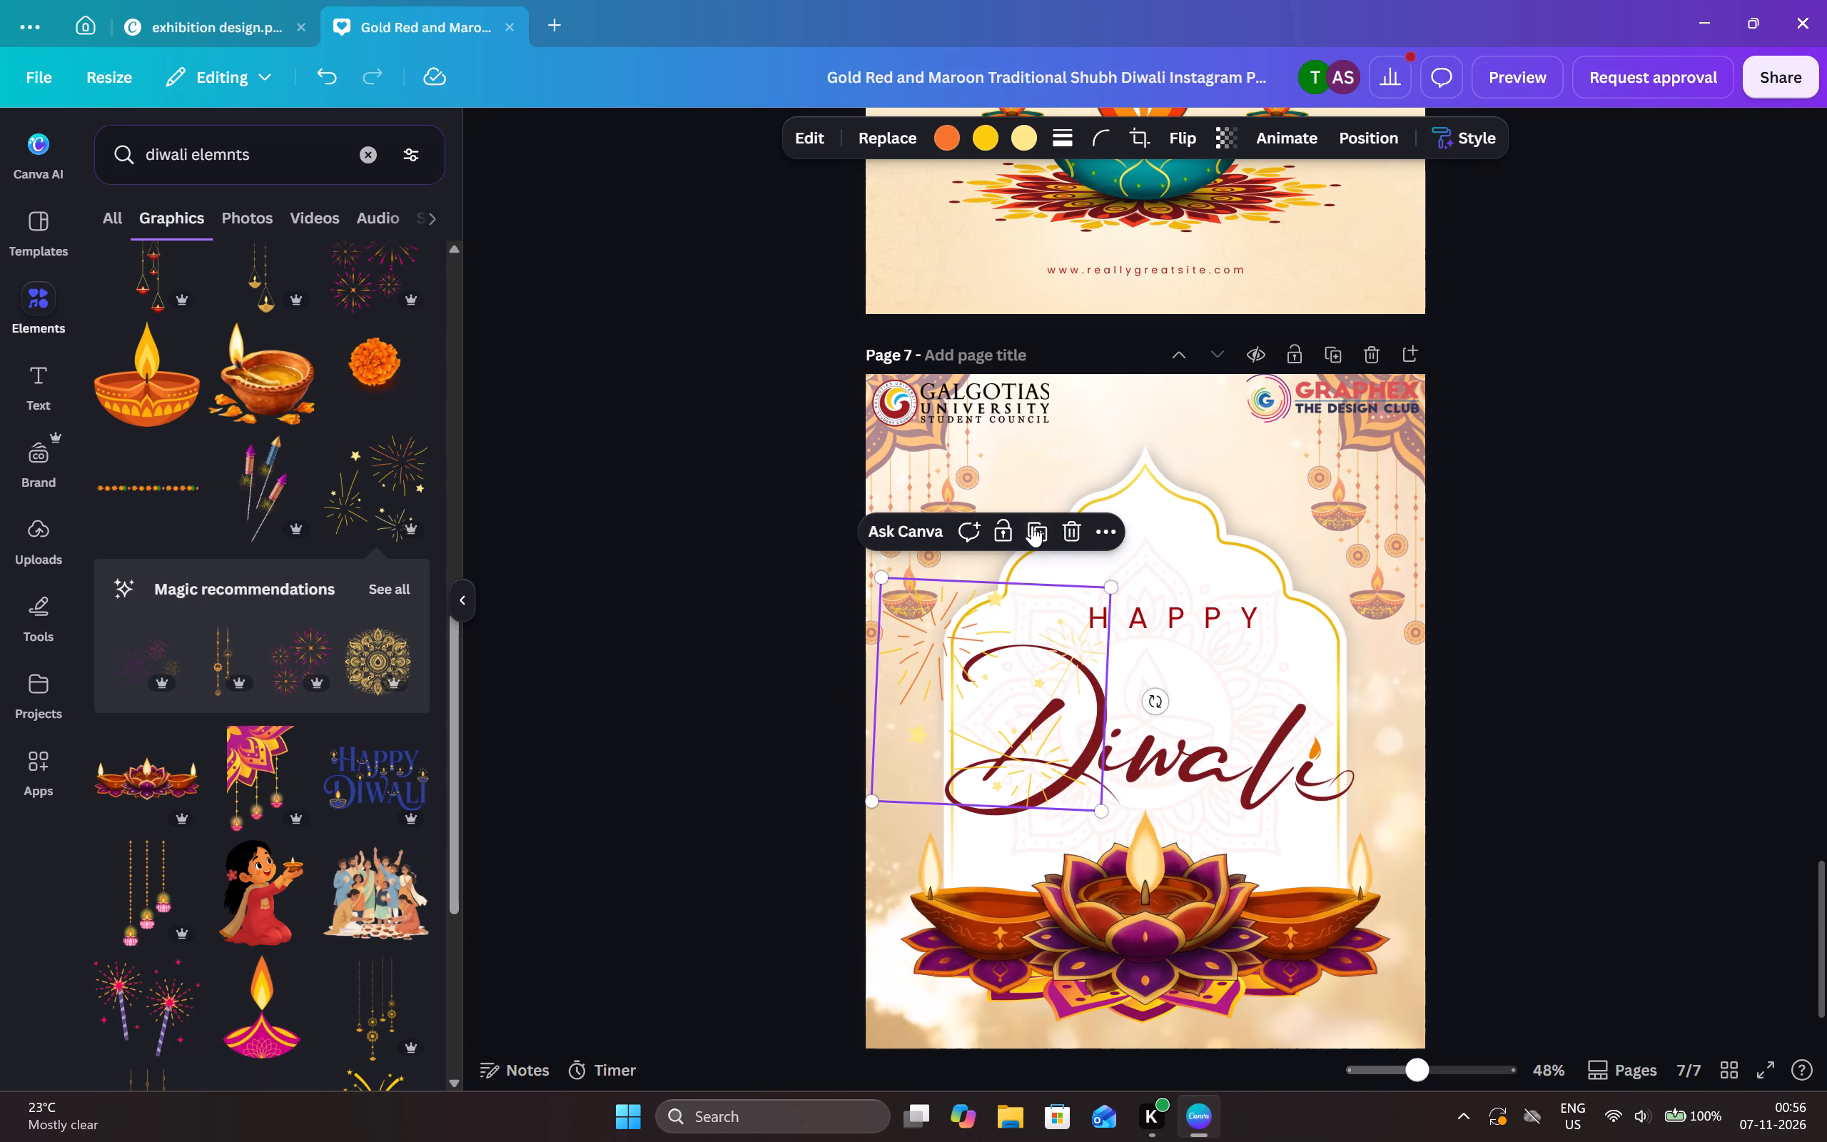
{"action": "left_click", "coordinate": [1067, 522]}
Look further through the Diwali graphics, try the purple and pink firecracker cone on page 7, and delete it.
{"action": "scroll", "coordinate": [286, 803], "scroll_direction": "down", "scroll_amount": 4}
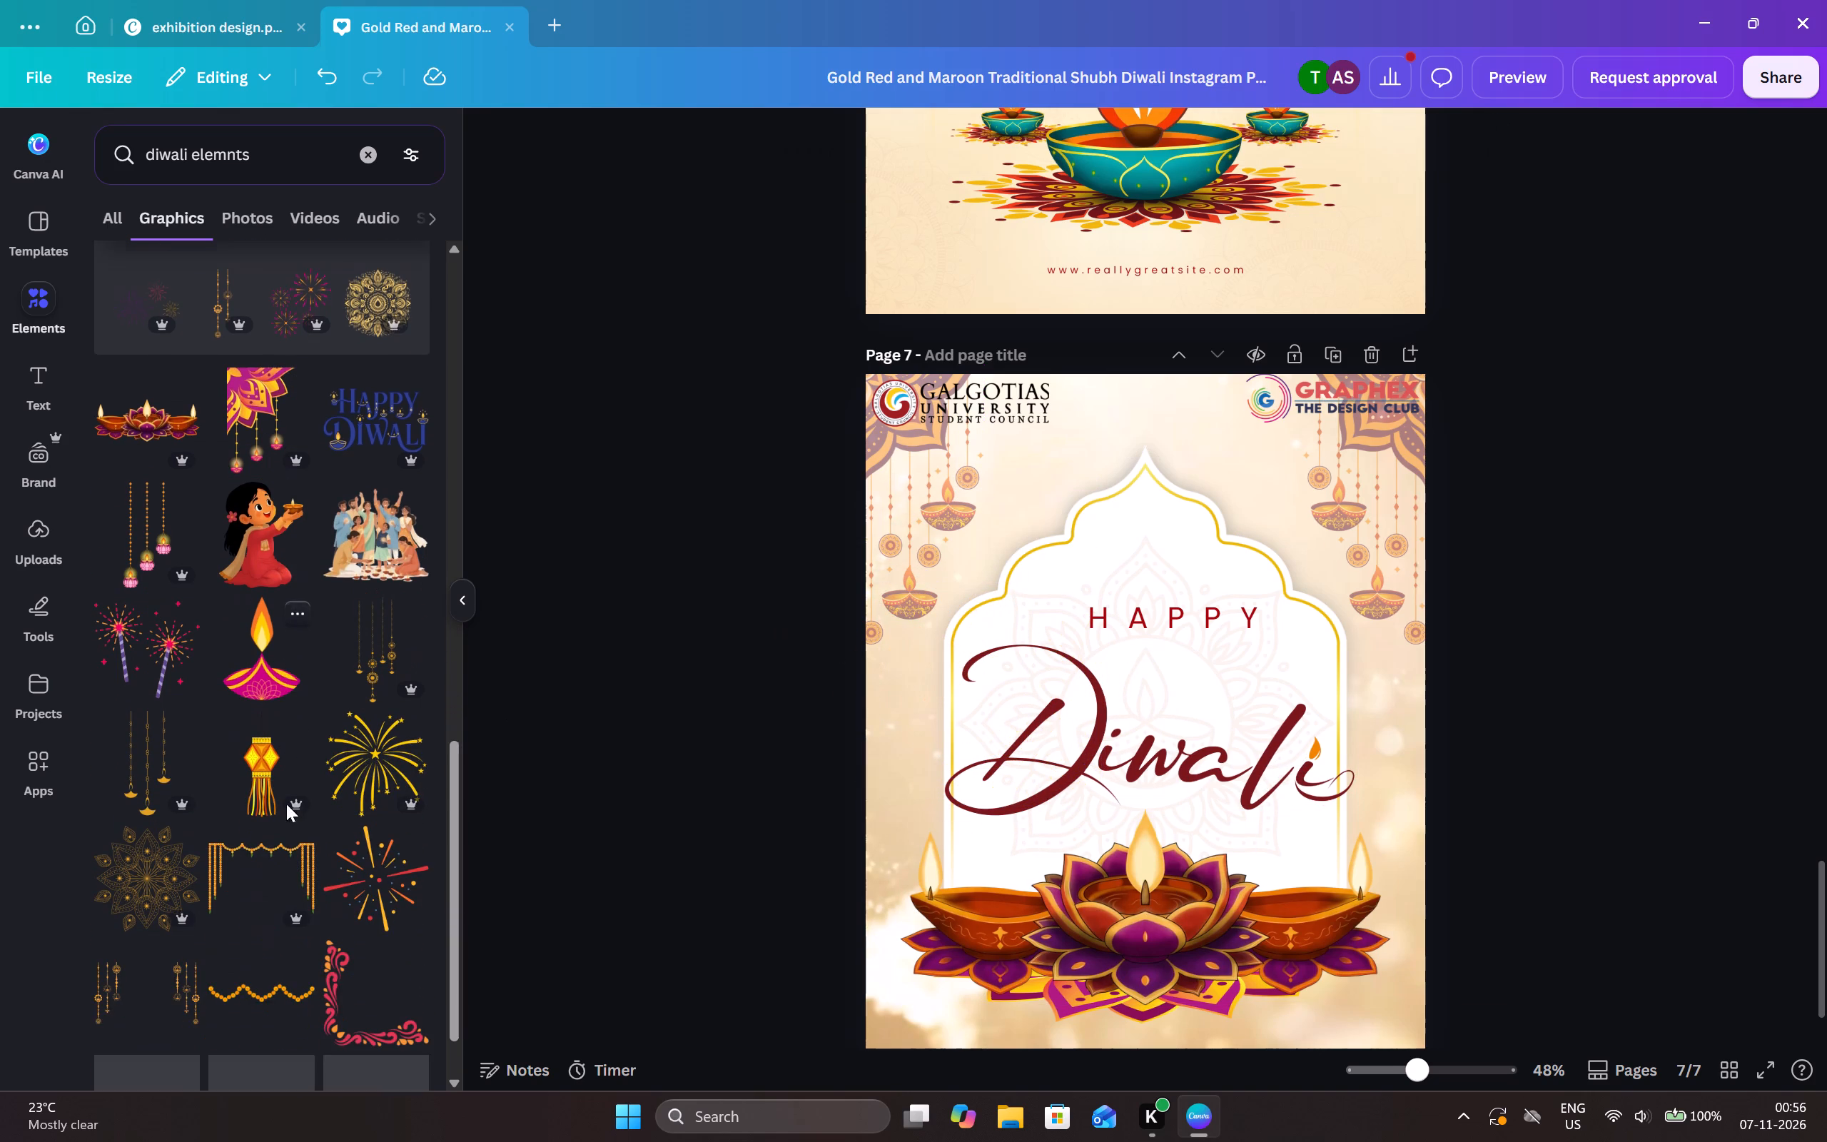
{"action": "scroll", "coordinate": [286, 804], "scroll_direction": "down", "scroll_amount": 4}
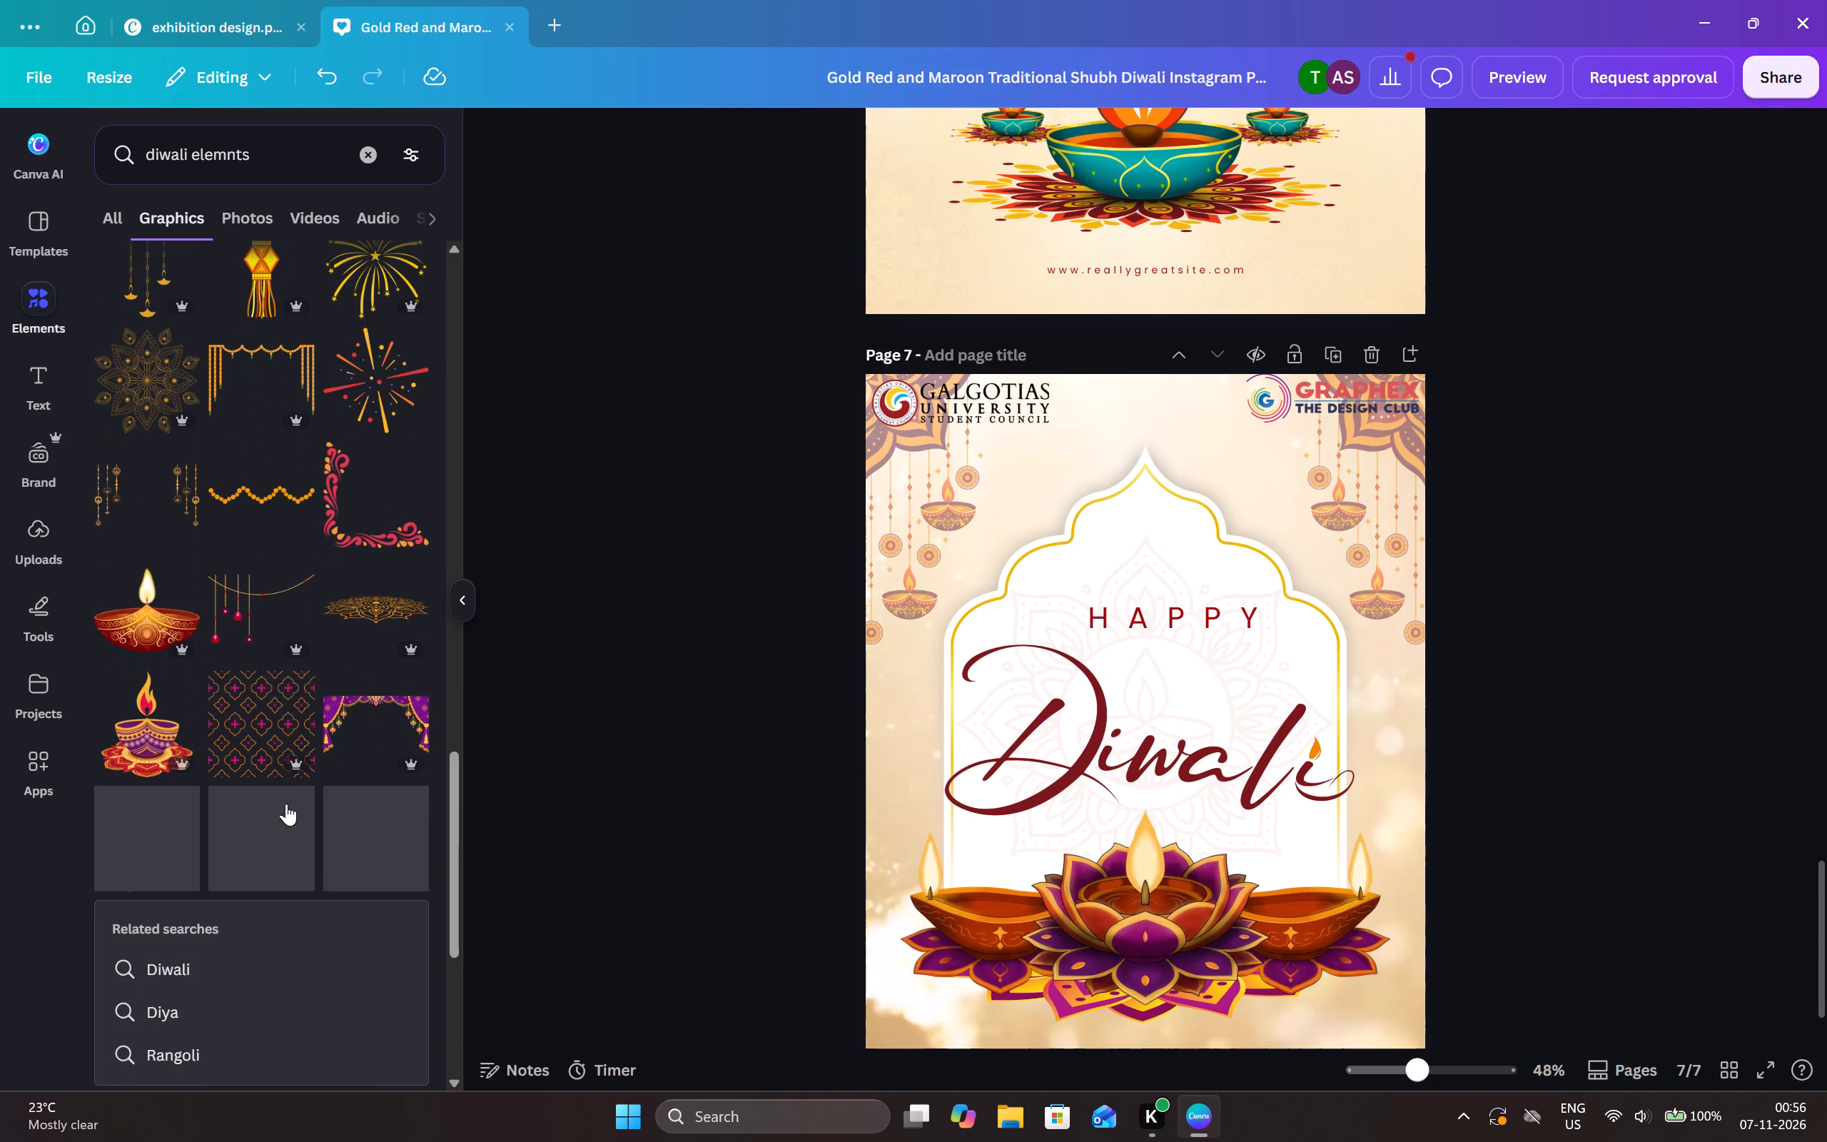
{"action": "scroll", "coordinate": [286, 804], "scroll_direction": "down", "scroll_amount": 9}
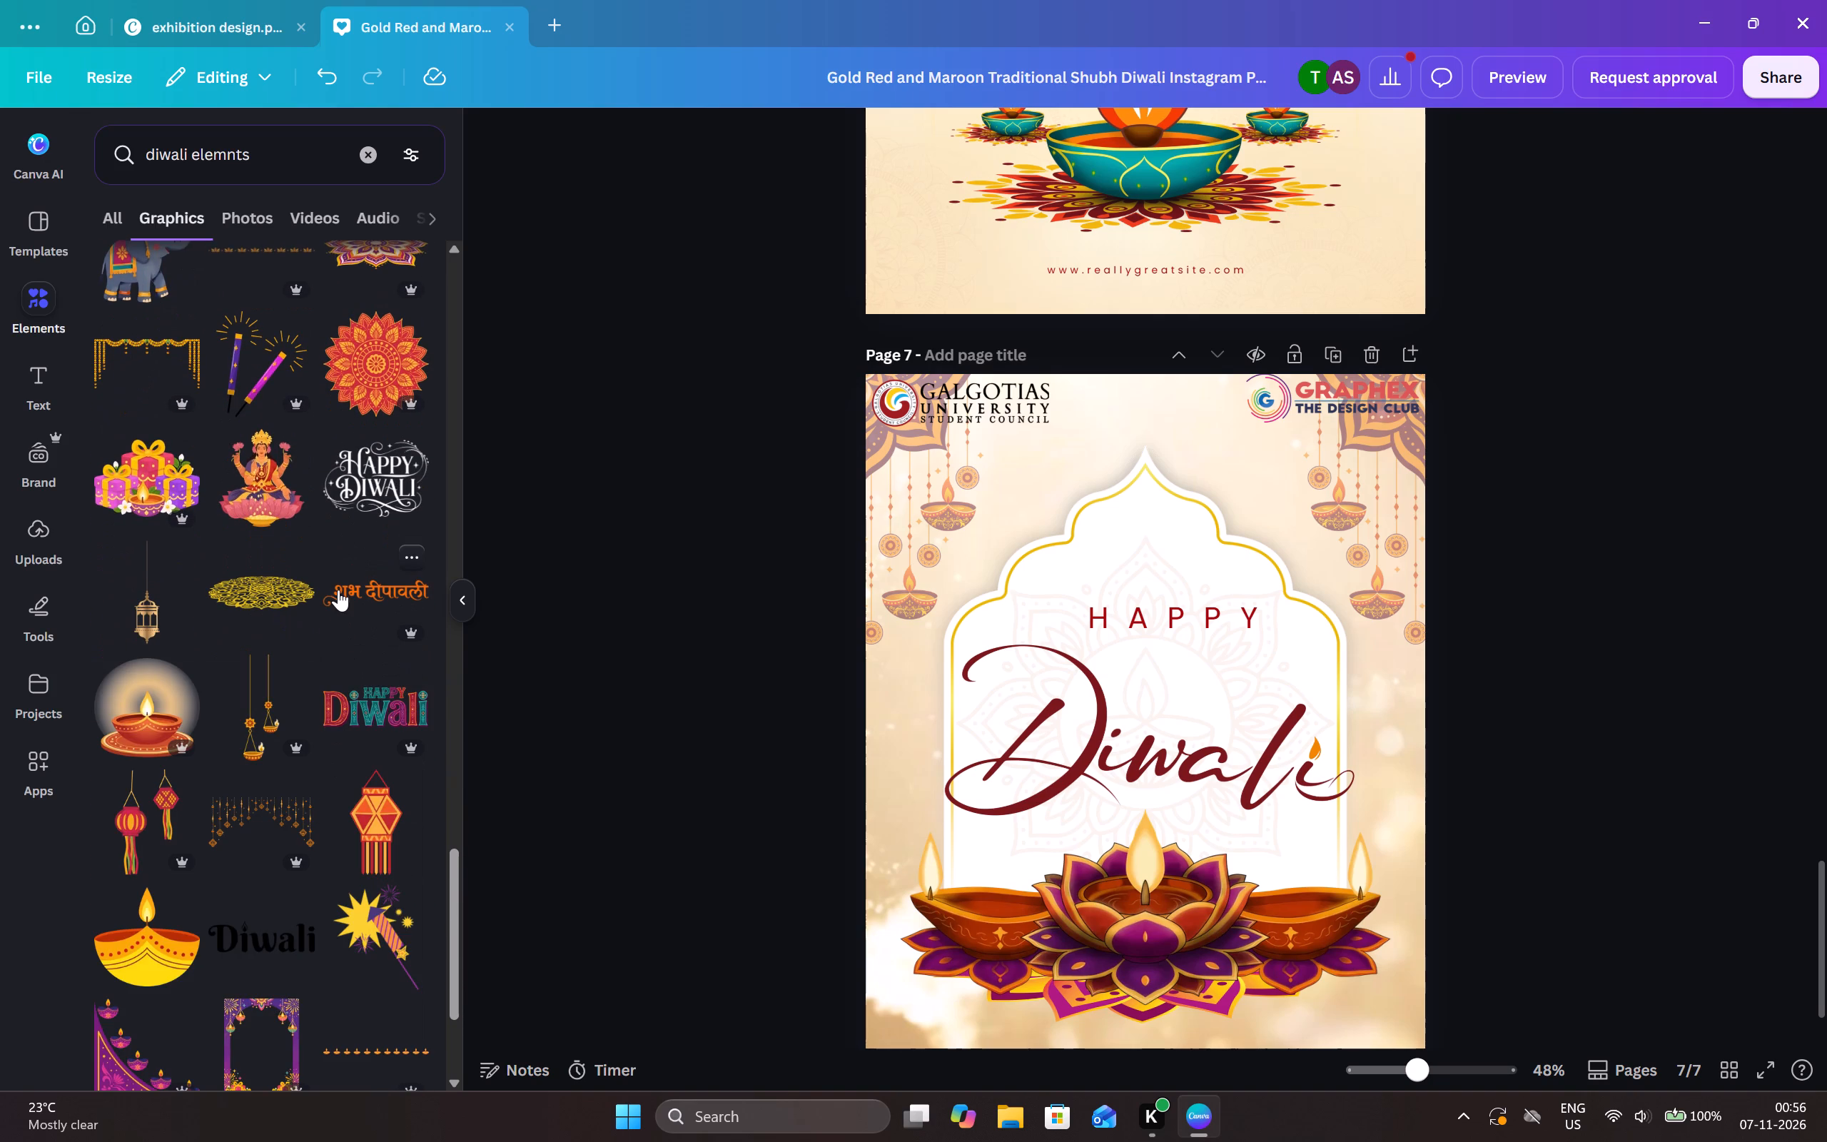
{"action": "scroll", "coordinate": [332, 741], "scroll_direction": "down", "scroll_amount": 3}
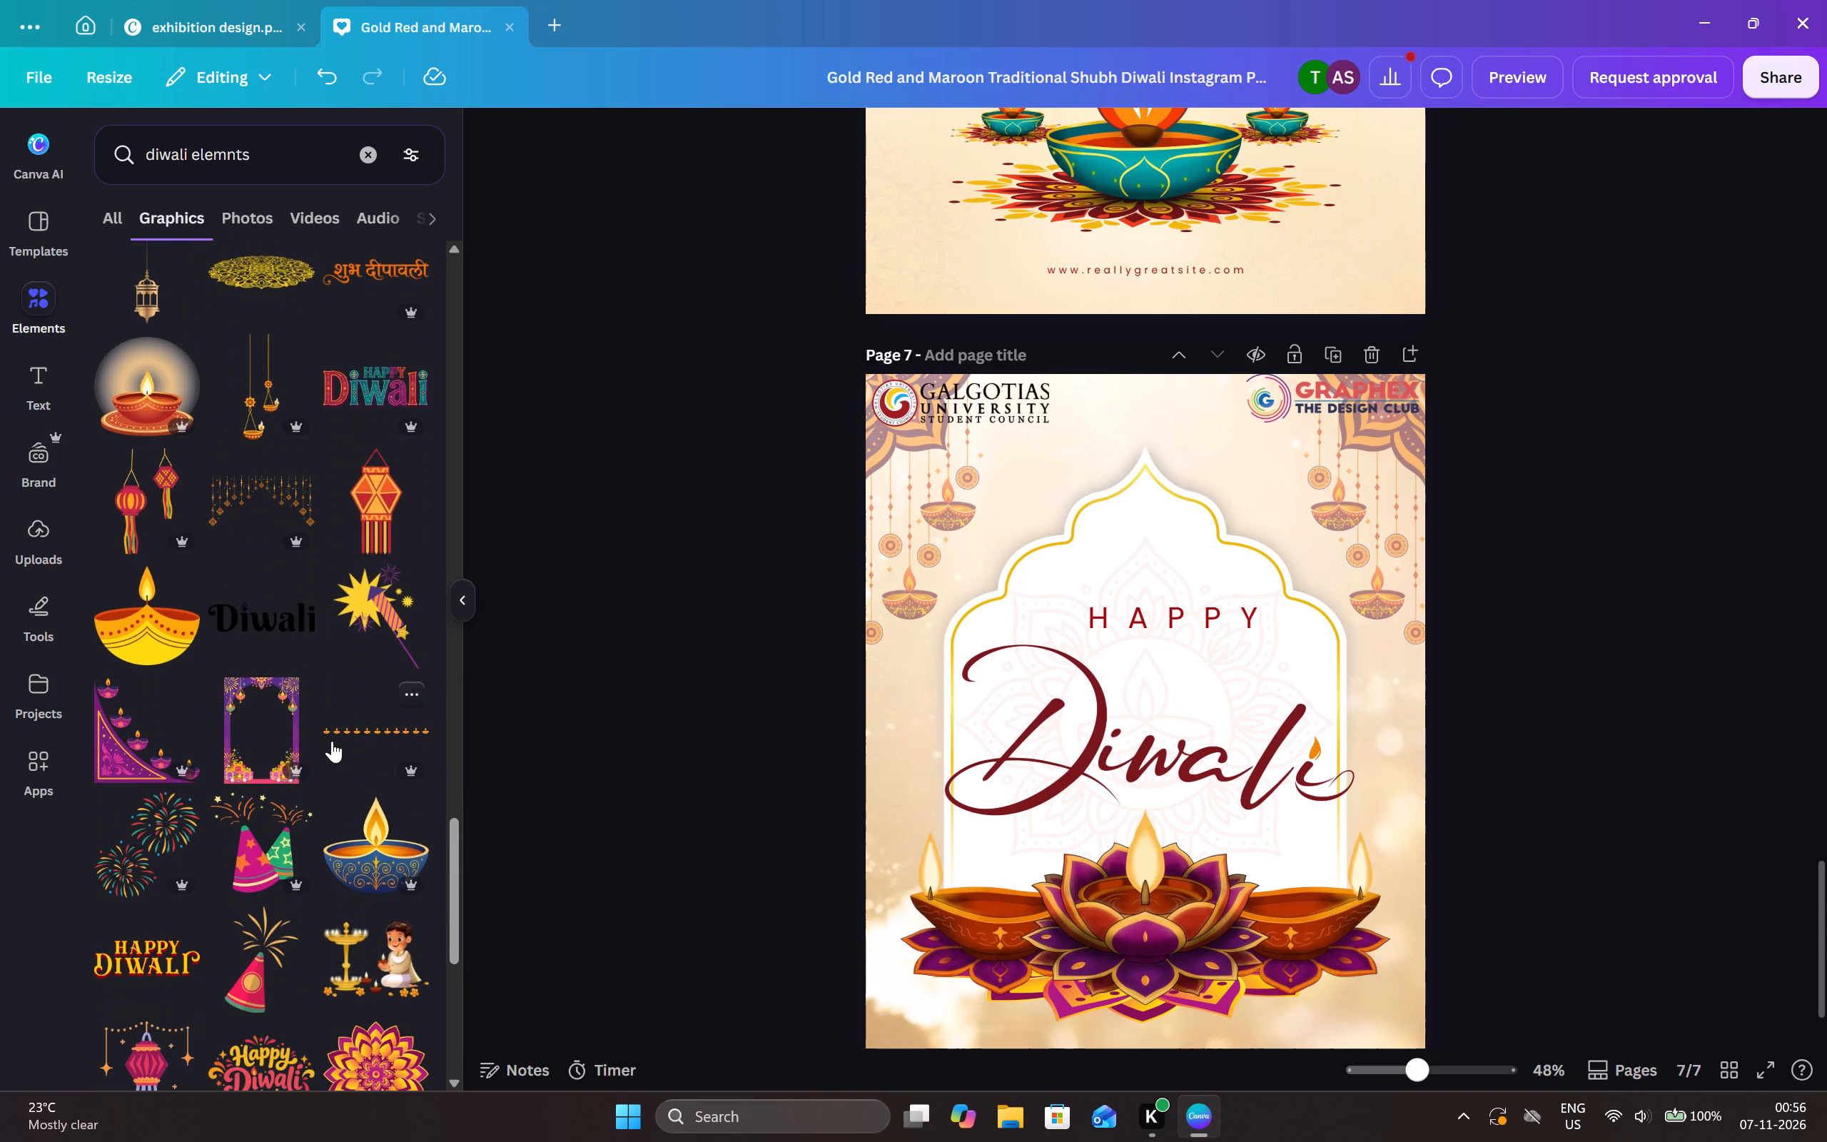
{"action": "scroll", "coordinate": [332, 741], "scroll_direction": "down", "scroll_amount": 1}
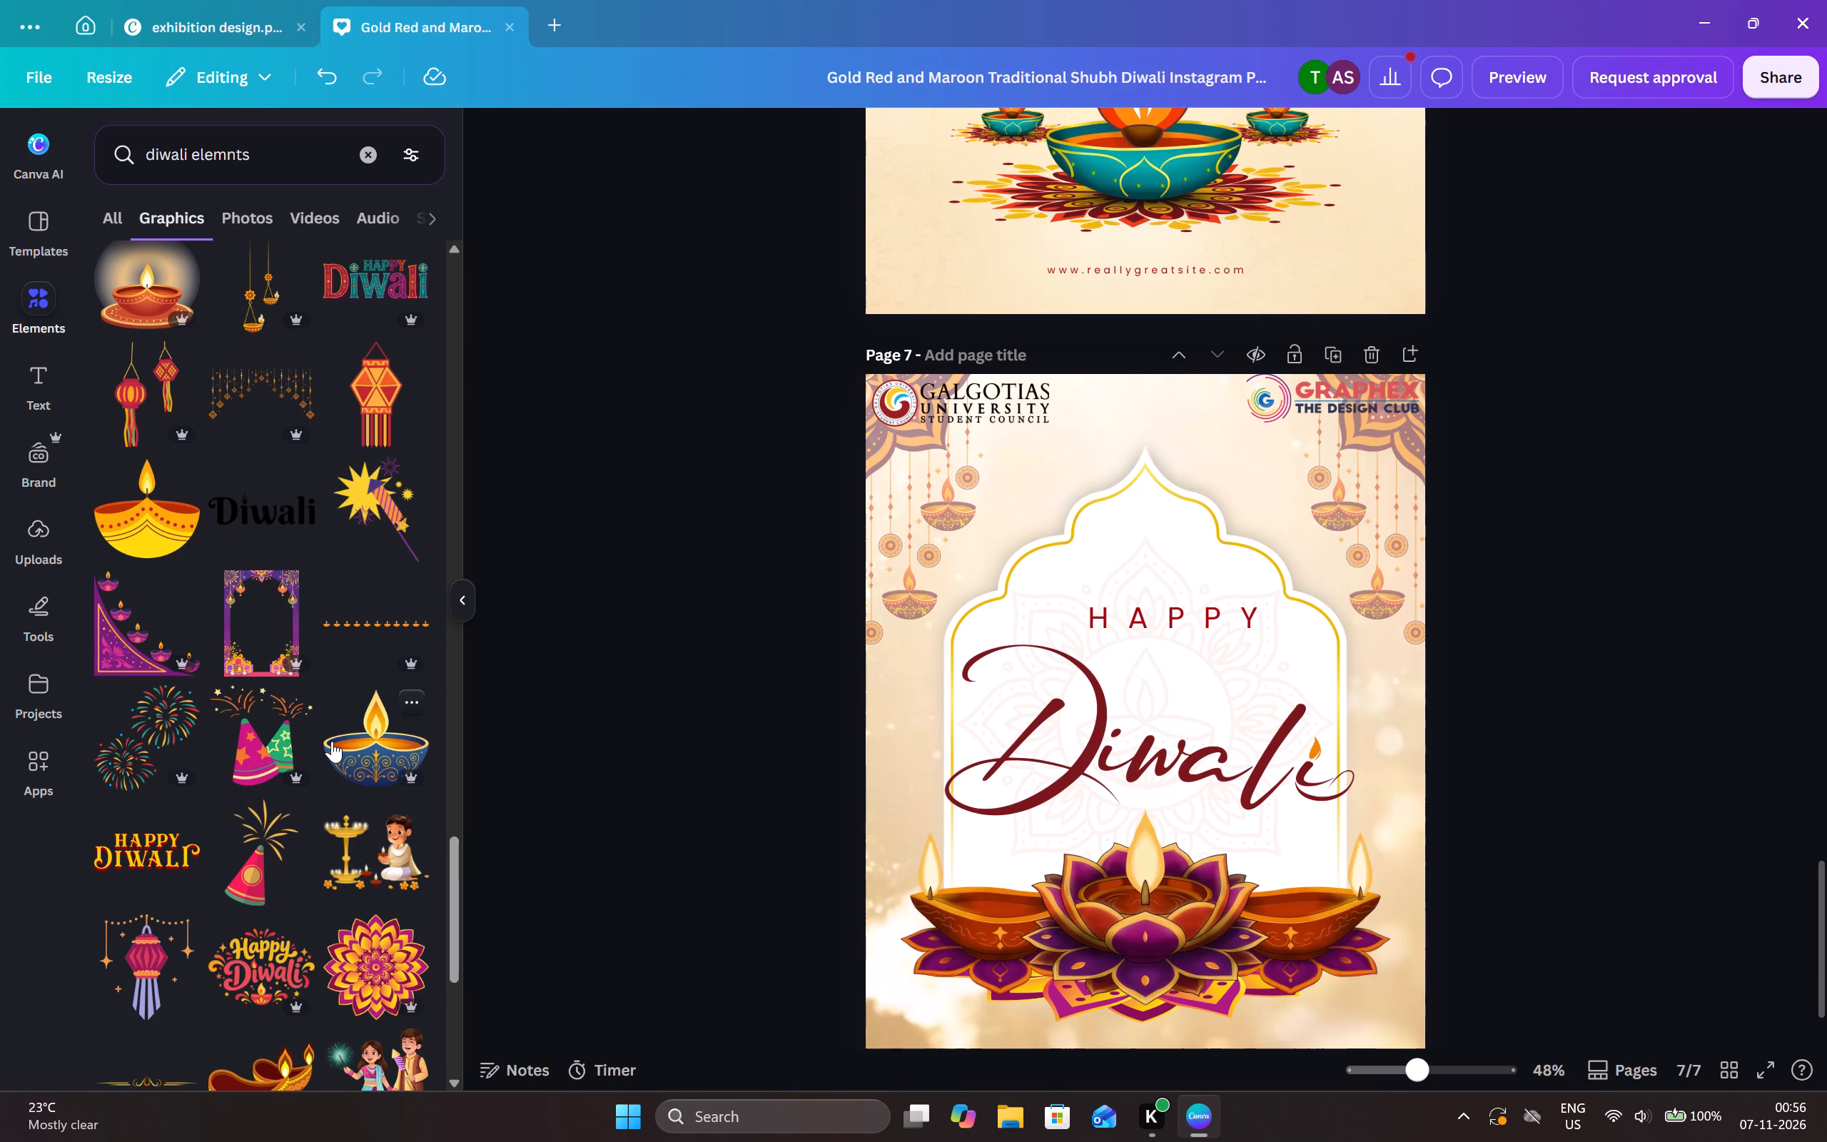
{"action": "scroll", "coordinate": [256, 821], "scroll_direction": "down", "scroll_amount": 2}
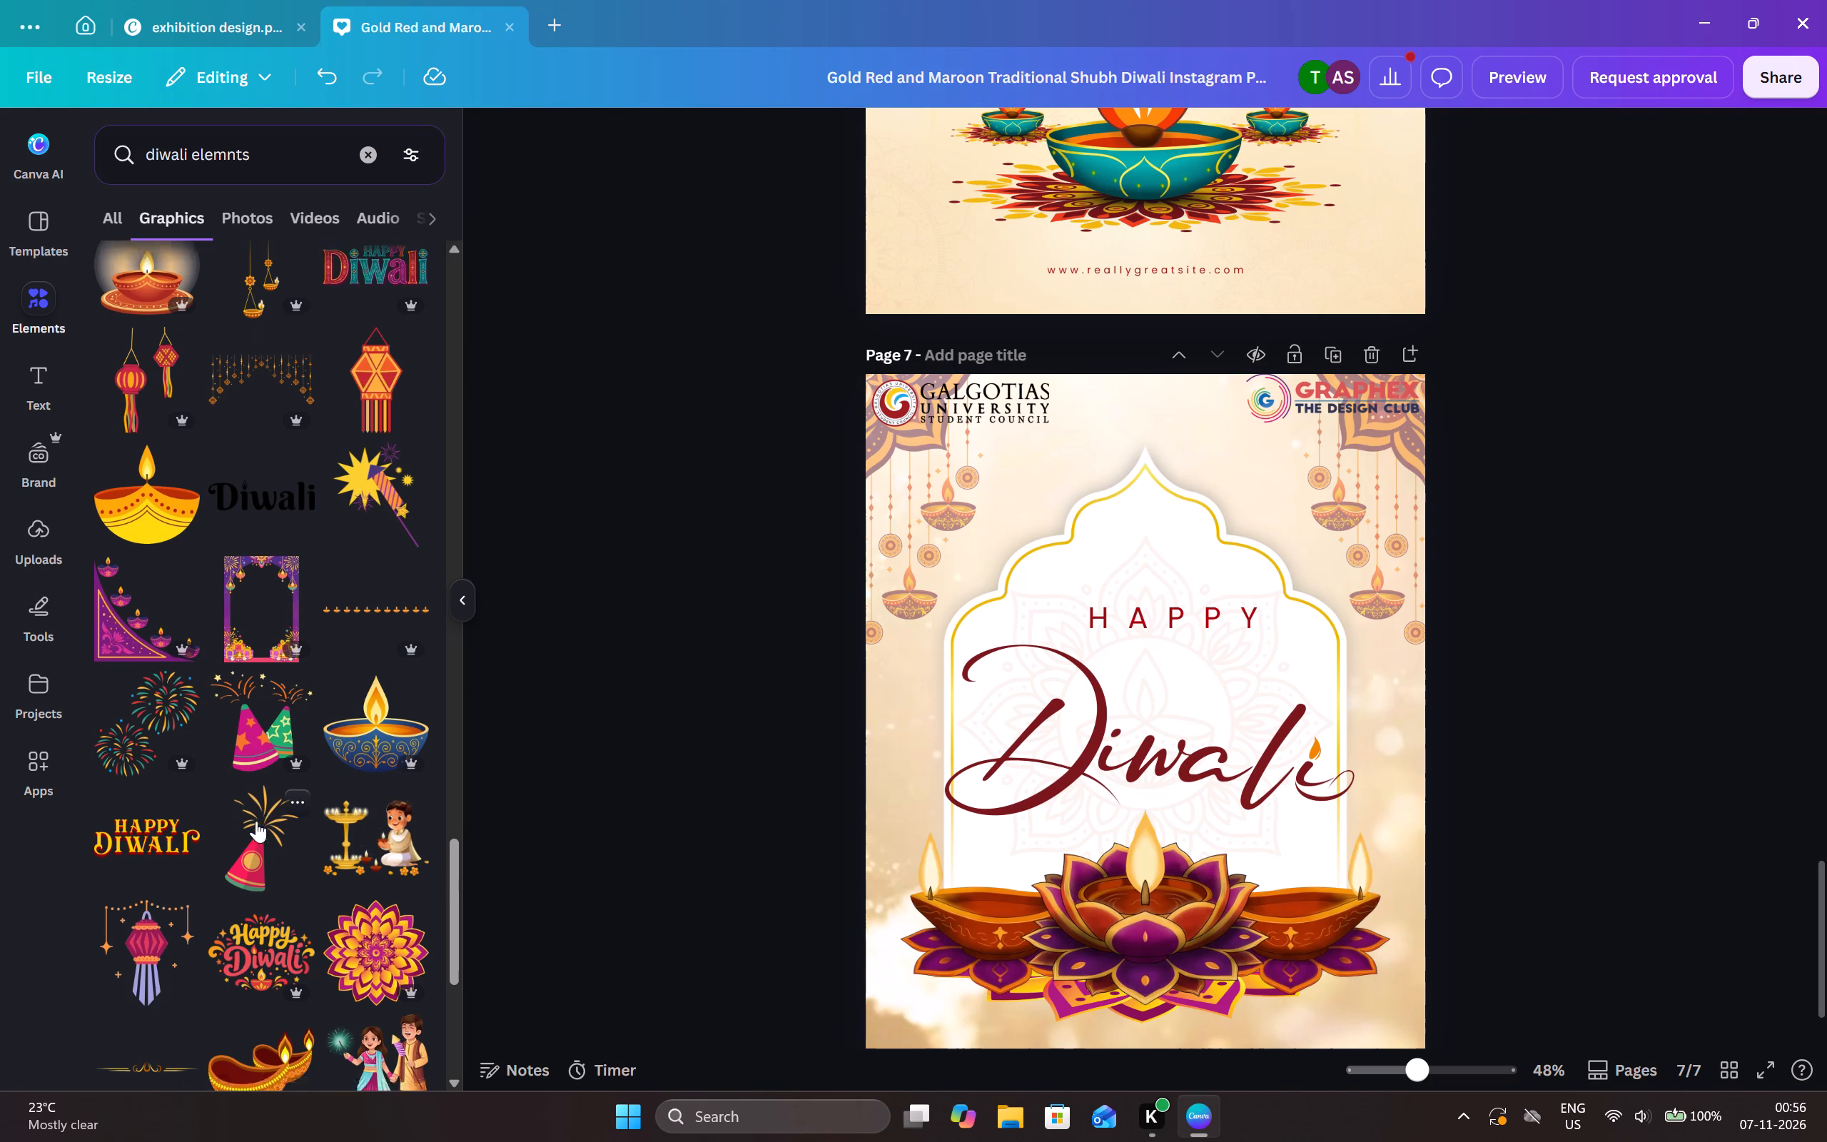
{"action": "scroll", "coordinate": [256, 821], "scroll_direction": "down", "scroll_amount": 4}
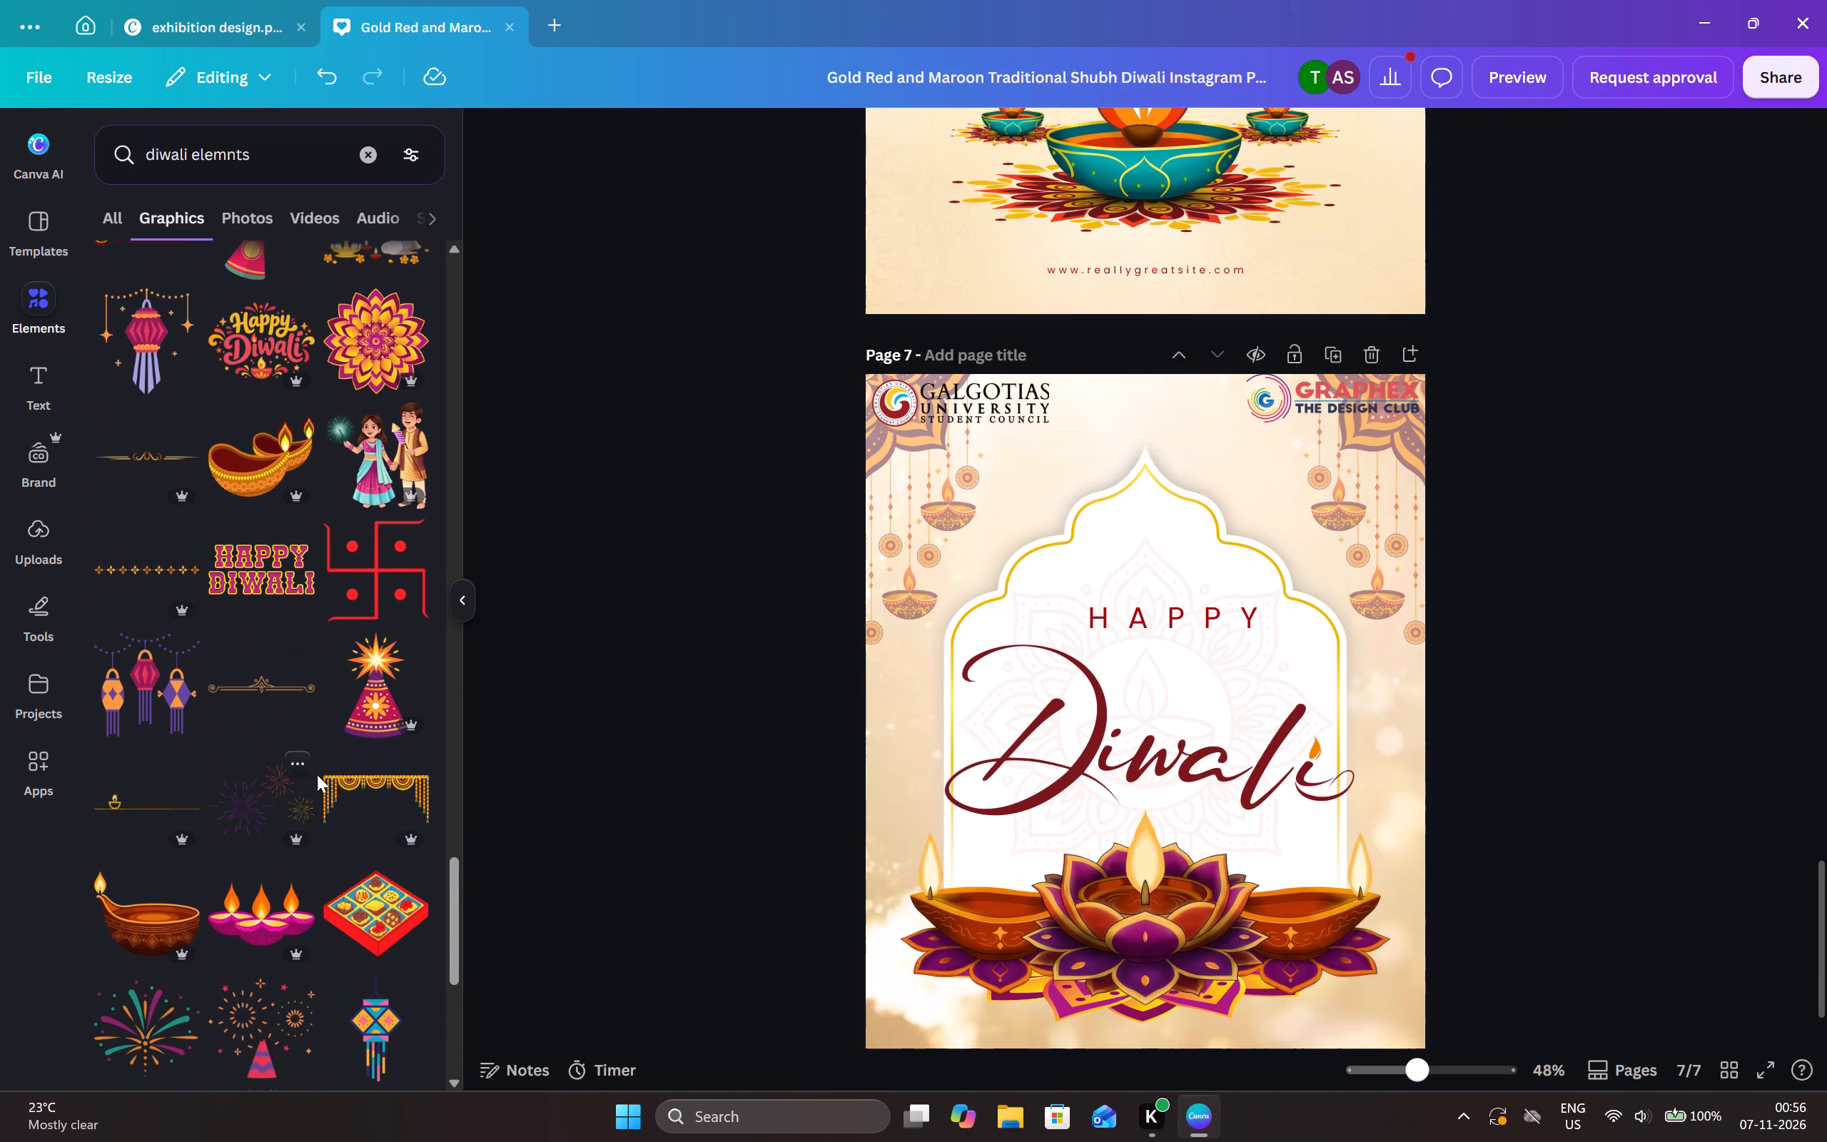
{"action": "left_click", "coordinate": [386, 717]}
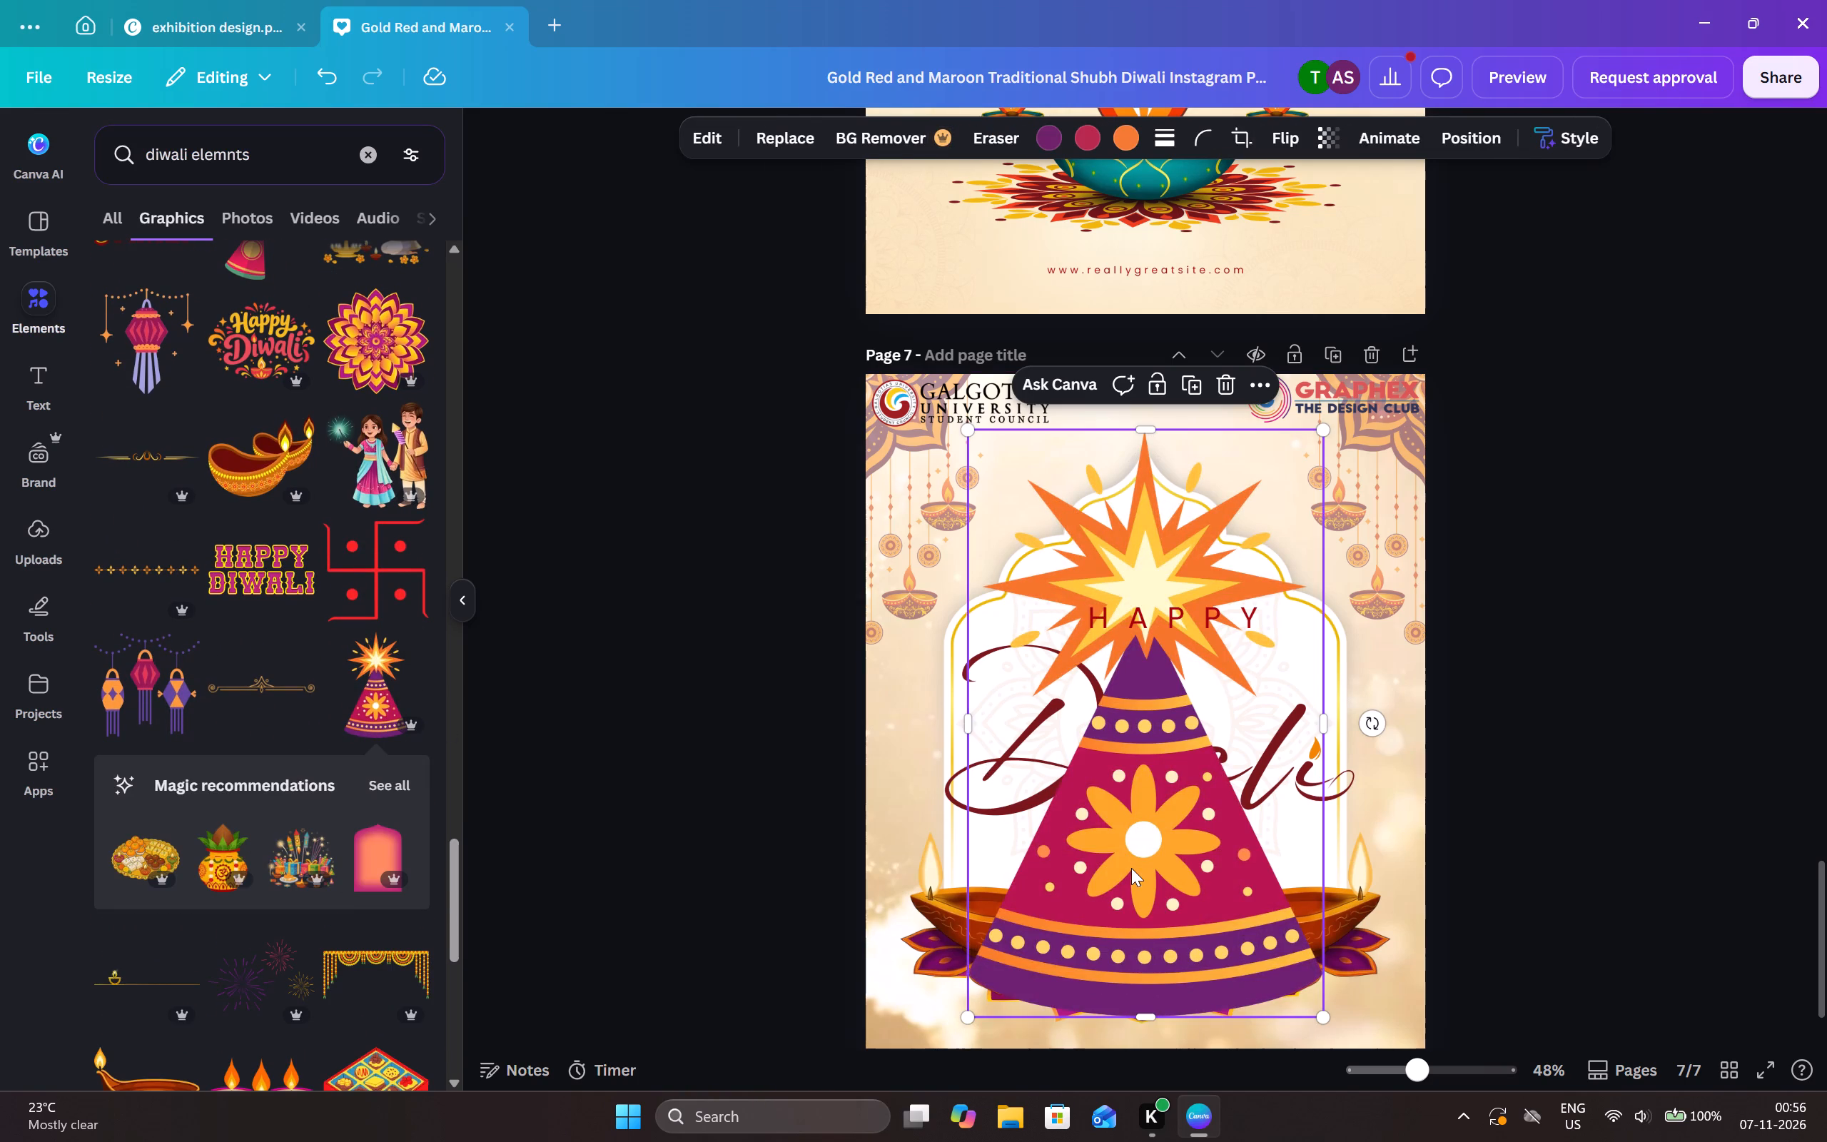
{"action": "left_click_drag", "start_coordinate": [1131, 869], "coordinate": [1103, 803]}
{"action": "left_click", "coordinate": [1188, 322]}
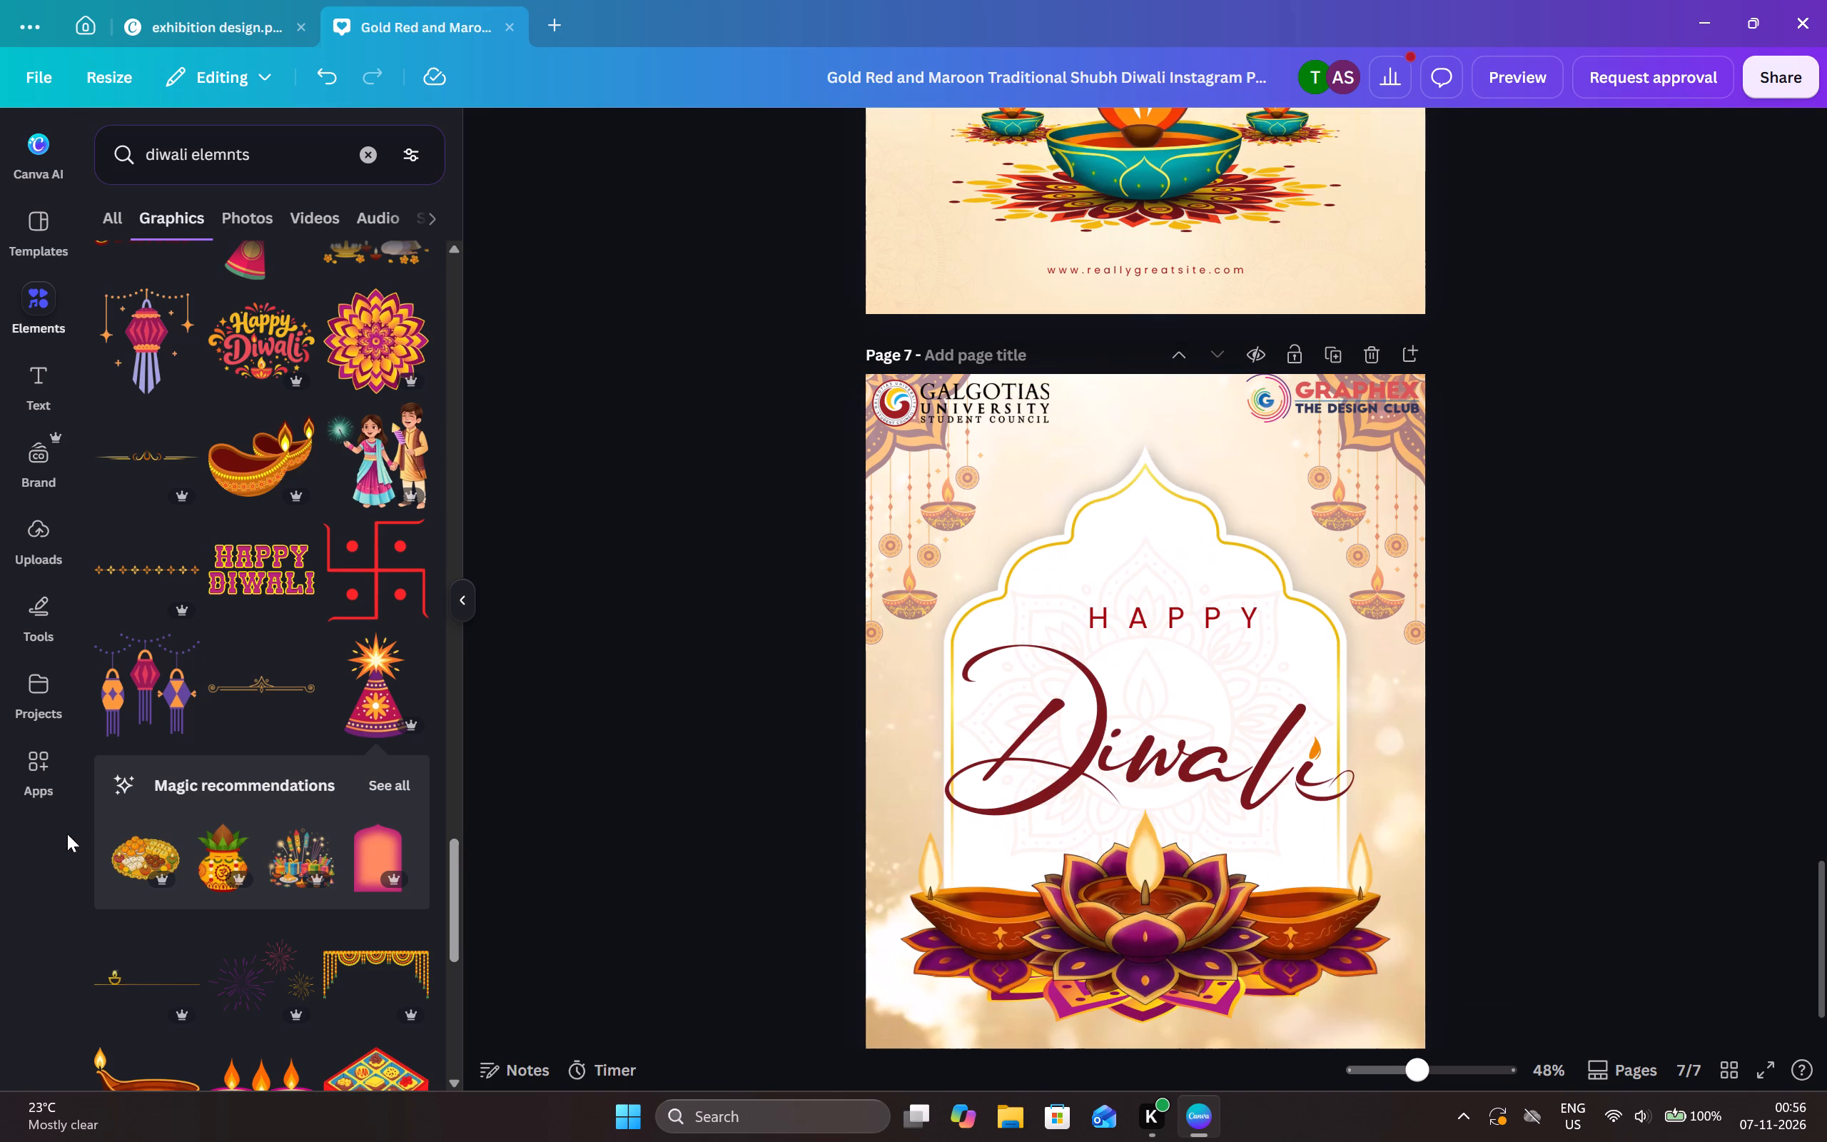
Browse the remaining "diwali elemnts" graphics for another suitable decoration.
{"action": "scroll", "coordinate": [96, 862], "scroll_direction": "down", "scroll_amount": 3}
{"action": "scroll", "coordinate": [266, 778], "scroll_direction": "down", "scroll_amount": 6}
{"action": "scroll", "coordinate": [266, 778], "scroll_direction": "up", "scroll_amount": 3}
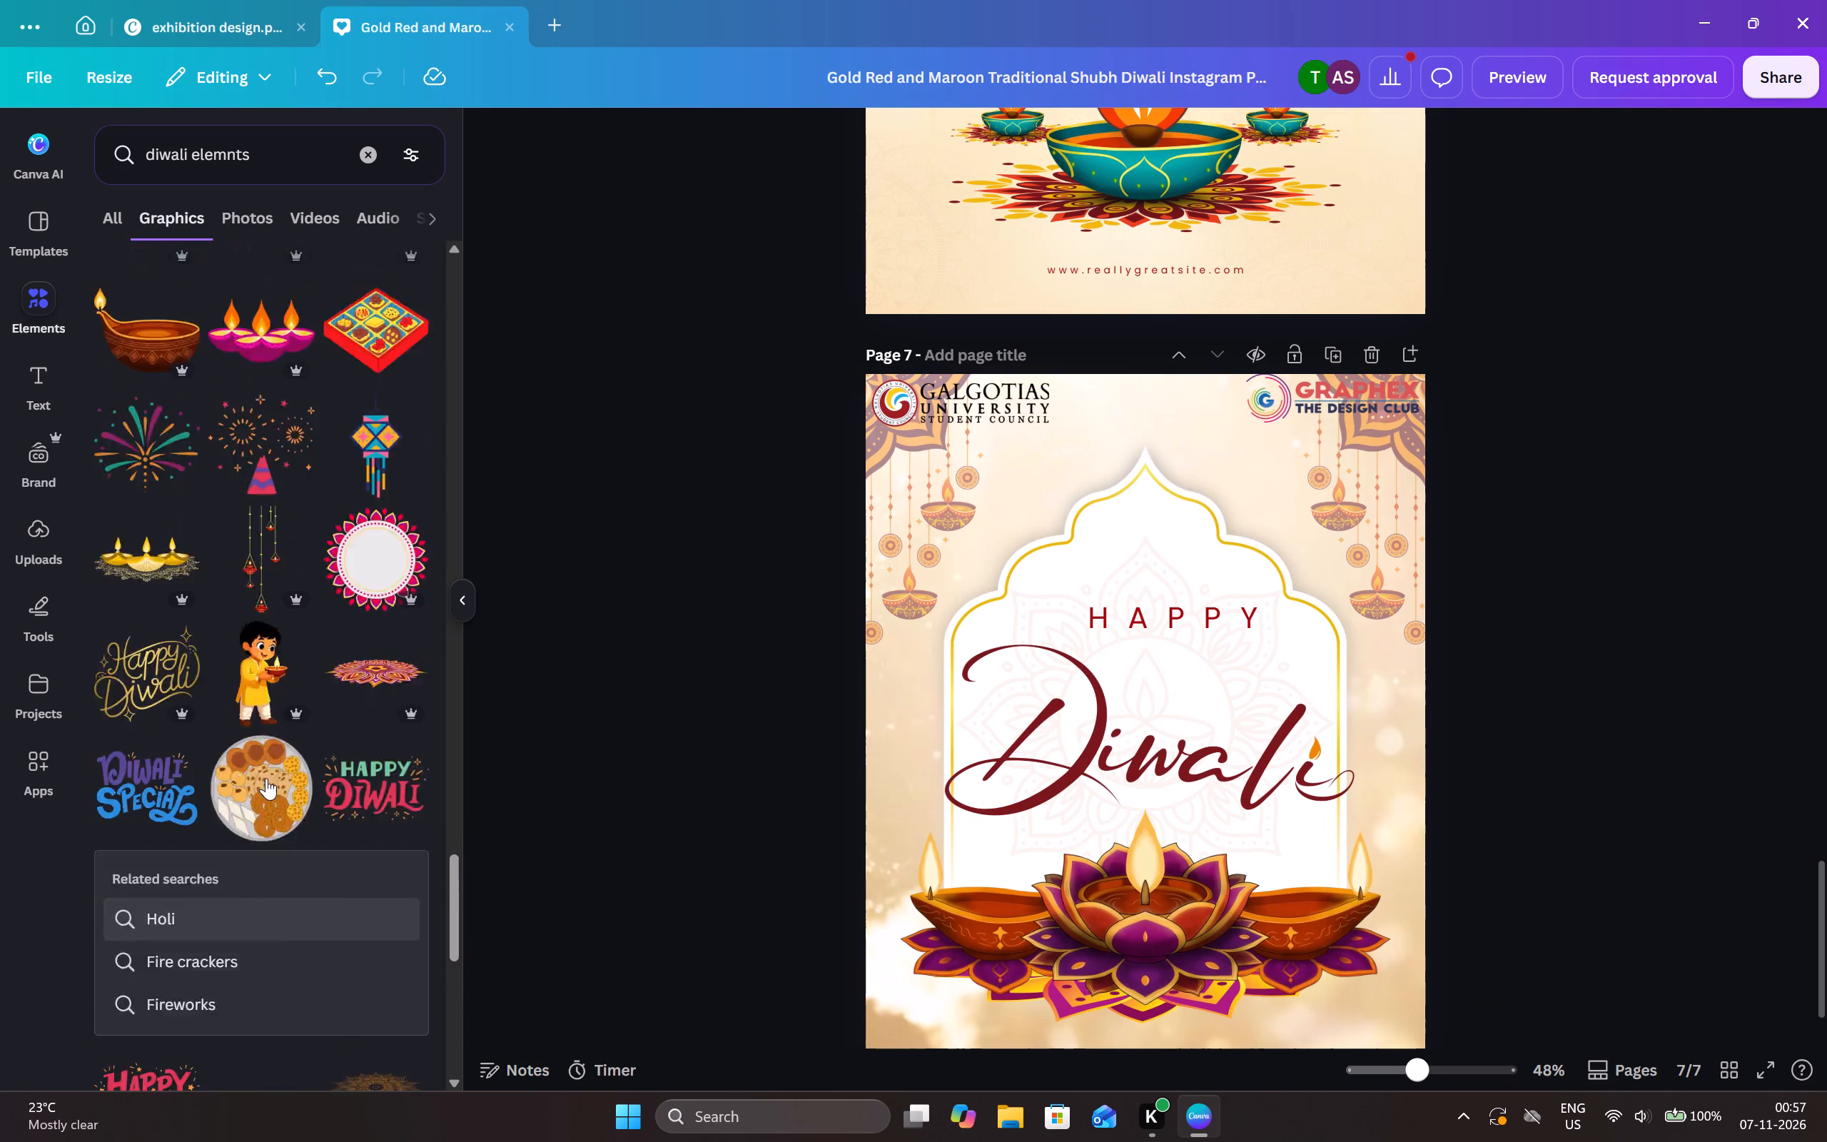
{"action": "scroll", "coordinate": [266, 778], "scroll_direction": "up", "scroll_amount": 8}
Search the elements for "diwali text" again and show all its graphics results.
{"action": "left_click", "coordinate": [367, 152]}
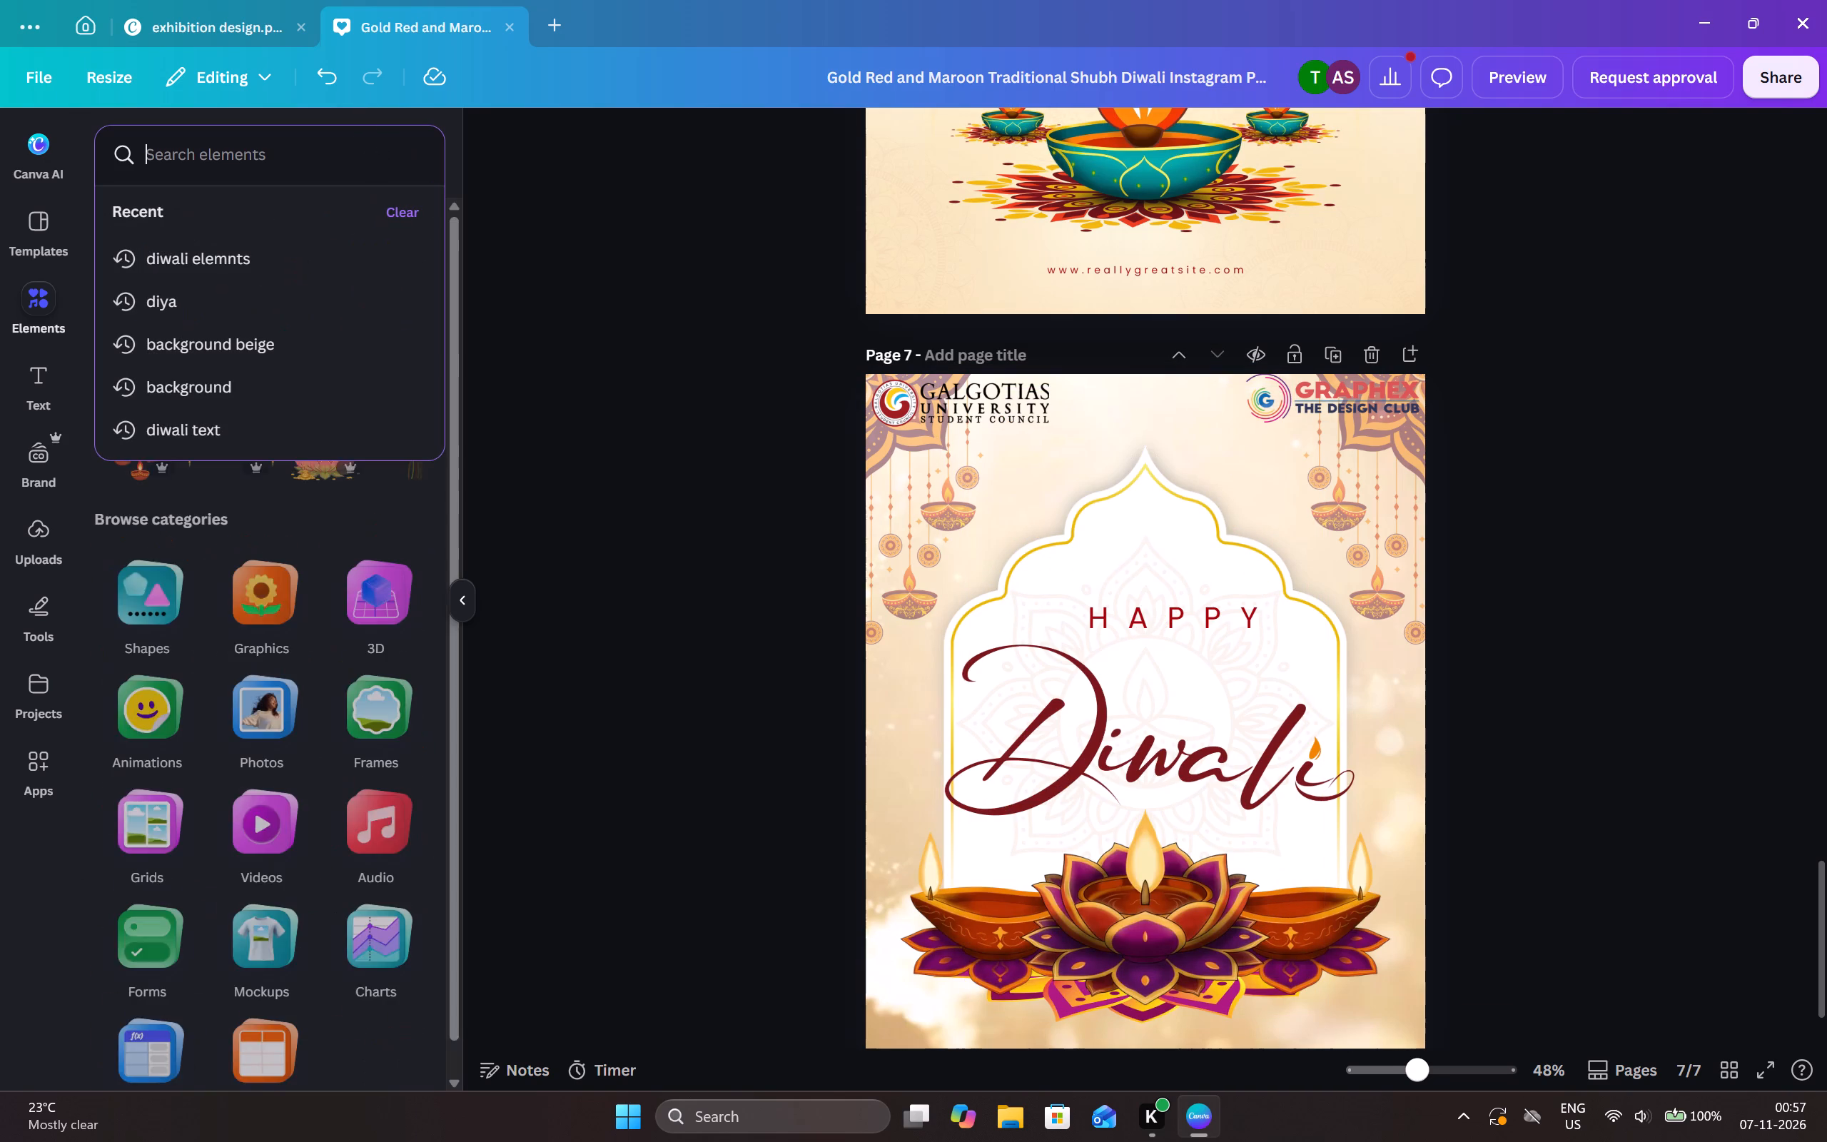
{"action": "left_click", "coordinate": [221, 423]}
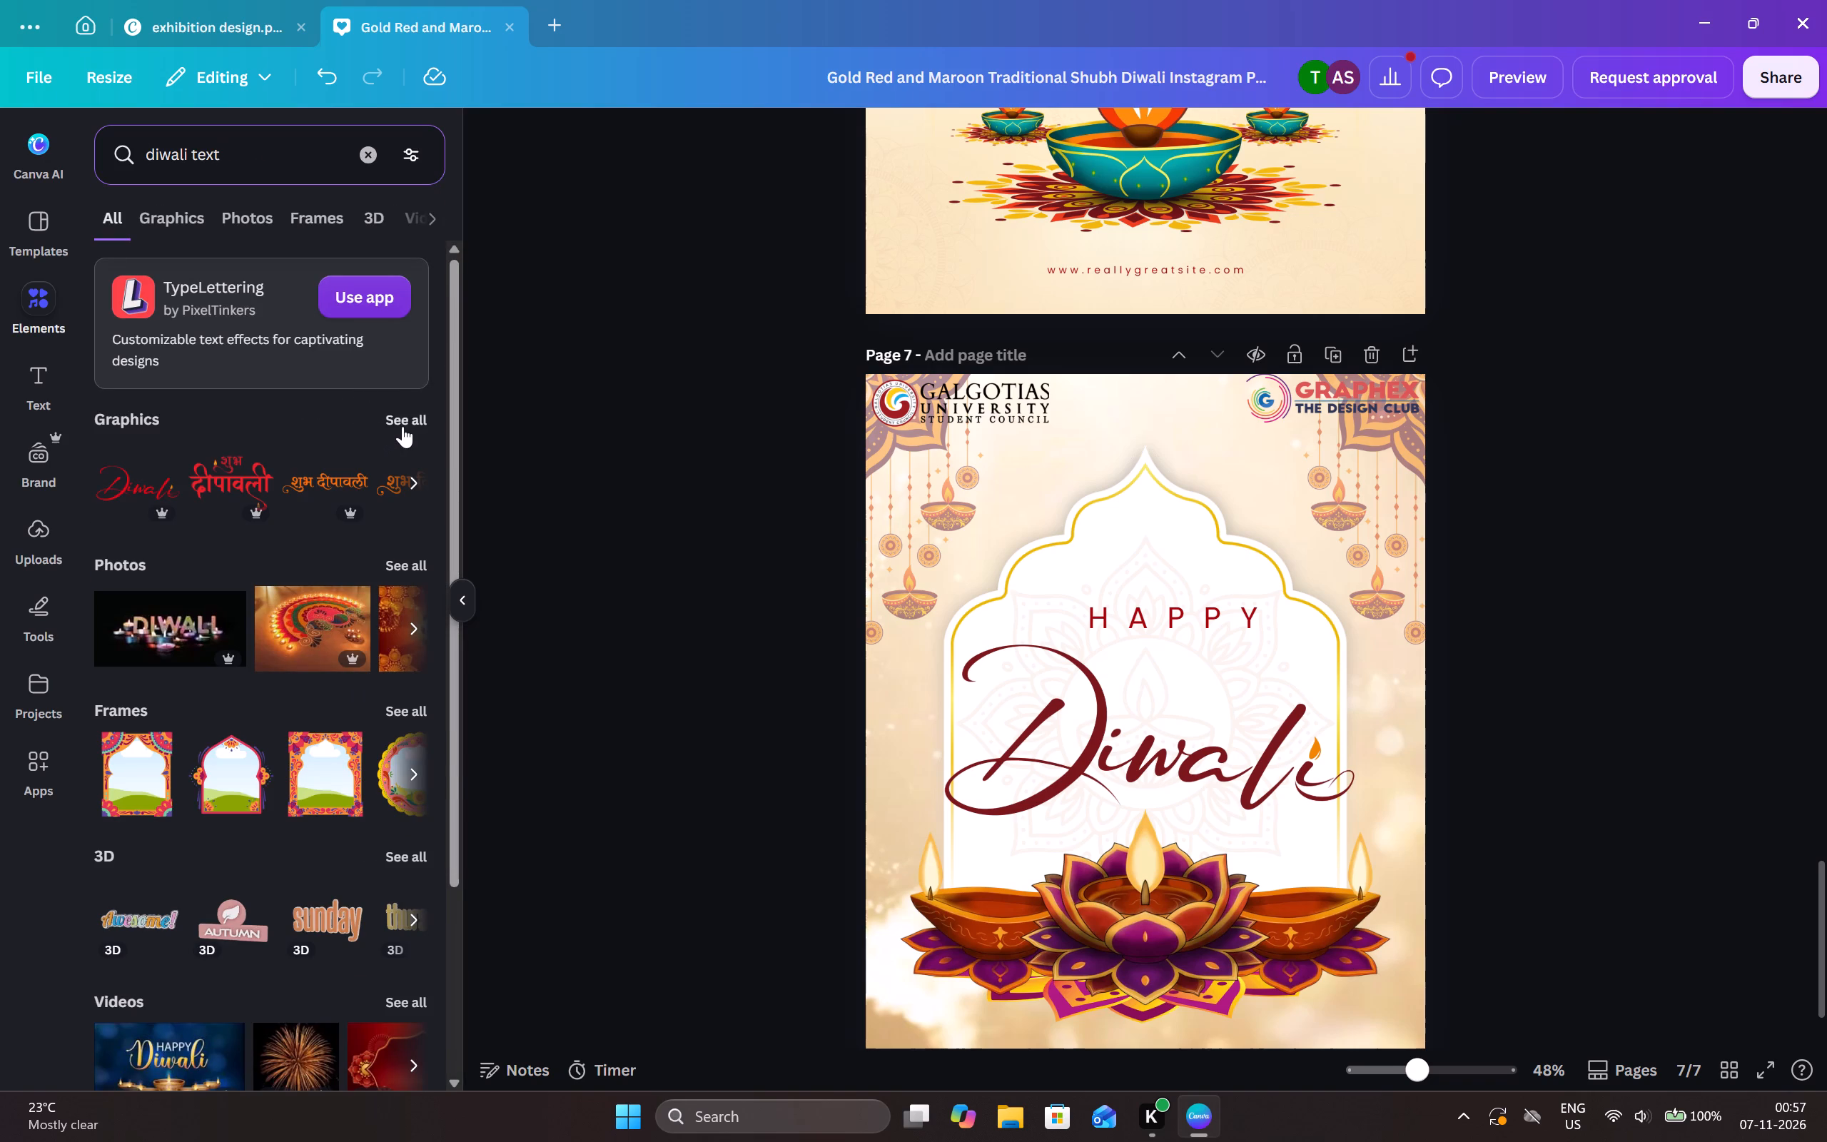
{"action": "left_click", "coordinate": [405, 421]}
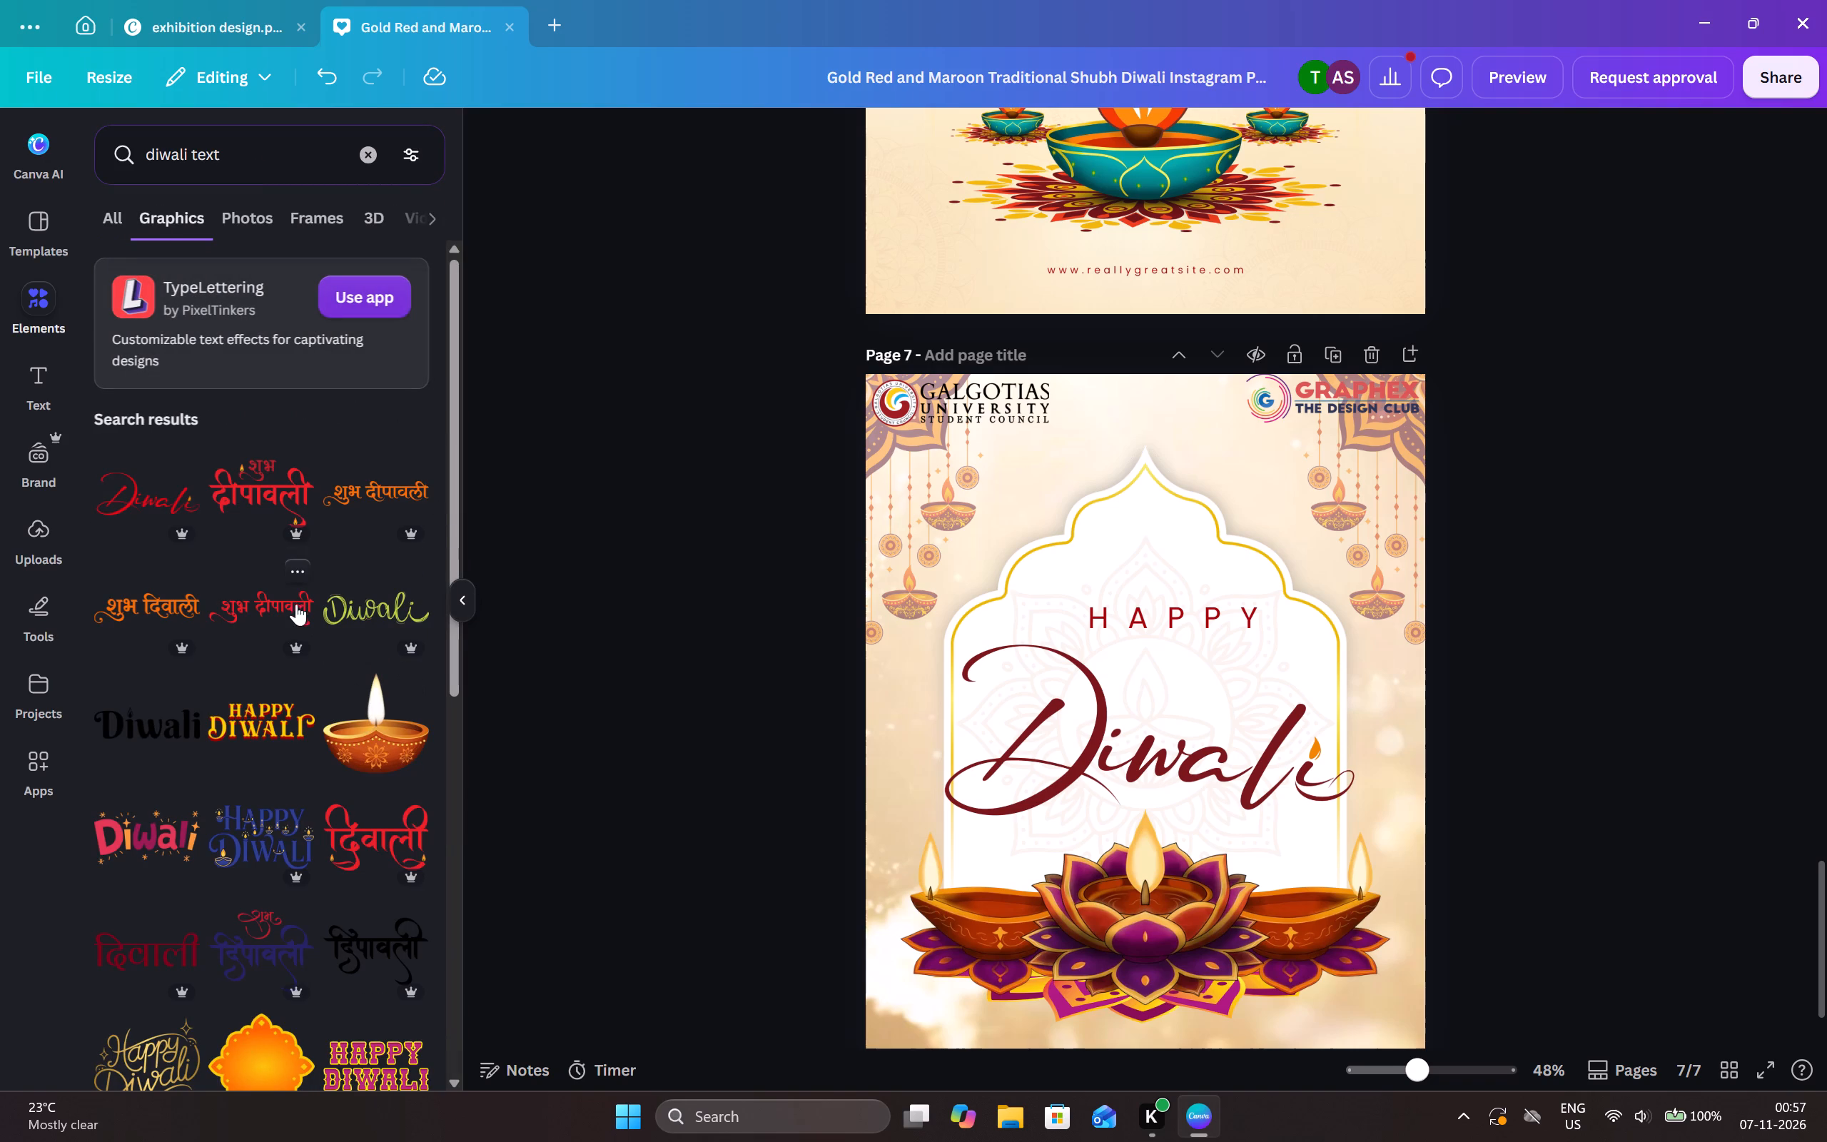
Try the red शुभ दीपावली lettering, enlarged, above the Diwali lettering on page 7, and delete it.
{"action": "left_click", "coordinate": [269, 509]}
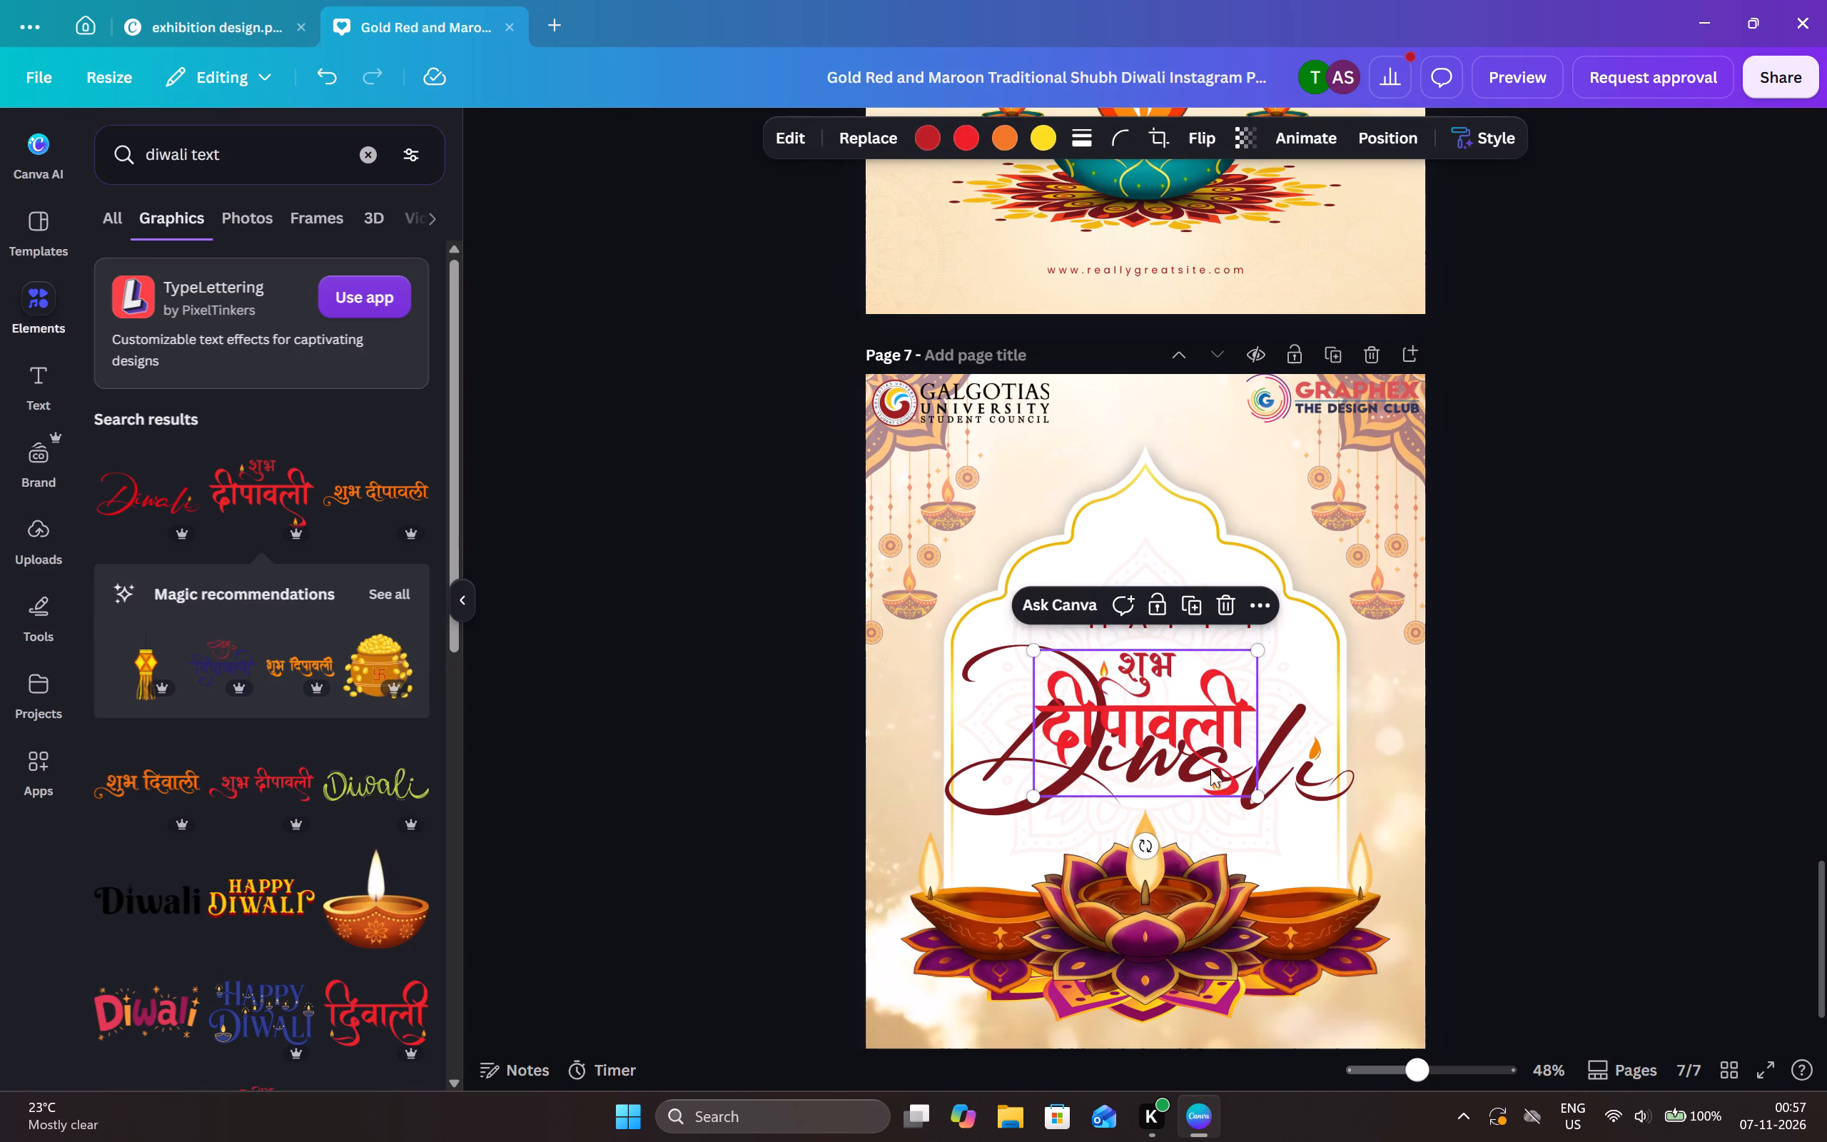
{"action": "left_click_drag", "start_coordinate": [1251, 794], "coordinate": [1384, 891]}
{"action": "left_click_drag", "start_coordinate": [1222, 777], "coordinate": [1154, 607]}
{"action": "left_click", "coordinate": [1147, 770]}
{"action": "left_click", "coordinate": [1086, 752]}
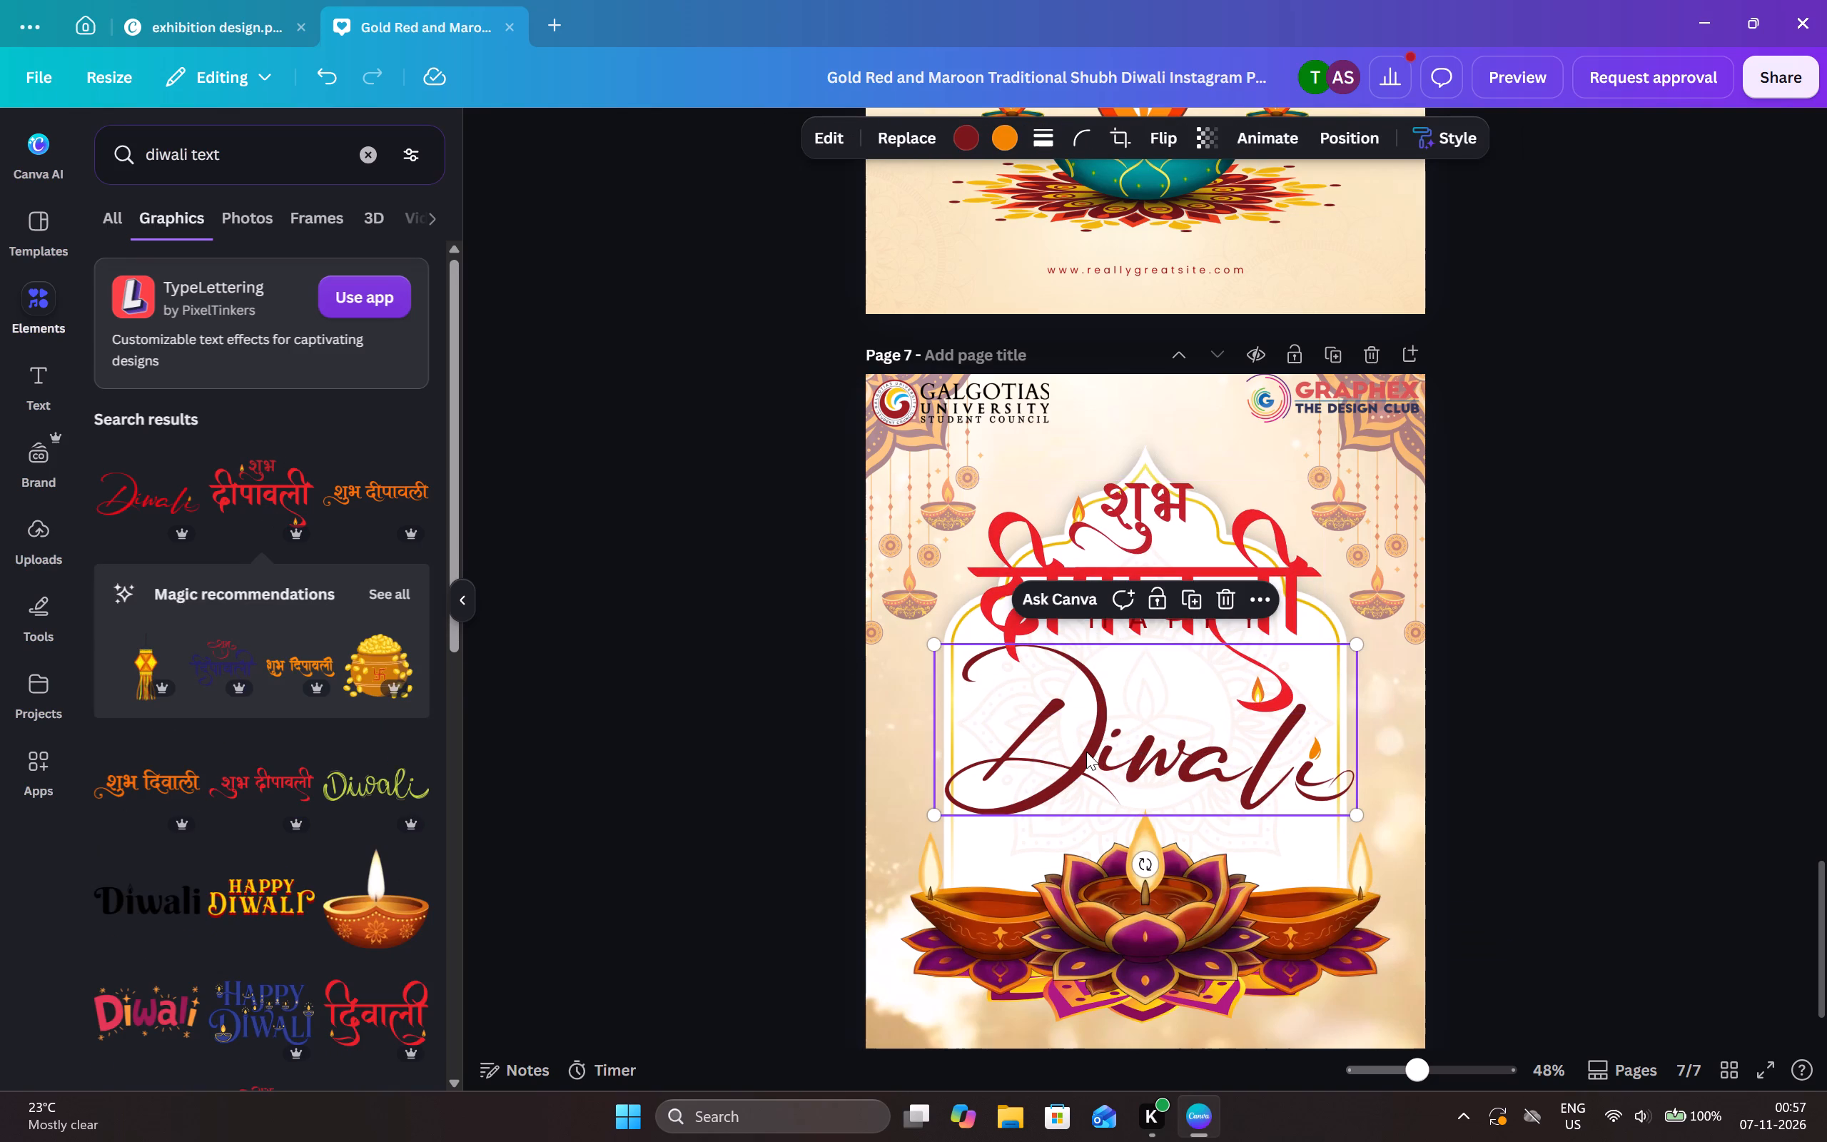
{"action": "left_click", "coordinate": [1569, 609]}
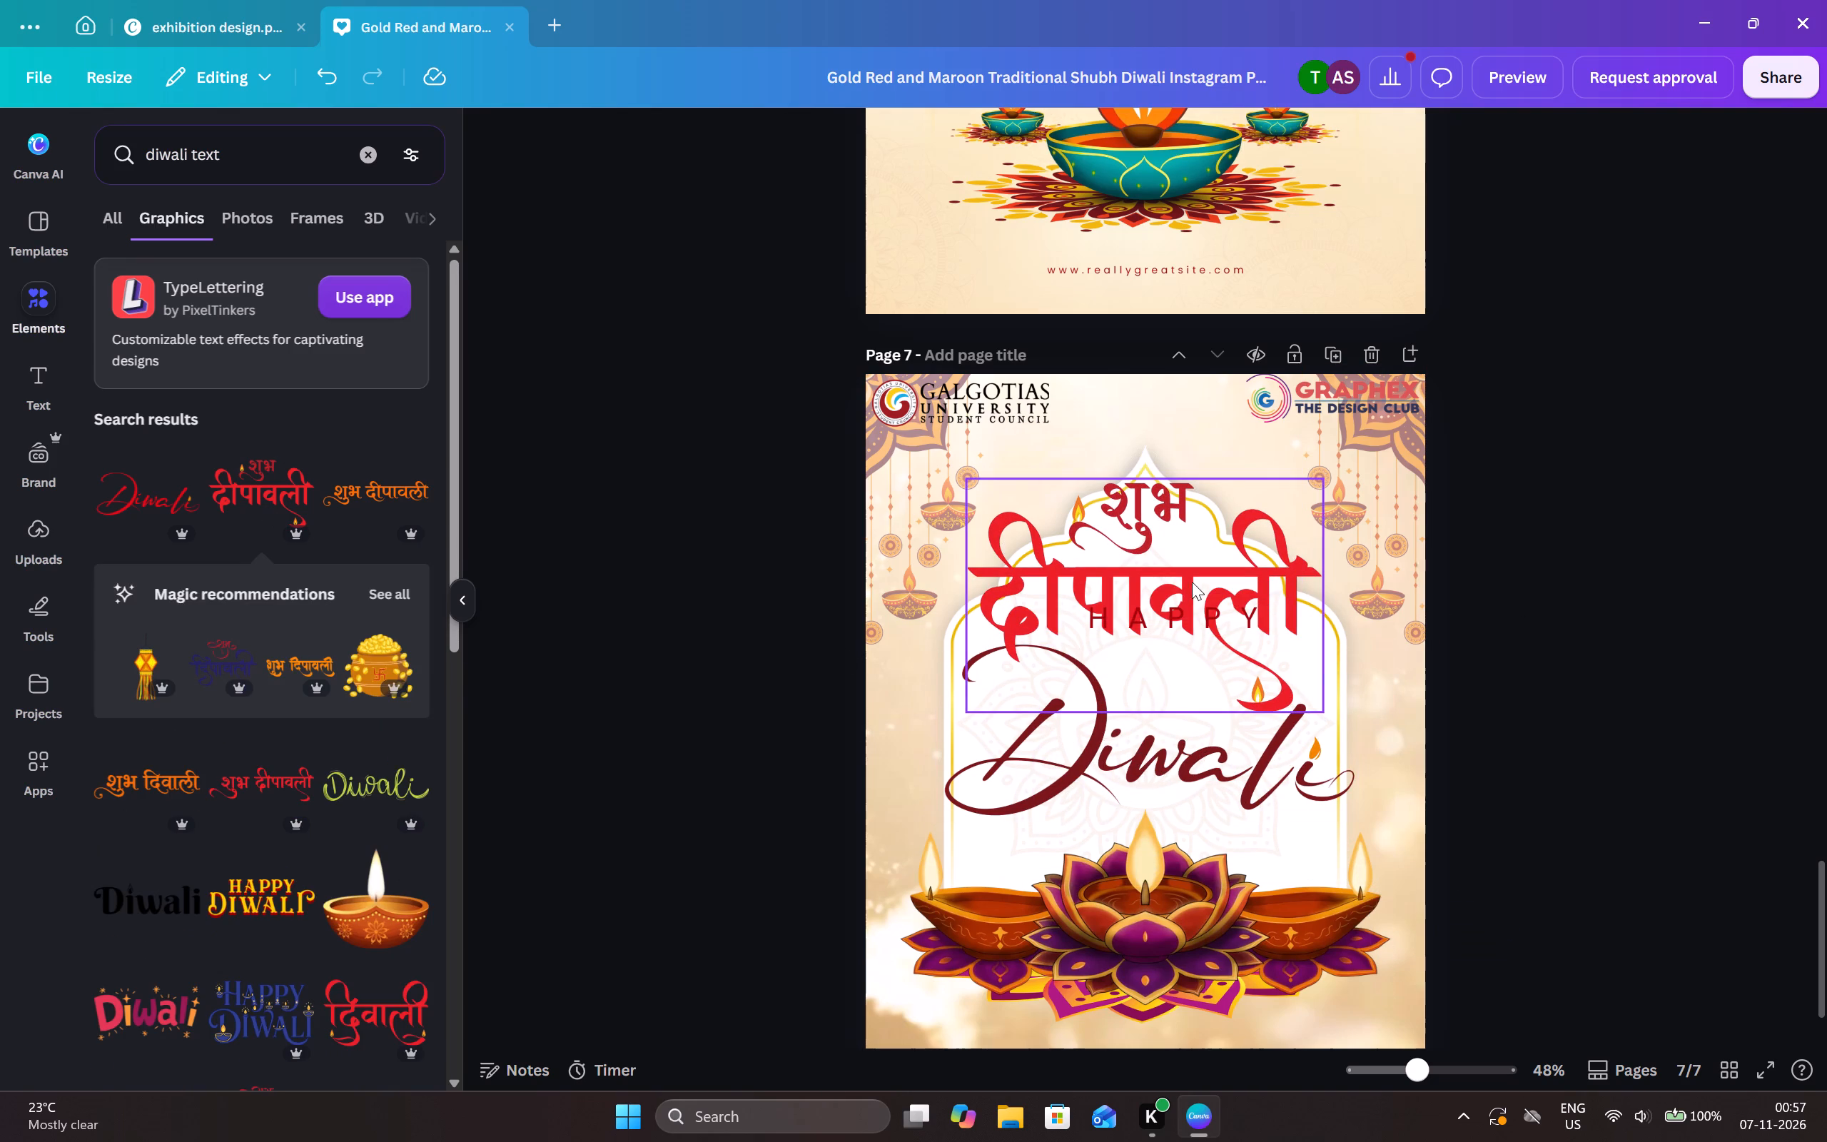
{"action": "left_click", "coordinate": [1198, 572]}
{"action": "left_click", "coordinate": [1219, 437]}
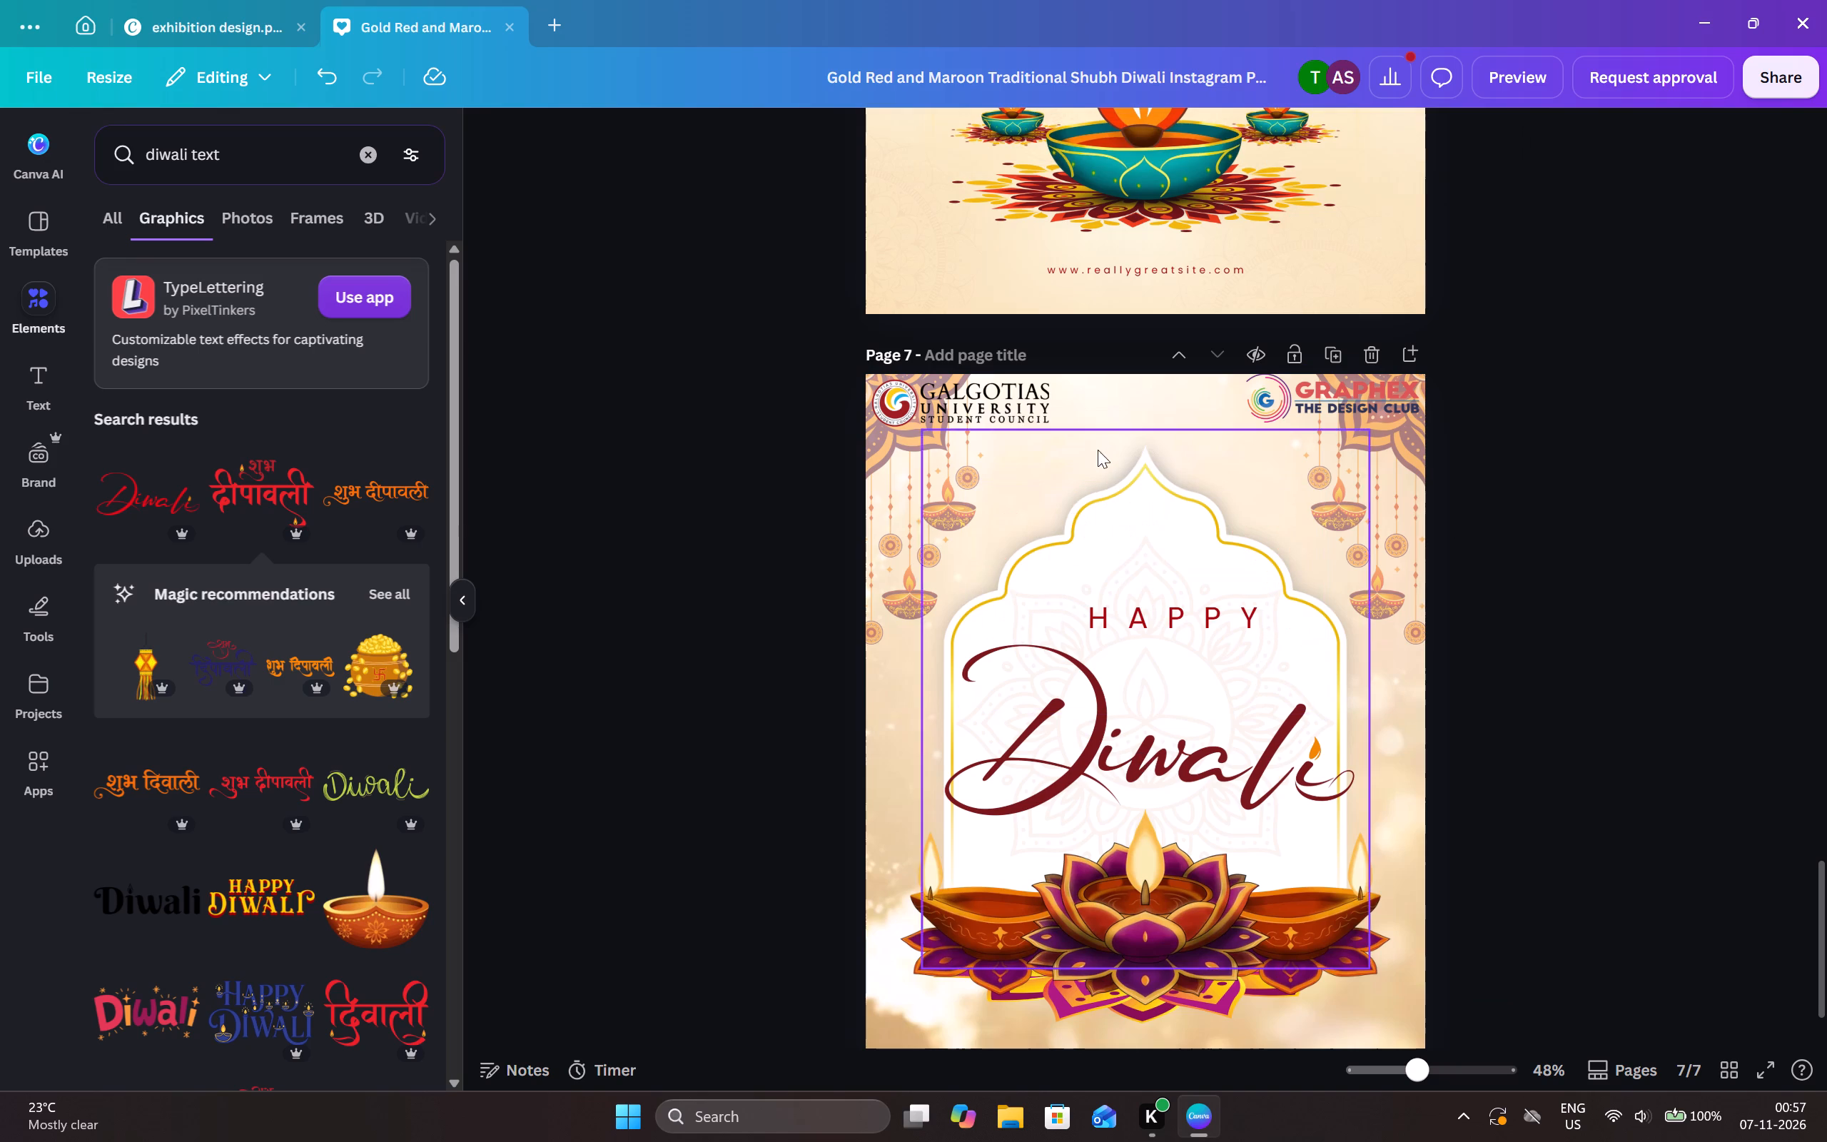
Duplicate page 7 as a new page 8.
{"action": "left_click", "coordinate": [1126, 405]}
{"action": "left_click", "coordinate": [1336, 362]}
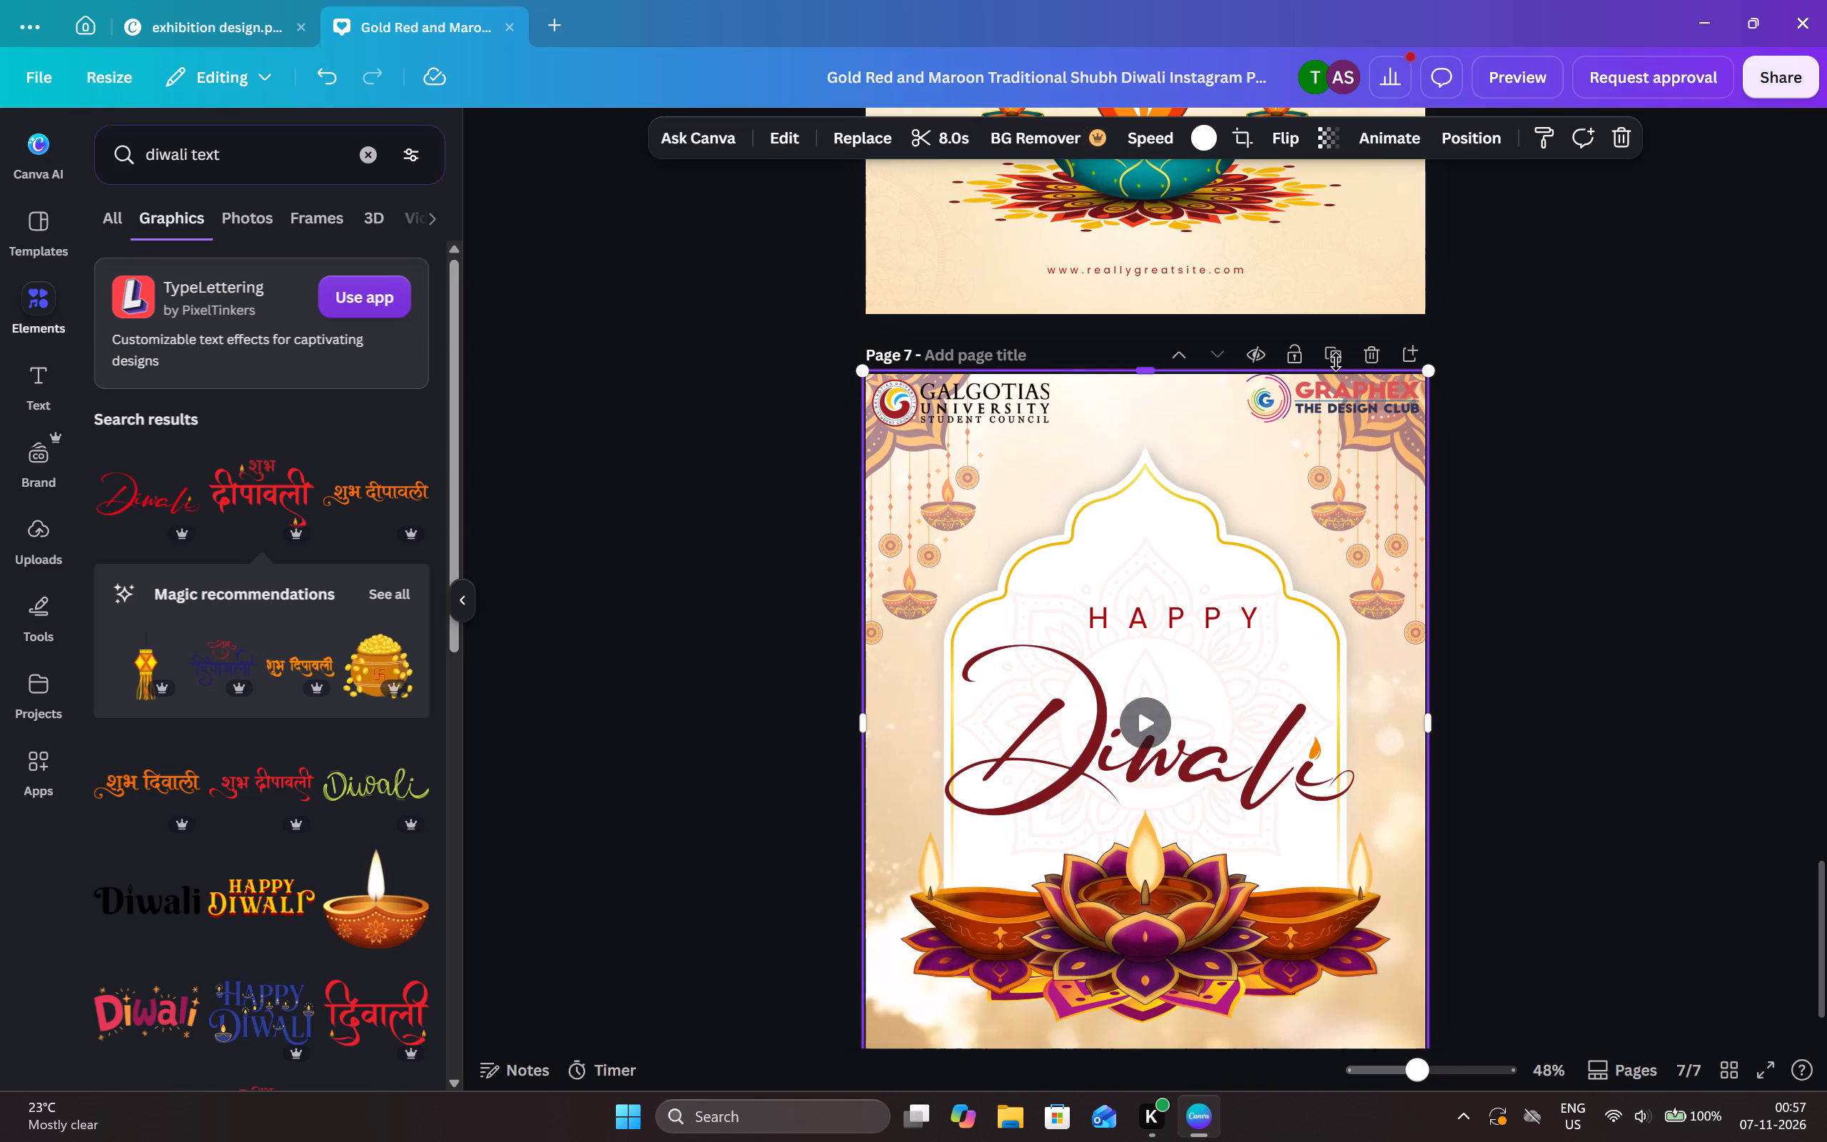
{"action": "left_click", "coordinate": [1331, 348]}
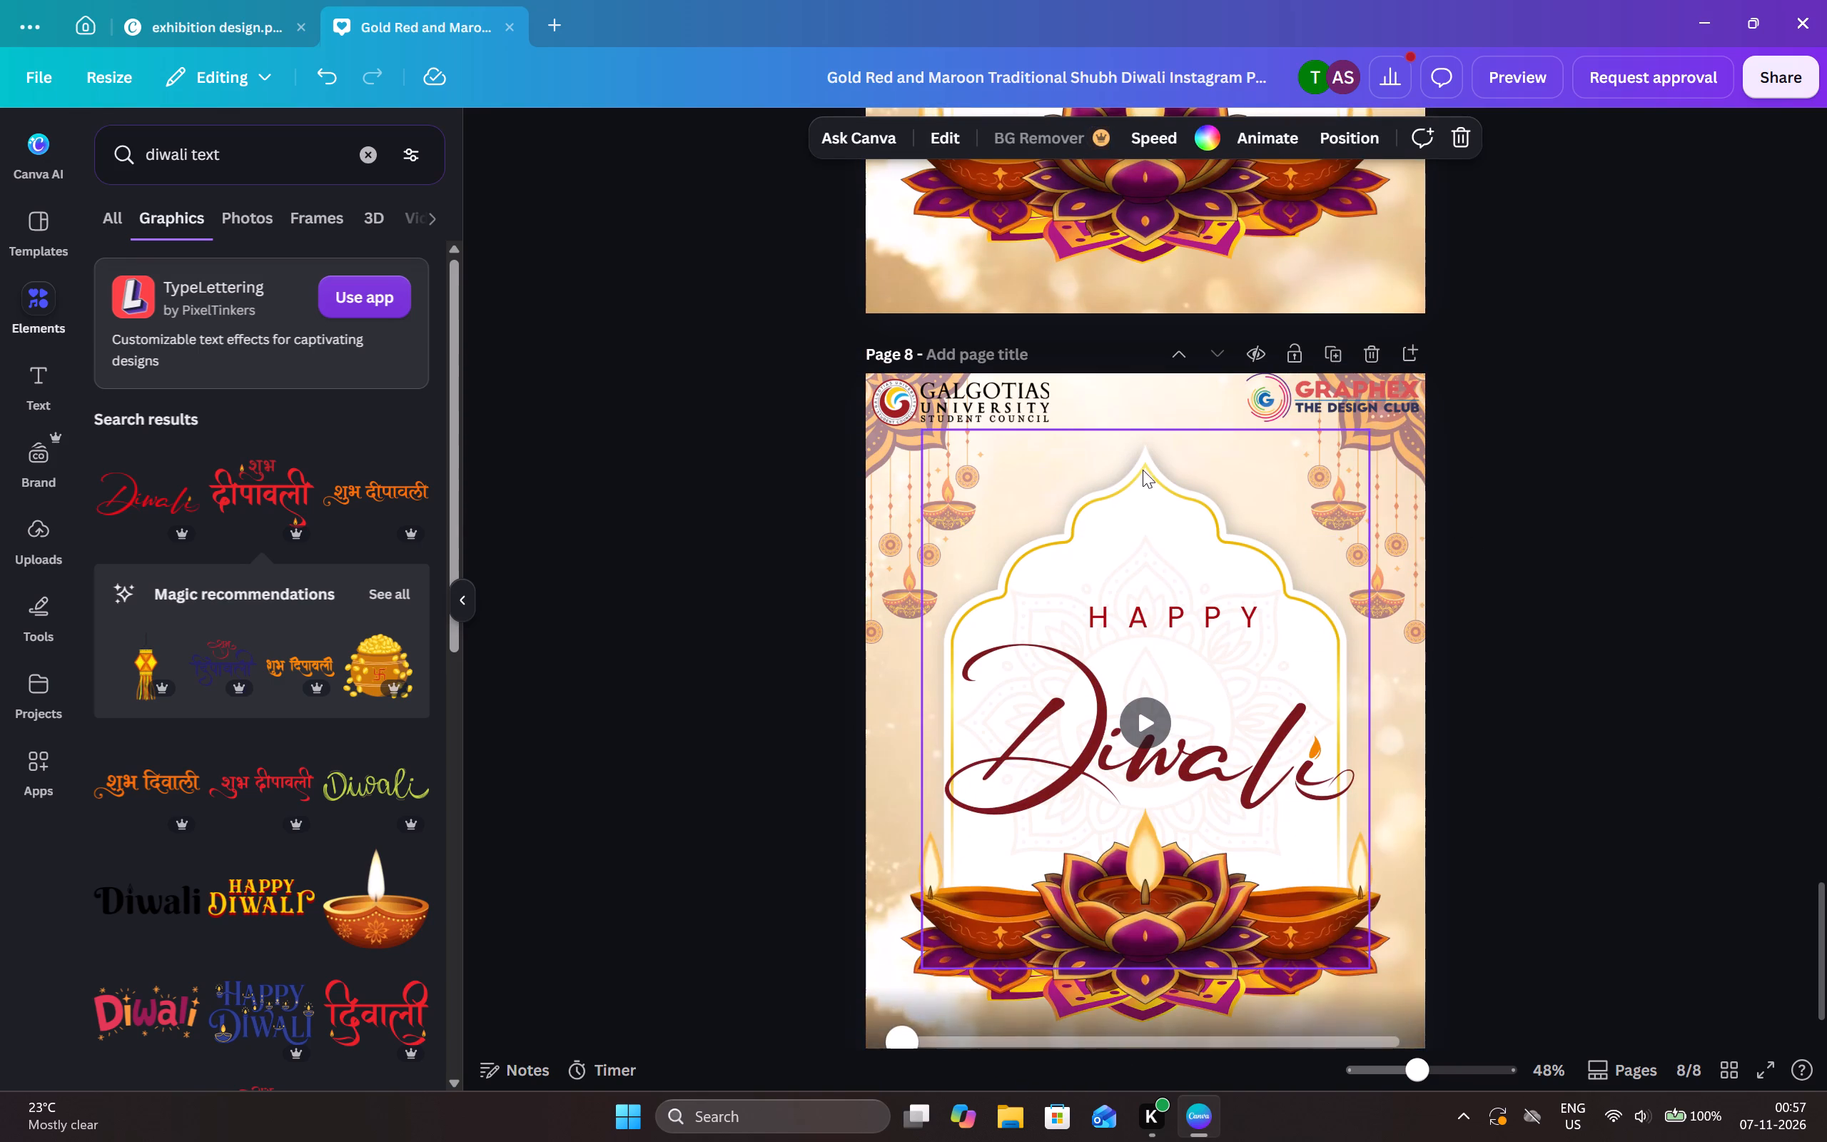
{"action": "left_click", "coordinate": [1143, 467]}
{"action": "left_click", "coordinate": [1567, 592]}
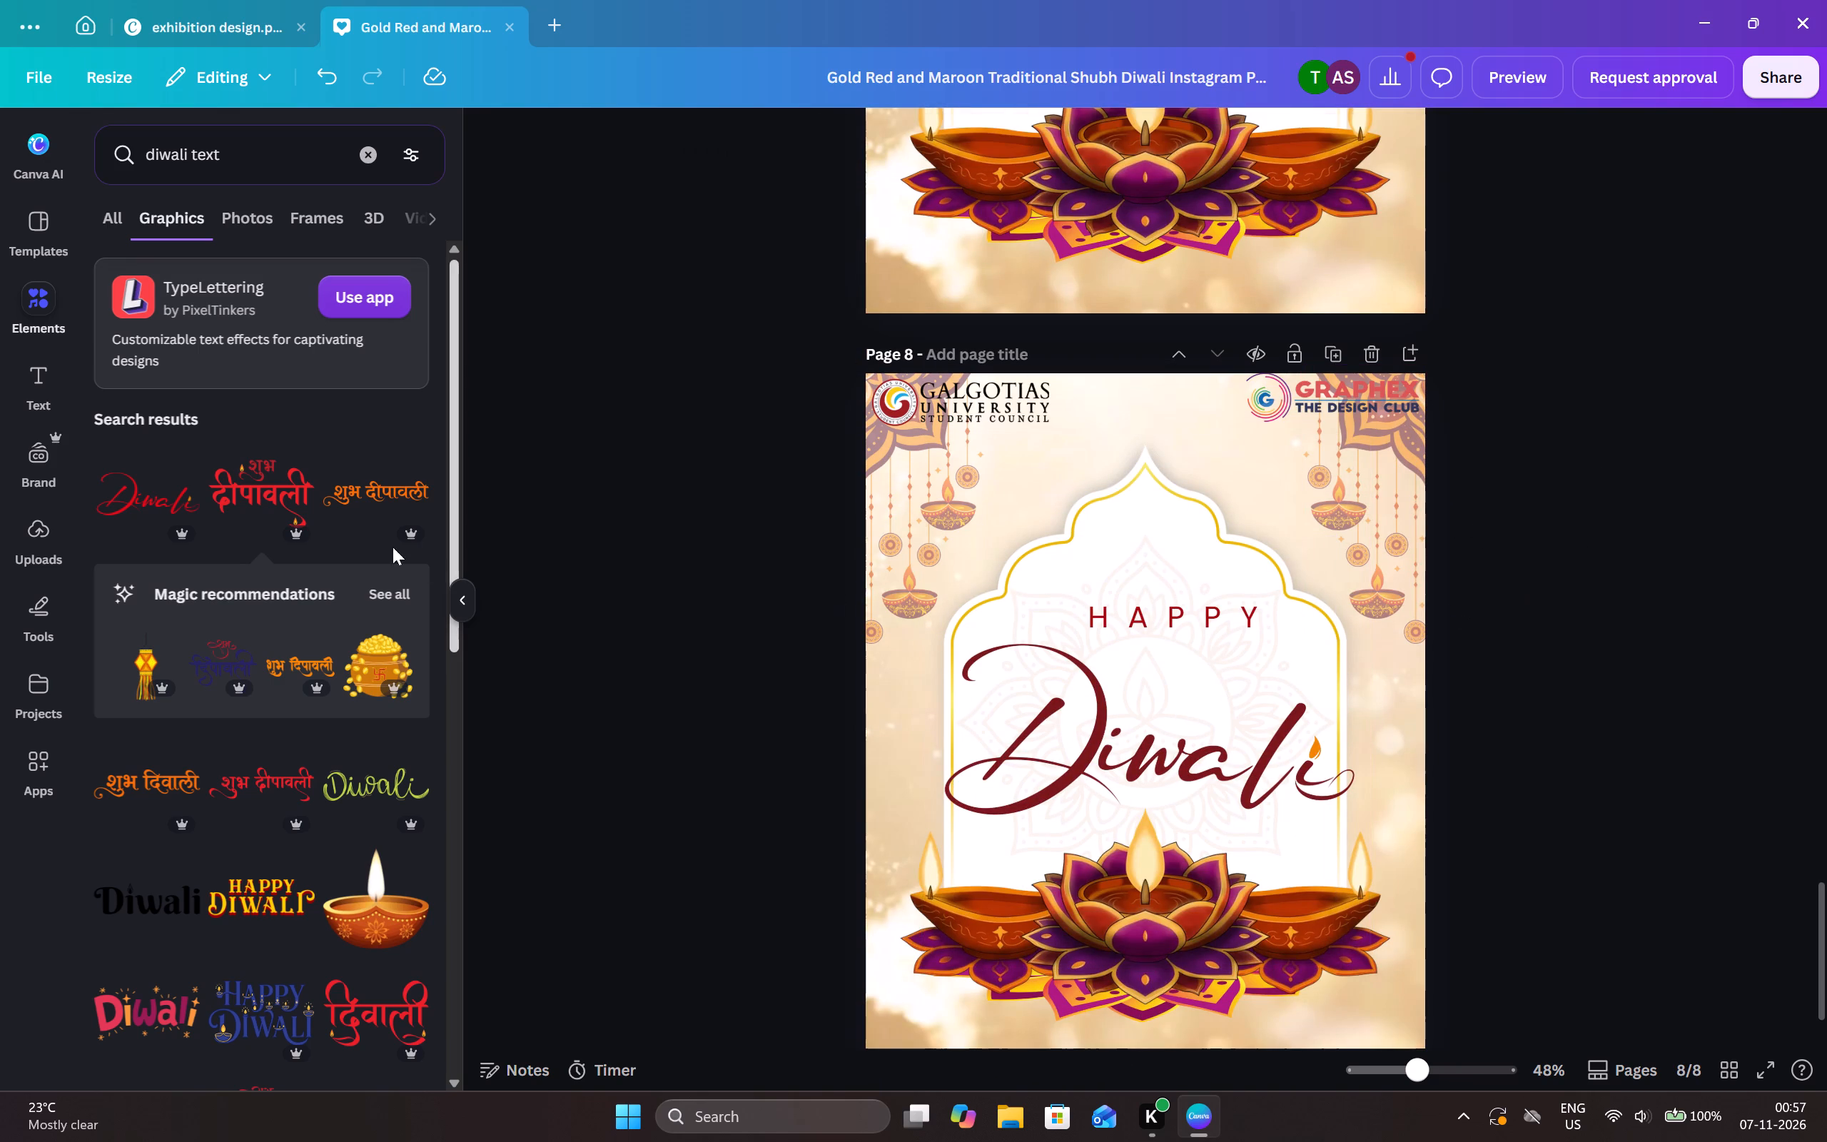
Add the red शुभ दीपावली lettering graphic to page 8 and delete the Diwali lettering and HAPPY text there.
{"action": "left_click", "coordinate": [285, 490]}
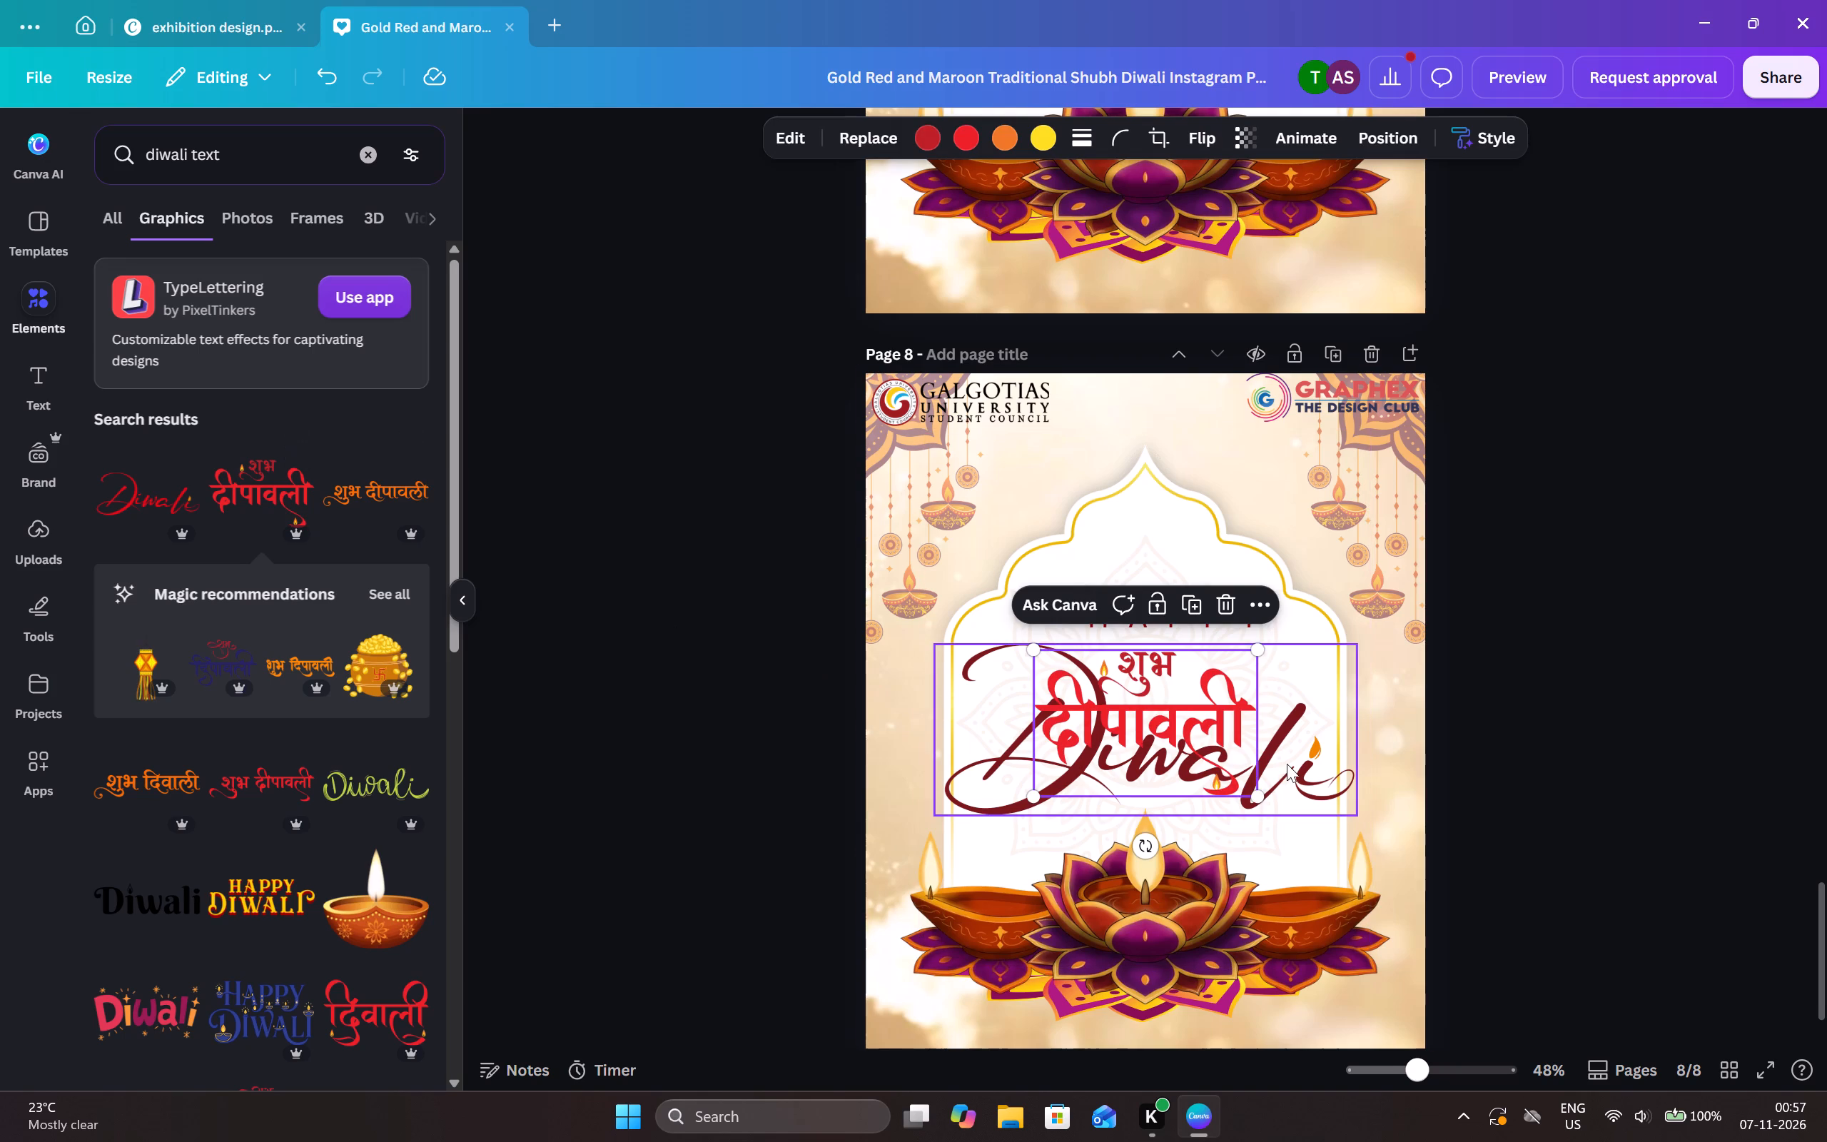
{"action": "left_click", "coordinate": [1287, 764]}
{"action": "left_click", "coordinate": [1225, 589]}
{"action": "left_click", "coordinate": [1186, 614]}
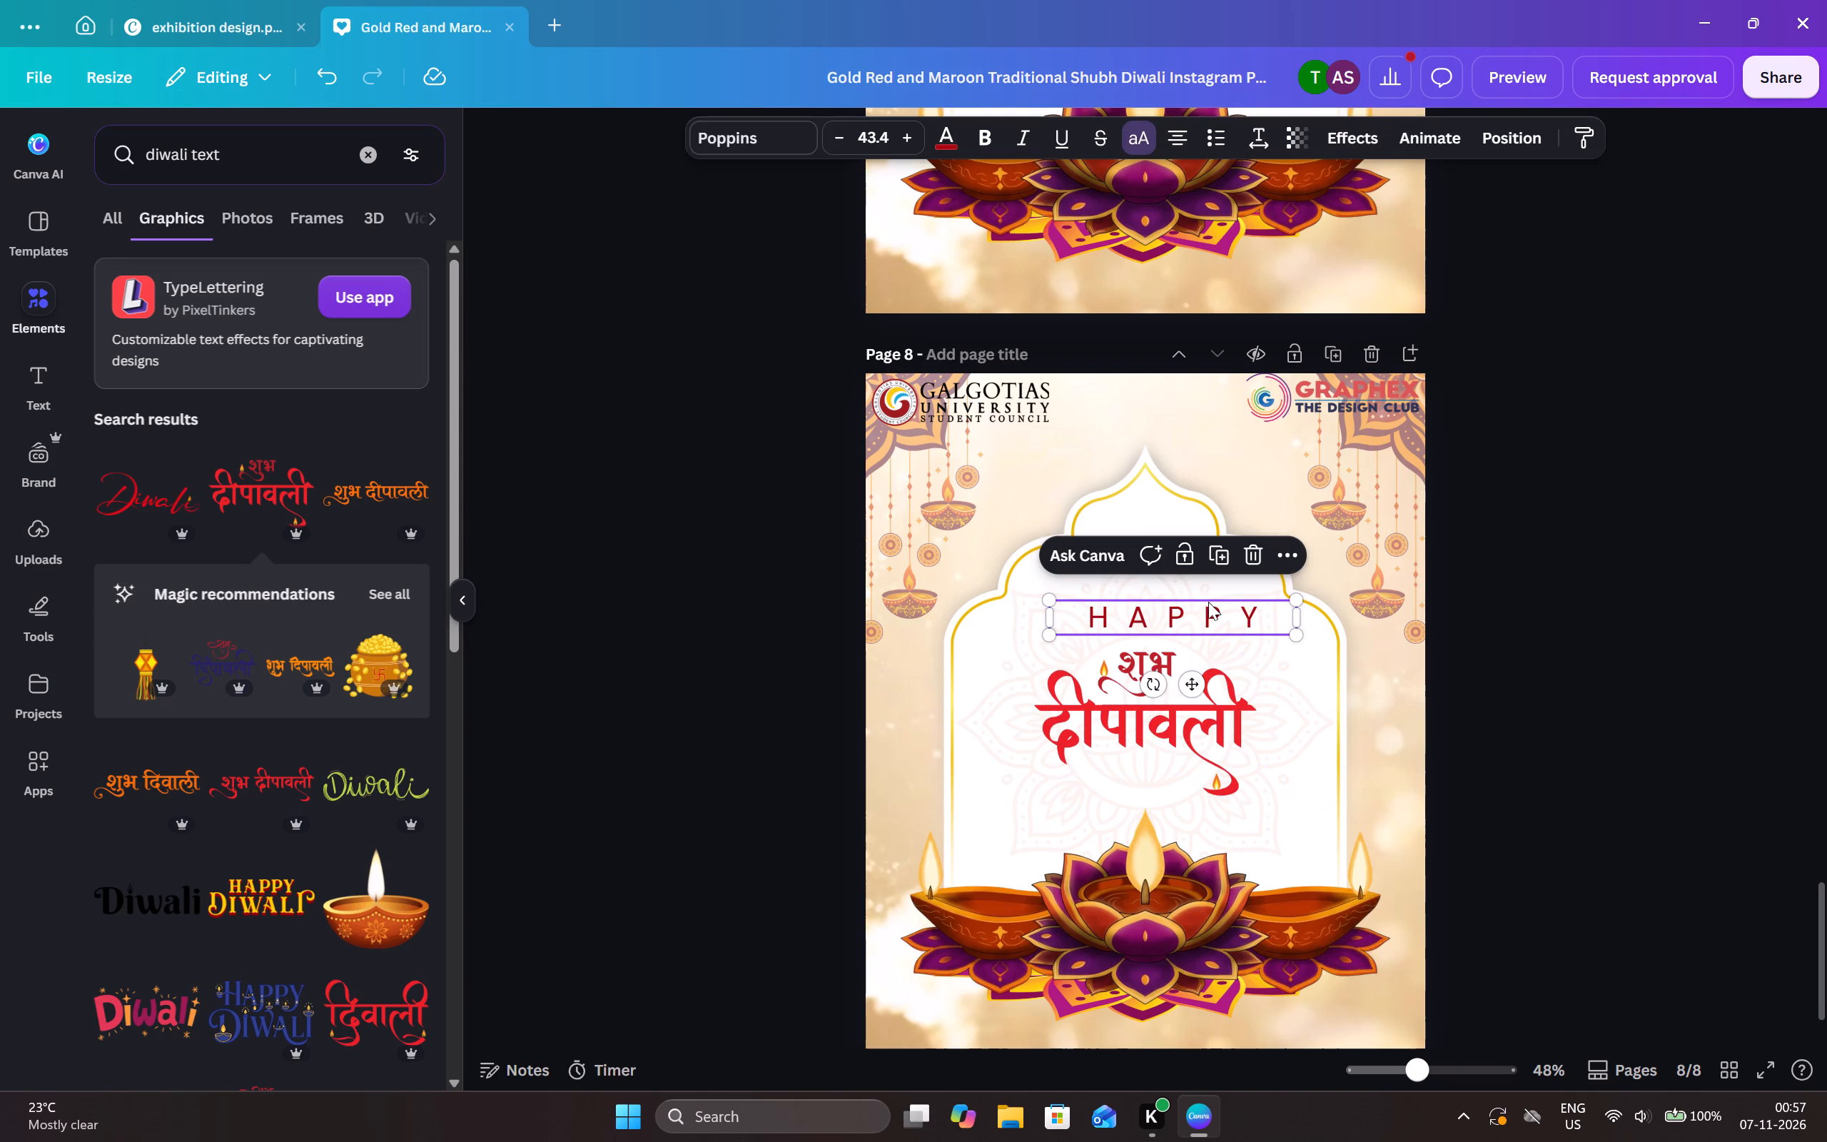
{"action": "left_click", "coordinate": [1246, 551]}
Enlarge the शुभ दीपावली lettering to about the arch's width and centre it horizontally inside the arch on page 8.
{"action": "left_click", "coordinate": [1197, 705]}
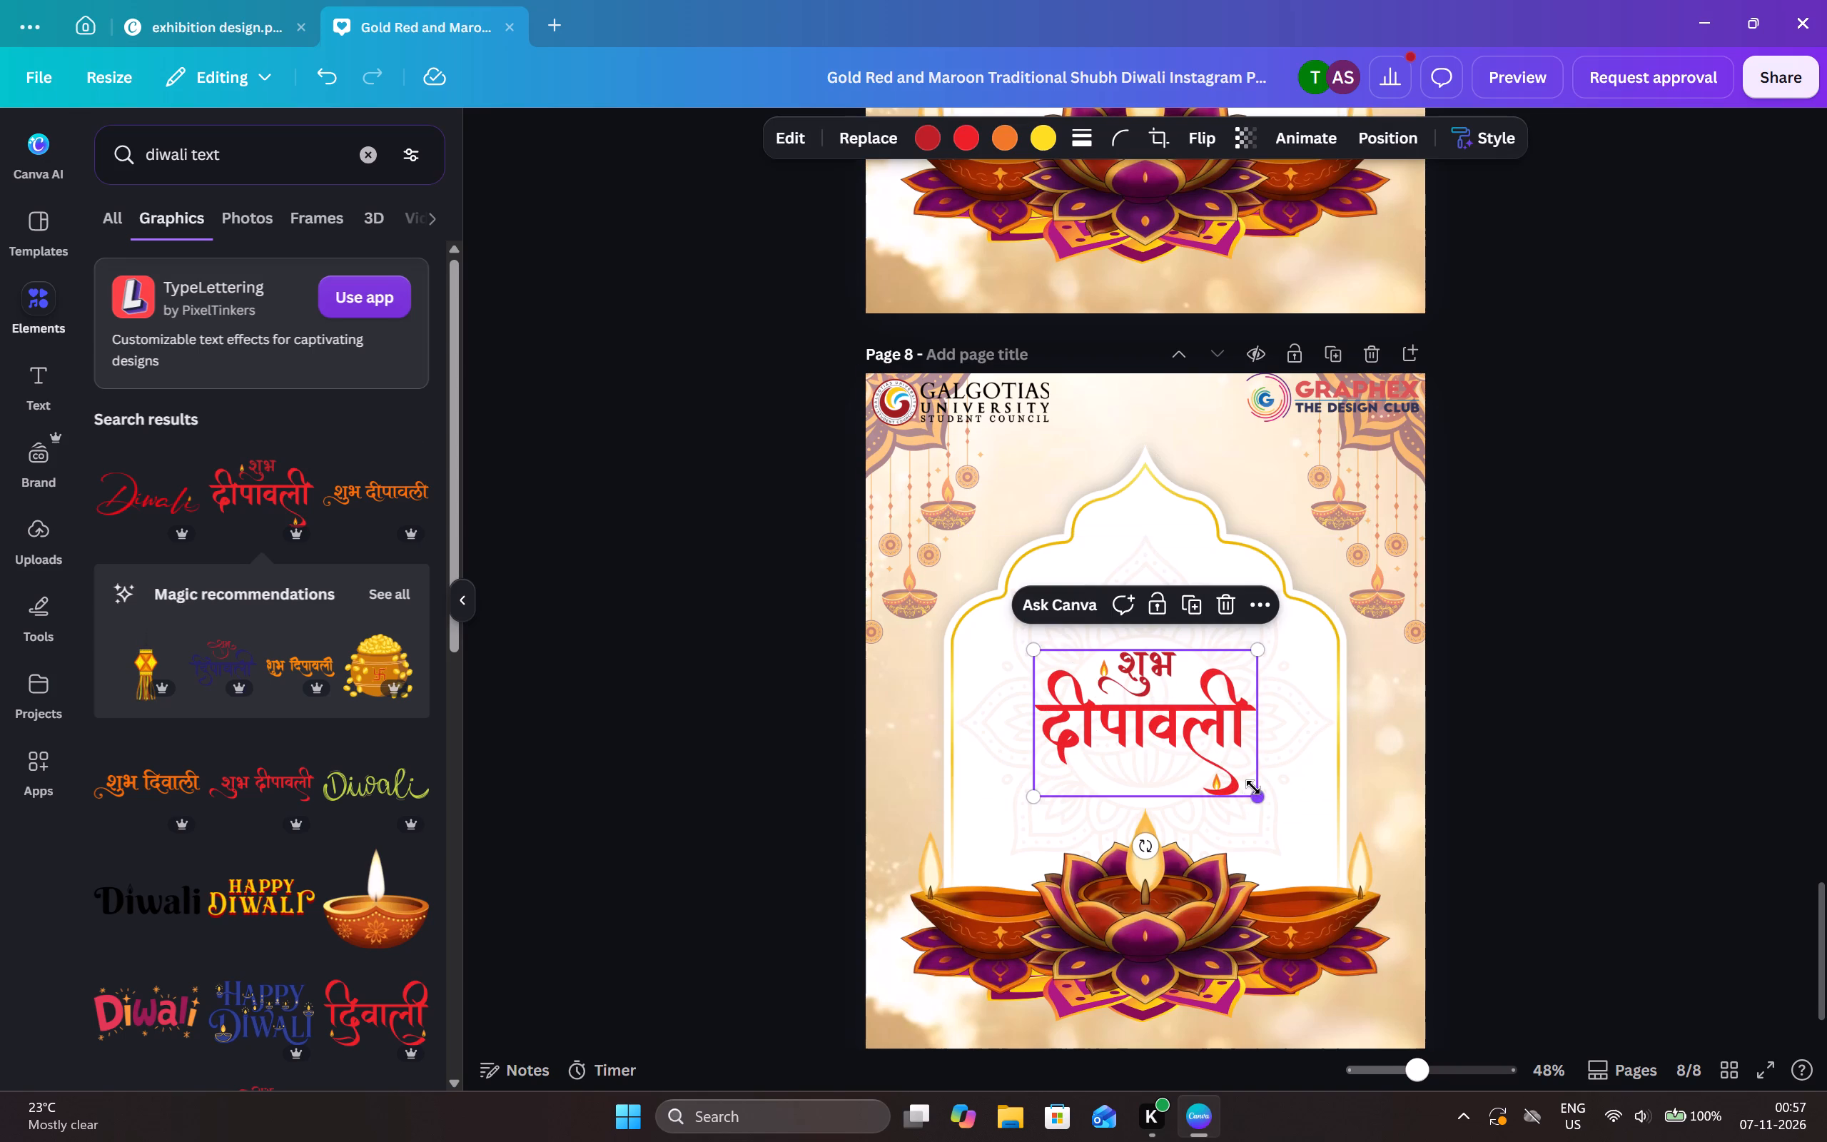
{"action": "left_click_drag", "start_coordinate": [1253, 787], "coordinate": [1447, 885]}
{"action": "left_click_drag", "start_coordinate": [1215, 744], "coordinate": [1128, 702]}
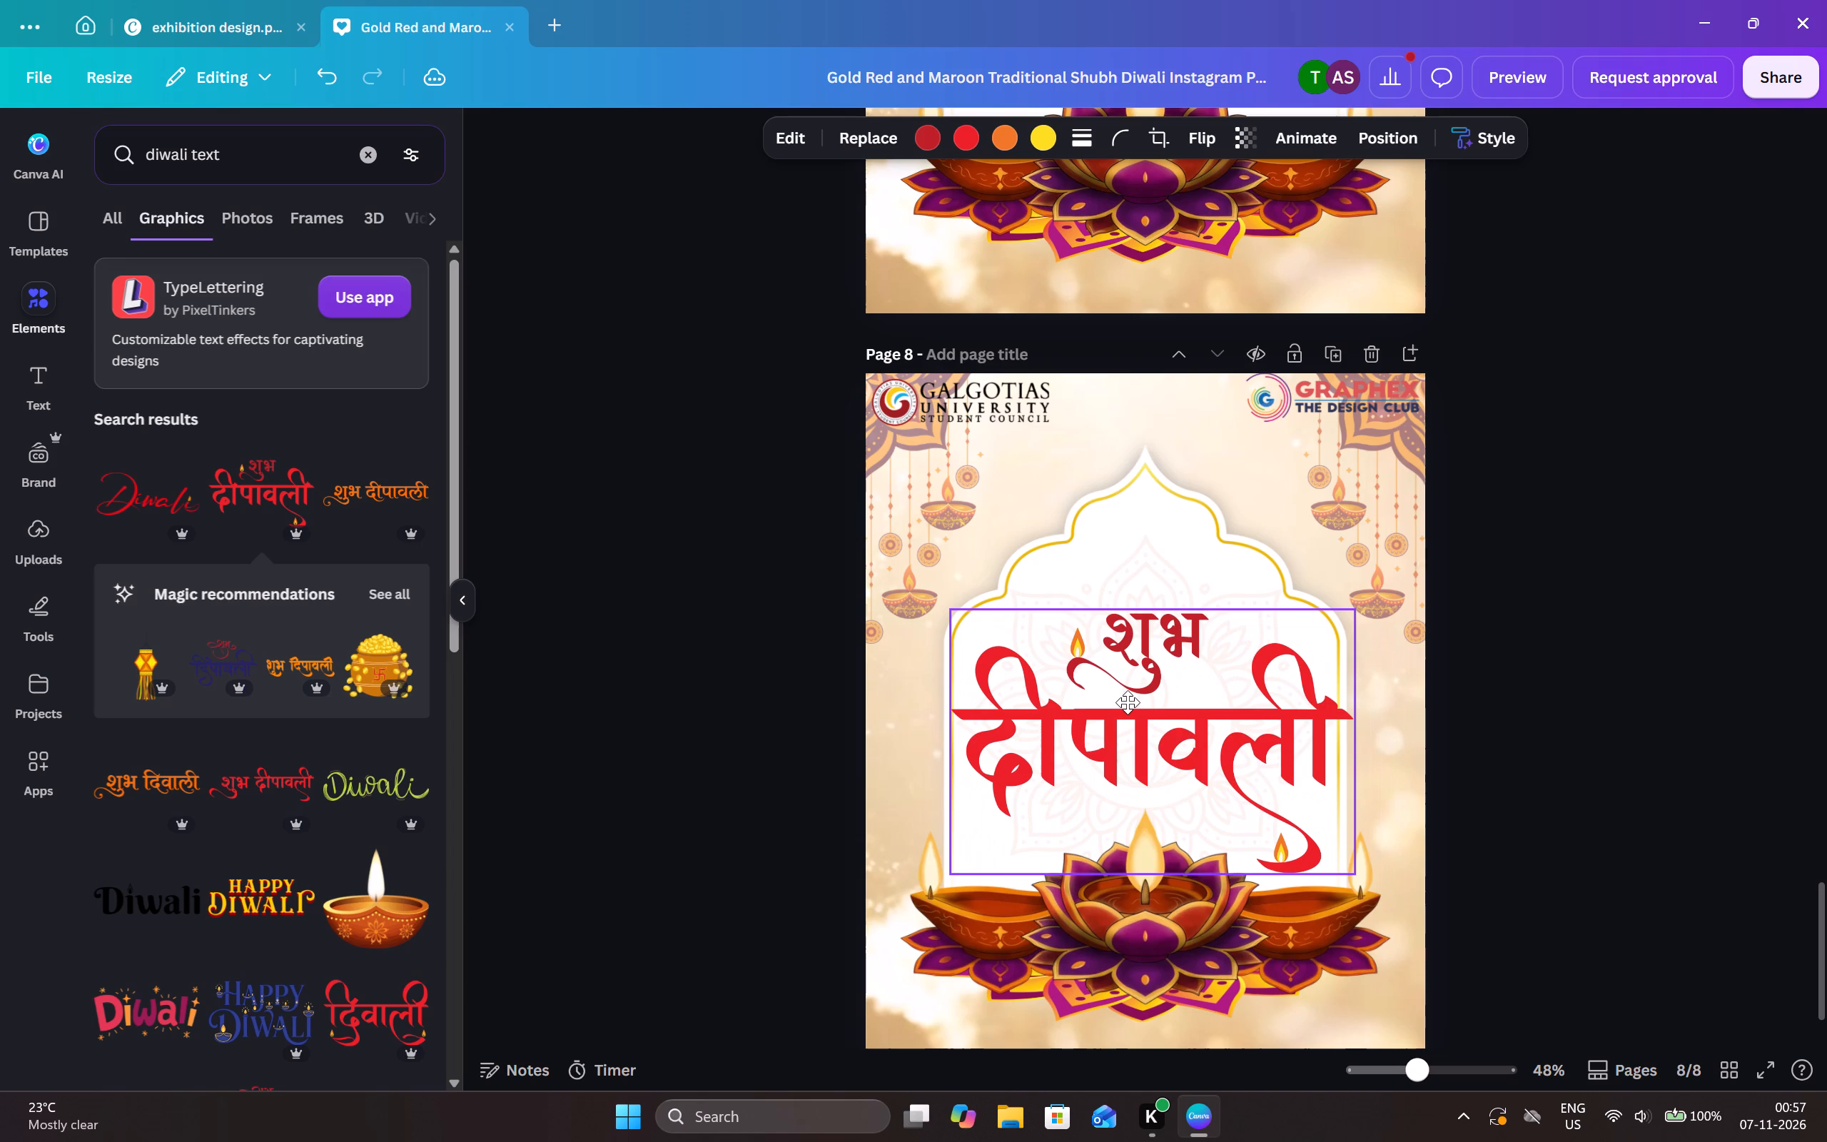
{"action": "left_click_drag", "start_coordinate": [1128, 702], "coordinate": [1125, 693]}
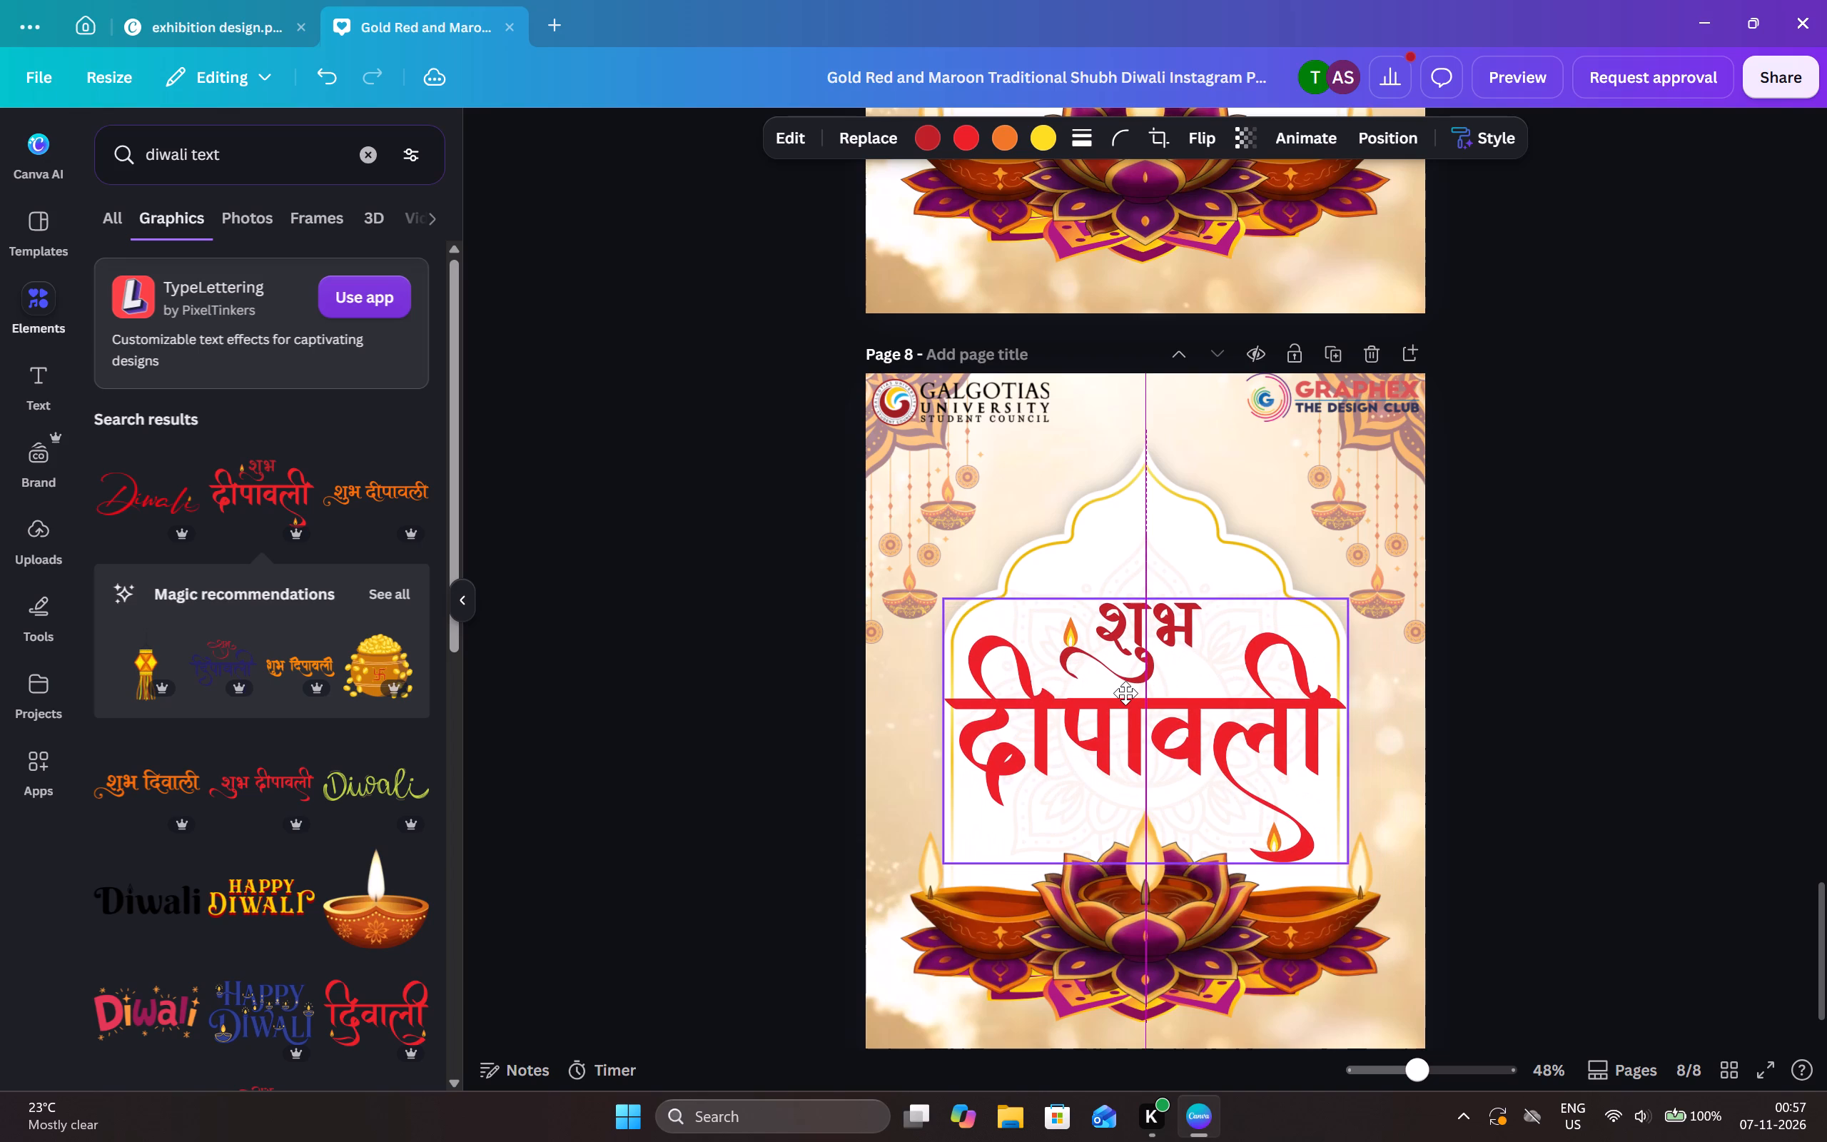
Move the शुभ दीपावली lettering on page 8 slightly down, keeping it horizontally centred in the arch.
{"action": "left_click_drag", "start_coordinate": [1125, 693], "coordinate": [1125, 704]}
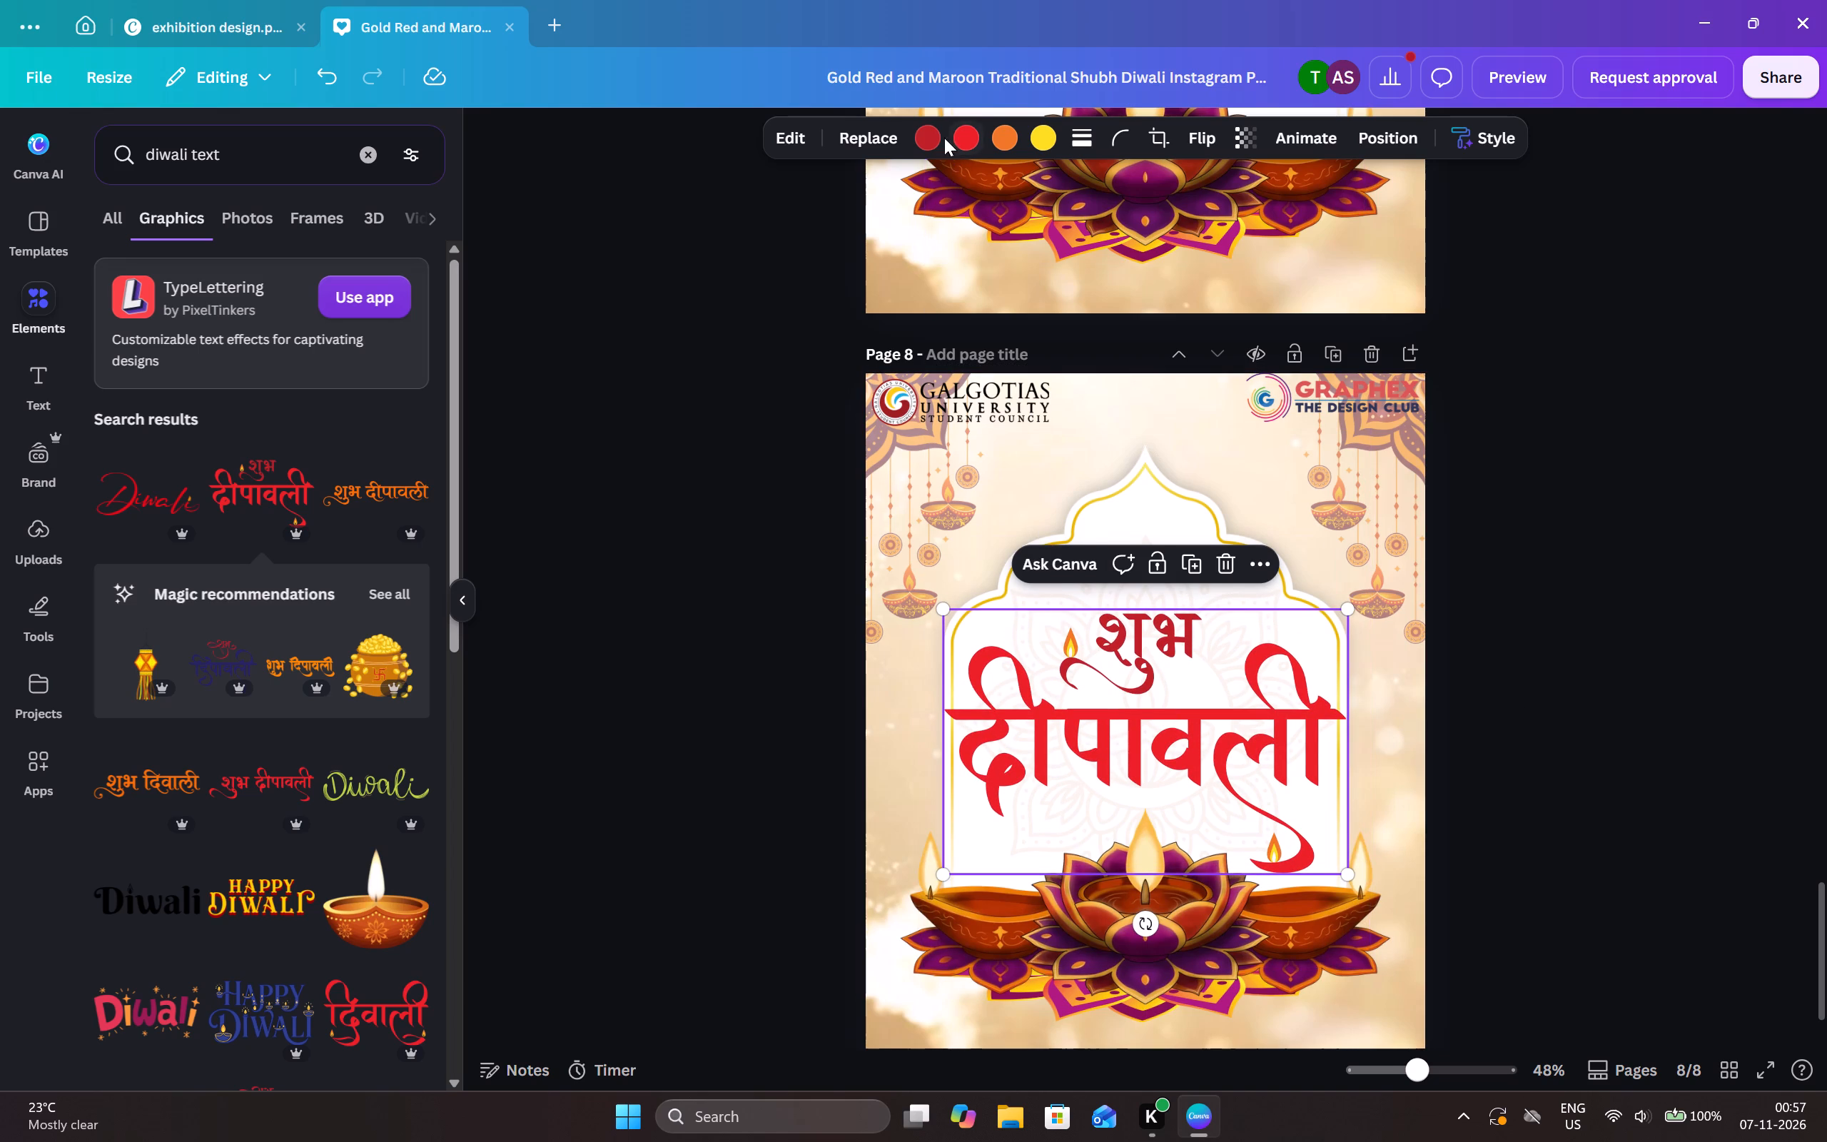
Recolour the bright red of the शुभ दीपावली lettering on page 8 to the dark red among the graphic colours.
{"action": "left_click", "coordinate": [963, 141]}
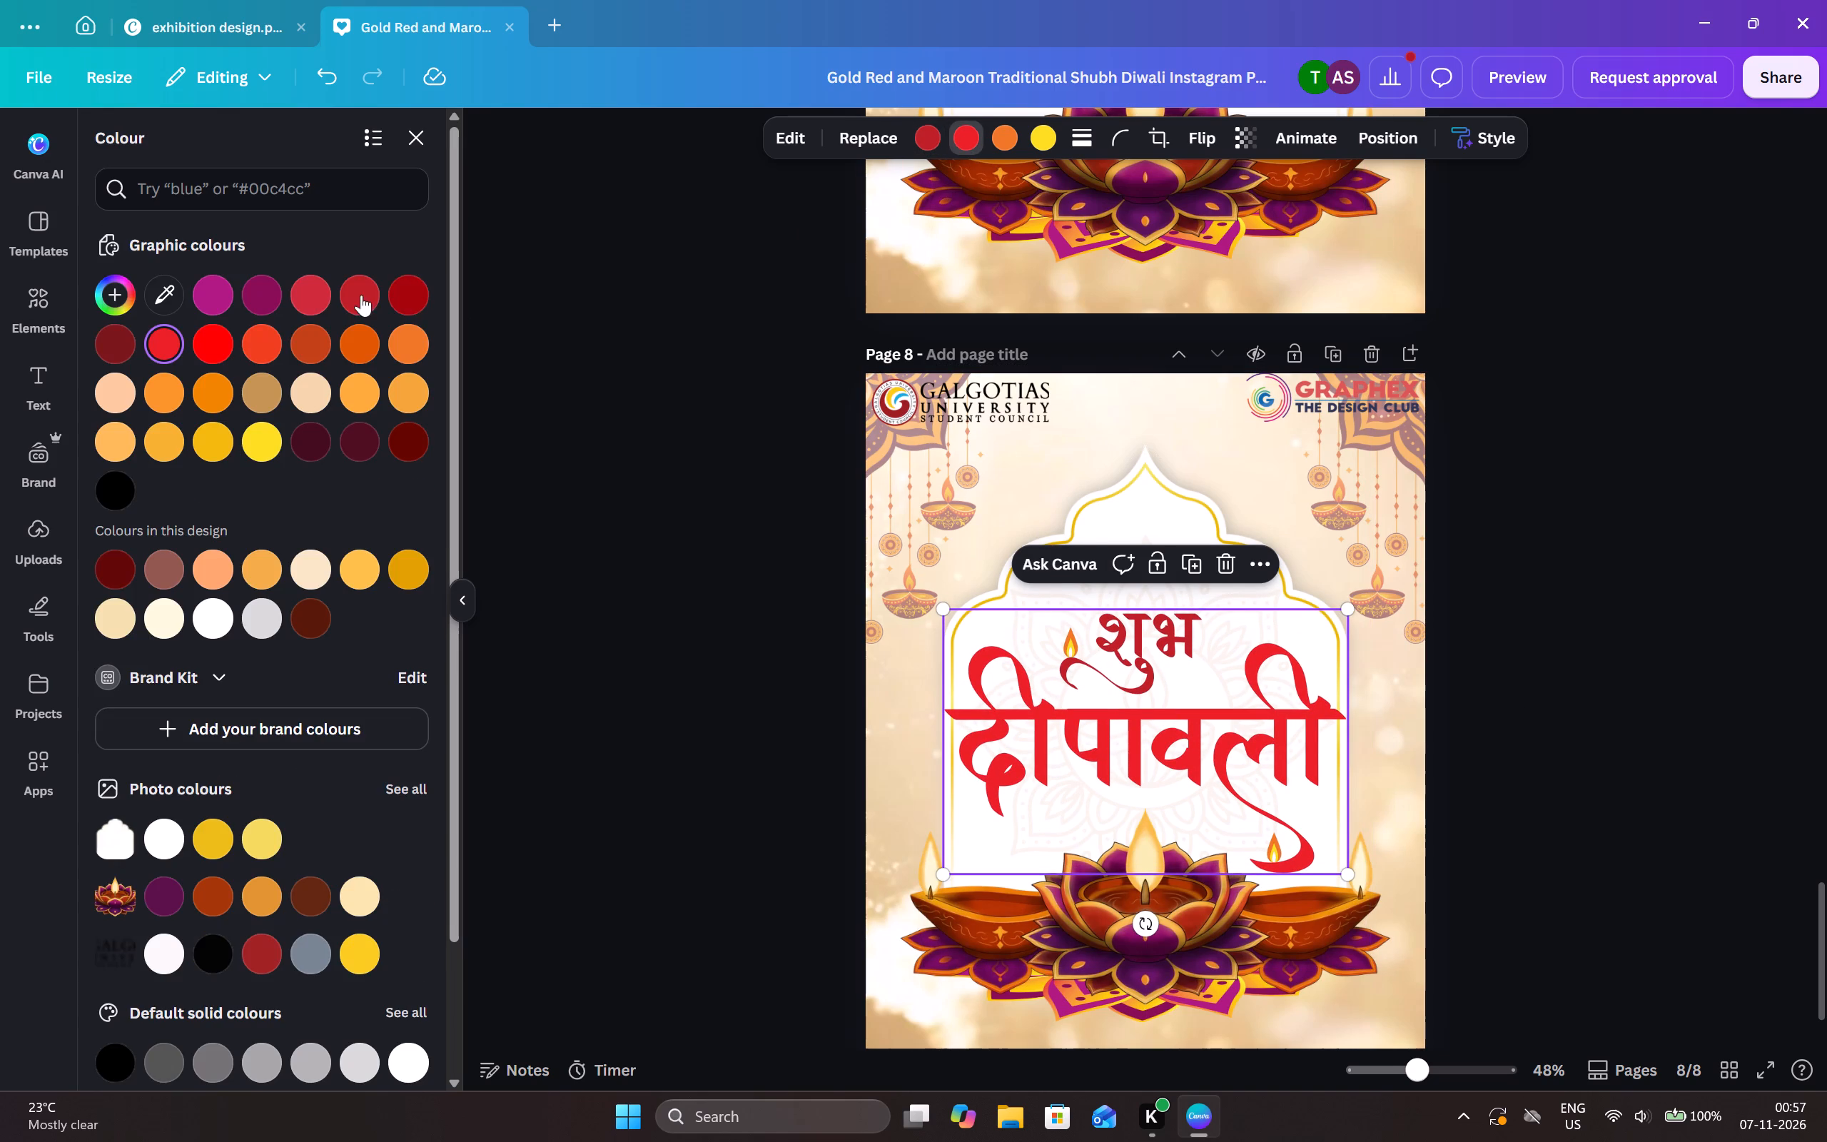
{"action": "left_click", "coordinate": [420, 295]}
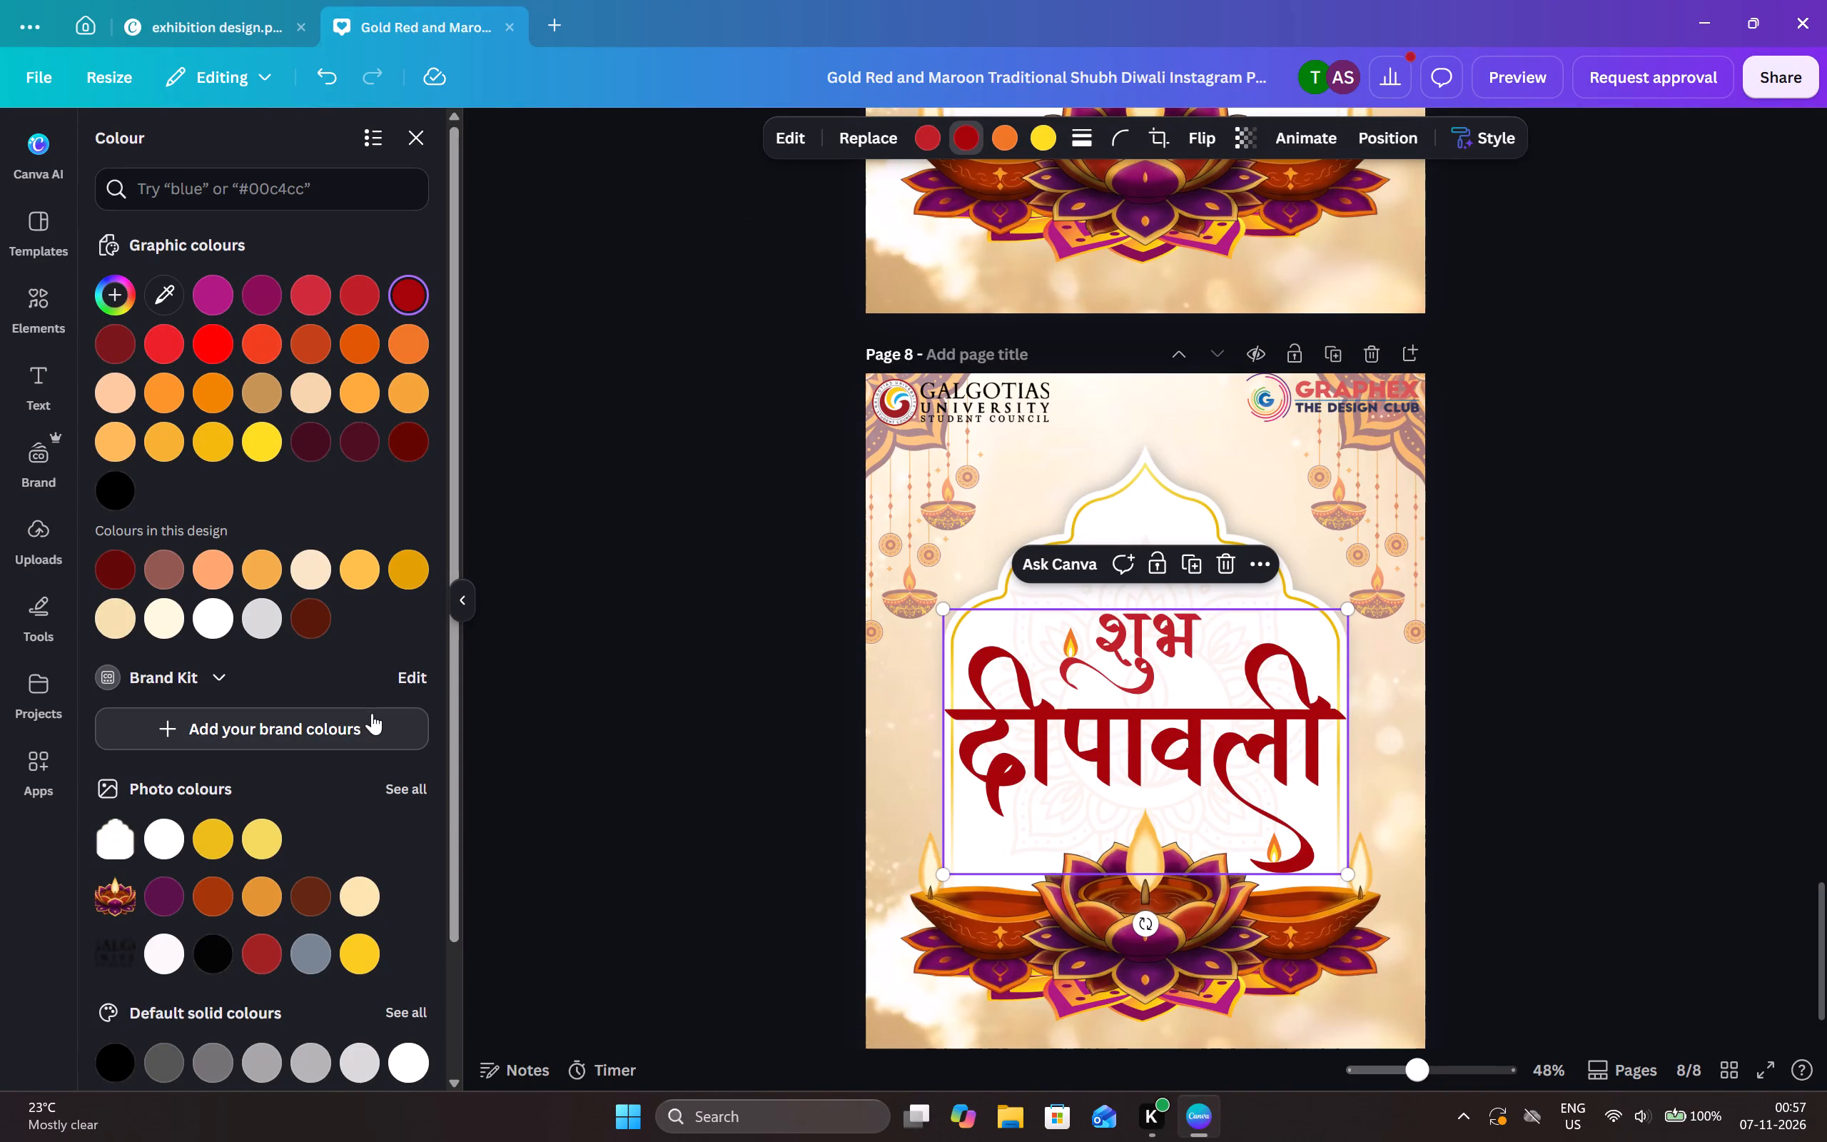
{"action": "scroll", "coordinate": [372, 713], "scroll_direction": "down", "scroll_amount": 15}
{"action": "scroll", "coordinate": [377, 684], "scroll_direction": "up", "scroll_amount": 9}
{"action": "left_click", "coordinate": [1522, 642]}
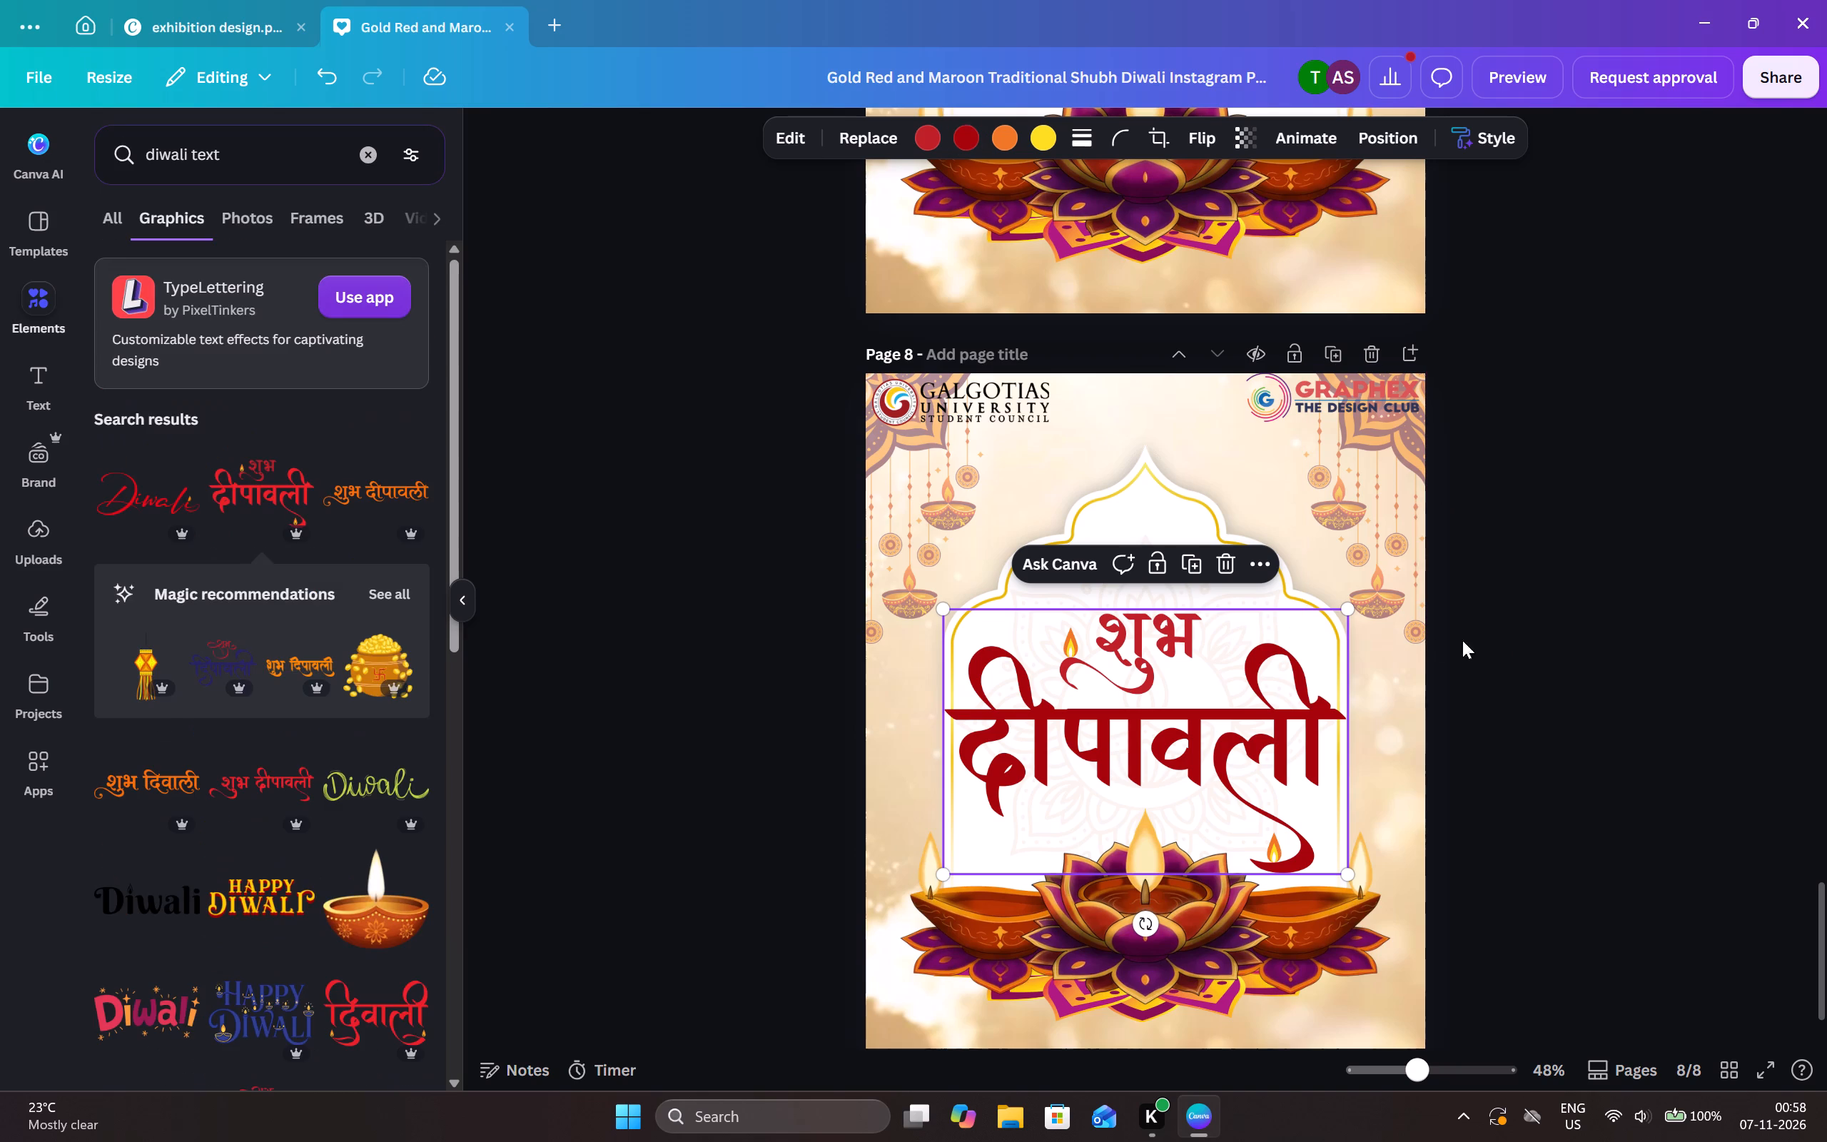
{"action": "left_click", "coordinate": [1826, 723]}
{"action": "left_click", "coordinate": [1605, 621]}
Shrink the शुभ दीपावली lettering on page 8 slightly to fit inside the arch's gold border and recentre it above the lotus diya.
{"action": "scroll", "coordinate": [1557, 680], "scroll_direction": "down", "scroll_amount": 4}
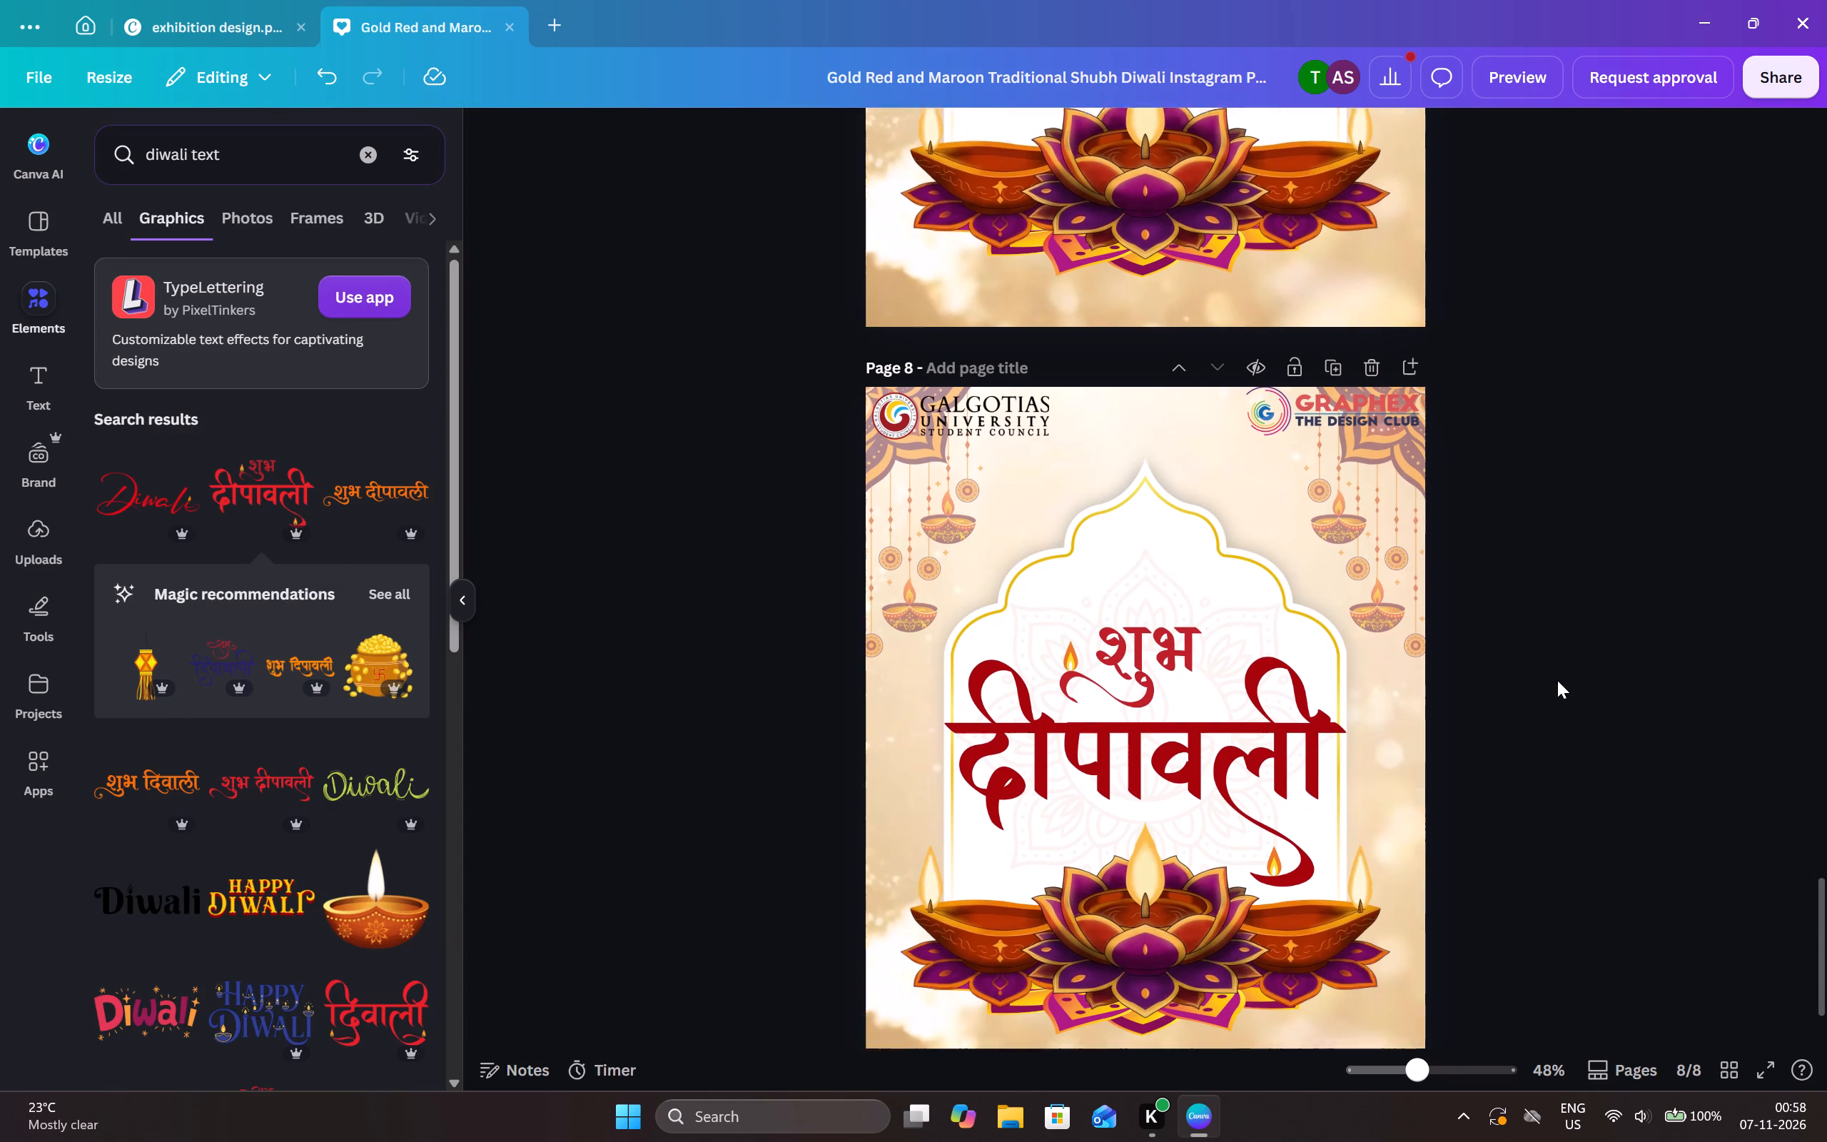
{"action": "left_click", "coordinate": [1274, 679]}
{"action": "left_click_drag", "start_coordinate": [1340, 760], "coordinate": [1330, 747]}
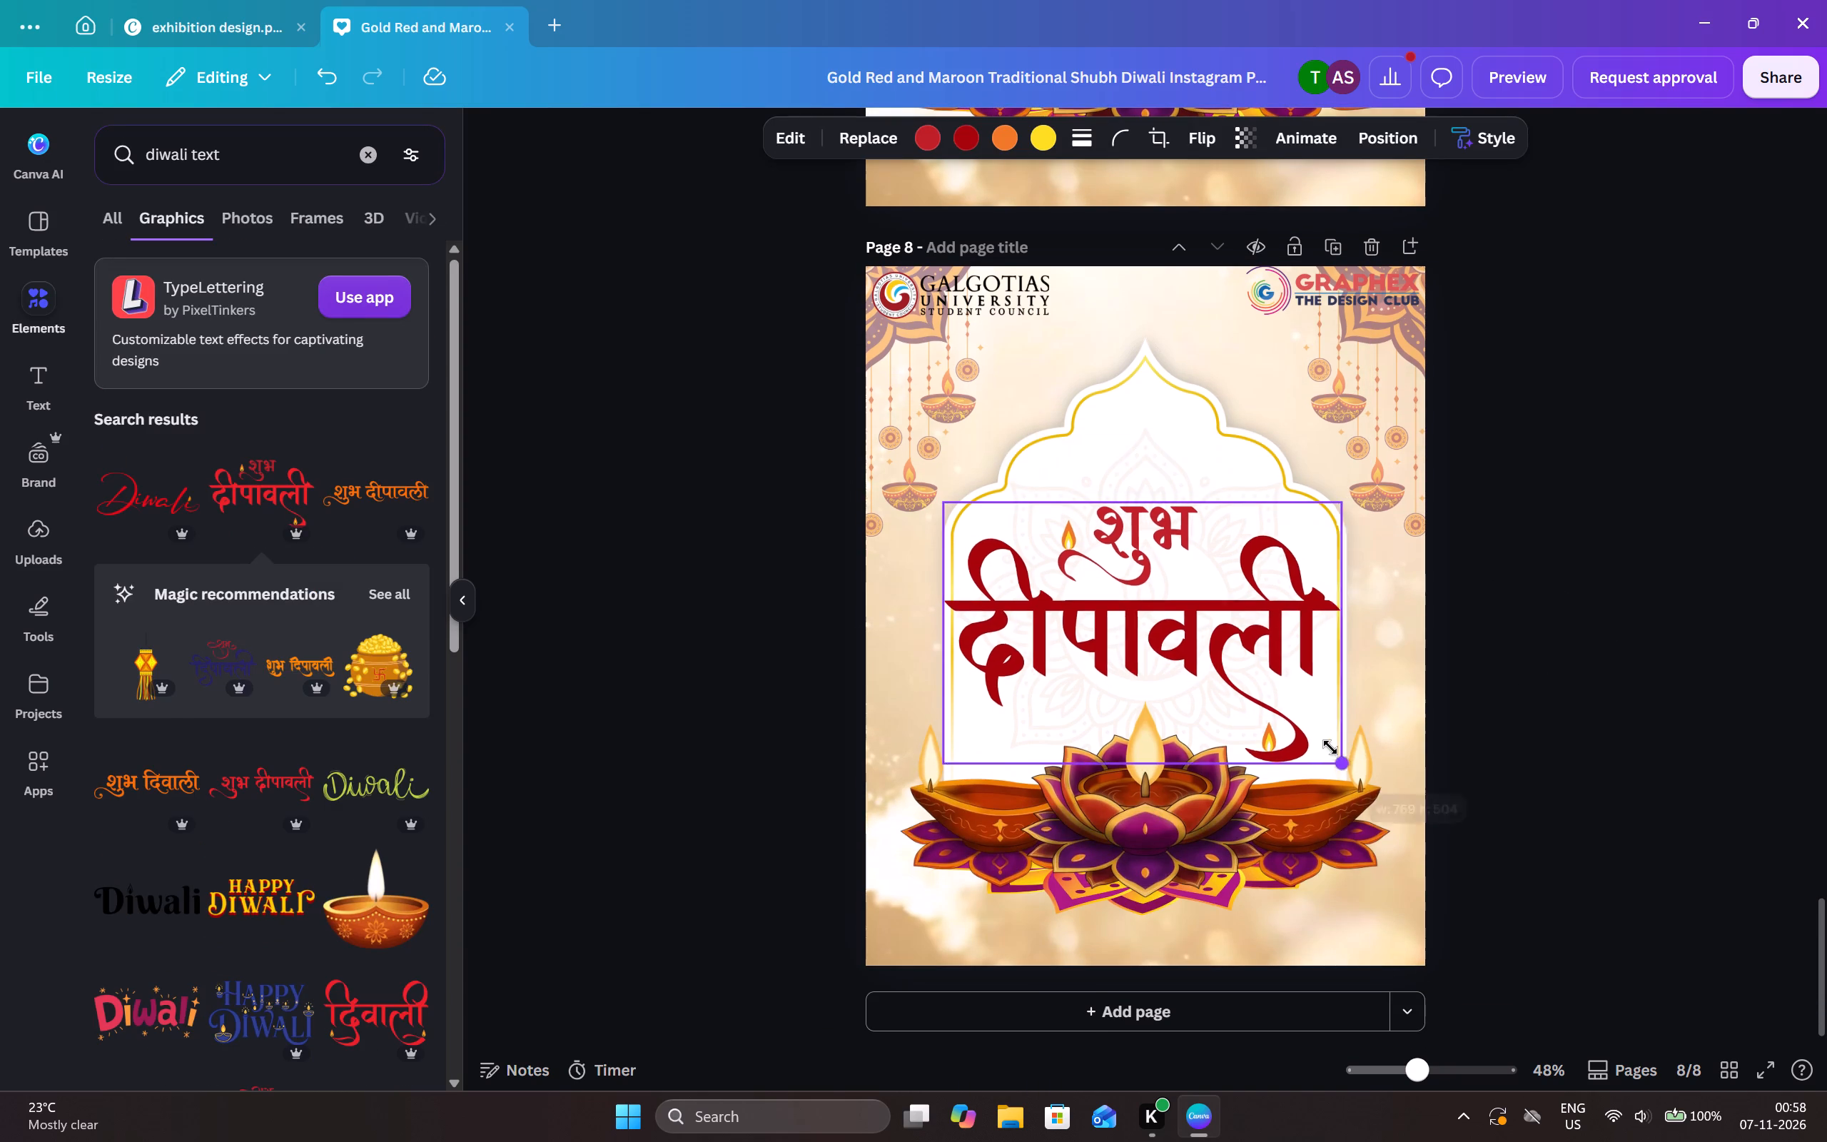
{"action": "left_click_drag", "start_coordinate": [1330, 747], "coordinate": [1317, 727]}
{"action": "left_click_drag", "start_coordinate": [1158, 611], "coordinate": [1171, 607]}
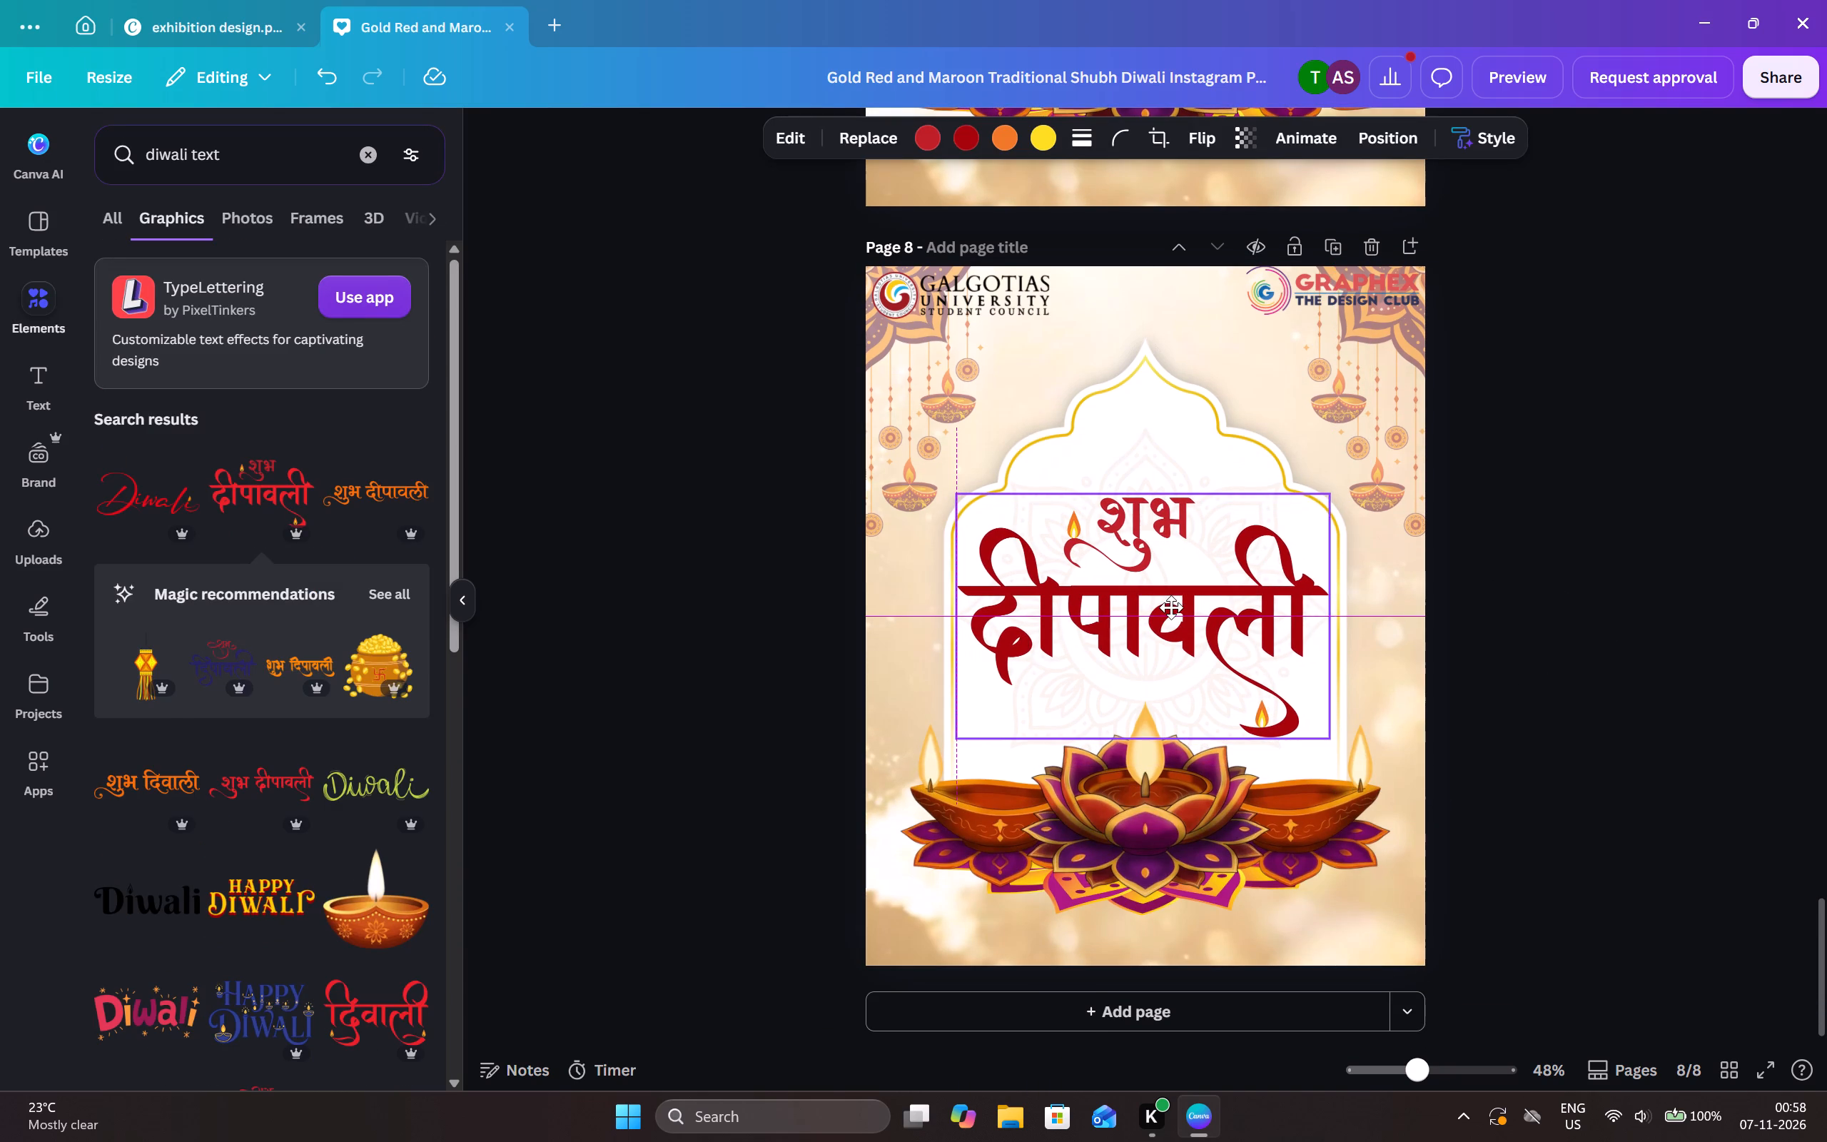
{"action": "left_click_drag", "start_coordinate": [1171, 607], "coordinate": [1175, 611]}
{"action": "left_click", "coordinate": [1550, 595]}
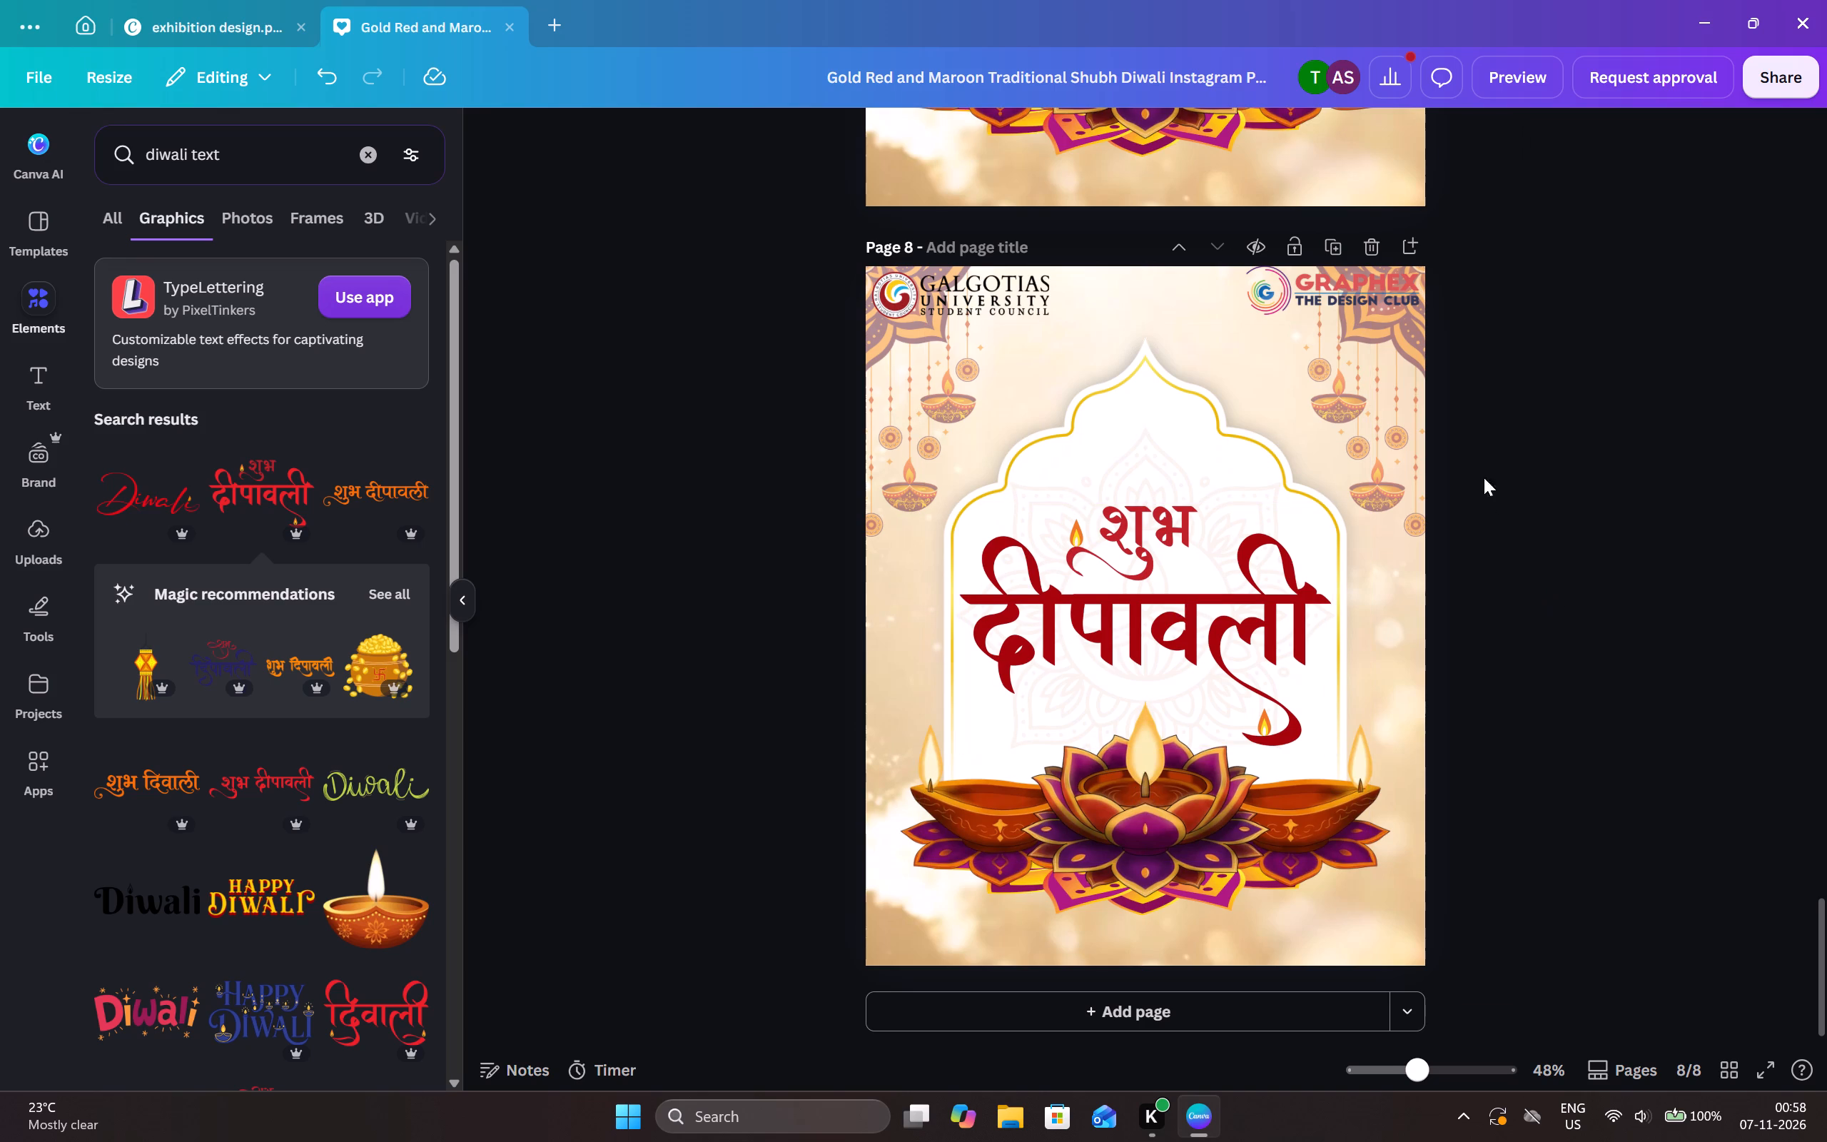
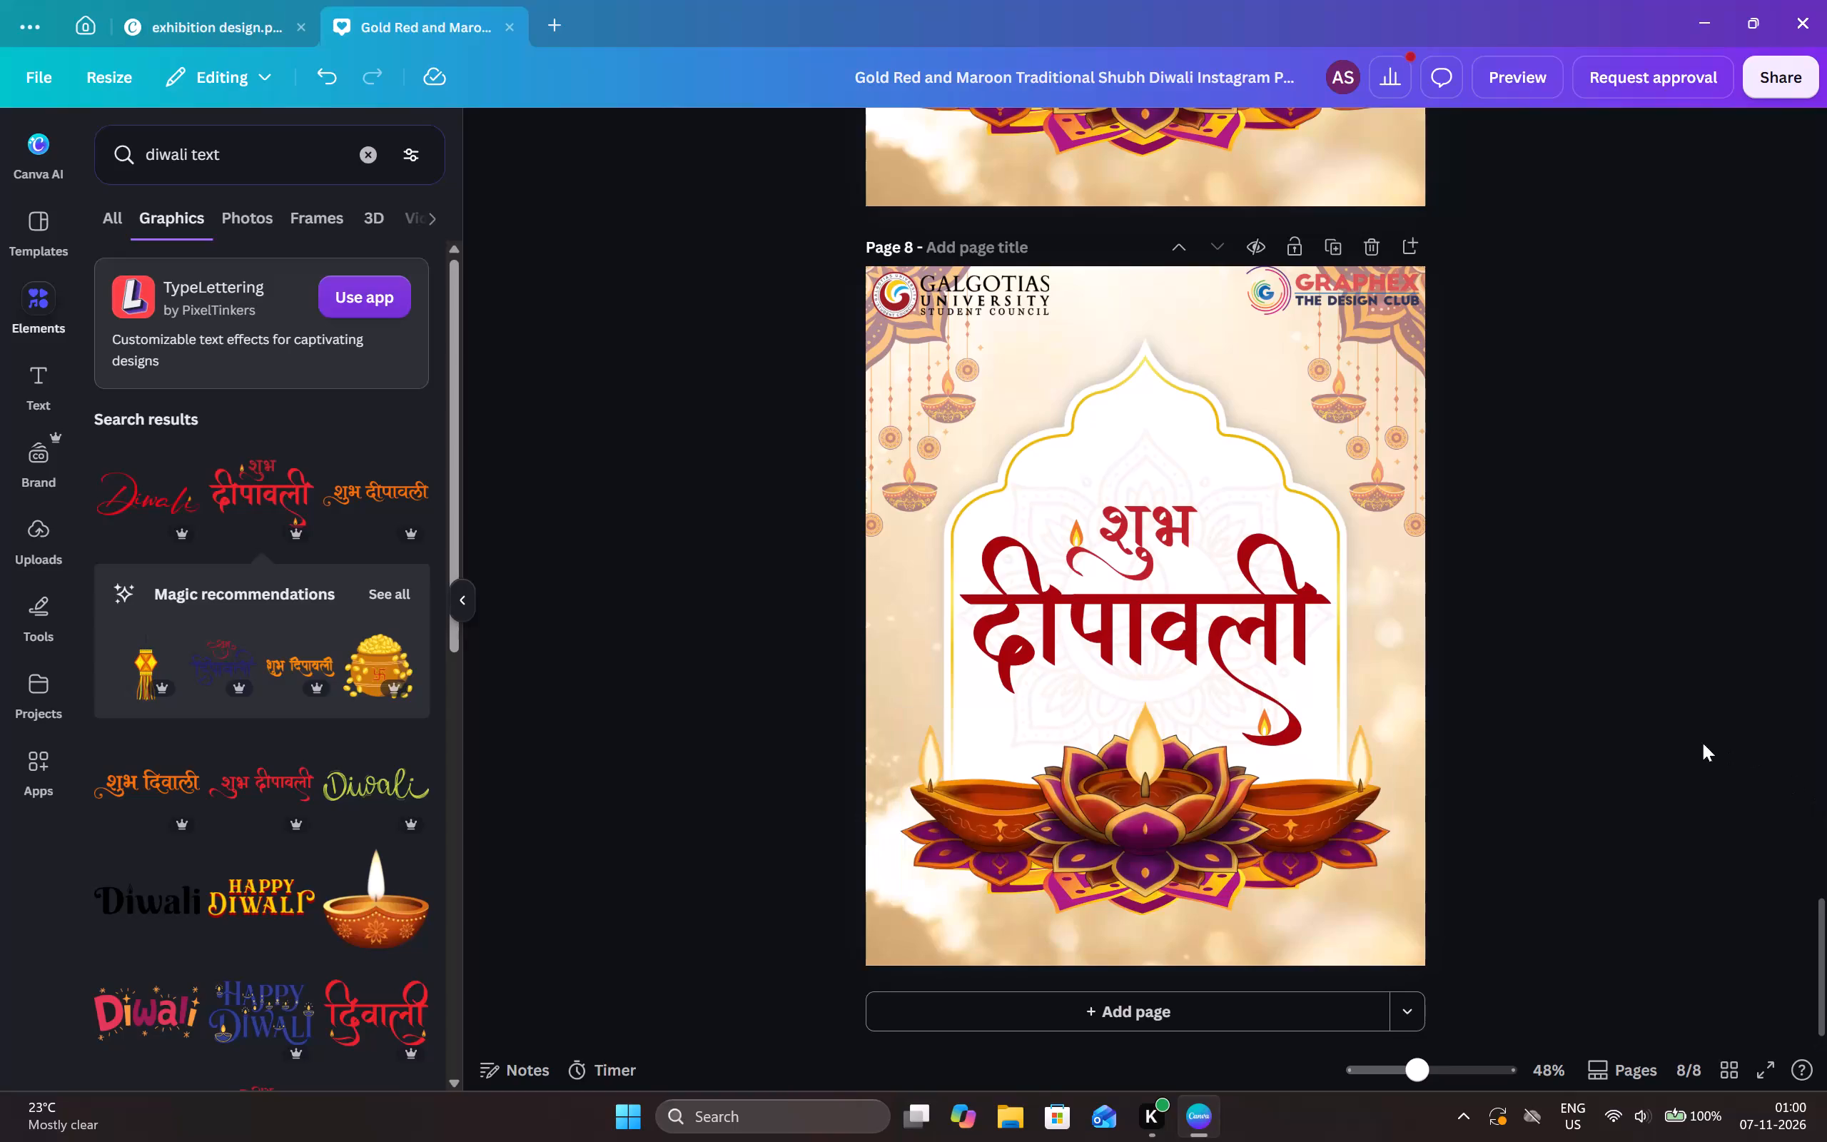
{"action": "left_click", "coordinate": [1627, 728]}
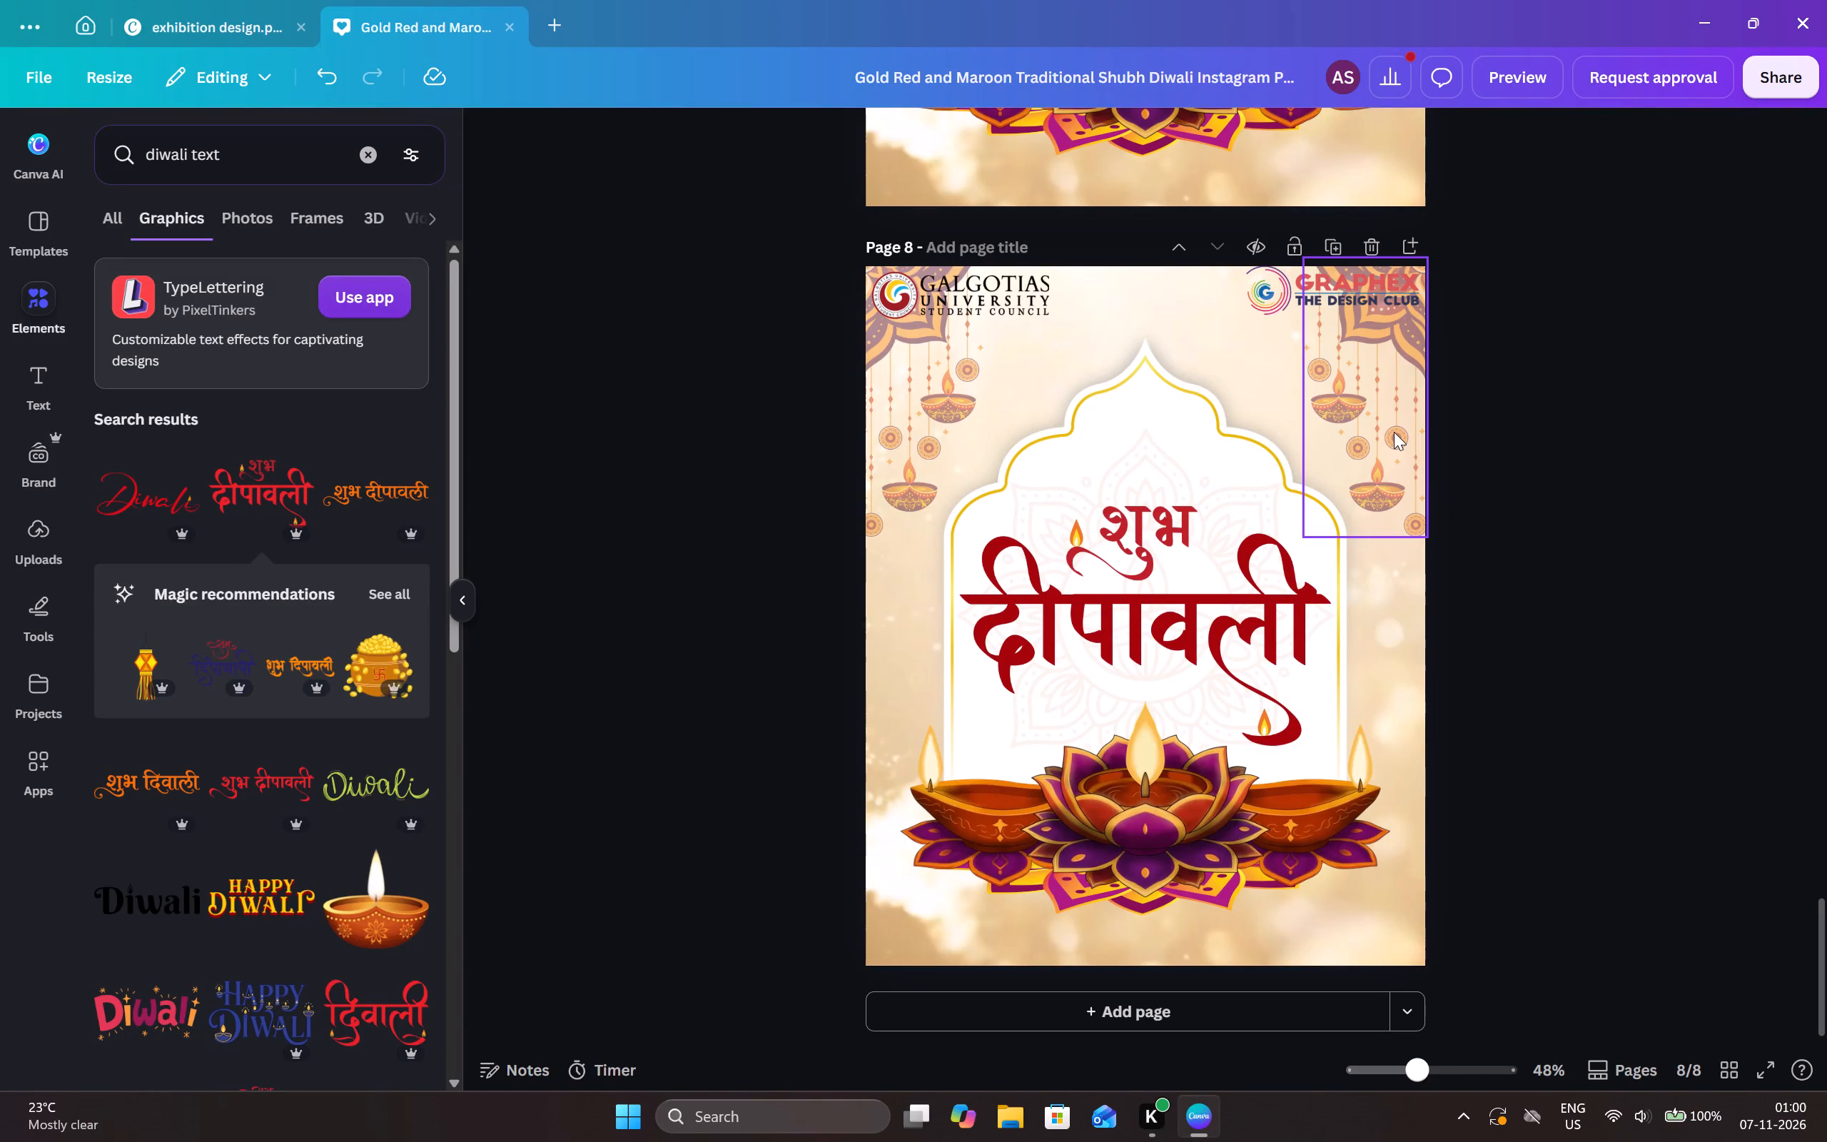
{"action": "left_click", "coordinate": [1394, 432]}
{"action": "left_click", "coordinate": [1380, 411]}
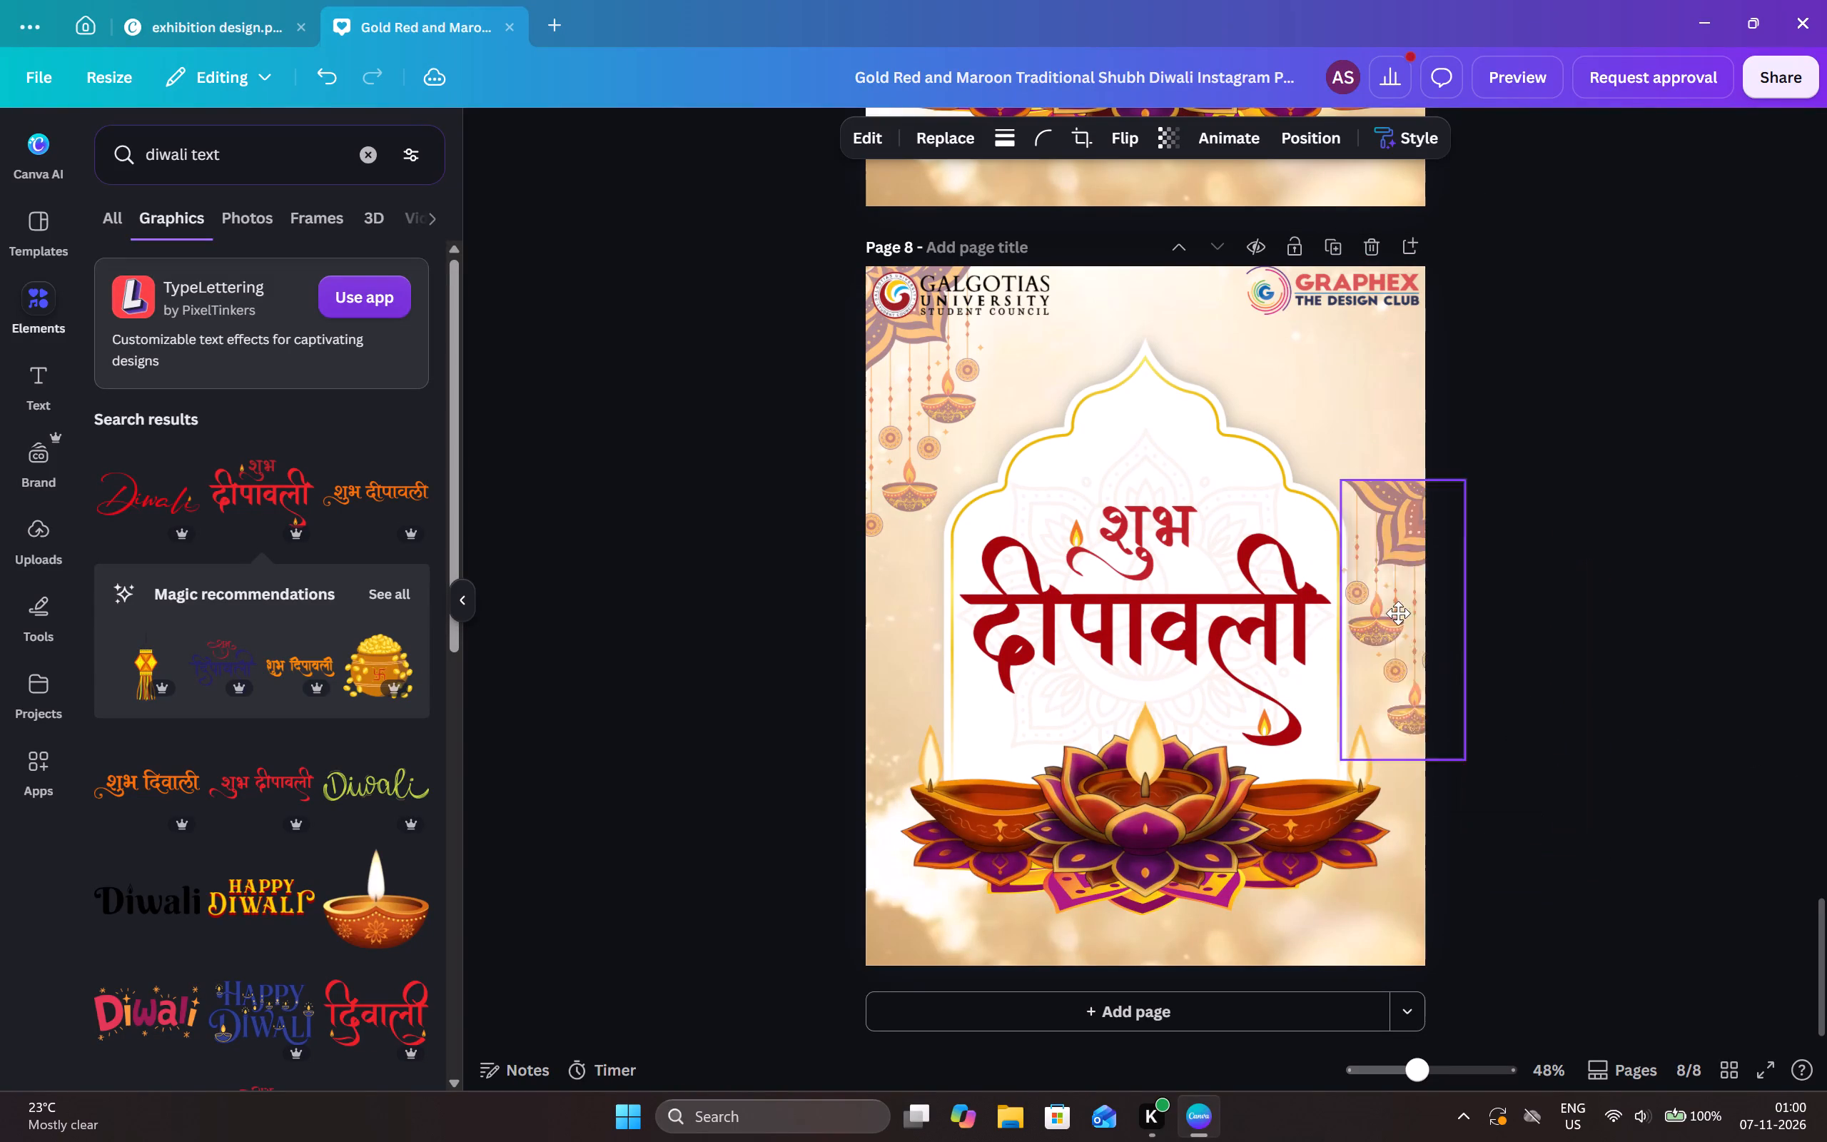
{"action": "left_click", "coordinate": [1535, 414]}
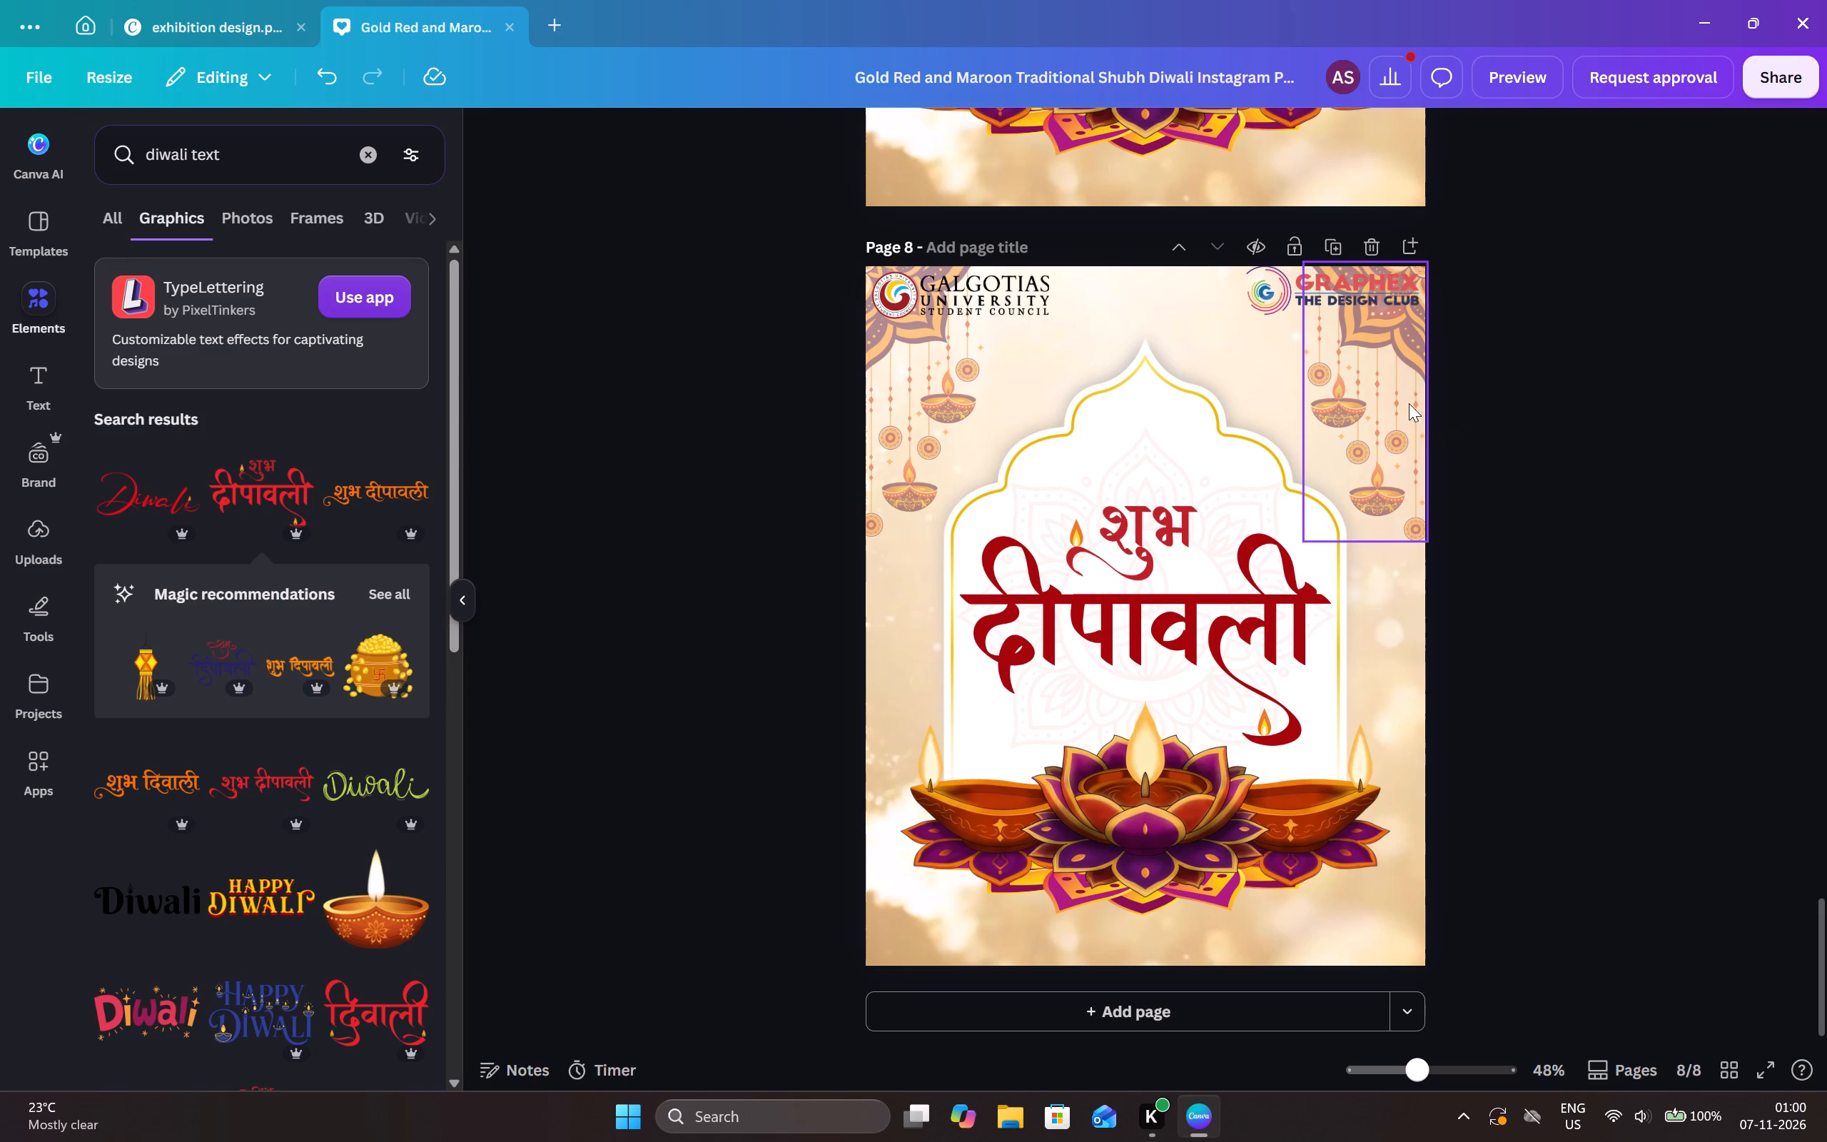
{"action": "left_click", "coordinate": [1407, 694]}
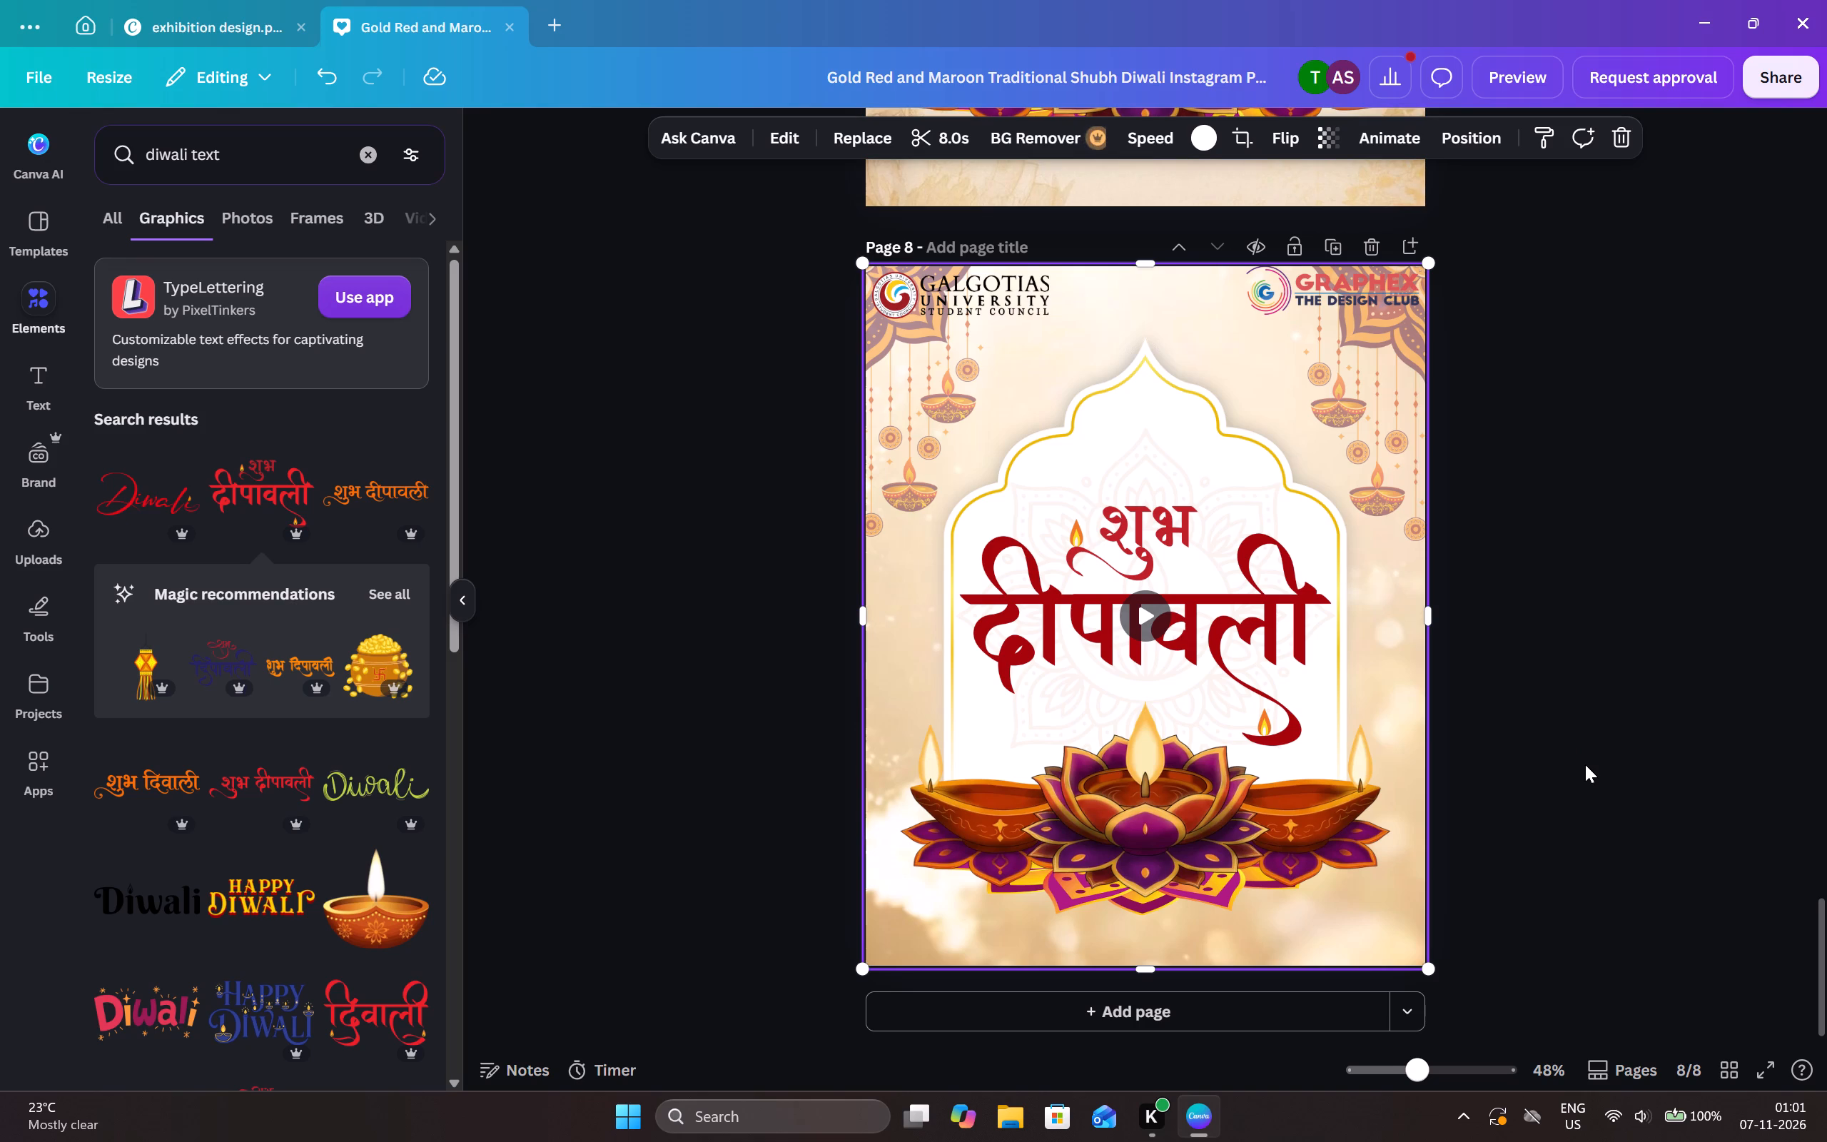
Delete the hanging mandala-and-diya ornaments from both upper corners of page 7.
{"action": "scroll", "coordinate": [1586, 764], "scroll_direction": "up", "scroll_amount": 8}
{"action": "scroll", "coordinate": [1586, 764], "scroll_direction": "down", "scroll_amount": 1}
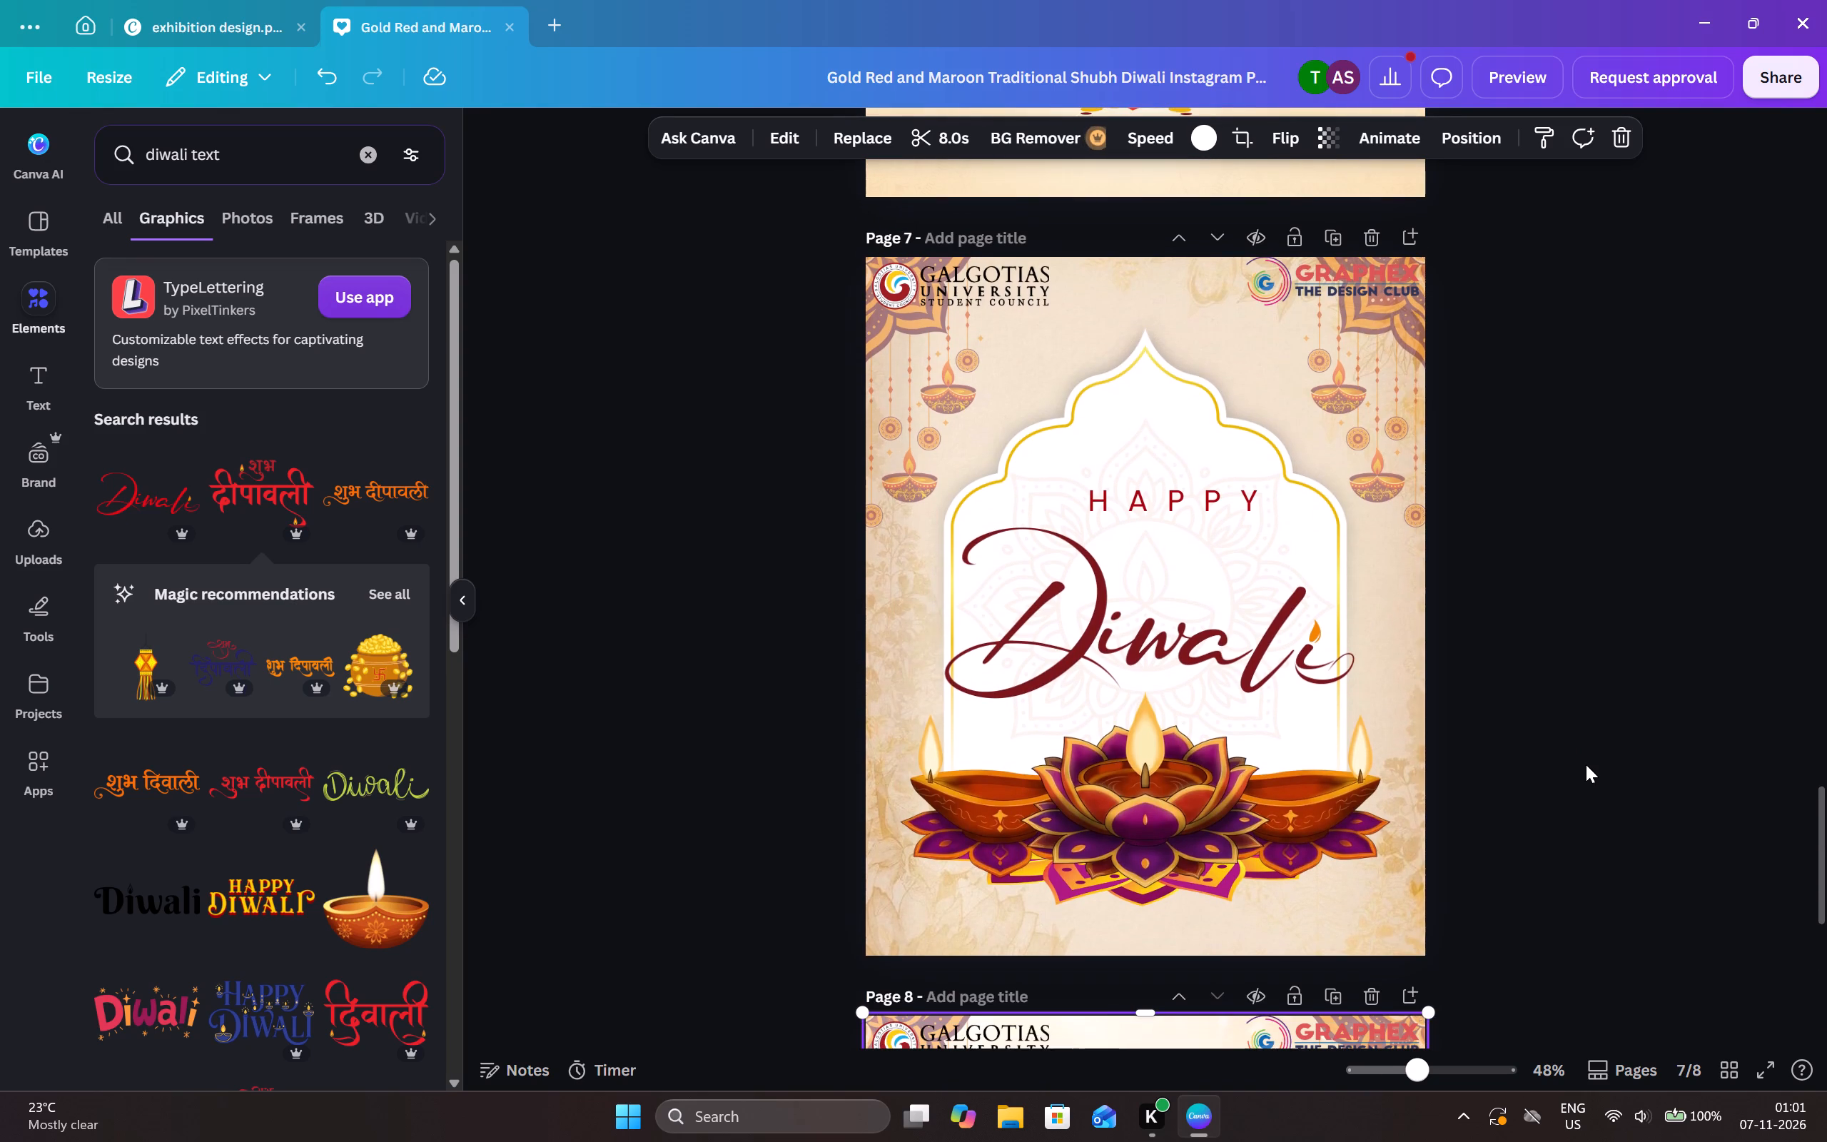
{"action": "left_click", "coordinate": [1544, 659]}
{"action": "left_click", "coordinate": [1348, 390]}
{"action": "left_click_drag", "start_coordinate": [1394, 384], "coordinate": [1350, 798]}
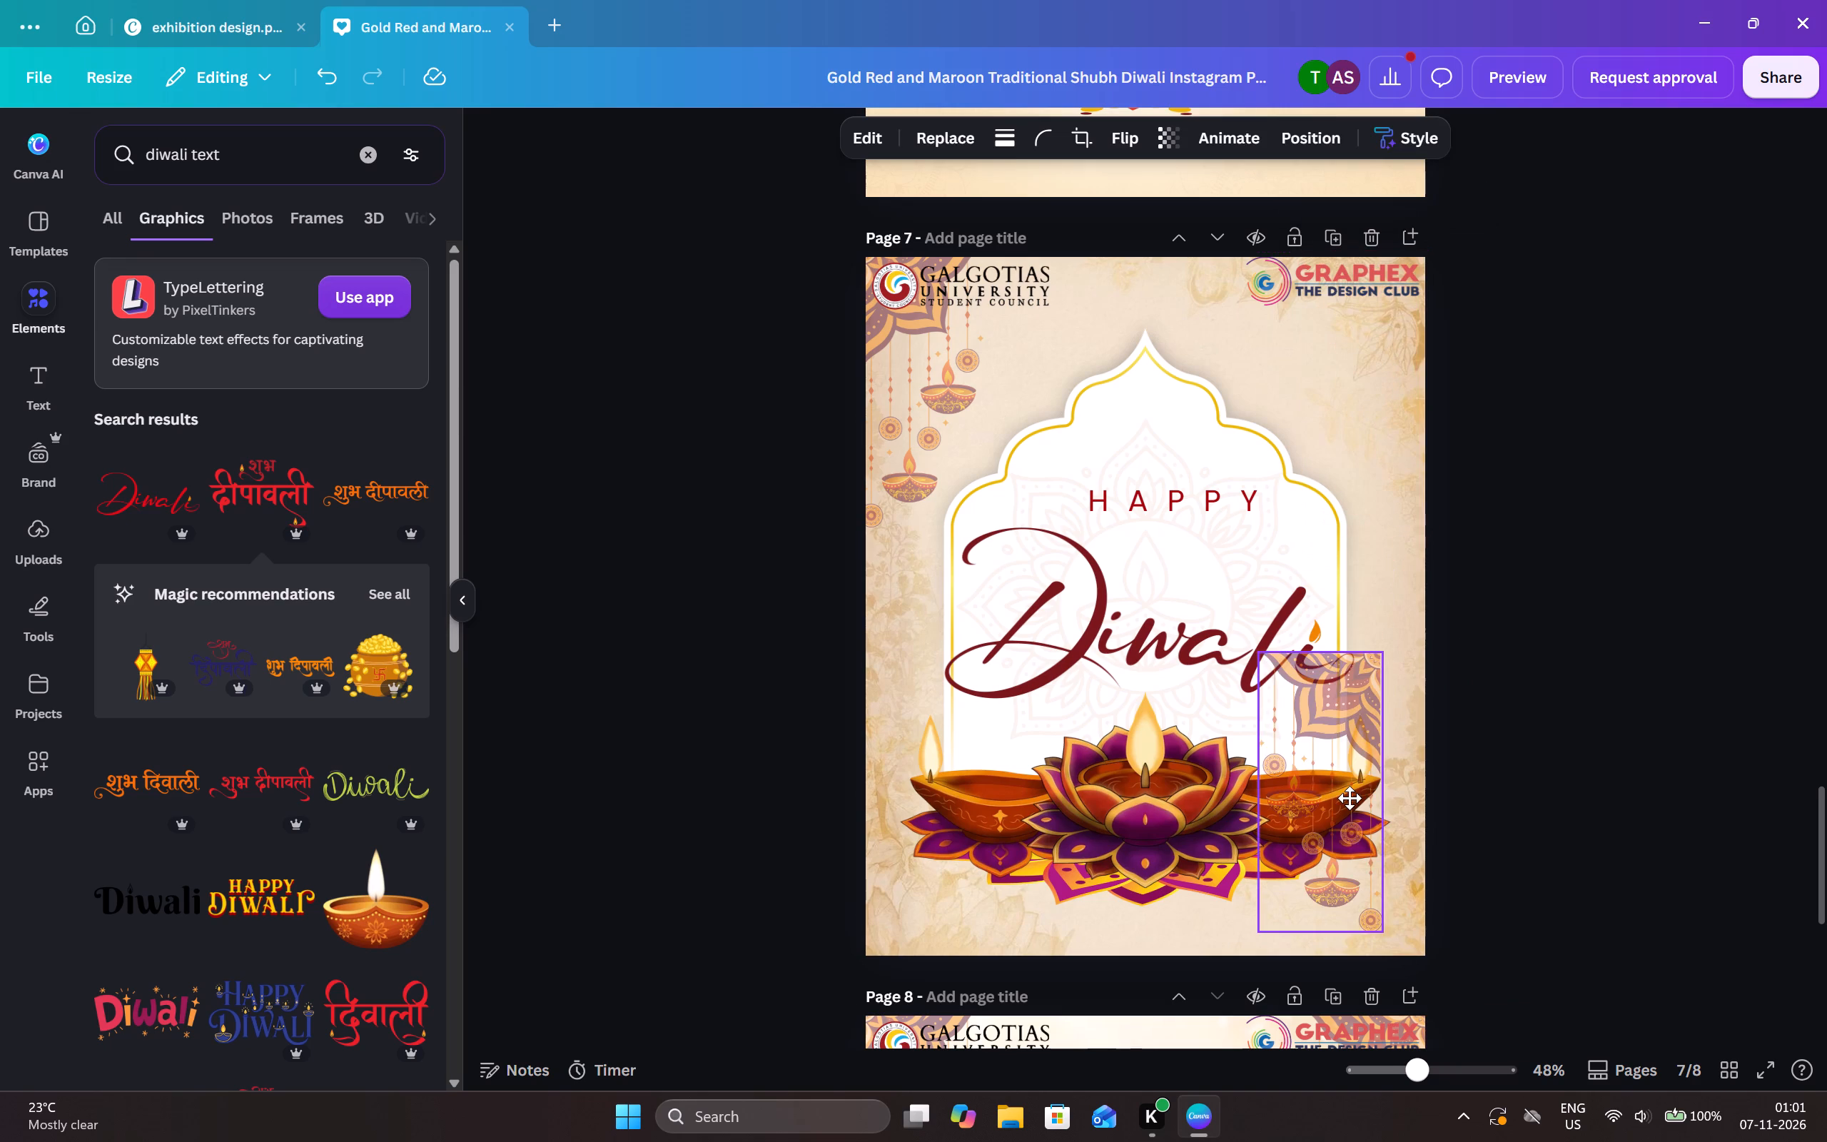
{"action": "left_click_drag", "start_coordinate": [1350, 798], "coordinate": [1374, 601]}
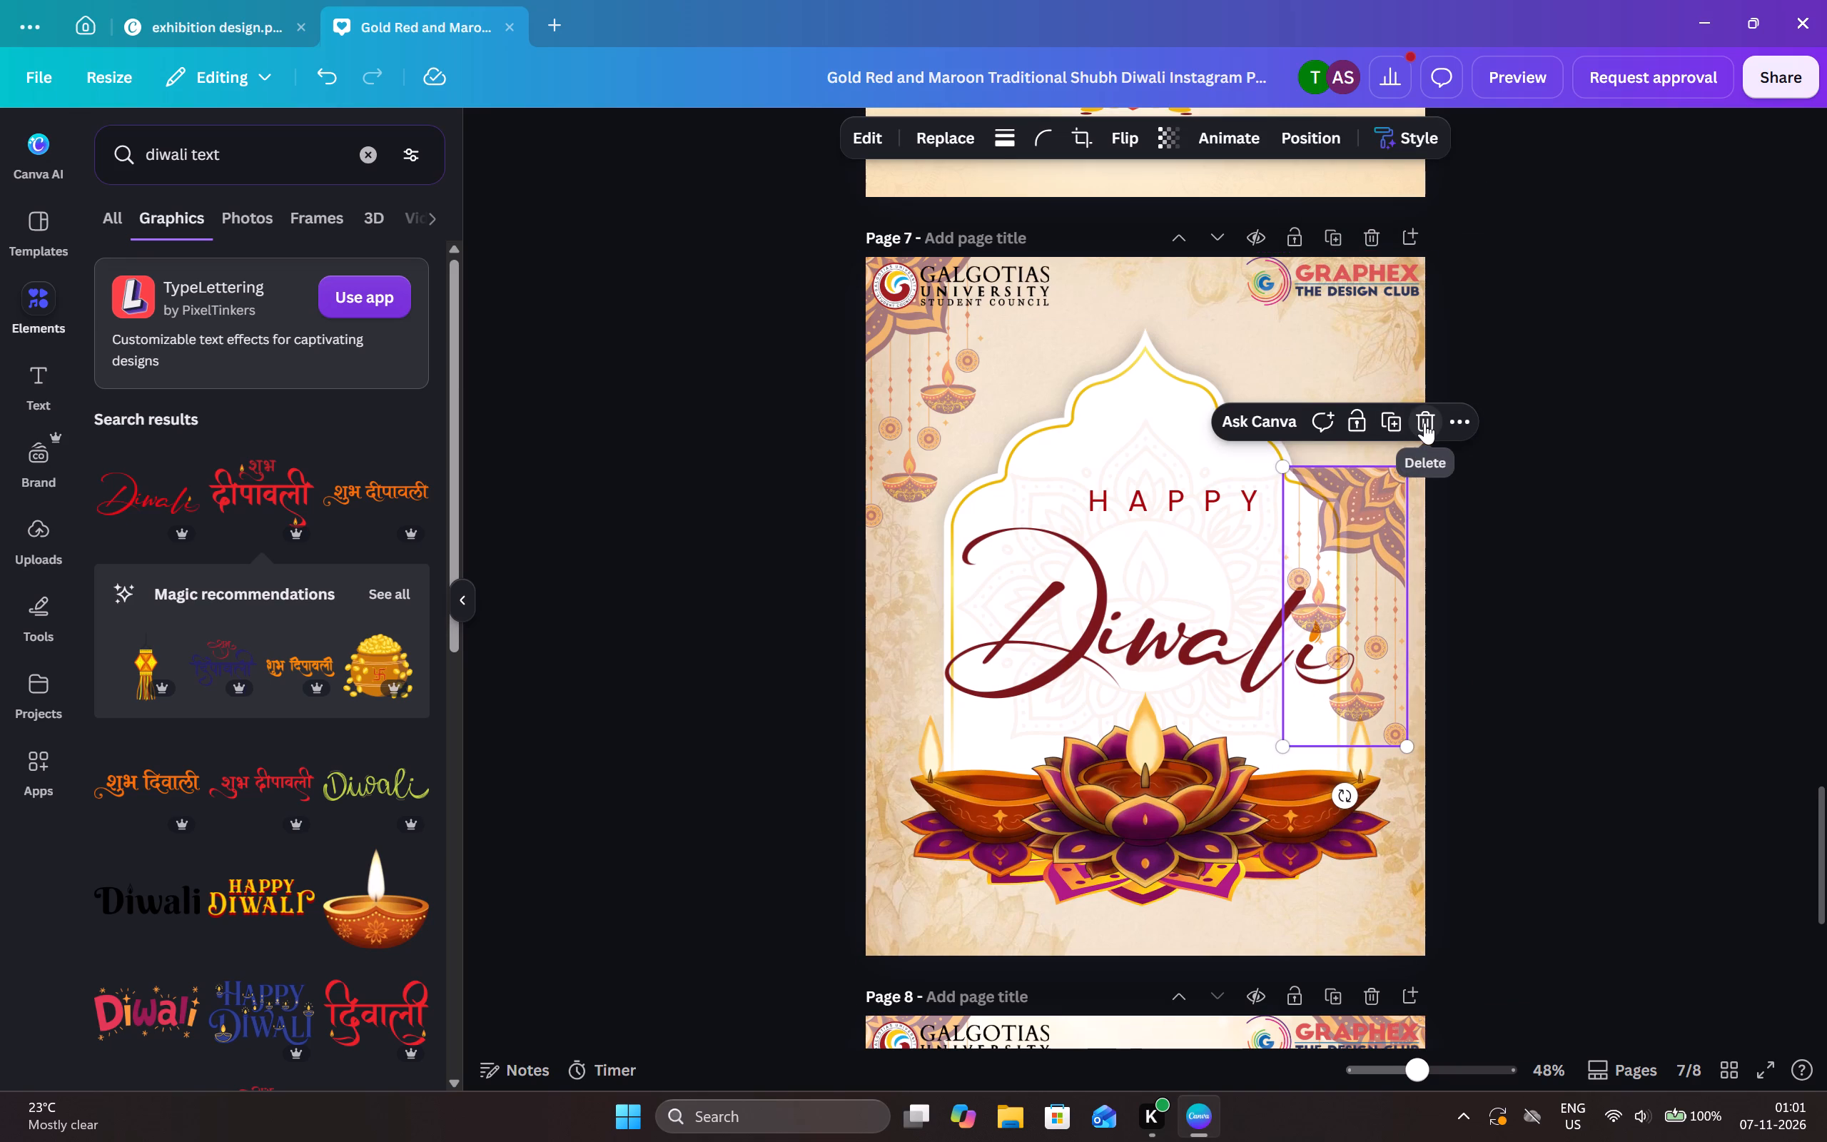
{"action": "left_click", "coordinate": [1424, 423]}
{"action": "left_click_drag", "start_coordinate": [923, 365], "coordinate": [1130, 477]}
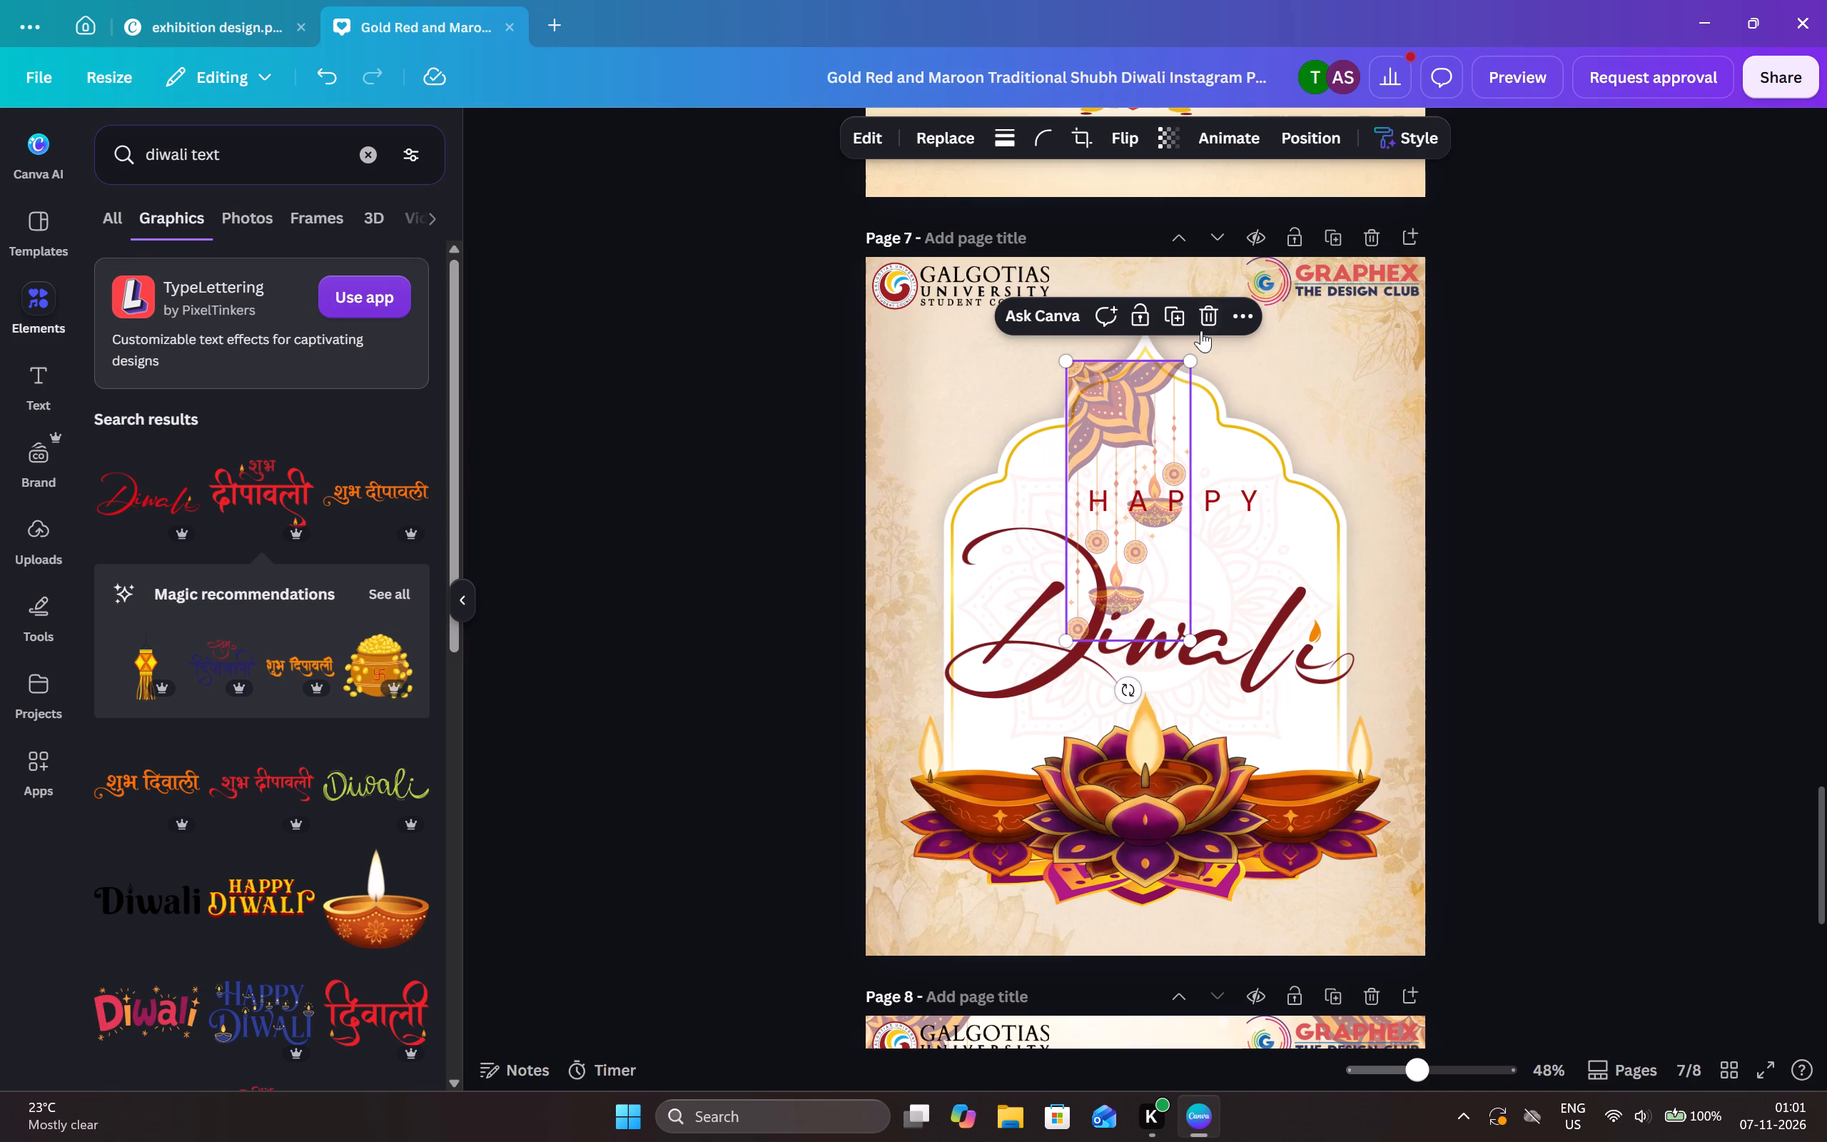
{"action": "left_click", "coordinate": [1204, 319]}
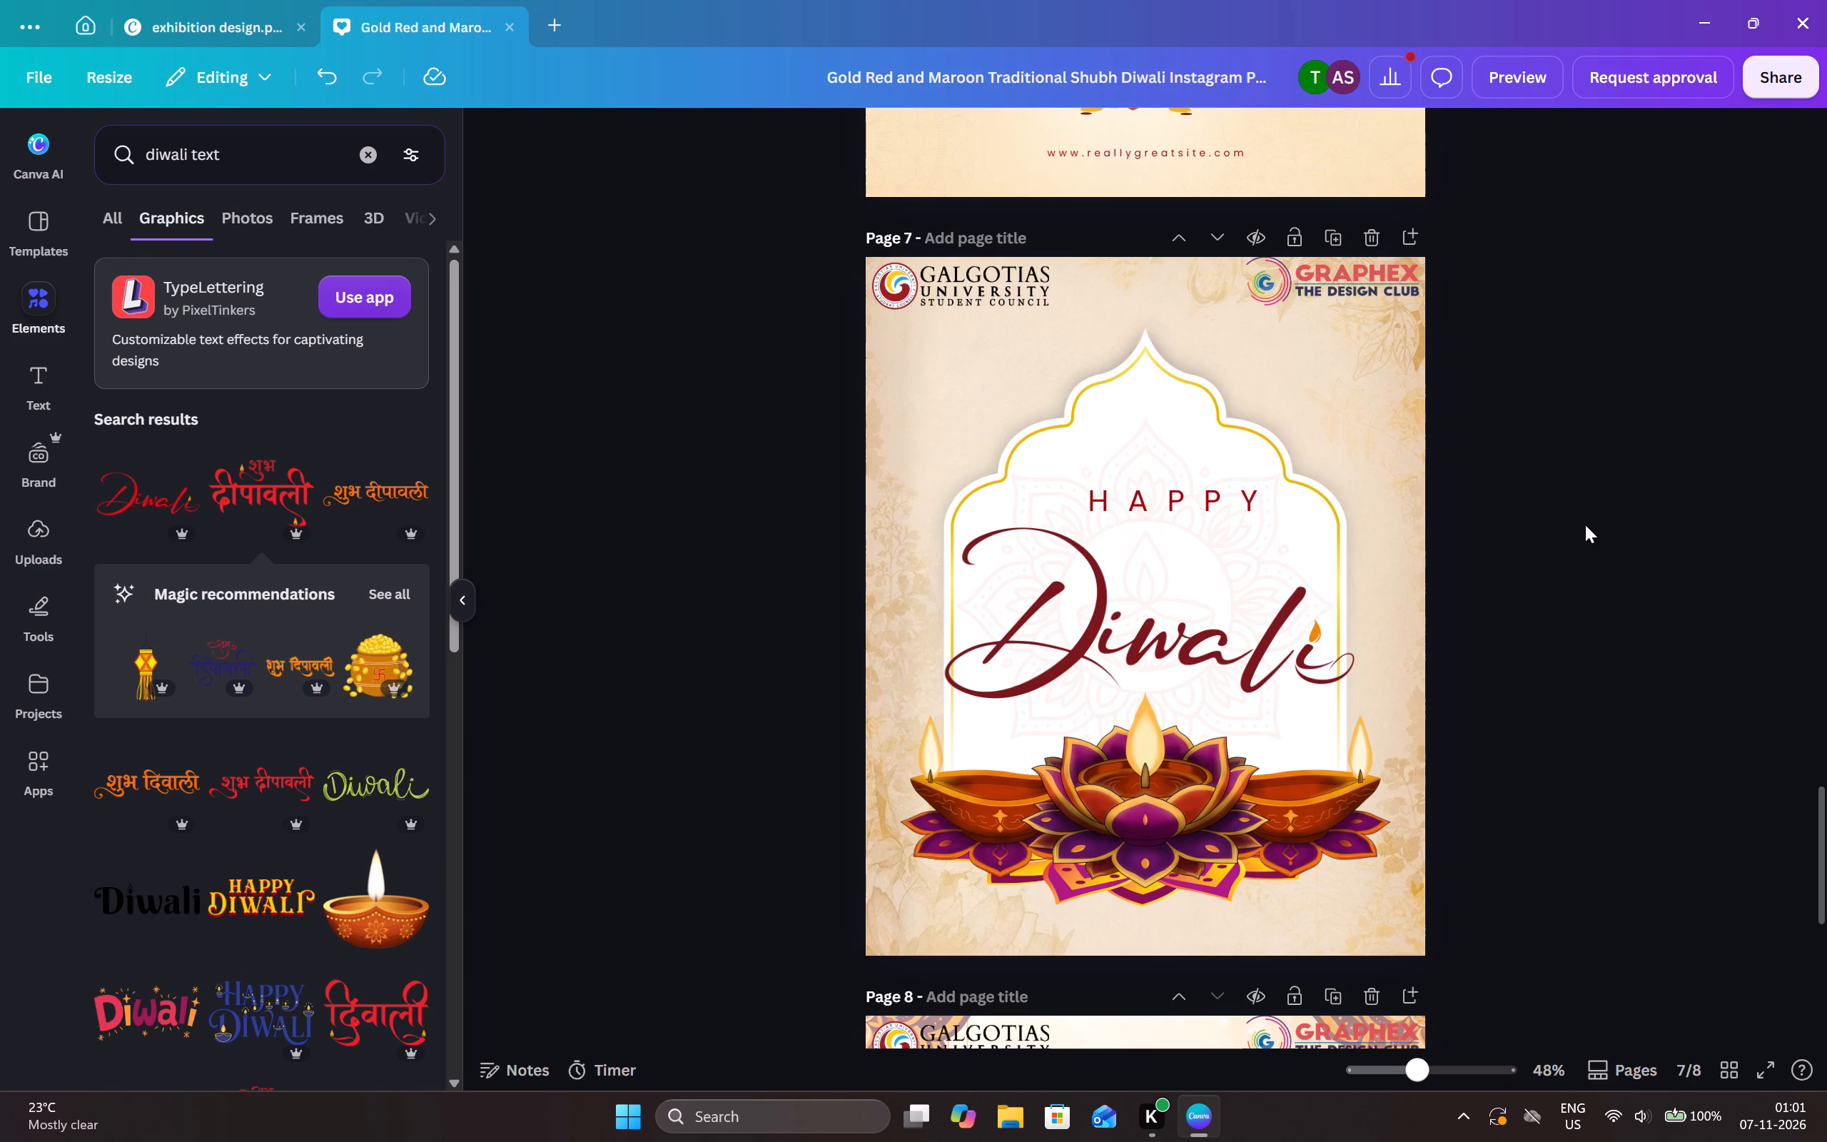
Search the graphics for "diwali".
{"action": "scroll", "coordinate": [208, 611], "scroll_direction": "up", "scroll_amount": 6}
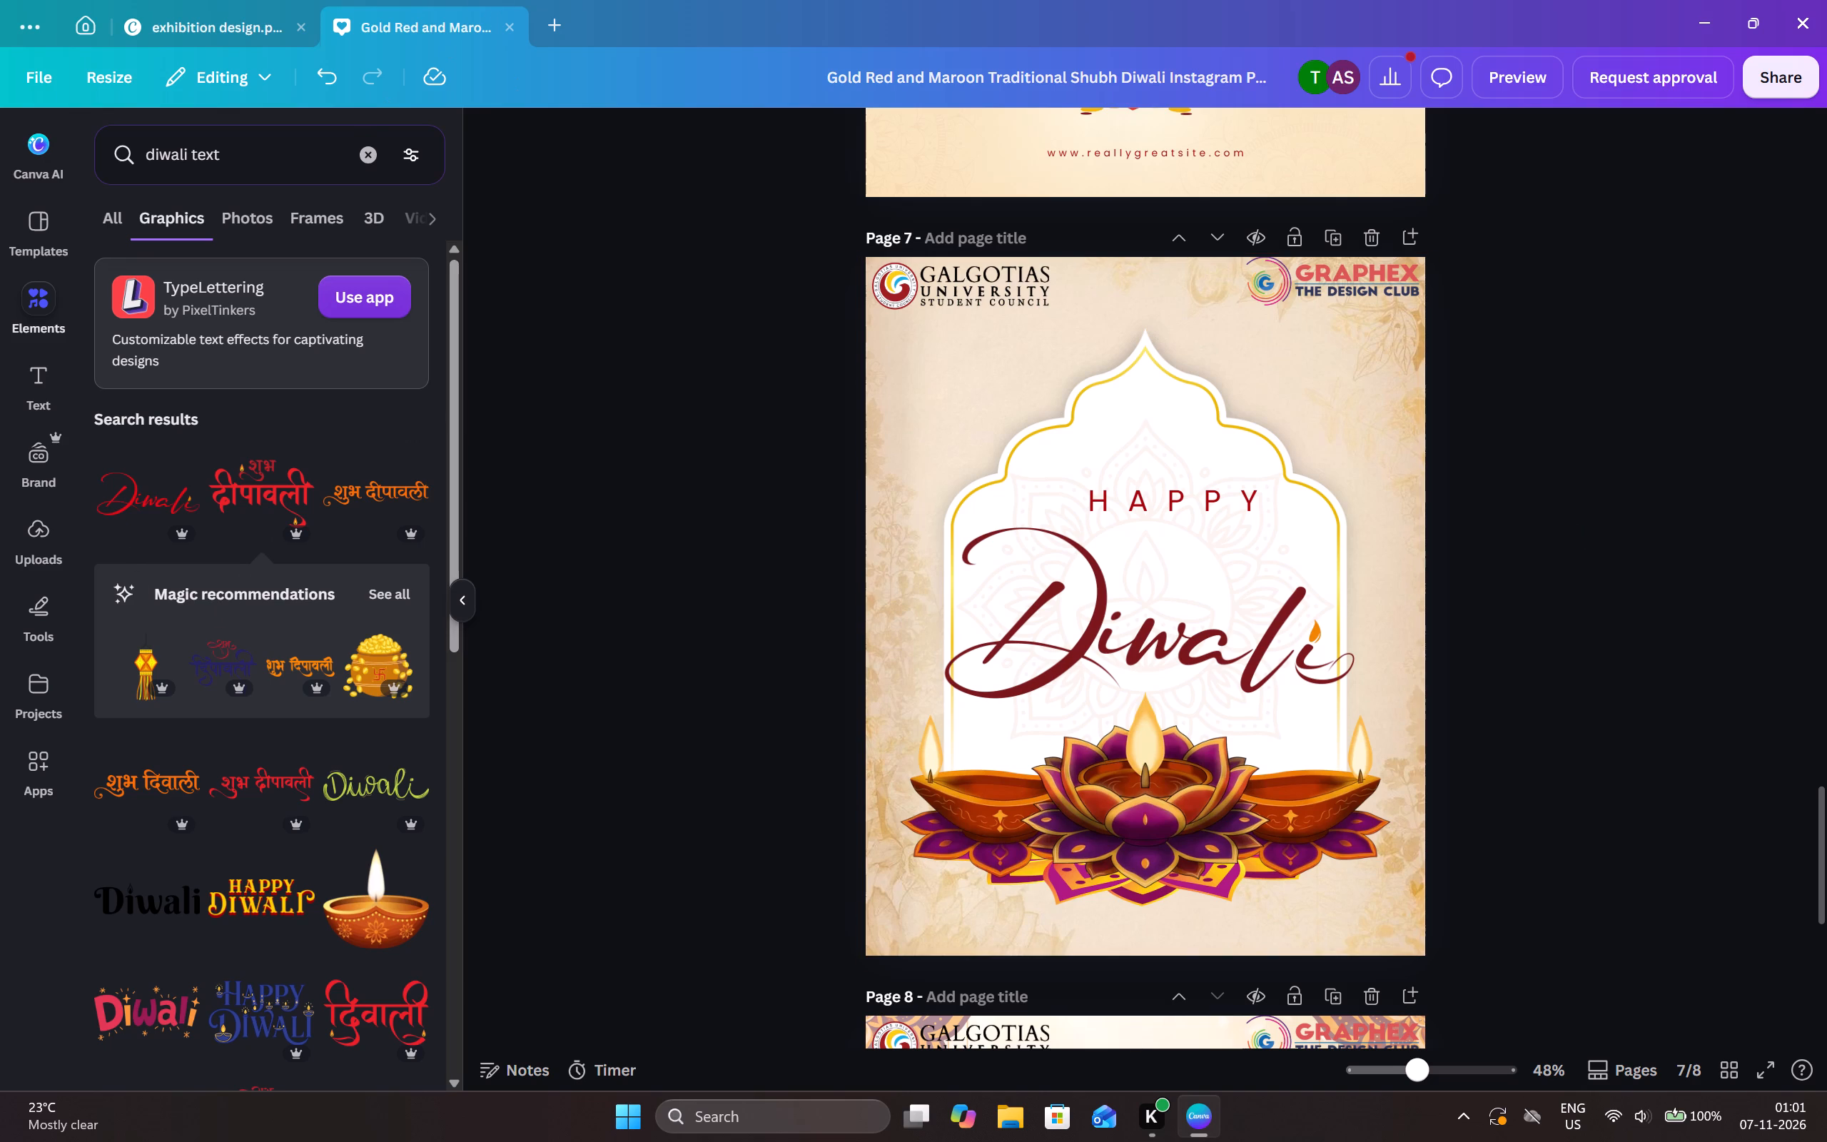
{"action": "left_click", "coordinate": [313, 158]}
{"action": "key", "text": "BackSpace"}
{"action": "key", "text": "BackSpace"}
{"action": "key", "text": "BackSpace"}
{"action": "key", "text": "BackSpace"}
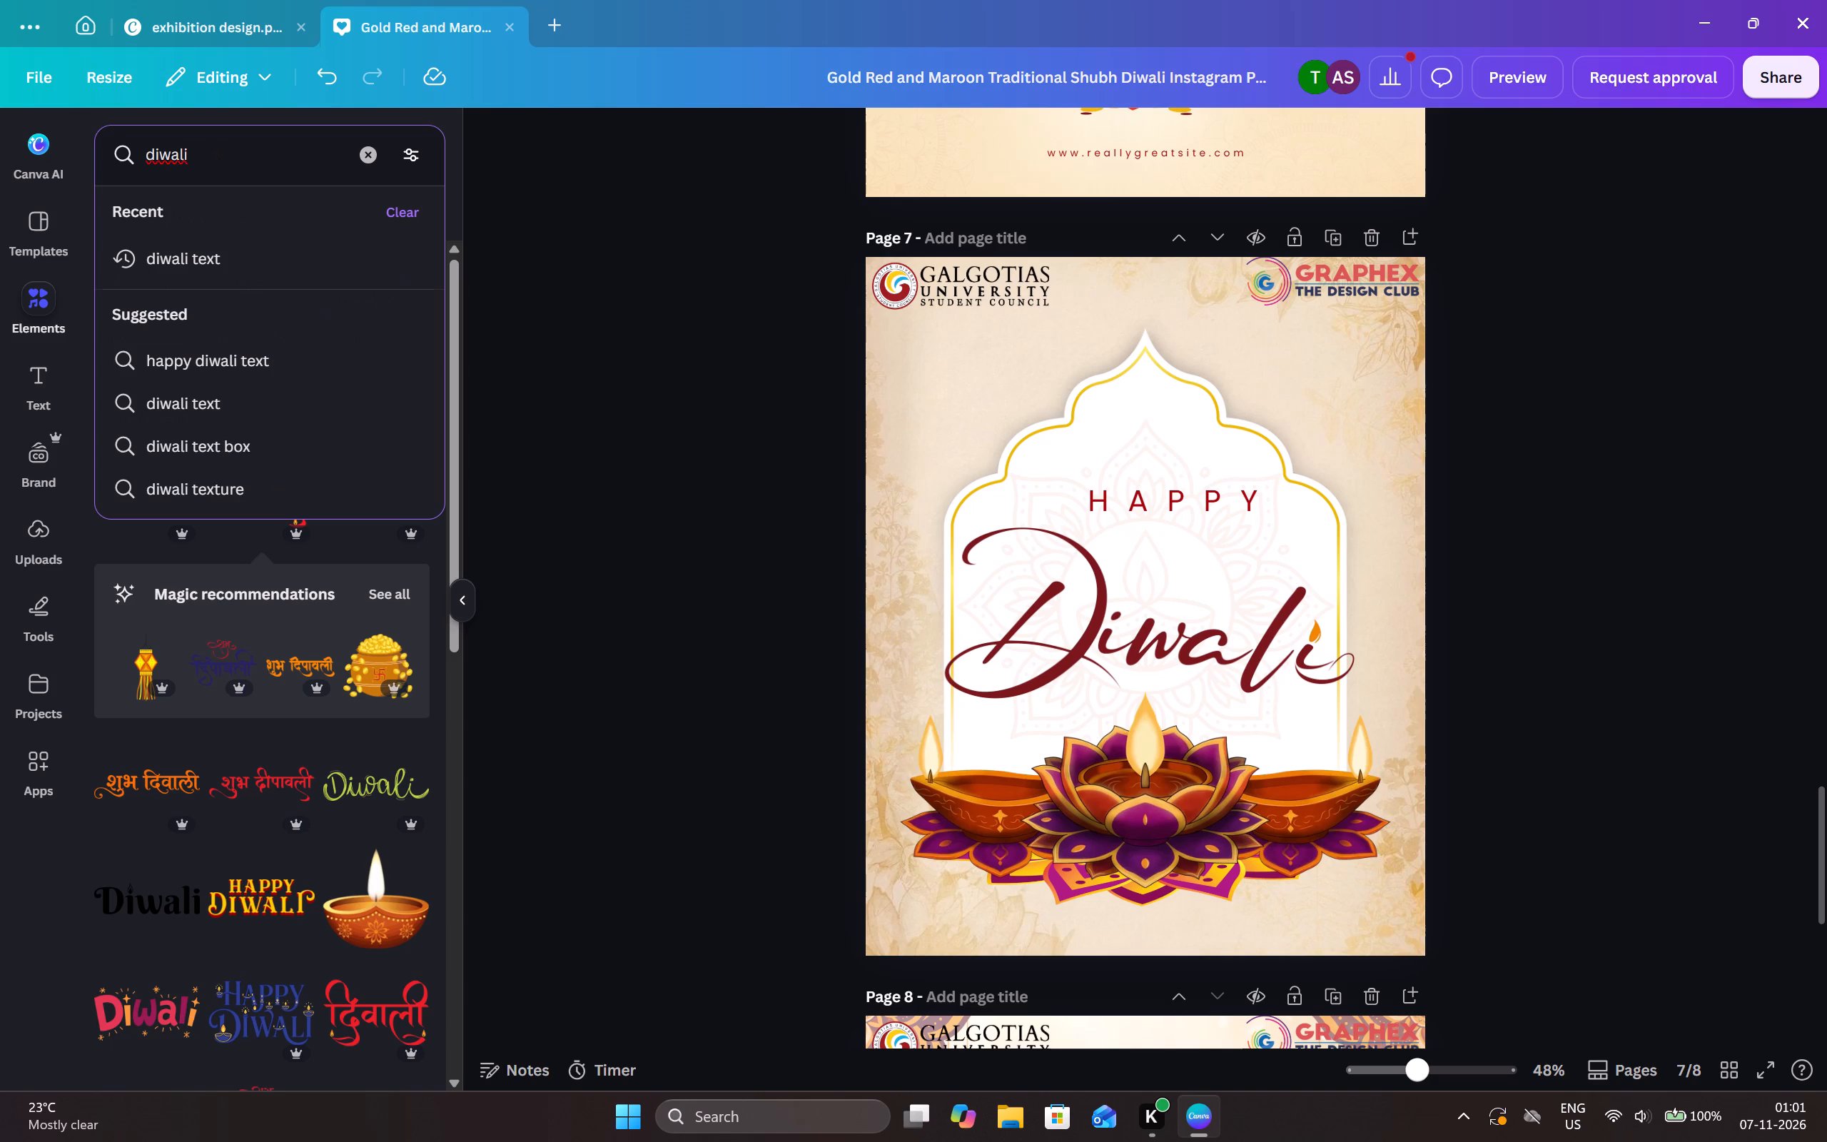
{"action": "key", "text": "Return"}
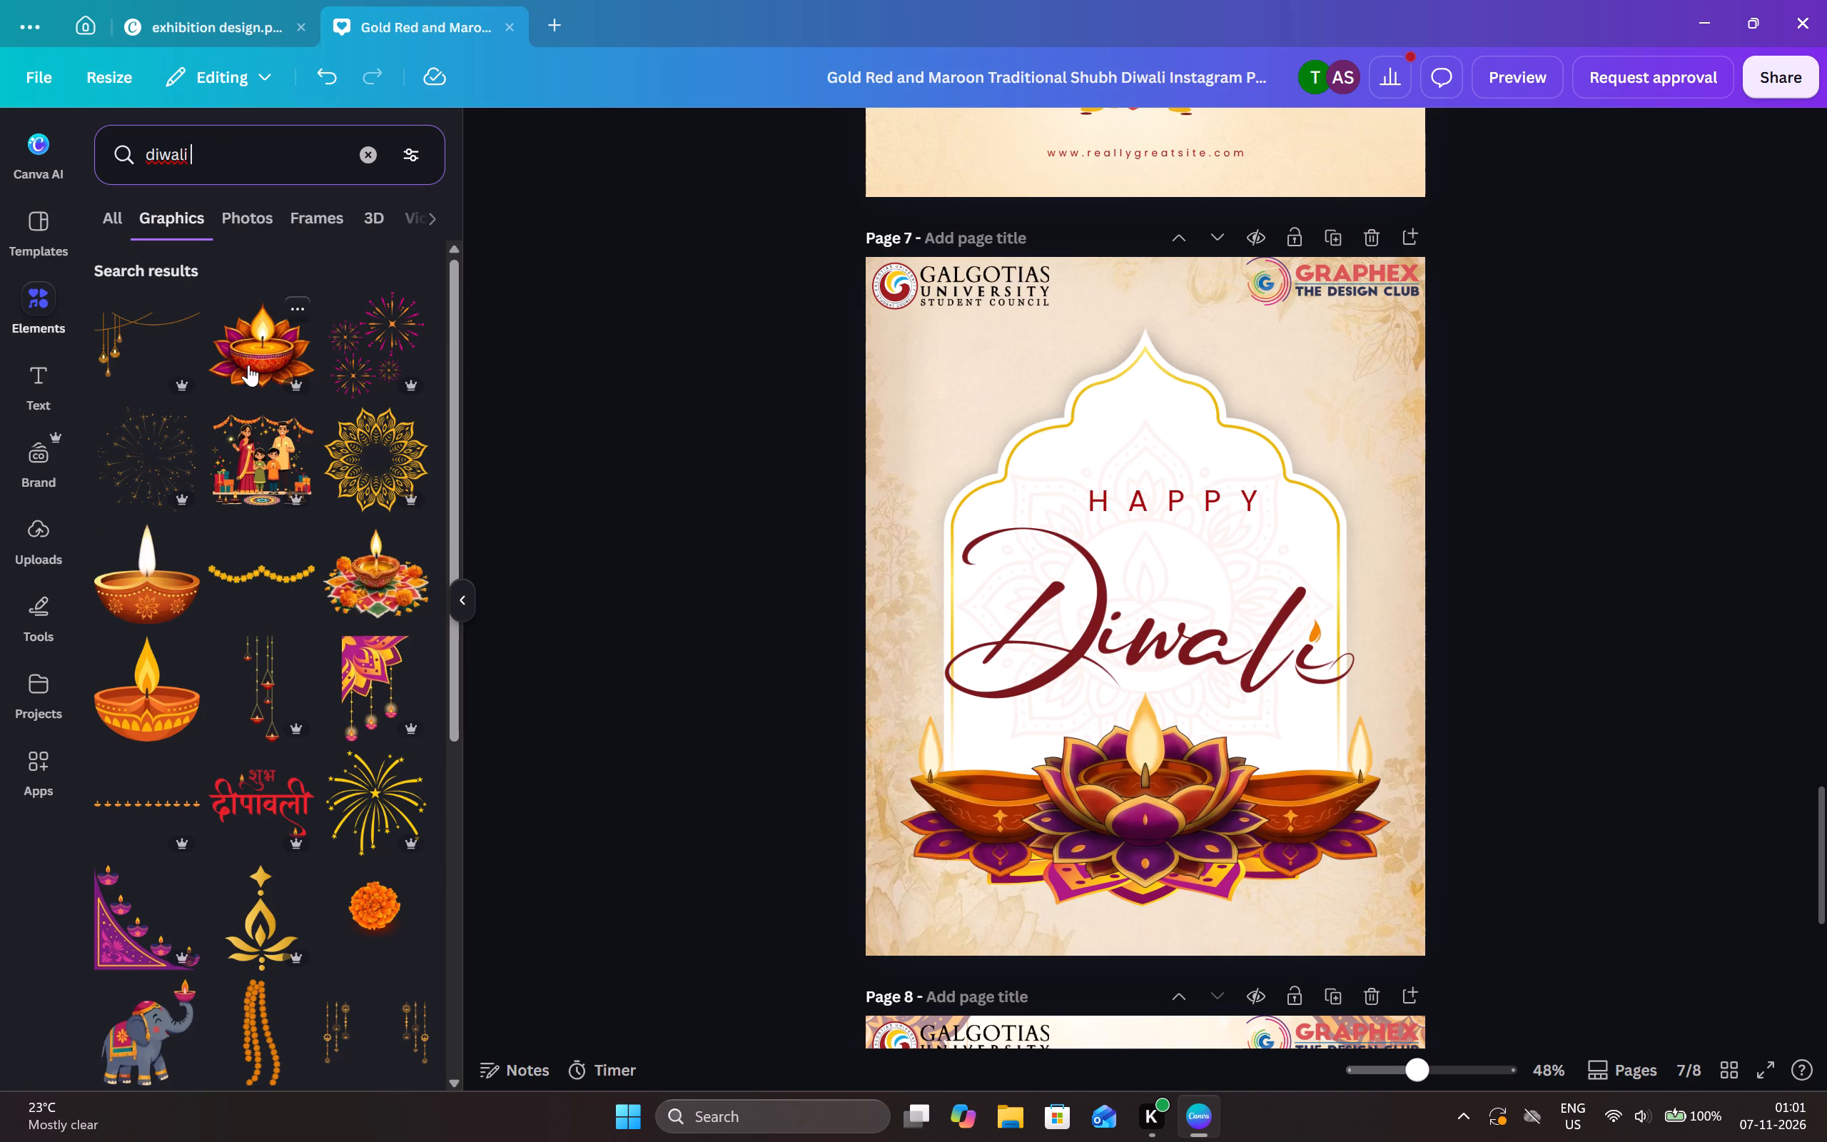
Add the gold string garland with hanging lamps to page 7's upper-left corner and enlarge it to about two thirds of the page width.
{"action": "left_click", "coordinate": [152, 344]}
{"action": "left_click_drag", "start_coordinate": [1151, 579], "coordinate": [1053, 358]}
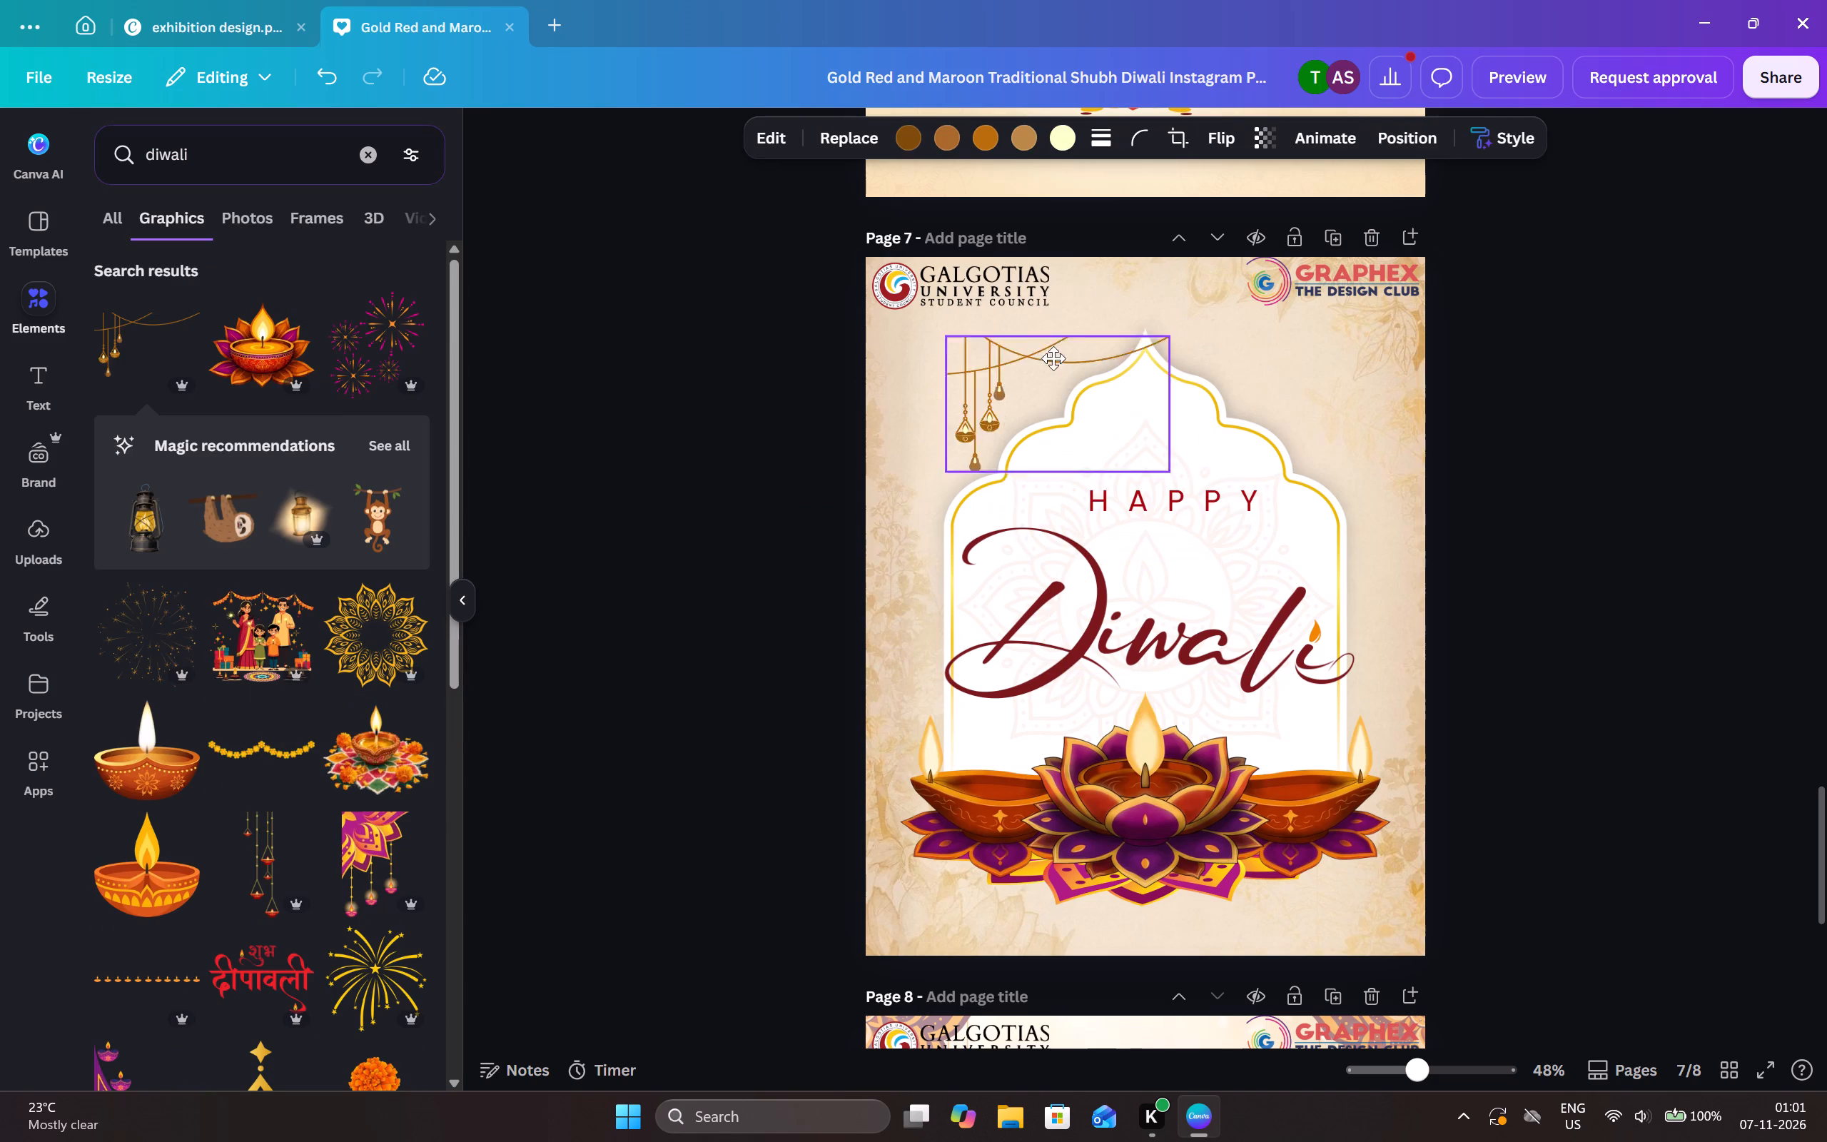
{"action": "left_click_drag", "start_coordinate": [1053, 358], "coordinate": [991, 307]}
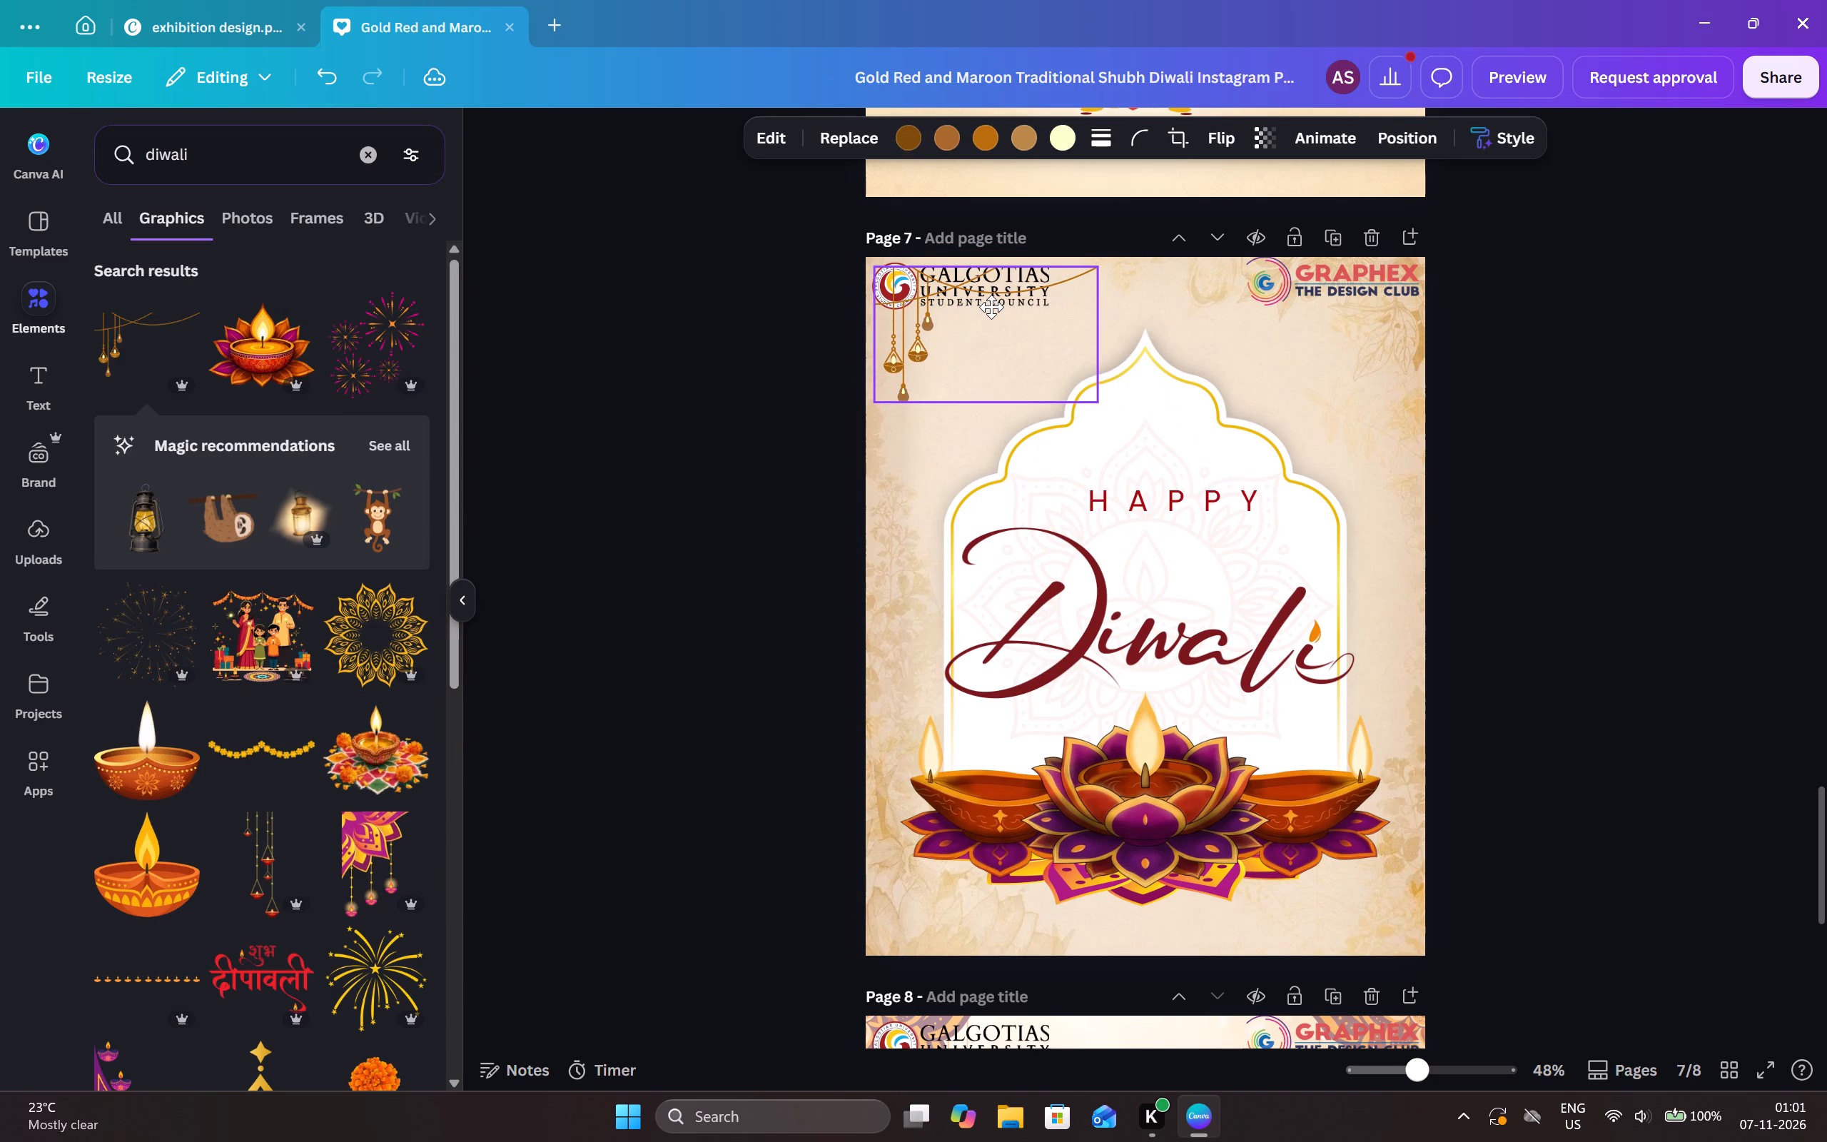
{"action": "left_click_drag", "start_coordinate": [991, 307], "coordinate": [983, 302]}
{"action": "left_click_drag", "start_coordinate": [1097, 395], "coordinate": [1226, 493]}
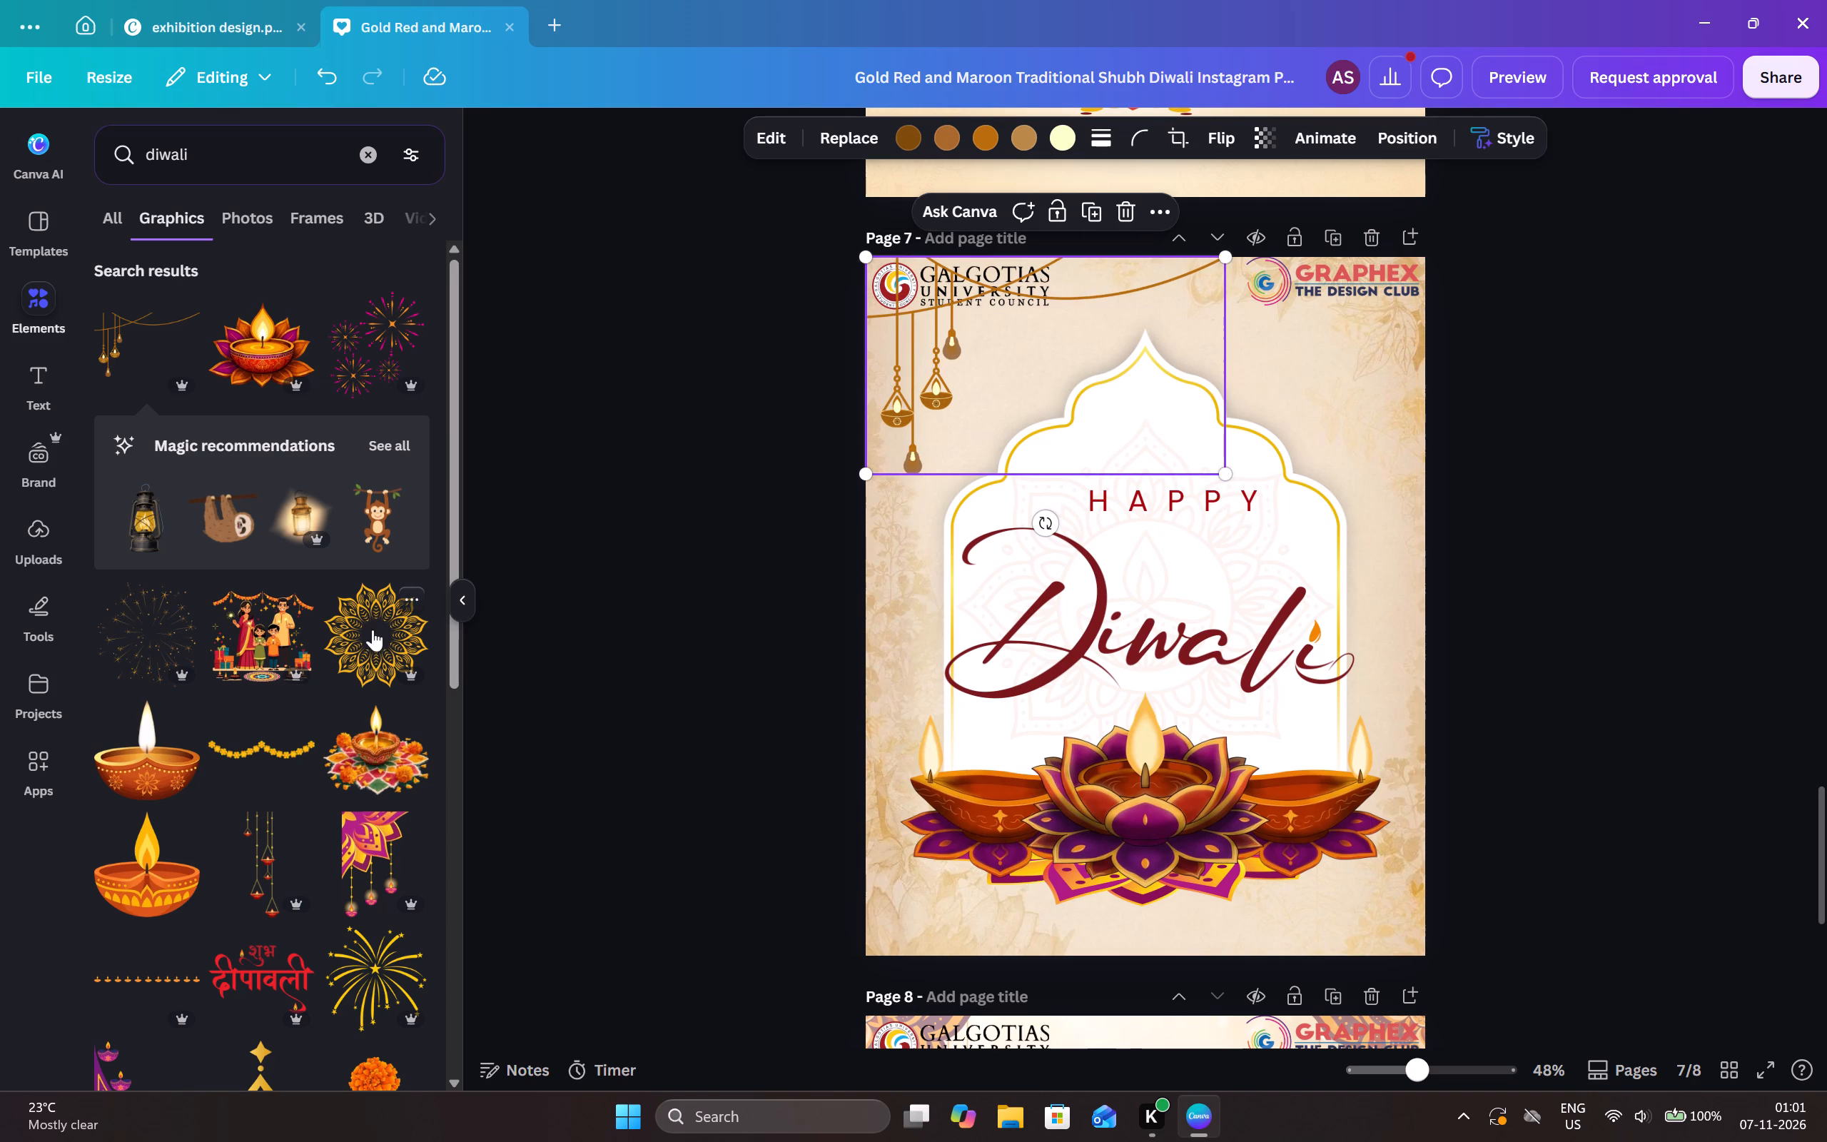
Replace the gold lamp garland on page 7 with the hanging red diya strings, placed in the page's upper-right corner.
{"action": "left_click", "coordinate": [254, 859]}
{"action": "left_click", "coordinate": [952, 379]}
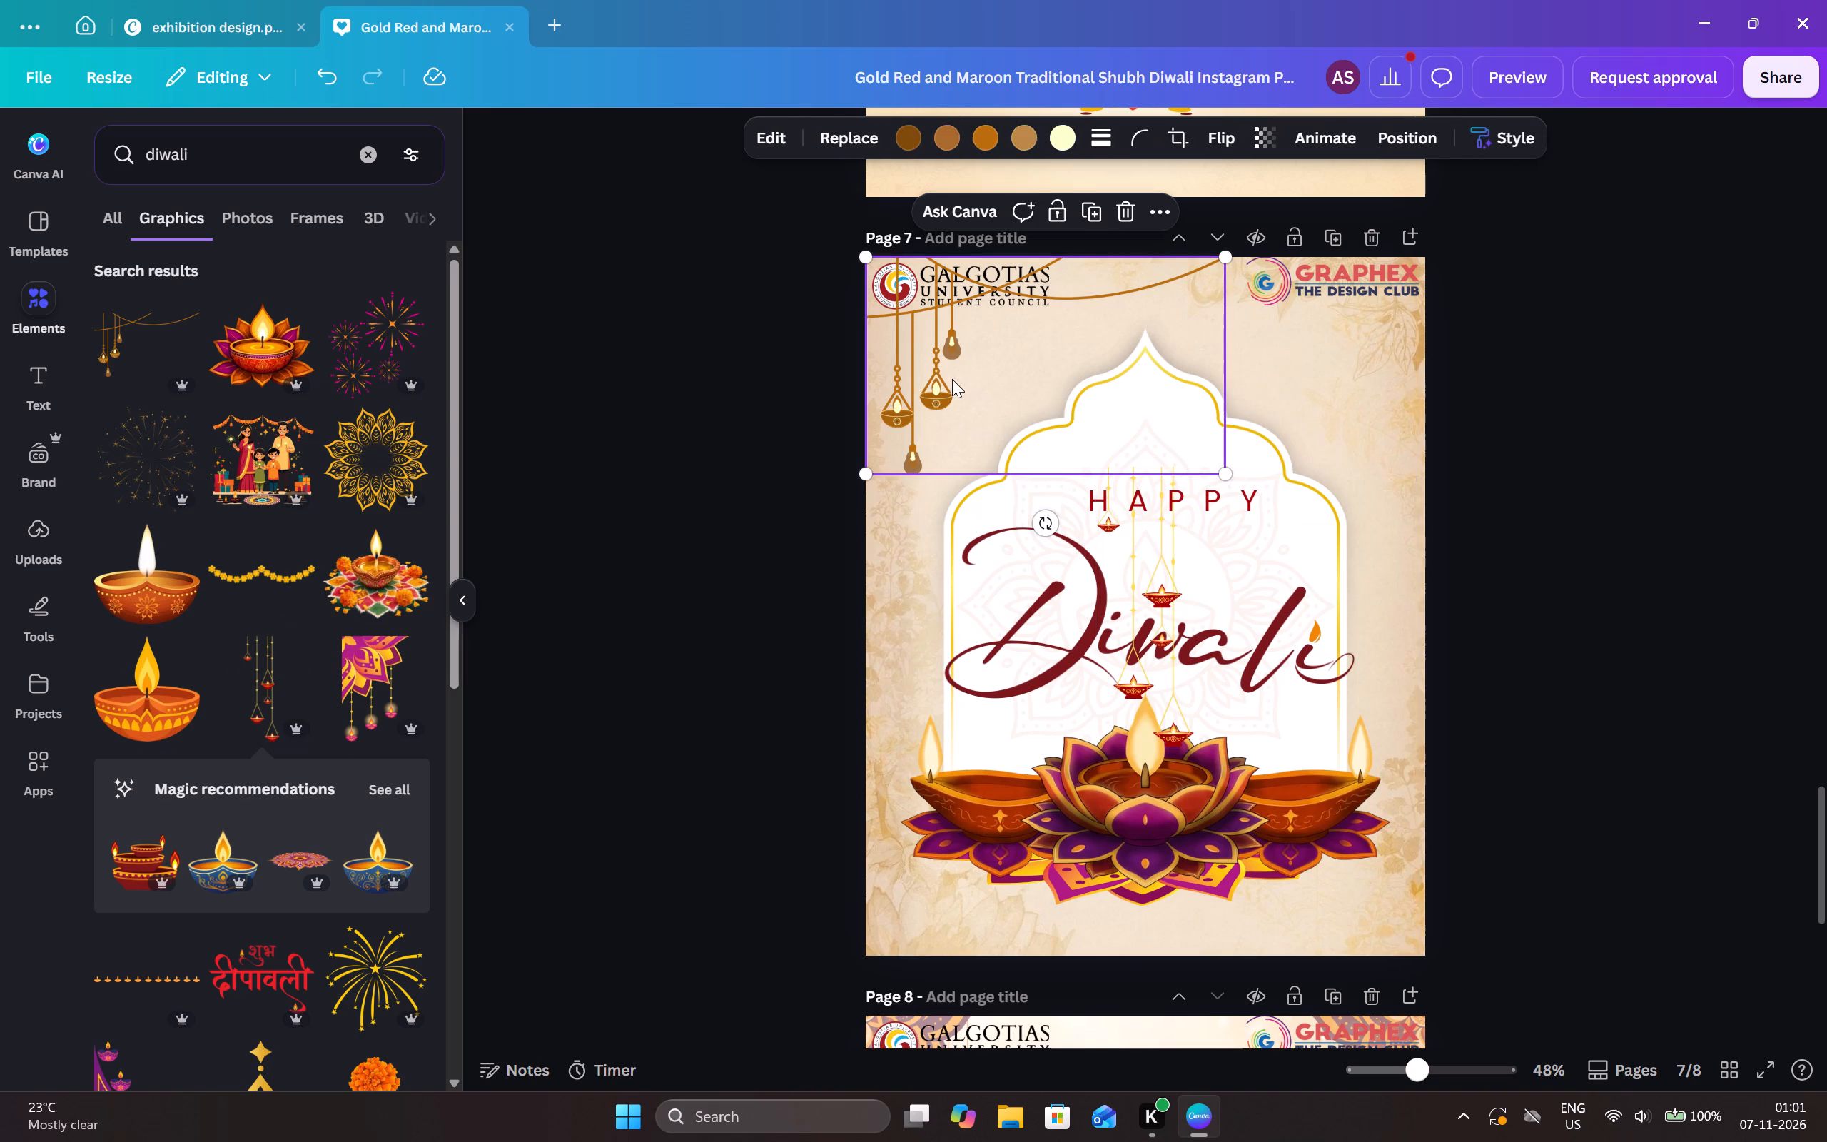
{"action": "left_click", "coordinate": [1112, 203]}
{"action": "left_click_drag", "start_coordinate": [1149, 630], "coordinate": [1170, 604]}
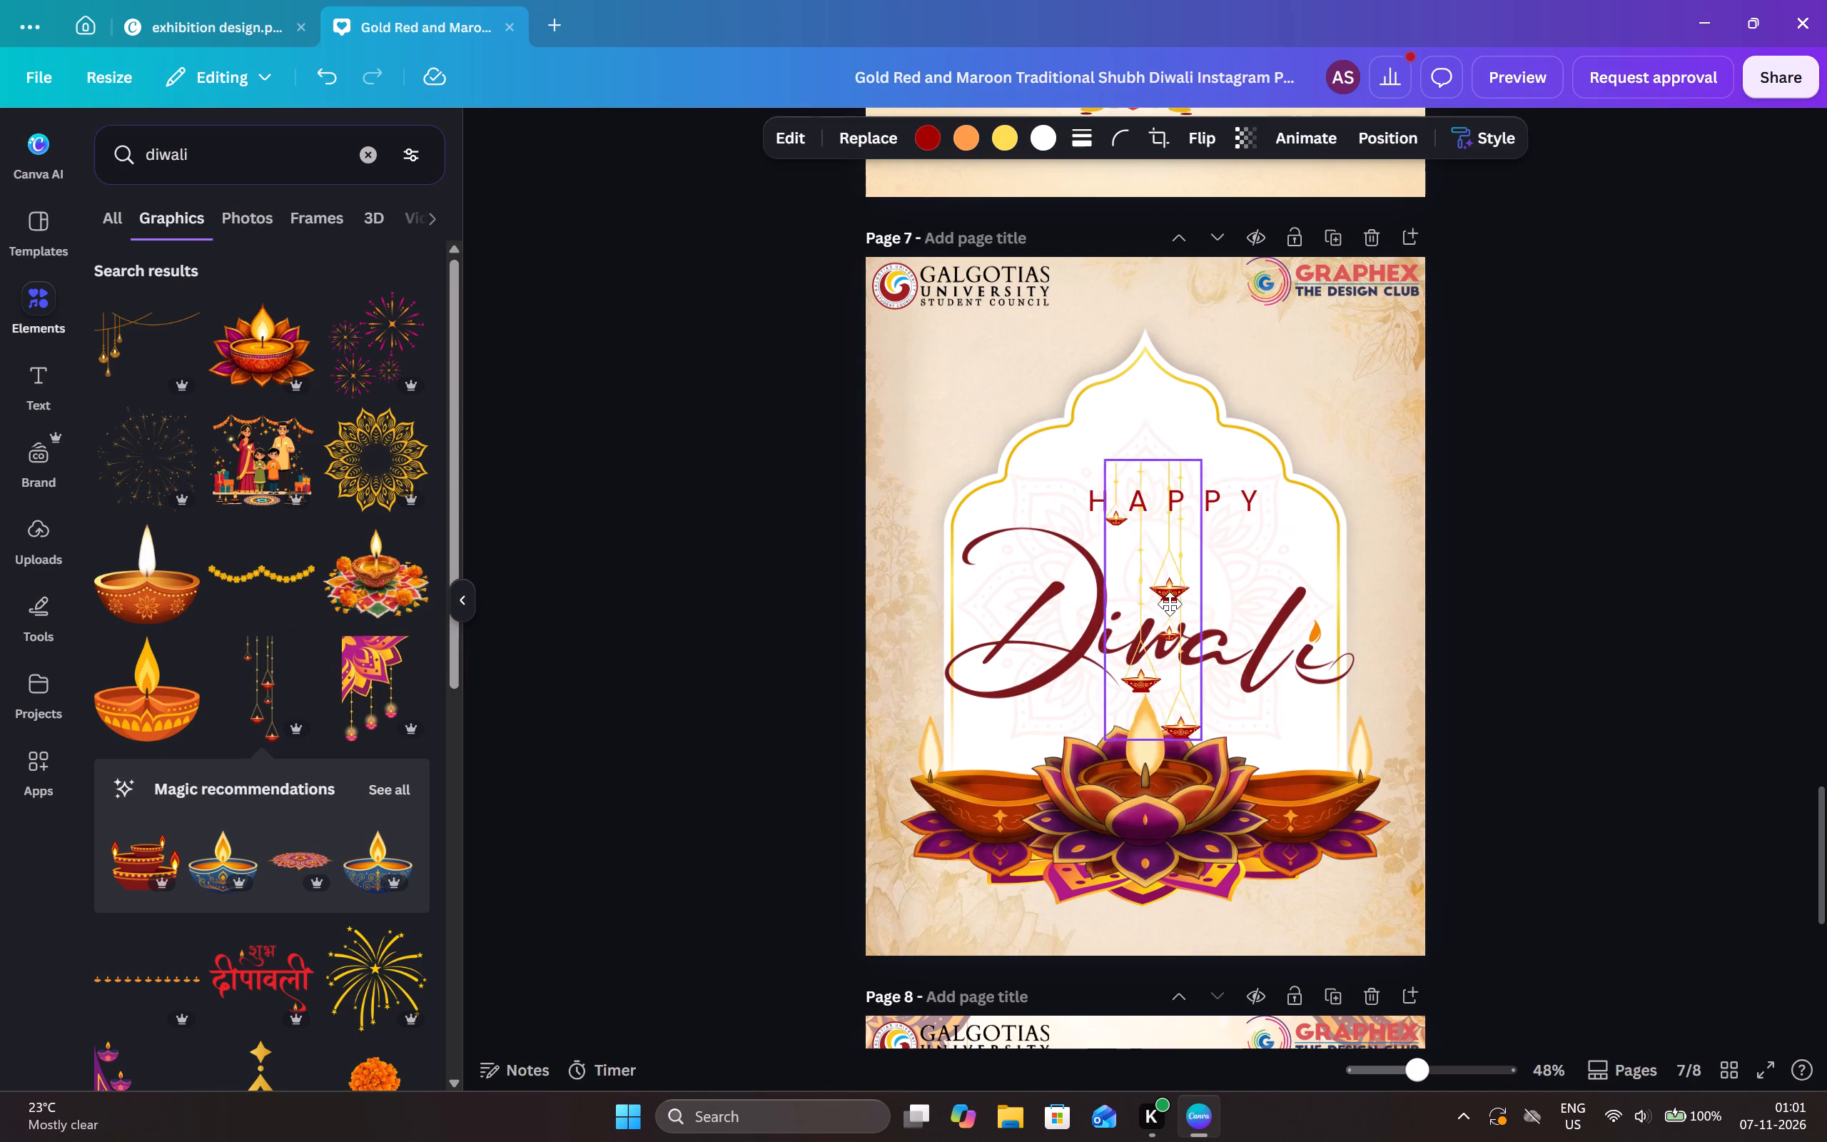
{"action": "left_click_drag", "start_coordinate": [1170, 604], "coordinate": [1379, 425]}
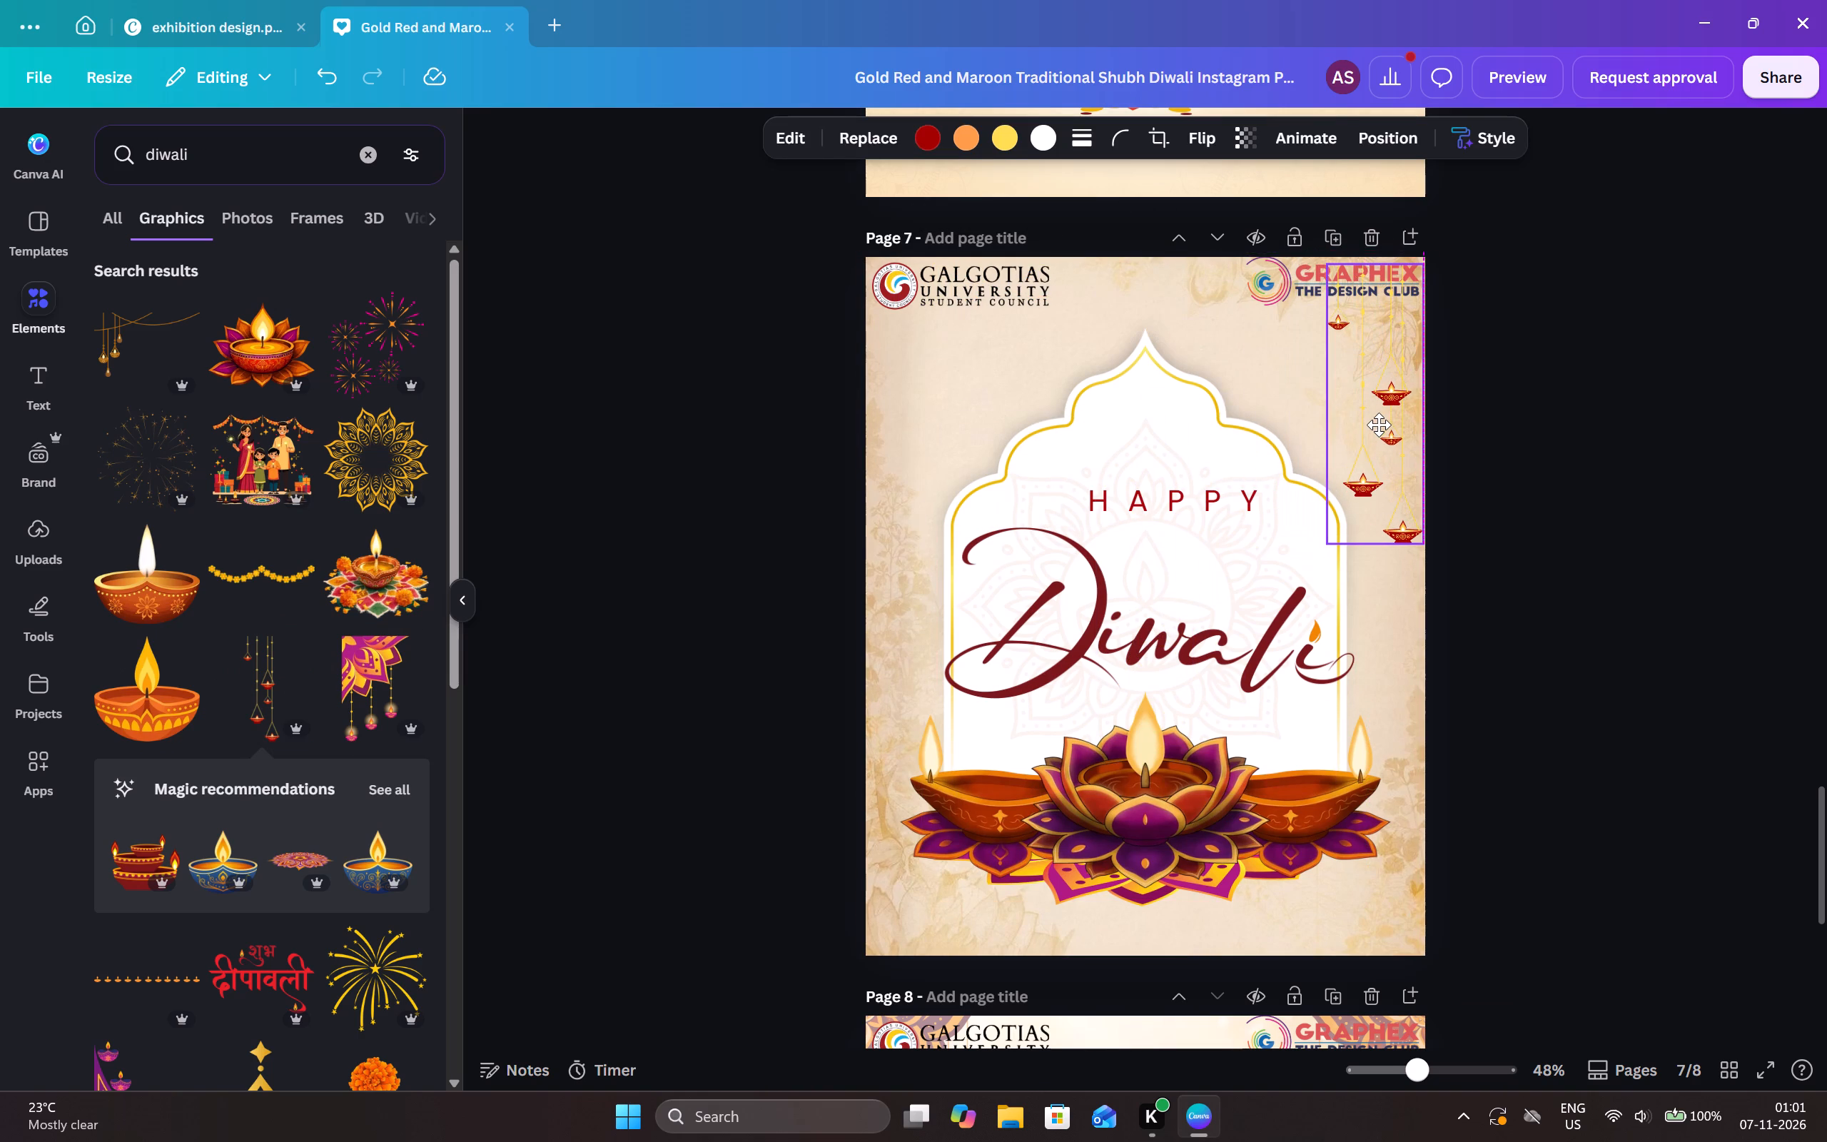
{"action": "left_click_drag", "start_coordinate": [1379, 425], "coordinate": [1375, 425]}
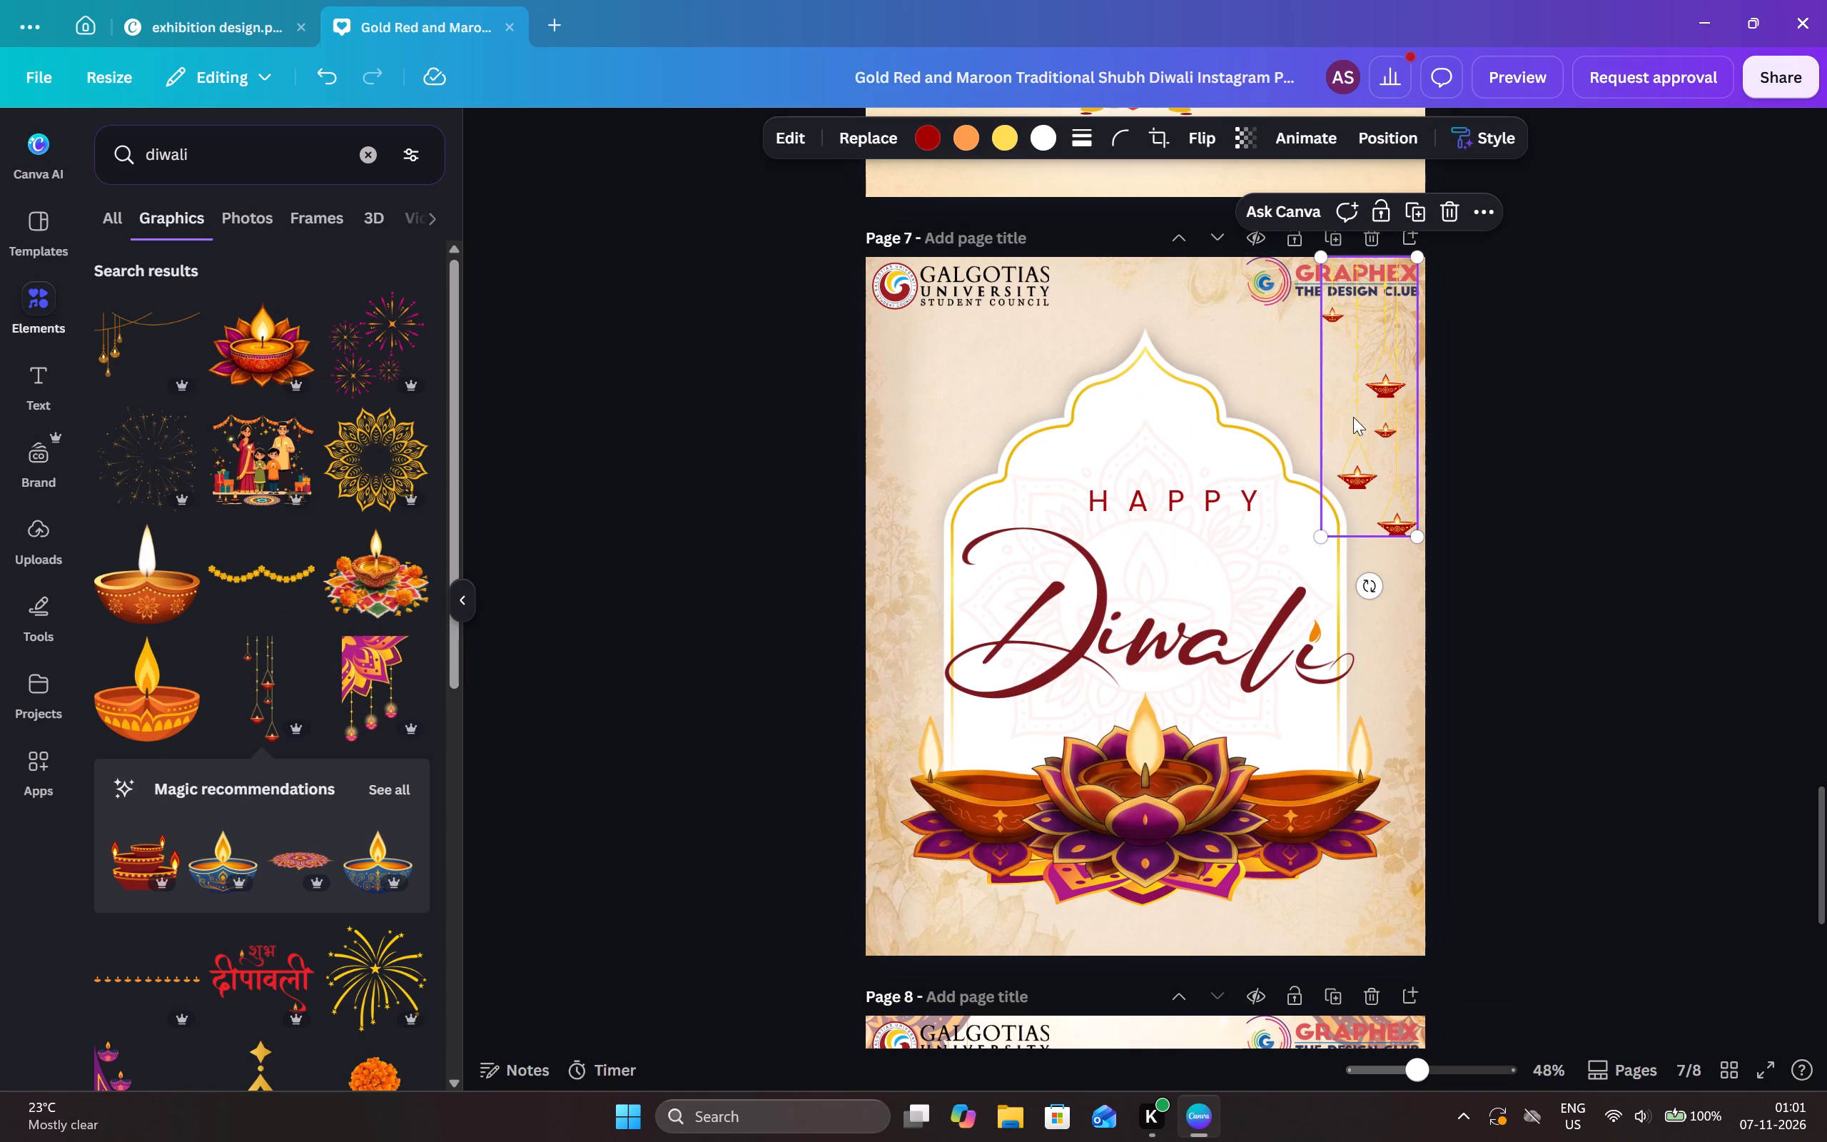
Add a second set of hanging red diya strings to page 7, flip it horizontally and place it in the upper-left corner.
{"action": "left_click", "coordinate": [271, 714]}
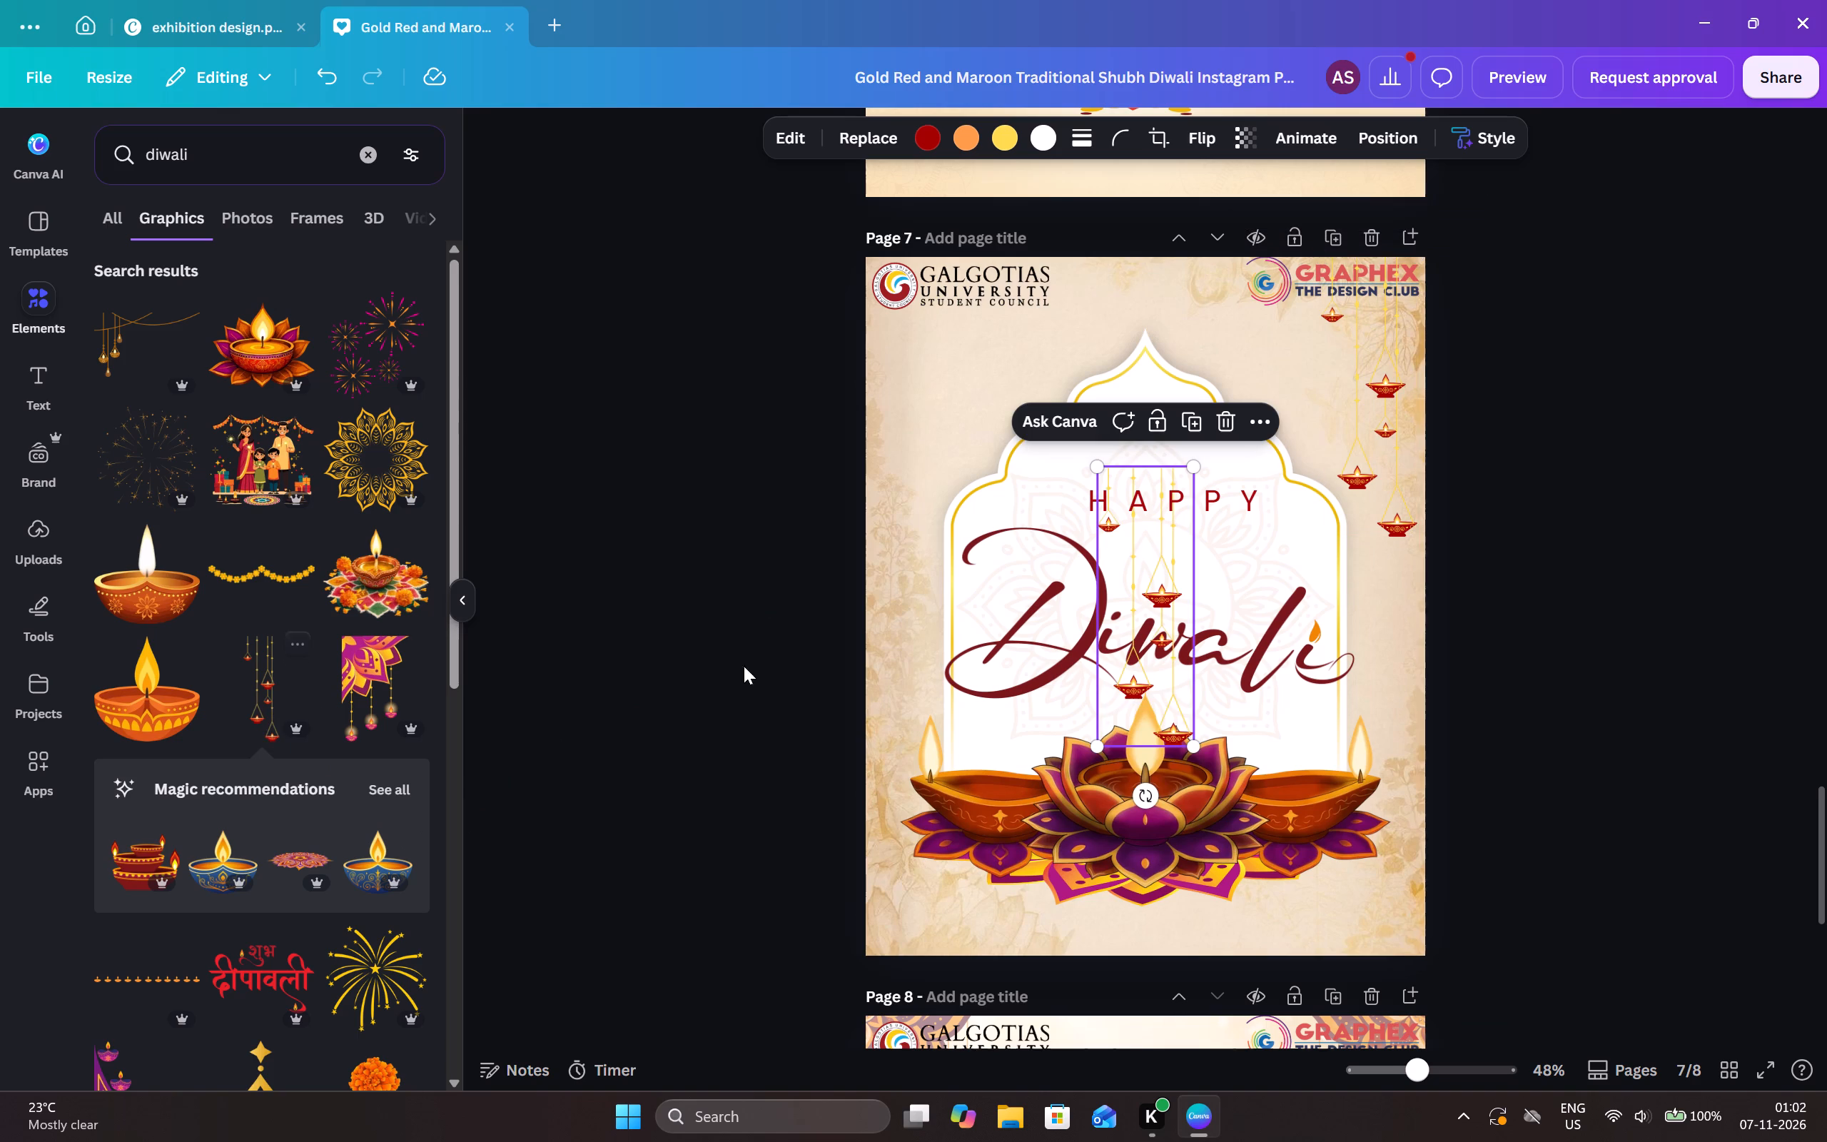
{"action": "left_click_drag", "start_coordinate": [1151, 661], "coordinate": [975, 504]}
{"action": "left_click", "coordinate": [1156, 141]}
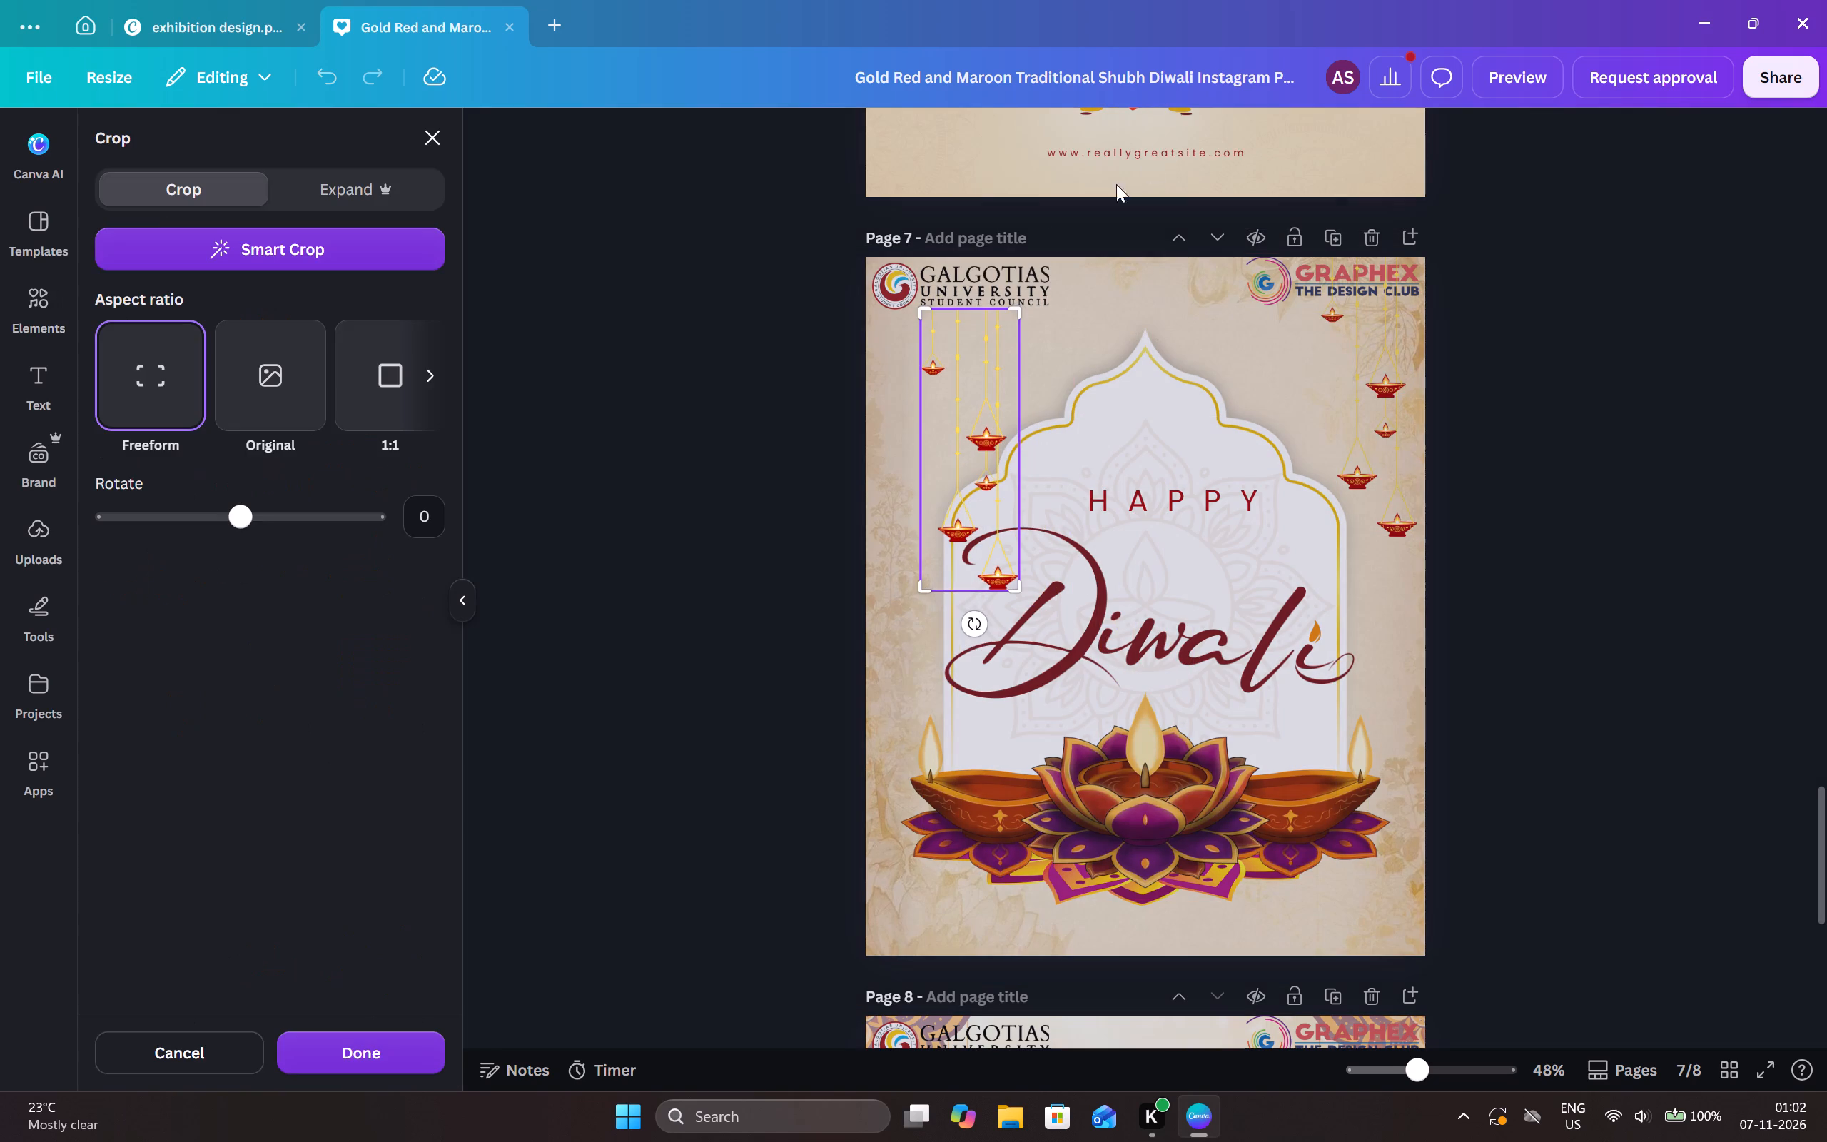
{"action": "left_click", "coordinate": [707, 437]}
{"action": "left_click", "coordinate": [1193, 138]}
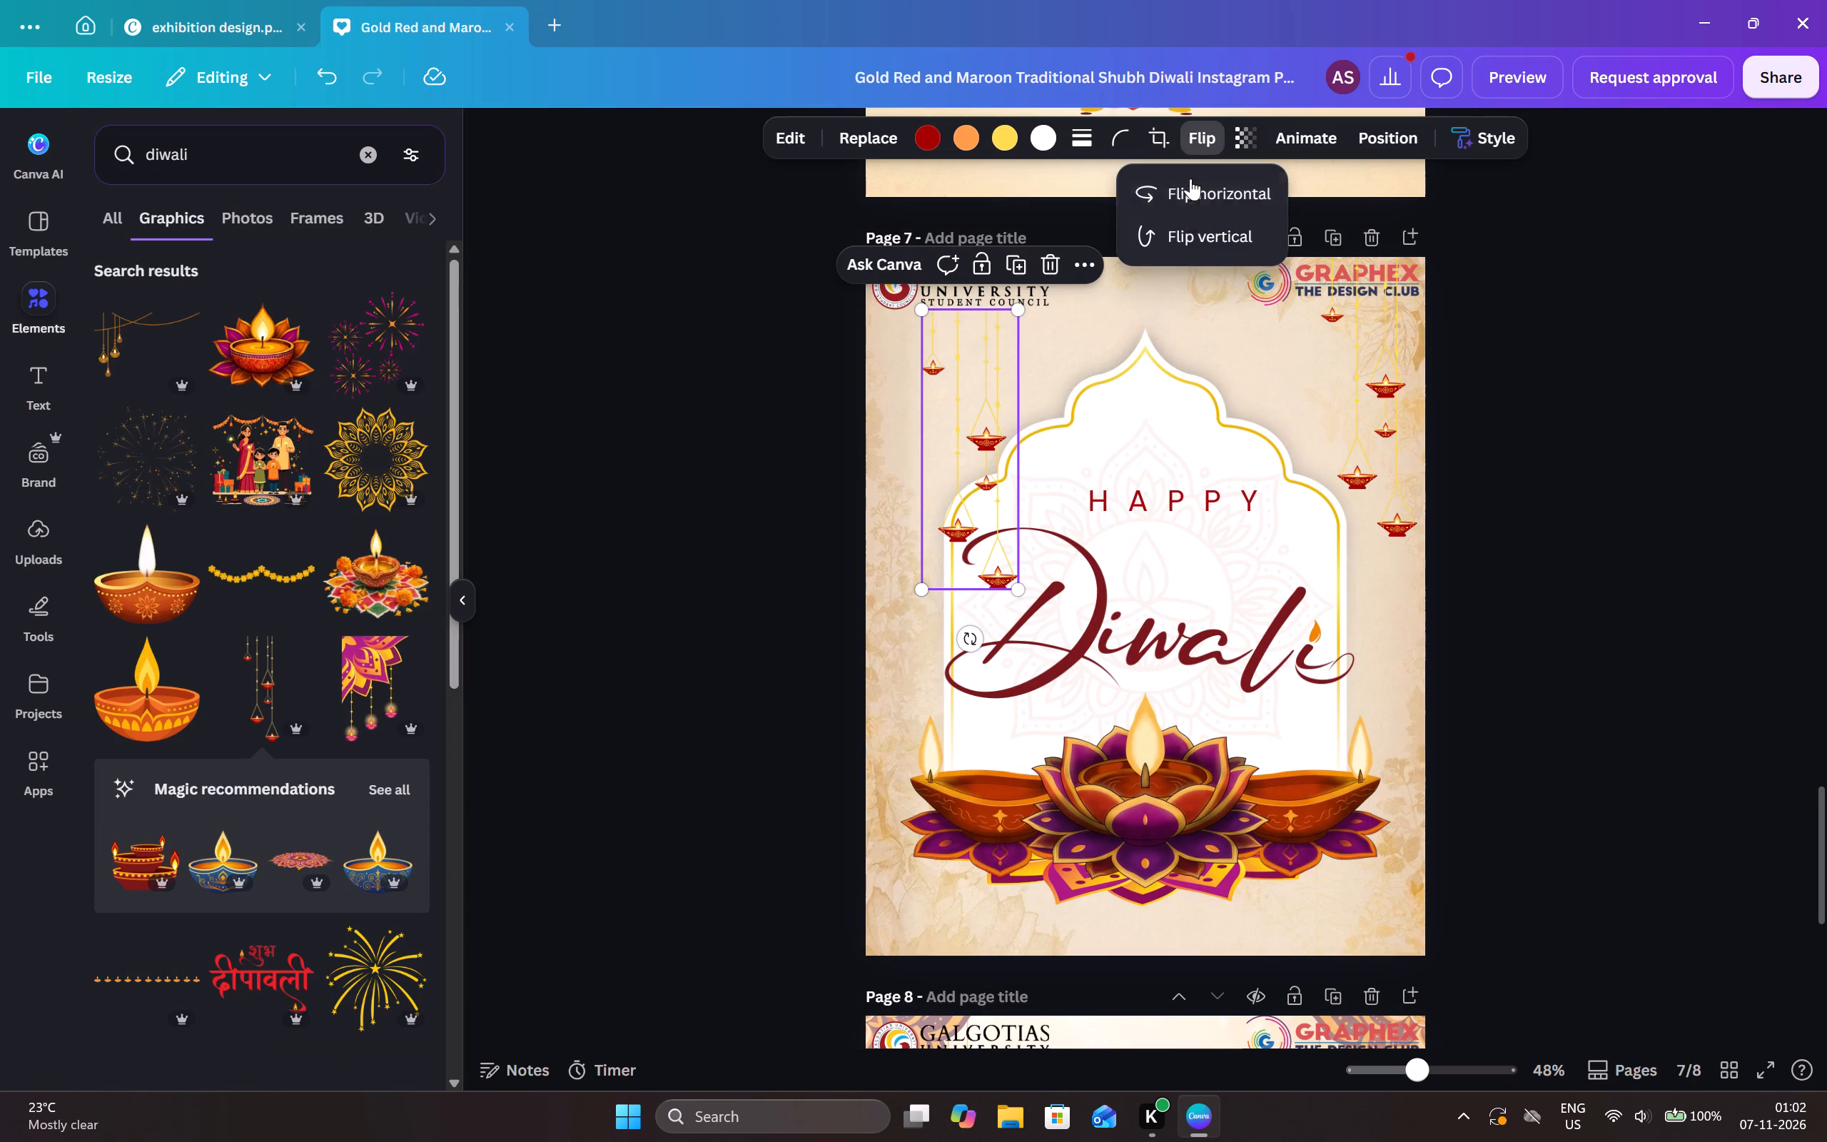
{"action": "left_click", "coordinate": [1194, 192]}
{"action": "left_click_drag", "start_coordinate": [971, 446], "coordinate": [943, 422]}
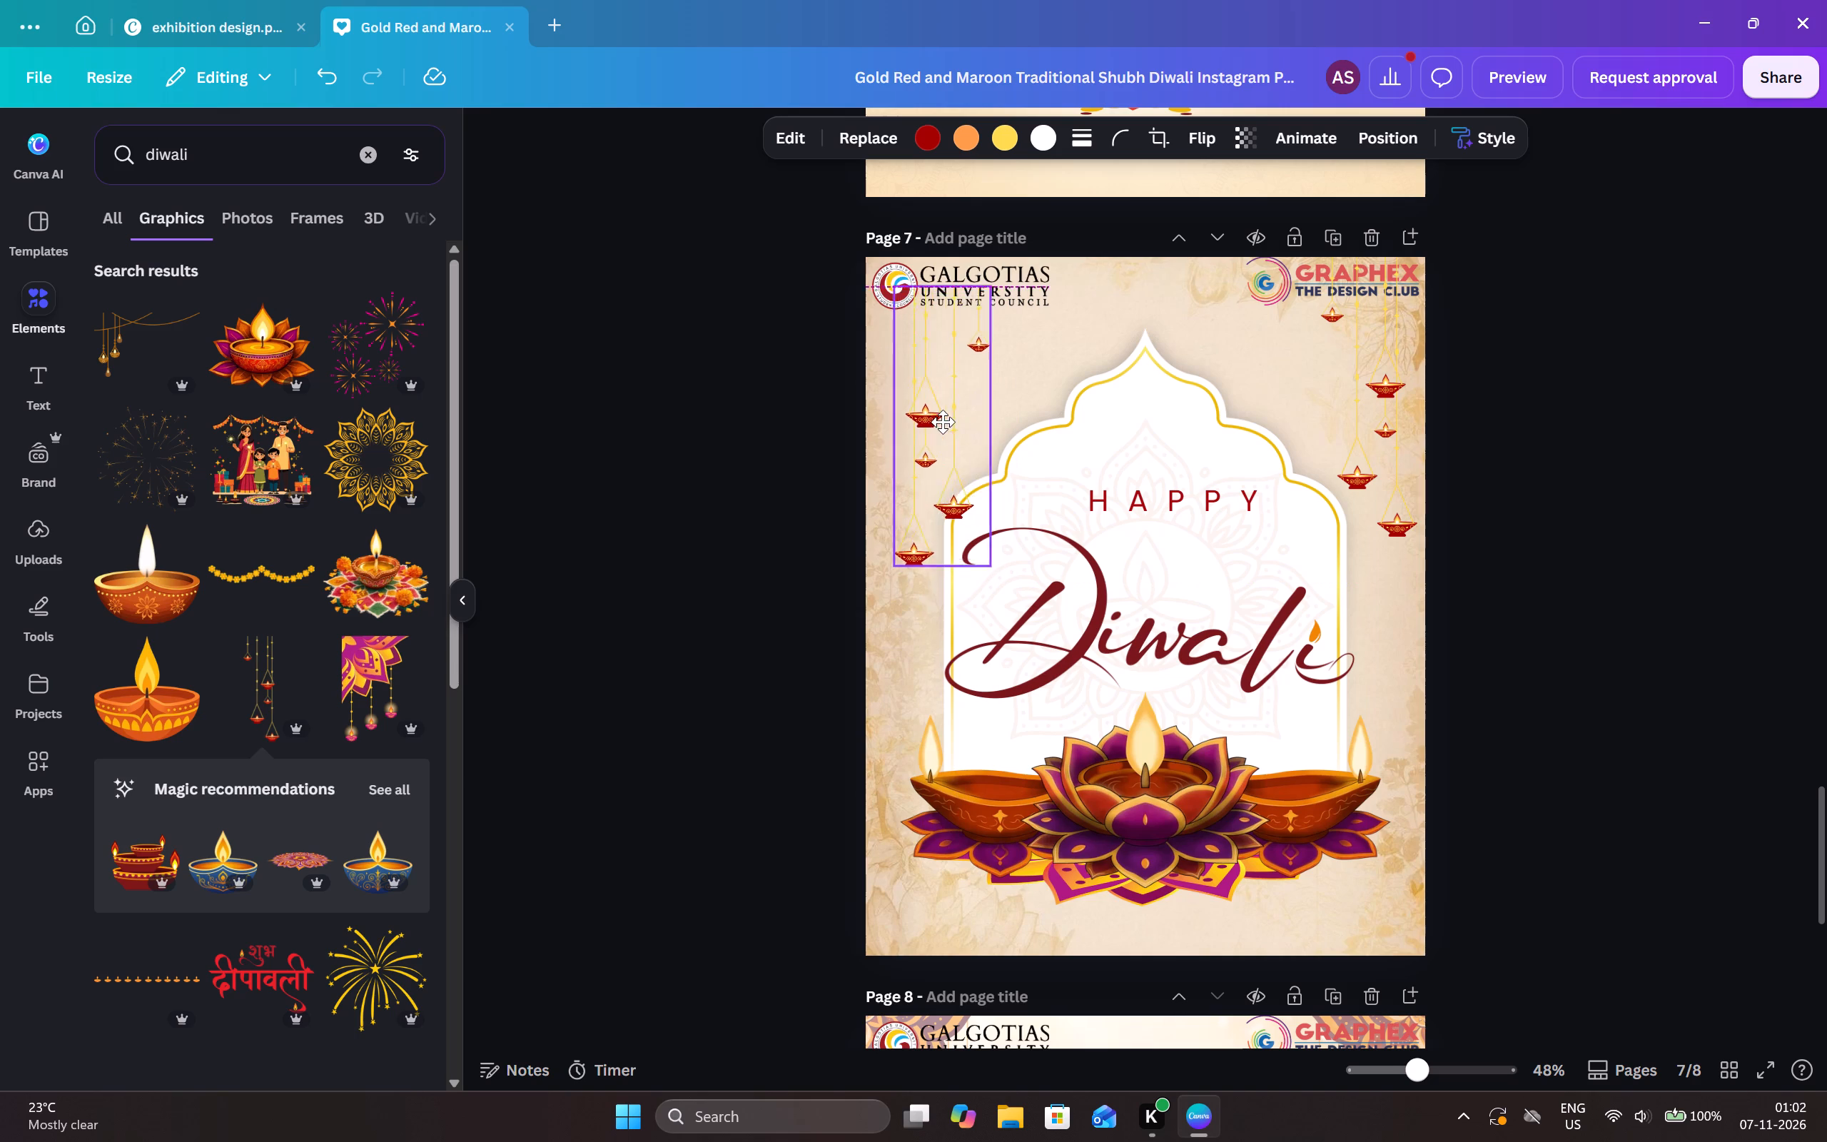
{"action": "left_click_drag", "start_coordinate": [943, 422], "coordinate": [921, 387]}
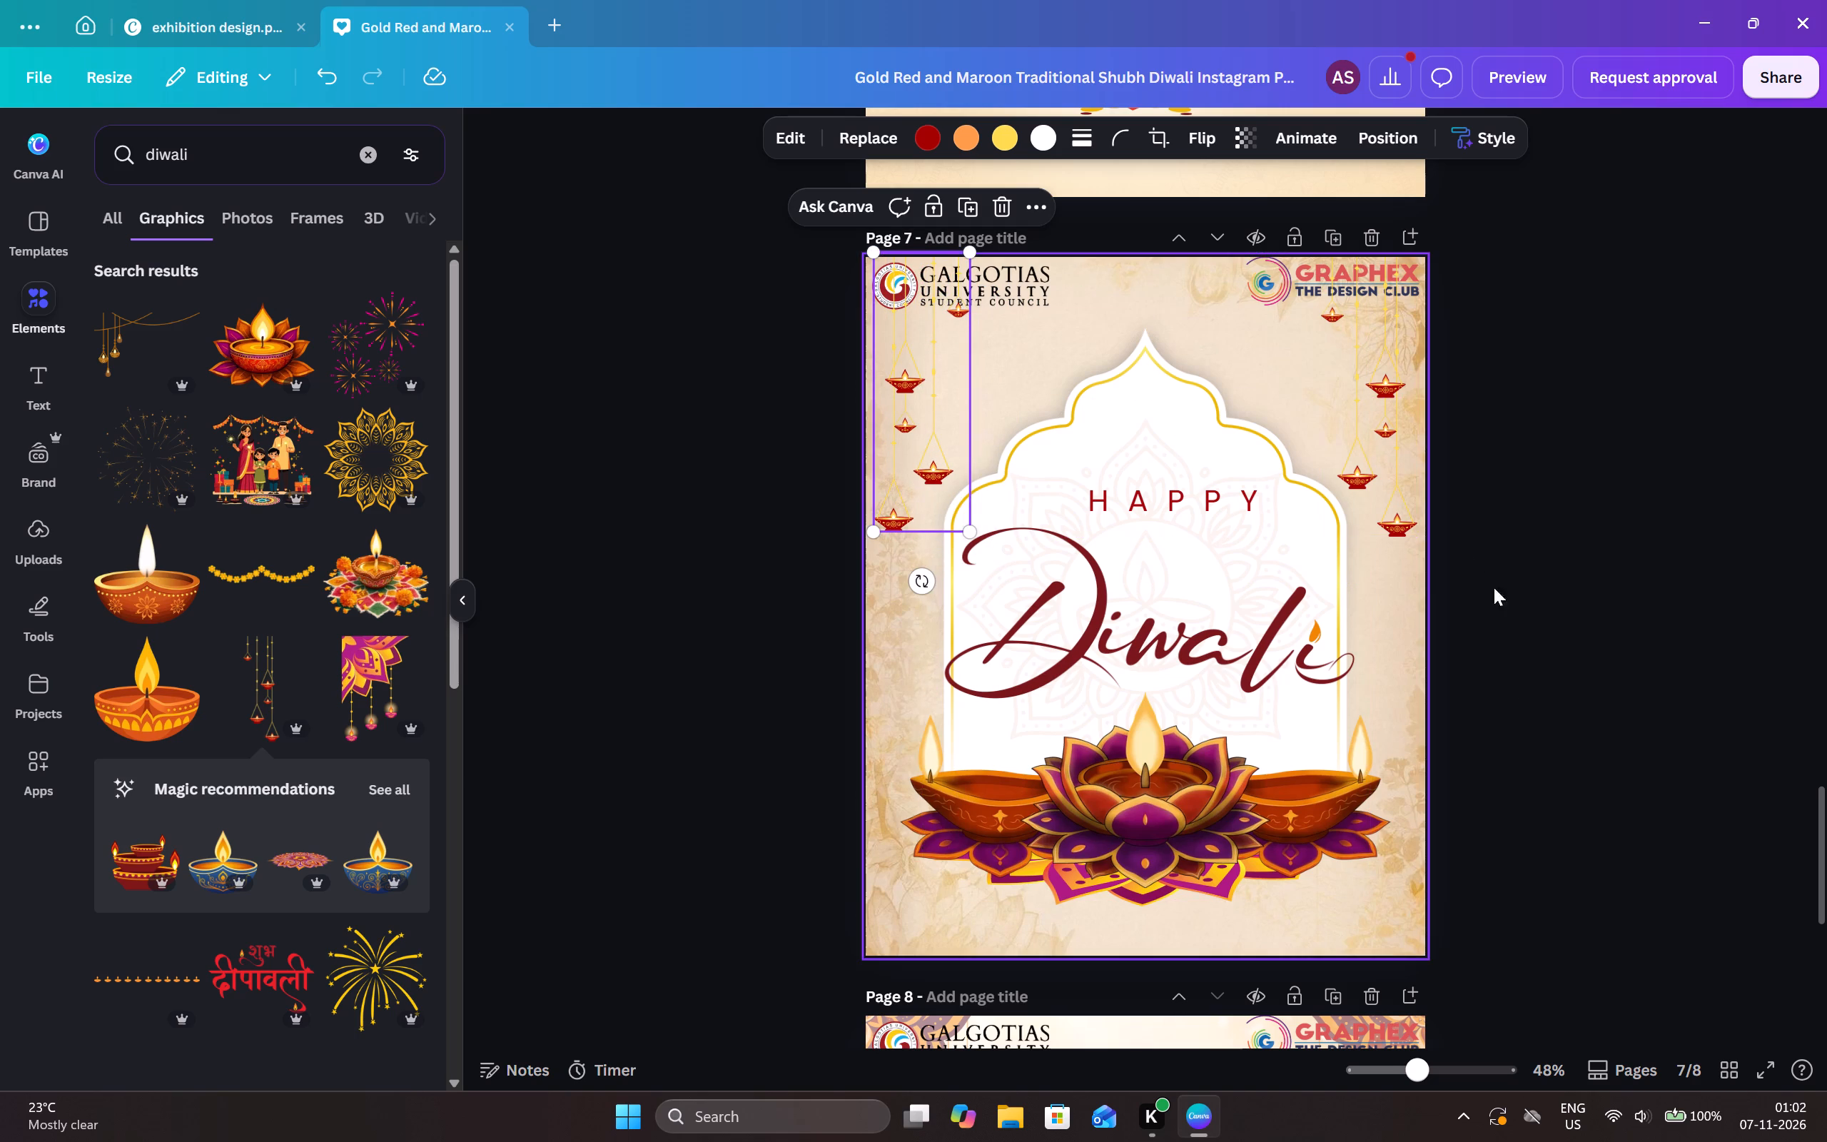
{"action": "left_click", "coordinate": [1502, 523]}
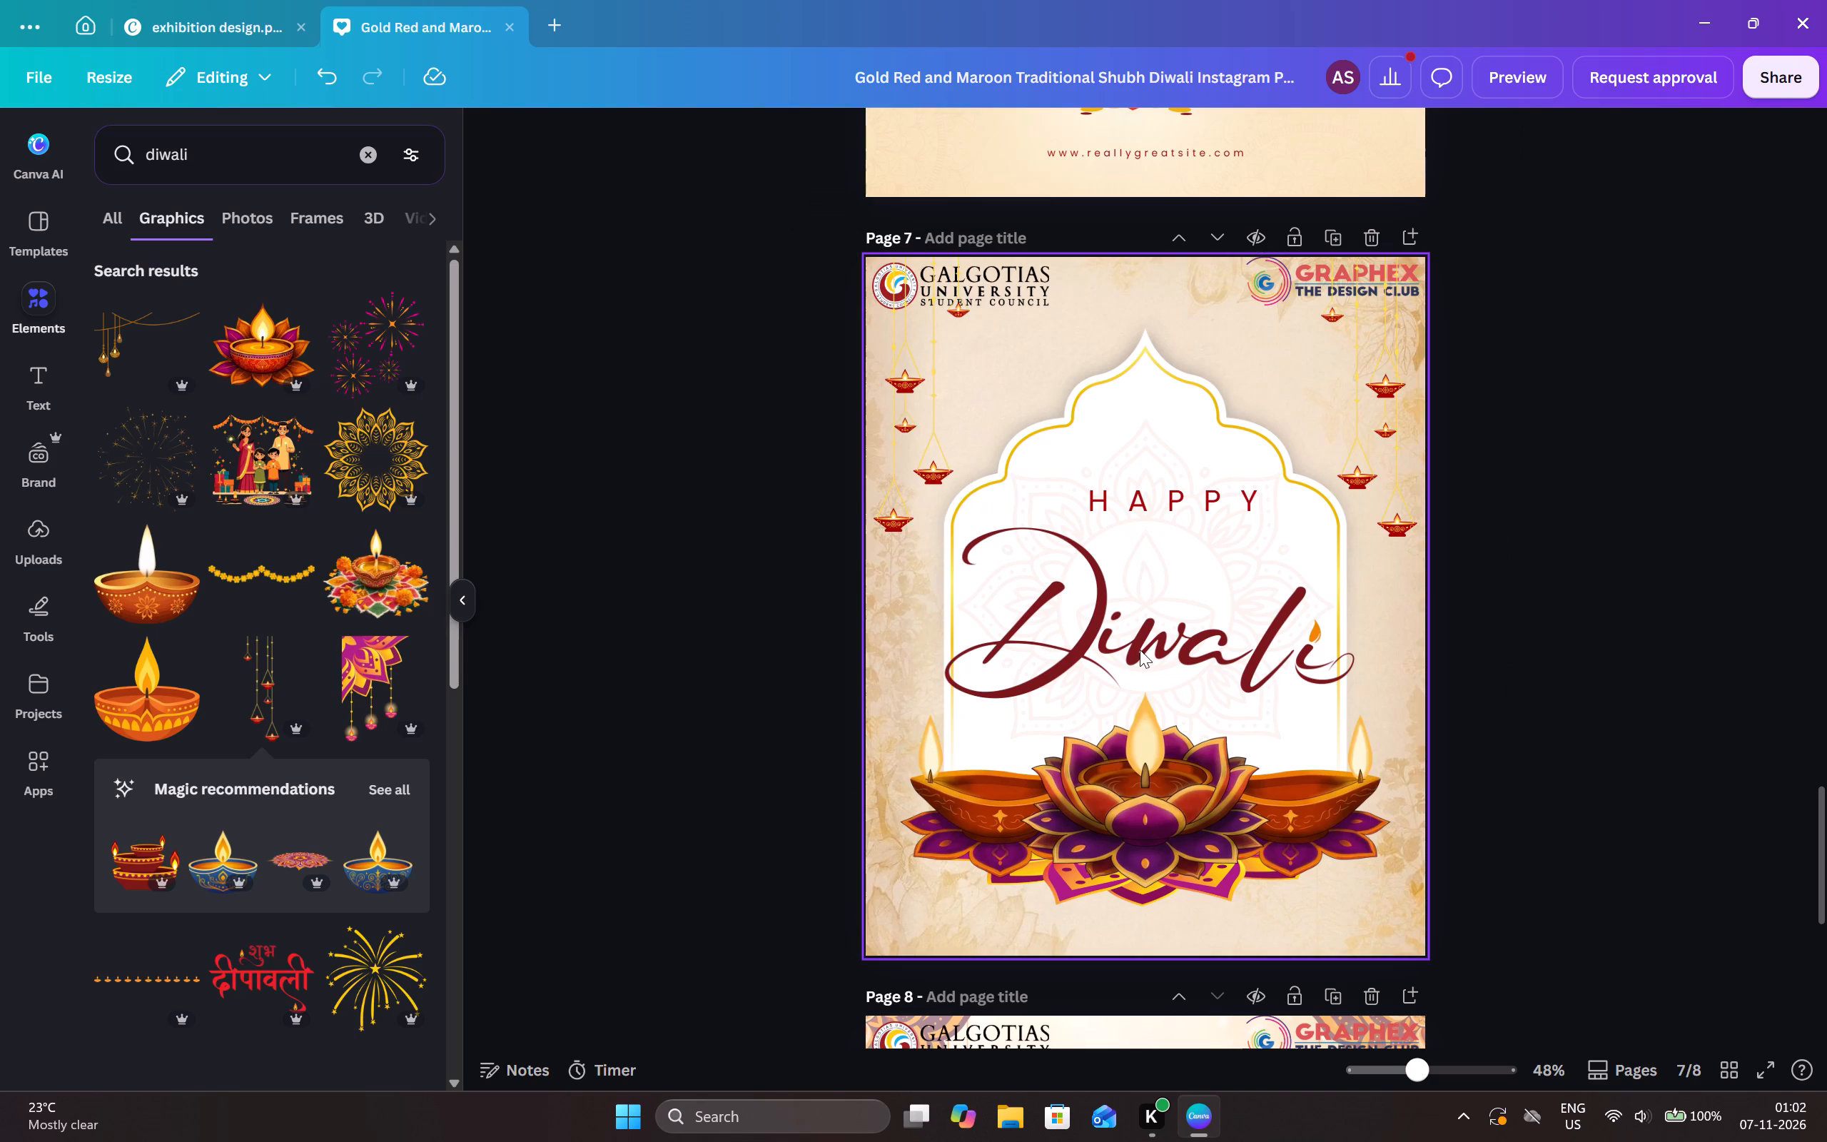
Reorder page 7's layers so both hanging diya strings sit behind the Graphex and Galgotias University logos and above the lotus diyas.
{"action": "left_click", "coordinate": [1390, 443]}
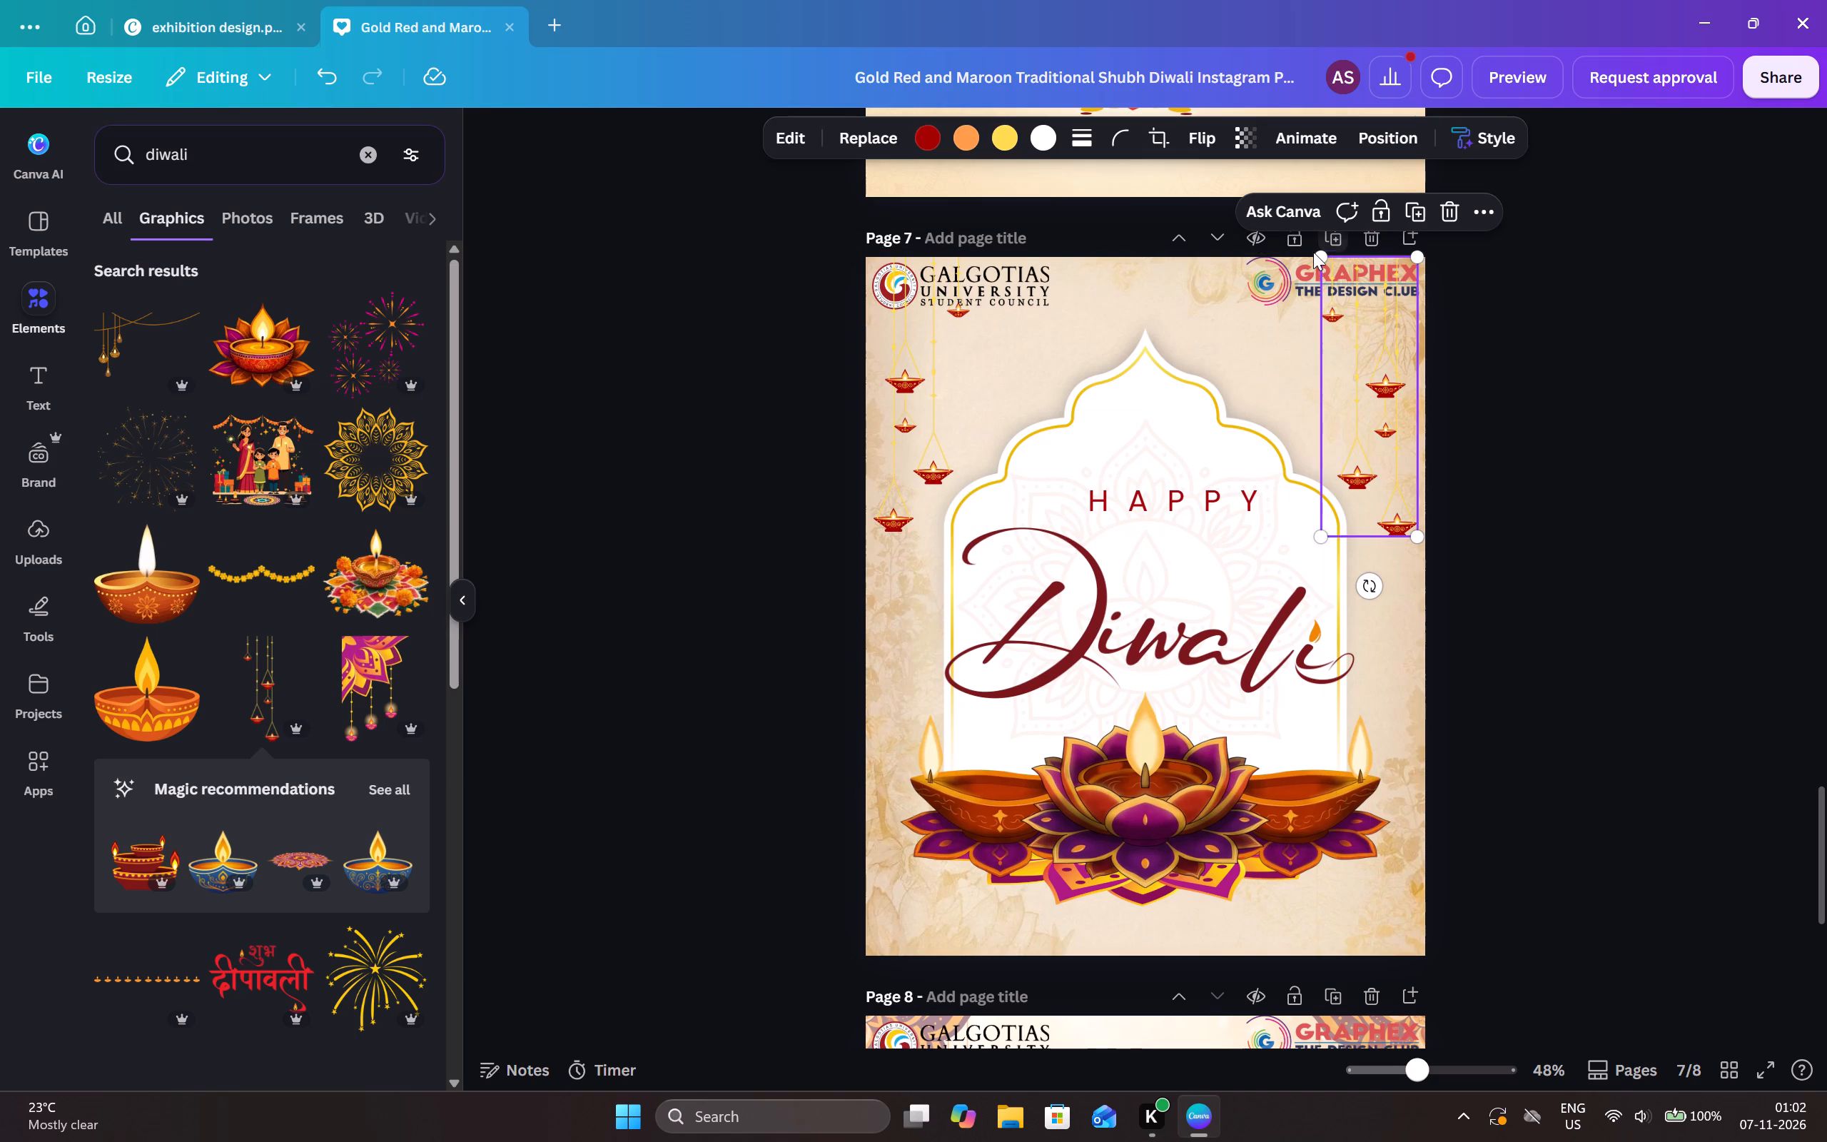
{"action": "left_click", "coordinate": [1377, 144]}
{"action": "left_click_drag", "start_coordinate": [319, 453], "coordinate": [308, 594]}
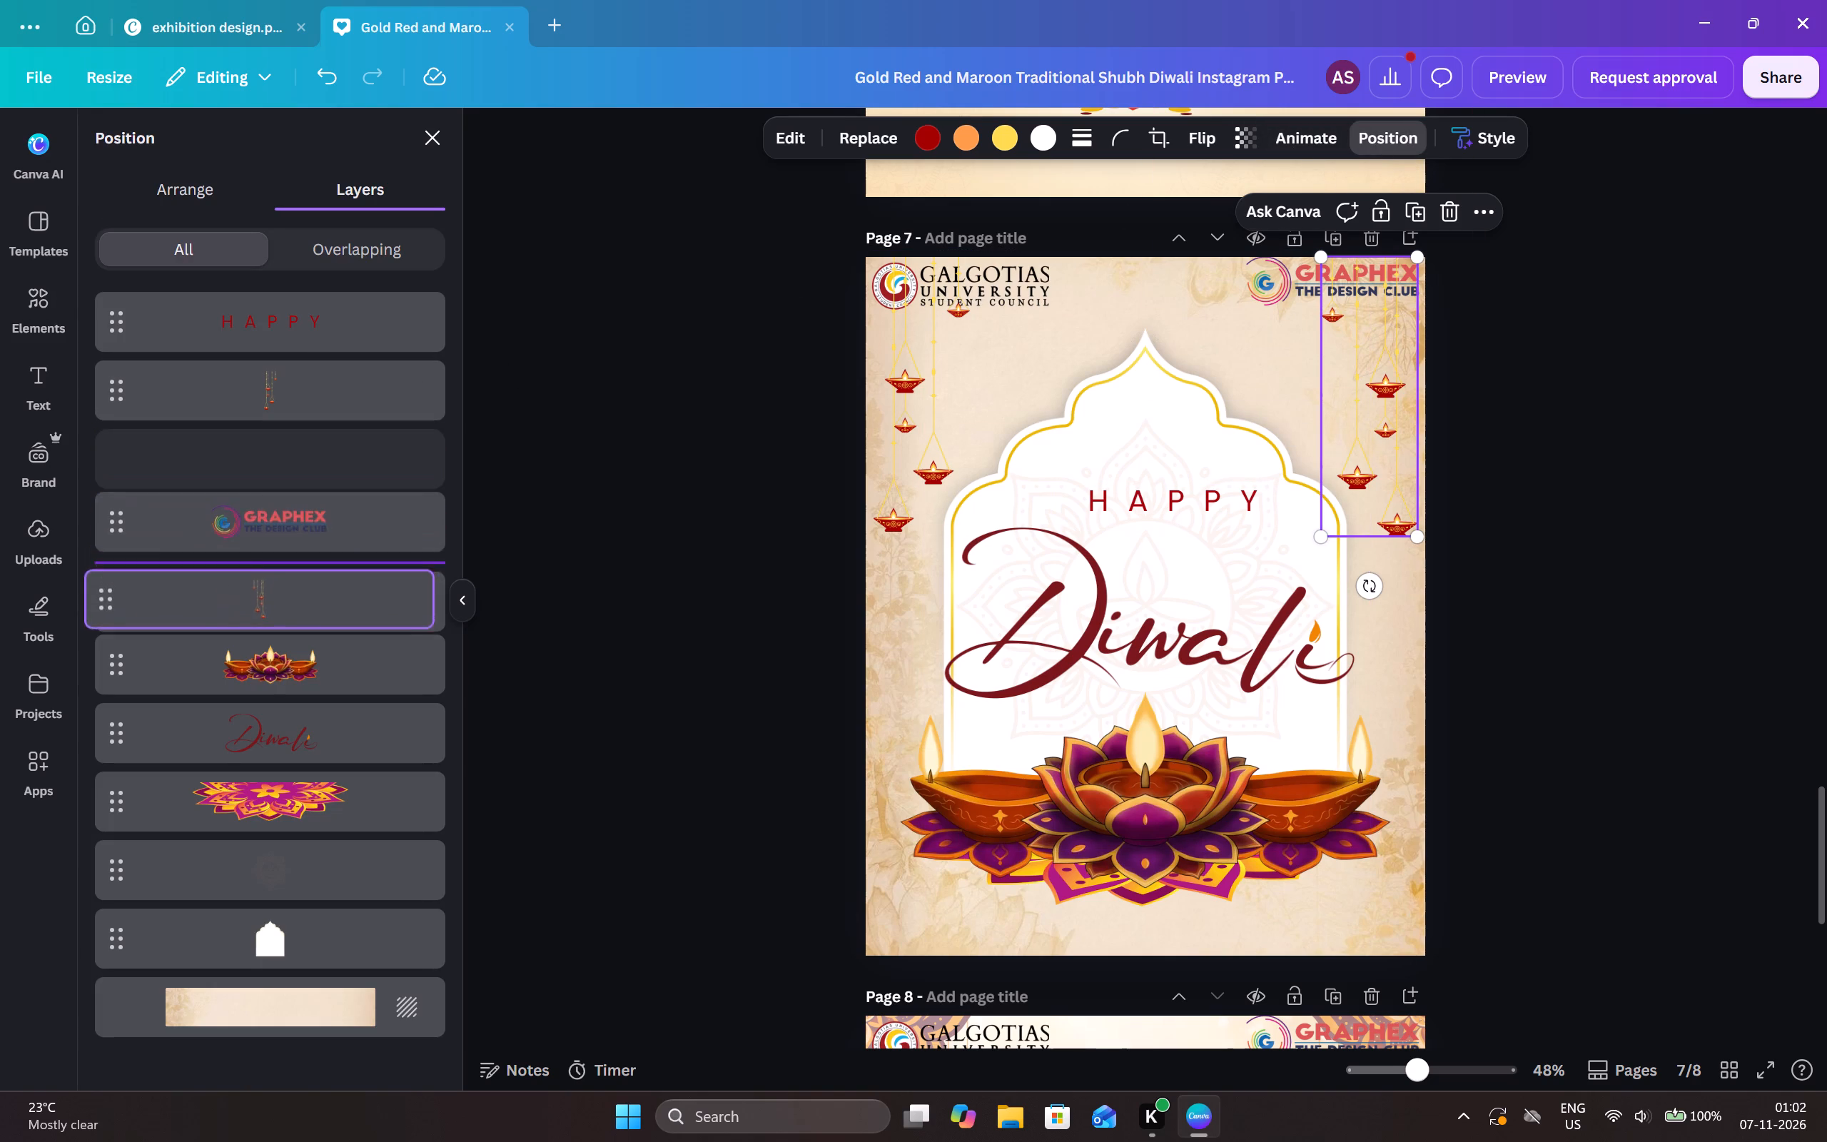
{"action": "left_click_drag", "start_coordinate": [308, 594], "coordinate": [308, 595]}
{"action": "left_click_drag", "start_coordinate": [315, 372], "coordinate": [311, 592]}
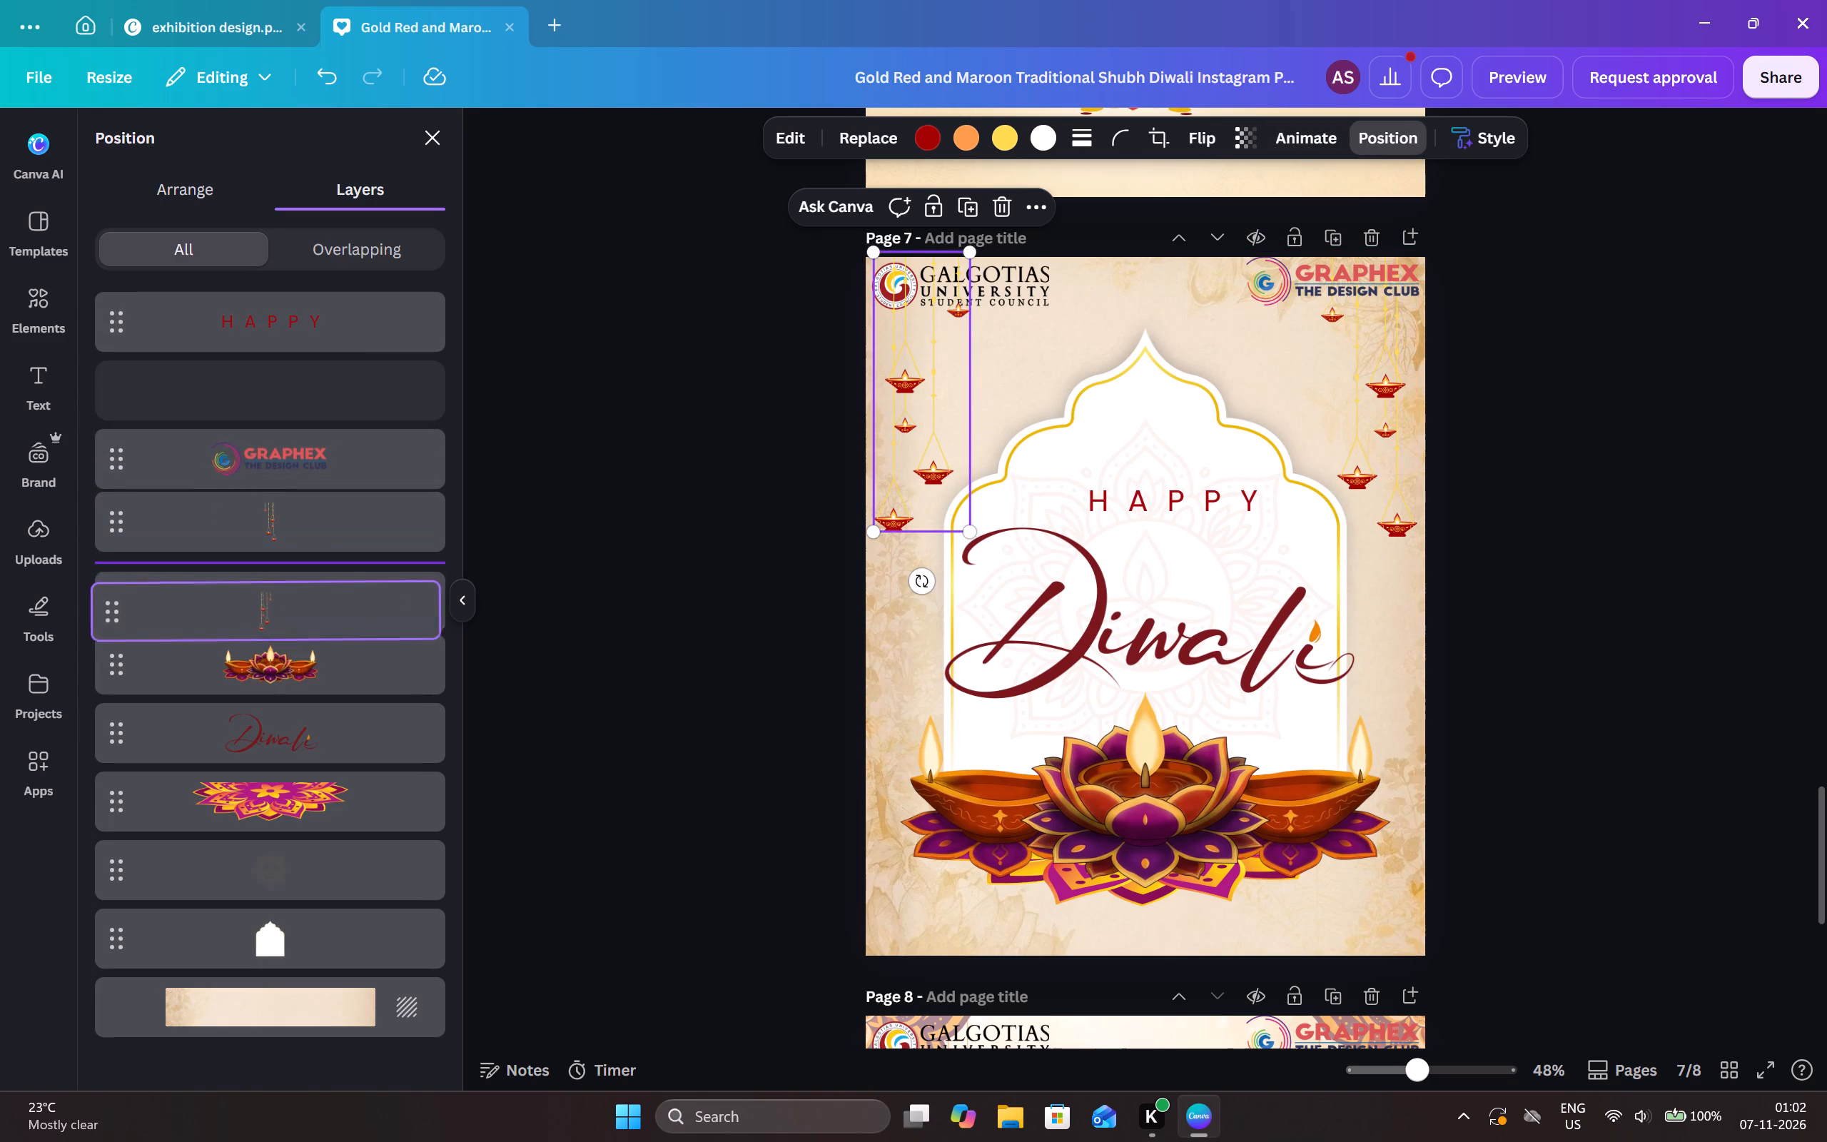
{"action": "left_click_drag", "start_coordinate": [311, 592], "coordinate": [309, 603]}
{"action": "left_click_drag", "start_coordinate": [328, 450], "coordinate": [326, 567]}
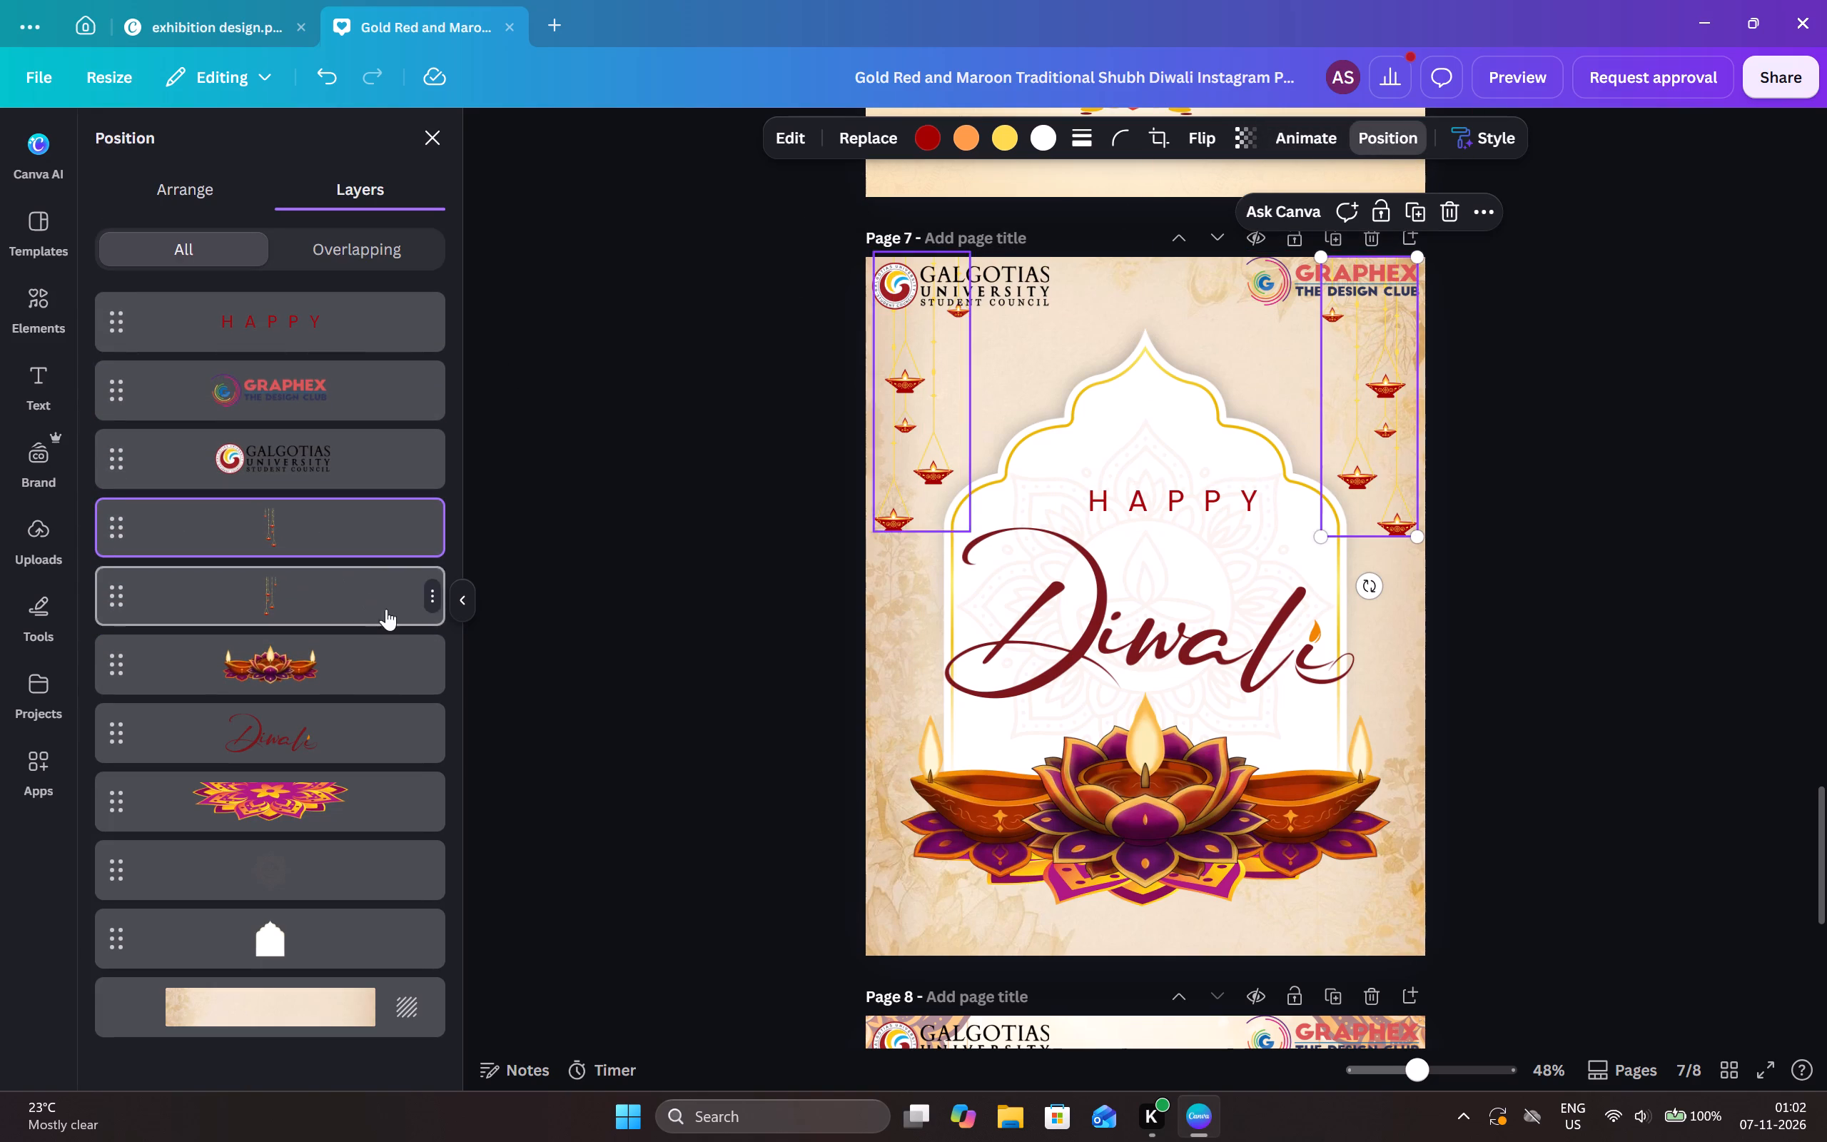
{"action": "left_click", "coordinate": [1518, 684]}
{"action": "left_click", "coordinate": [1518, 684]}
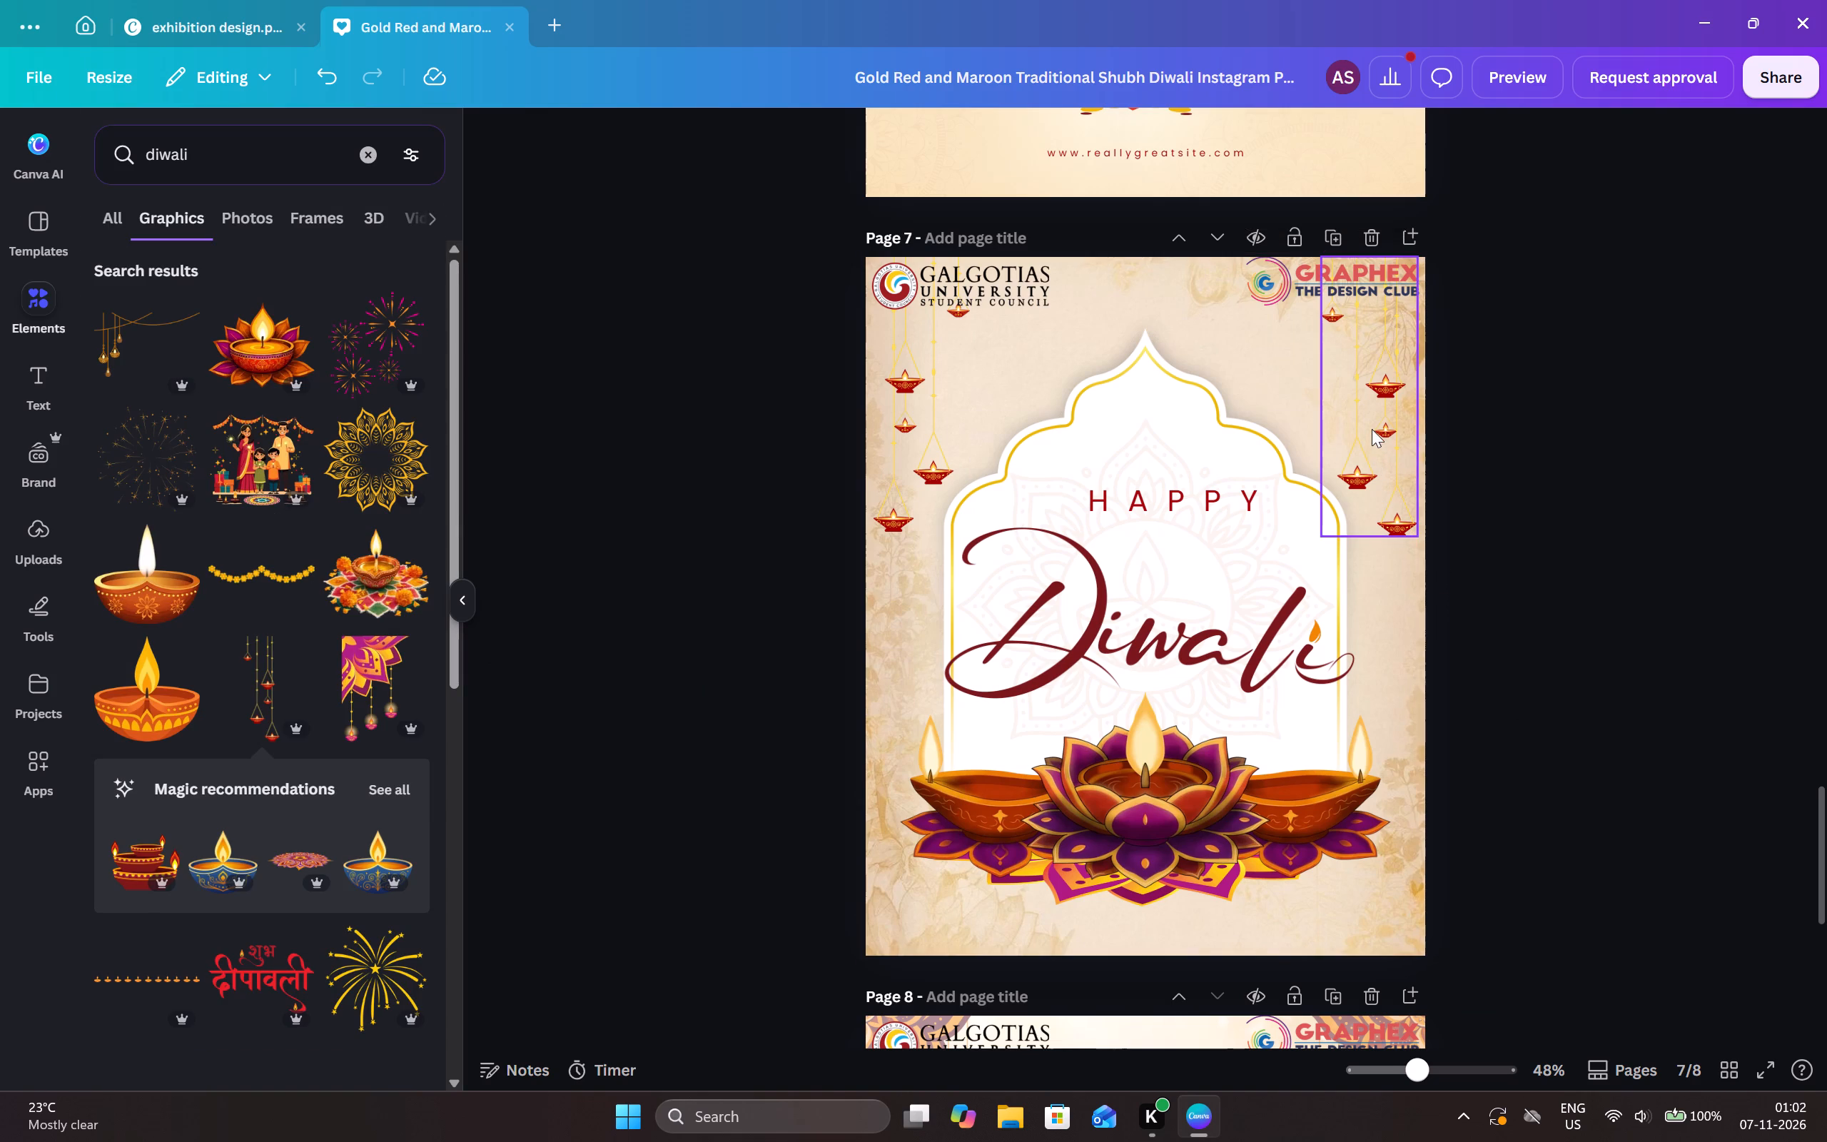
{"action": "left_click", "coordinate": [1677, 709]}
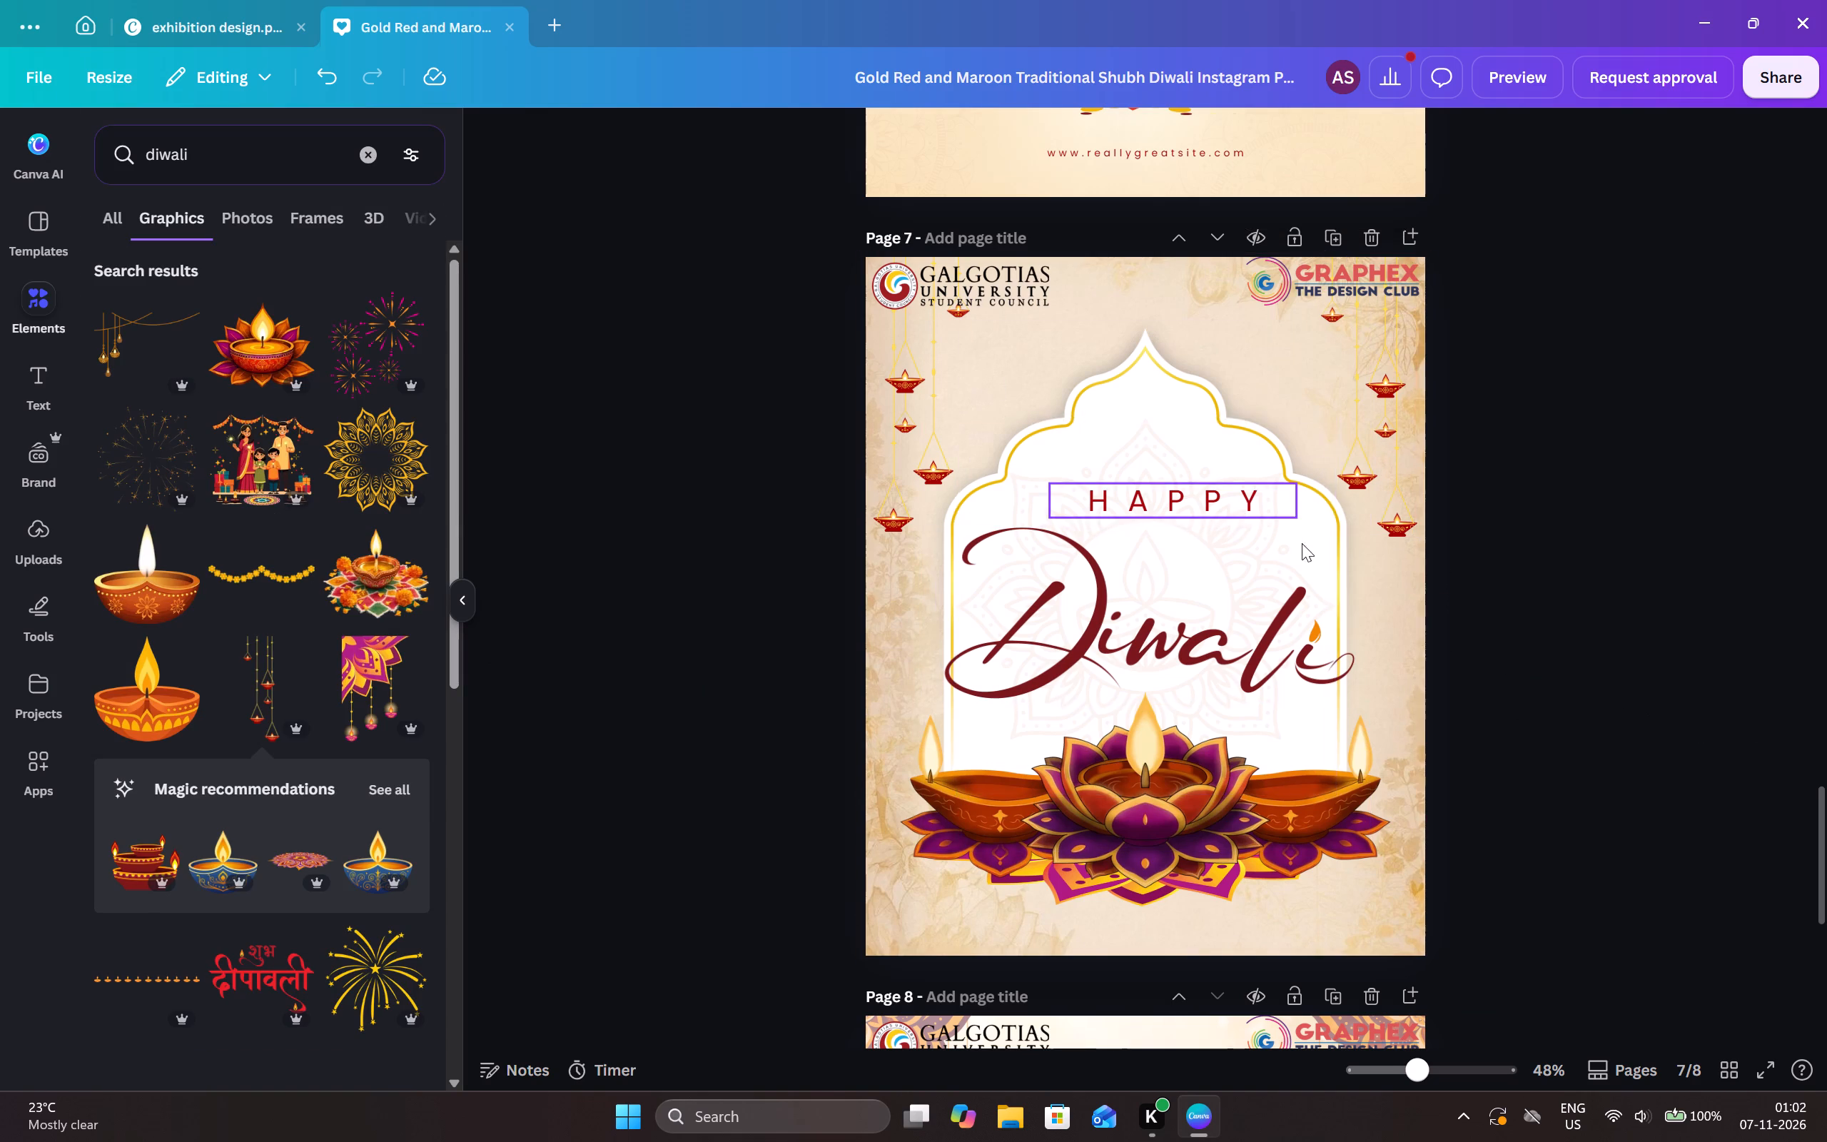
Compare page 7 with page 6 and browse further down the diwali graphics.
{"action": "scroll", "coordinate": [1302, 543], "scroll_direction": "up", "scroll_amount": 5}
{"action": "scroll", "coordinate": [1302, 543], "scroll_direction": "down", "scroll_amount": 3}
{"action": "scroll", "coordinate": [1302, 543], "scroll_direction": "up", "scroll_amount": 3}
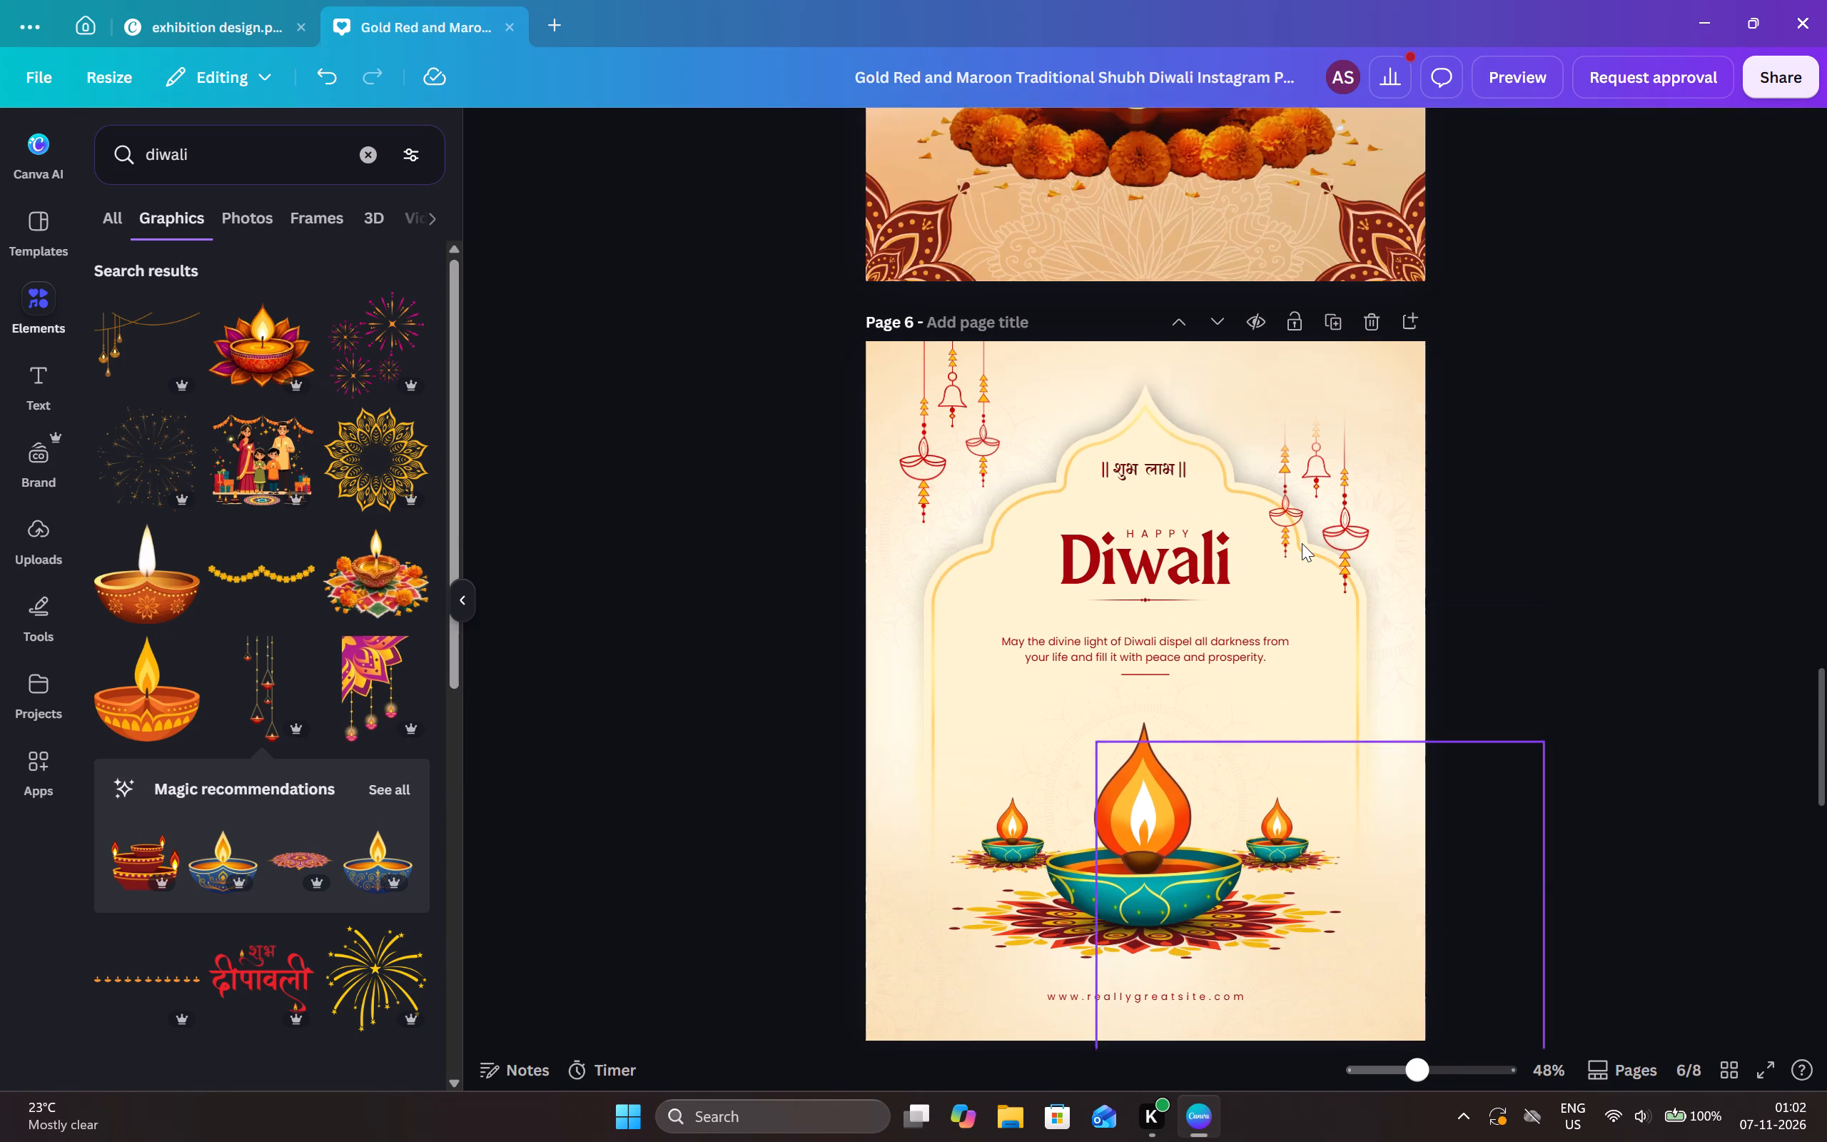
{"action": "scroll", "coordinate": [1302, 543], "scroll_direction": "down", "scroll_amount": 4}
{"action": "scroll", "coordinate": [299, 804], "scroll_direction": "down", "scroll_amount": 3}
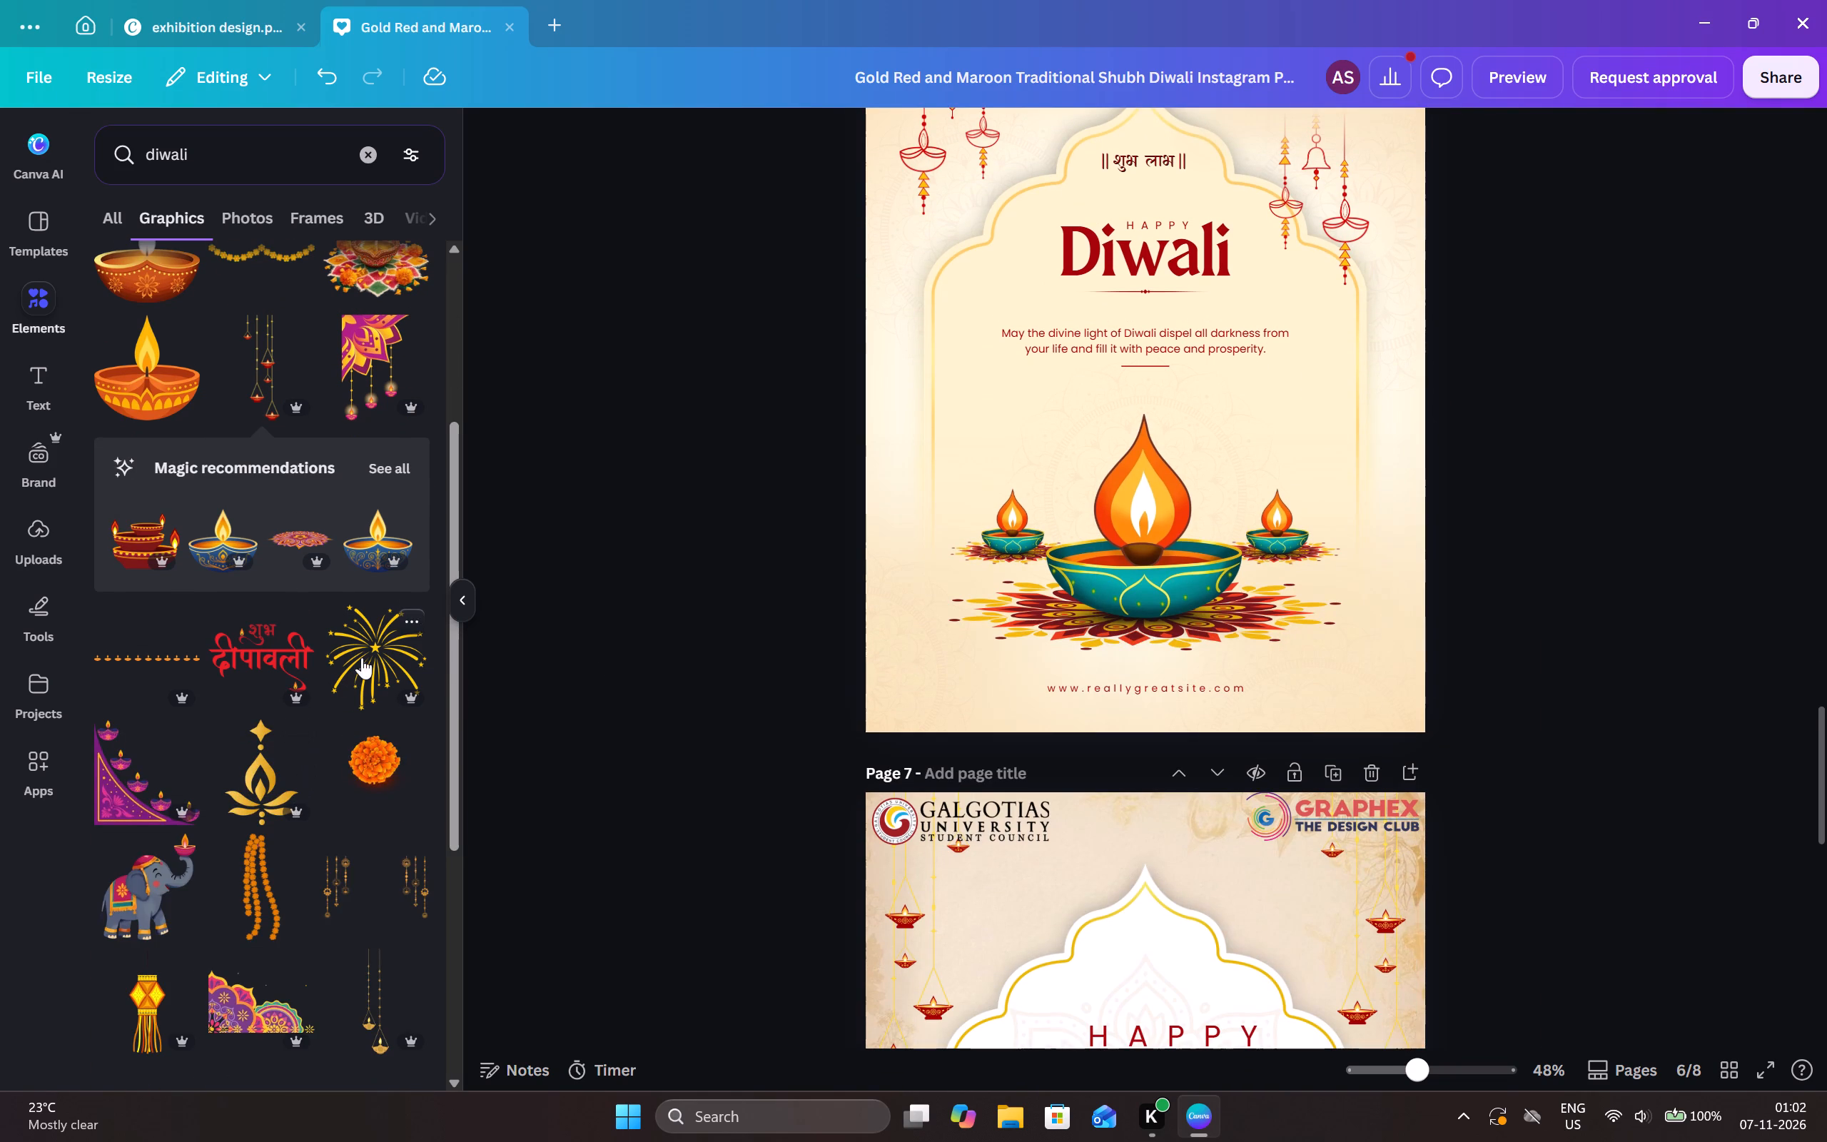
{"action": "scroll", "coordinate": [1422, 697], "scroll_direction": "down", "scroll_amount": 7}
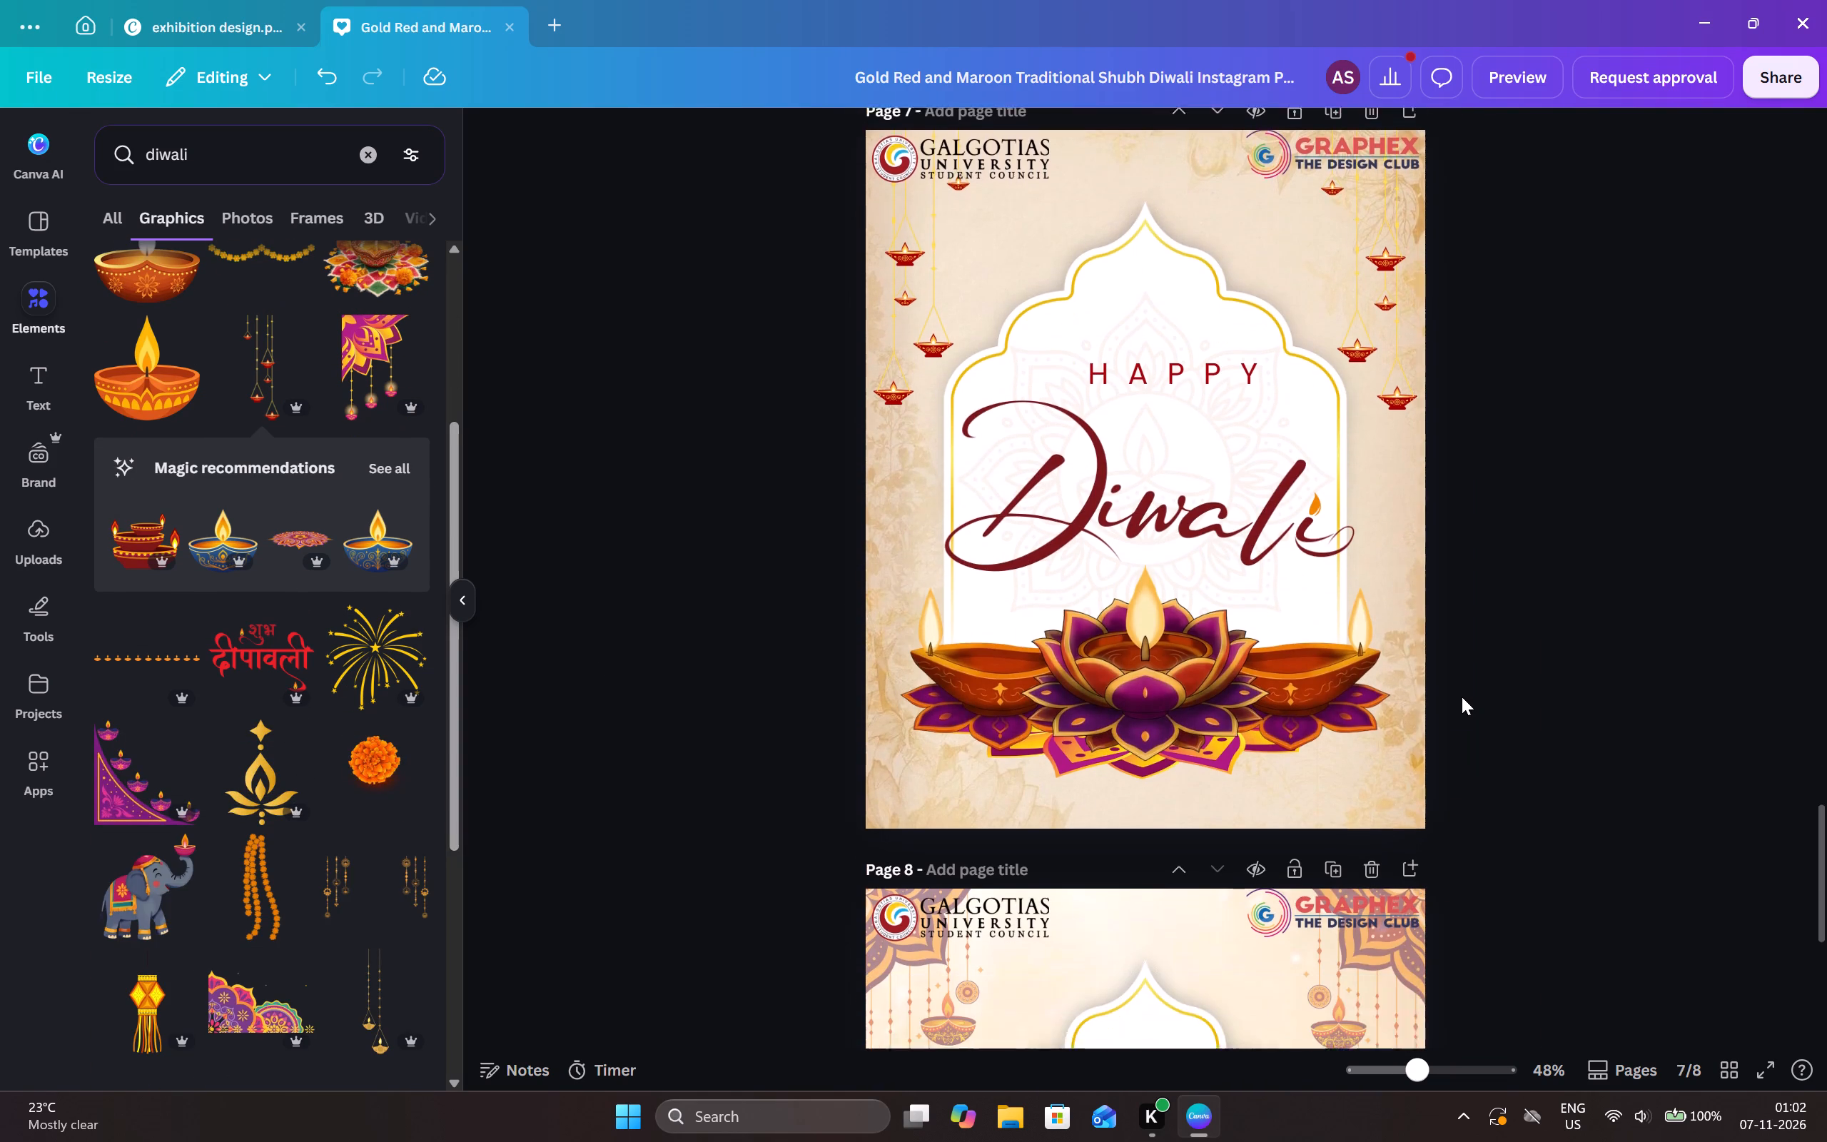
Delete the page with the maroon medallion Diwali design and the page with three diyas on a flower rangoli.
{"action": "scroll", "coordinate": [1462, 697], "scroll_direction": "down", "scroll_amount": 5}
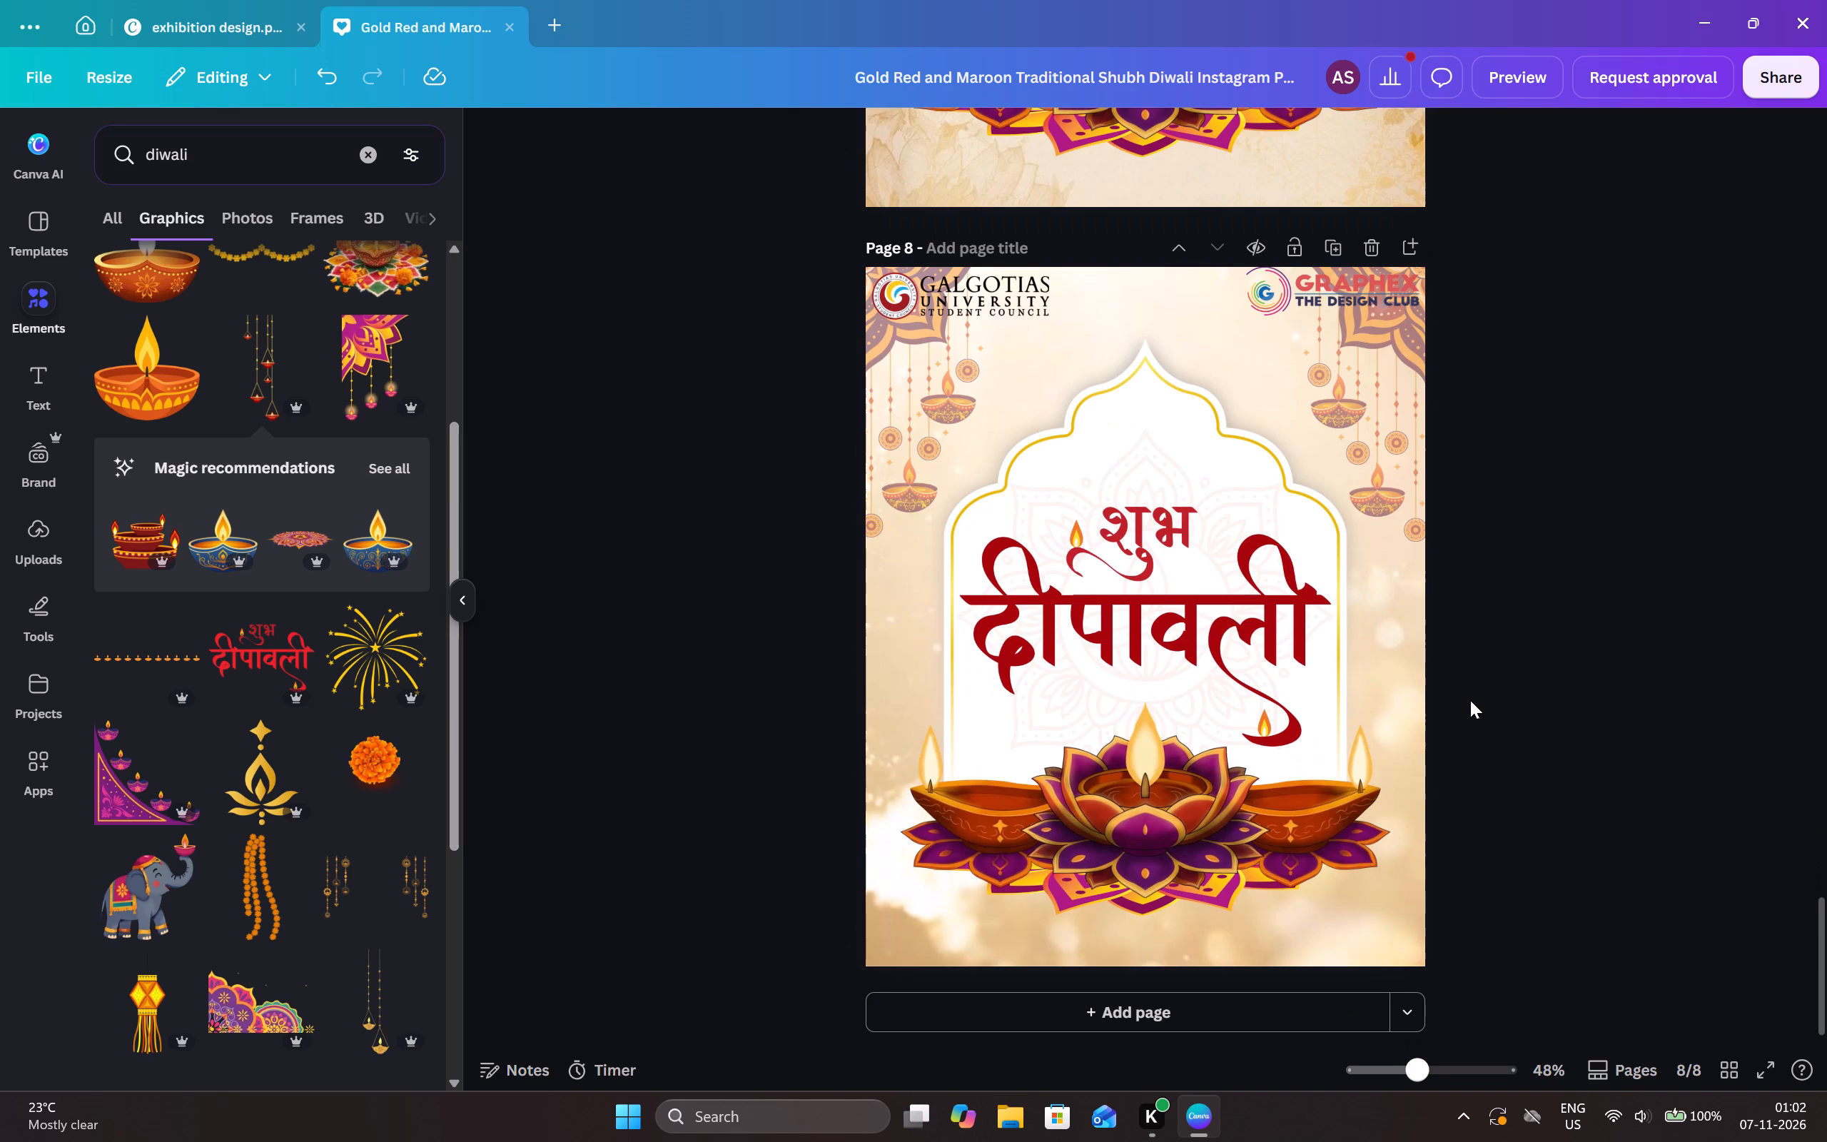
{"action": "scroll", "coordinate": [1470, 700], "scroll_direction": "up", "scroll_amount": 2}
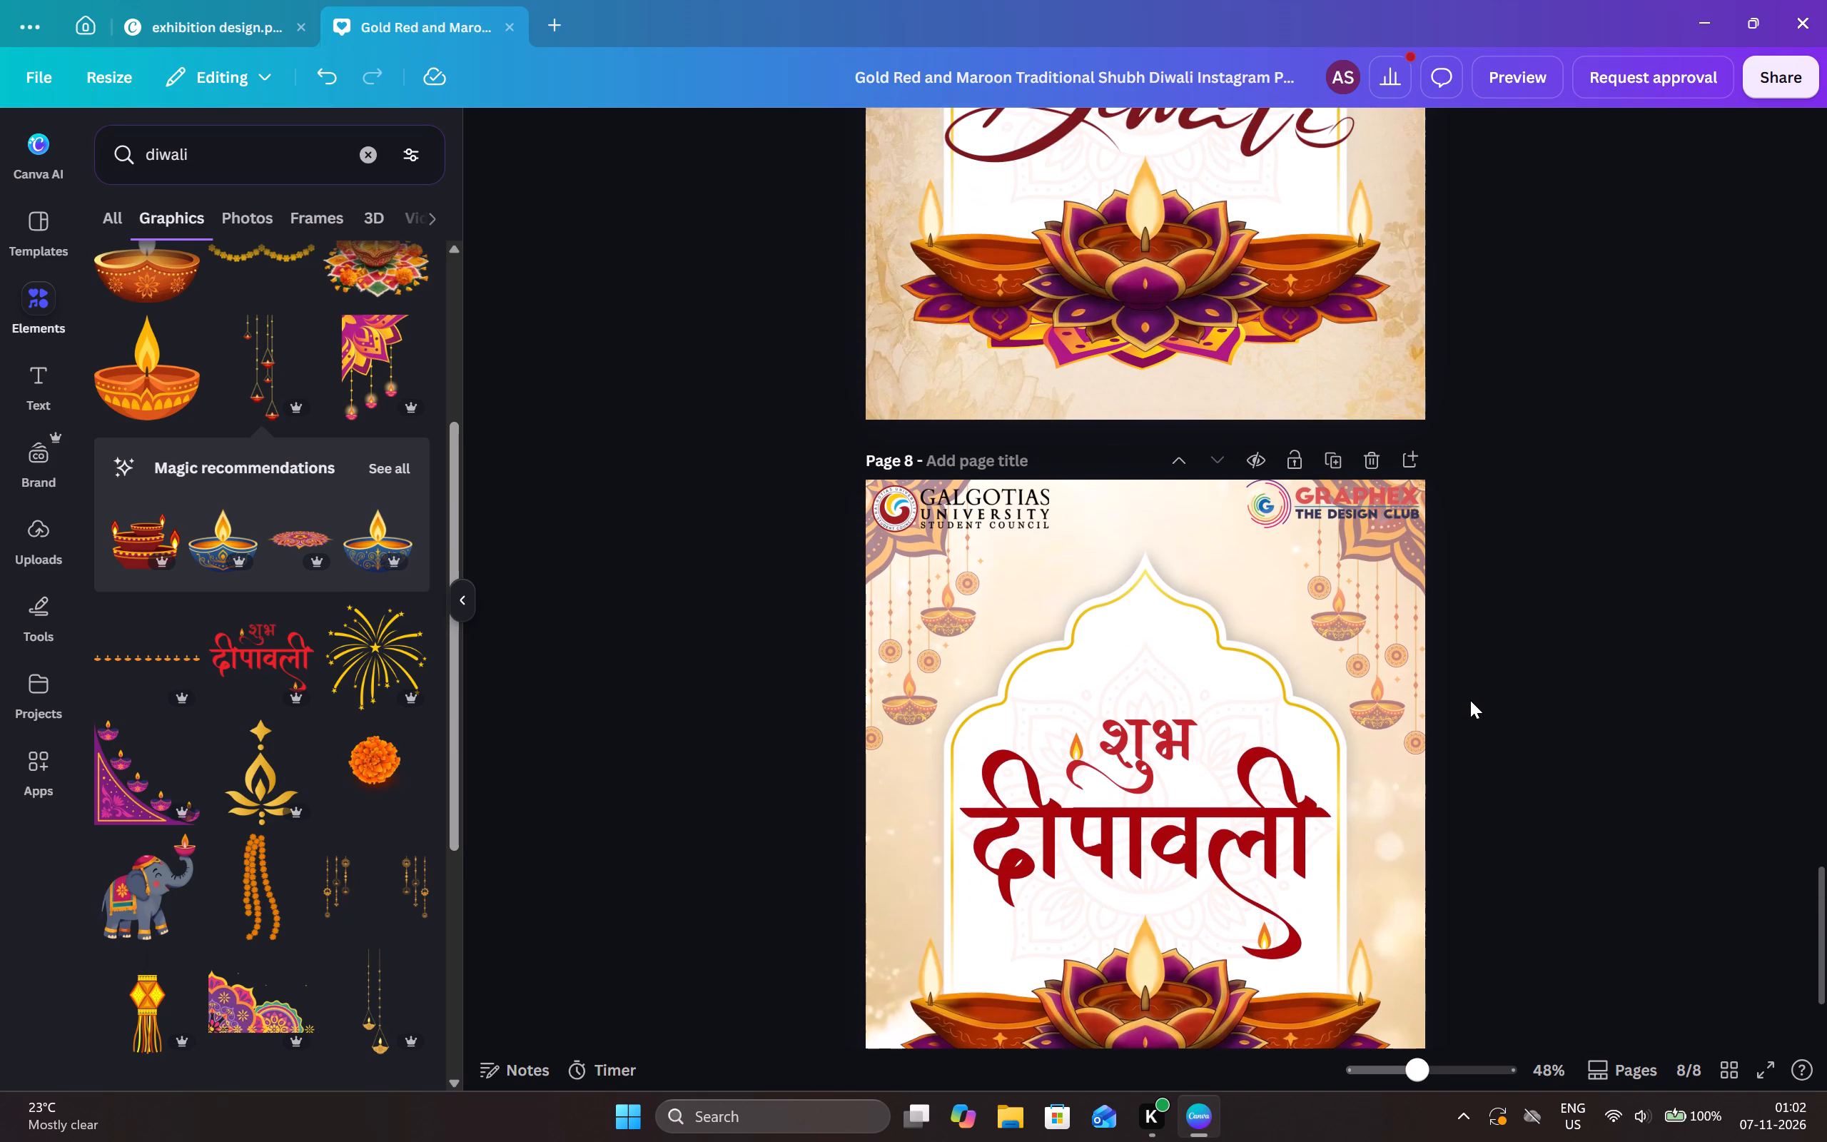
{"action": "scroll", "coordinate": [1470, 700], "scroll_direction": "up", "scroll_amount": 16}
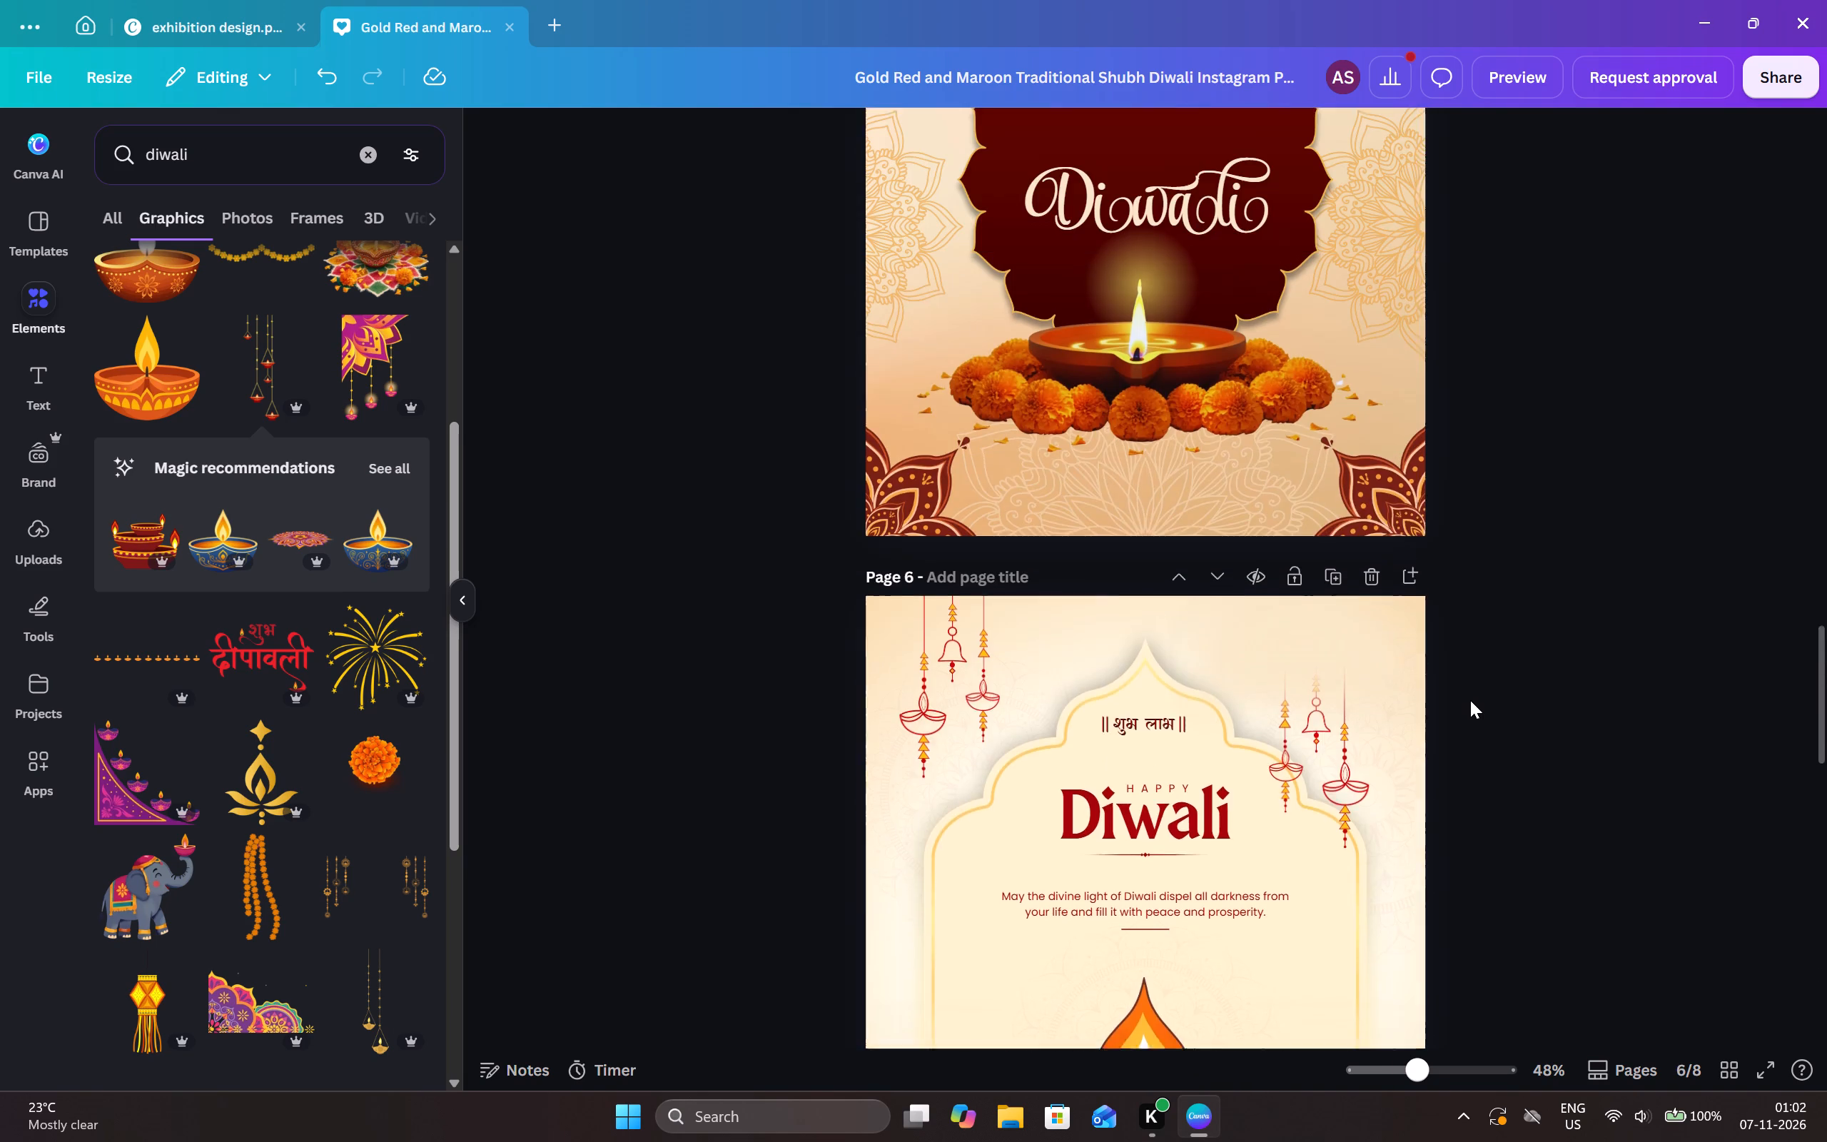
{"action": "scroll", "coordinate": [1470, 700], "scroll_direction": "up", "scroll_amount": 5}
{"action": "scroll", "coordinate": [1470, 700], "scroll_direction": "down", "scroll_amount": 2}
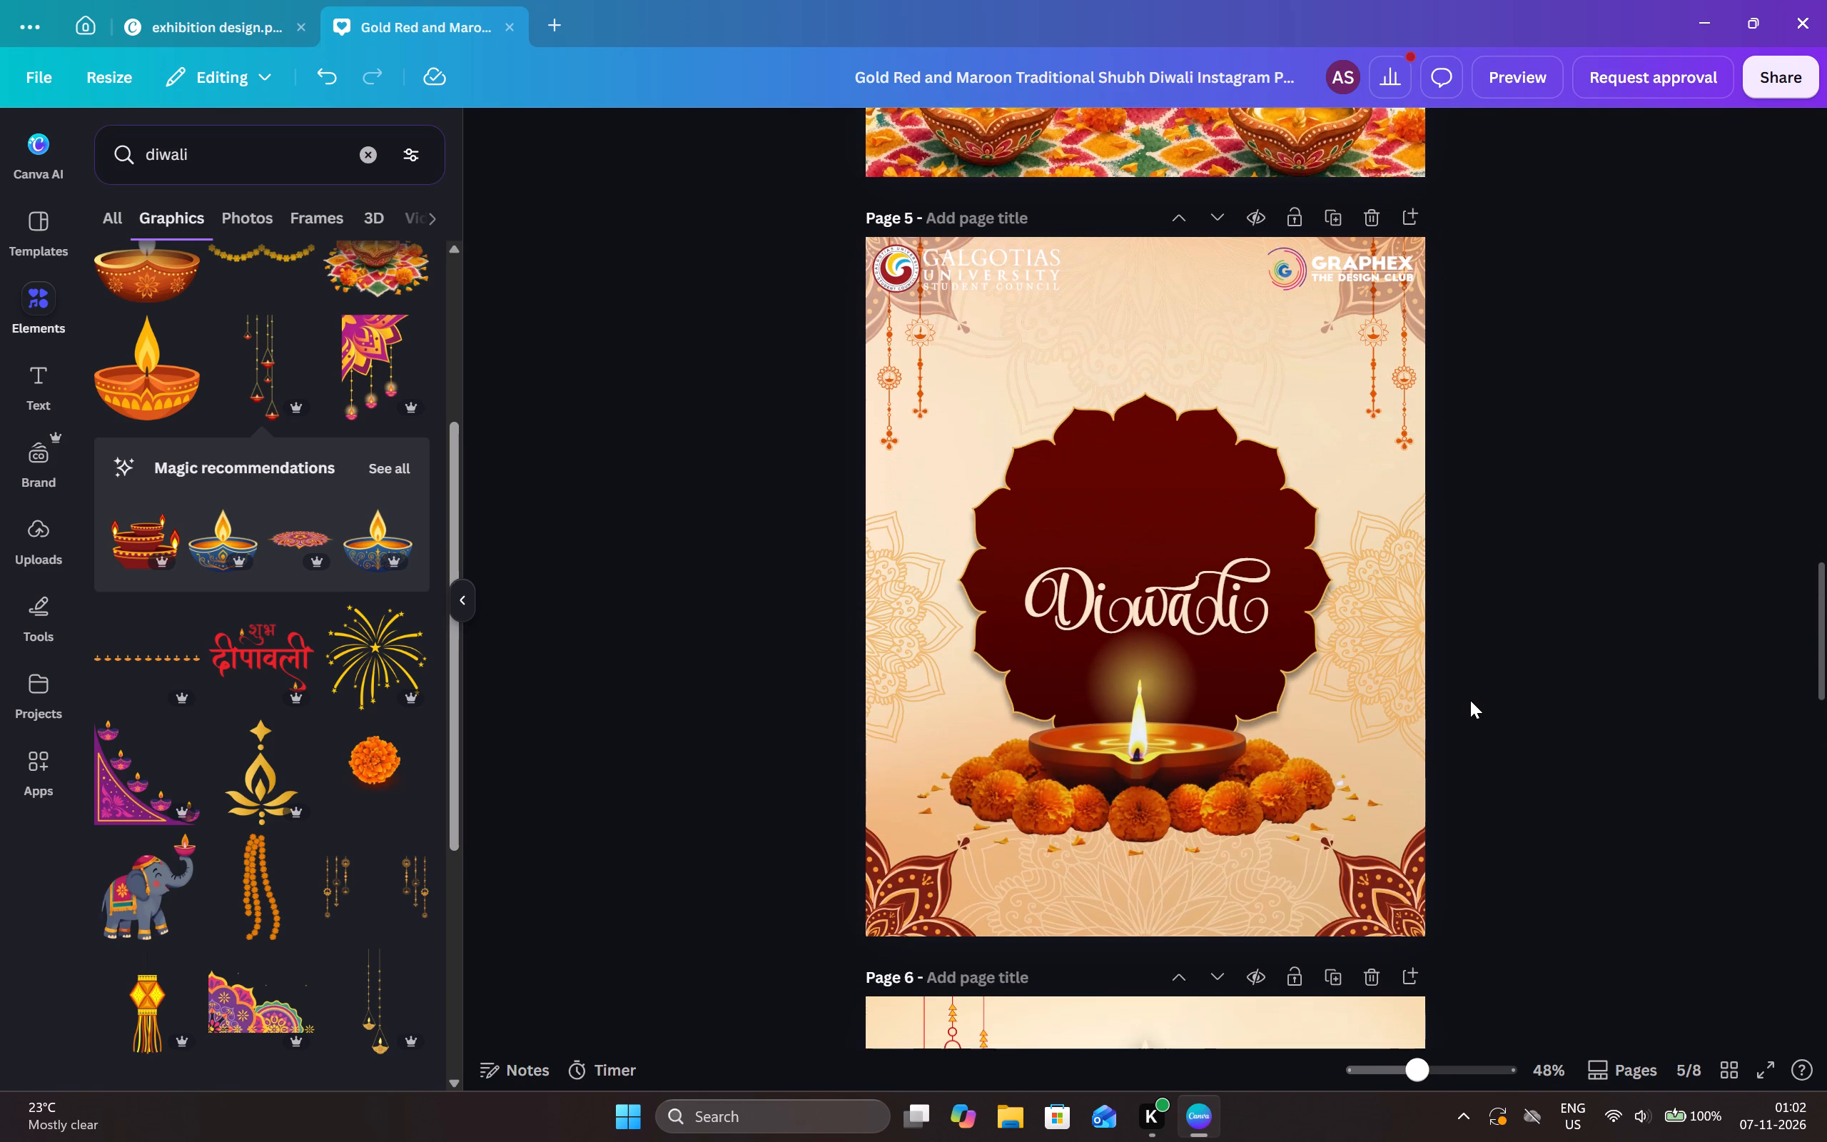
{"action": "left_click", "coordinate": [1371, 218]}
{"action": "scroll", "coordinate": [1620, 899], "scroll_direction": "up", "scroll_amount": 4}
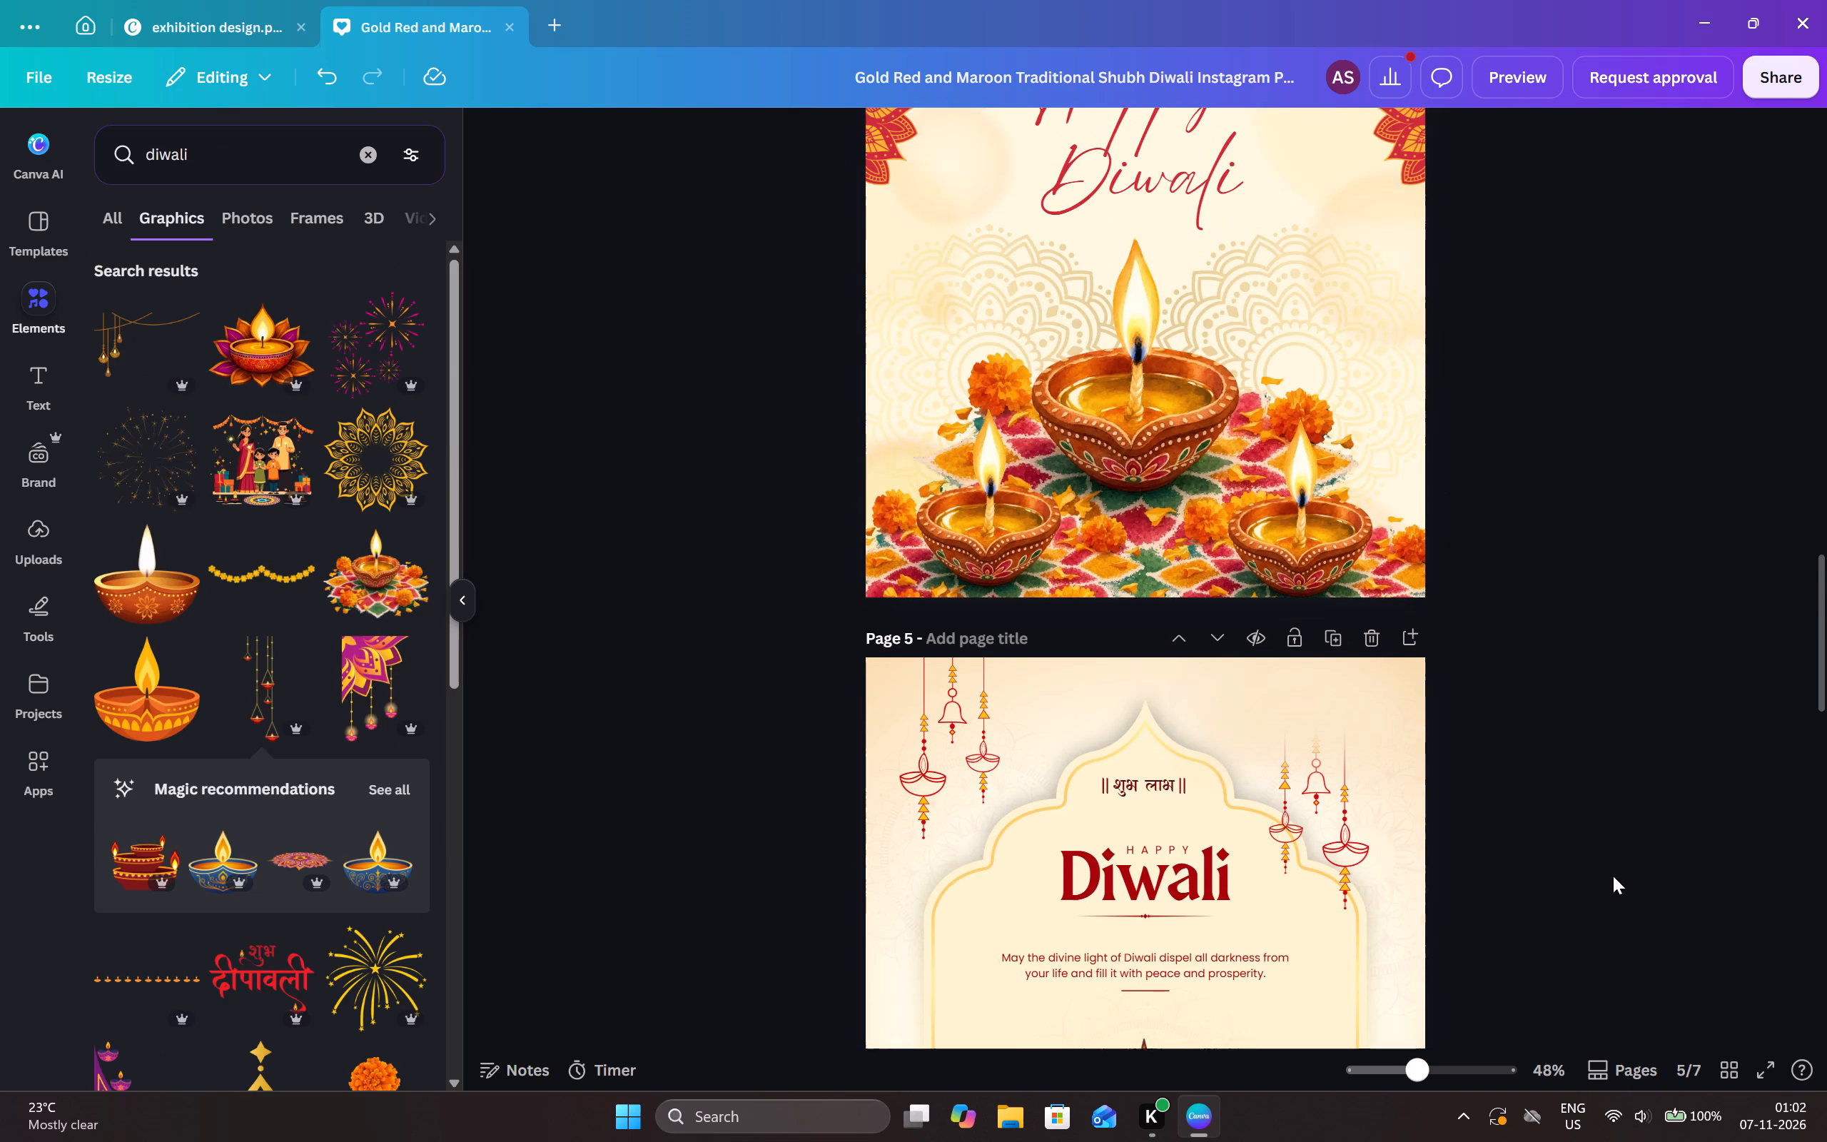
{"action": "scroll", "coordinate": [1492, 644], "scroll_direction": "up", "scroll_amount": 4}
{"action": "left_click", "coordinate": [1370, 309]}
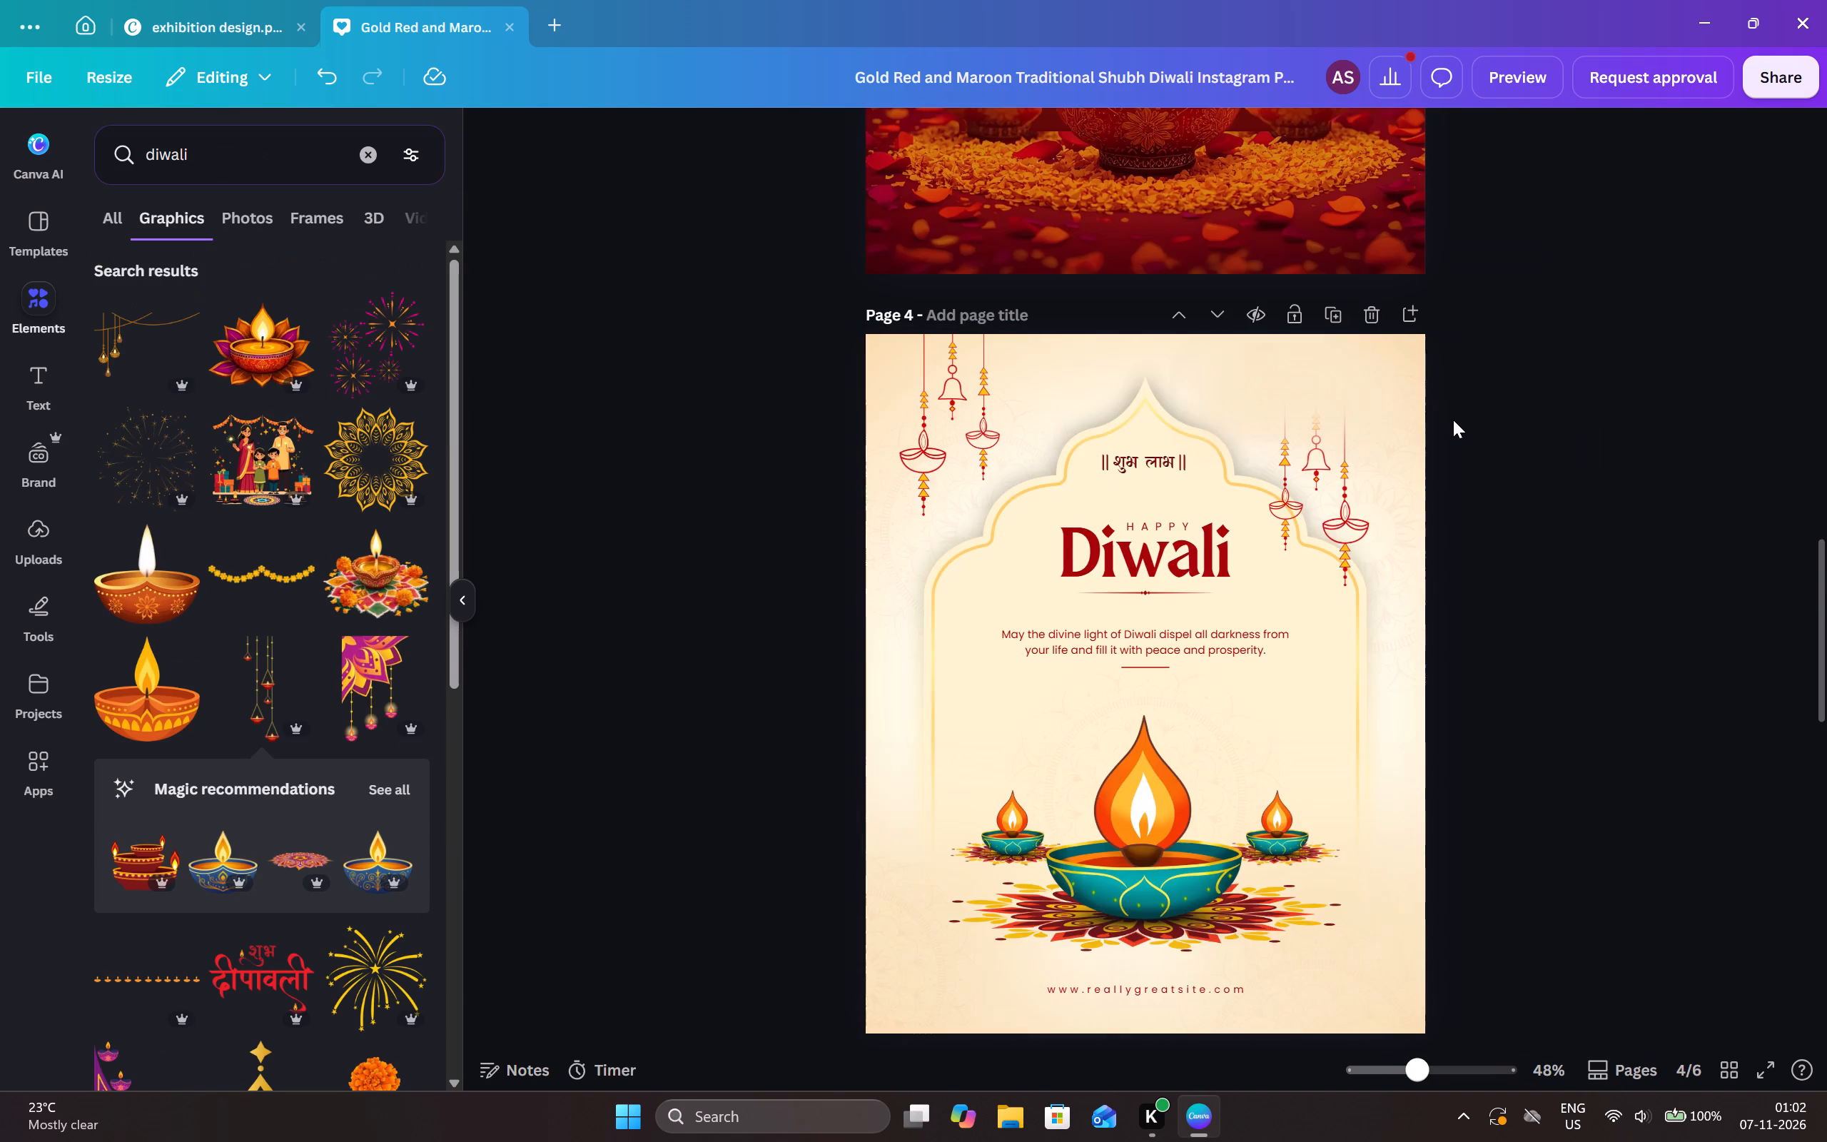
Look through the remaining pages, comparing the Happy Diwali page with the Shubh Deepavali page and the designs before them.
{"action": "scroll", "coordinate": [1453, 421], "scroll_direction": "up", "scroll_amount": 4}
{"action": "scroll", "coordinate": [1443, 639], "scroll_direction": "down", "scroll_amount": 1}
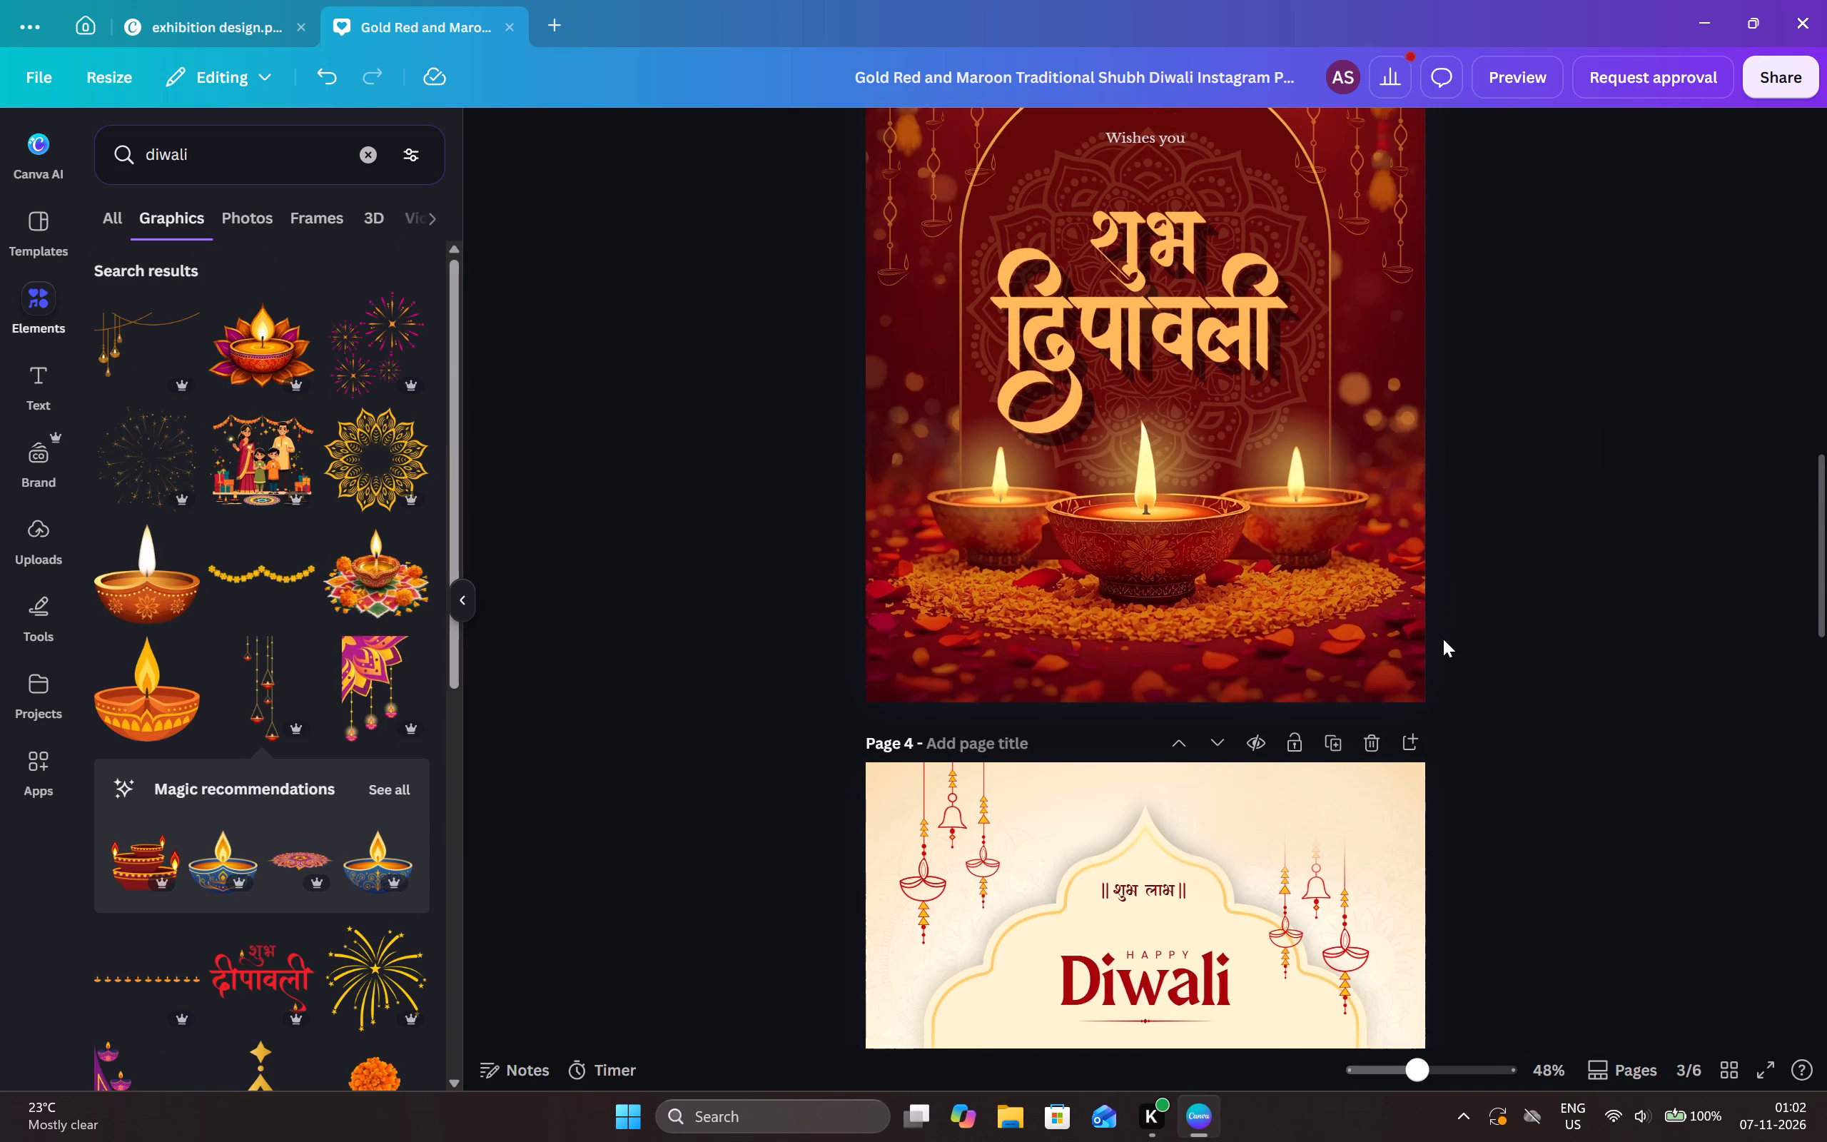
{"action": "scroll", "coordinate": [1443, 639], "scroll_direction": "down", "scroll_amount": 11}
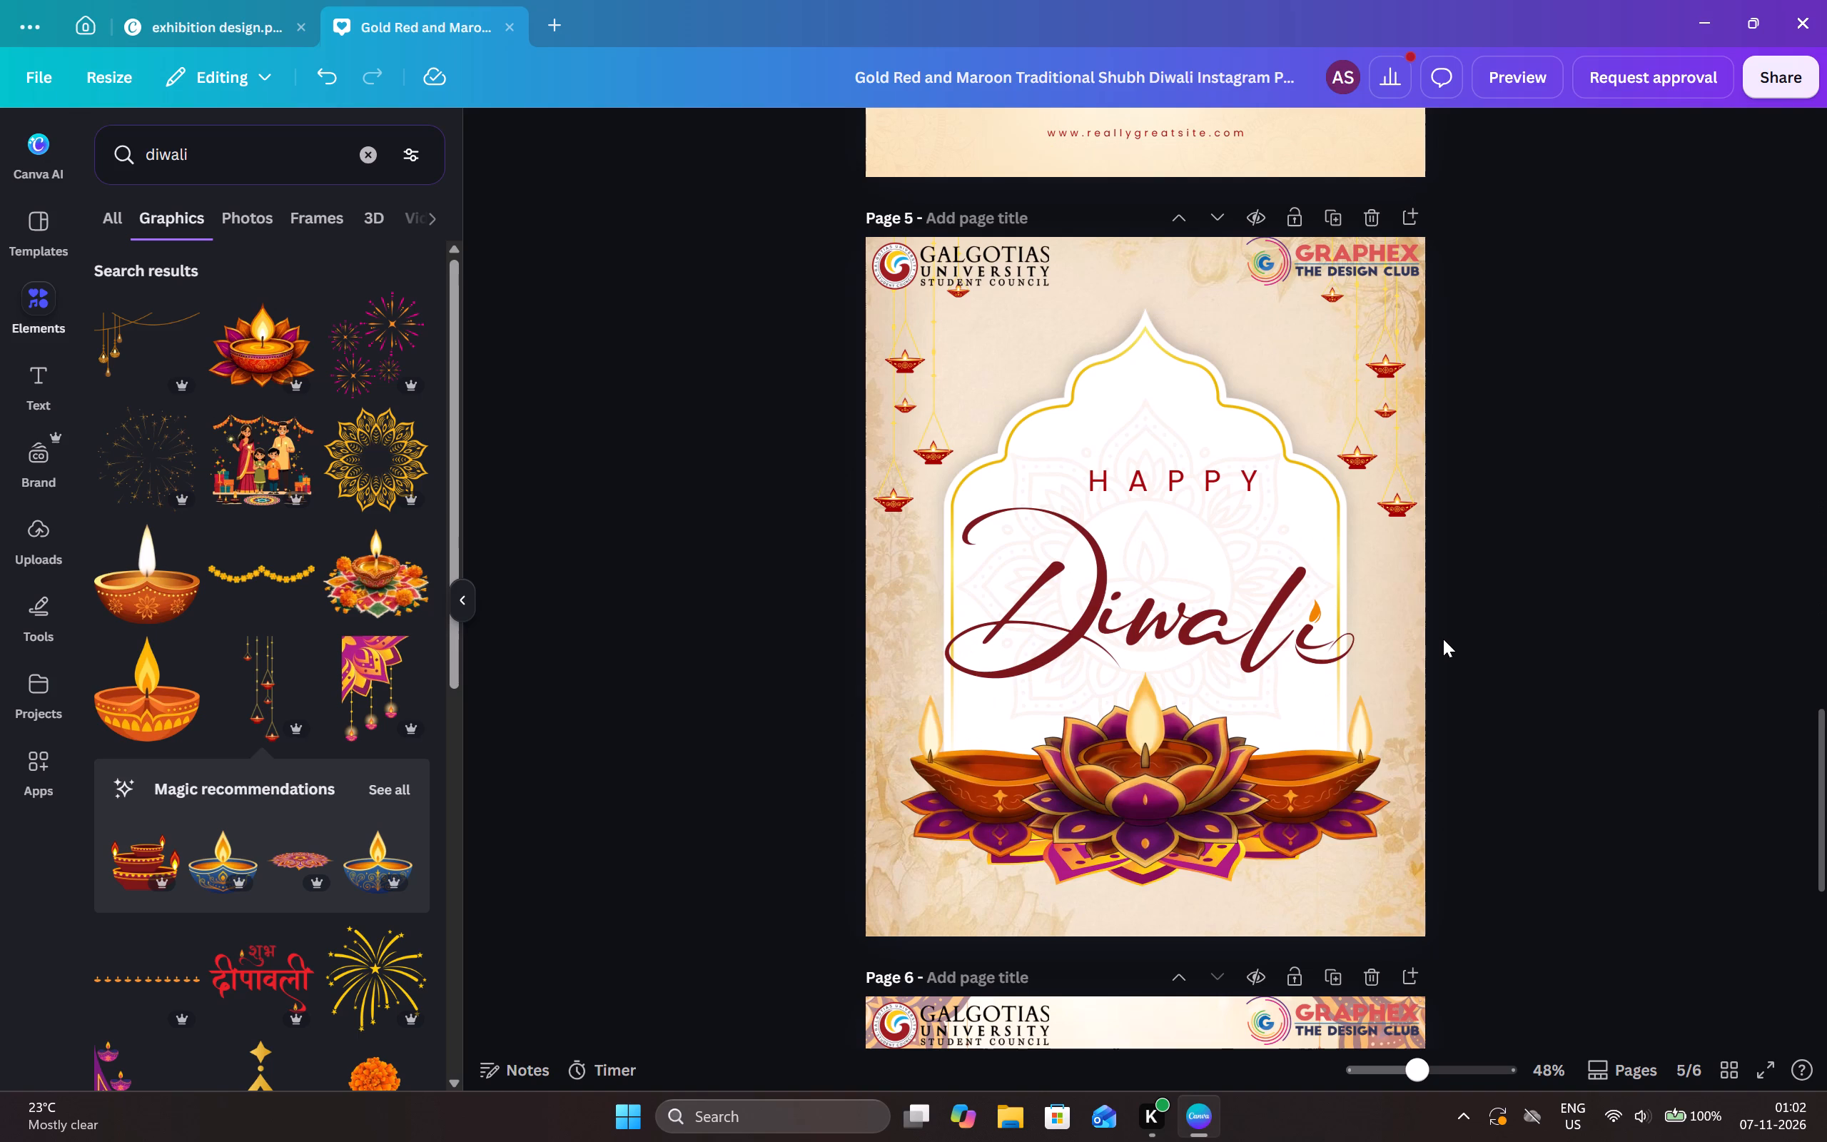
{"action": "scroll", "coordinate": [1444, 645], "scroll_direction": "up", "scroll_amount": 19}
{"action": "scroll", "coordinate": [1444, 645], "scroll_direction": "up", "scroll_amount": 5}
{"action": "scroll", "coordinate": [1444, 645], "scroll_direction": "down", "scroll_amount": 20}
{"action": "scroll", "coordinate": [1444, 647], "scroll_direction": "down", "scroll_amount": 6}
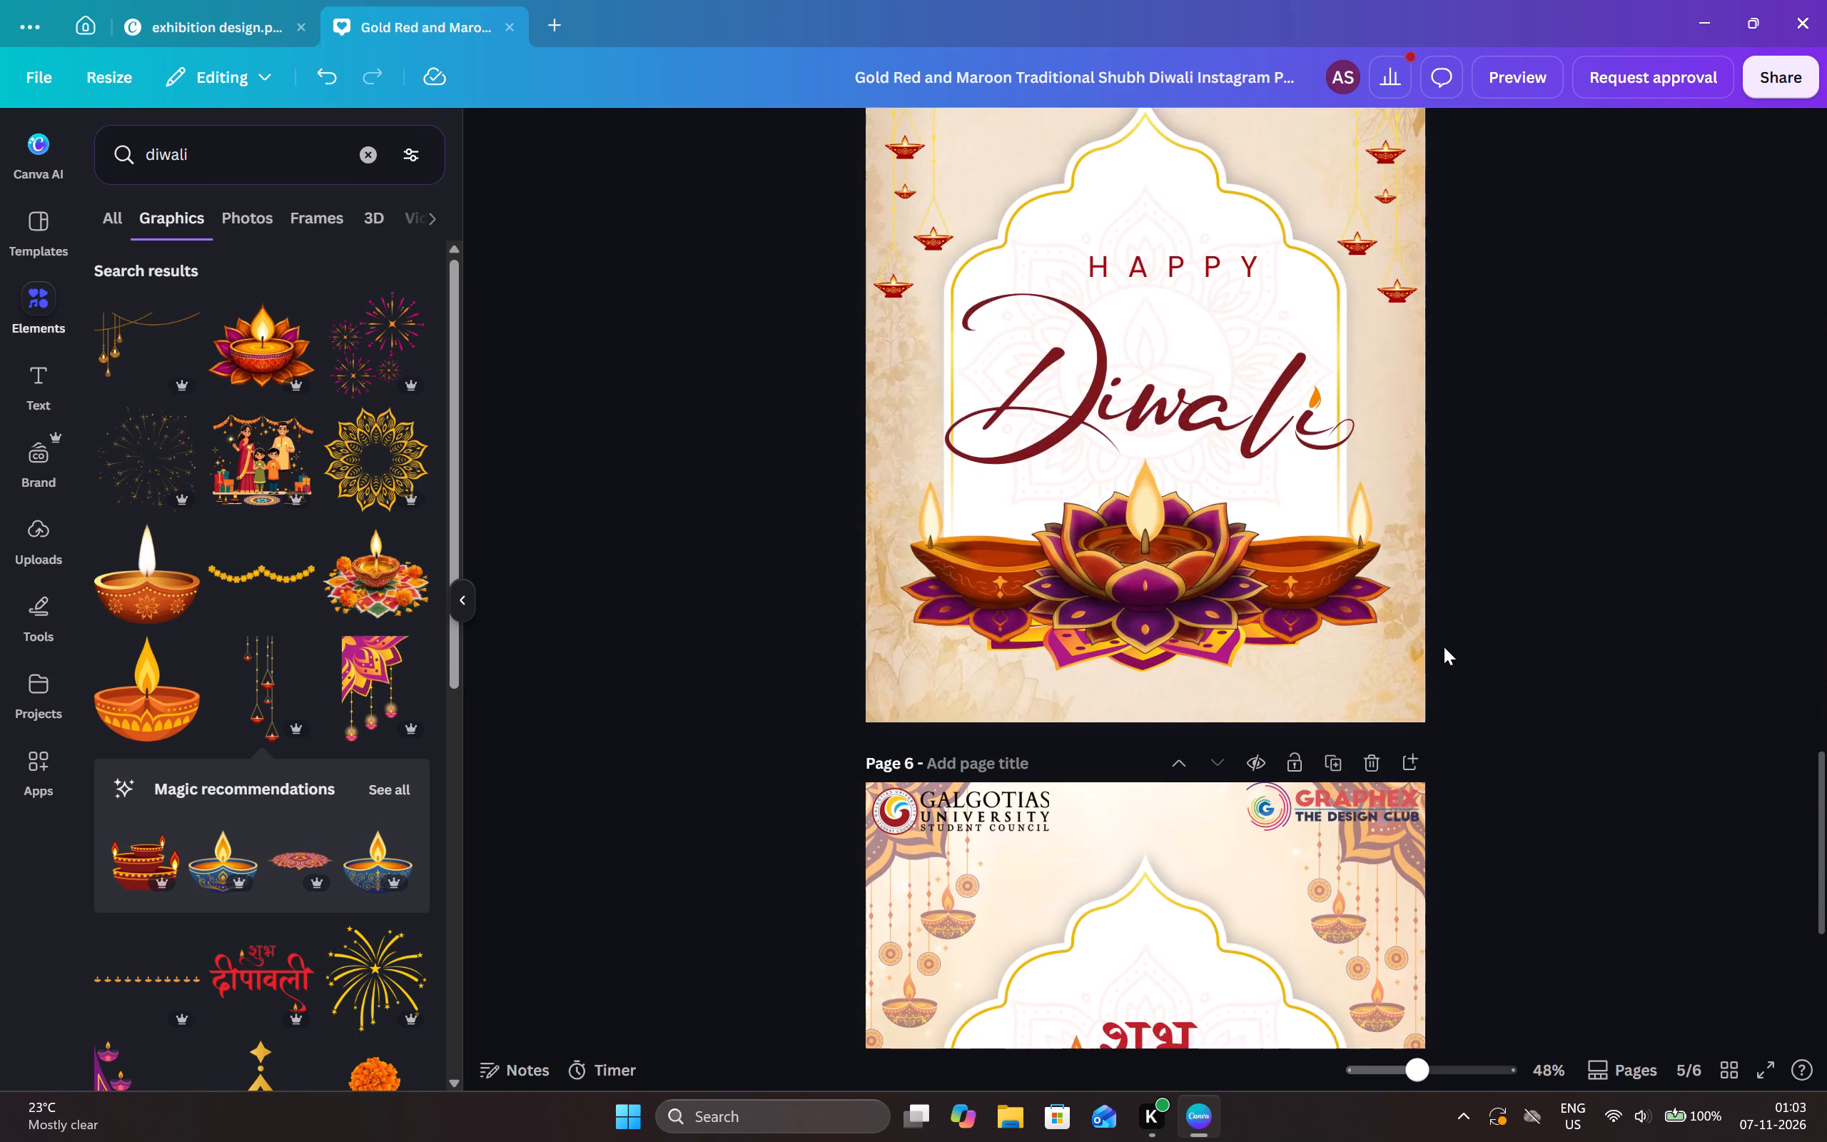
{"action": "scroll", "coordinate": [1444, 647], "scroll_direction": "down", "scroll_amount": 10}
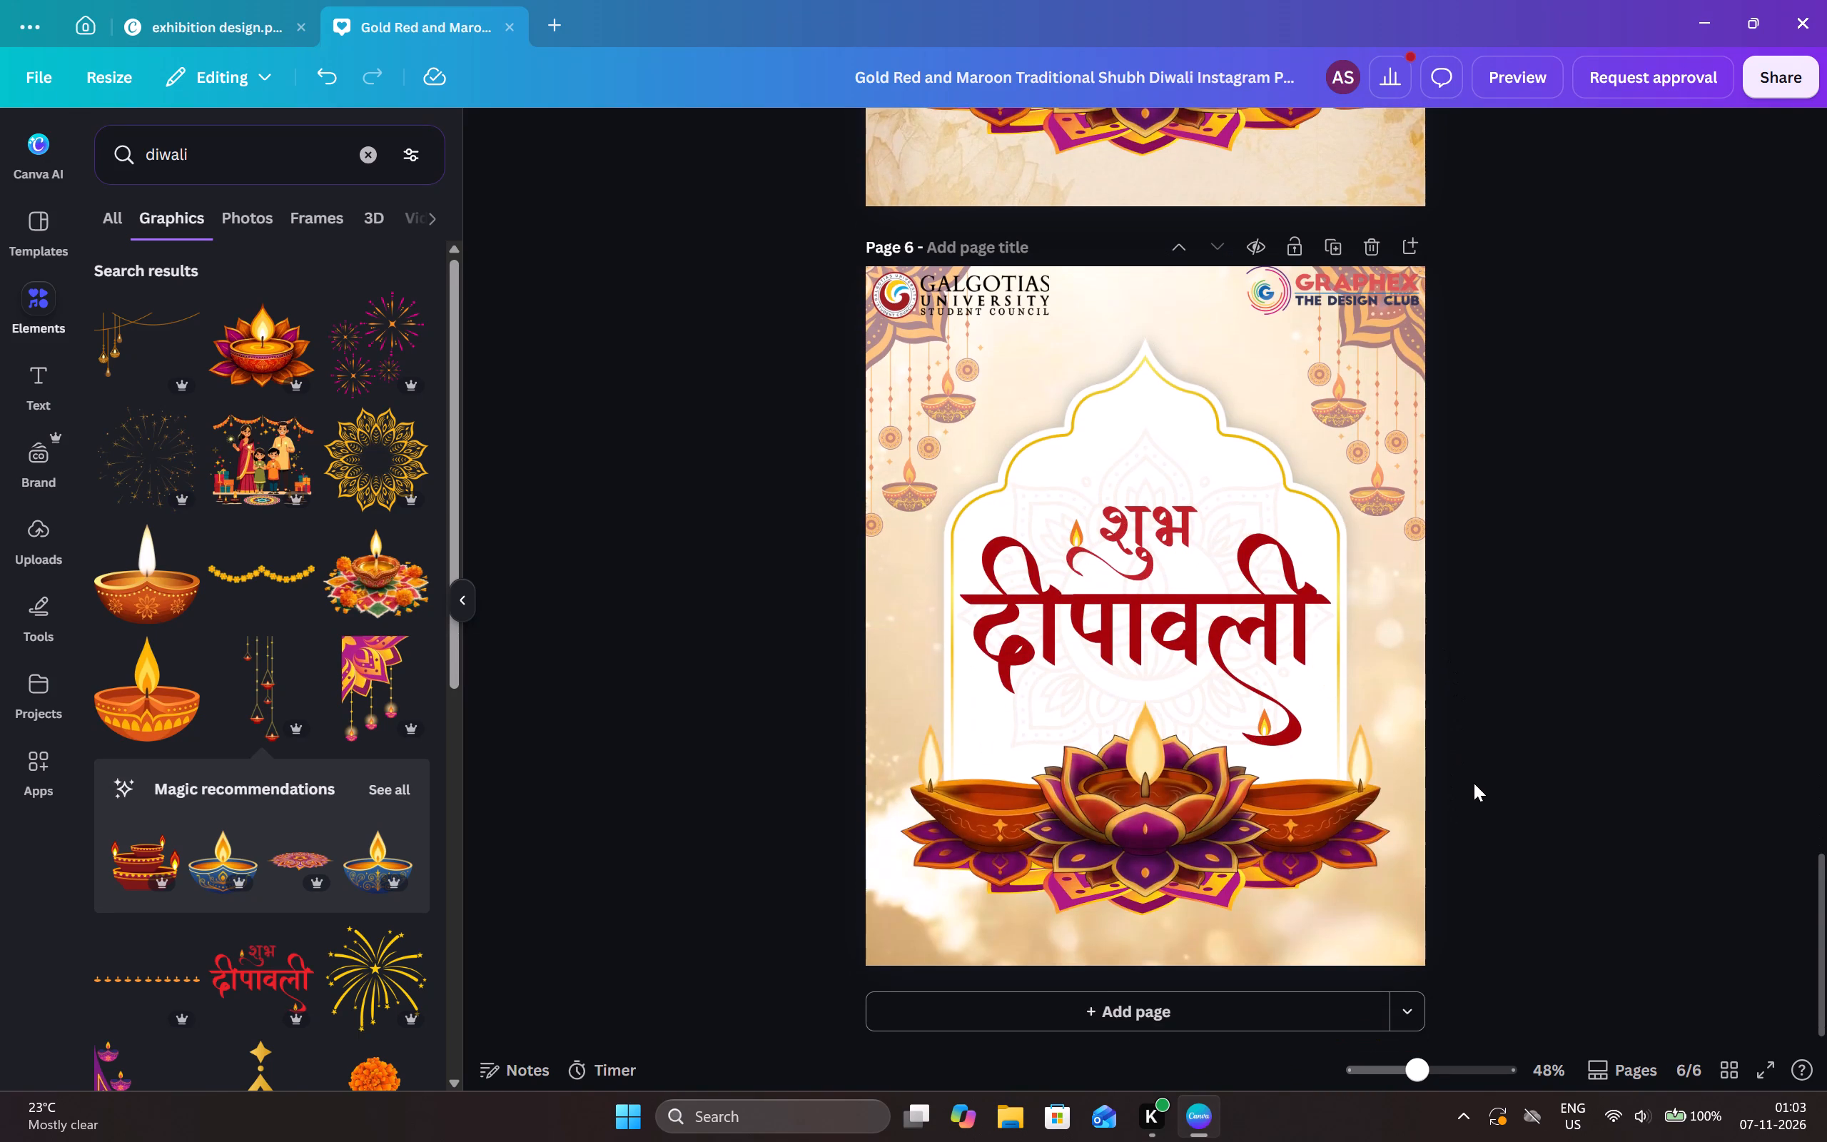
{"action": "scroll", "coordinate": [1484, 763], "scroll_direction": "up", "scroll_amount": 7}
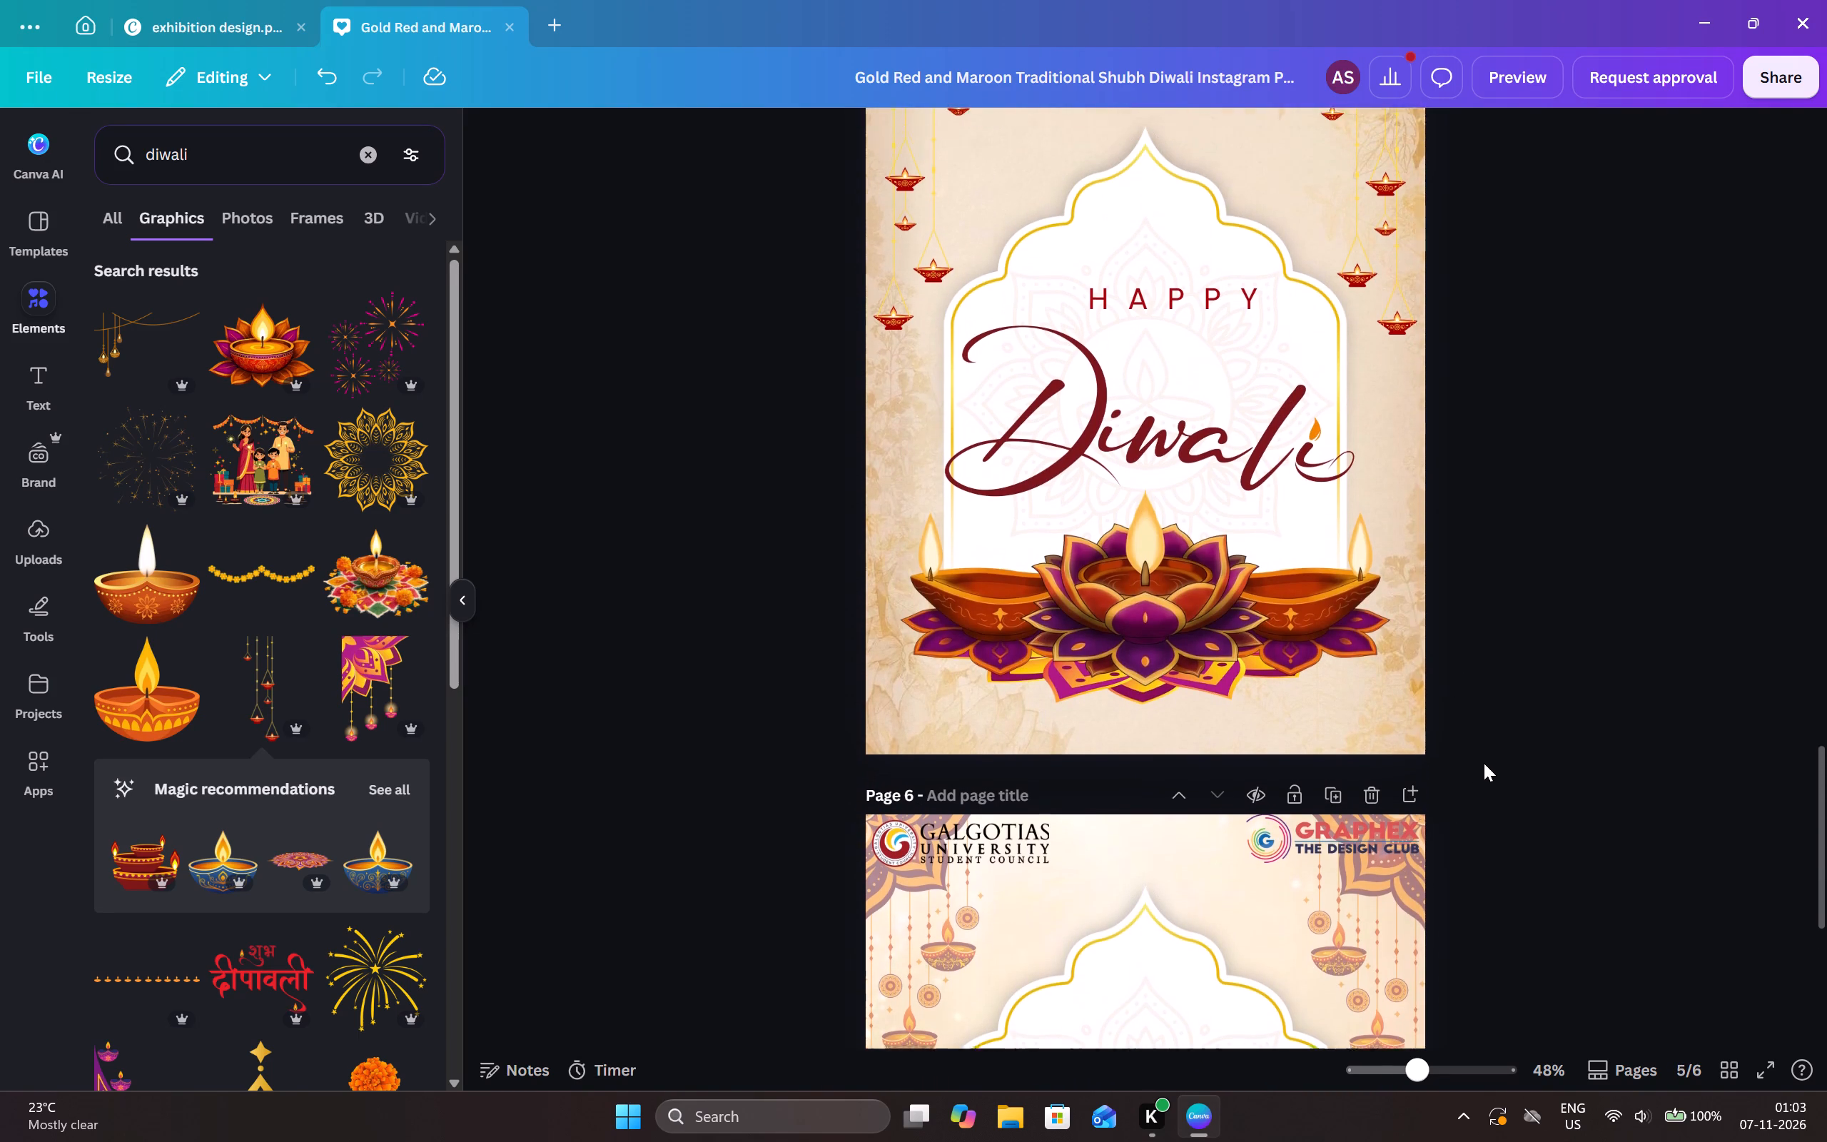
Add the diwali graphic of three pink diyas with orange flames to page 5.
{"action": "left_click", "coordinate": [1271, 795]}
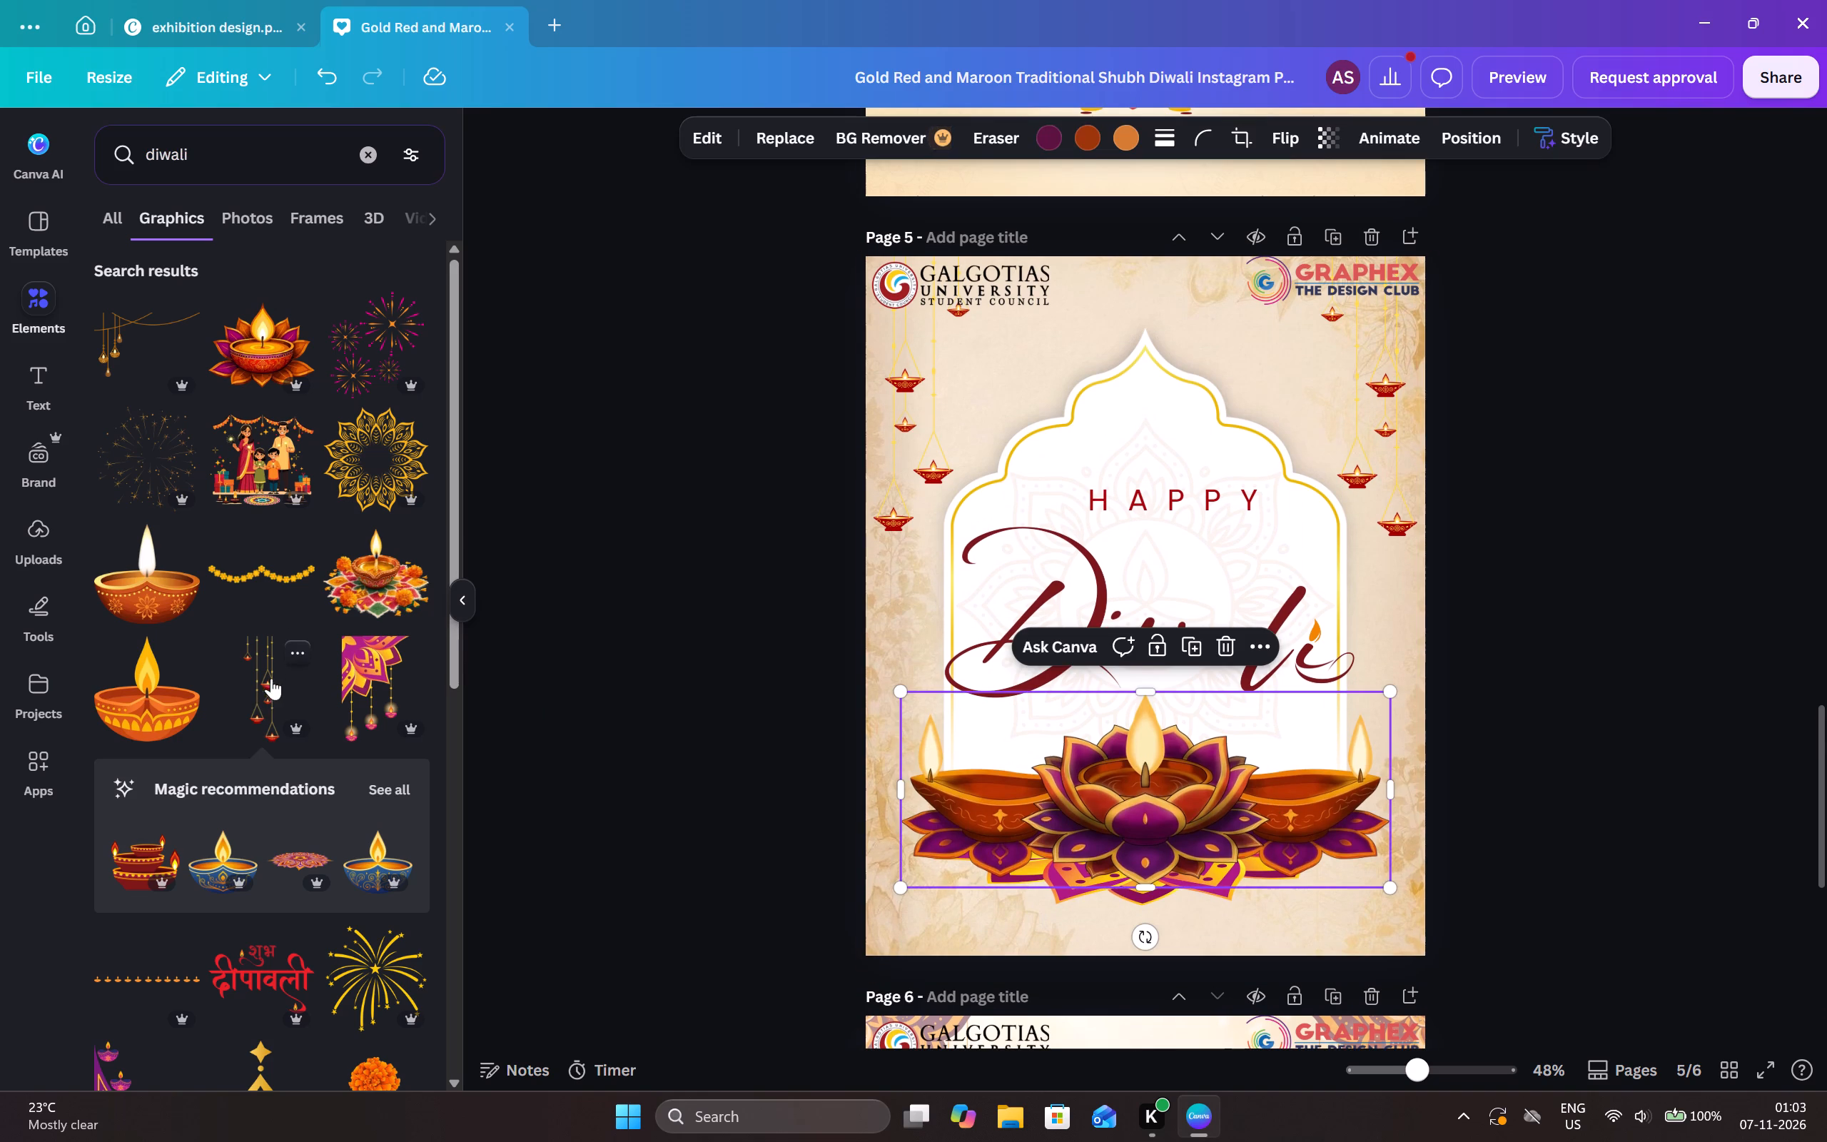
{"action": "scroll", "coordinate": [283, 597], "scroll_direction": "down", "scroll_amount": 11}
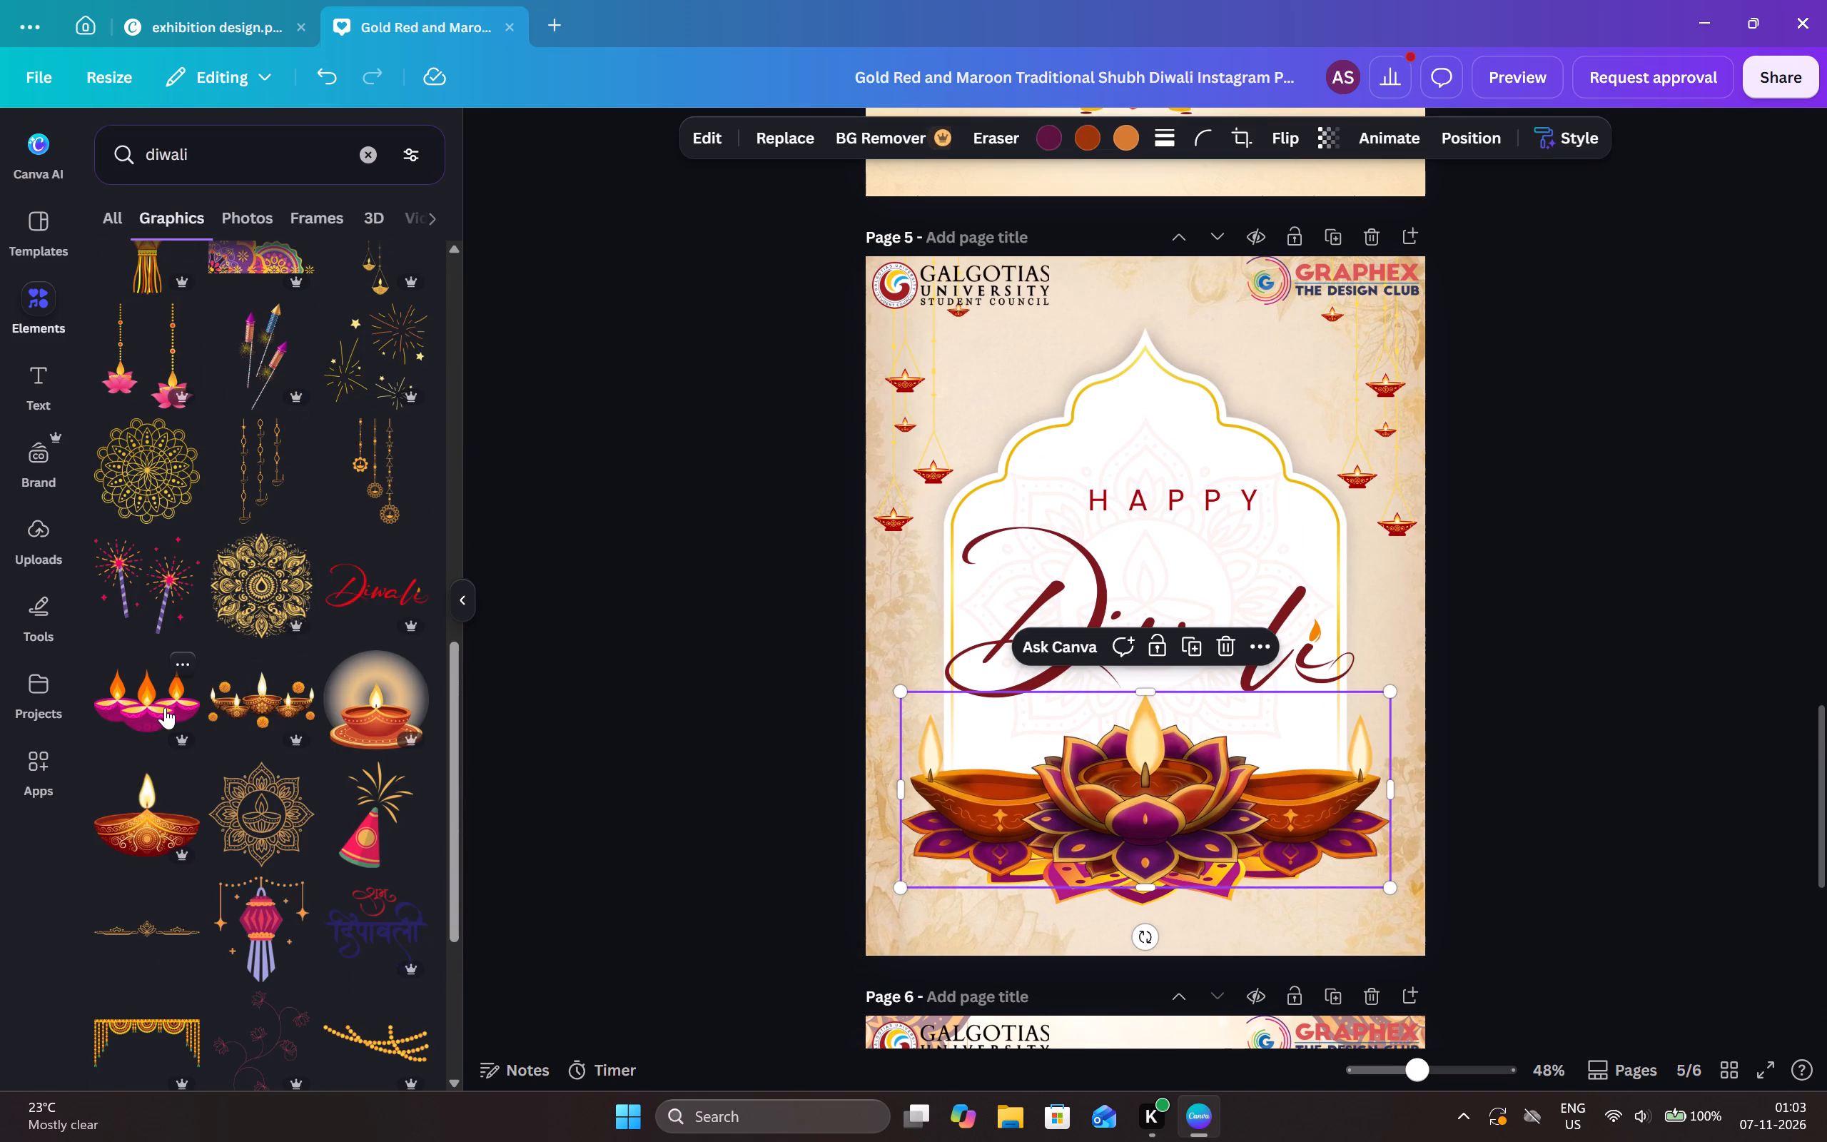
{"action": "left_click", "coordinate": [165, 707]}
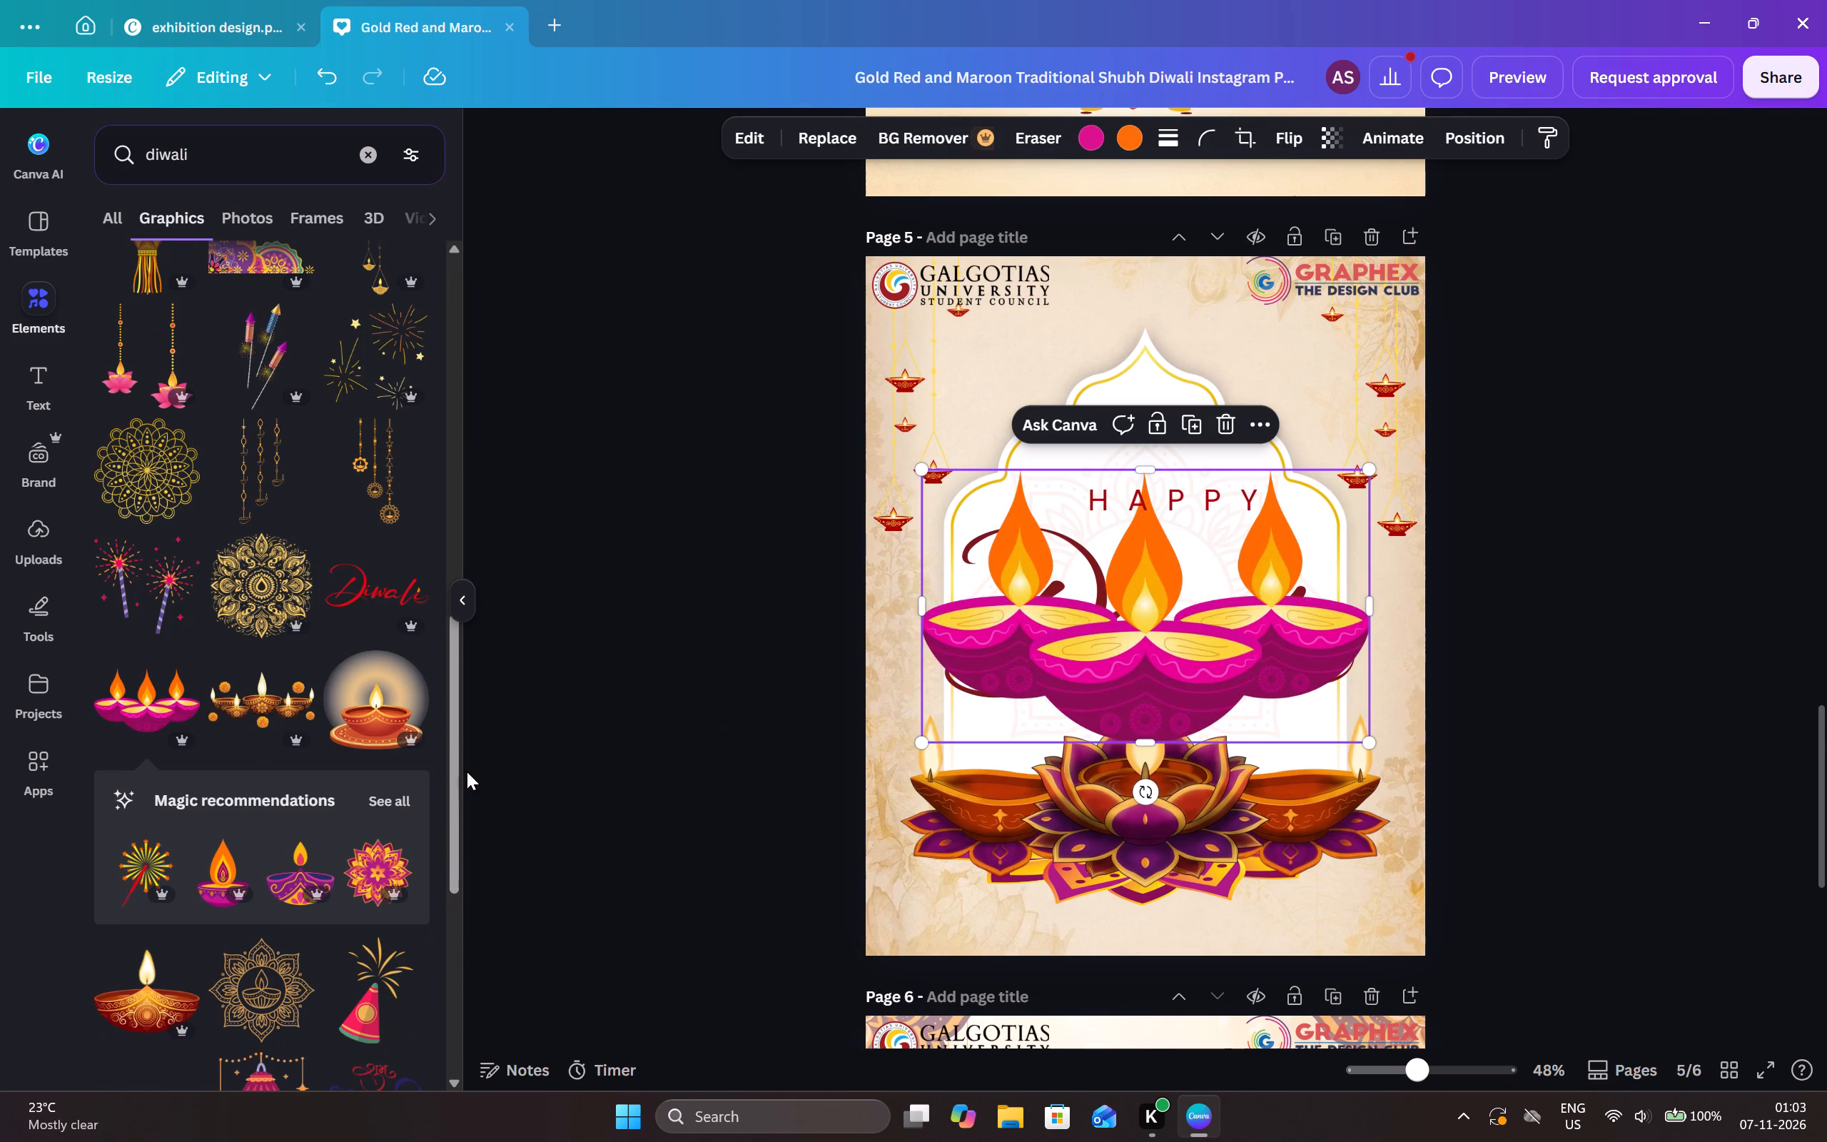
Add the brown five-diya graphic with marigolds to page 5 and place it over the lotus diyas.
{"action": "left_click", "coordinate": [260, 703]}
{"action": "left_click_drag", "start_coordinate": [1250, 650], "coordinate": [1240, 869]}
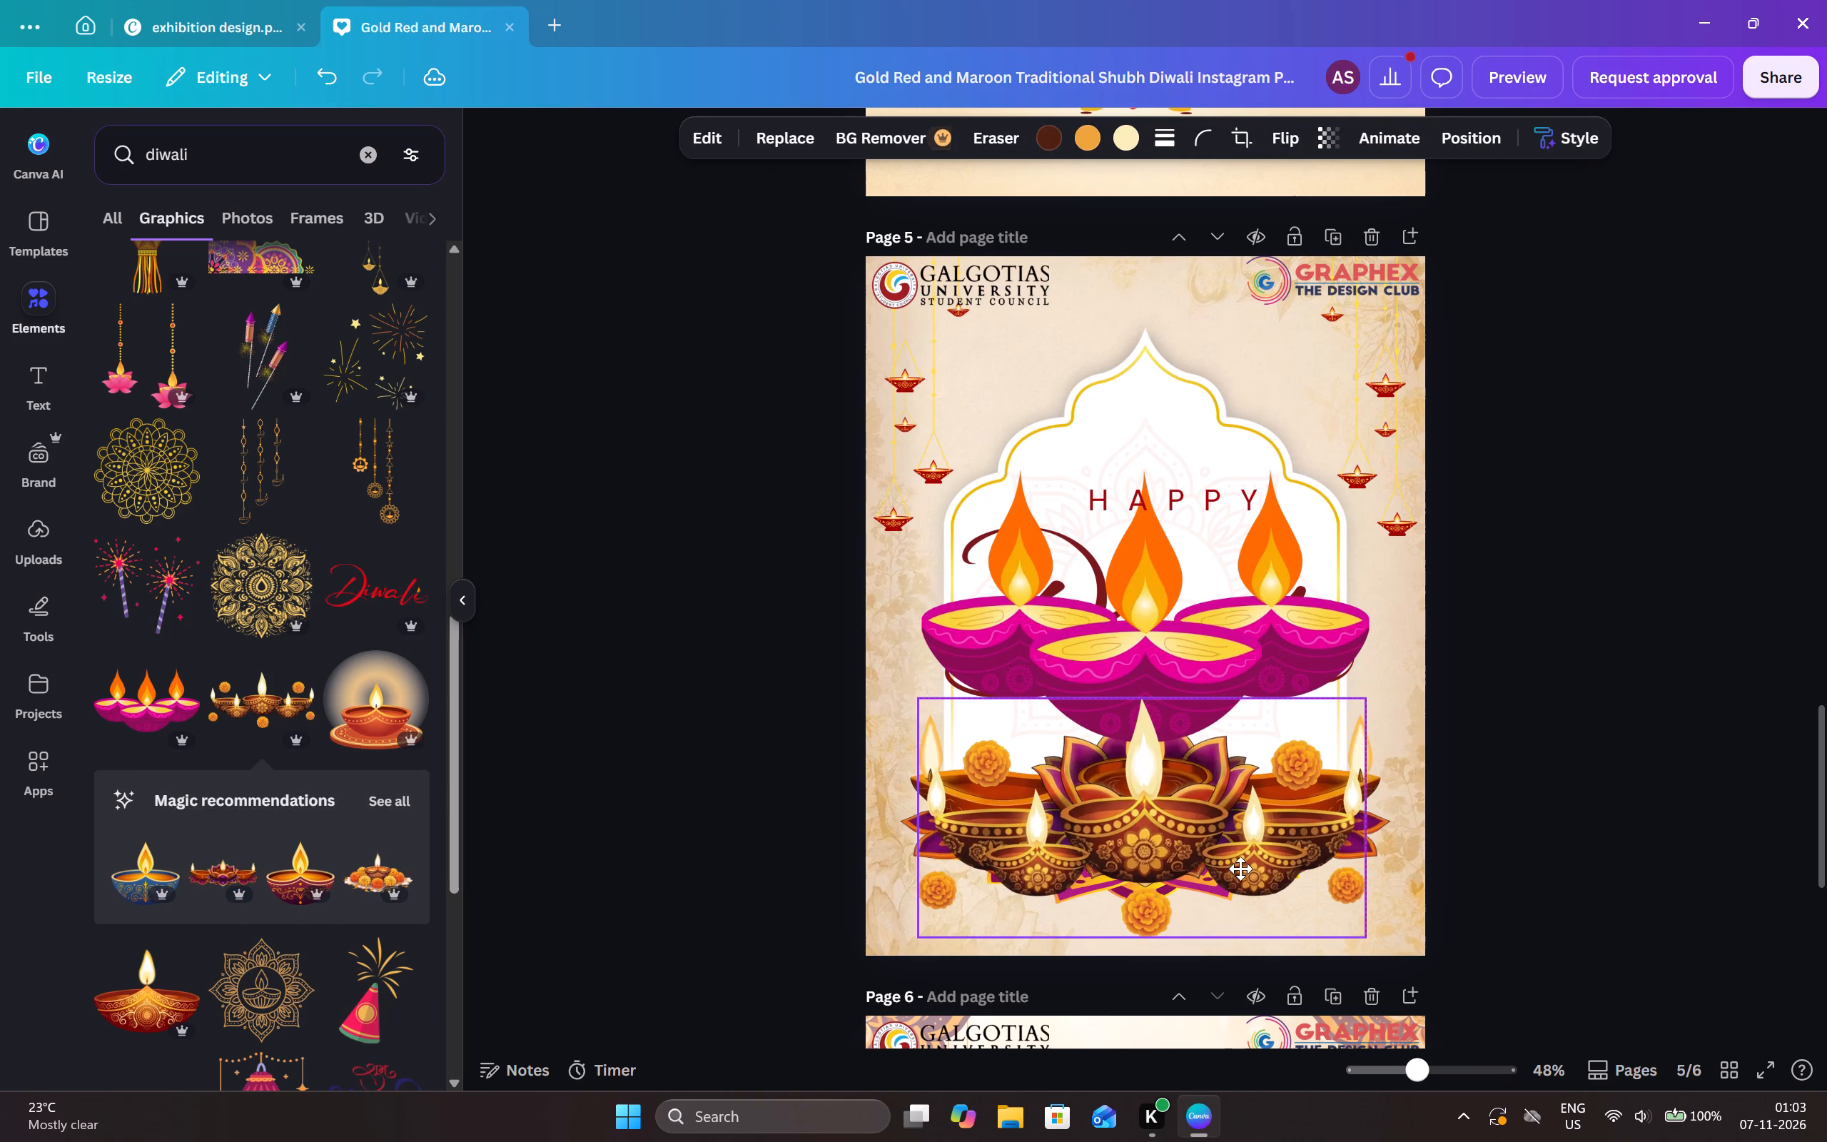
{"action": "left_click_drag", "start_coordinate": [1240, 869], "coordinate": [1240, 861]}
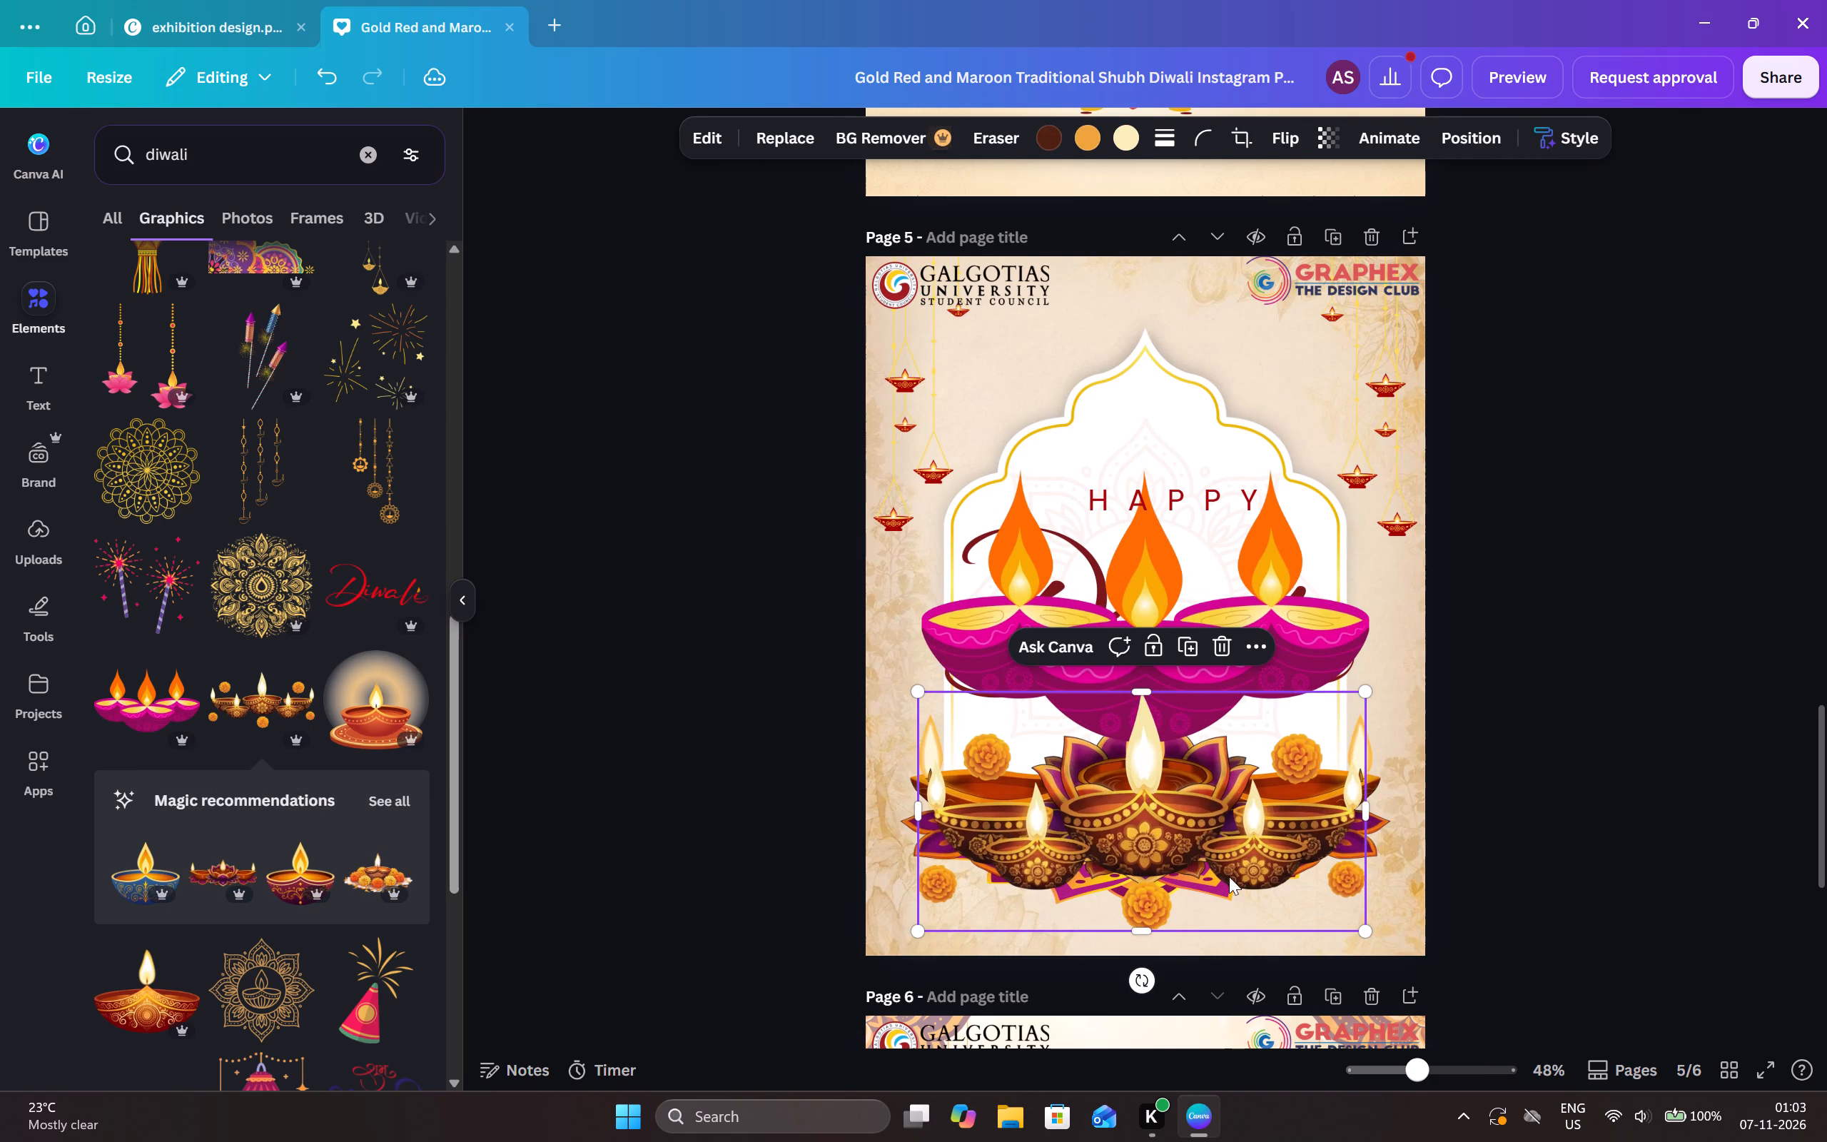
Apply background removal to the brown five-diya graphic and move it up over the top of the white arch.
{"action": "left_click", "coordinate": [859, 139]}
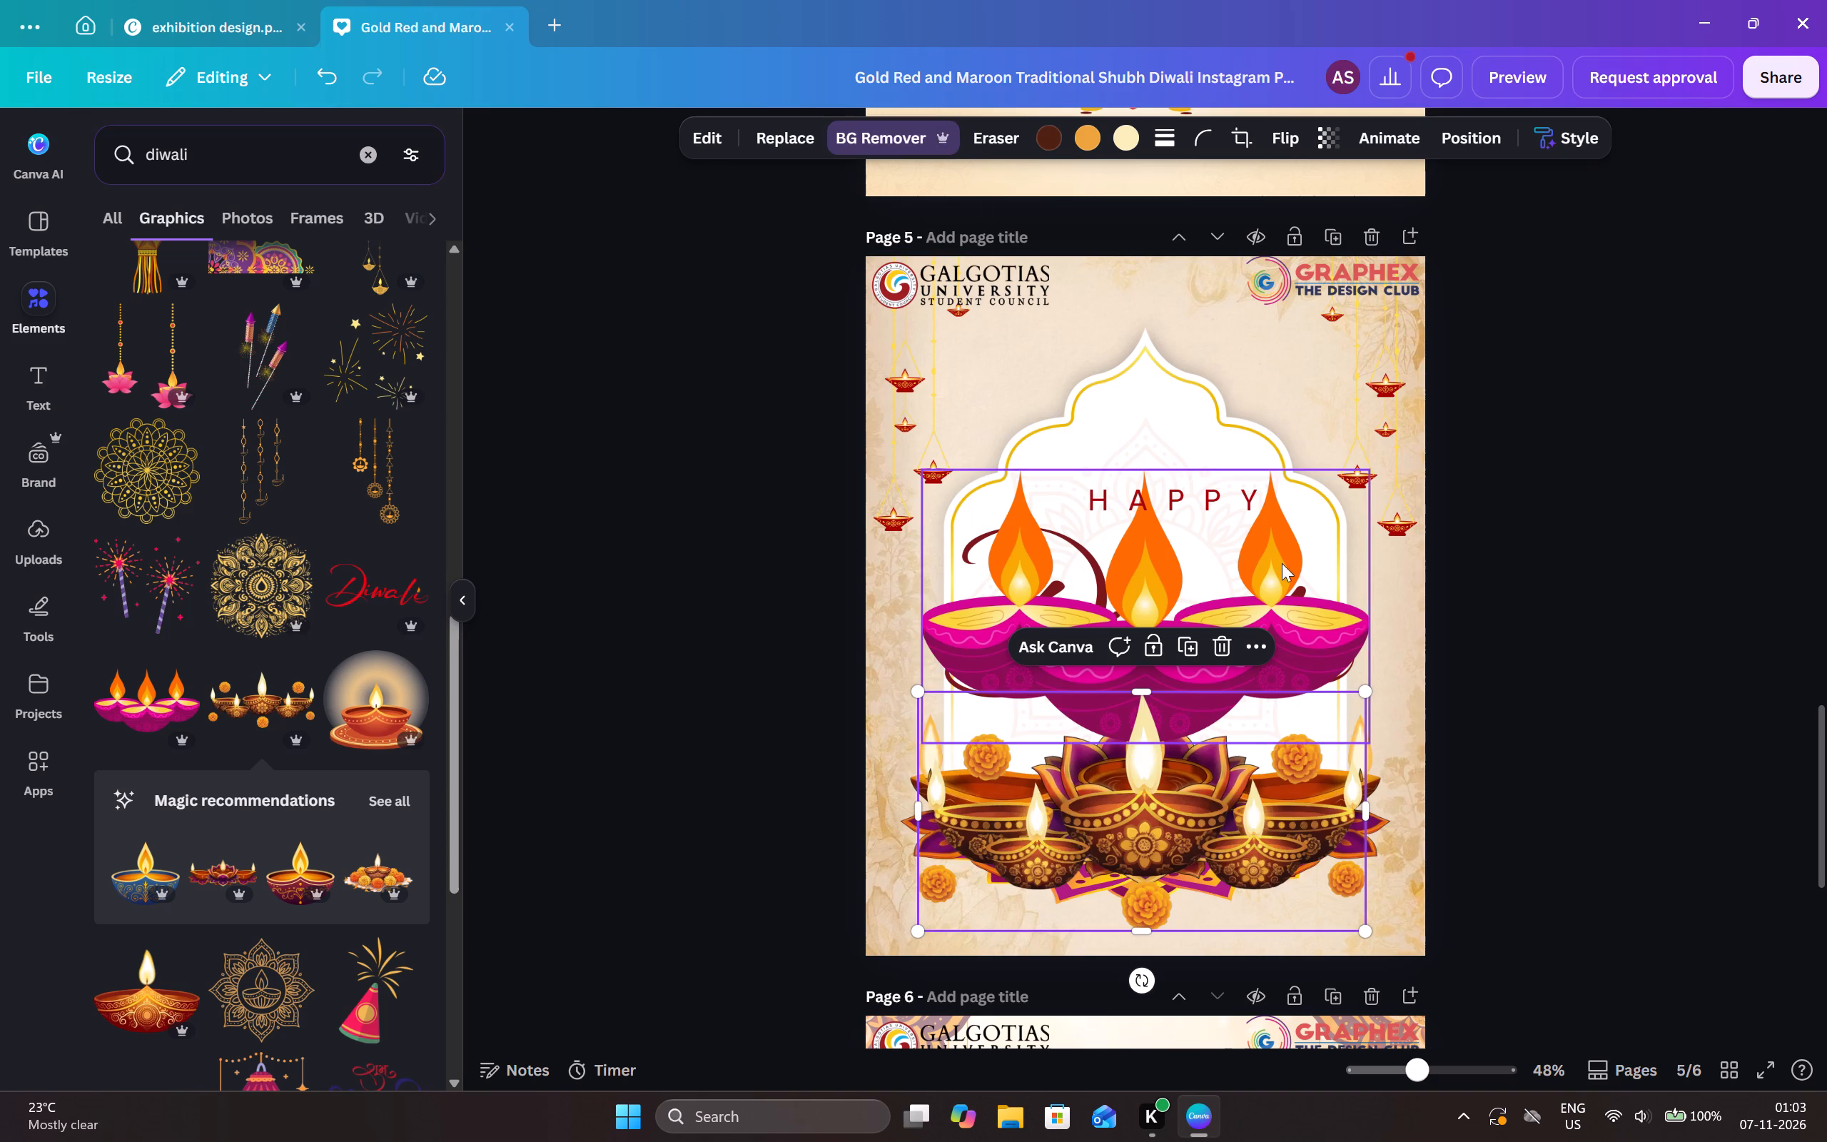
{"action": "left_click_drag", "start_coordinate": [1240, 782], "coordinate": [1233, 371]}
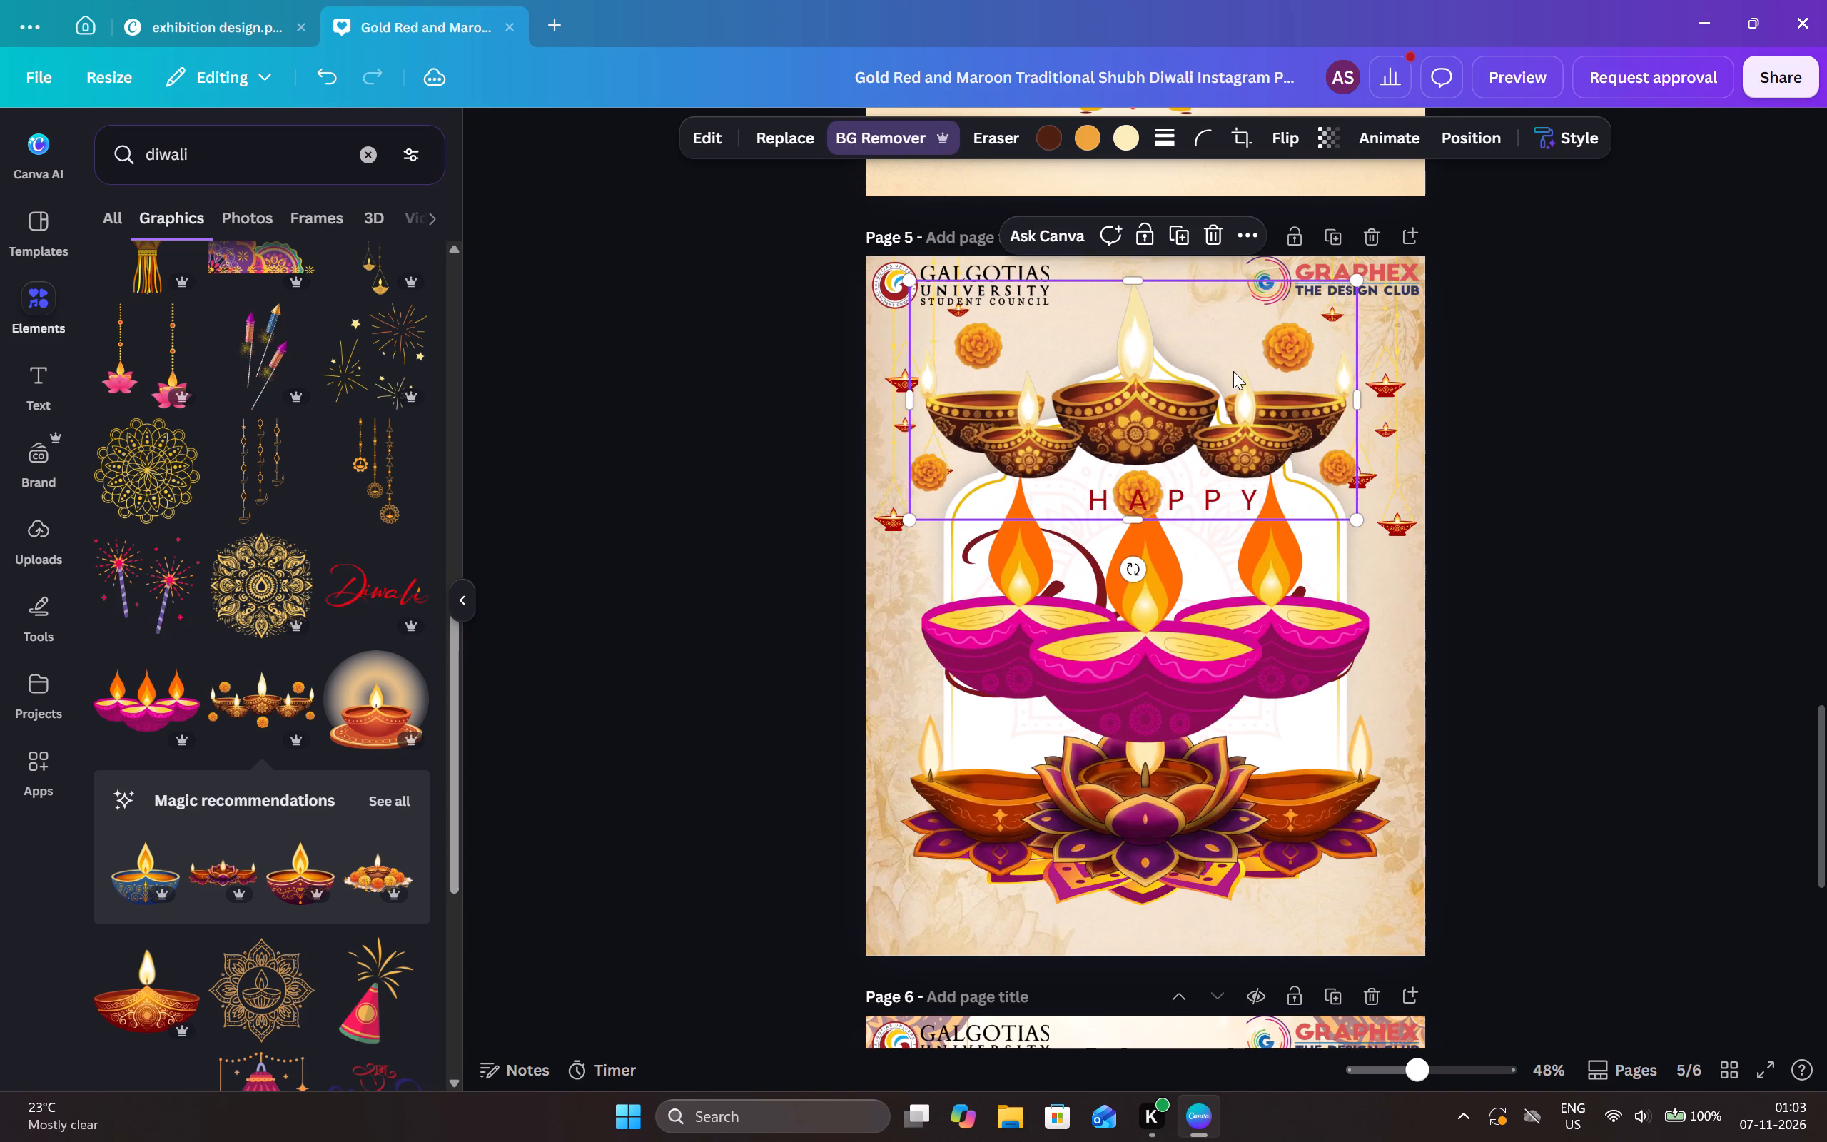
Use the Pixel Eraser on the brown five-diya graphic to erase its upper-left and lower-left marigolds.
{"action": "left_click", "coordinate": [1004, 130]}
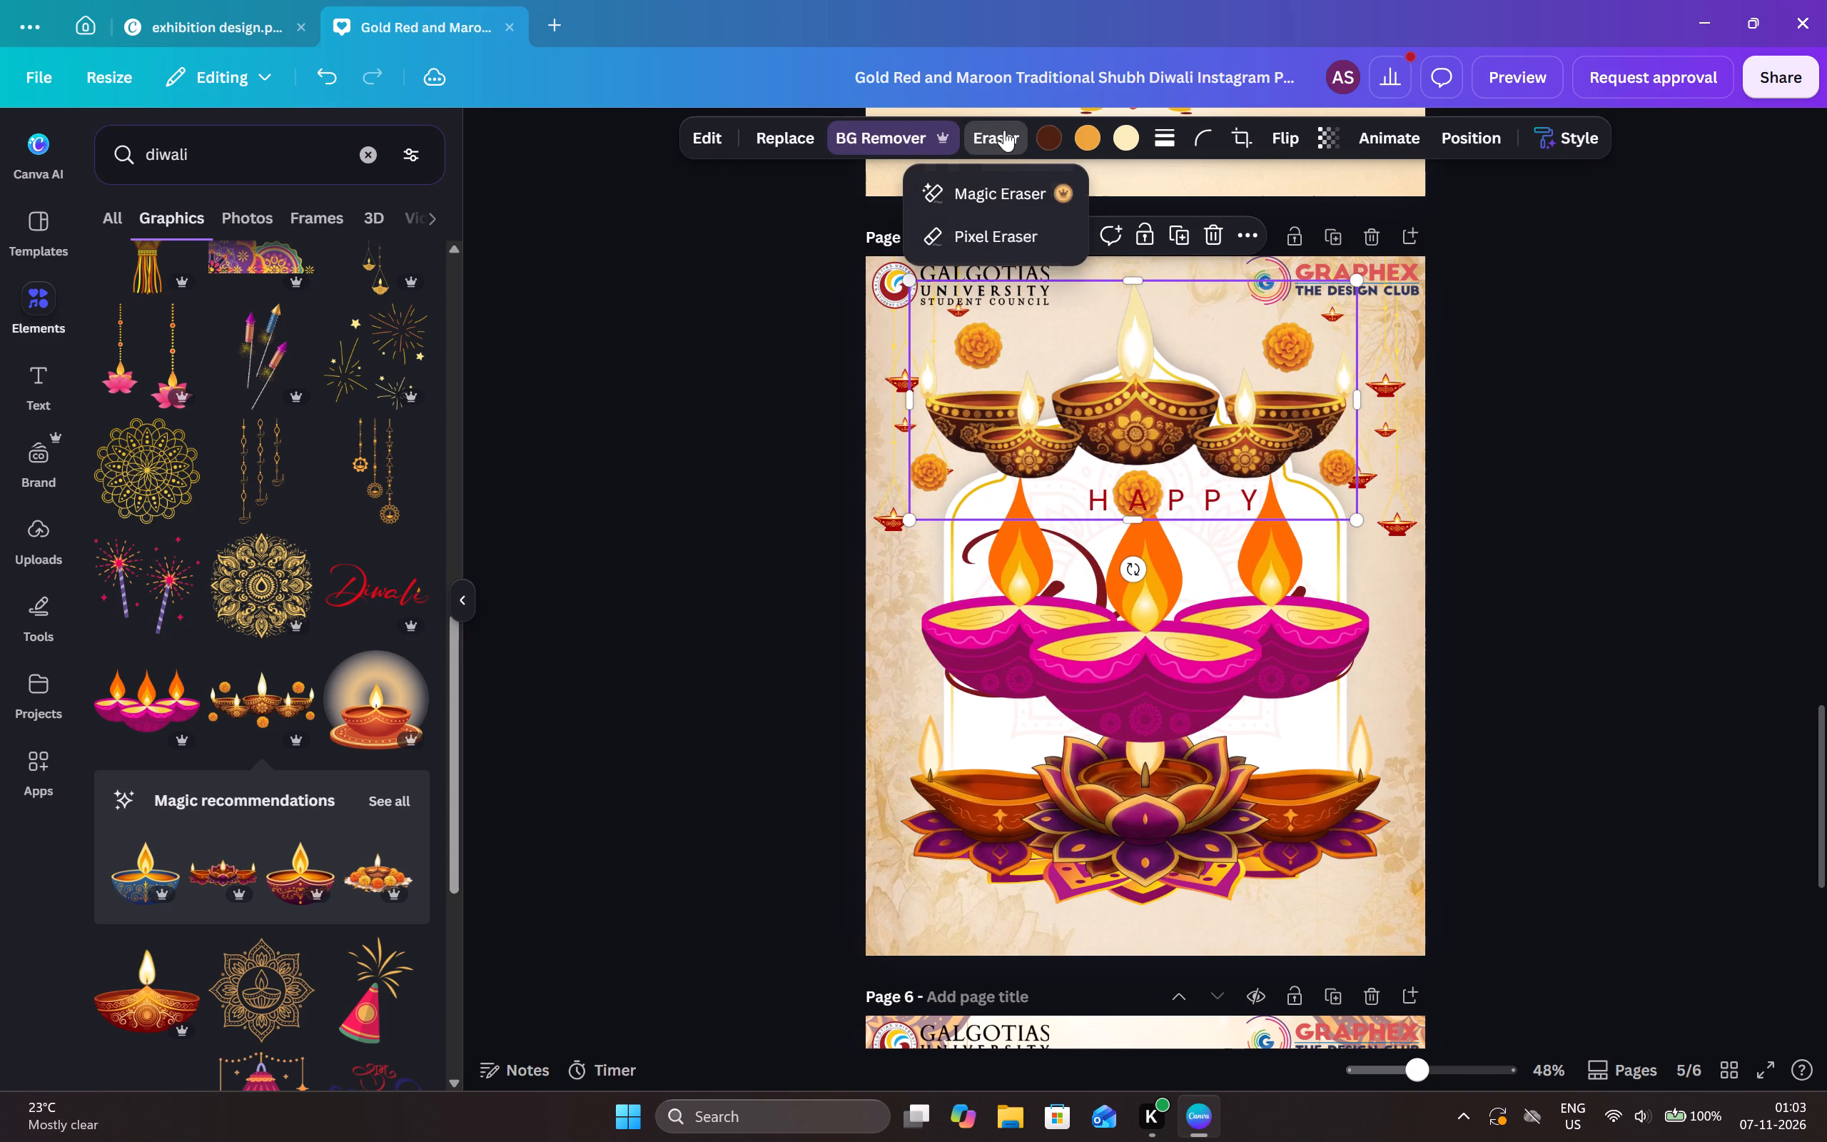
{"action": "left_click", "coordinate": [981, 234]}
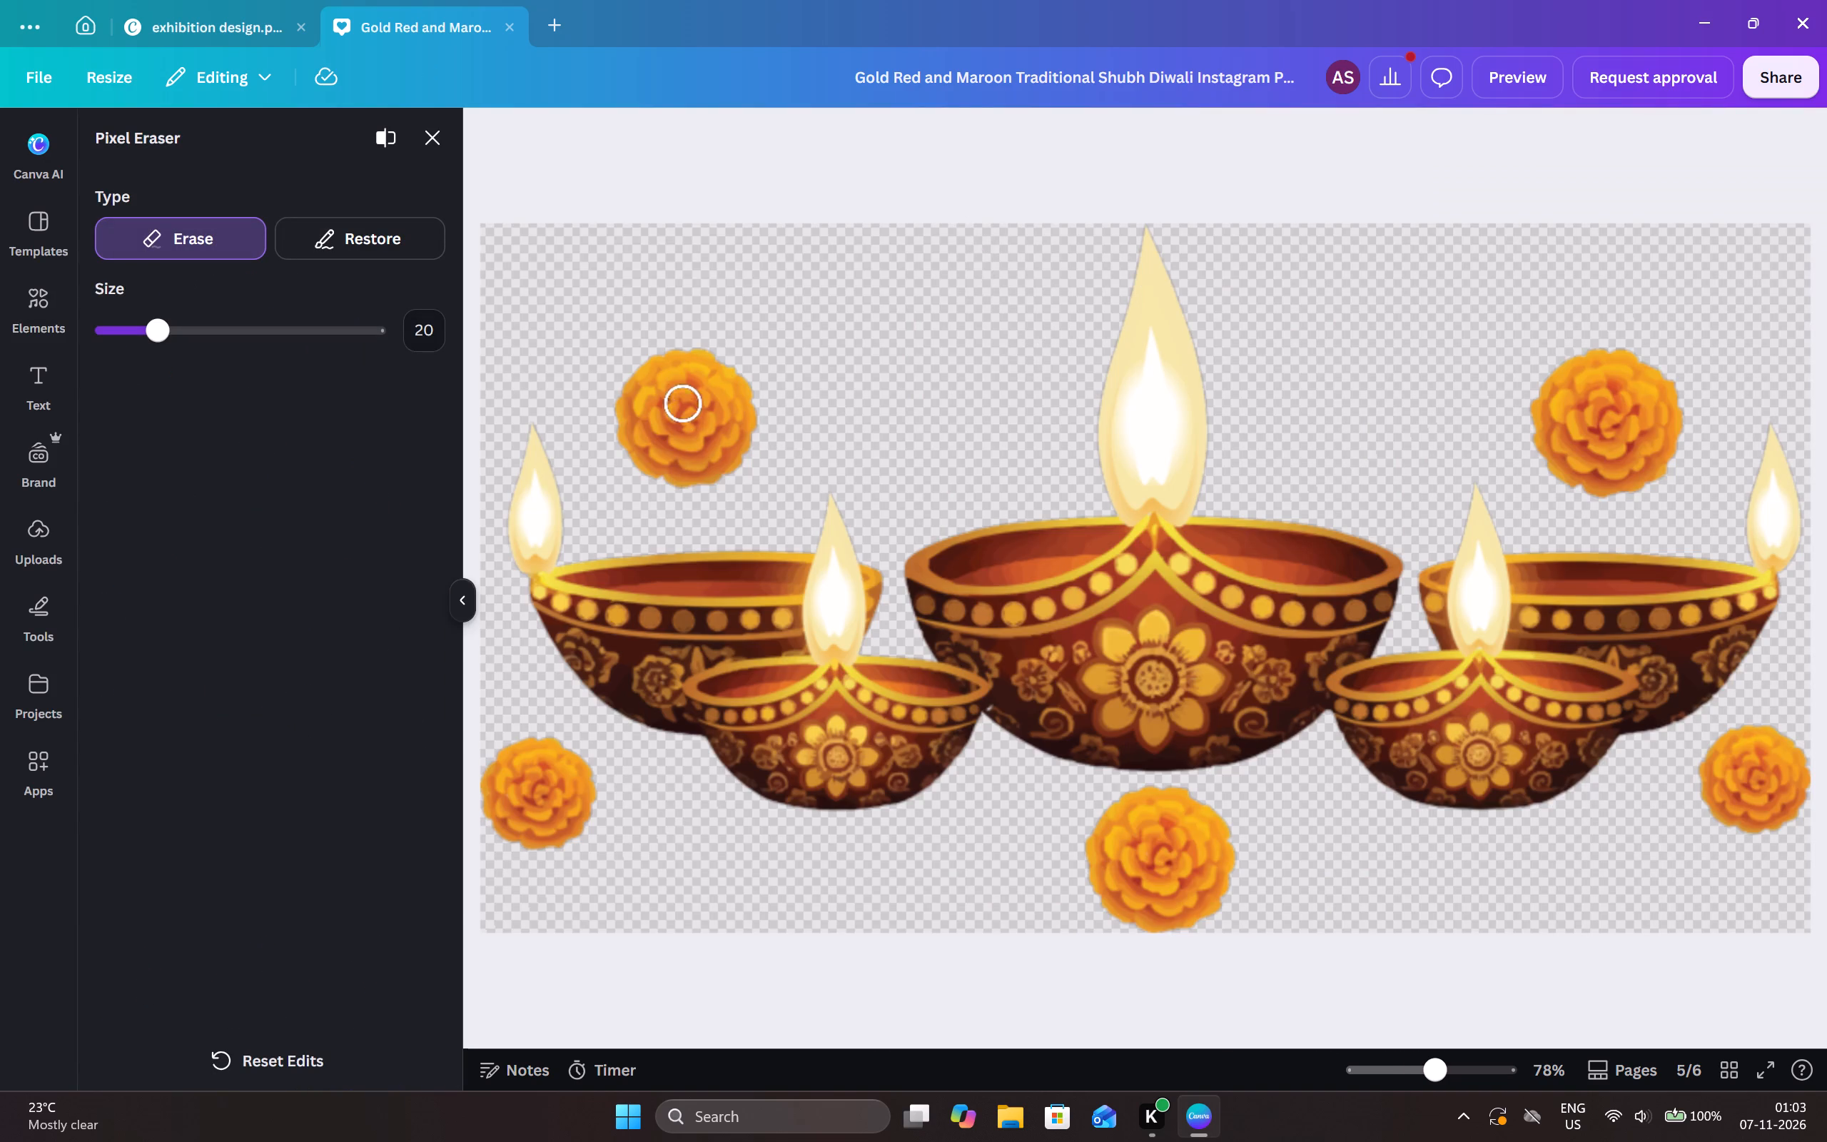
{"action": "left_click_drag", "start_coordinate": [684, 403], "coordinate": [711, 401]}
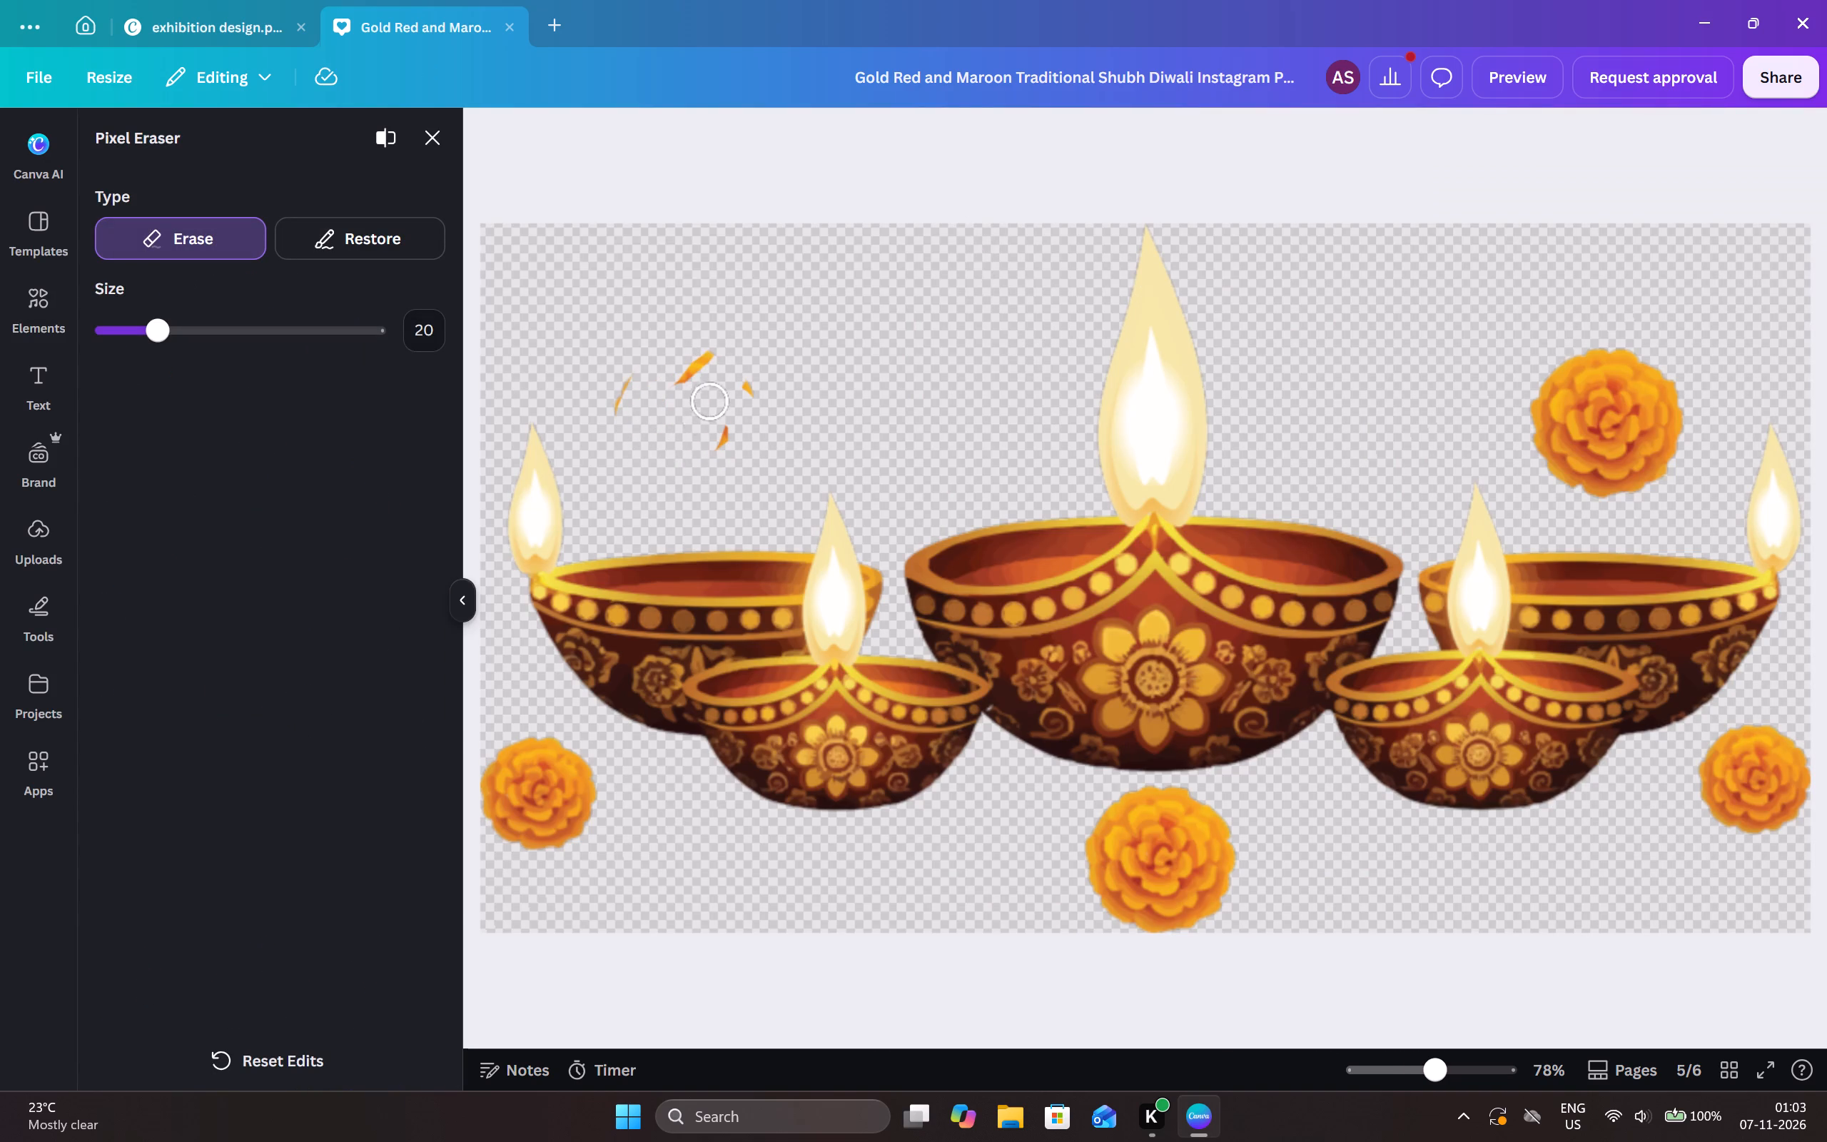
{"action": "left_click_drag", "start_coordinate": [711, 401], "coordinate": [739, 425]}
{"action": "left_click_drag", "start_coordinate": [739, 425], "coordinate": [717, 348]}
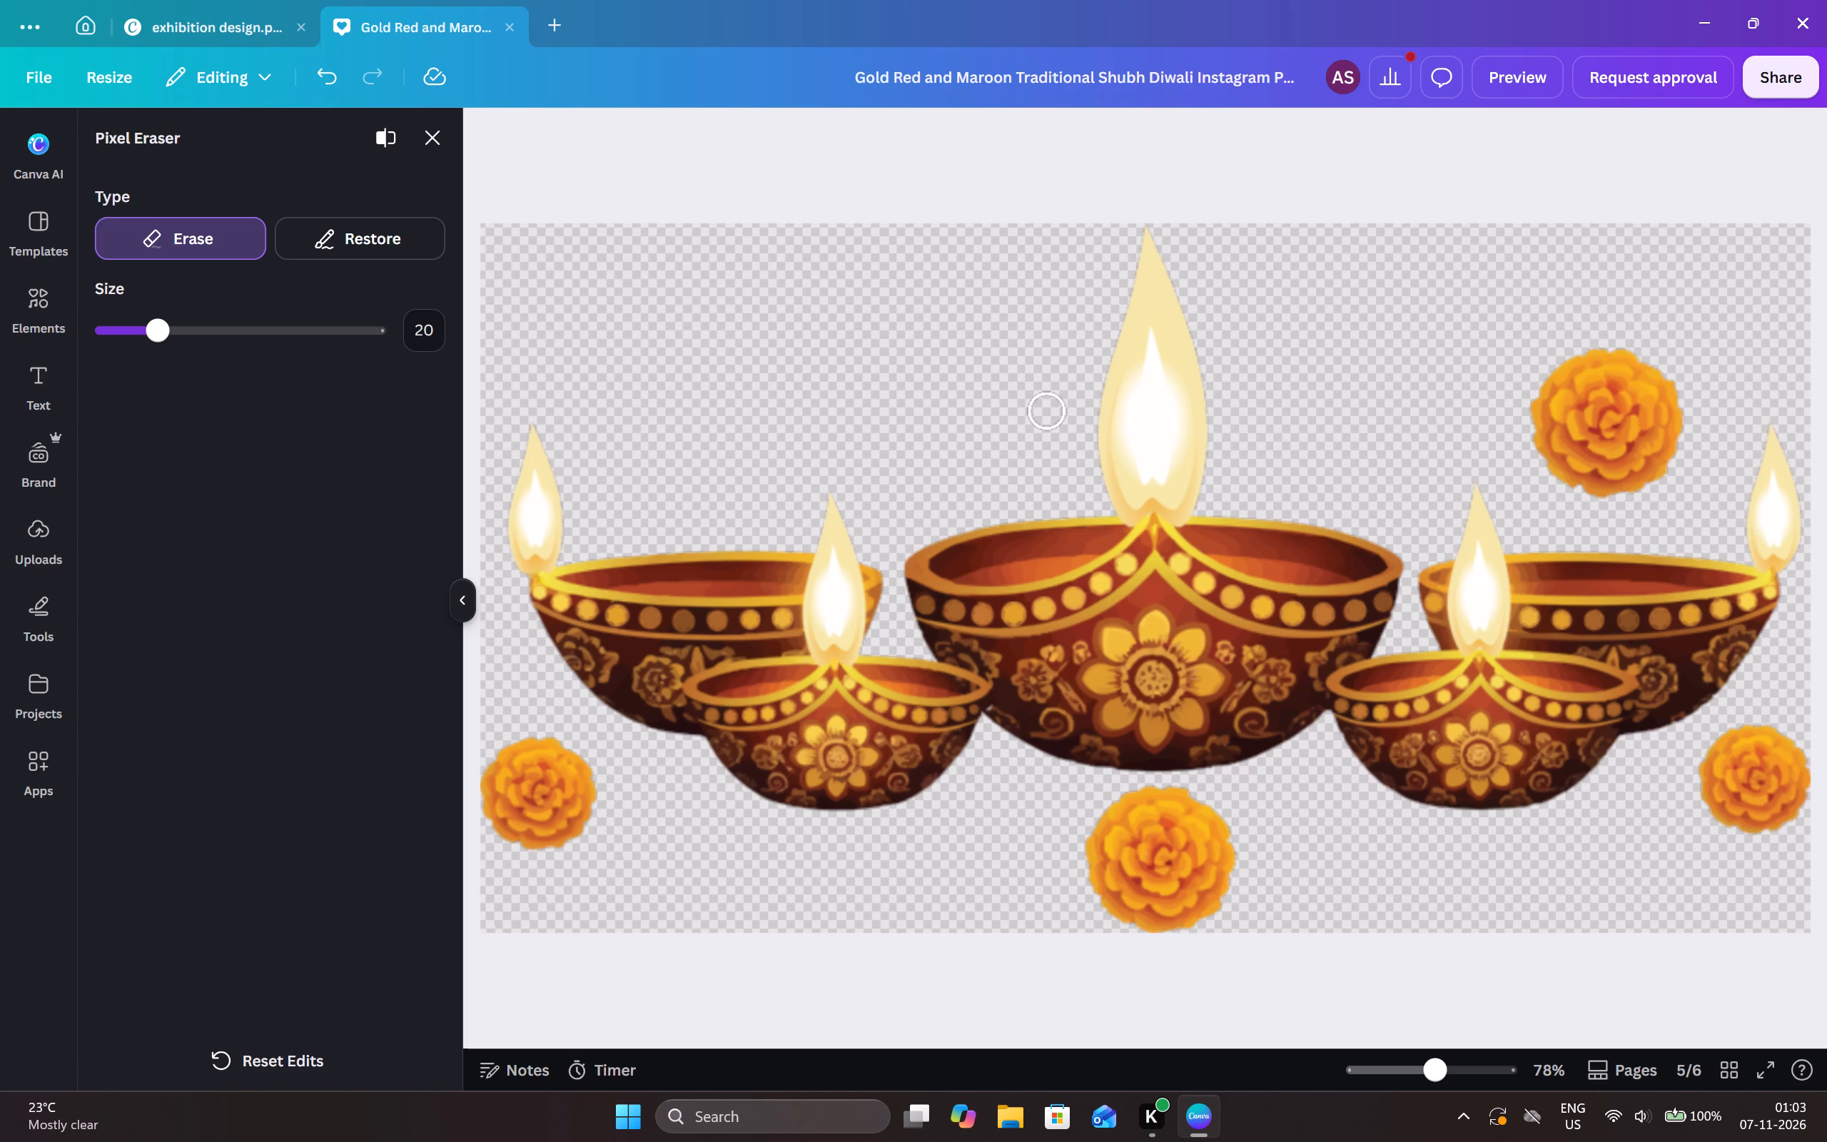
{"action": "left_click_drag", "start_coordinate": [573, 794], "coordinate": [522, 776]}
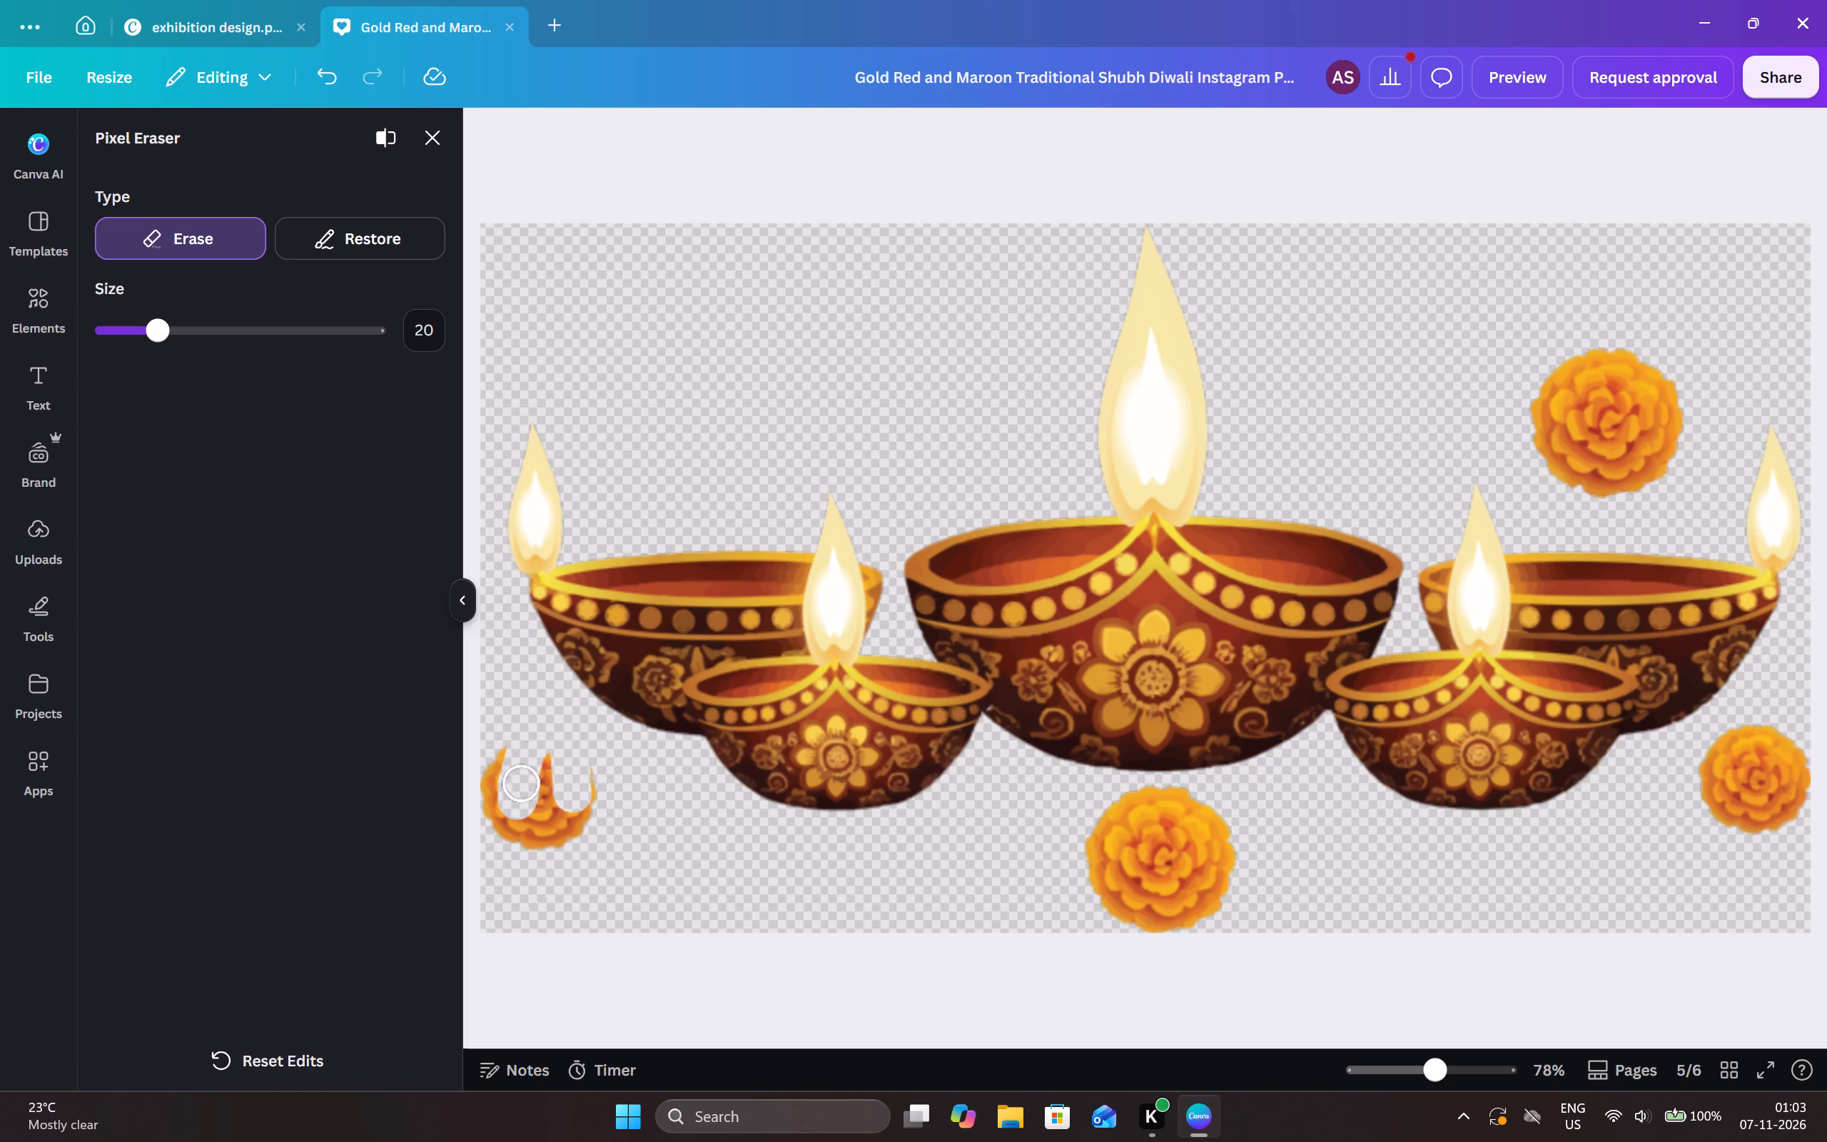
{"action": "left_click_drag", "start_coordinate": [522, 776], "coordinate": [575, 818]}
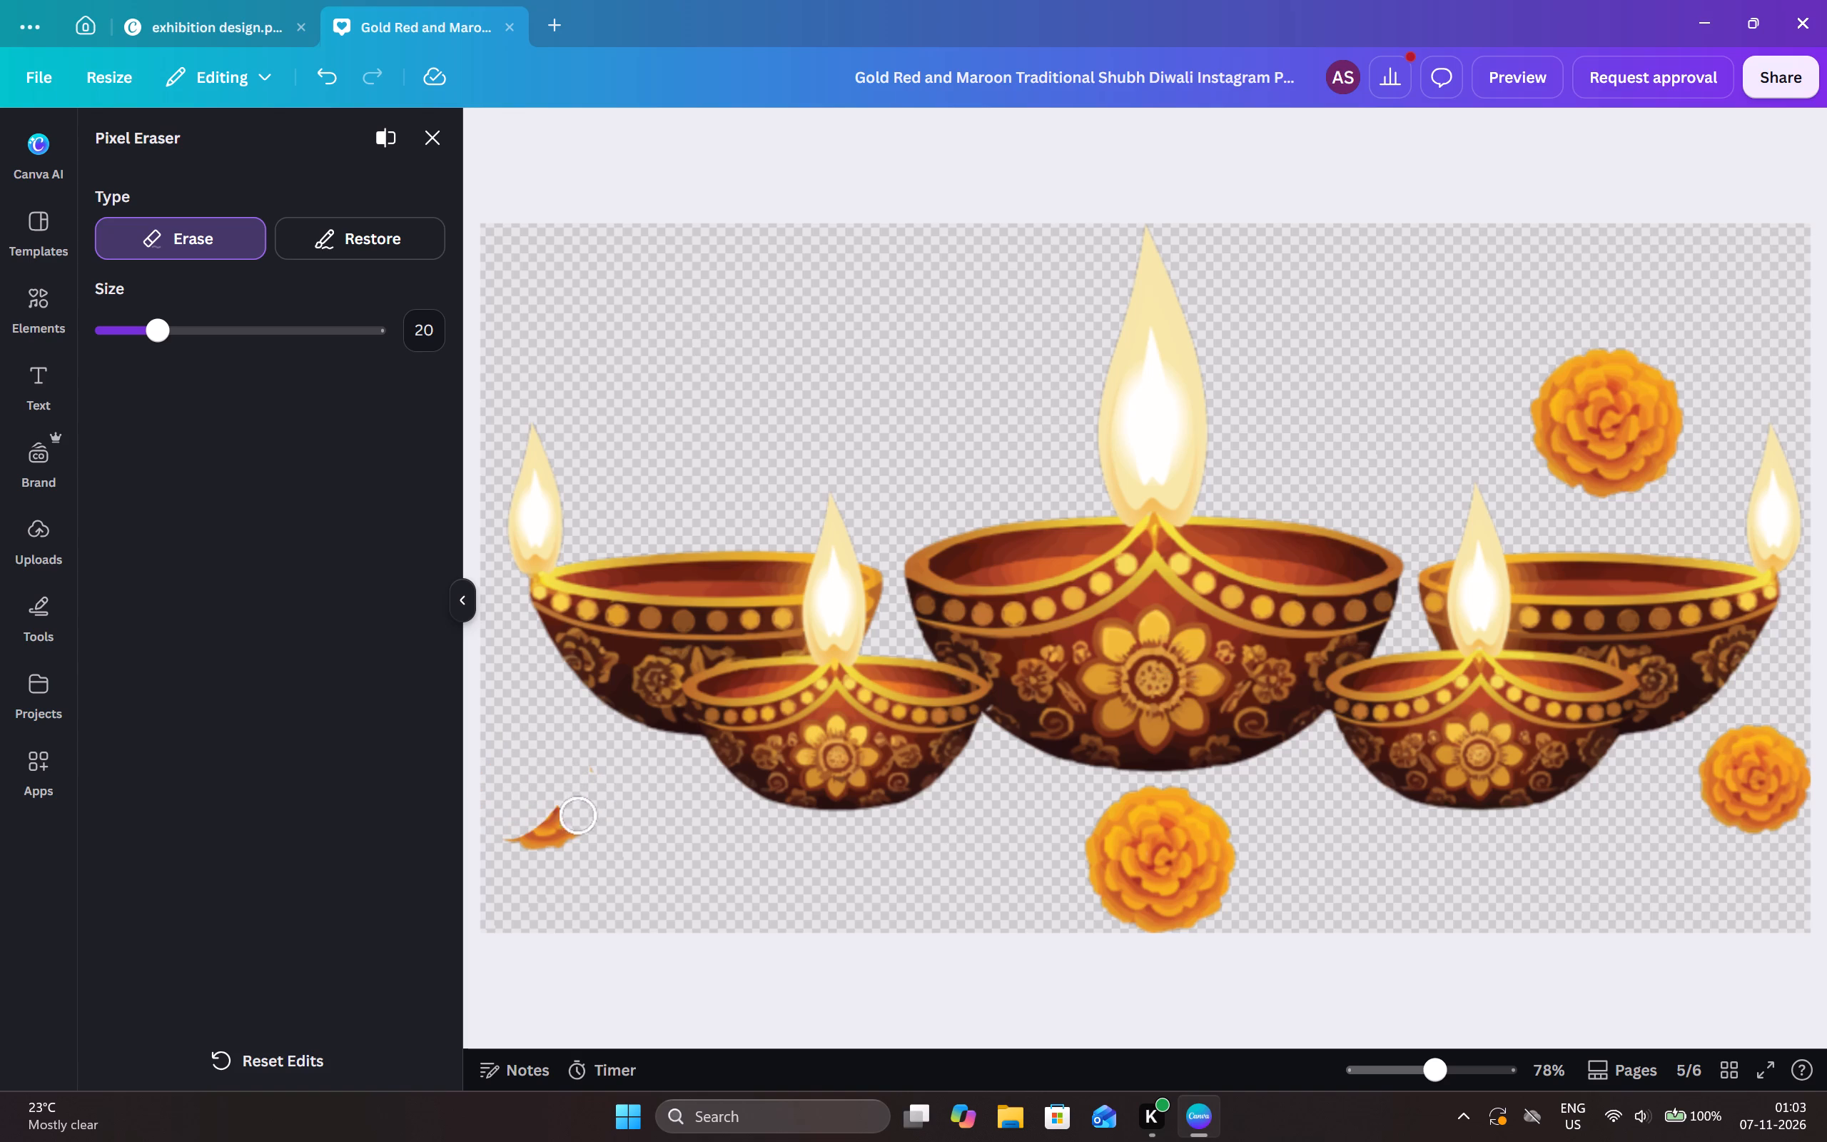
{"action": "left_click_drag", "start_coordinate": [575, 818], "coordinate": [582, 832]}
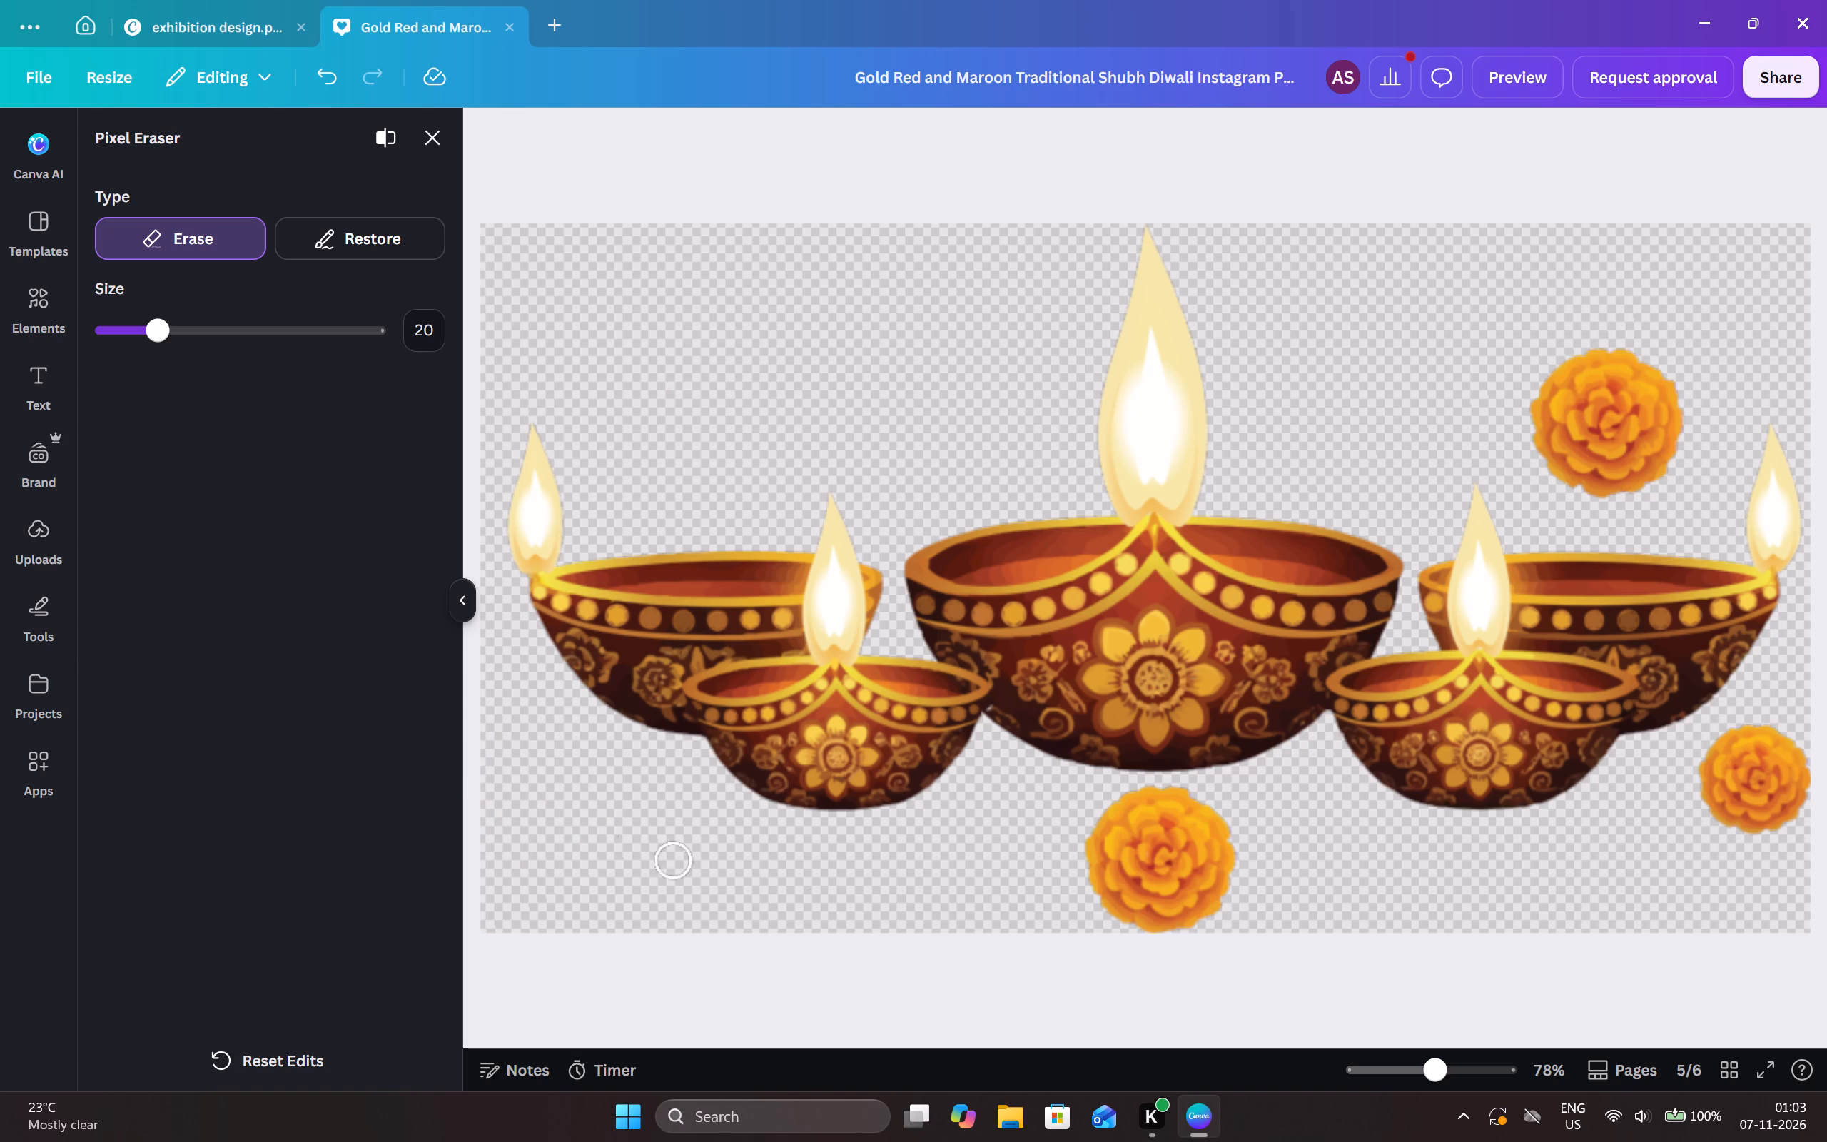
Erase the bottom-centre and lower-right marigolds from the brown five-diya graphic.
{"action": "left_click_drag", "start_coordinate": [1103, 847], "coordinate": [1193, 809]}
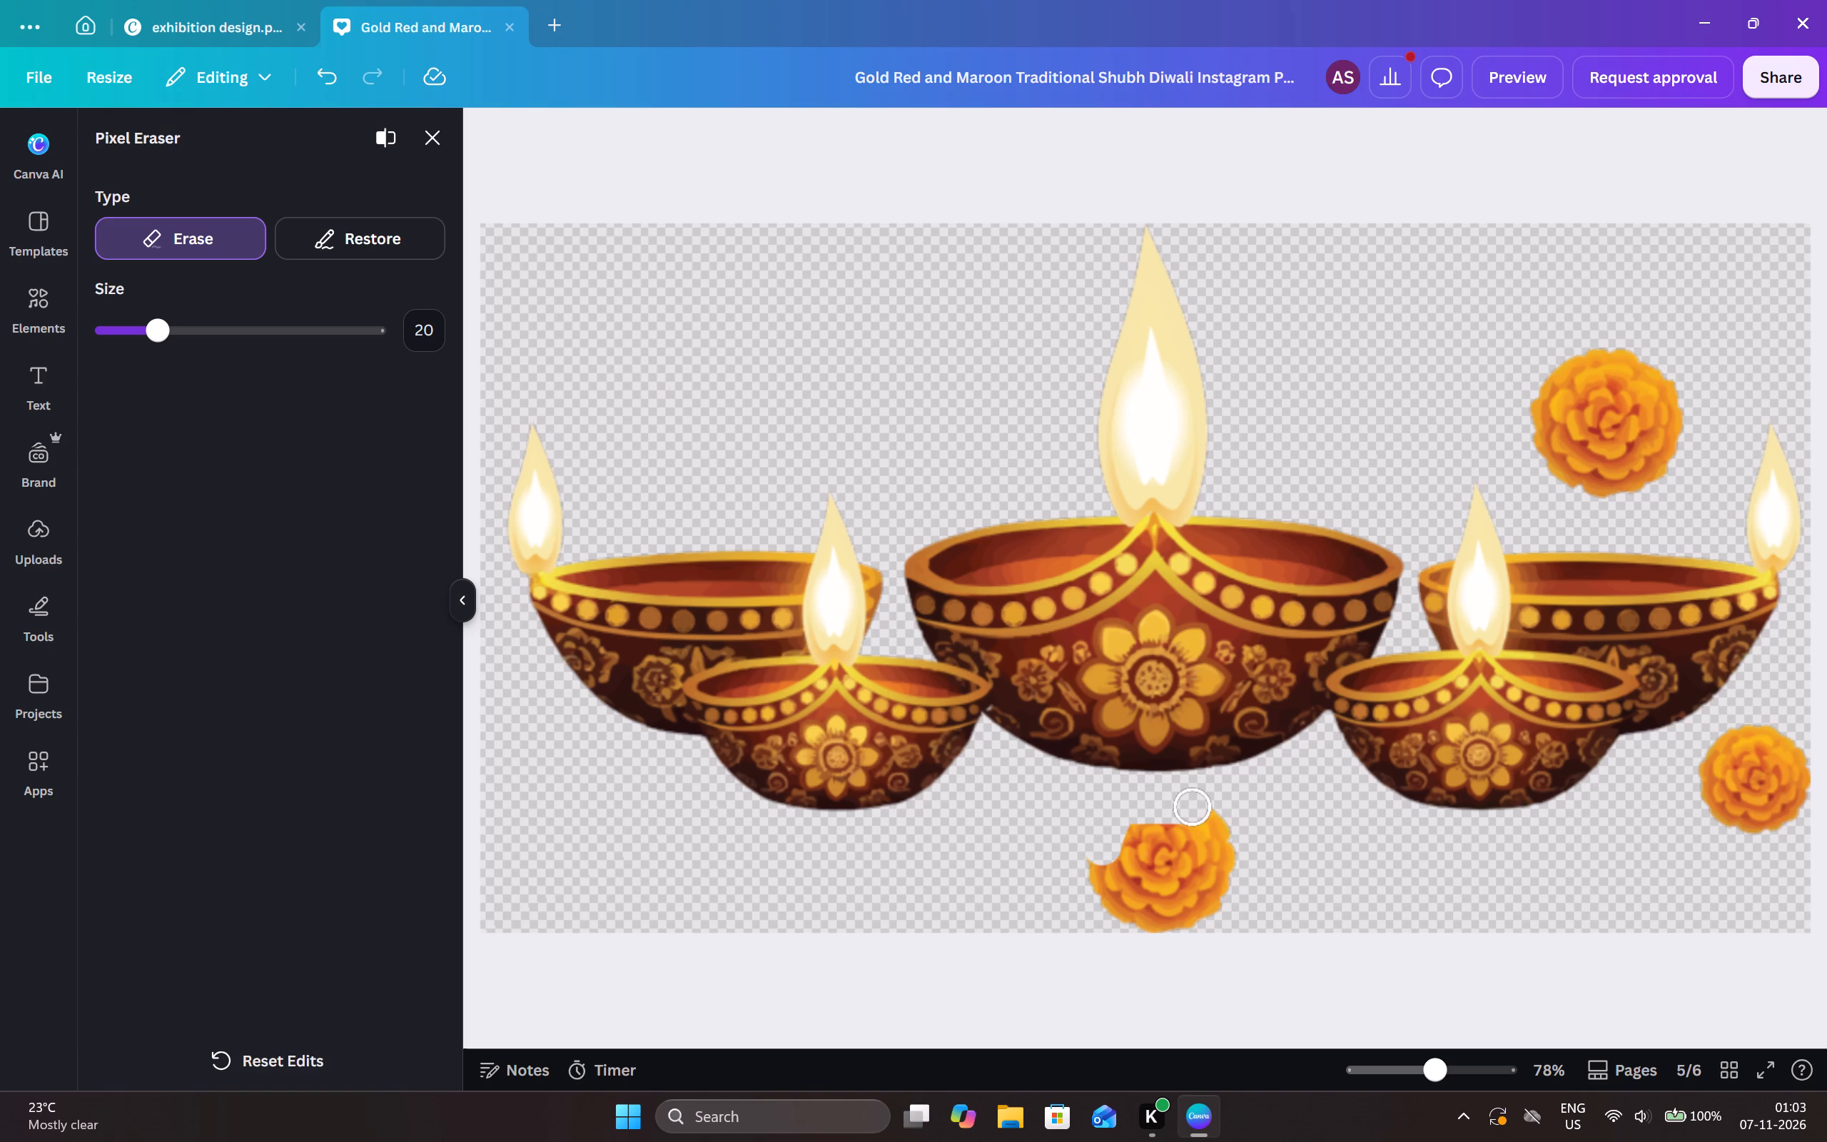
{"action": "left_click_drag", "start_coordinate": [1193, 809], "coordinate": [1089, 880]}
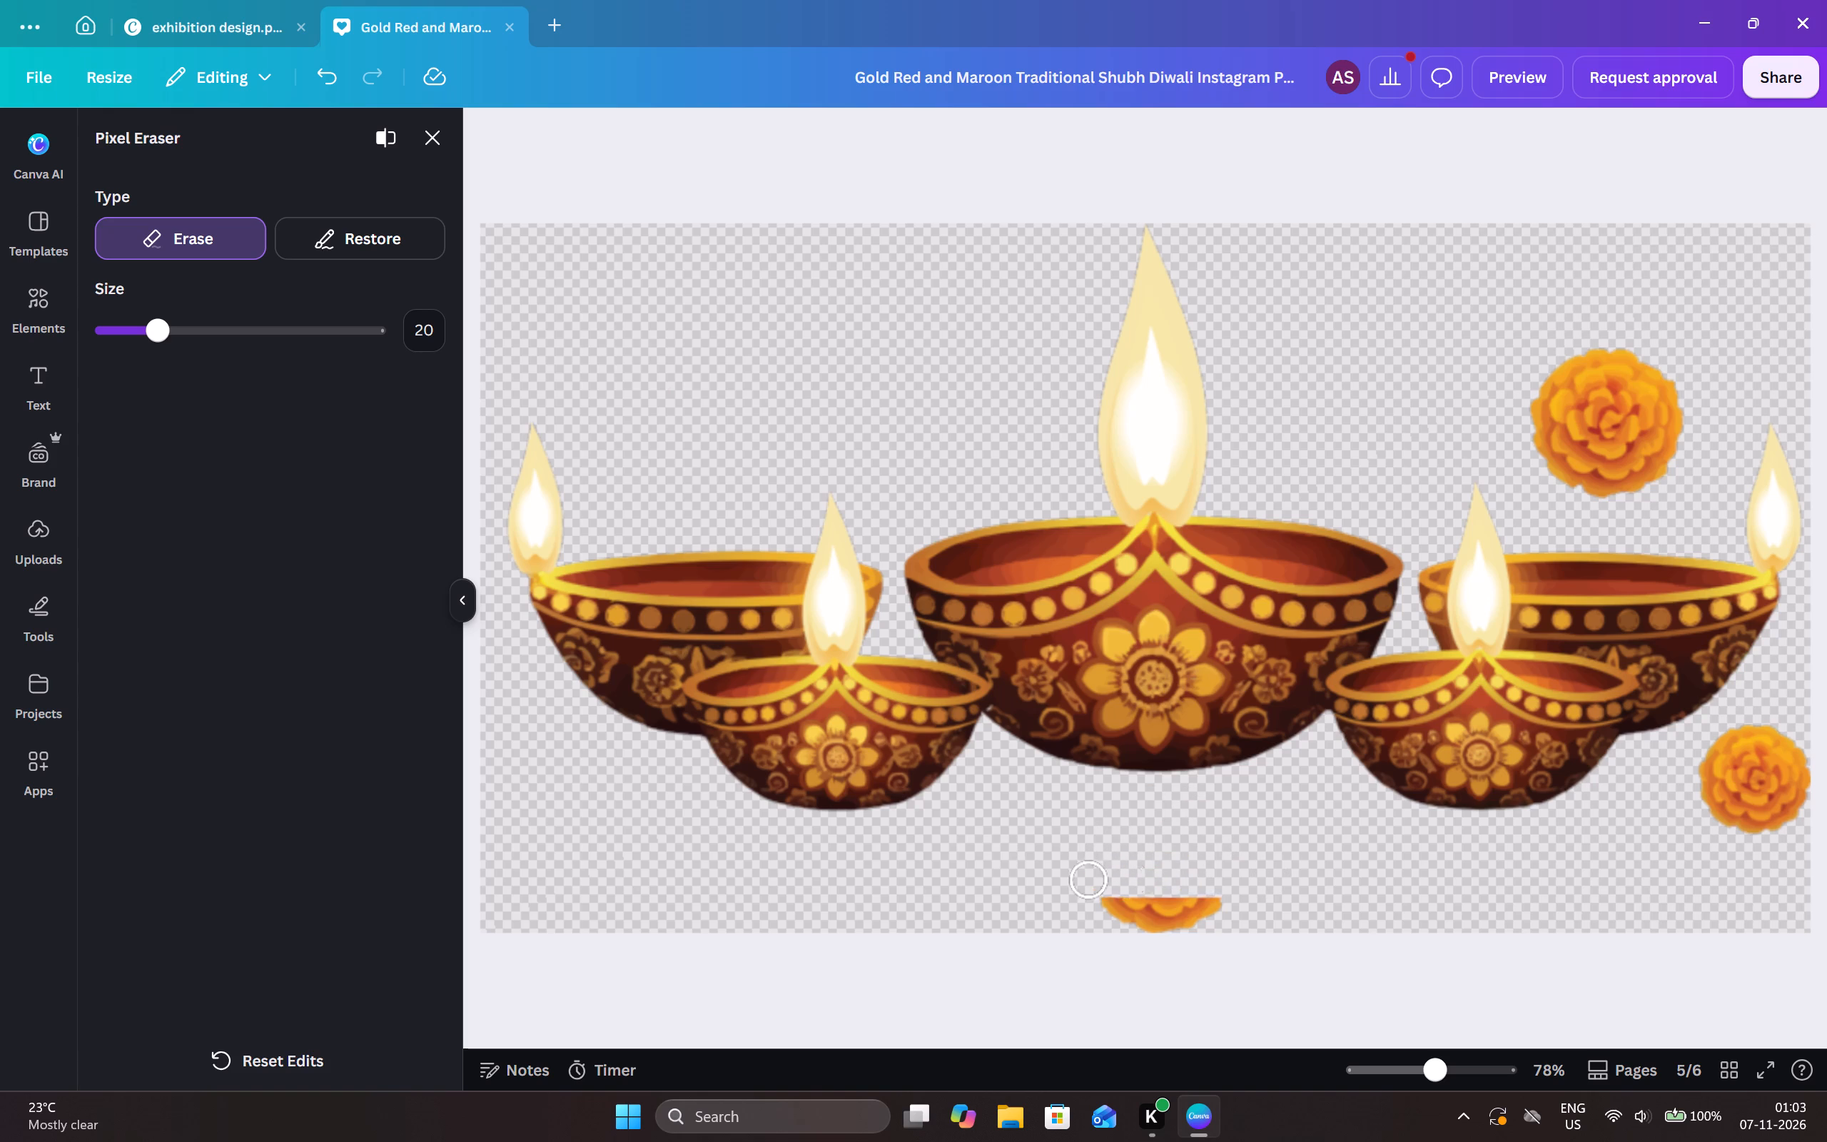
{"action": "left_click_drag", "start_coordinate": [1089, 880], "coordinate": [1683, 796]}
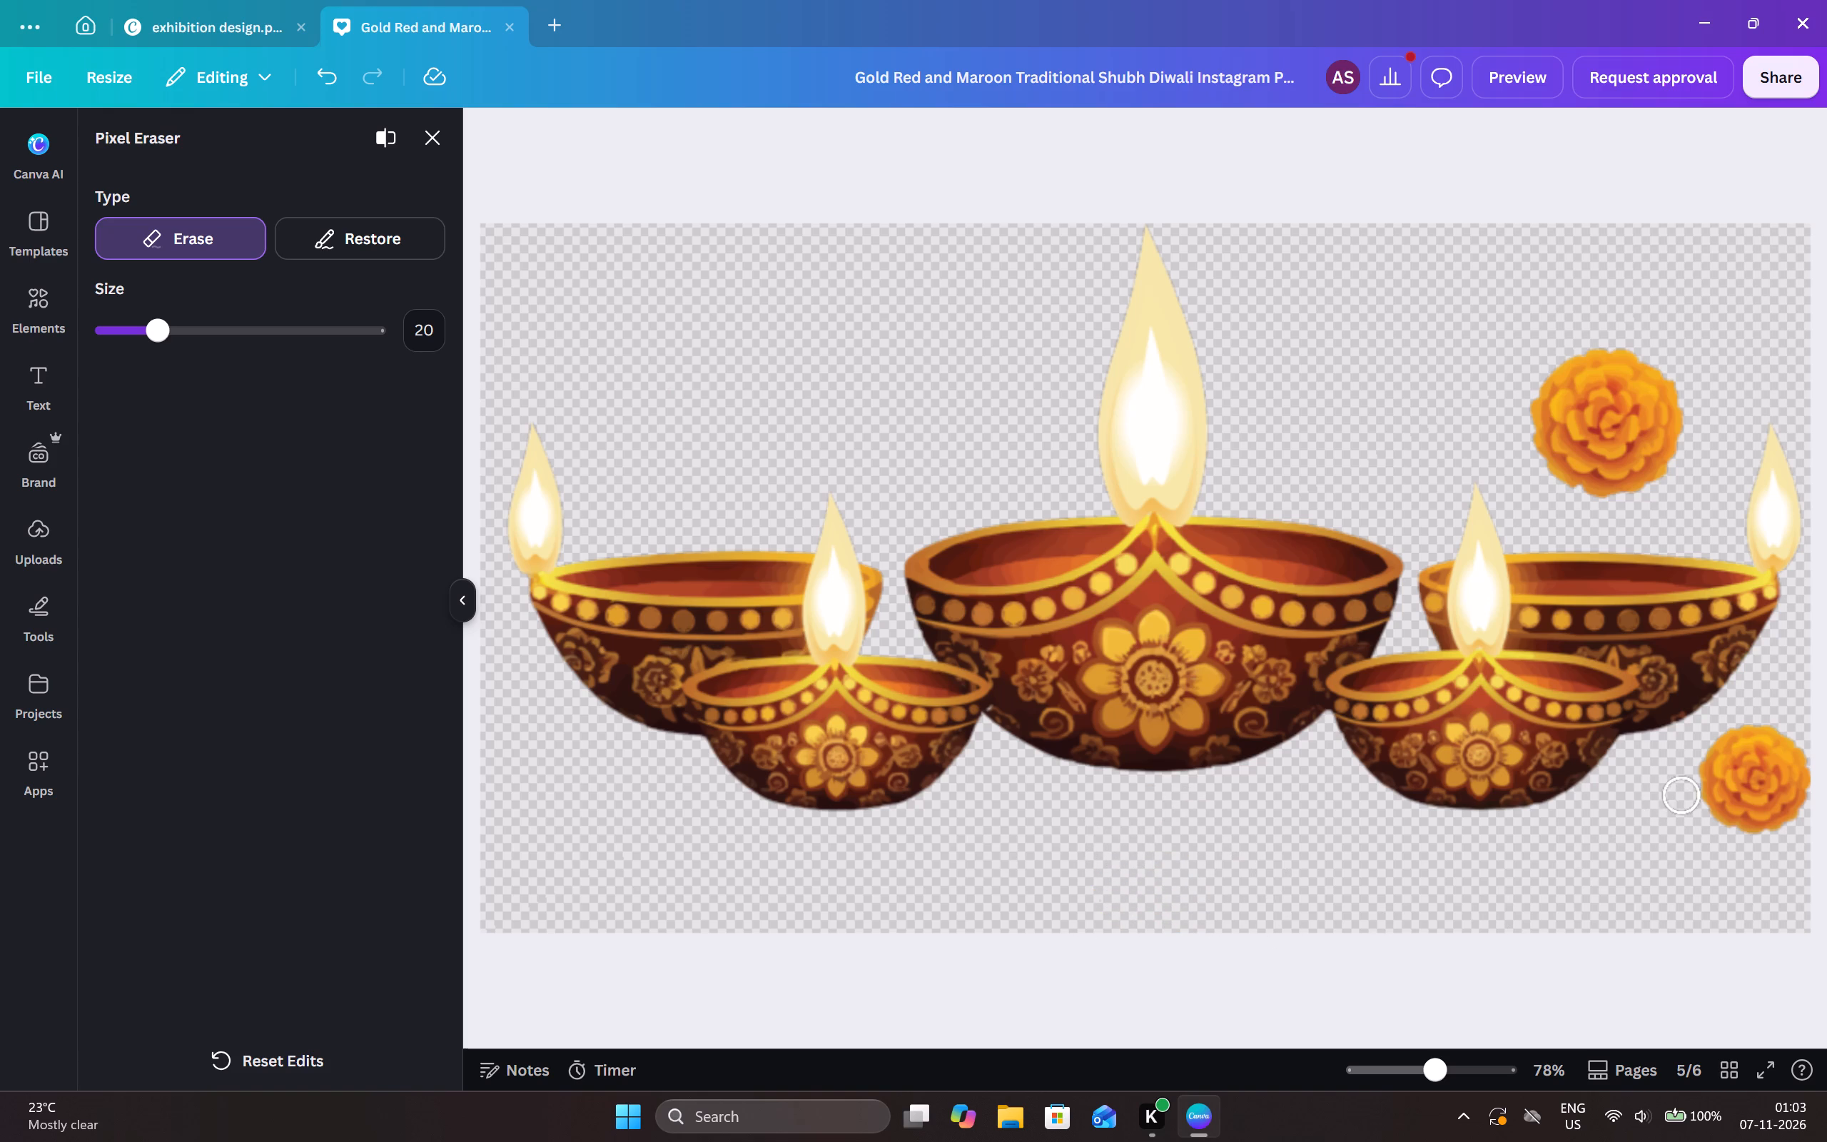
{"action": "left_click_drag", "start_coordinate": [1683, 796], "coordinate": [1735, 780]}
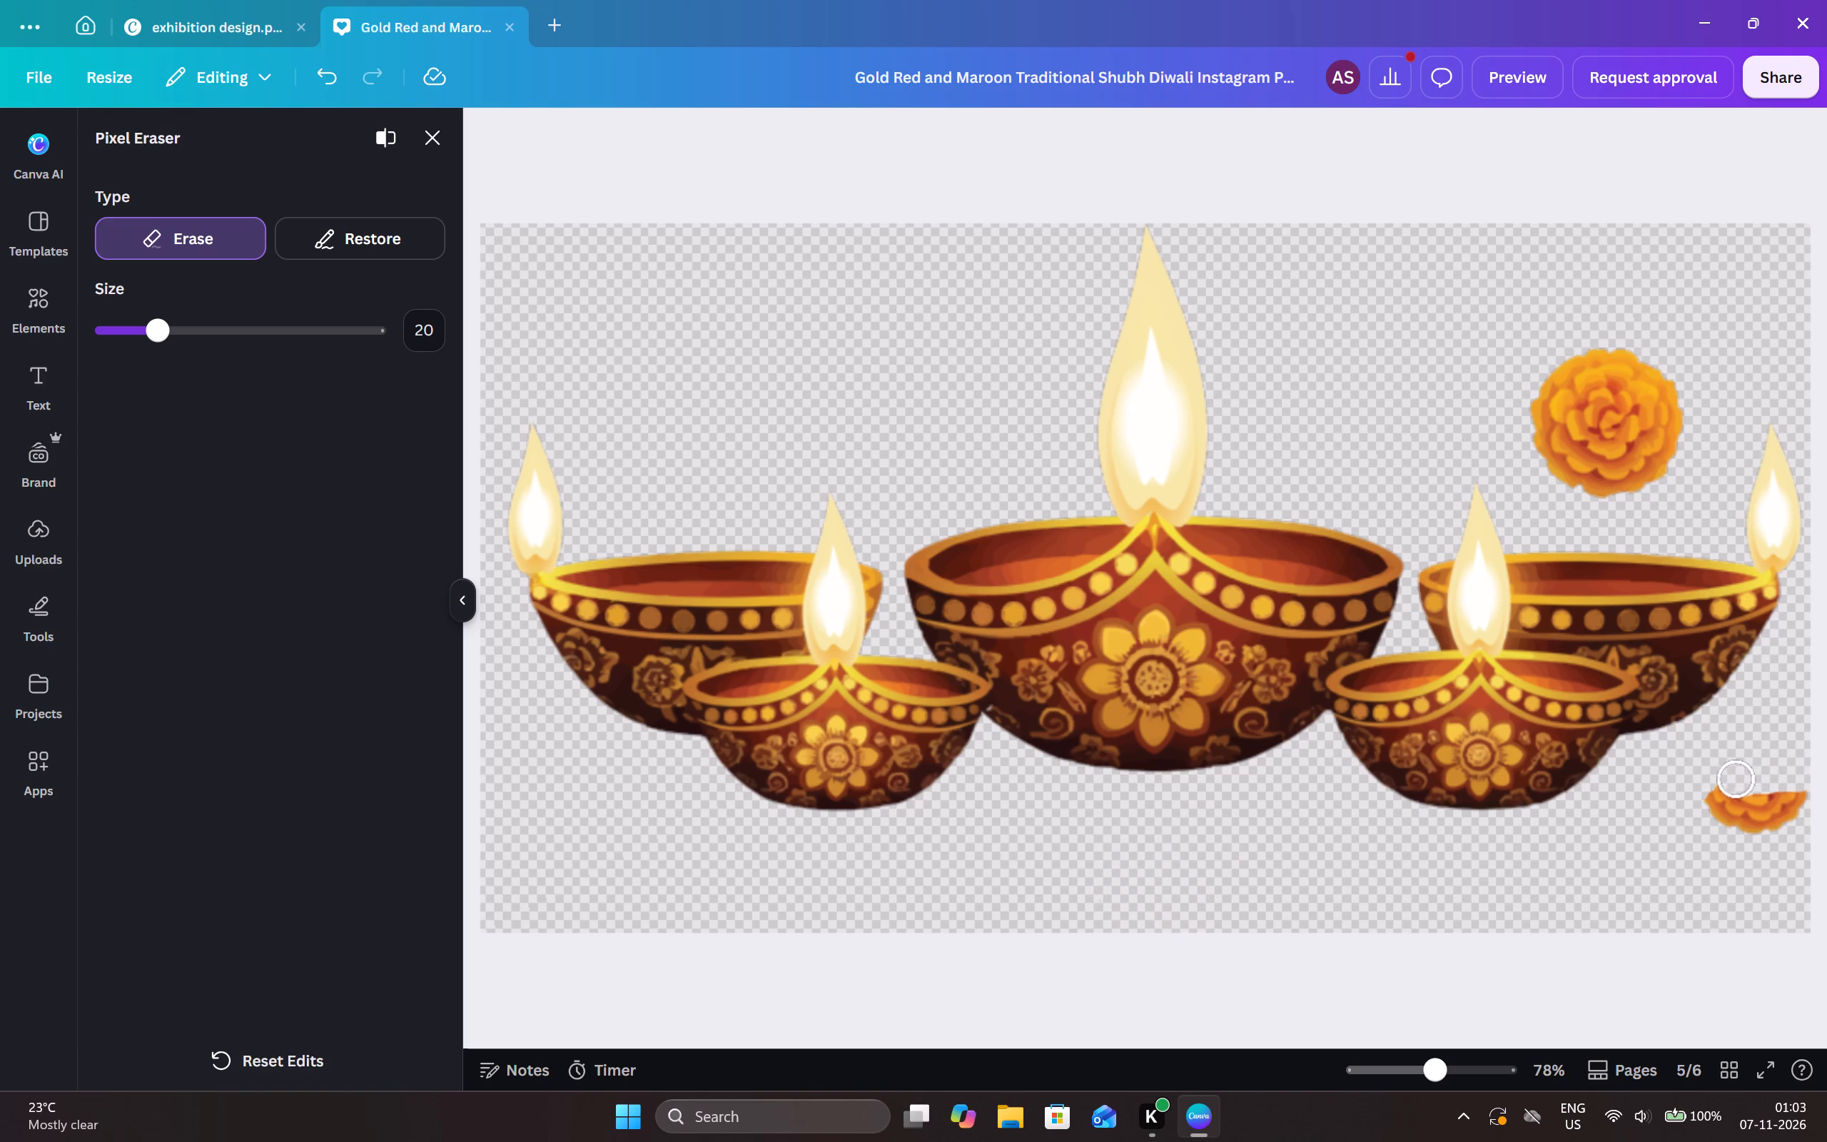
{"action": "left_click_drag", "start_coordinate": [1735, 780], "coordinate": [1825, 749]}
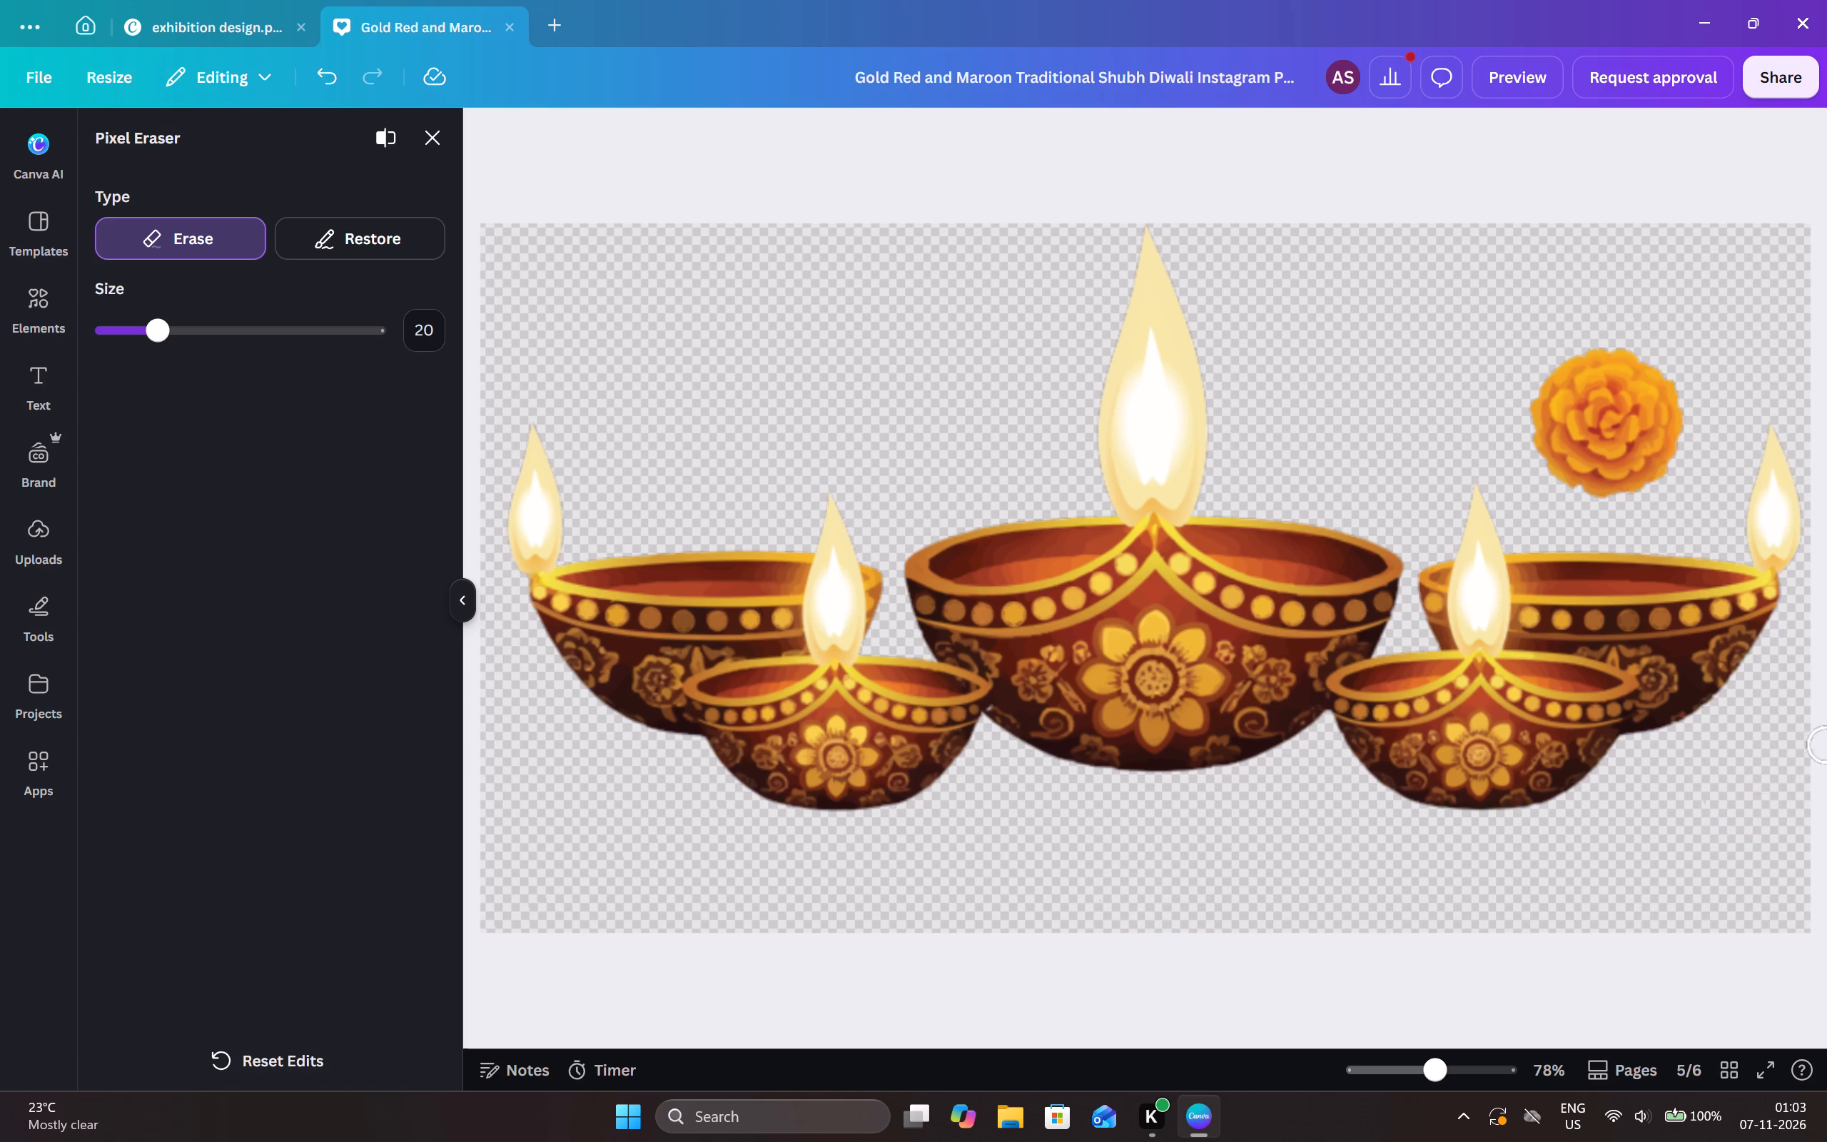
{"action": "left_click_drag", "start_coordinate": [1825, 749], "coordinate": [1746, 791]}
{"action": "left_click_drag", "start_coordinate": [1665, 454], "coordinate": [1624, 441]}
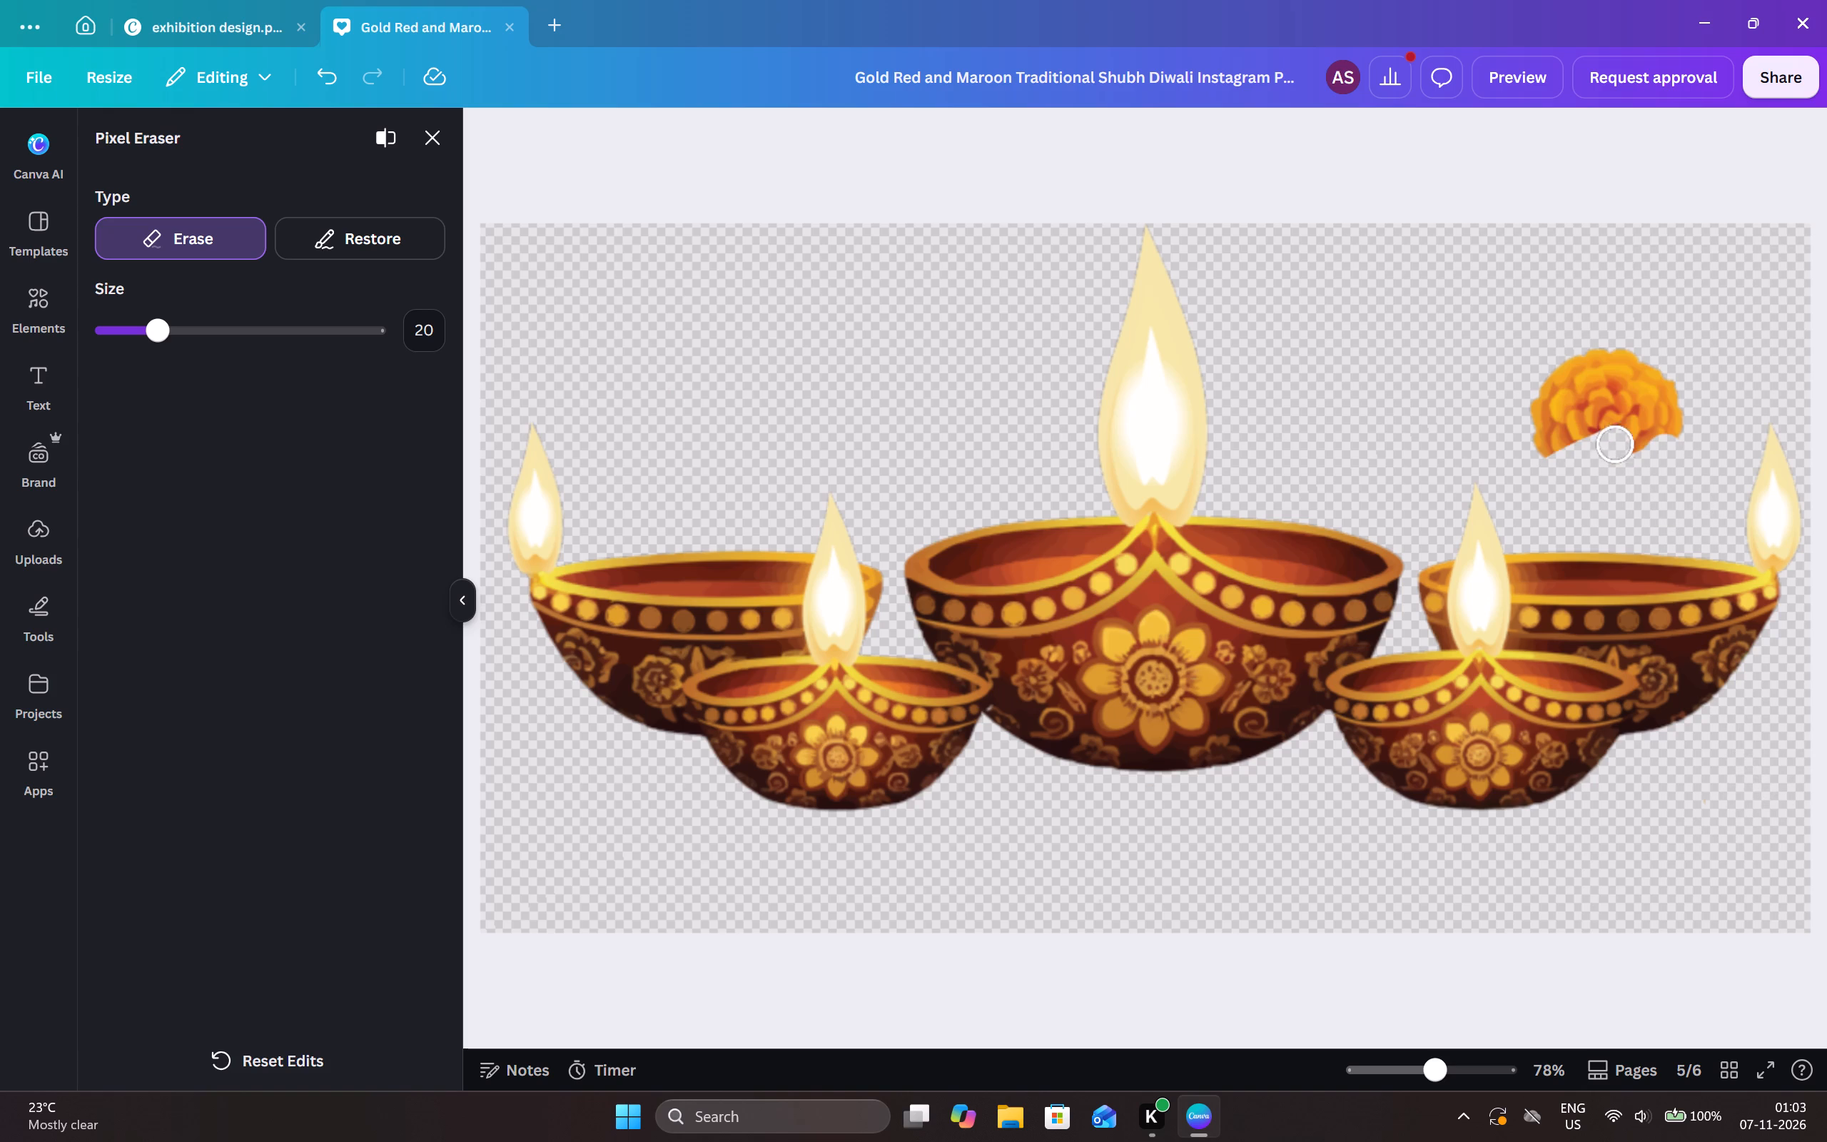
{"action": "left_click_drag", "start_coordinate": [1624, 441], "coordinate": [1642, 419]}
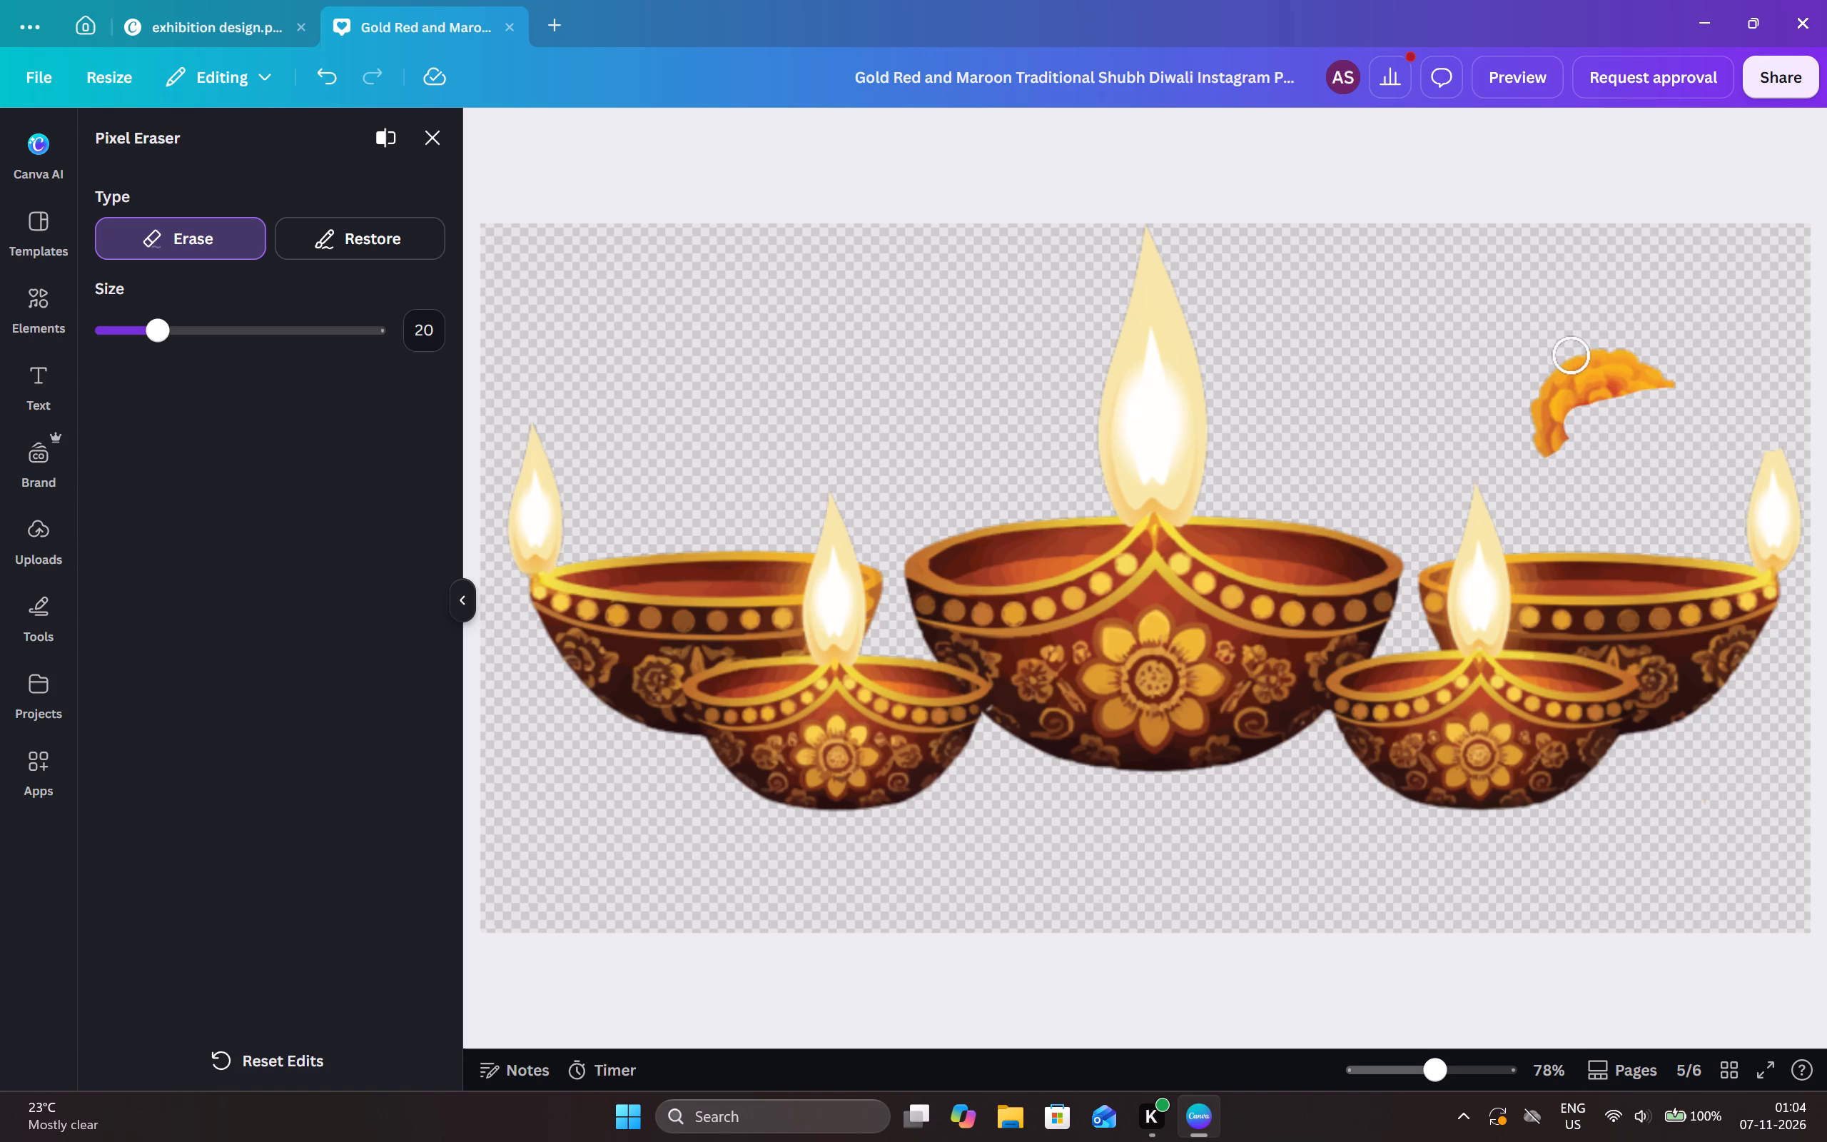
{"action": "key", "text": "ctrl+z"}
Erase the remaining upper-right marigold from the brown five-diya graphic and close the Pixel Eraser.
{"action": "left_click_drag", "start_coordinate": [1660, 410], "coordinate": [1634, 459]}
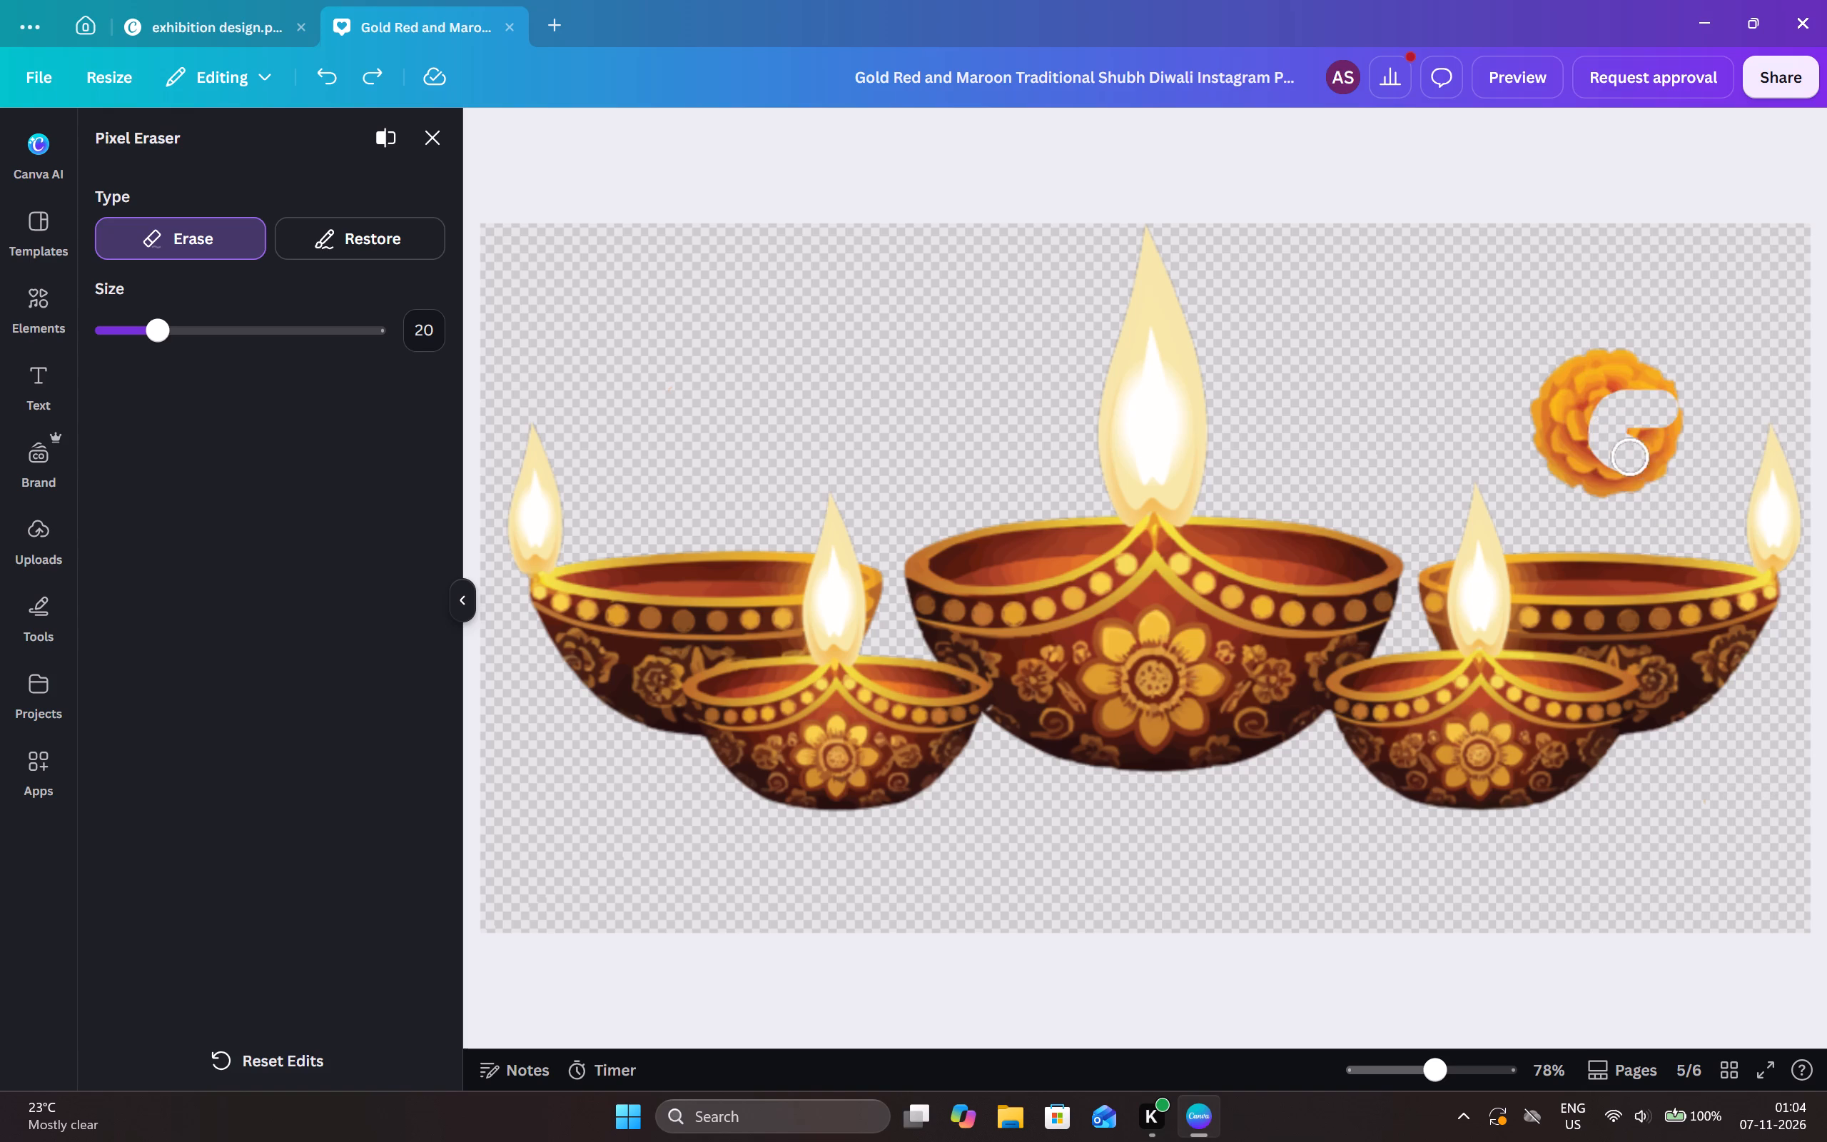
{"action": "left_click_drag", "start_coordinate": [1634, 459], "coordinate": [1559, 363]}
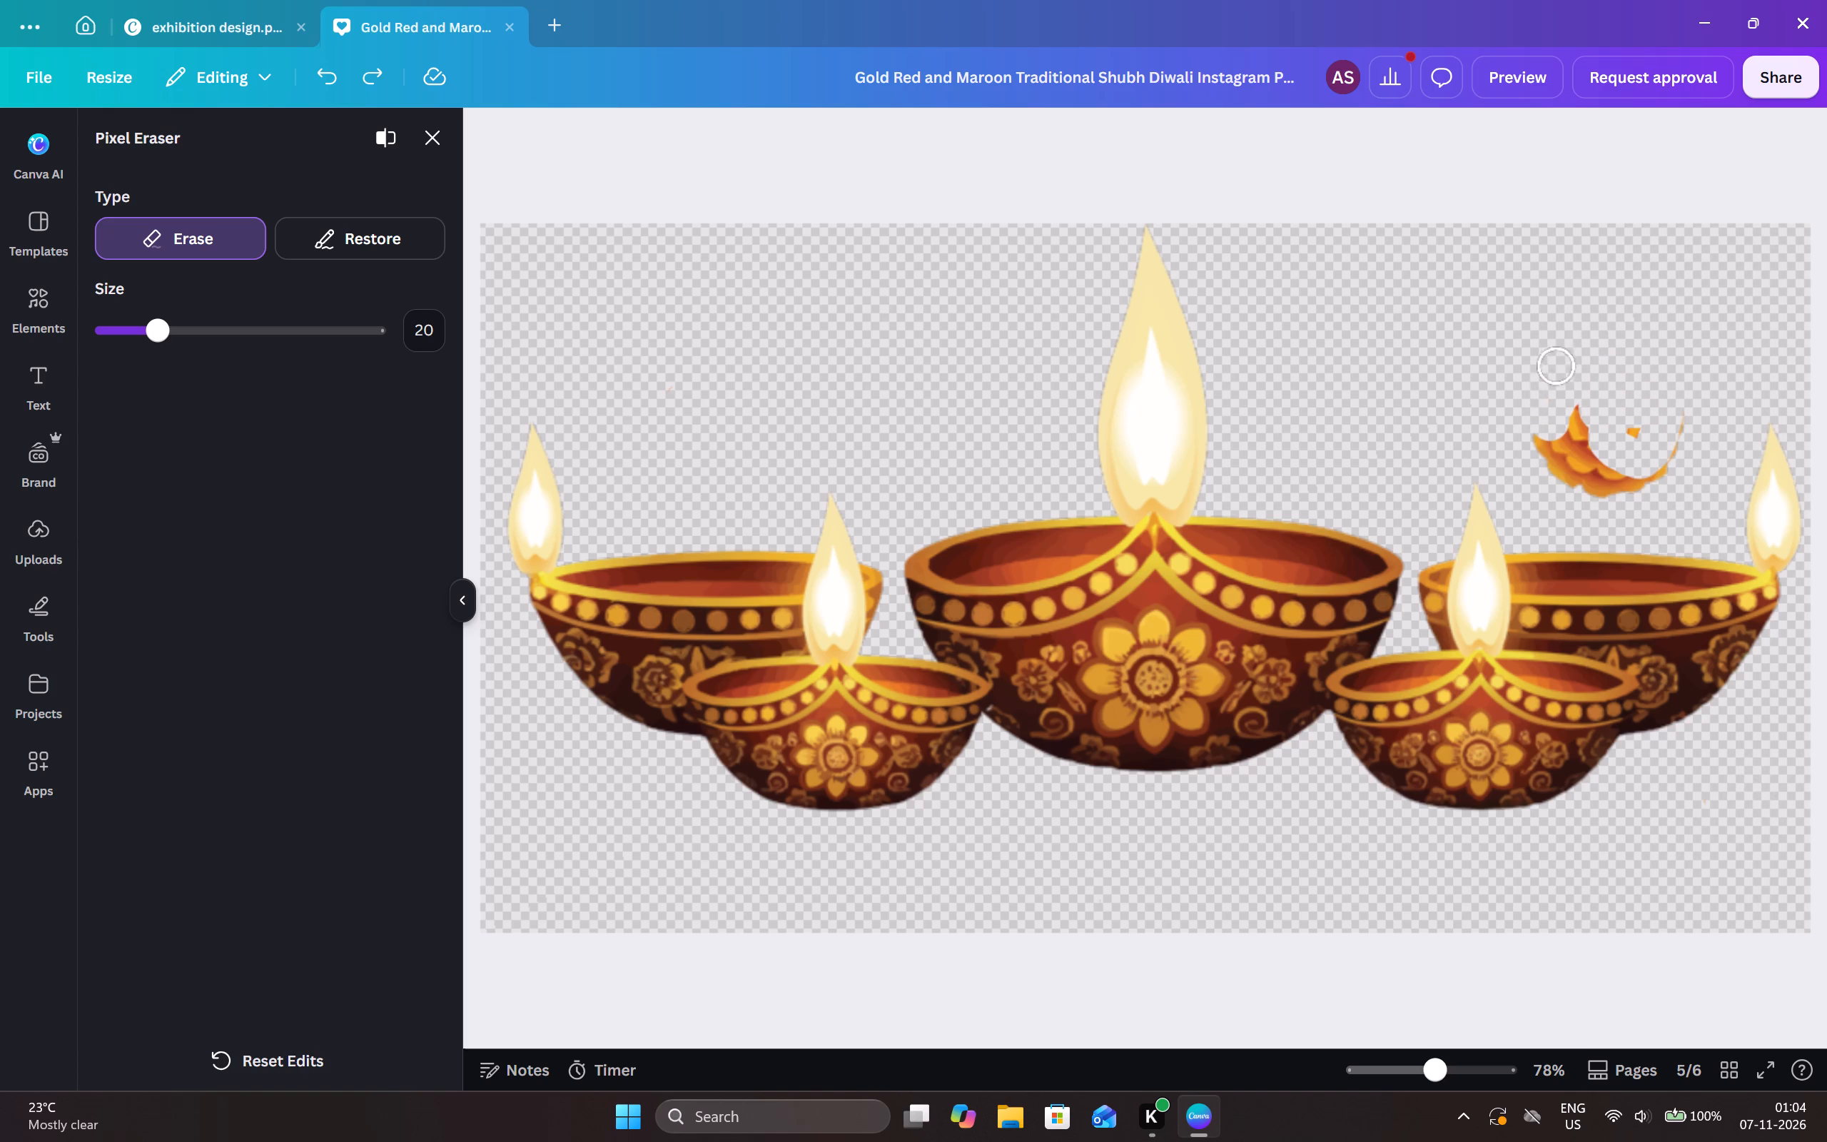
{"action": "left_click_drag", "start_coordinate": [1559, 363], "coordinate": [1676, 446]}
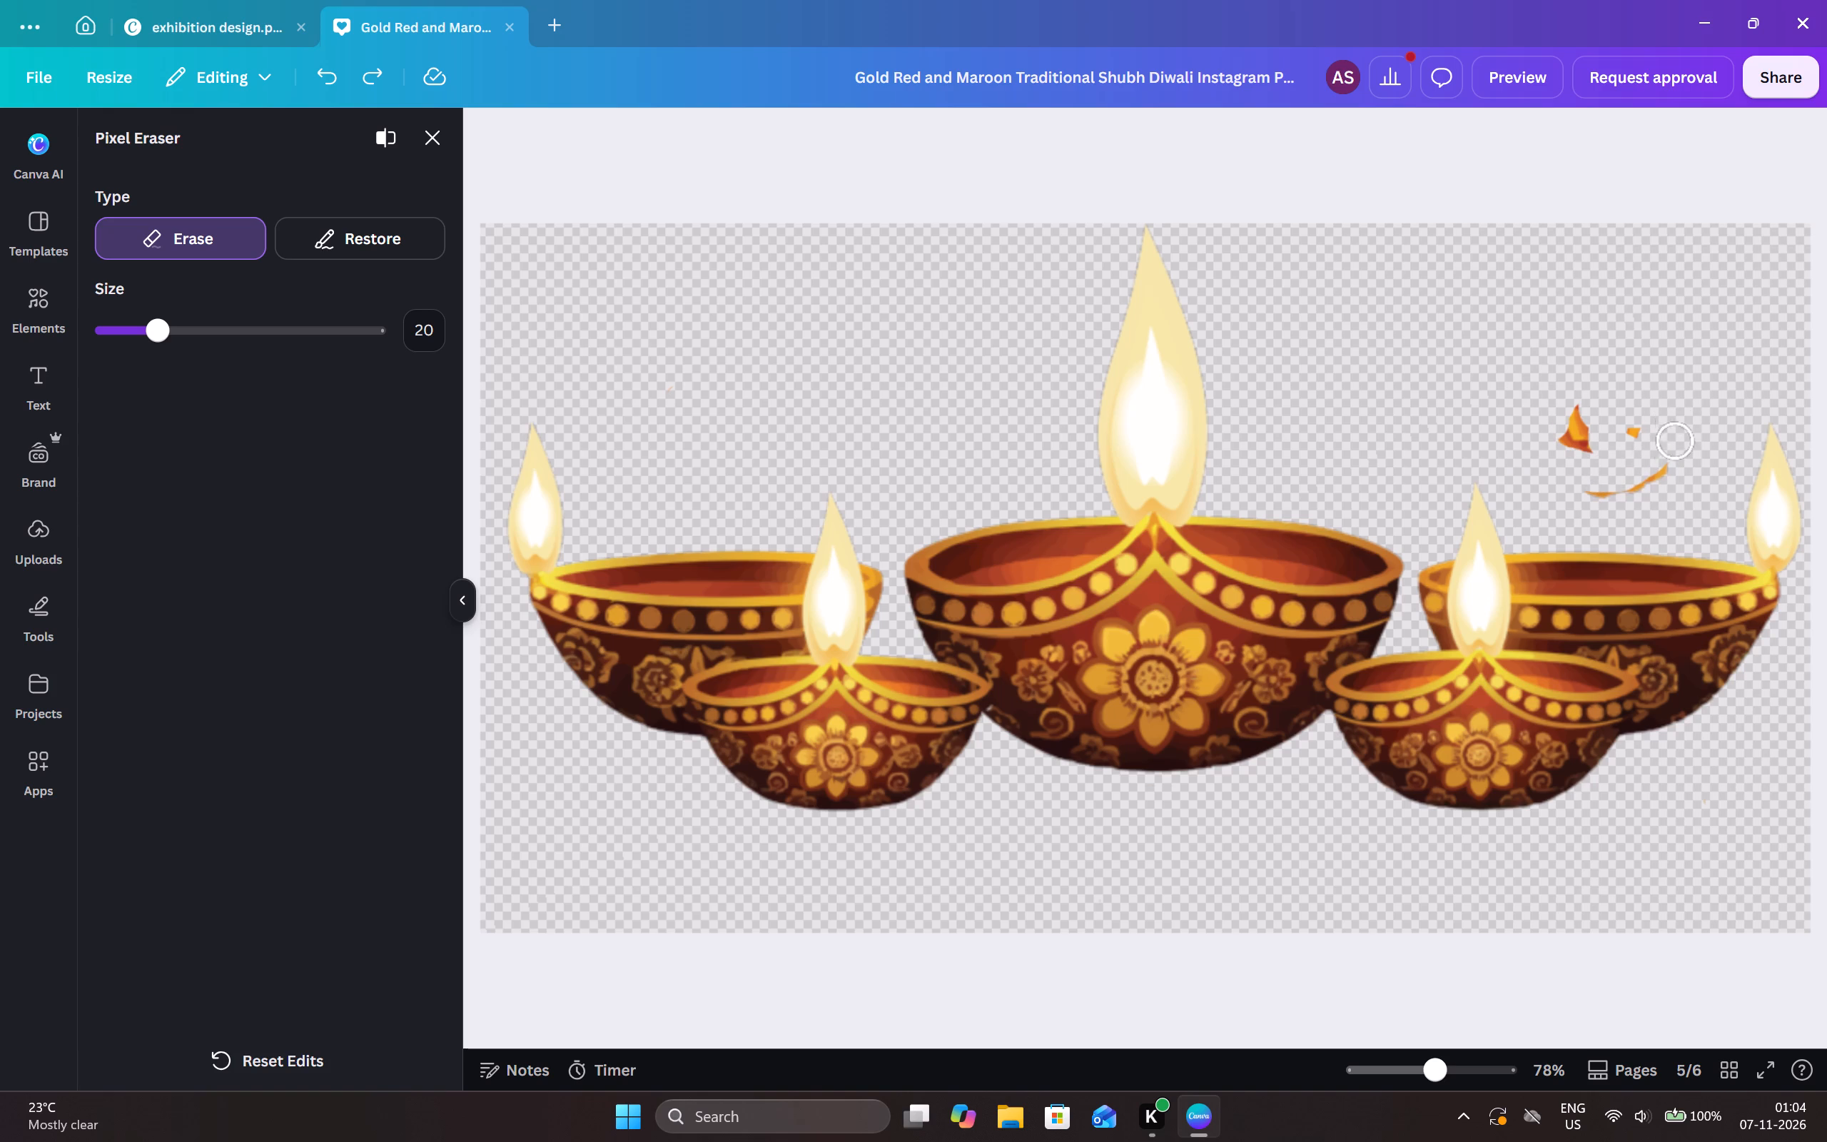
{"action": "left_click_drag", "start_coordinate": [1676, 446], "coordinate": [1578, 351]}
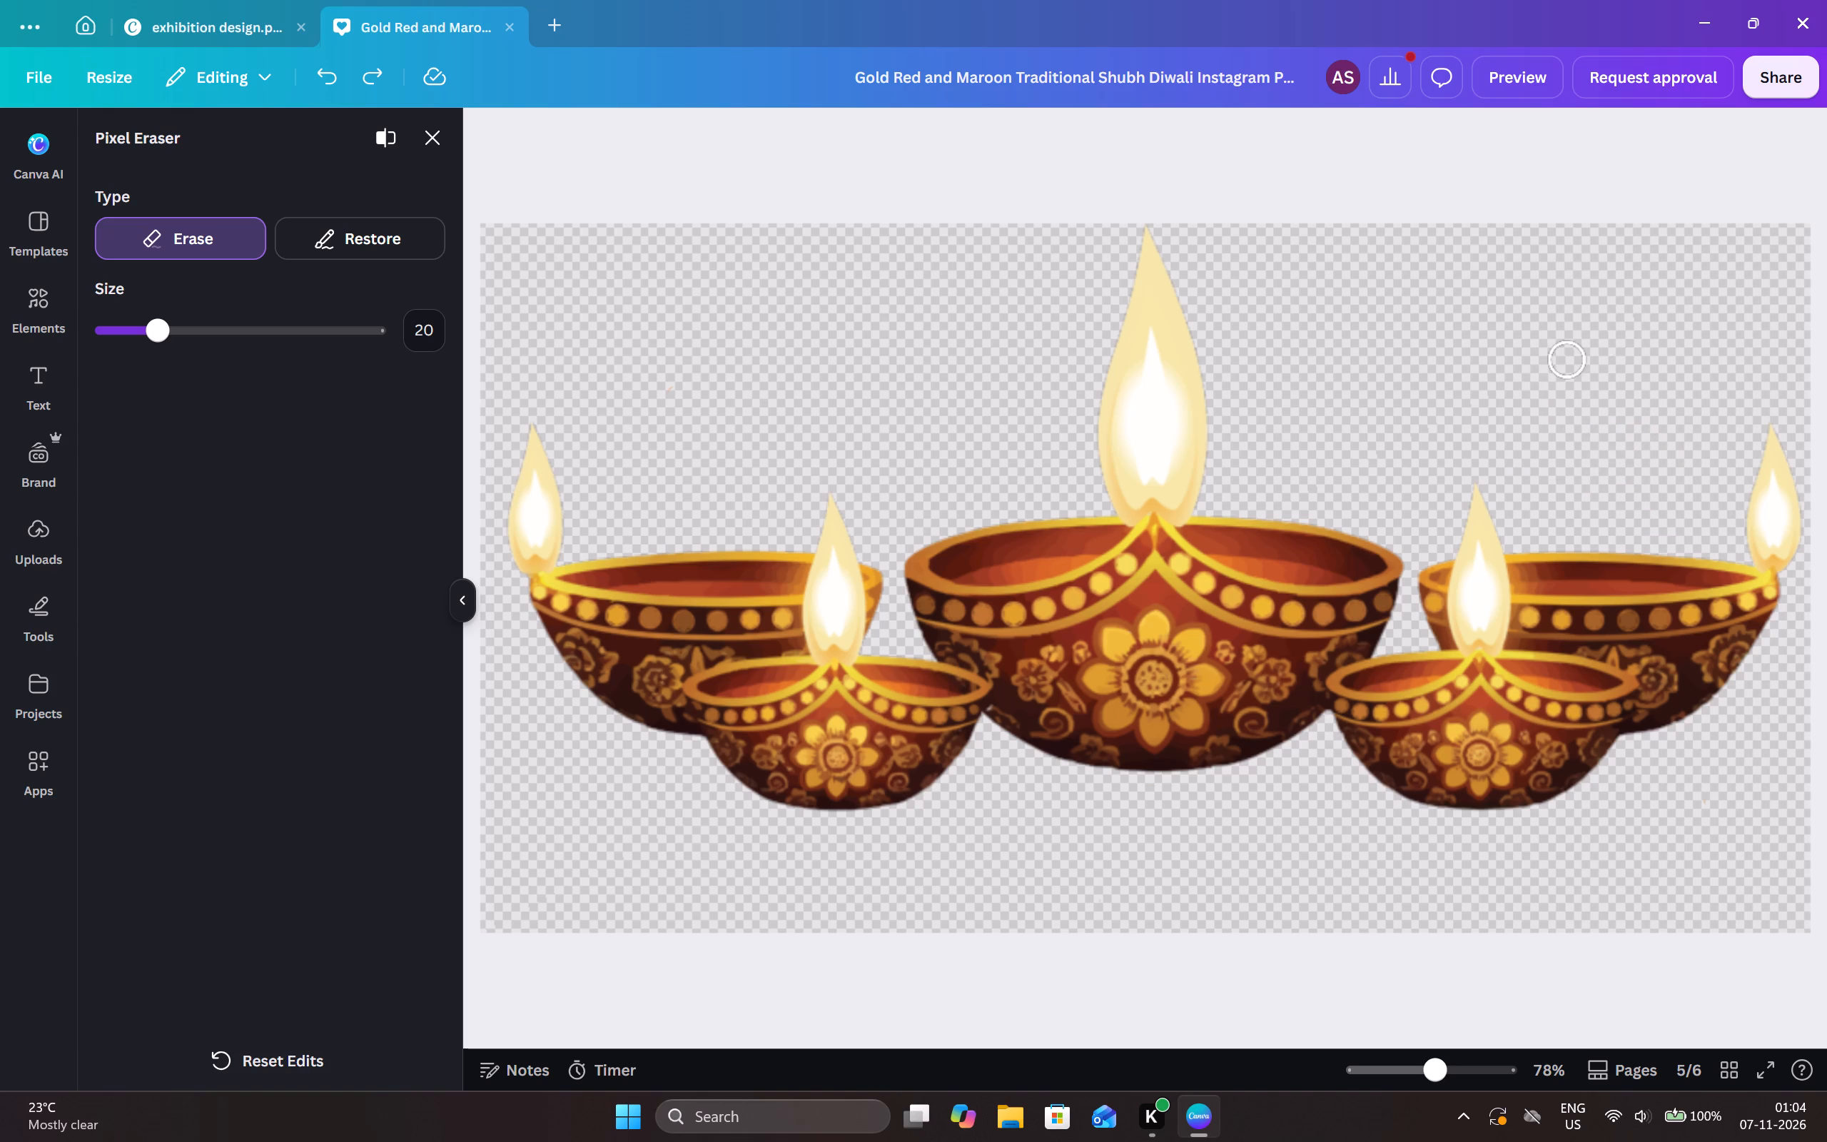
{"action": "left_click_drag", "start_coordinate": [1578, 351], "coordinate": [1547, 335]}
{"action": "key", "text": "Return"}
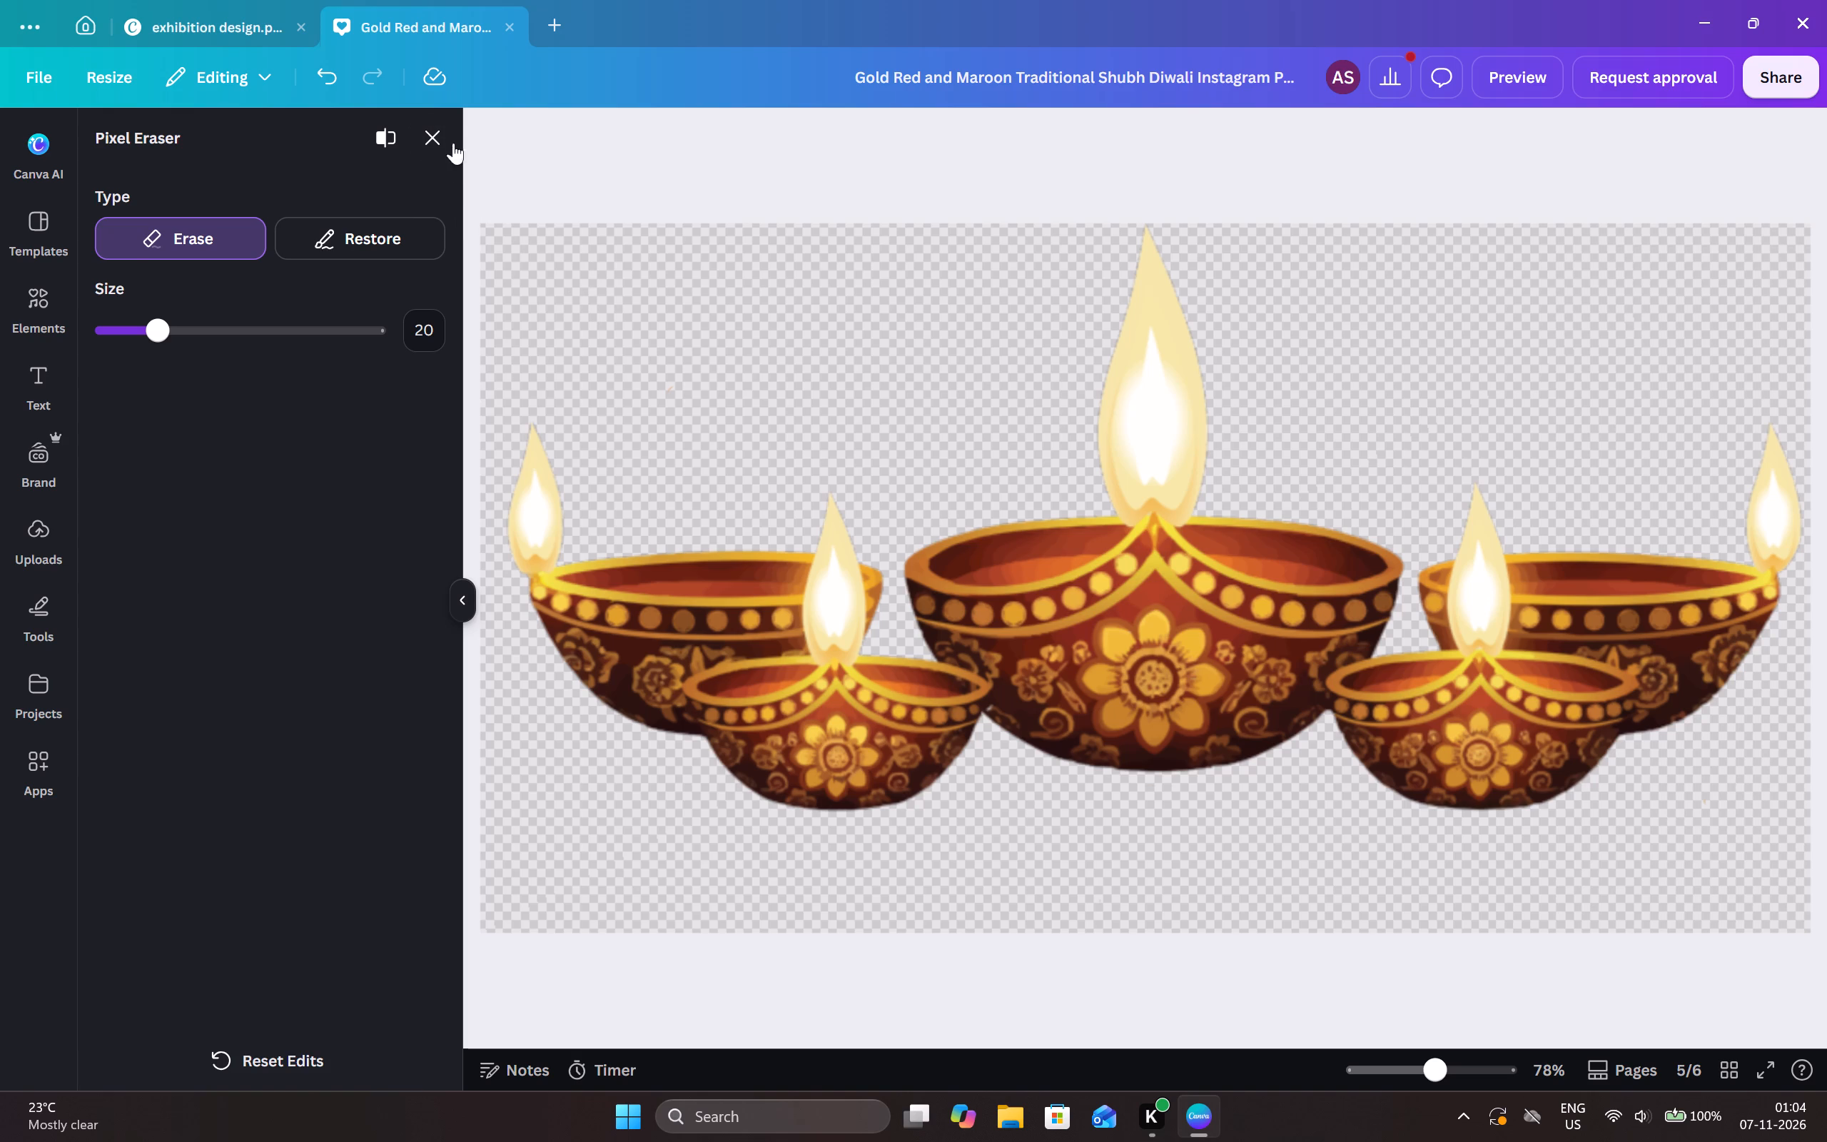
{"action": "left_click", "coordinate": [446, 131]}
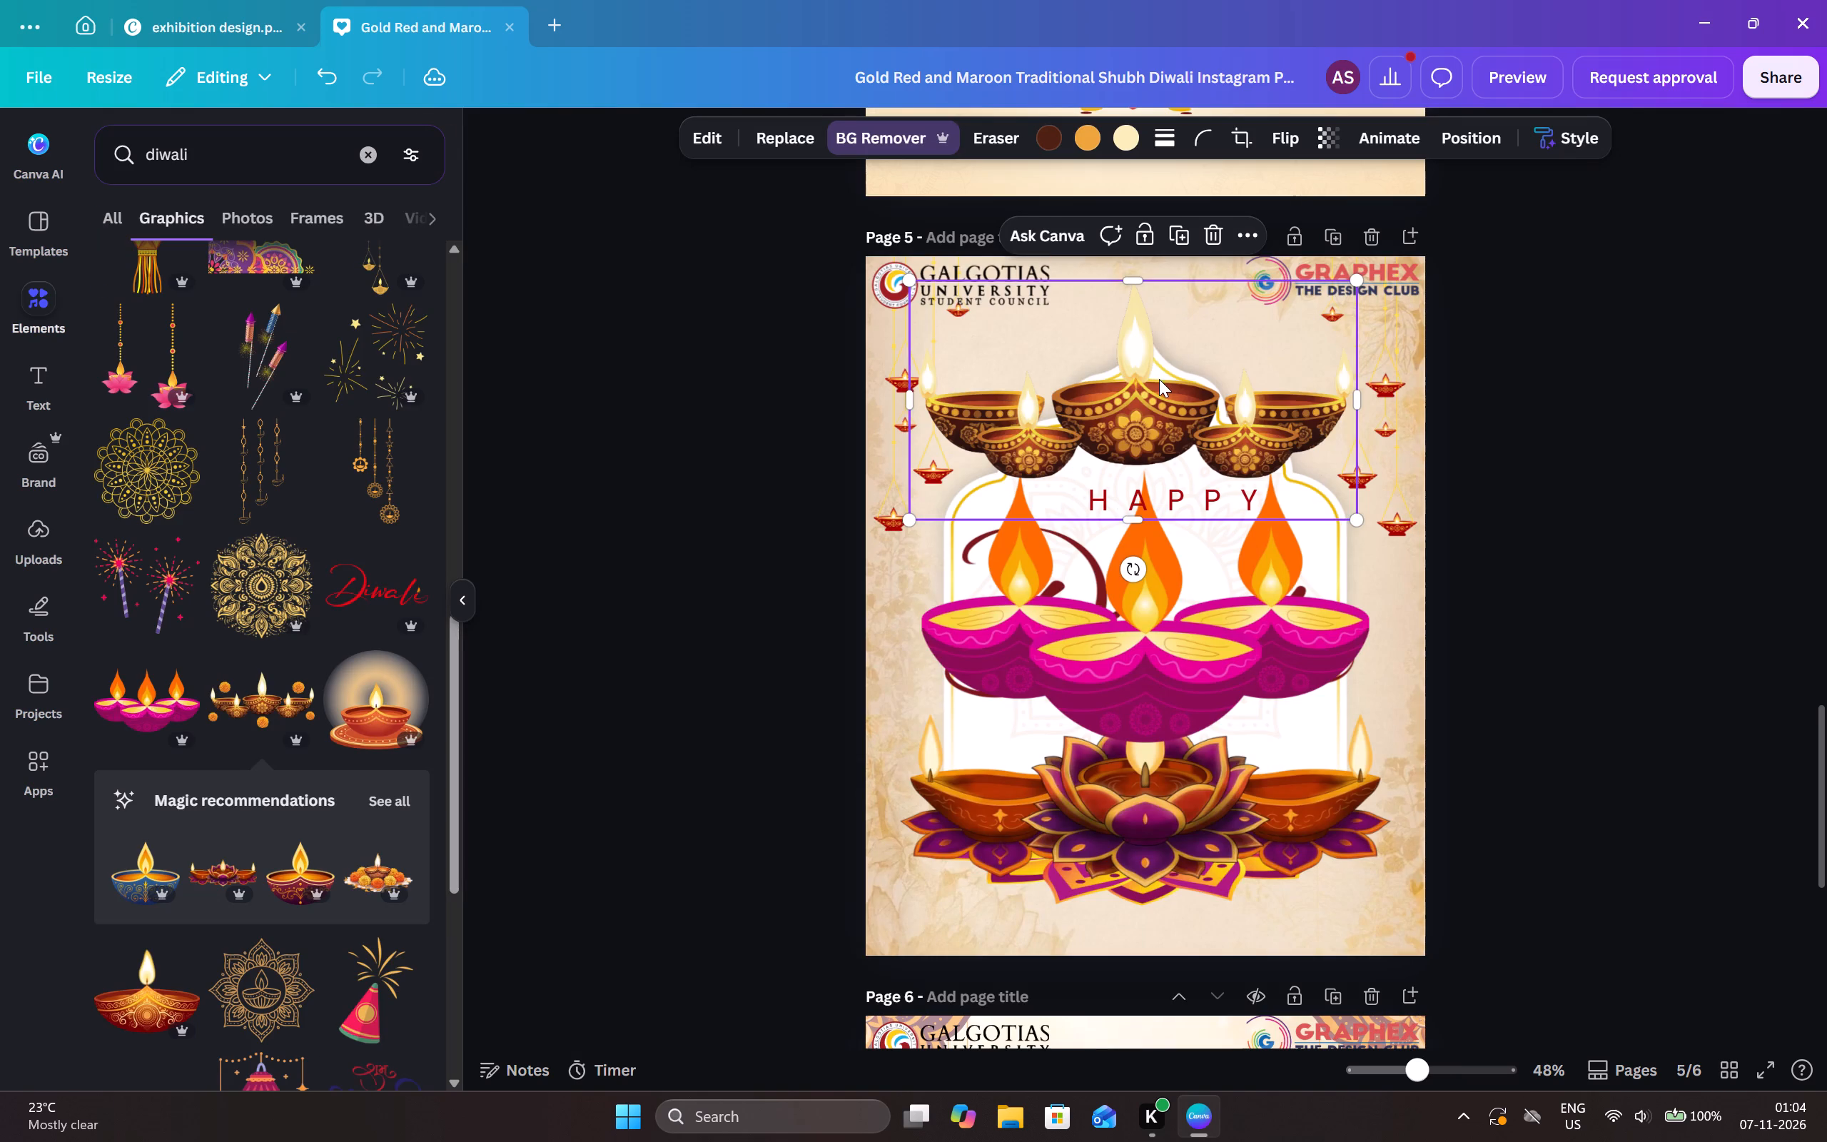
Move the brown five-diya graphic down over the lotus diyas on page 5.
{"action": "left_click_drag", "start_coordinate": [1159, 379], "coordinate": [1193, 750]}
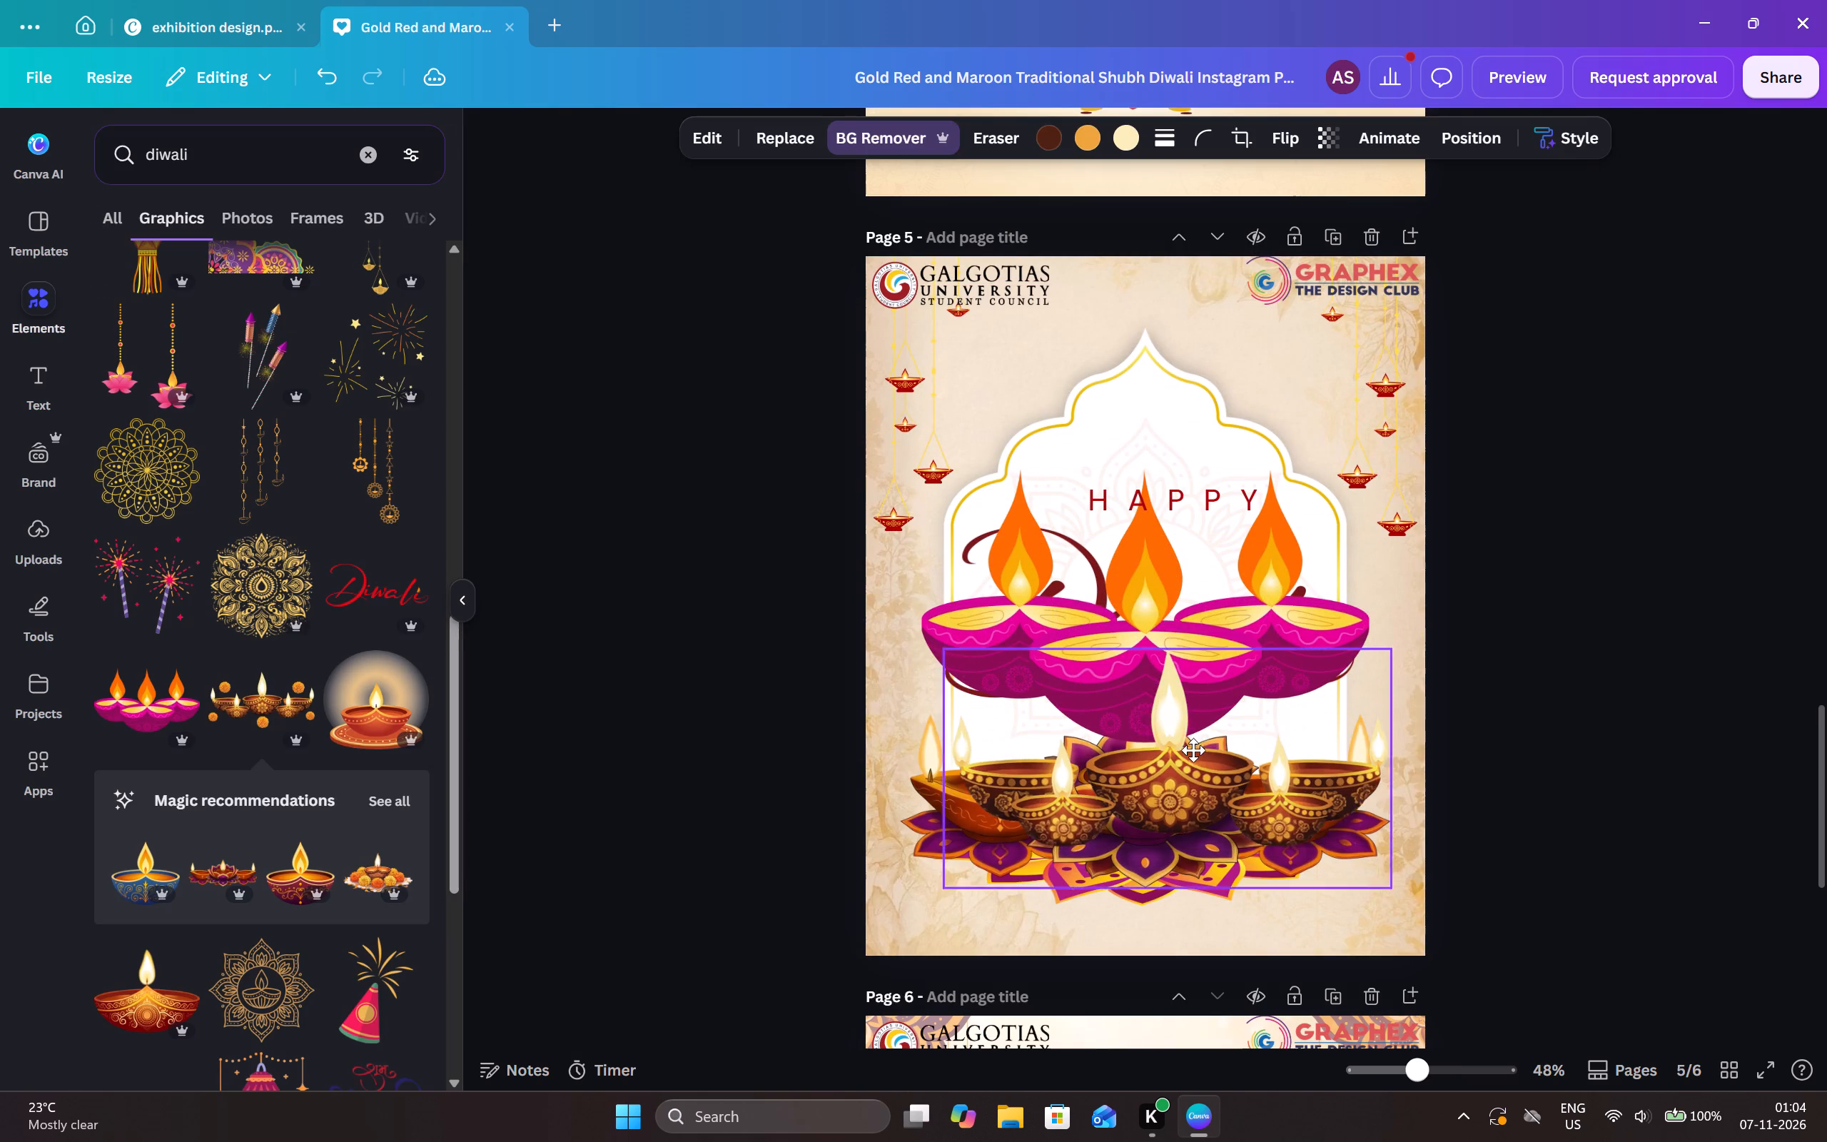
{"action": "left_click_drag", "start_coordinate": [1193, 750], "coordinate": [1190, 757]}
Delete the pink three-diya graphic covering the Diwali lettering on page 5.
{"action": "left_click", "coordinate": [1193, 570]}
{"action": "left_click", "coordinate": [1215, 411]}
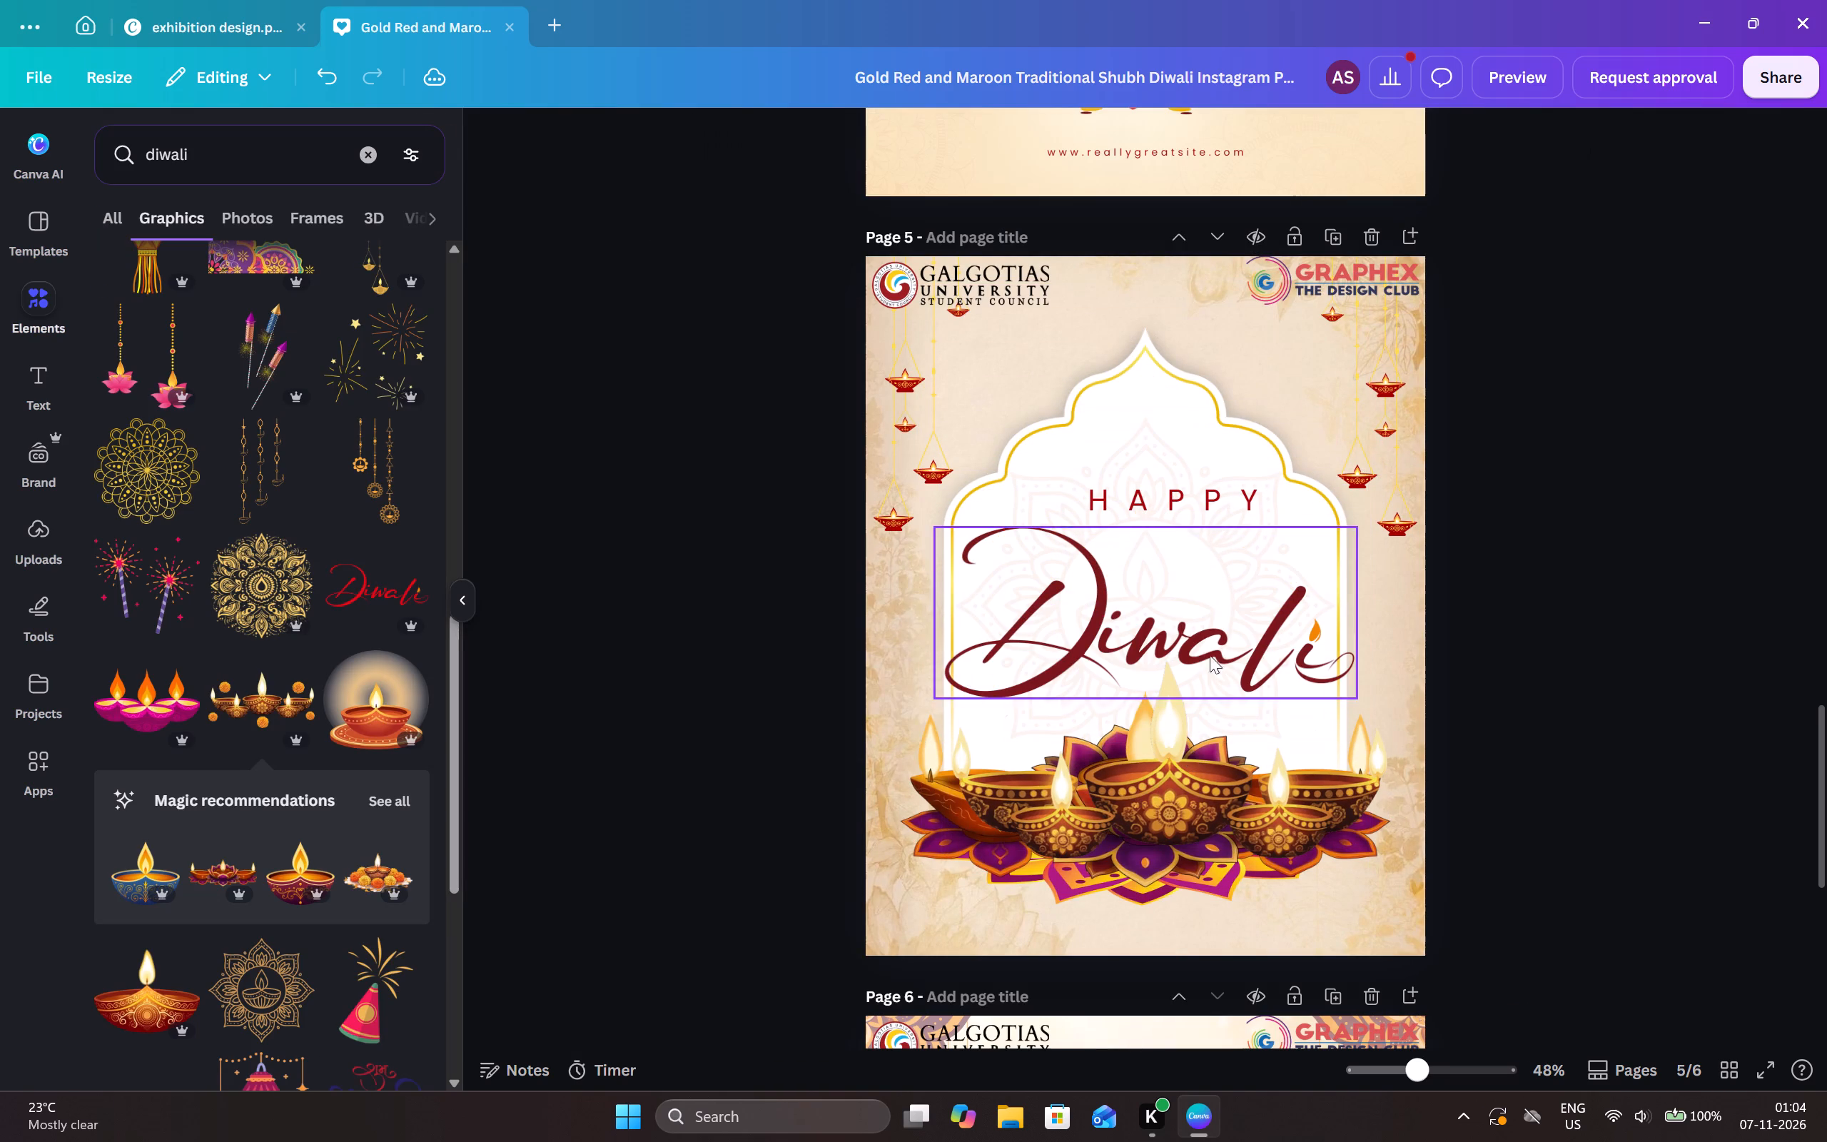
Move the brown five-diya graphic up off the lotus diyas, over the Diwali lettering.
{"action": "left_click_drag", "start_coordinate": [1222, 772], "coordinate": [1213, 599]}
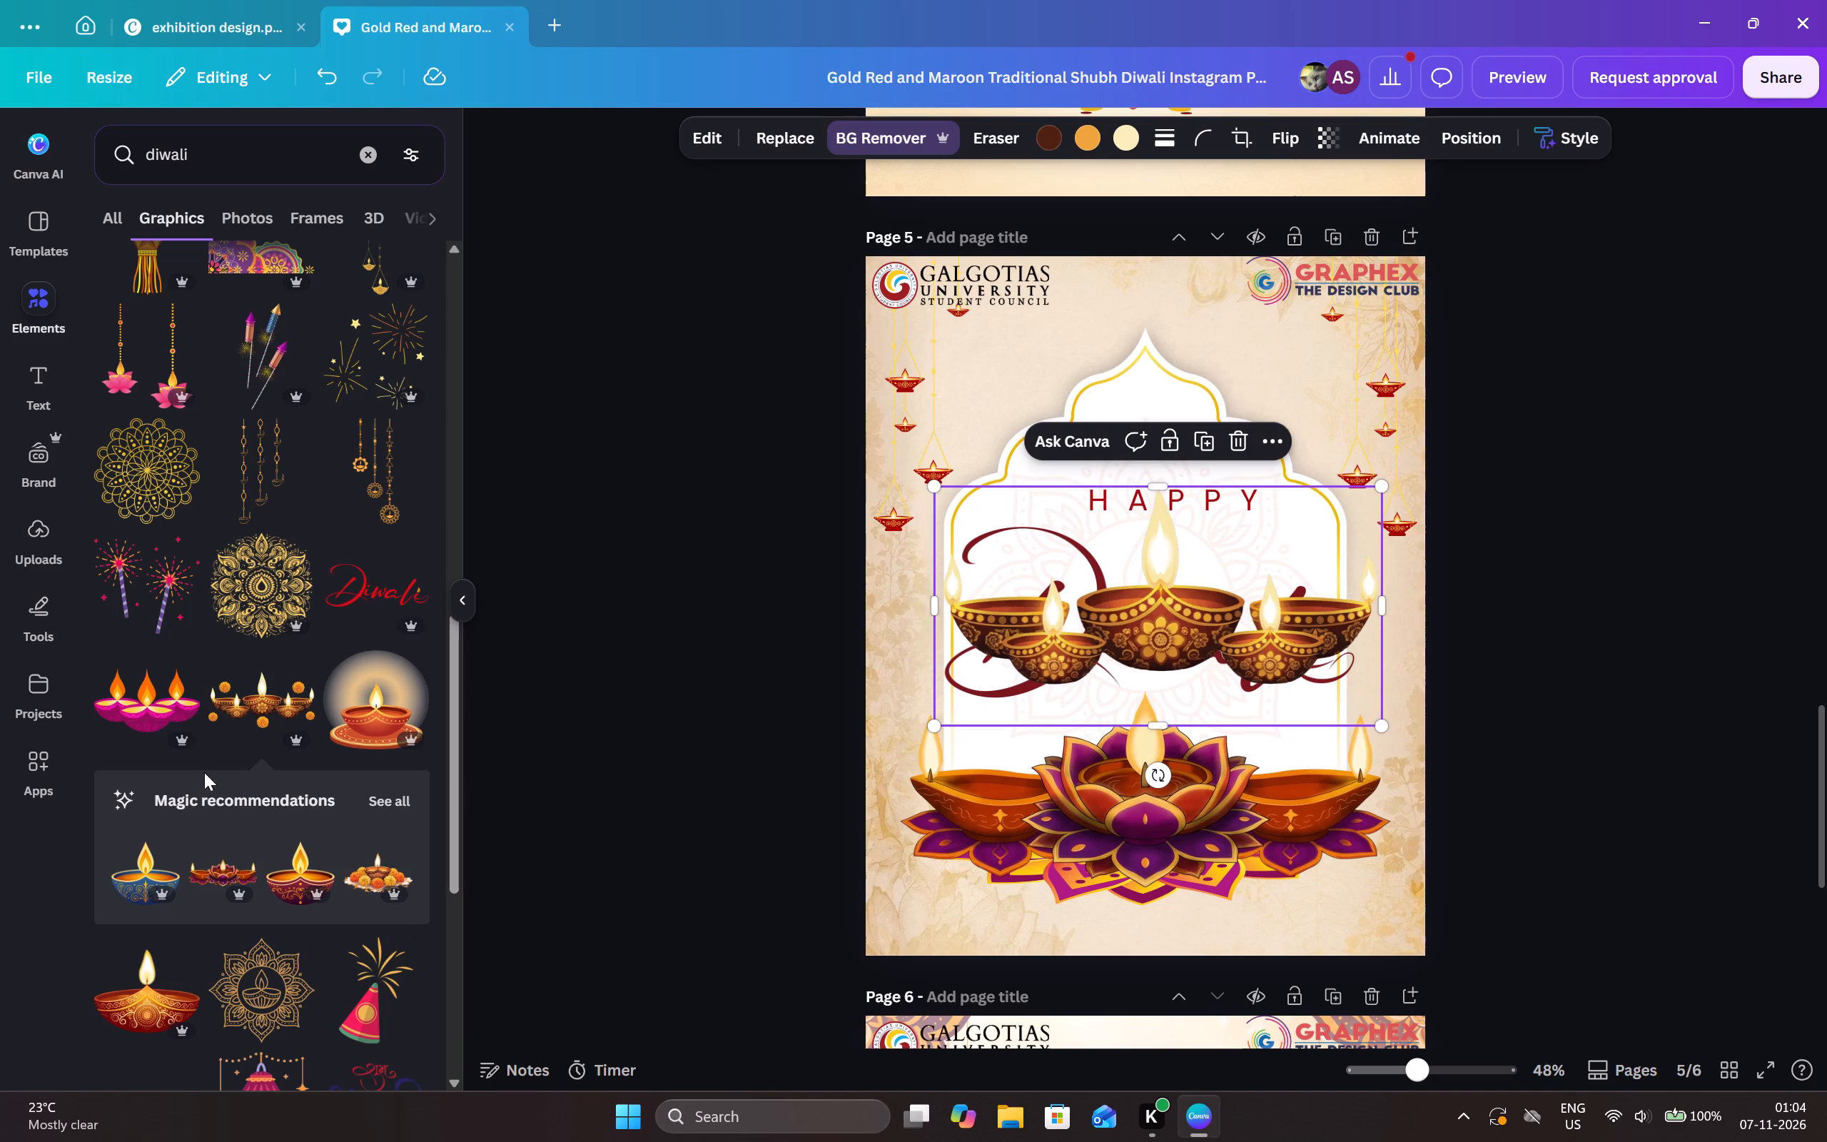
Search the graphics library for "diwali diya".
{"action": "scroll", "coordinate": [208, 757], "scroll_direction": "down", "scroll_amount": 9}
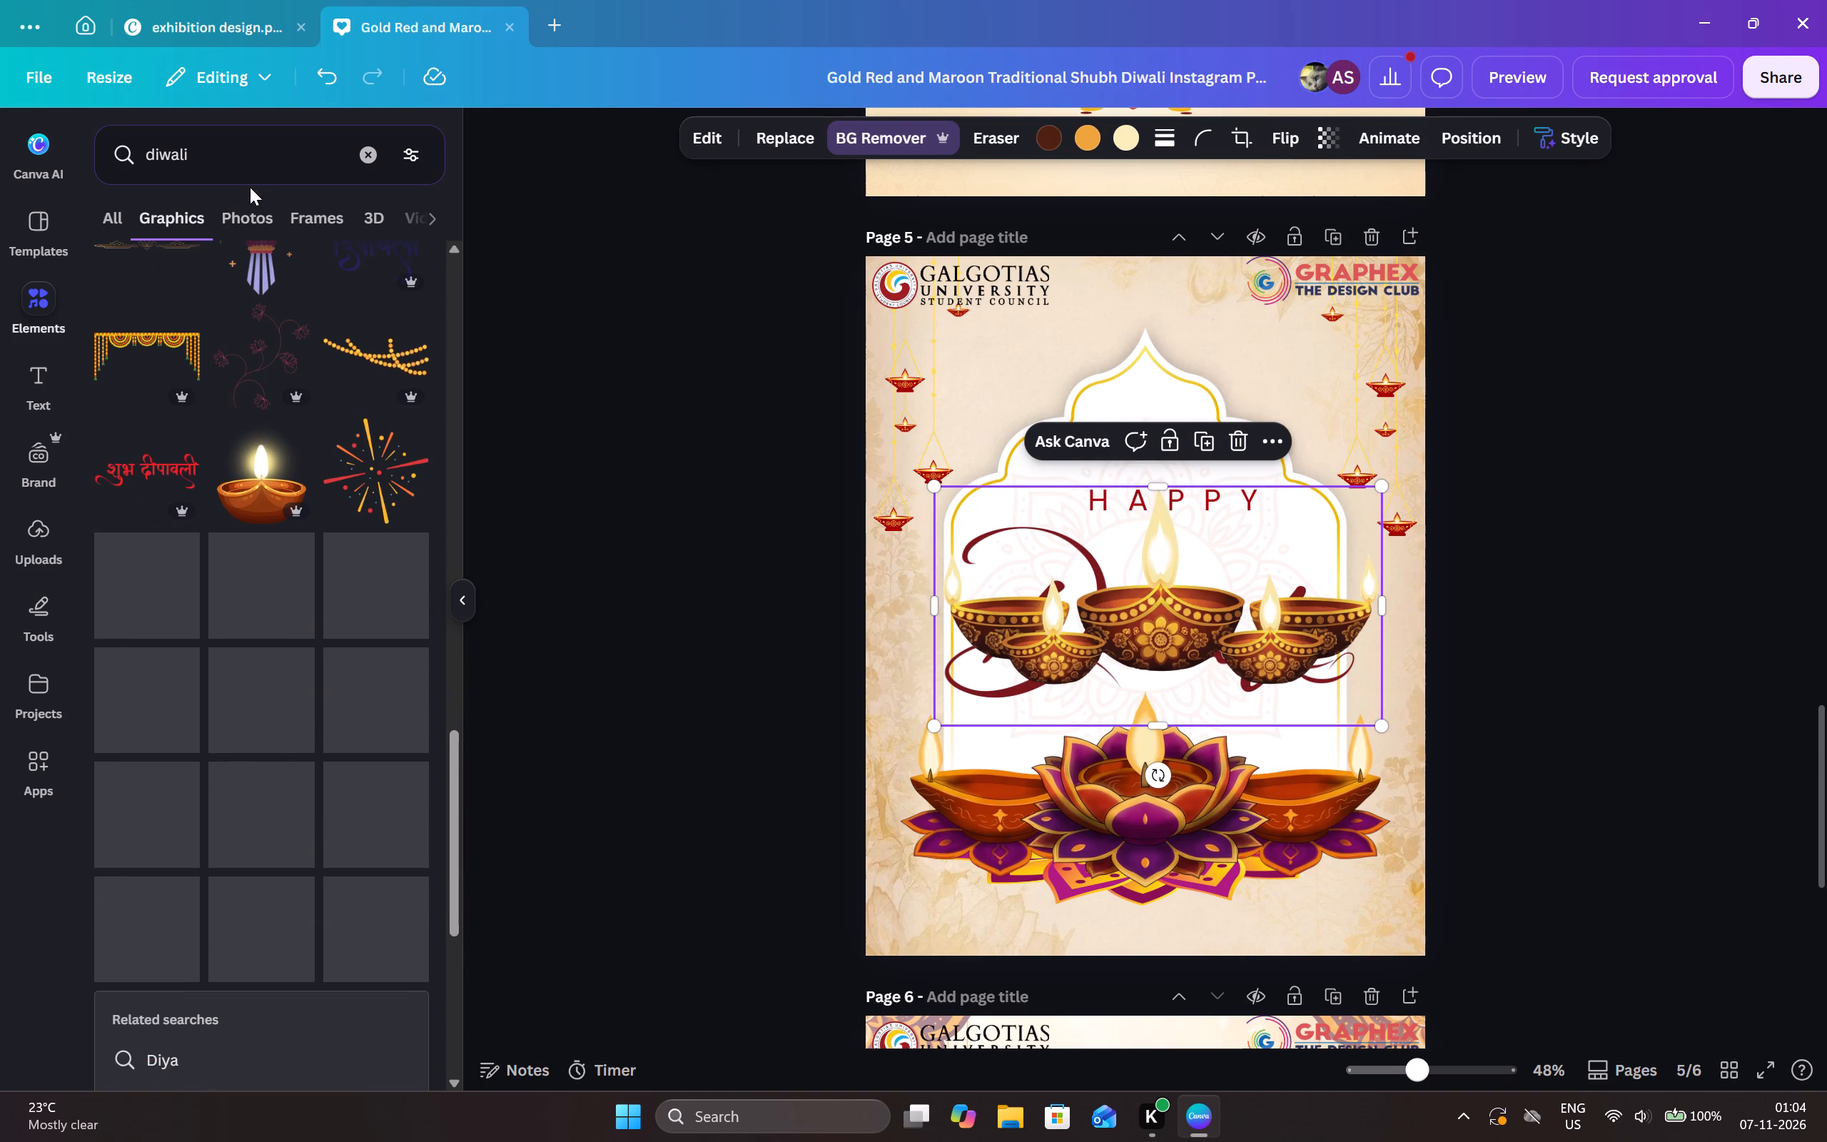
{"action": "left_click", "coordinate": [226, 169]}
{"action": "key", "text": "space"}
{"action": "type", "text": "diya"}
{"action": "key", "text": "Return"}
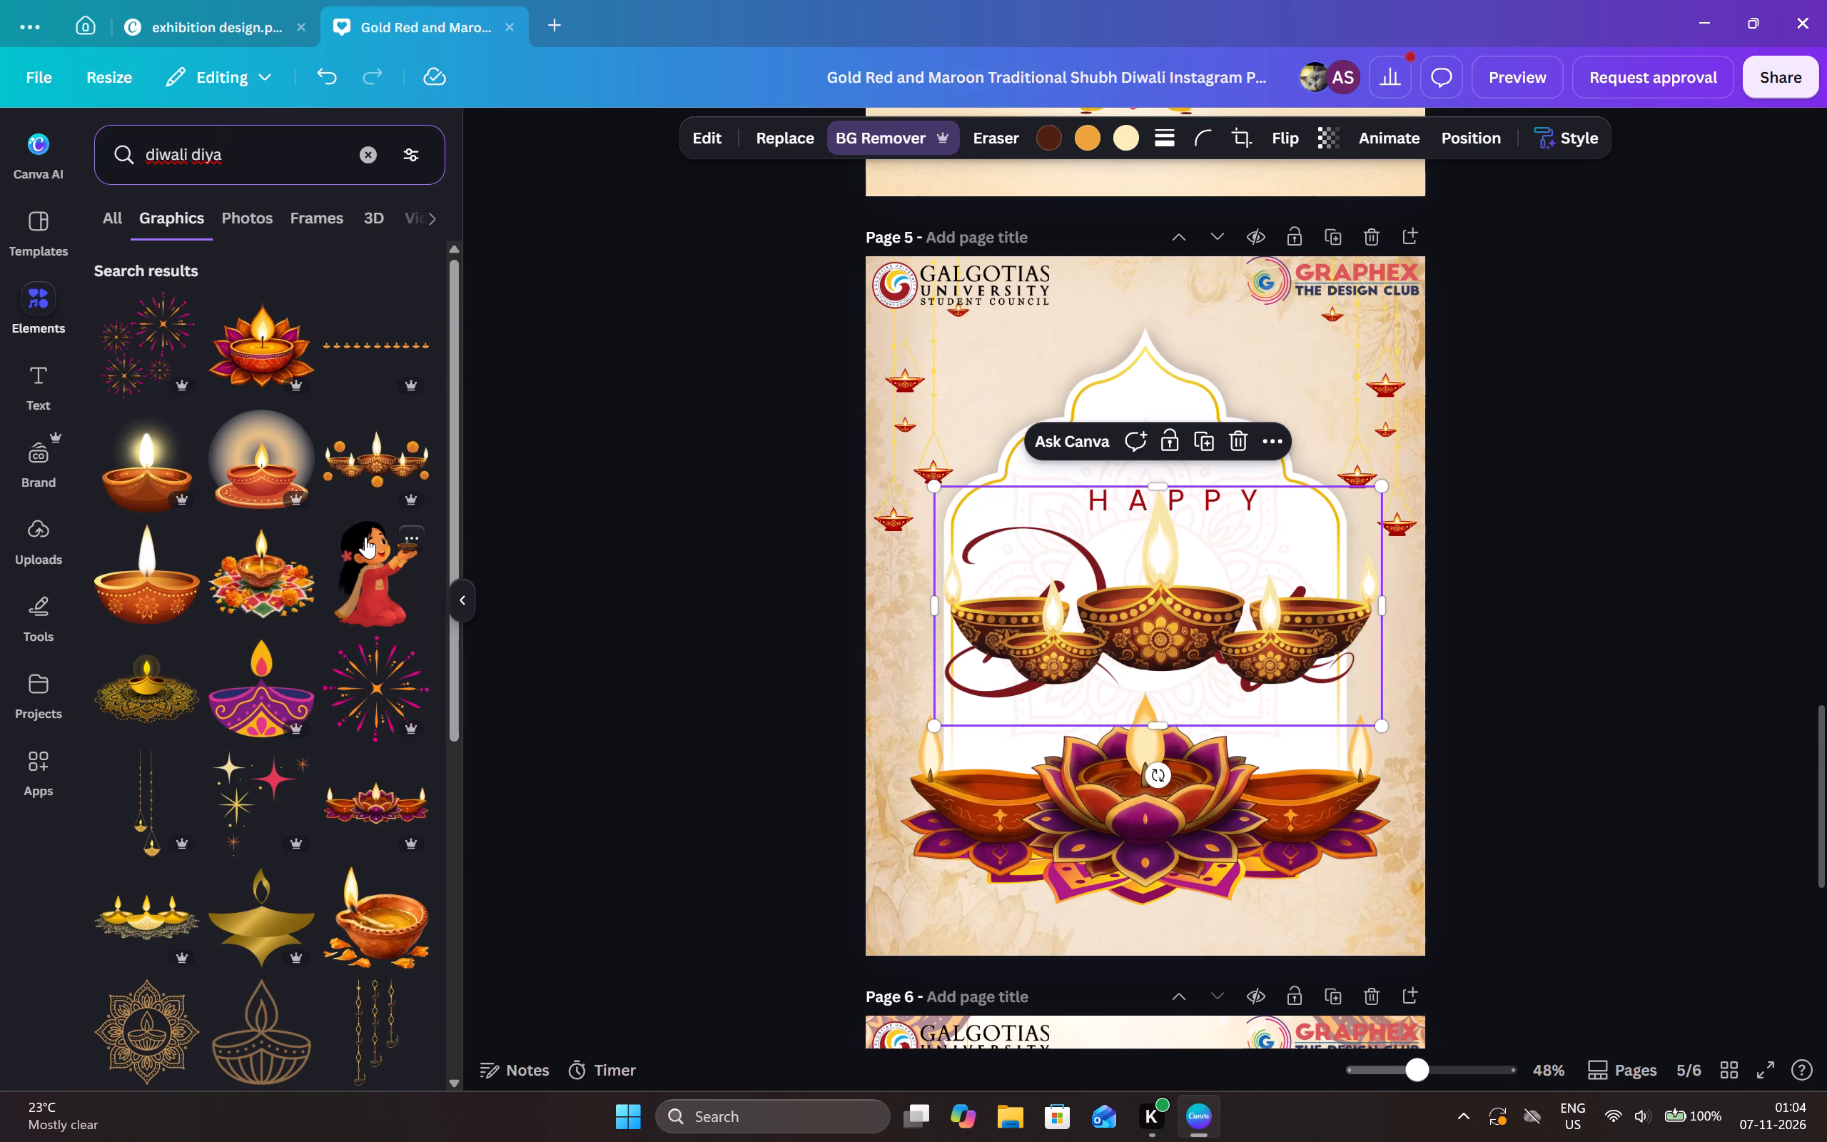
Add the red-orange three-diya graphic with the patterned rangoli base from the search results to page 5.
{"action": "scroll", "coordinate": [365, 537], "scroll_direction": "down", "scroll_amount": 5}
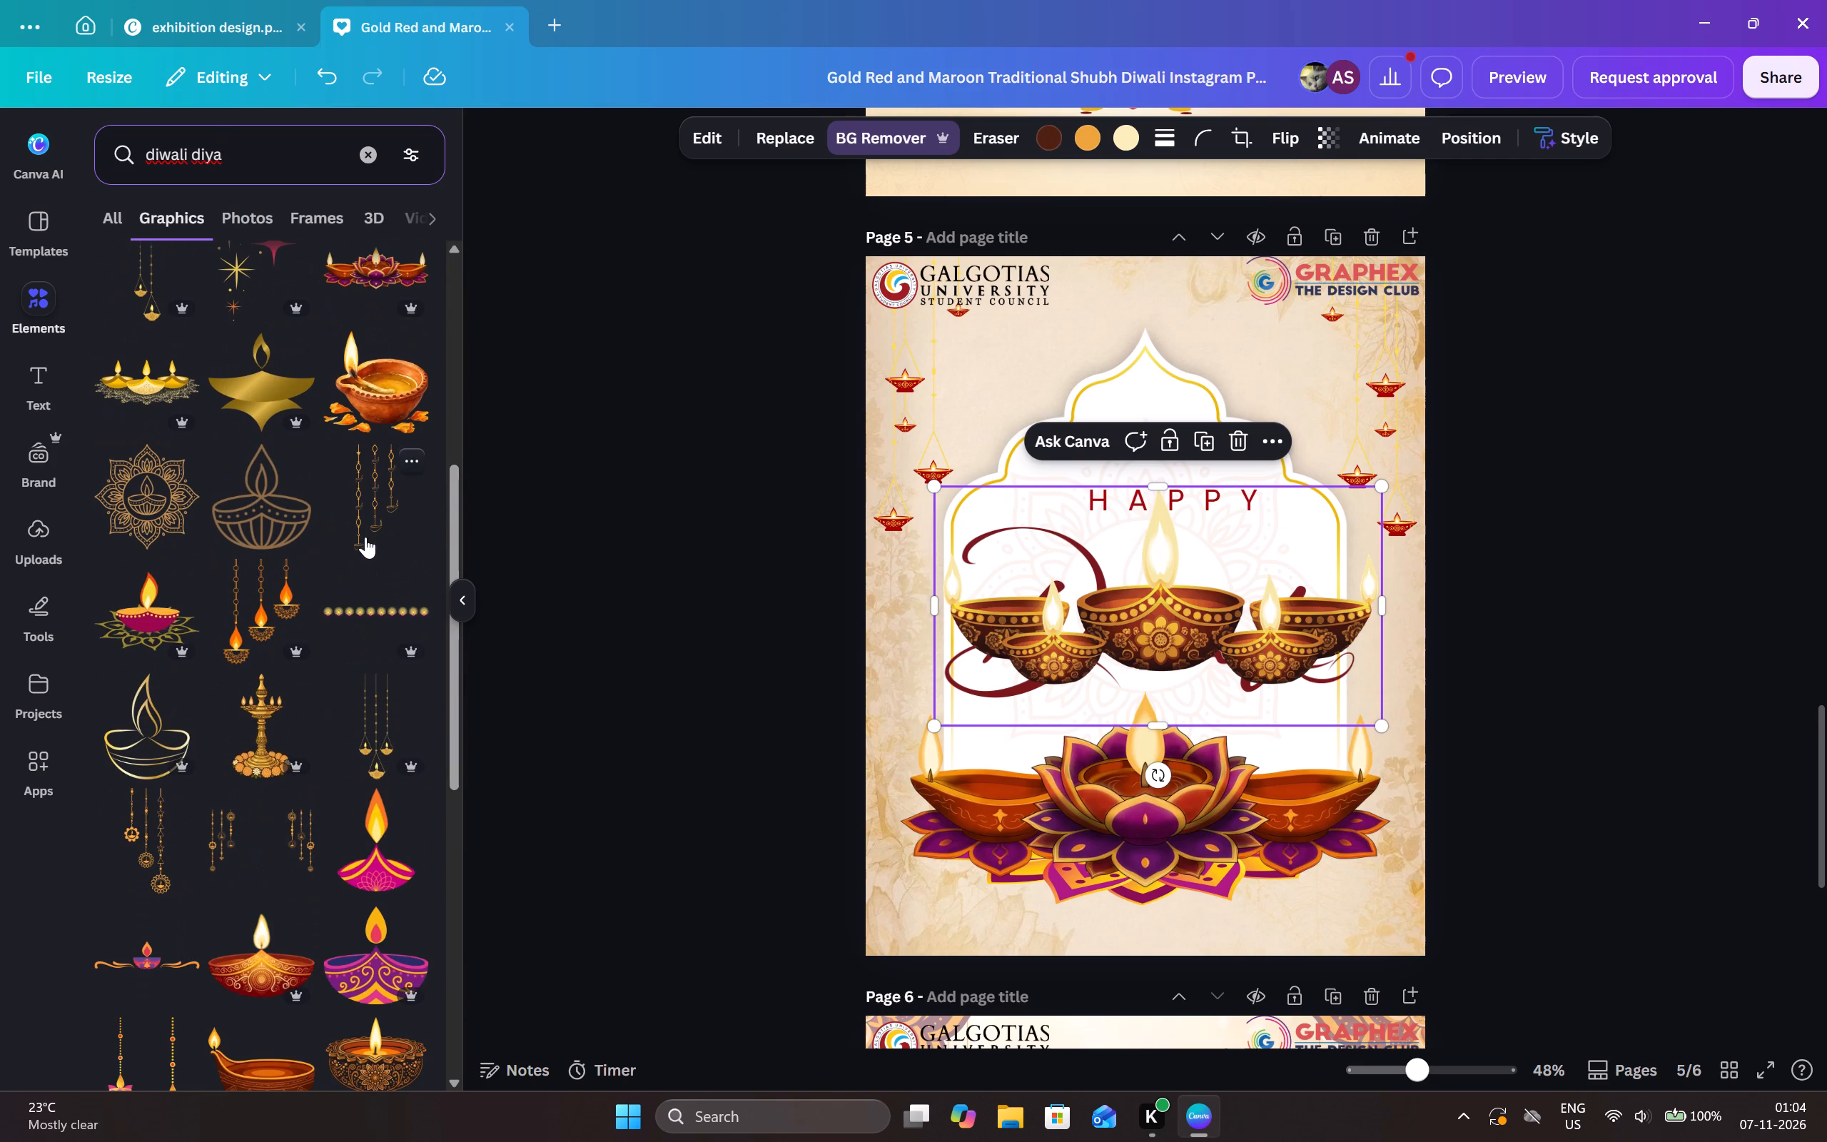
{"action": "scroll", "coordinate": [365, 537], "scroll_direction": "down", "scroll_amount": 6}
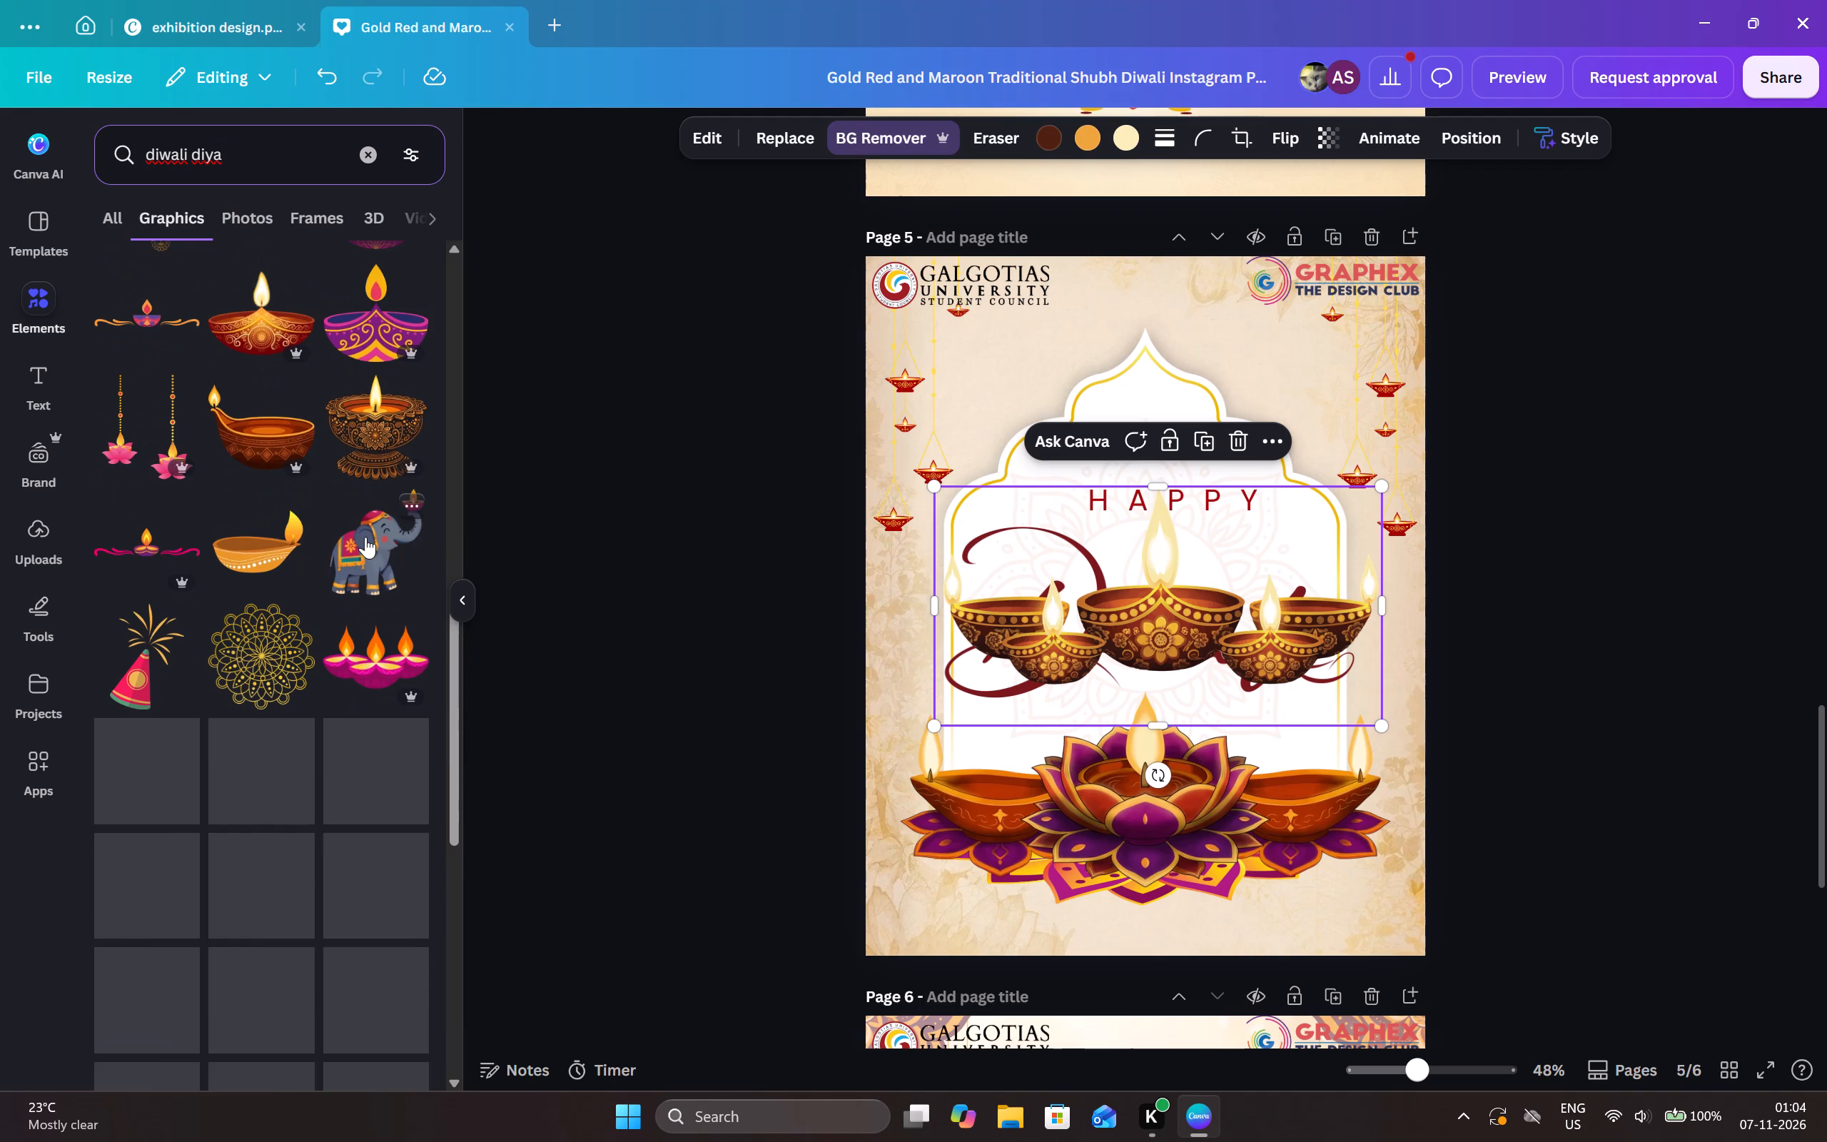
{"action": "scroll", "coordinate": [365, 537], "scroll_direction": "down", "scroll_amount": 4}
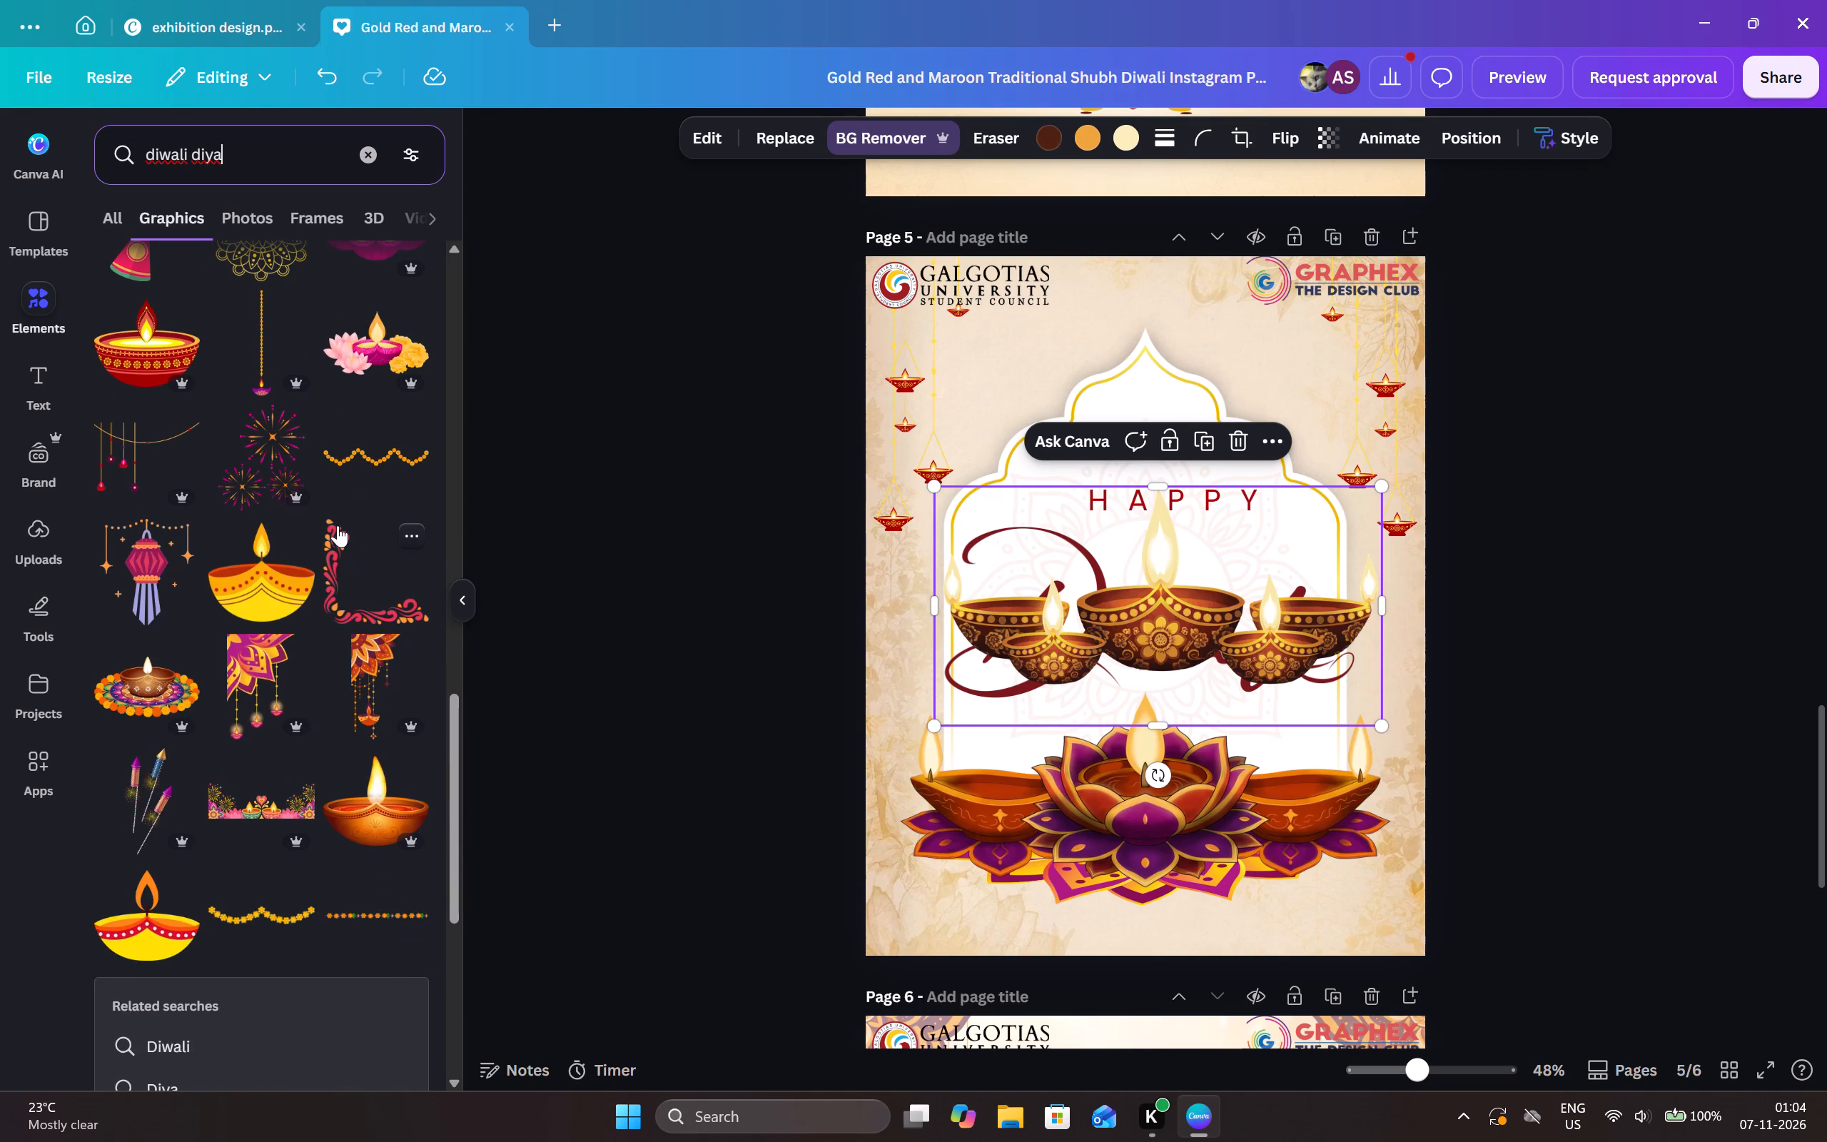
{"action": "scroll", "coordinate": [353, 534], "scroll_direction": "down", "scroll_amount": 5}
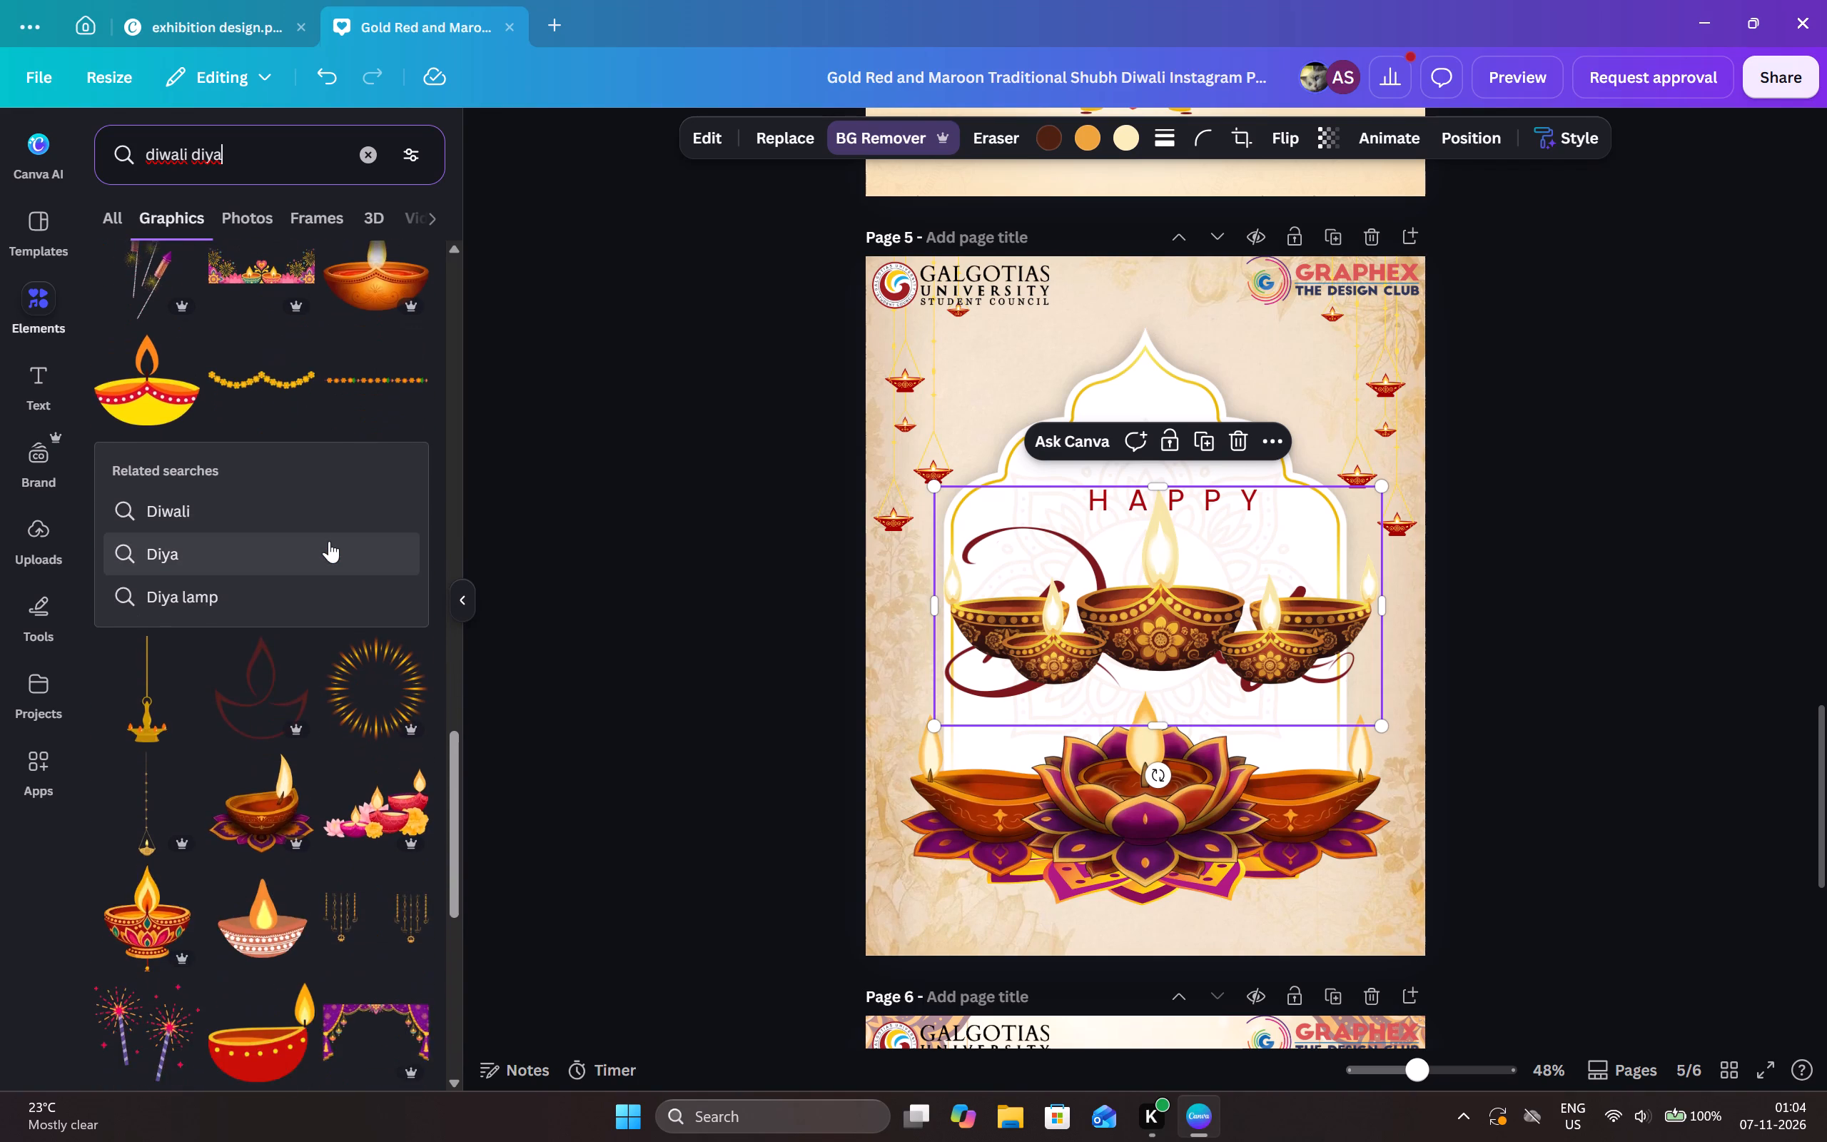
{"action": "scroll", "coordinate": [329, 541], "scroll_direction": "down", "scroll_amount": 6}
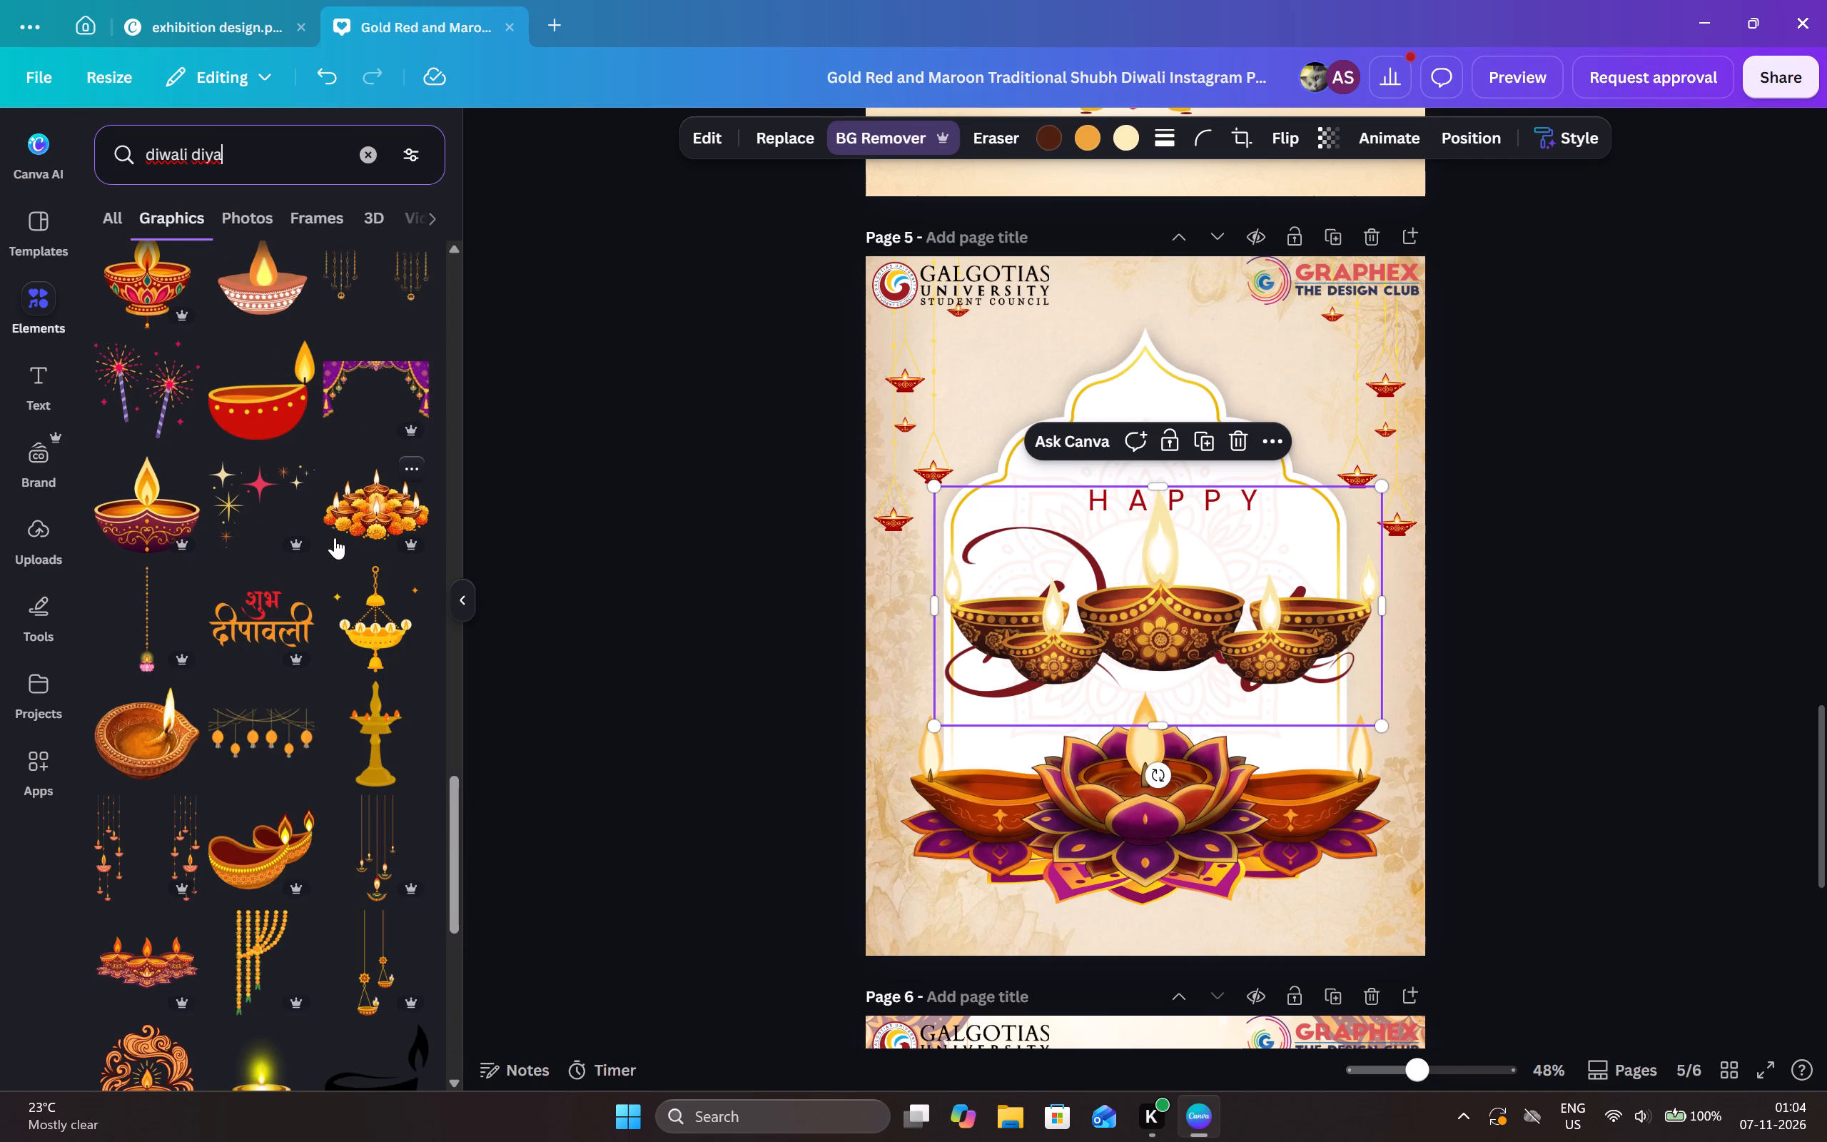
{"action": "scroll", "coordinate": [320, 589], "scroll_direction": "down", "scroll_amount": 4}
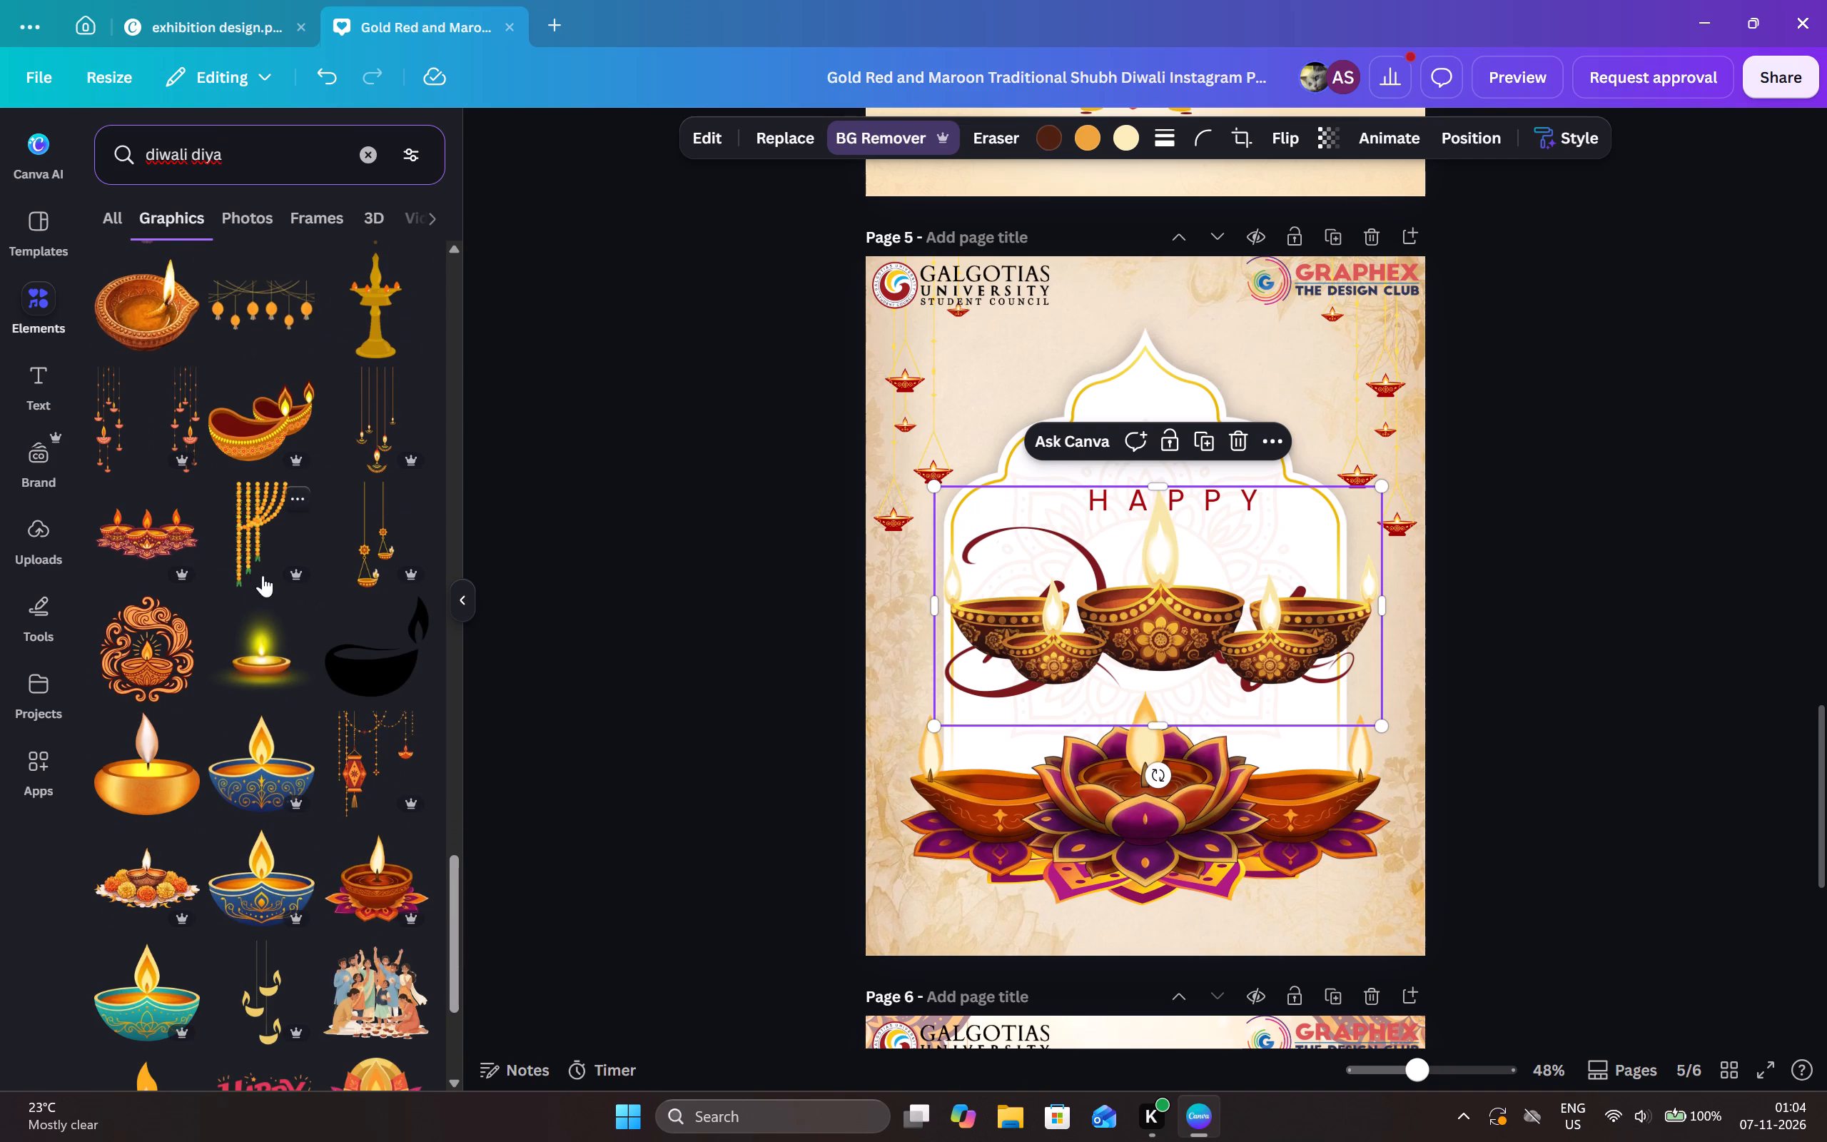
{"action": "left_click", "coordinate": [168, 550]}
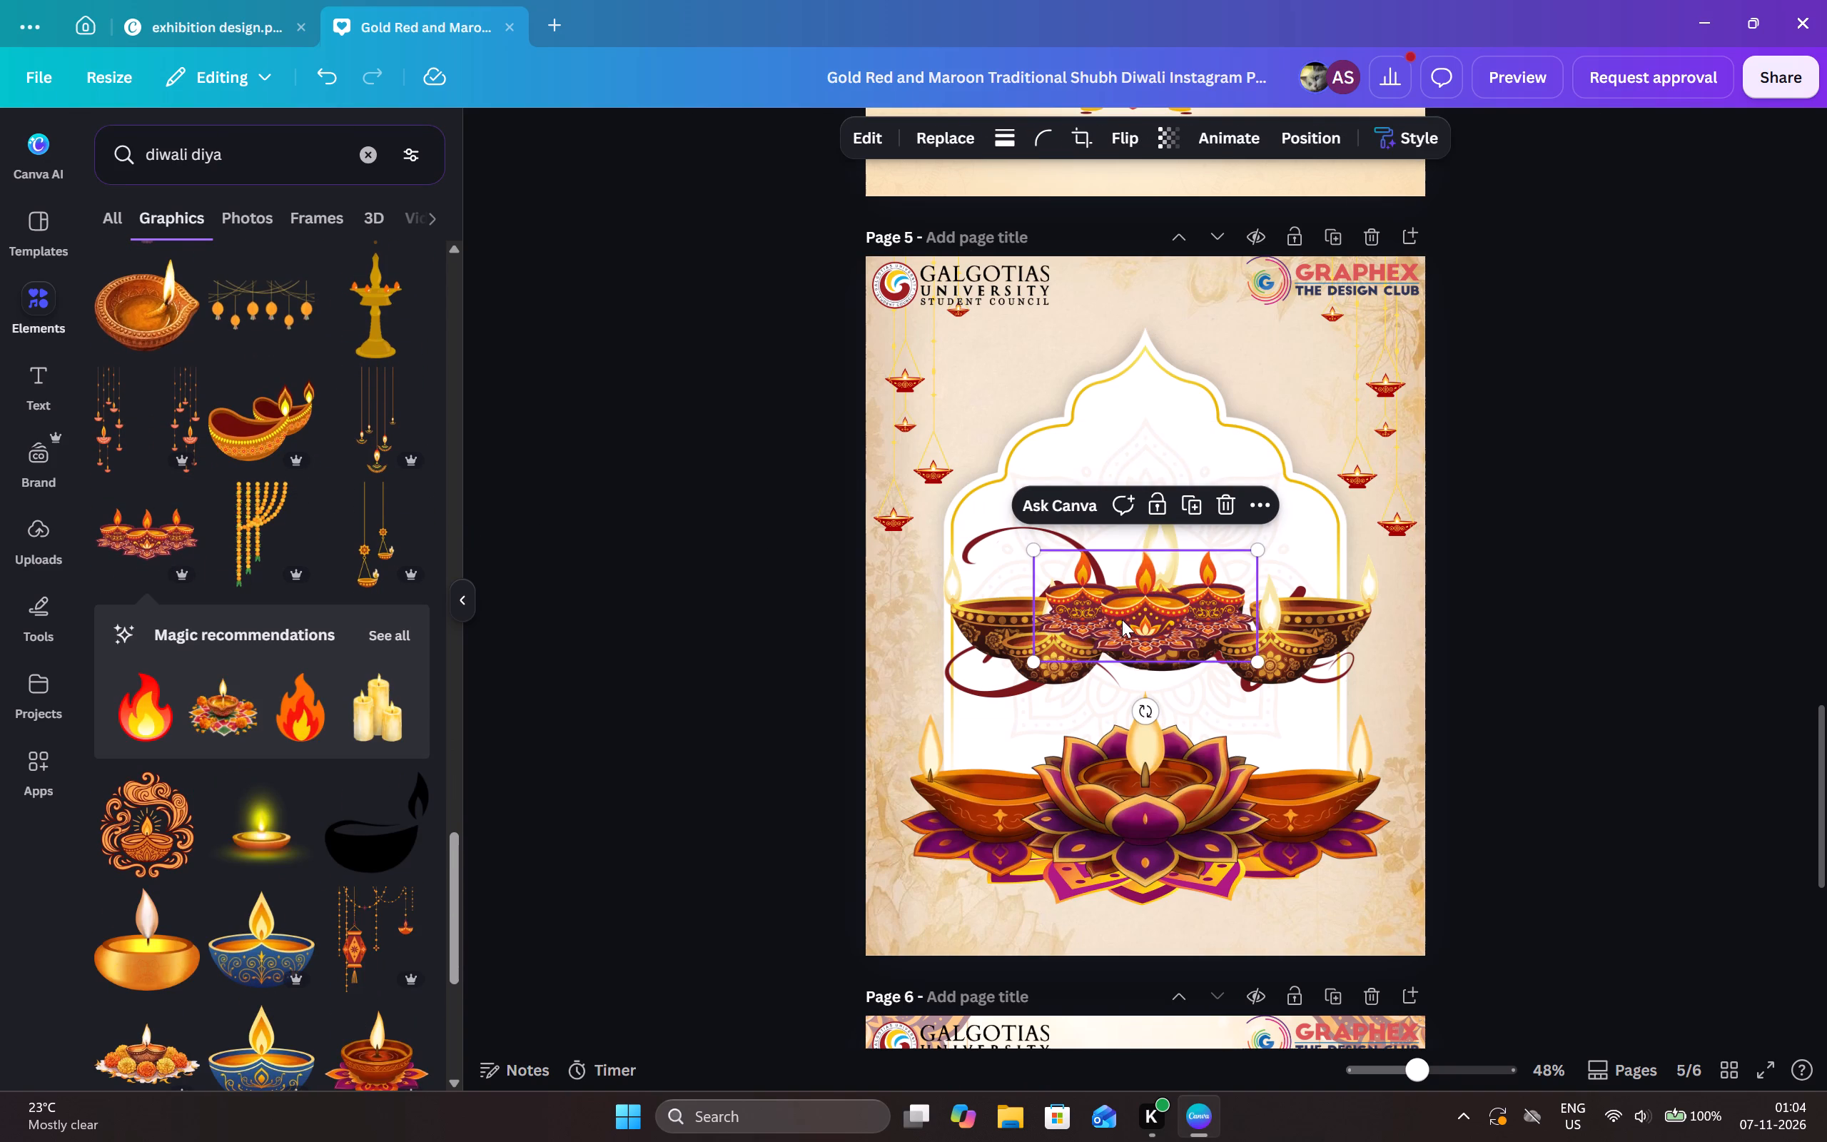
Enlarge the three-diya rangoli graphic and centre it over the lotus diyas at the bottom of page 5.
{"action": "left_click_drag", "start_coordinate": [1122, 620], "coordinate": [1149, 792]}
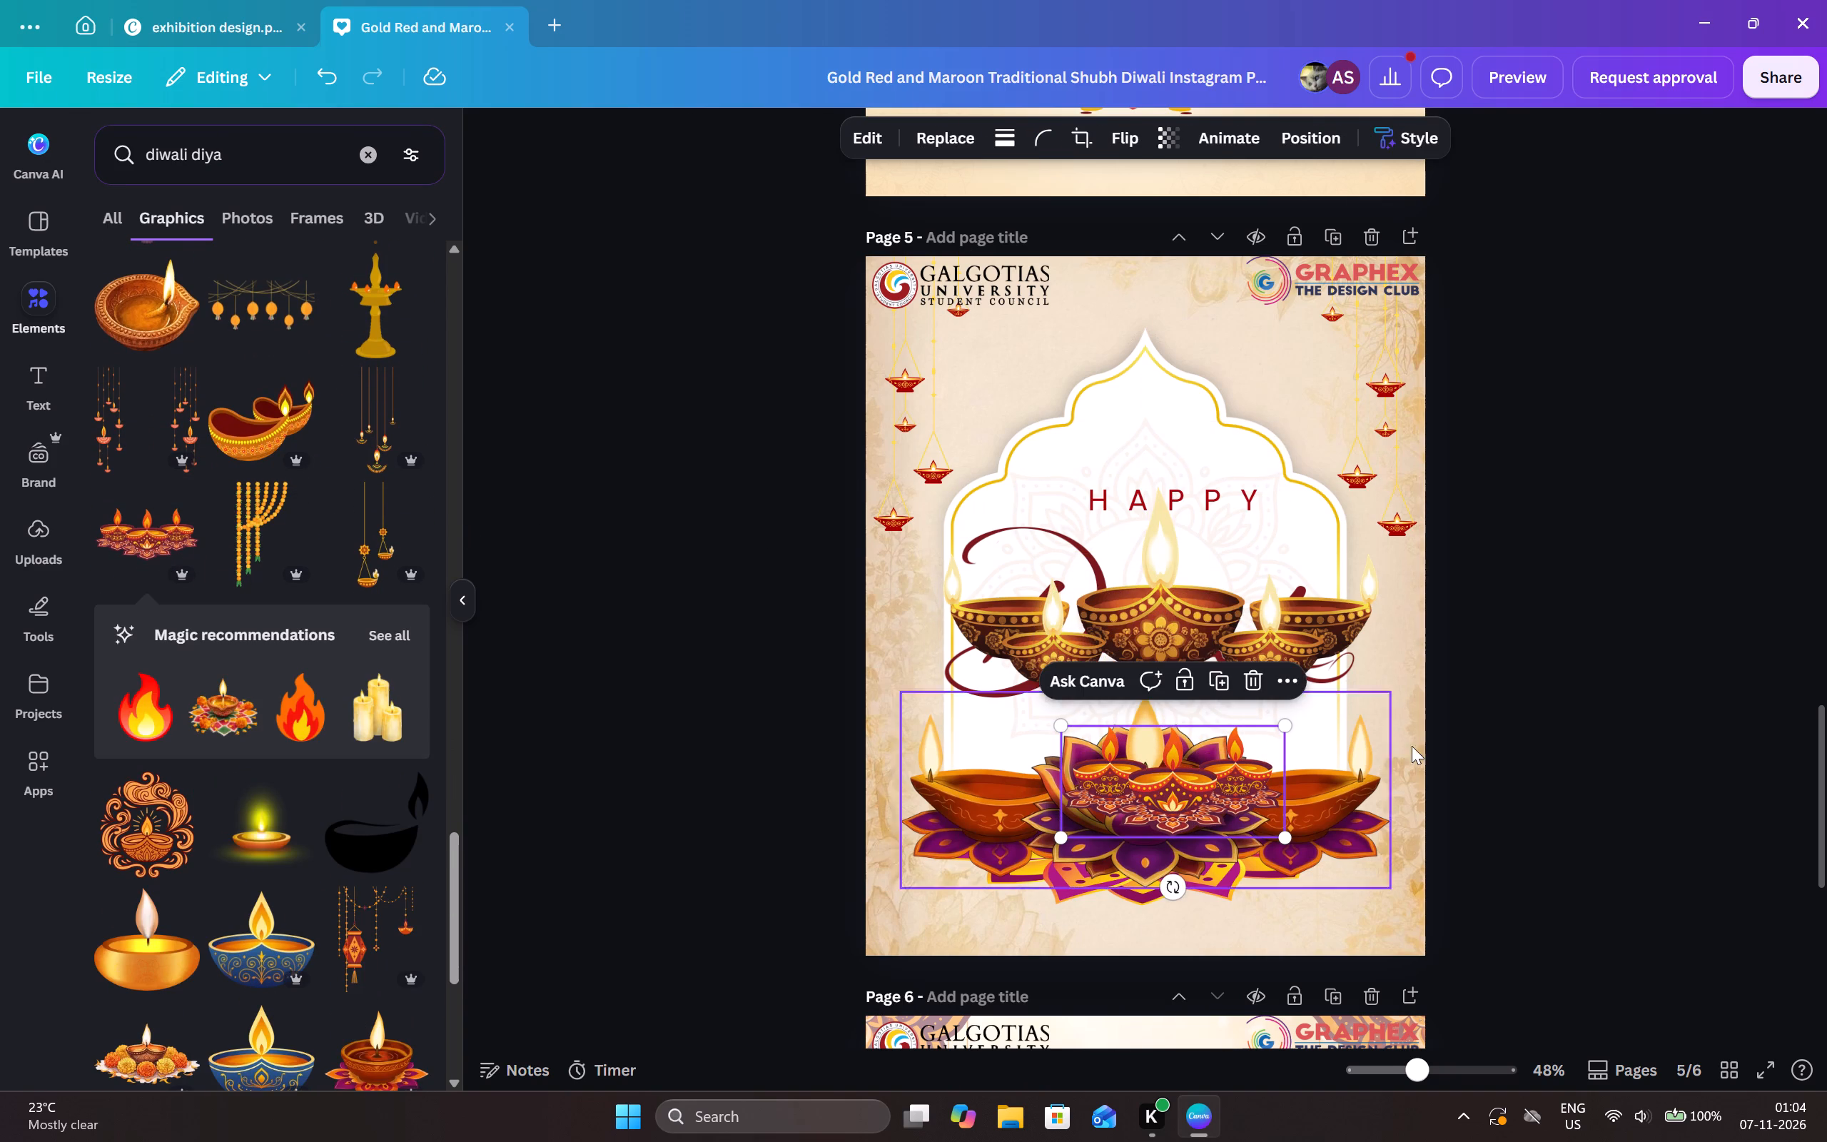
{"action": "scroll", "coordinate": [1508, 637], "scroll_direction": "down", "scroll_amount": 5}
{"action": "scroll", "coordinate": [1381, 593], "scroll_direction": "down", "scroll_amount": 2}
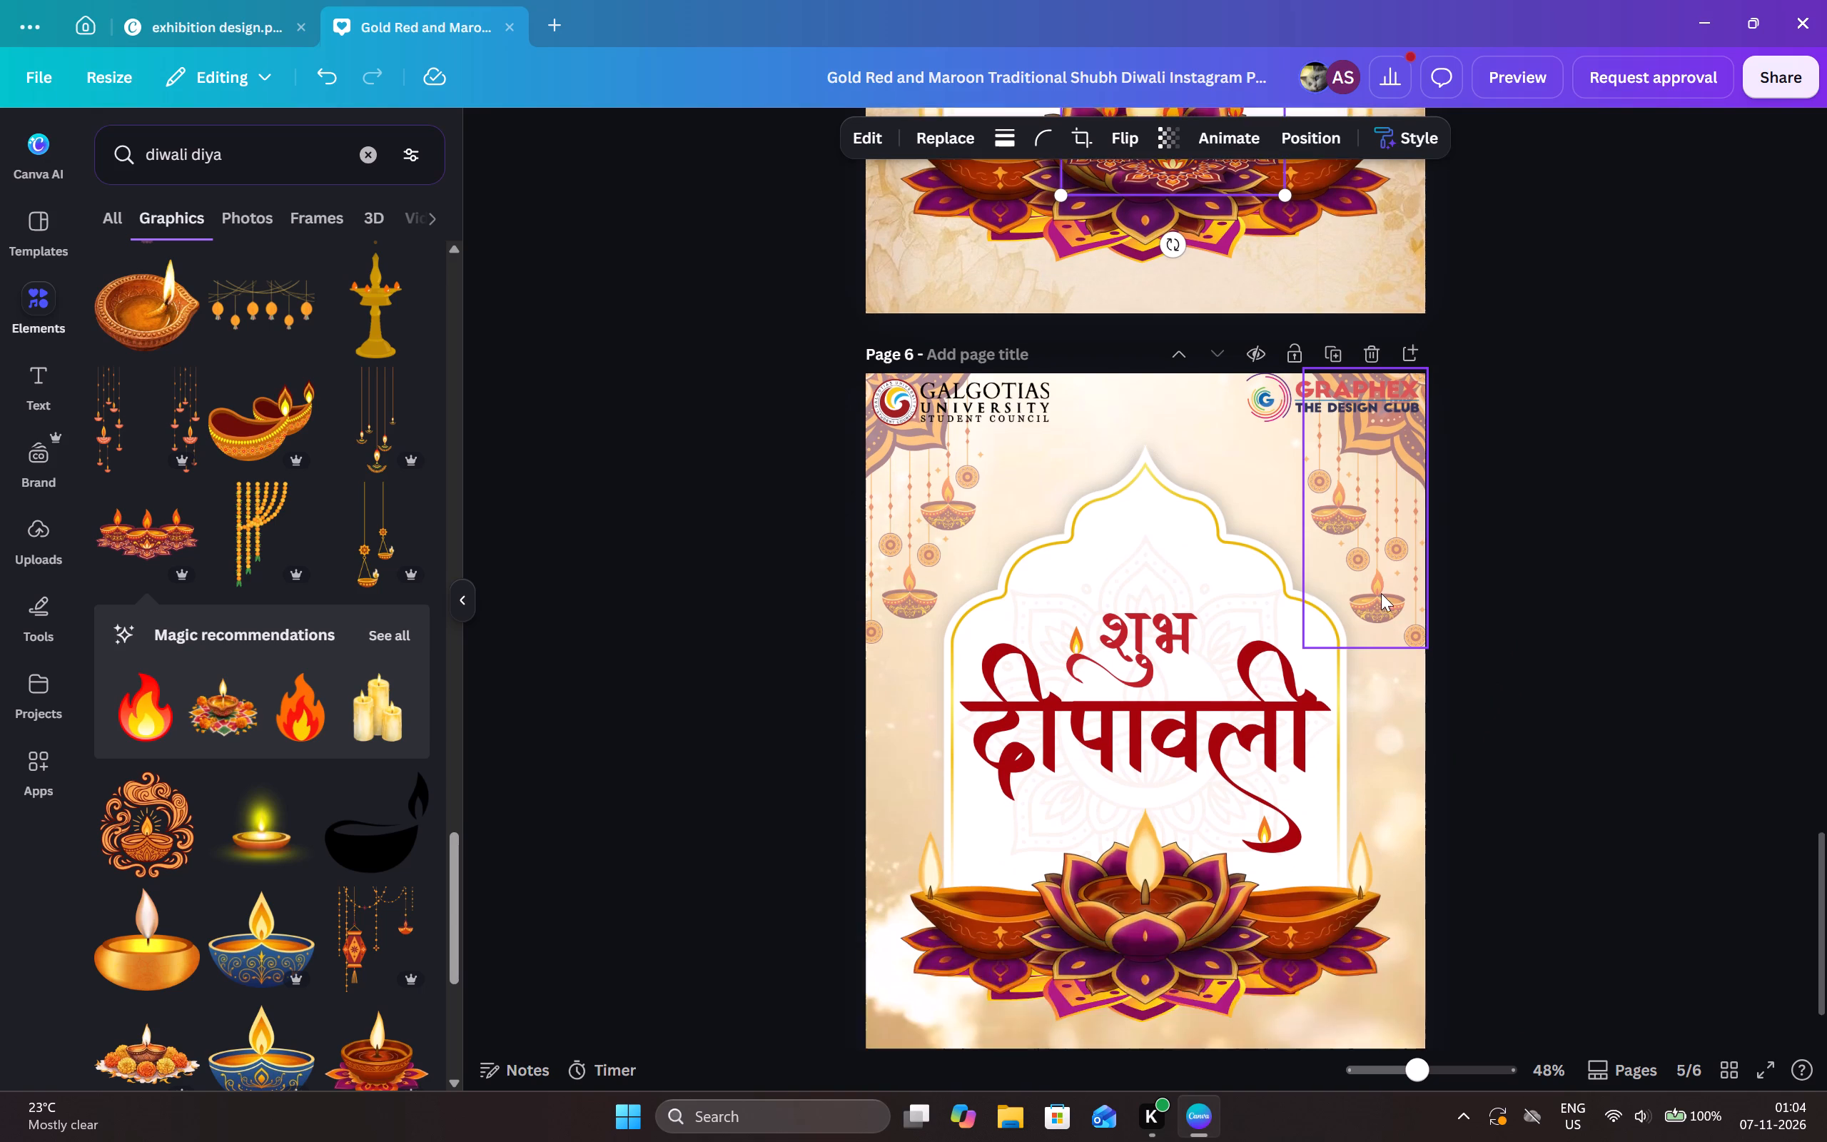
{"action": "scroll", "coordinate": [1381, 593], "scroll_direction": "down", "scroll_amount": 2}
{"action": "scroll", "coordinate": [1427, 627], "scroll_direction": "up", "scroll_amount": 5}
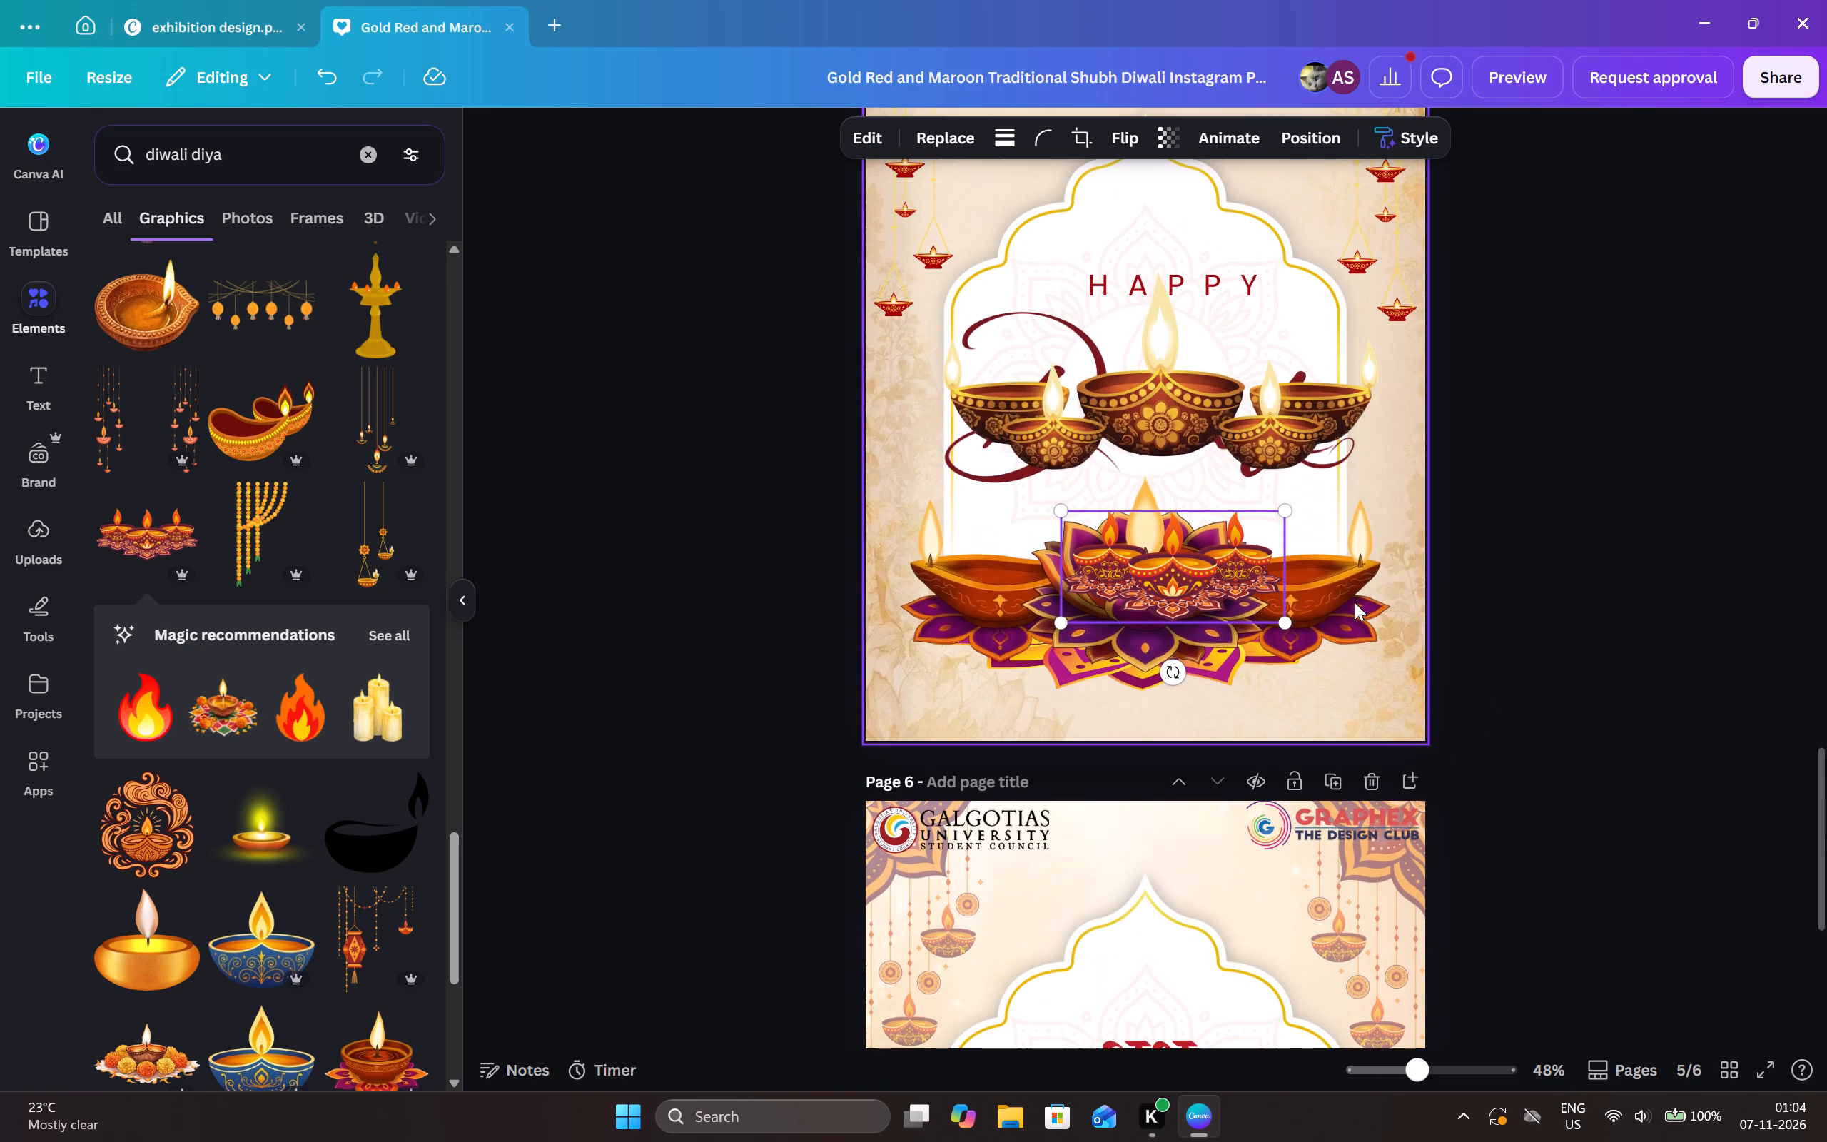
{"action": "left_click_drag", "start_coordinate": [1277, 621], "coordinate": [1383, 689]}
{"action": "left_click_drag", "start_coordinate": [1305, 595], "coordinate": [1218, 583]}
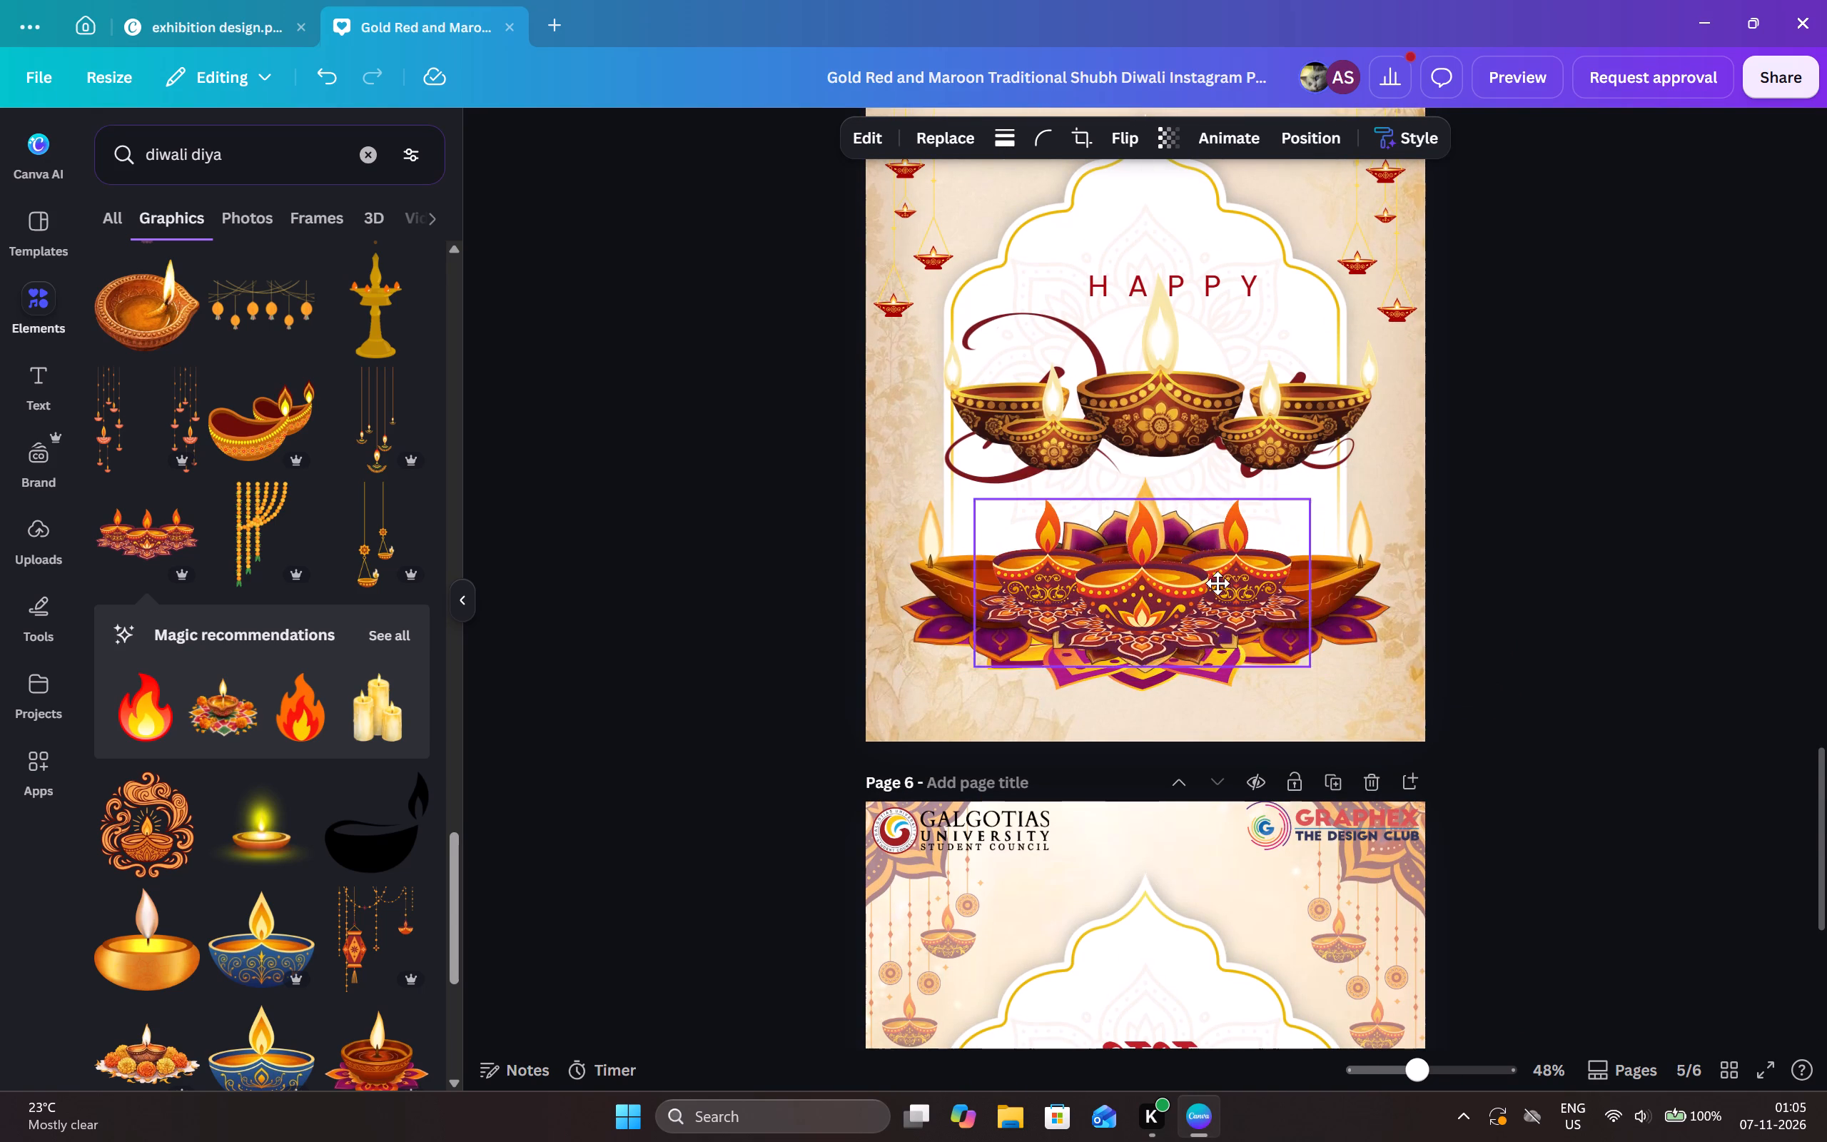
{"action": "left_click_drag", "start_coordinate": [1218, 583], "coordinate": [1214, 577]}
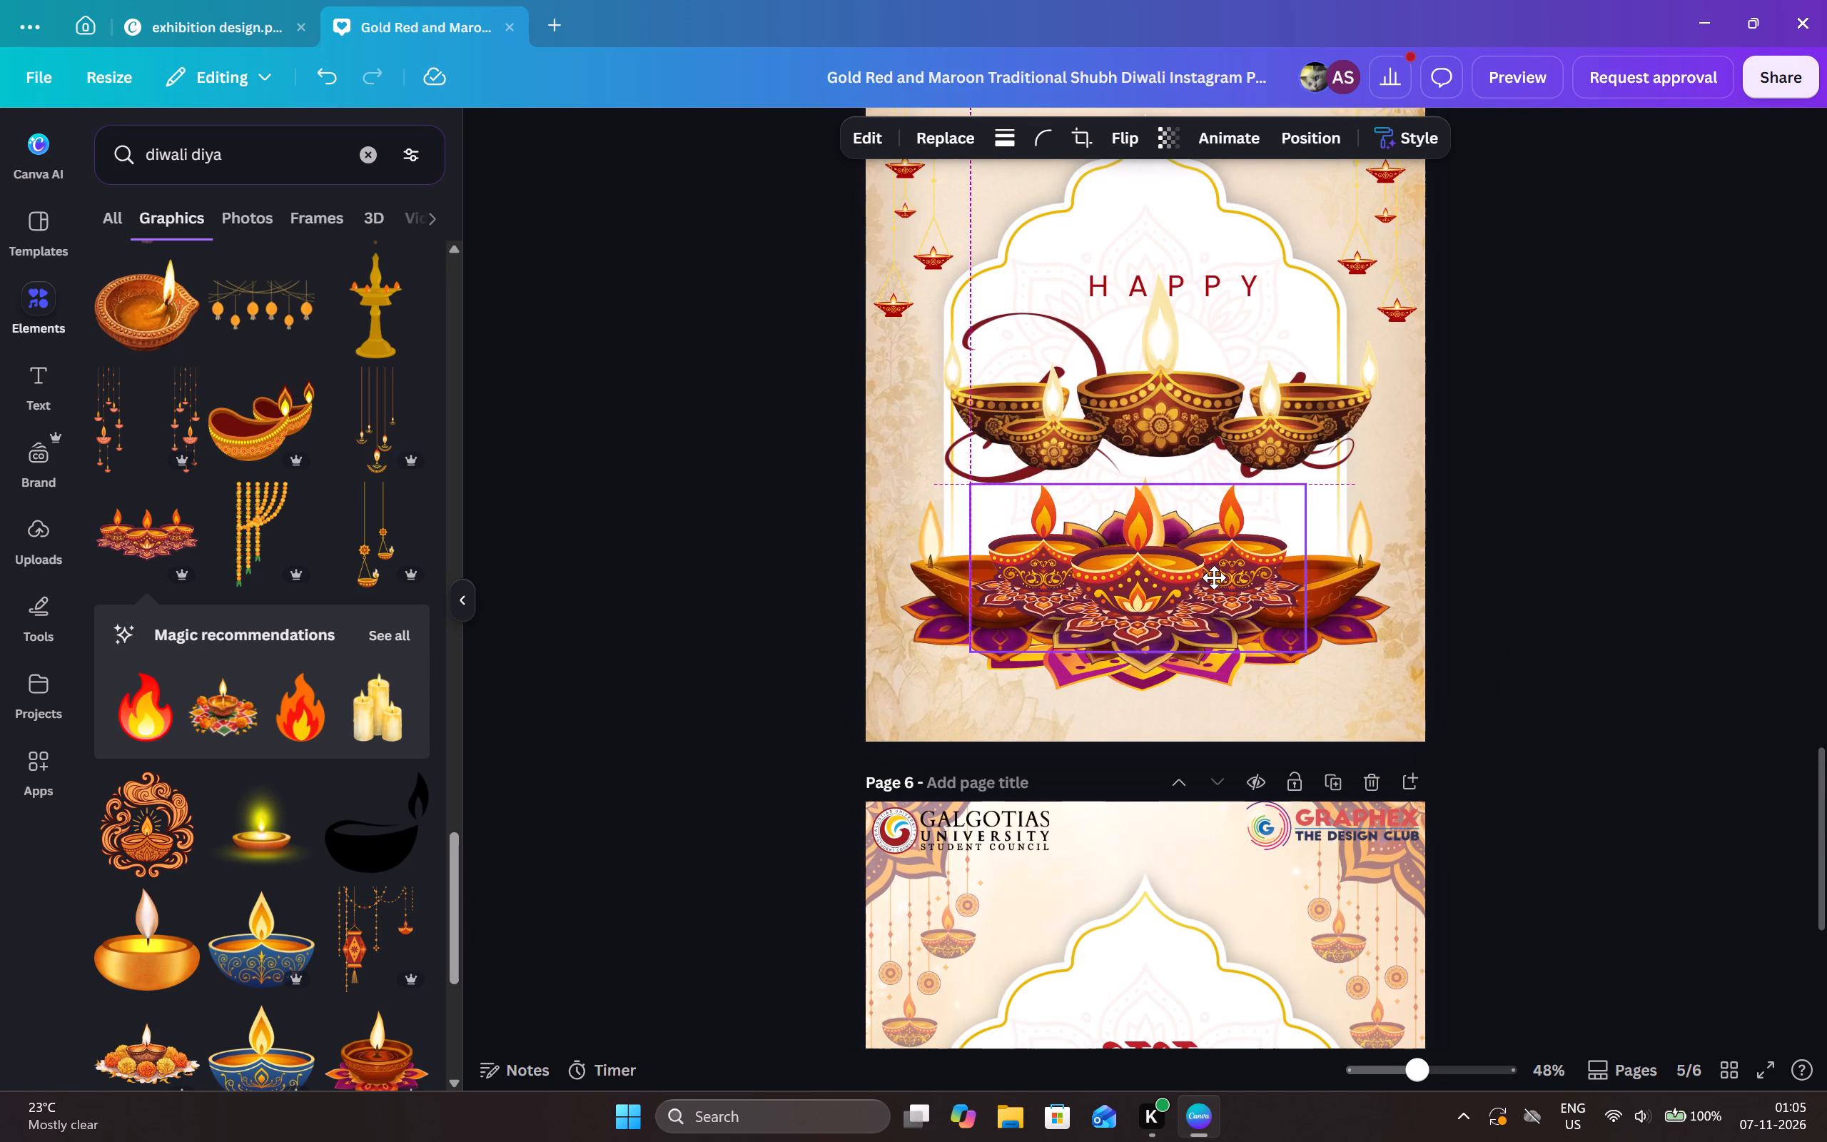
{"action": "left_click_drag", "start_coordinate": [1214, 577], "coordinate": [1215, 589]}
{"action": "left_click", "coordinate": [1540, 568]}
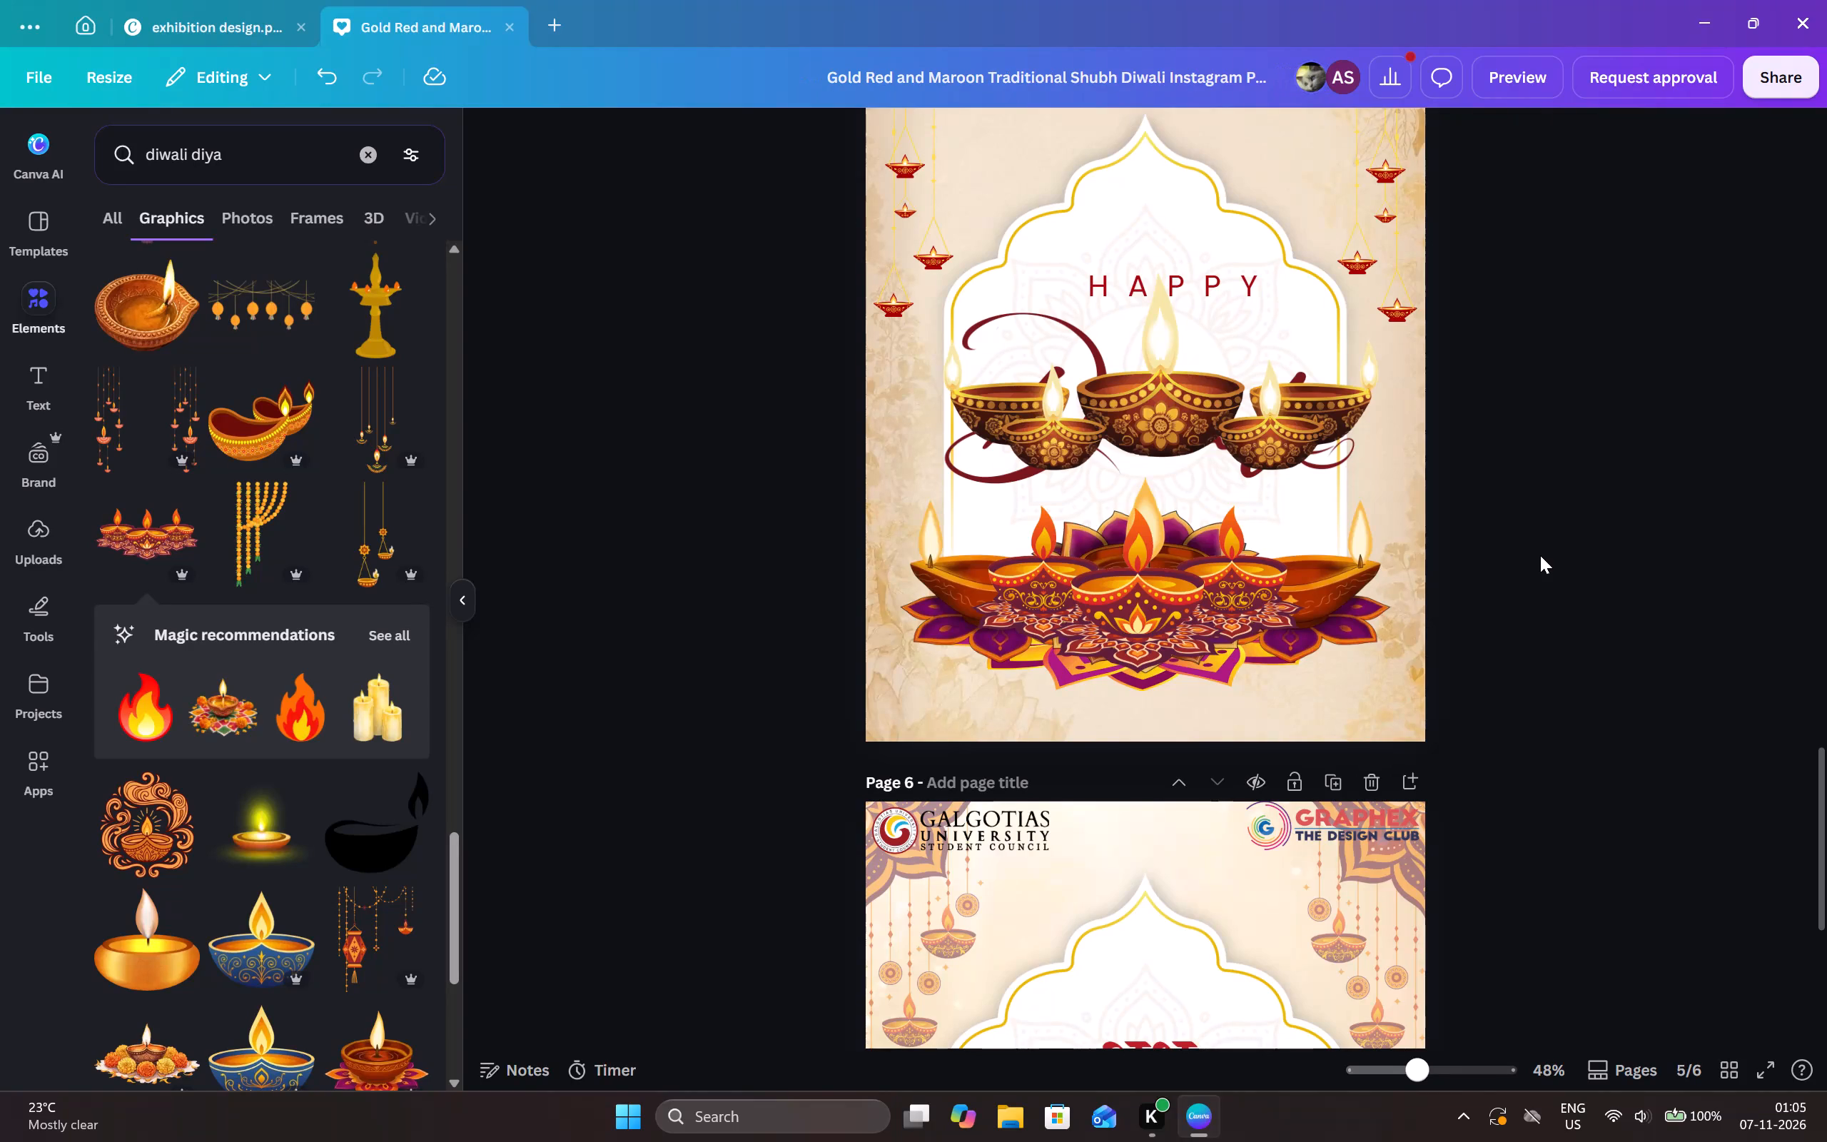
Review the designs on pages 2 to 4 against the diya arrangement on page 5.
{"action": "scroll", "coordinate": [1571, 520], "scroll_direction": "up", "scroll_amount": 17}
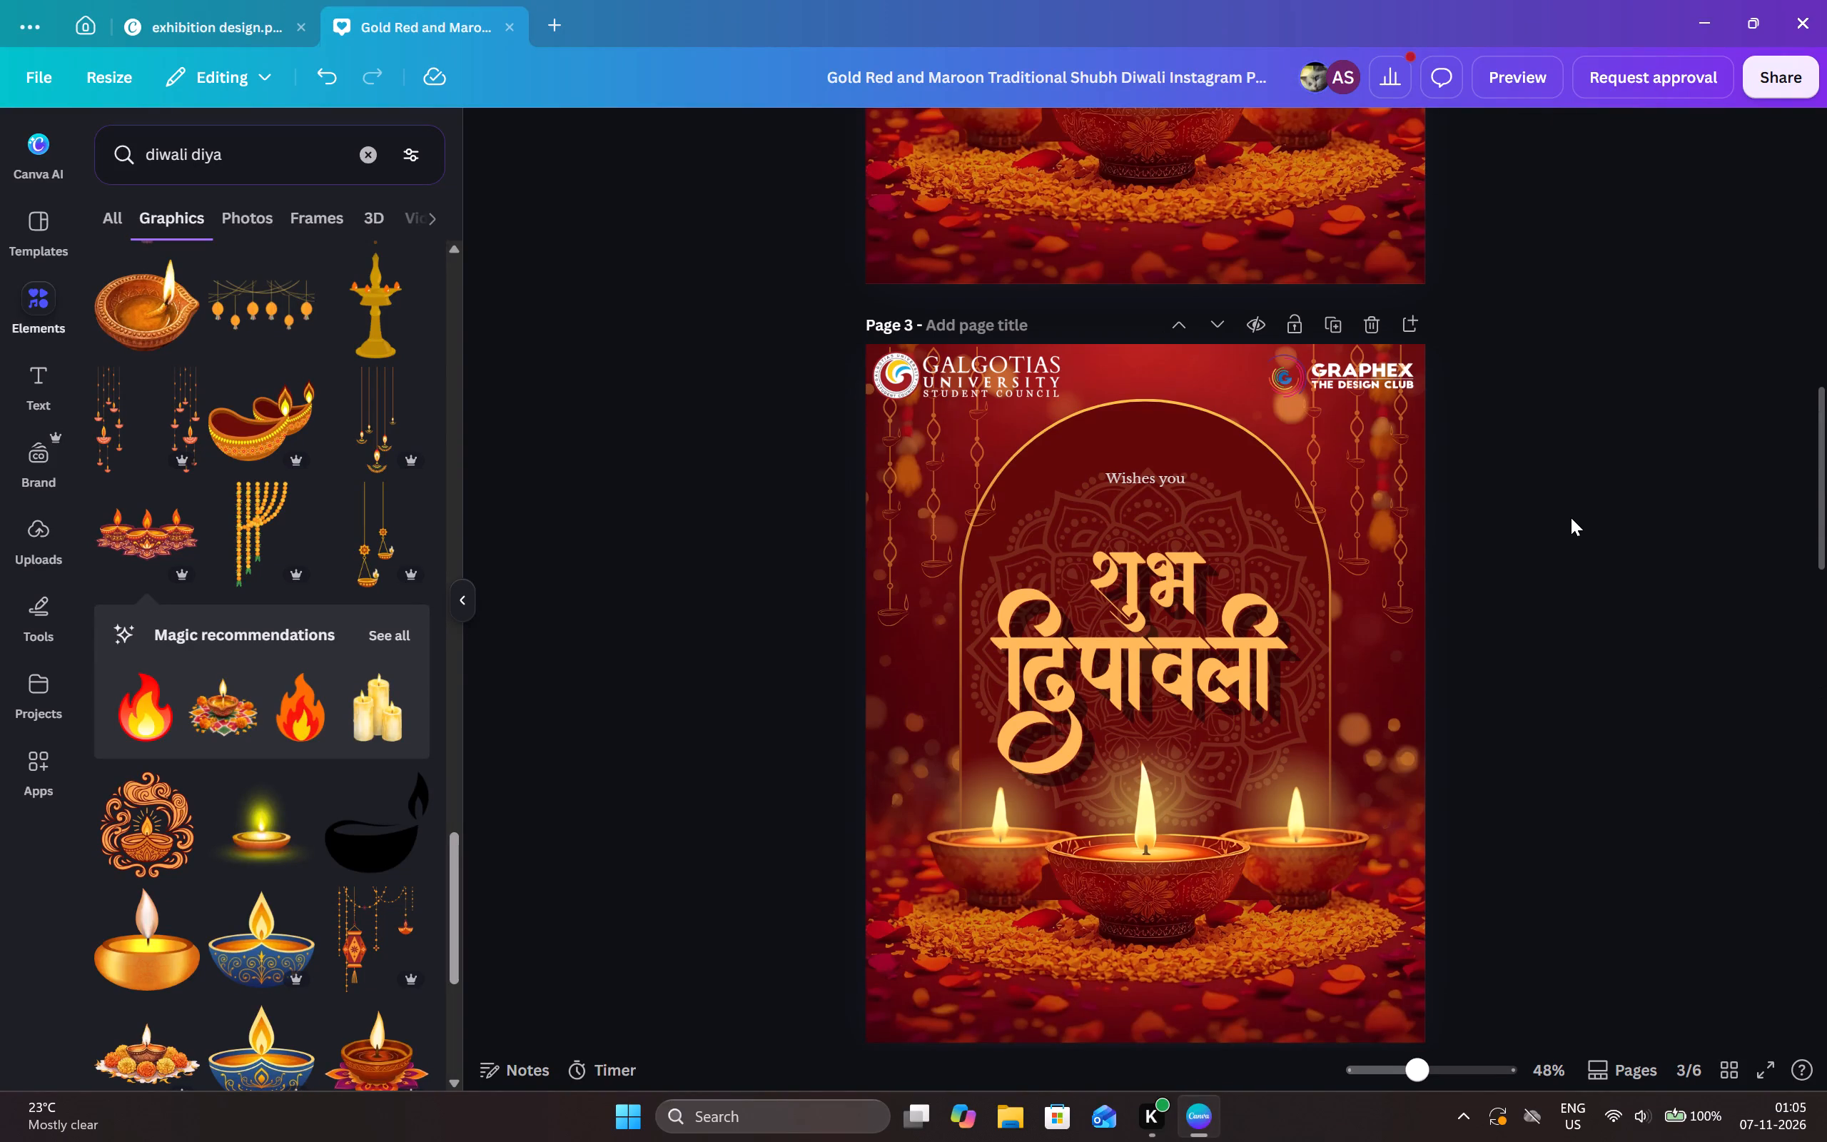
{"action": "scroll", "coordinate": [1571, 517], "scroll_direction": "up", "scroll_amount": 3}
{"action": "left_click", "coordinate": [1409, 355]}
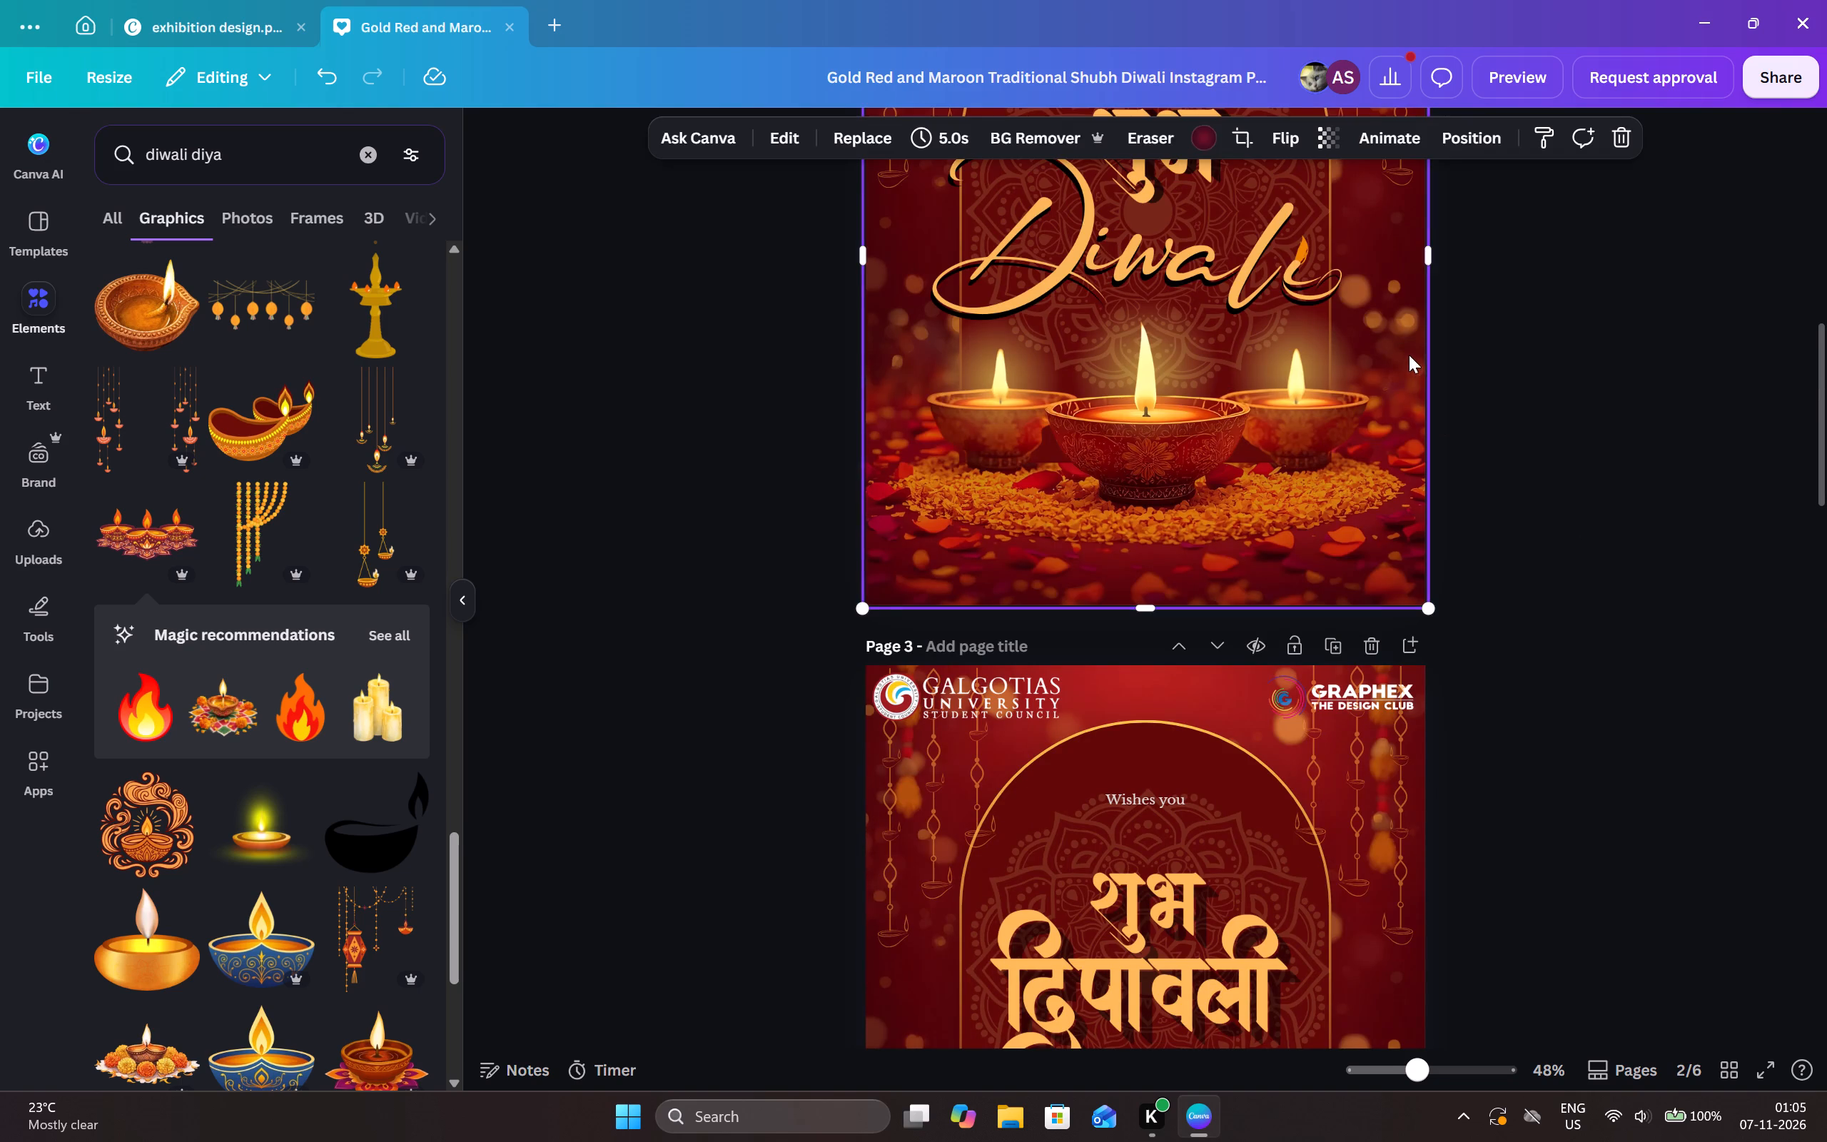
{"action": "scroll", "coordinate": [1499, 331], "scroll_direction": "up", "scroll_amount": 4}
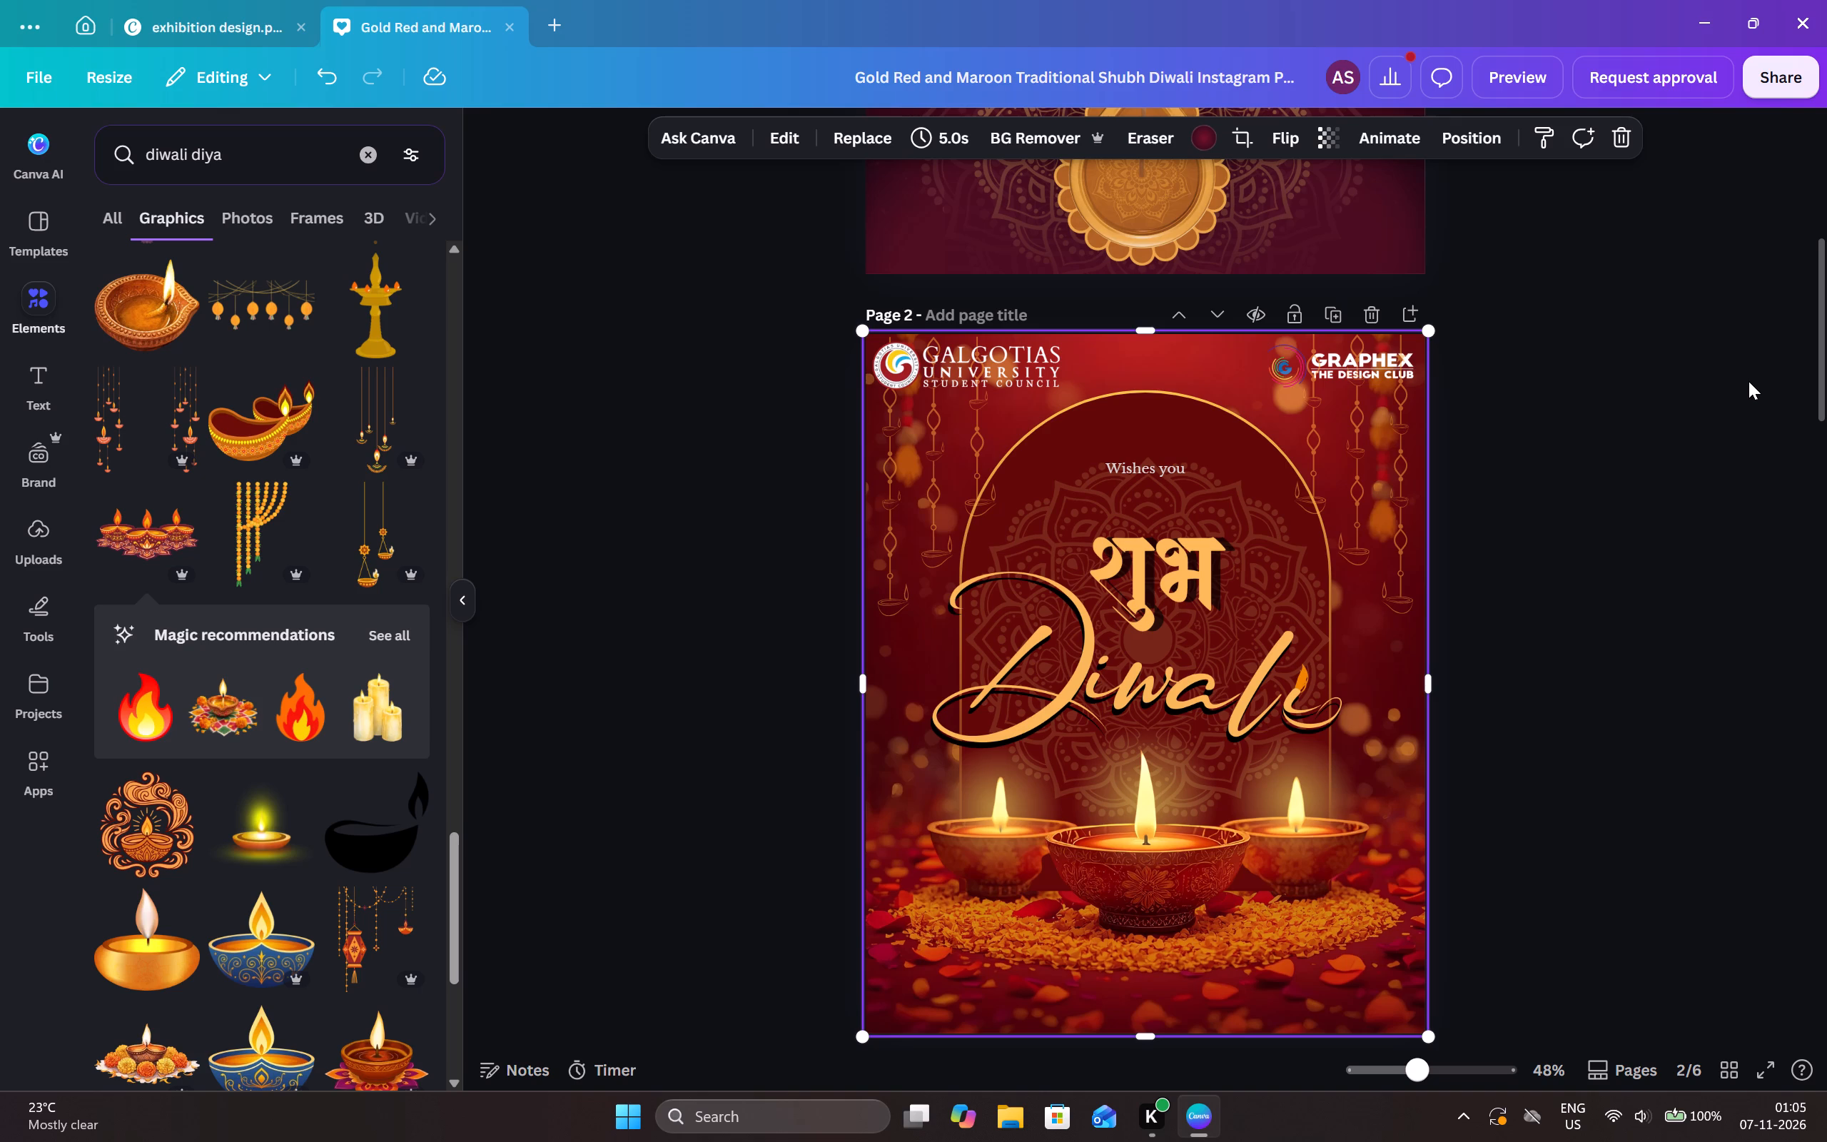
{"action": "scroll", "coordinate": [1652, 514], "scroll_direction": "down", "scroll_amount": 18}
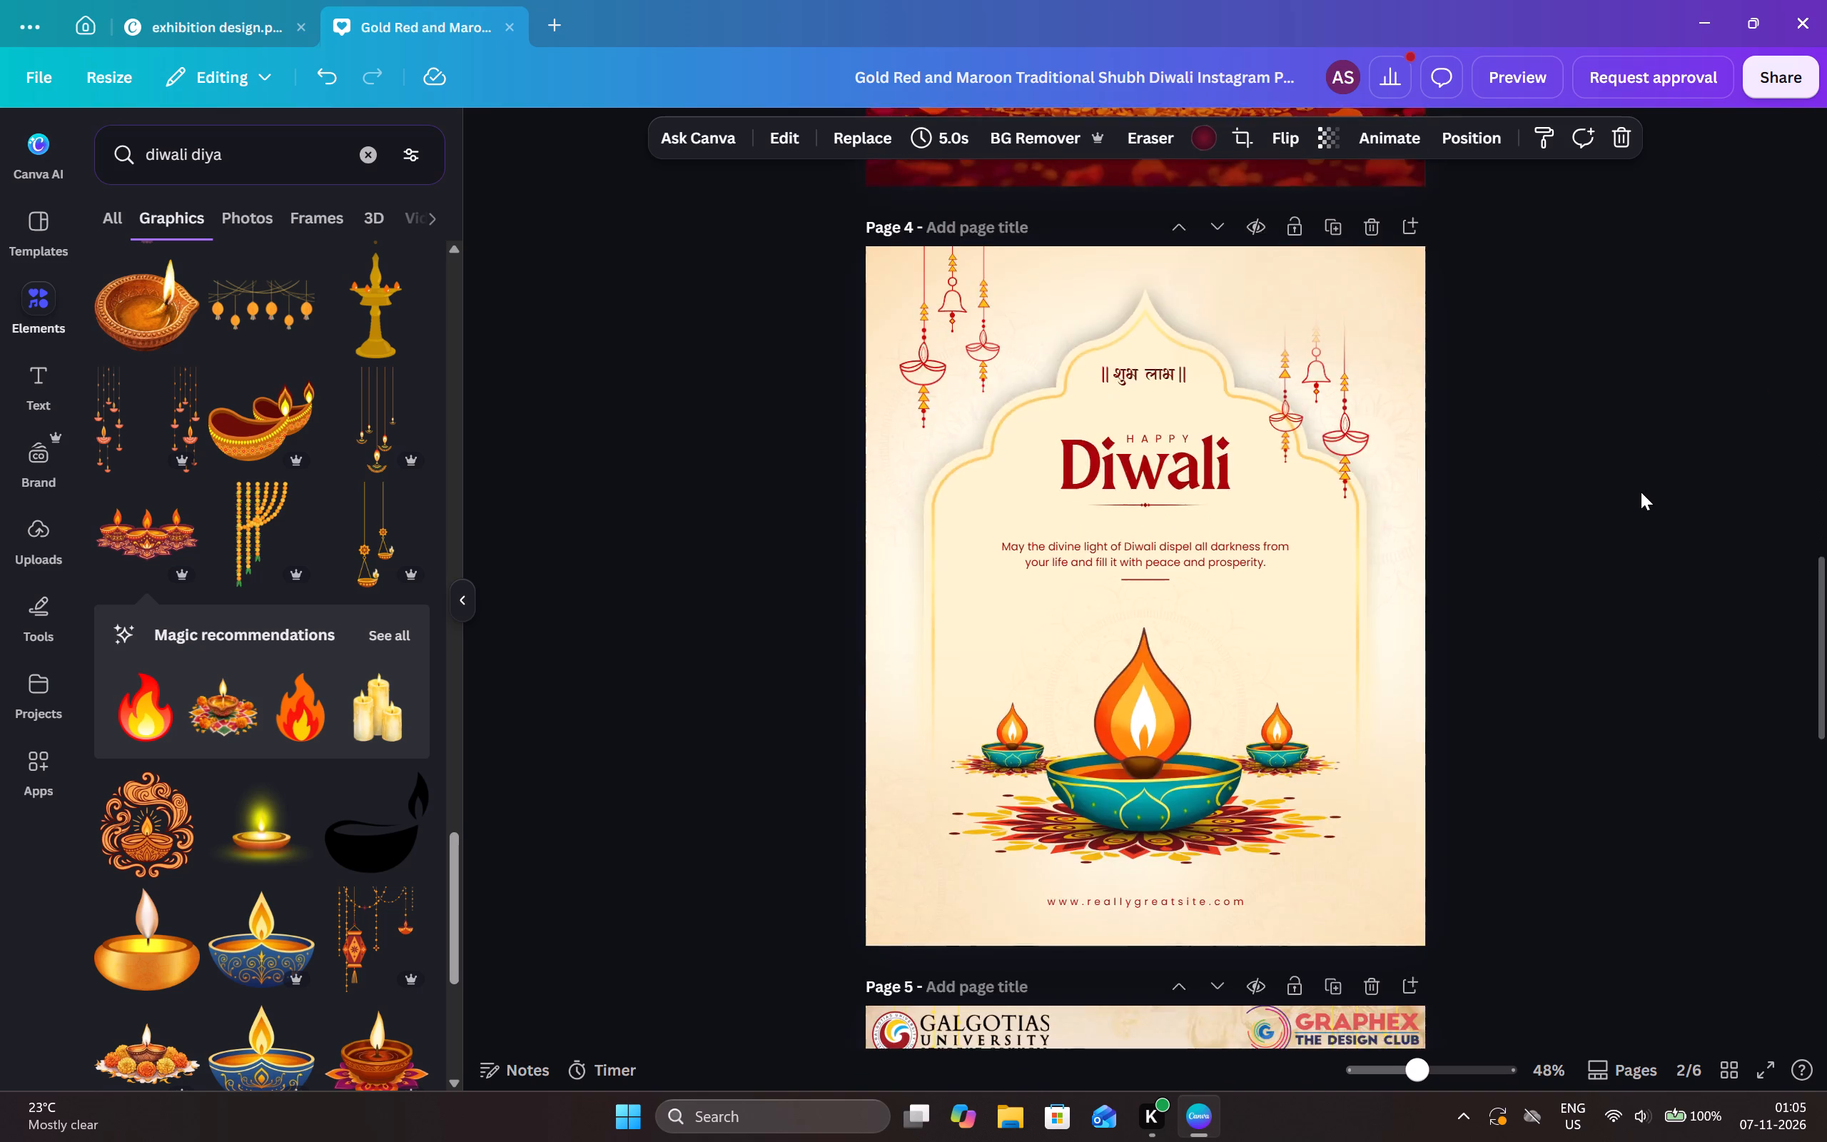
{"action": "scroll", "coordinate": [1641, 492], "scroll_direction": "down", "scroll_amount": 11}
{"action": "scroll", "coordinate": [1641, 492], "scroll_direction": "up", "scroll_amount": 13}
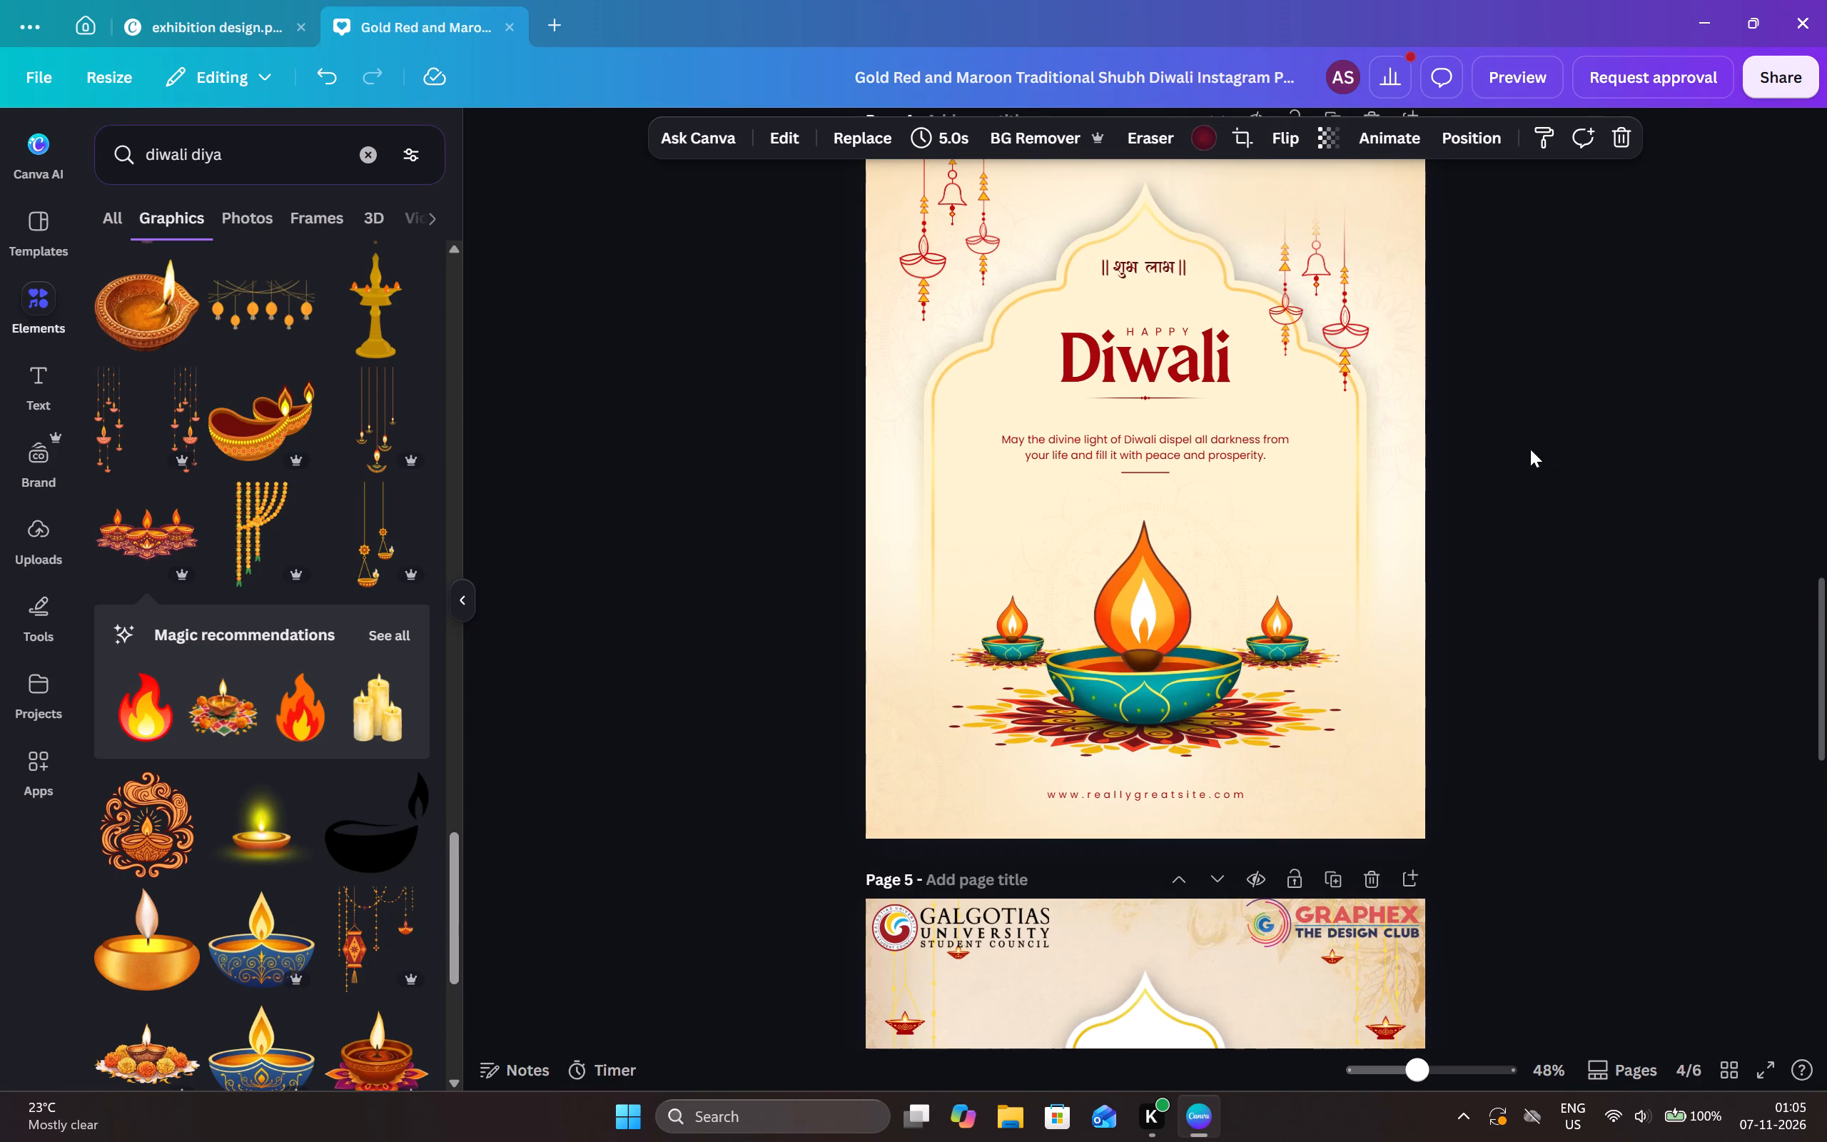
{"action": "scroll", "coordinate": [1508, 598], "scroll_direction": "down", "scroll_amount": 5}
{"action": "scroll", "coordinate": [1581, 578], "scroll_direction": "down", "scroll_amount": 2}
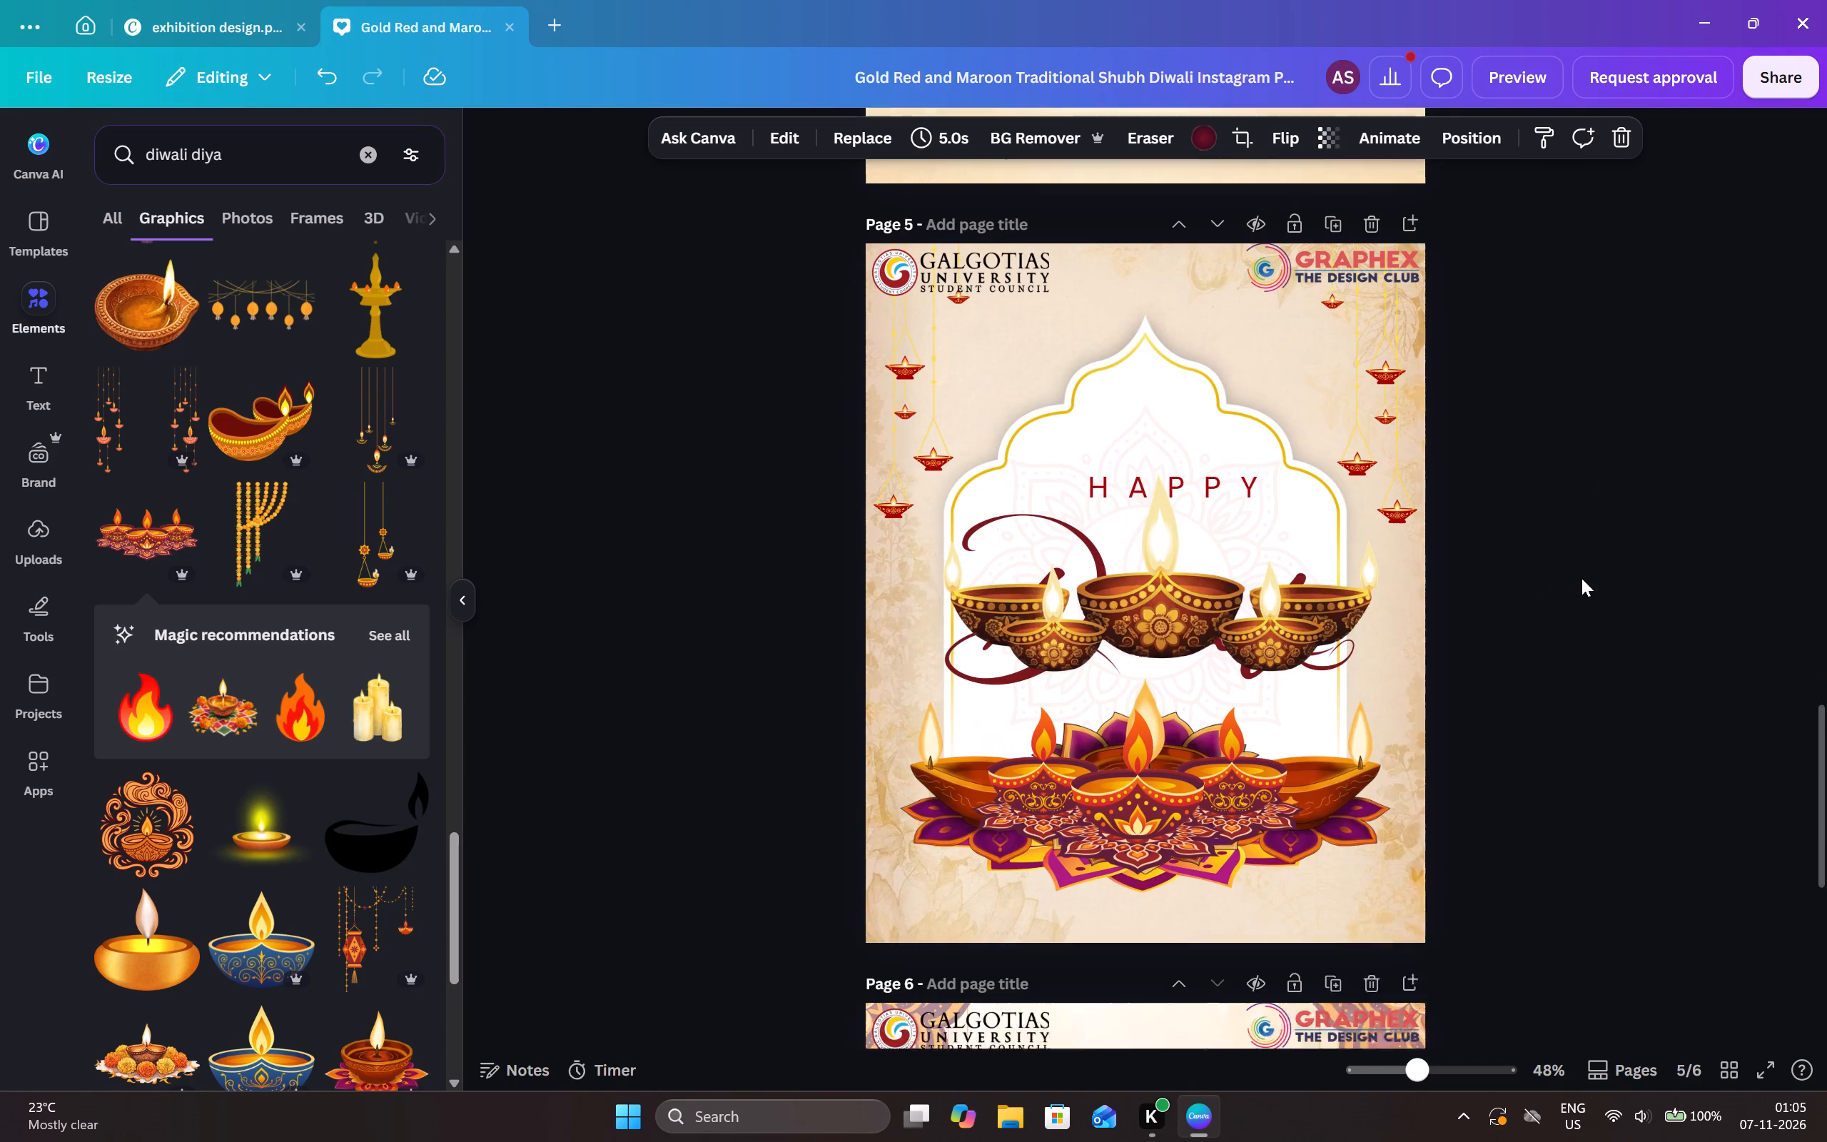
Move the three-diya rangoli graphic off the lotus diyas to the lower-right corner of page 5.
{"action": "left_click_drag", "start_coordinate": [1122, 681], "coordinate": [1285, 787]}
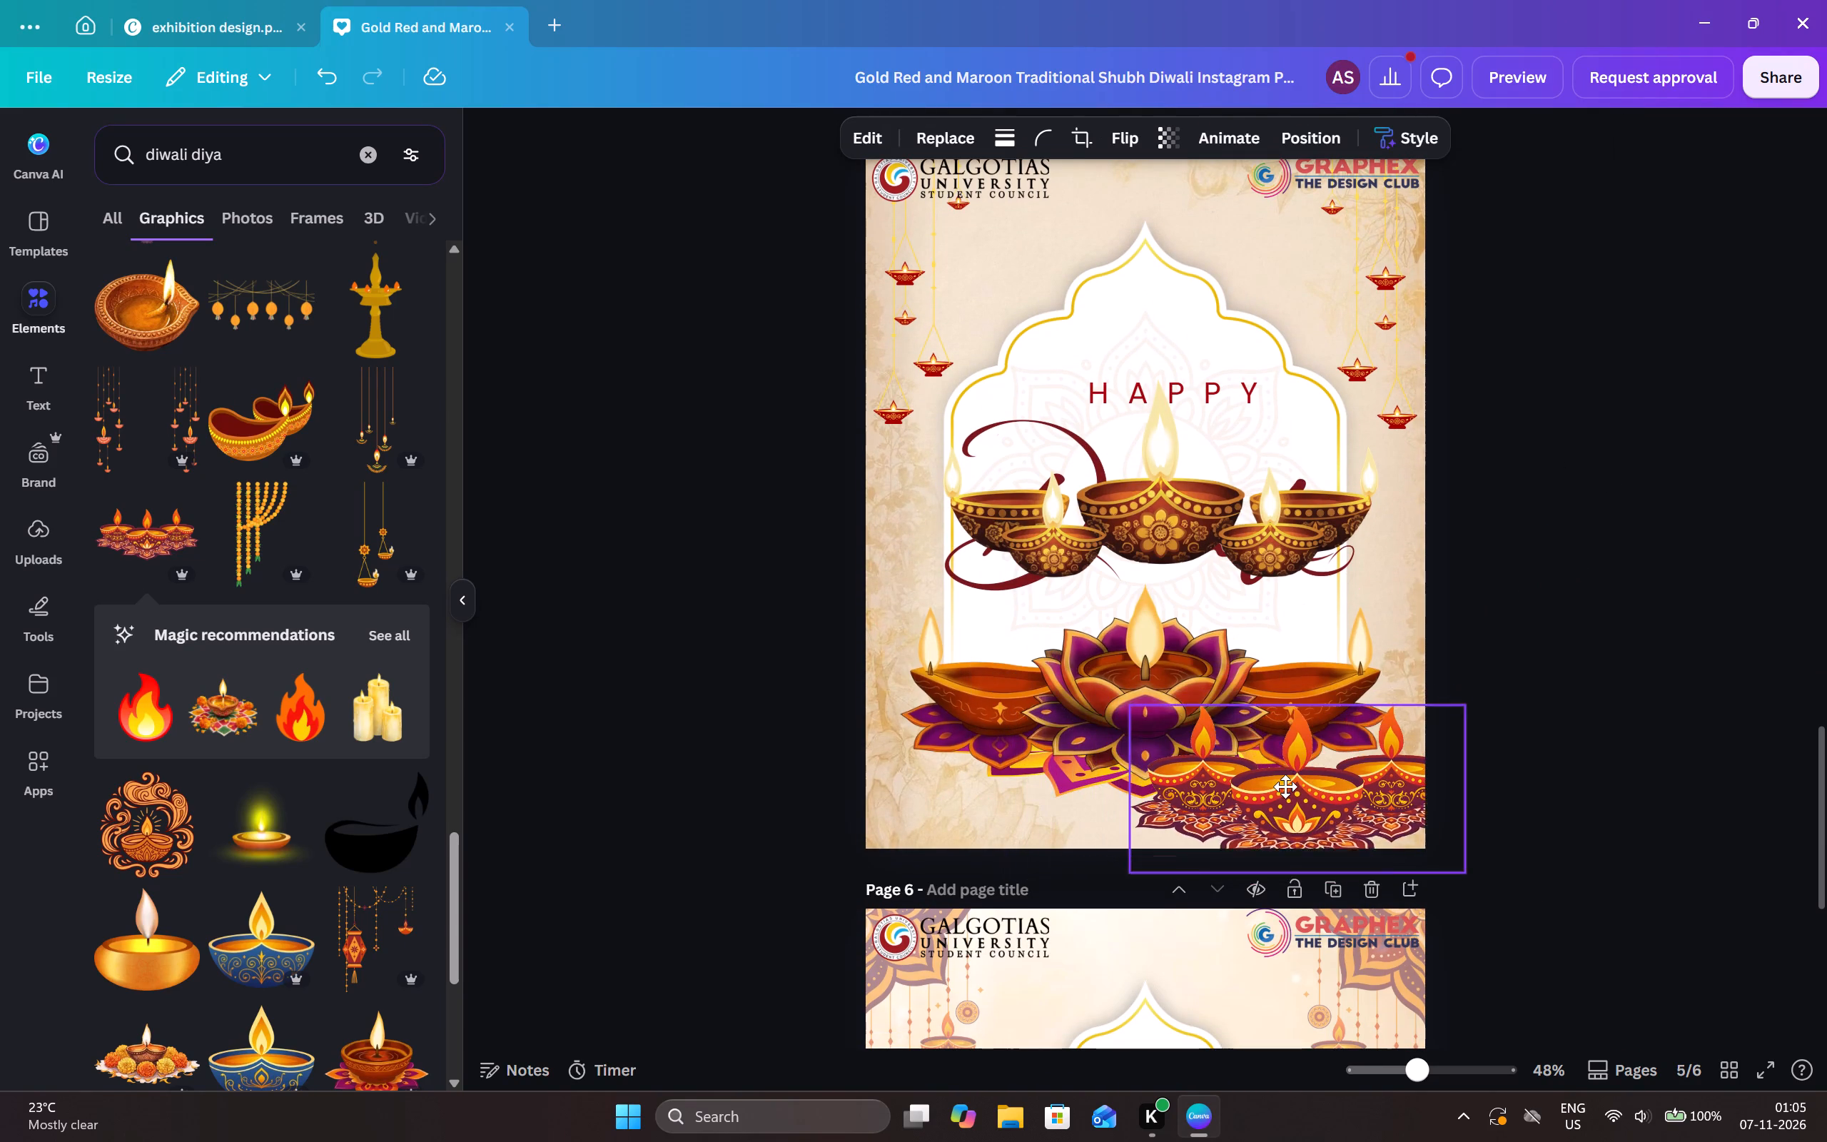
{"action": "left_click_drag", "start_coordinate": [1285, 787], "coordinate": [1287, 768]}
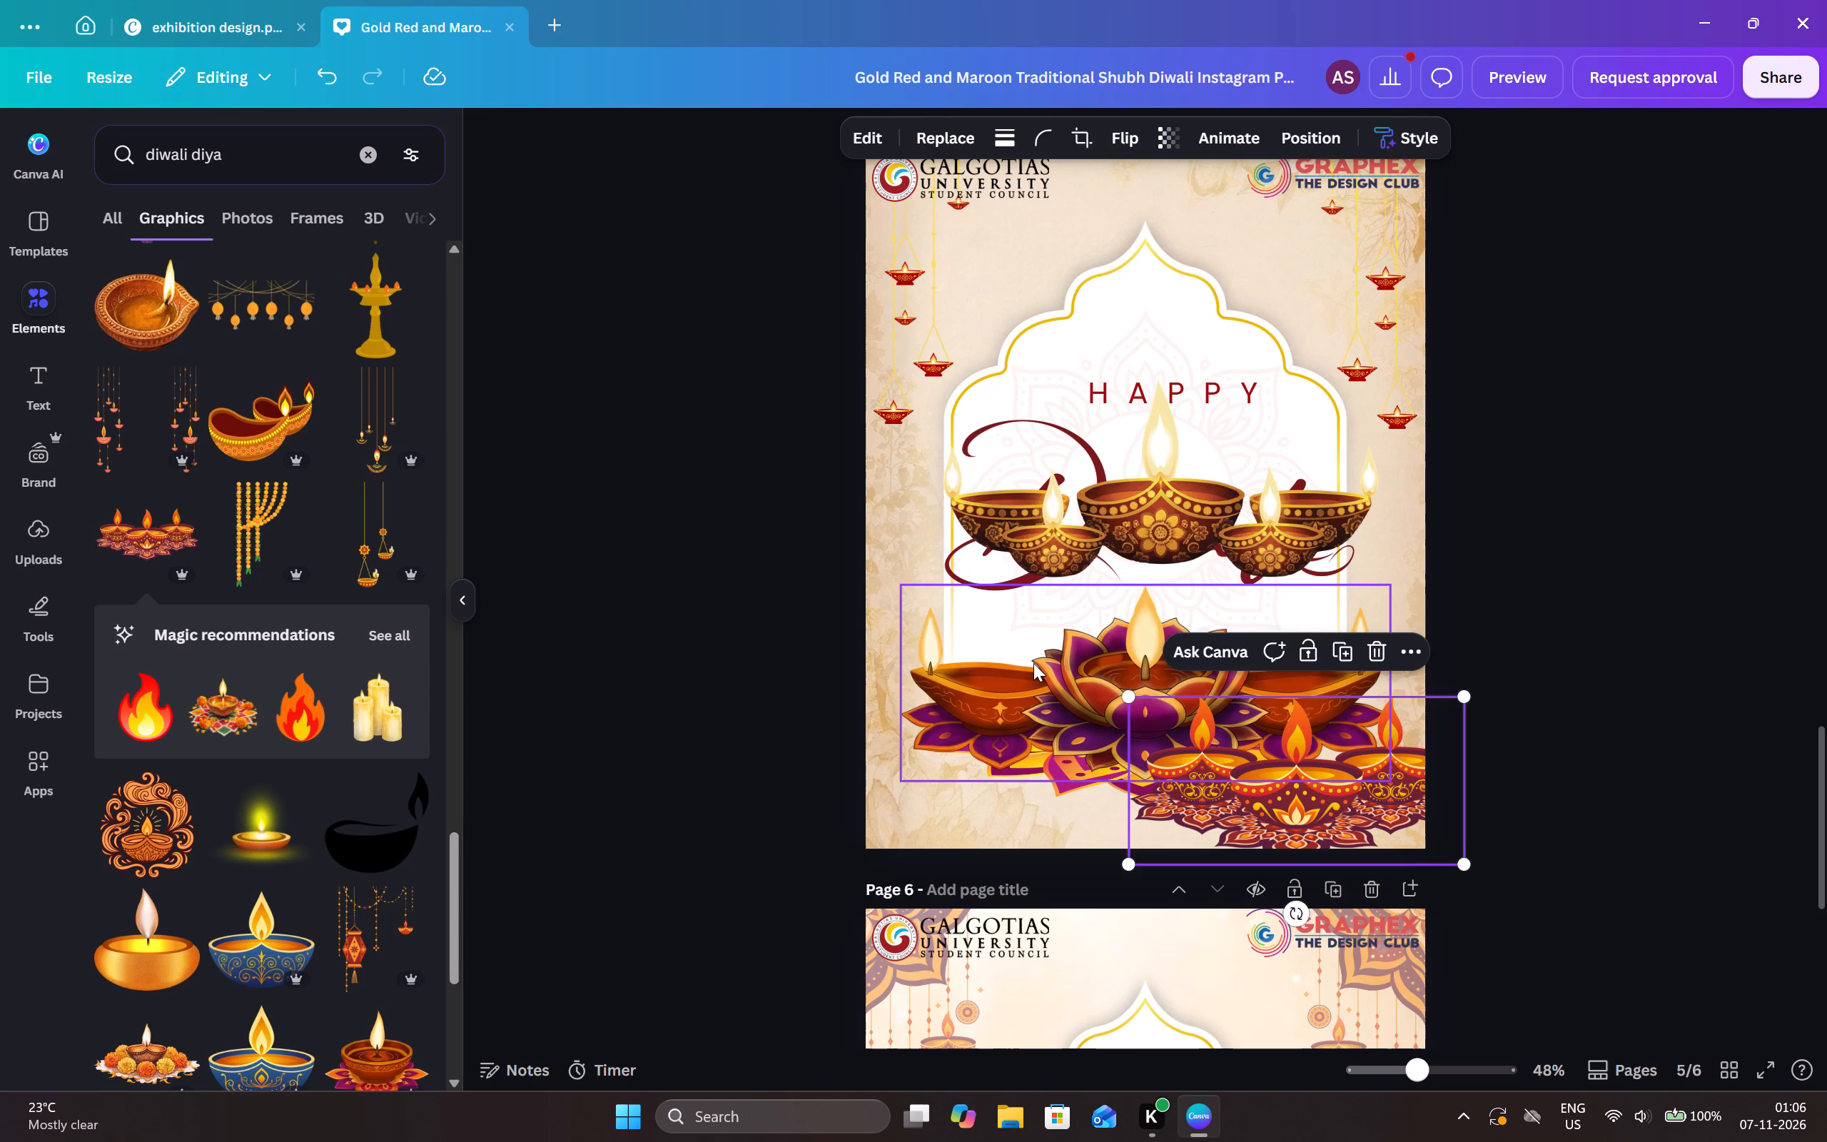
Delete the lotus diyas graphic from page 5, keeping the purple rangoli beneath it.
{"action": "left_click", "coordinate": [1033, 662]}
{"action": "left_click", "coordinate": [1226, 540]}
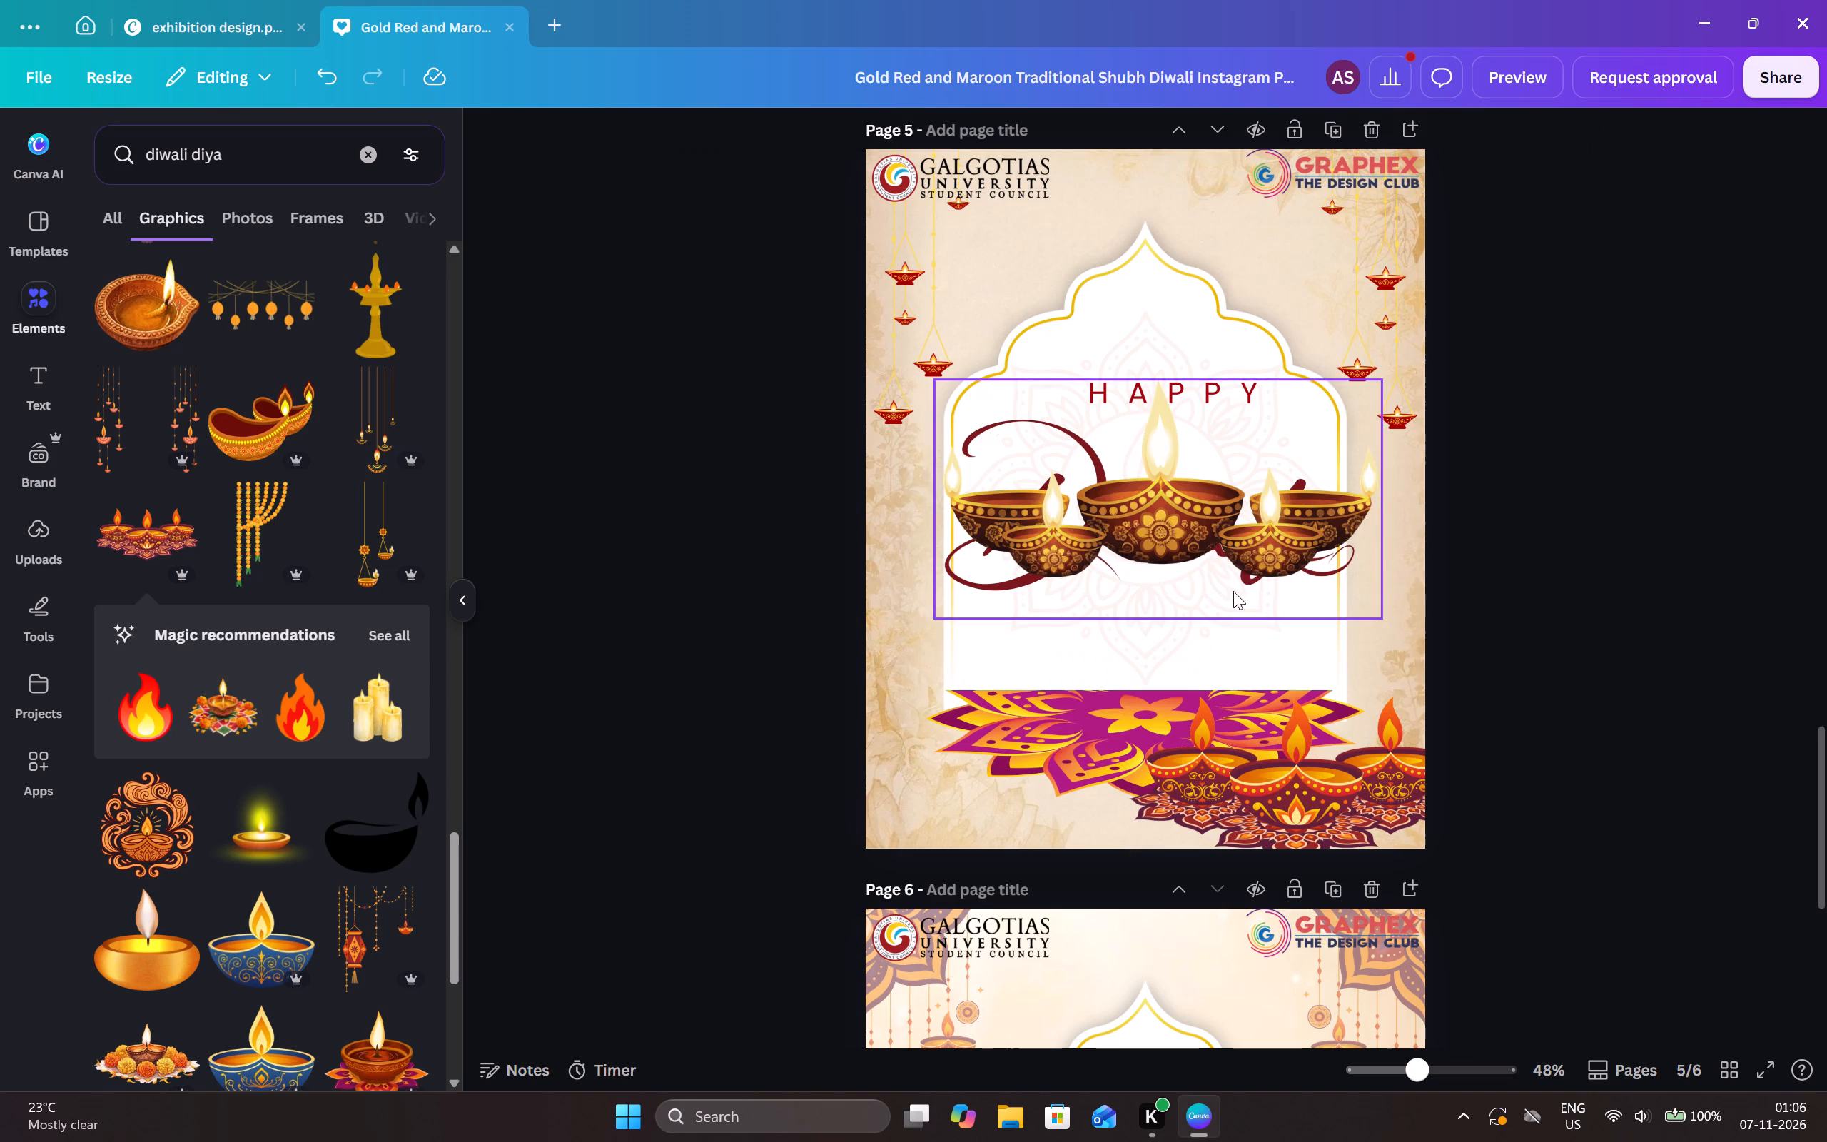
Move the brown five-diya graphic down onto the purple rangoli, clear of most of the Diwali lettering.
{"action": "left_click_drag", "start_coordinate": [1257, 502], "coordinate": [1251, 662]}
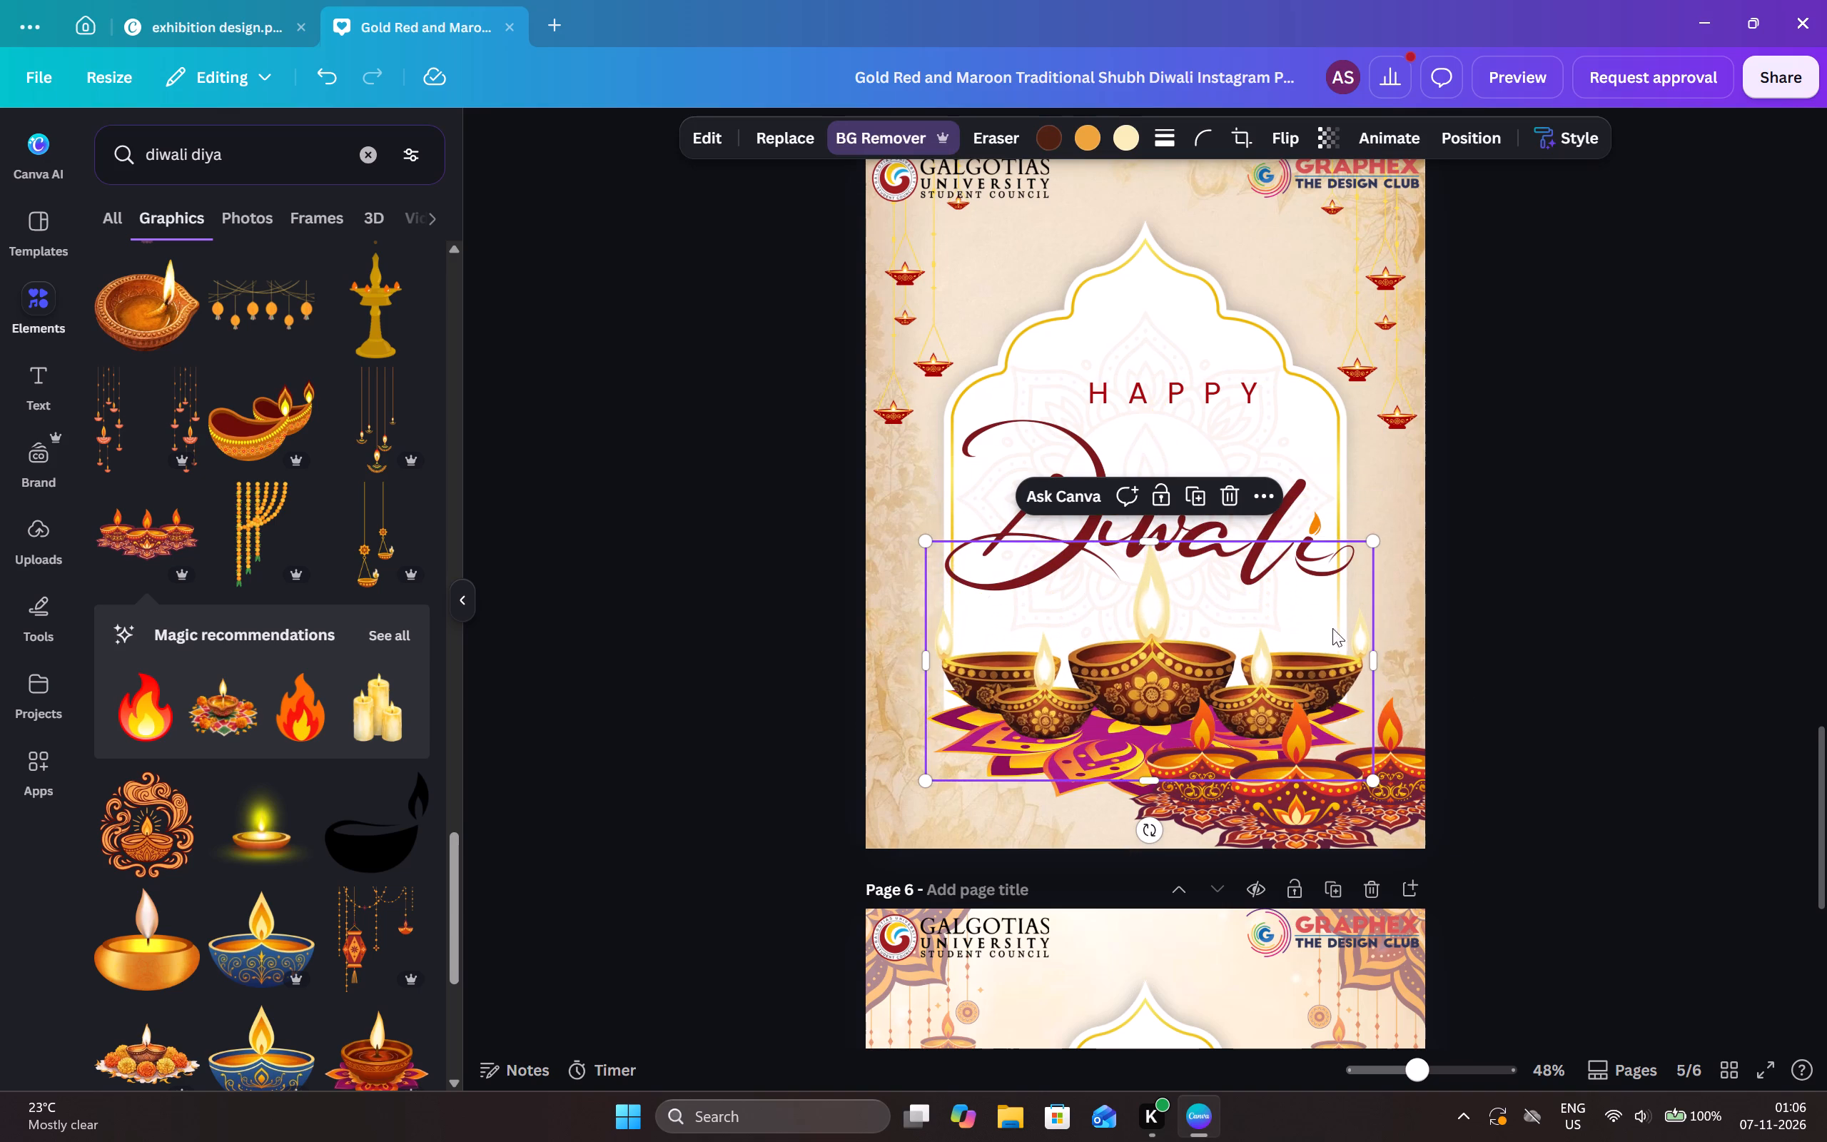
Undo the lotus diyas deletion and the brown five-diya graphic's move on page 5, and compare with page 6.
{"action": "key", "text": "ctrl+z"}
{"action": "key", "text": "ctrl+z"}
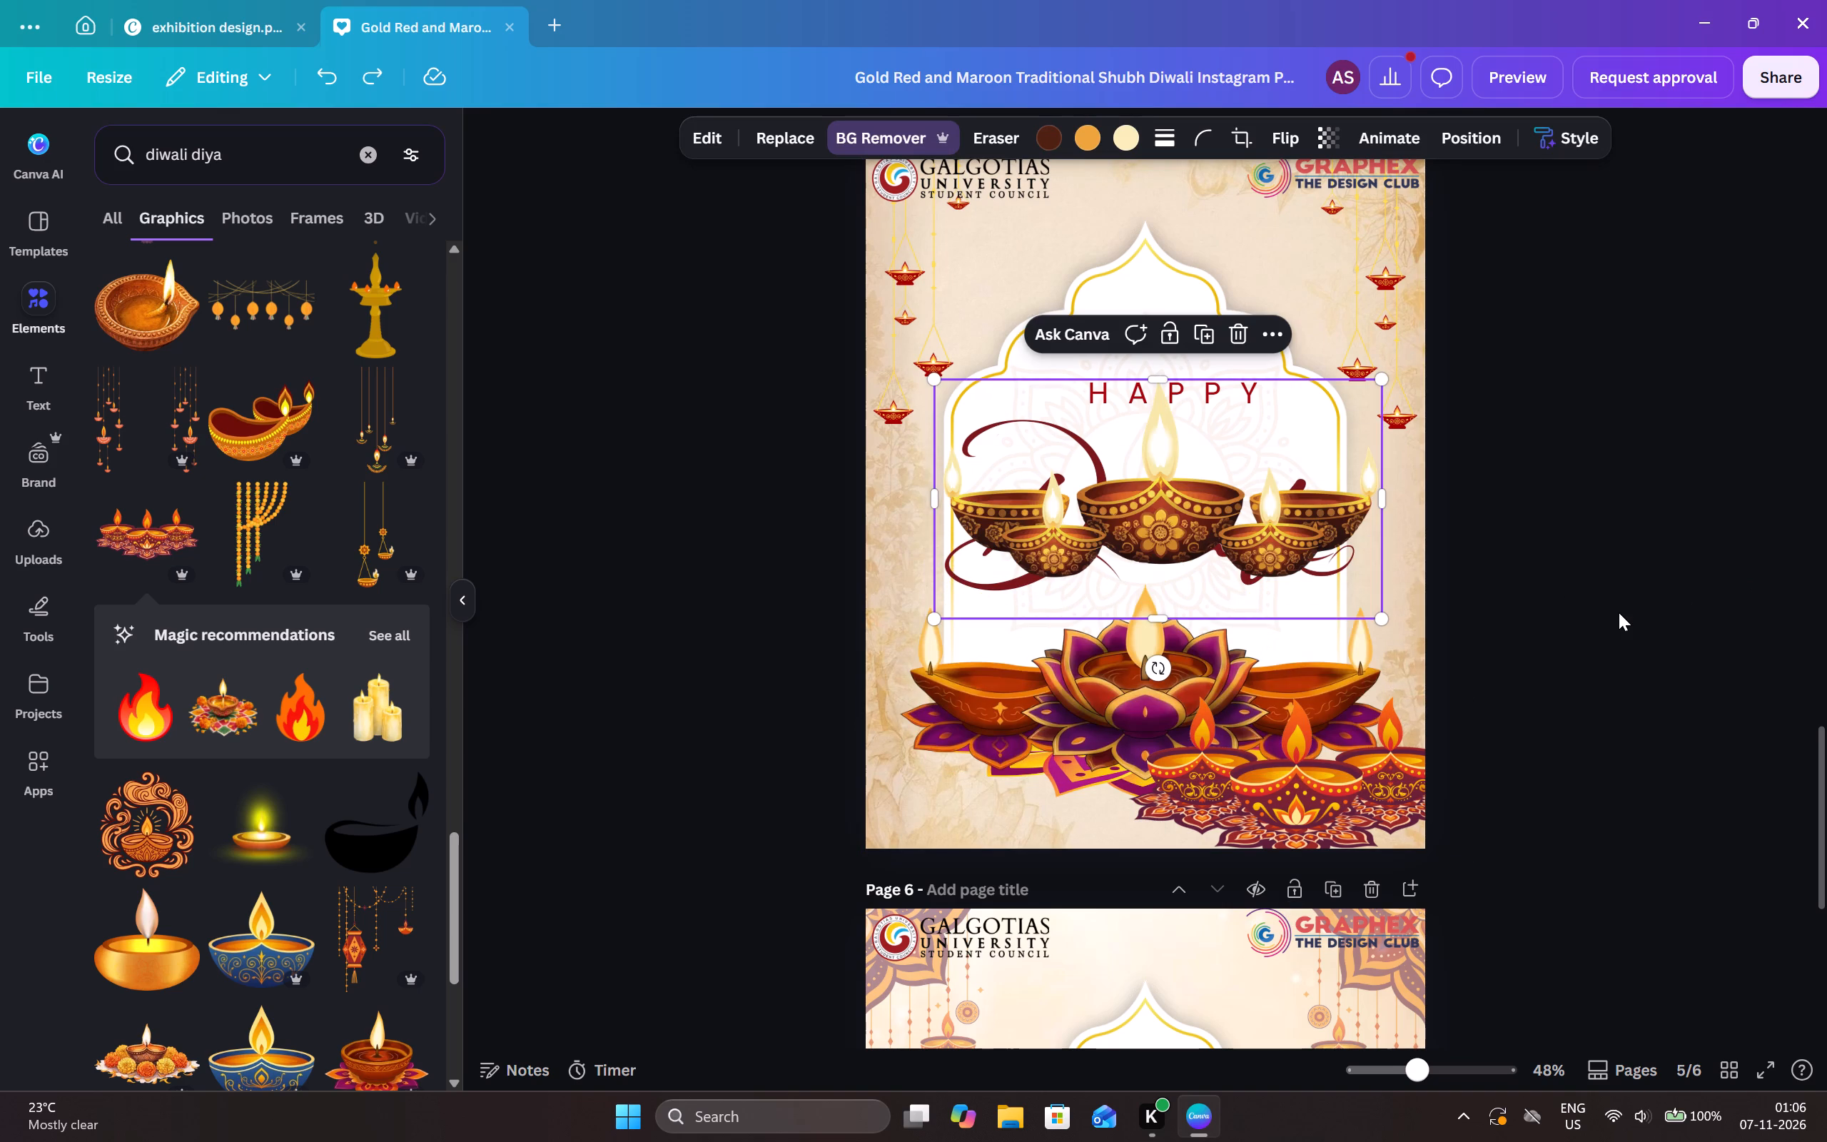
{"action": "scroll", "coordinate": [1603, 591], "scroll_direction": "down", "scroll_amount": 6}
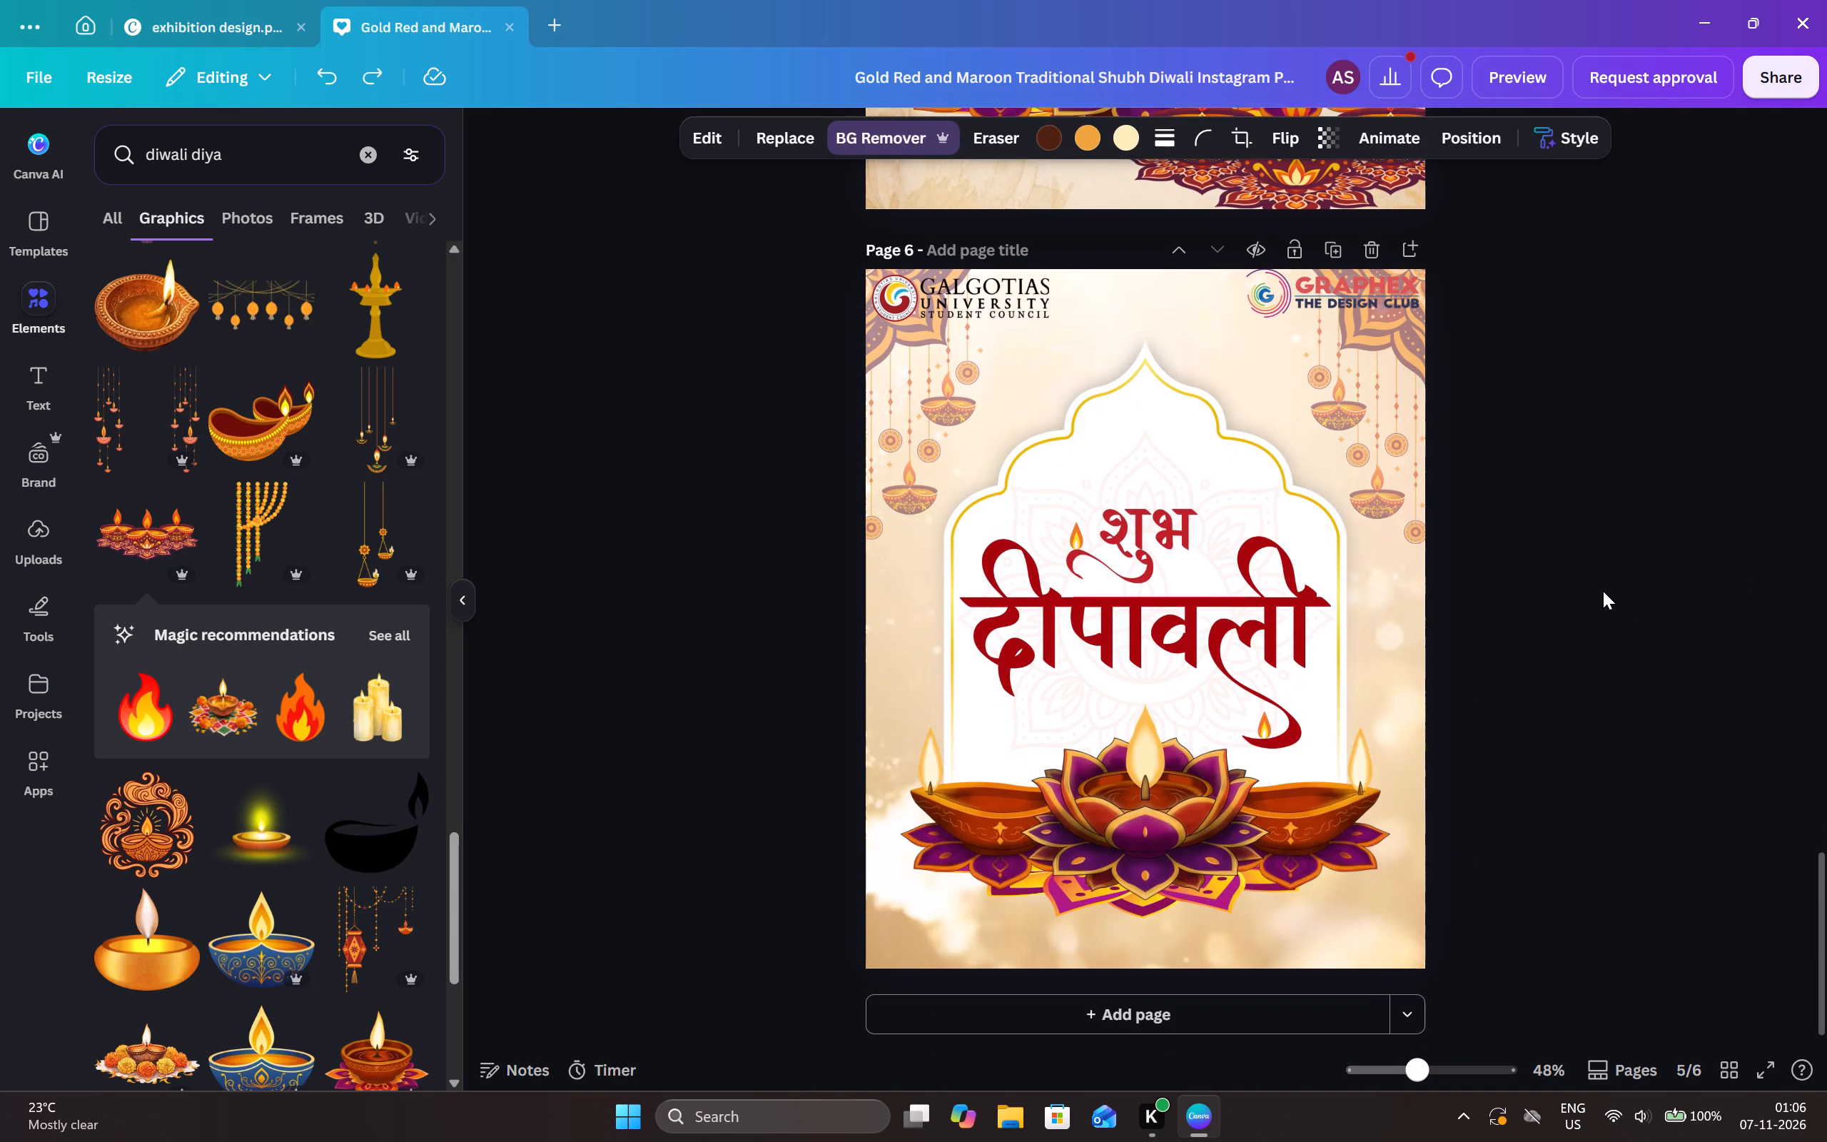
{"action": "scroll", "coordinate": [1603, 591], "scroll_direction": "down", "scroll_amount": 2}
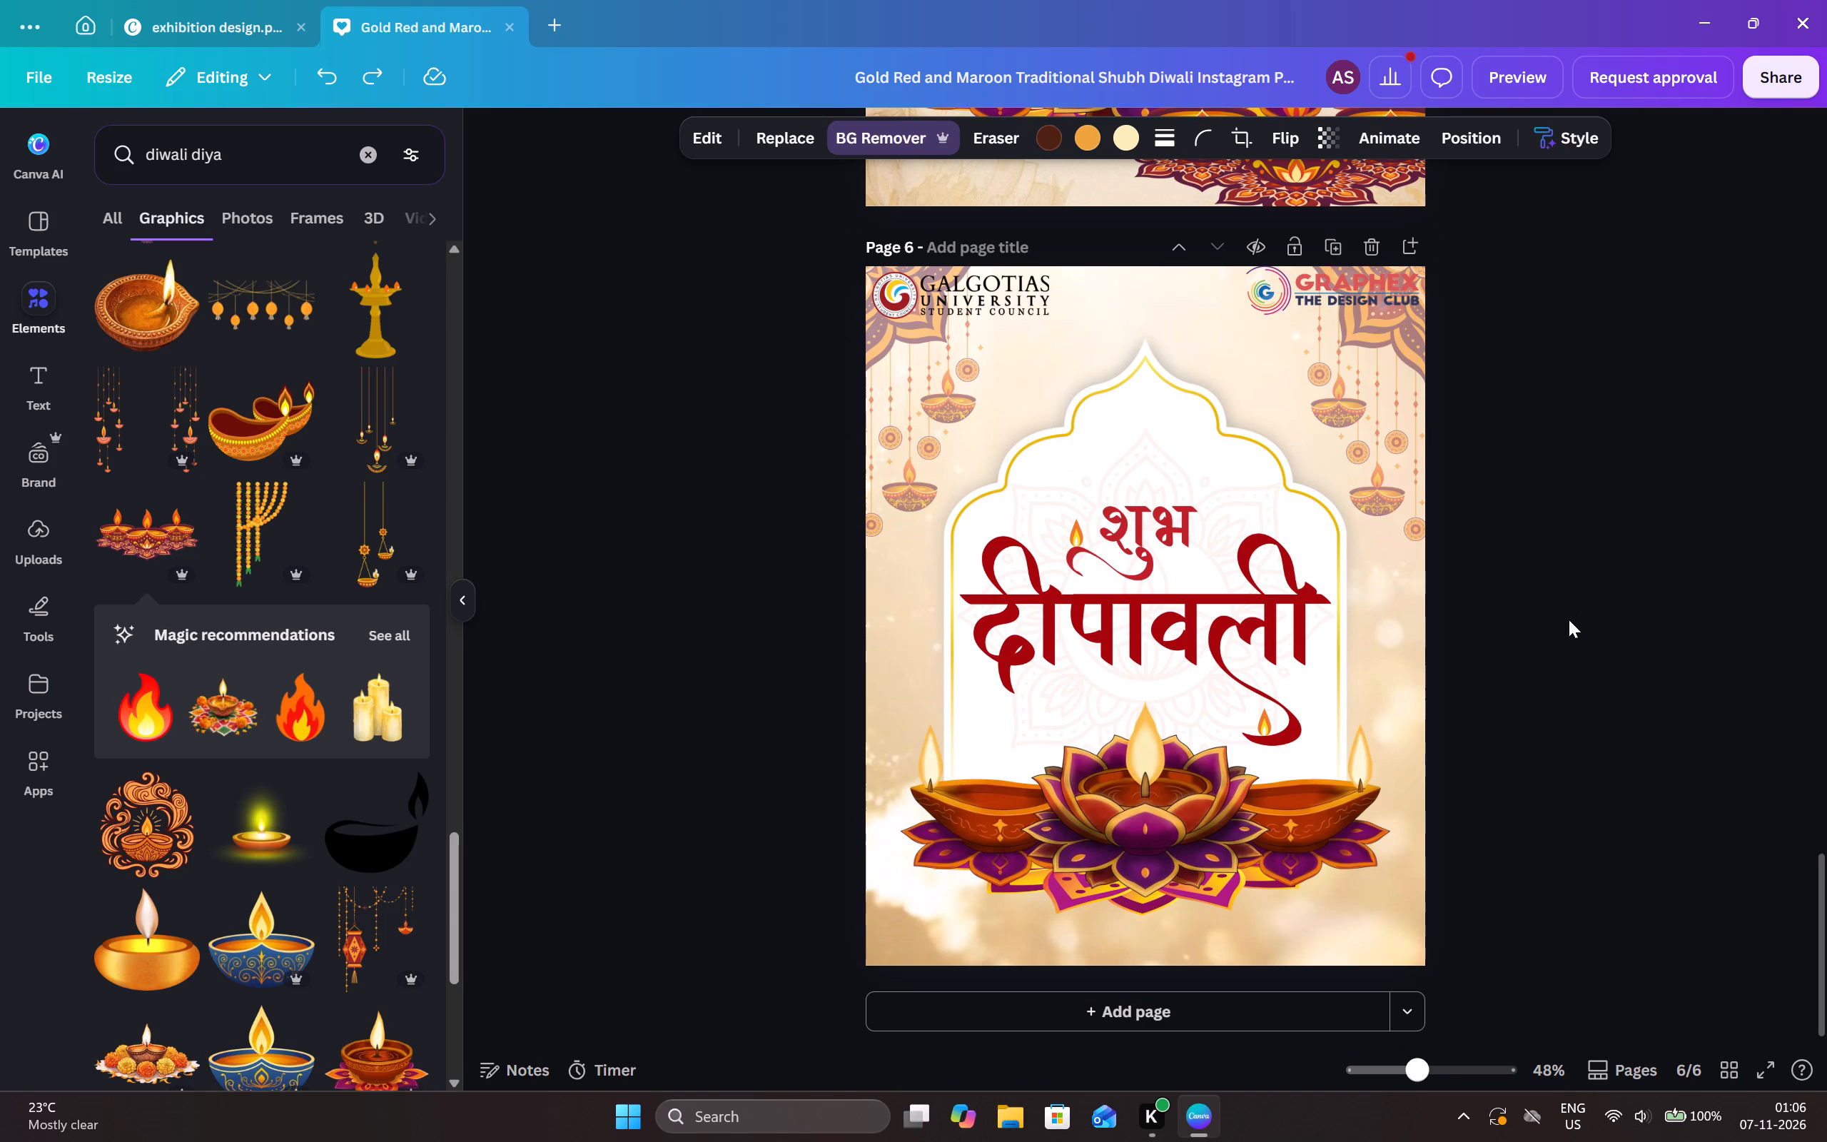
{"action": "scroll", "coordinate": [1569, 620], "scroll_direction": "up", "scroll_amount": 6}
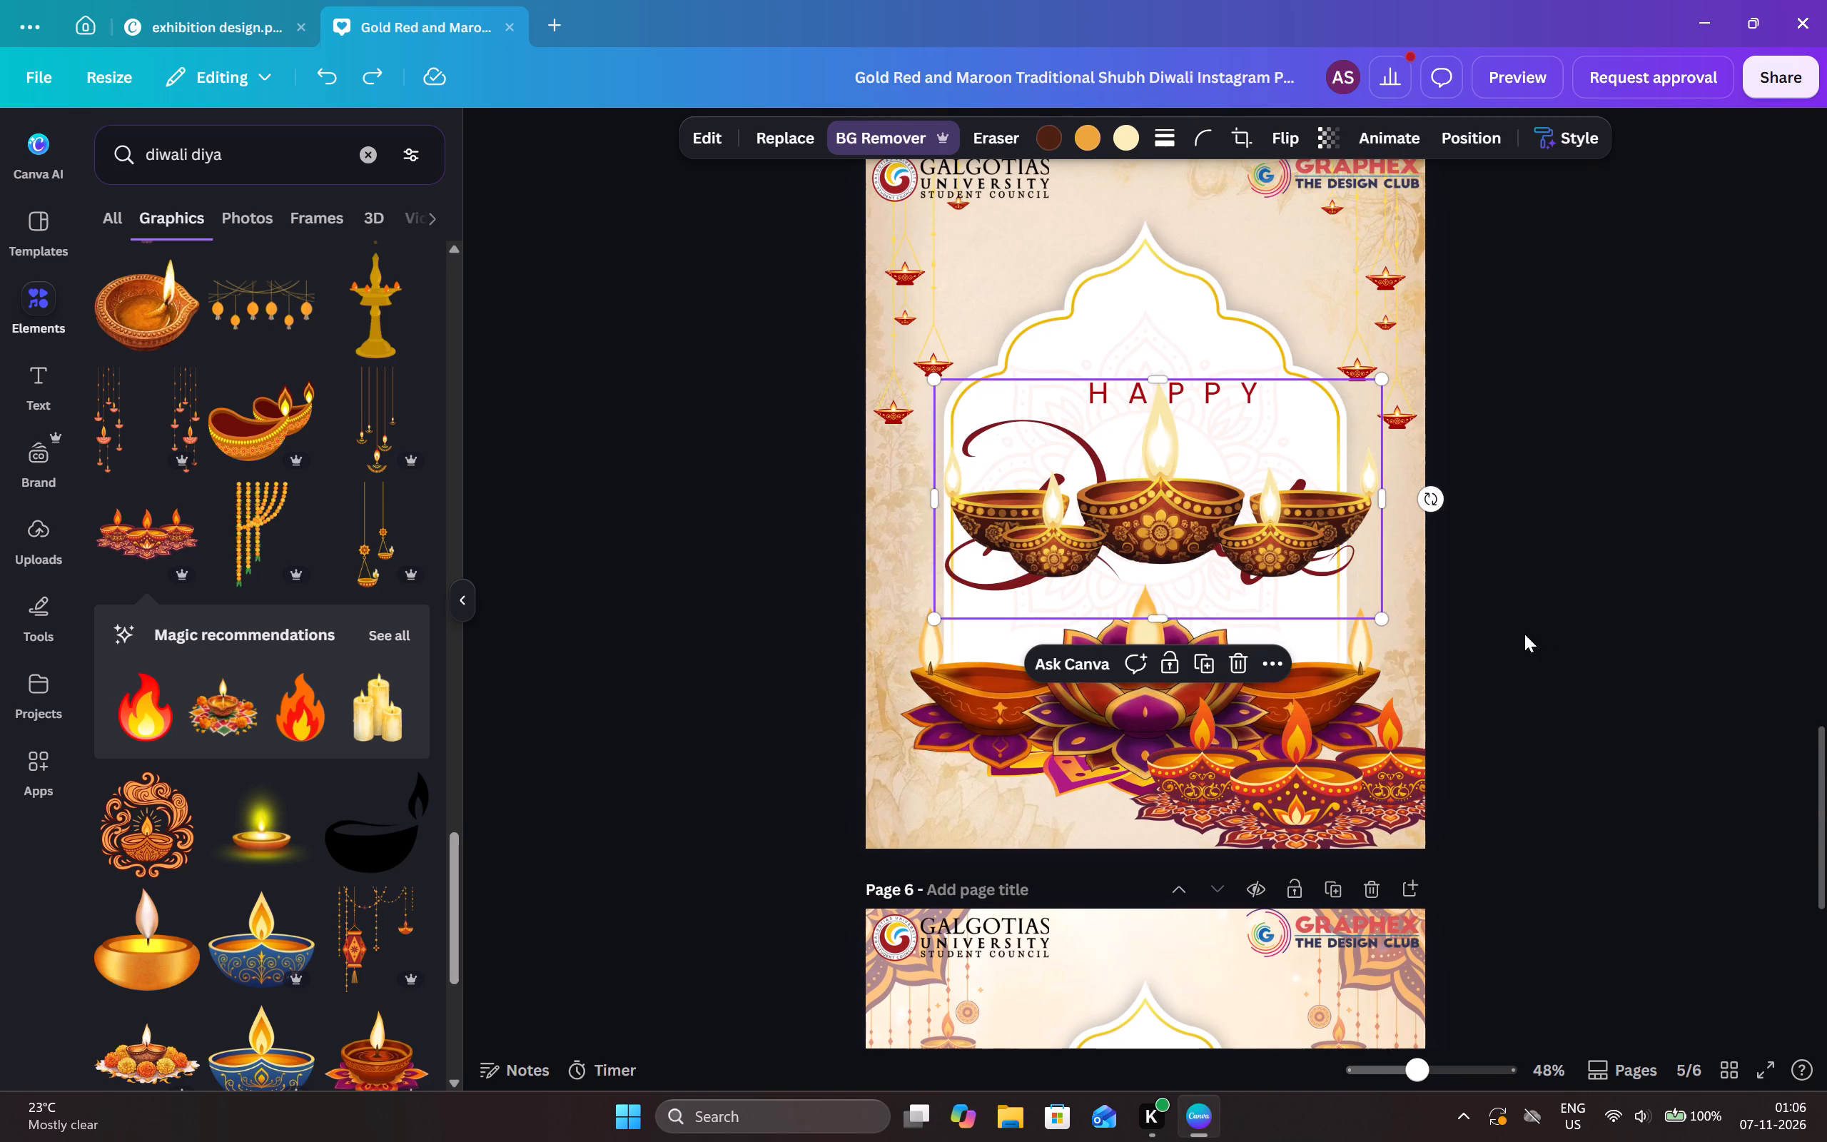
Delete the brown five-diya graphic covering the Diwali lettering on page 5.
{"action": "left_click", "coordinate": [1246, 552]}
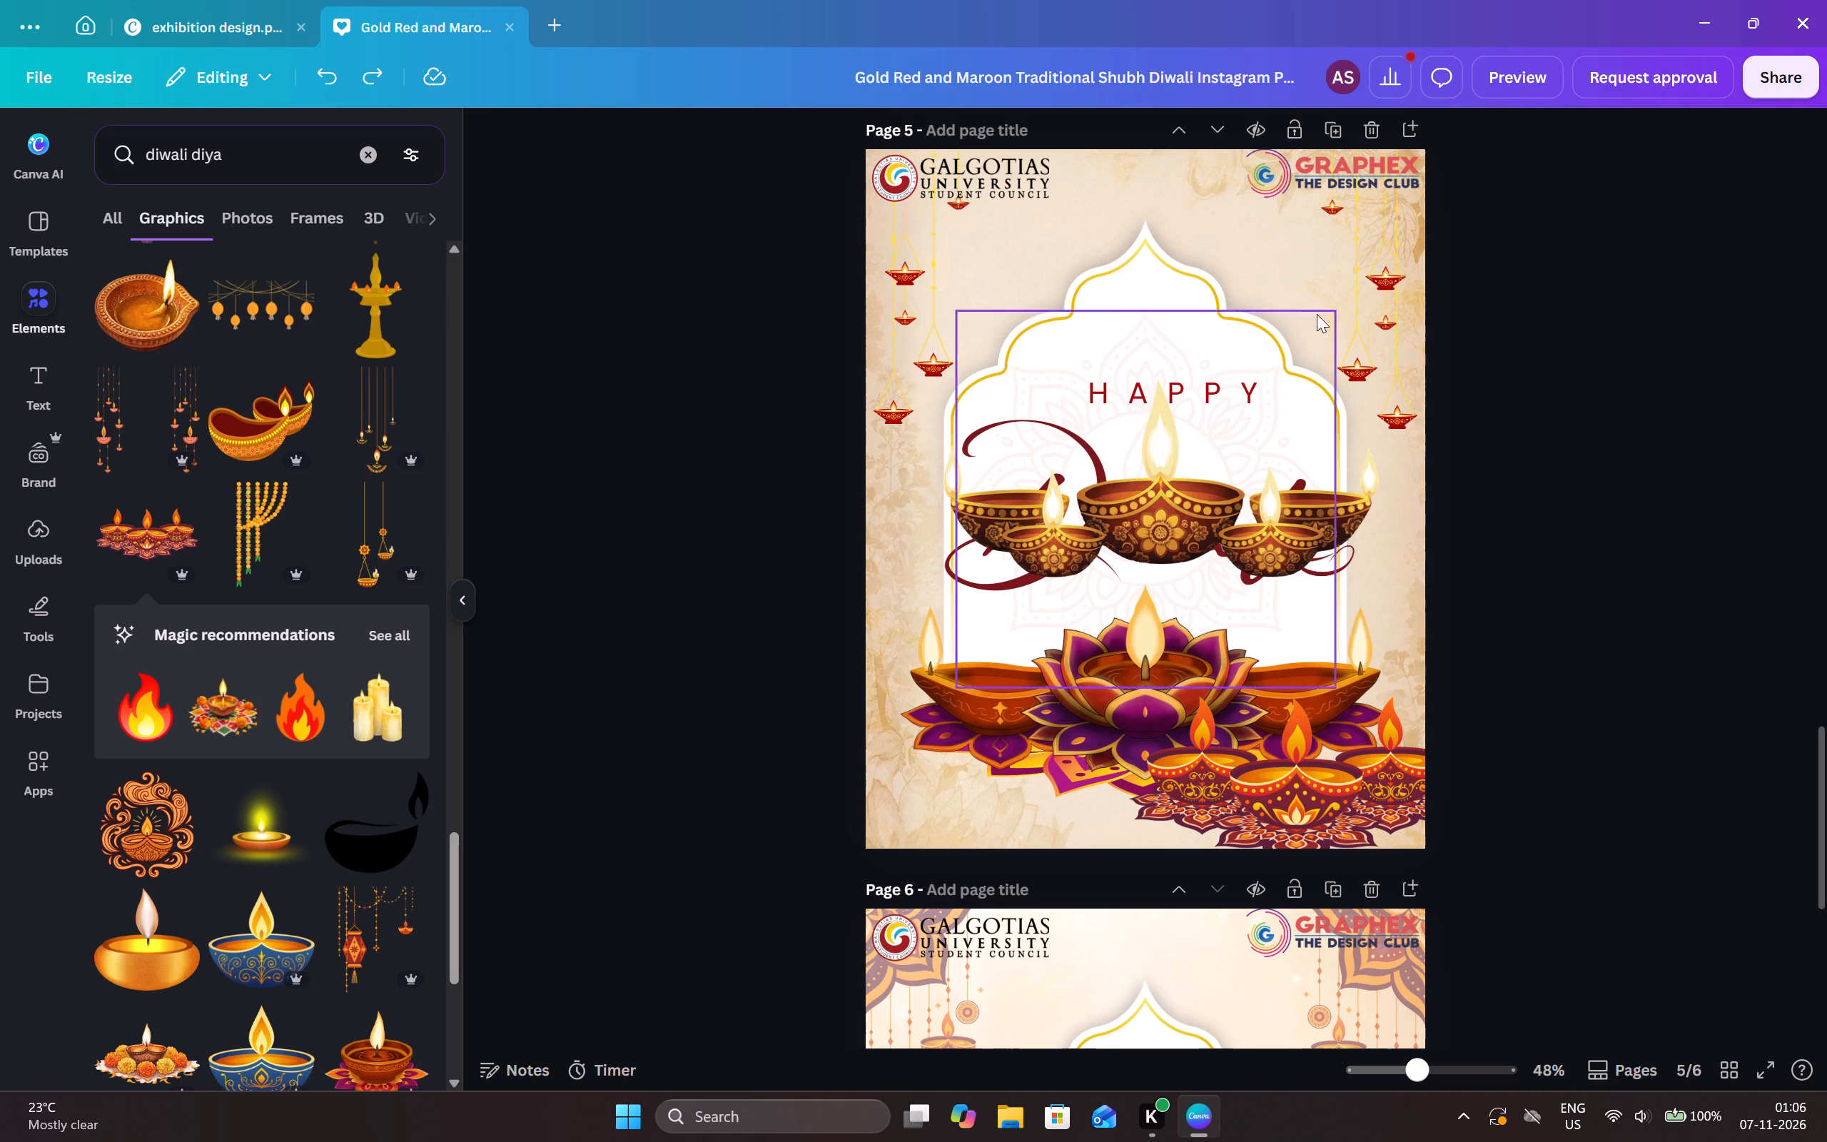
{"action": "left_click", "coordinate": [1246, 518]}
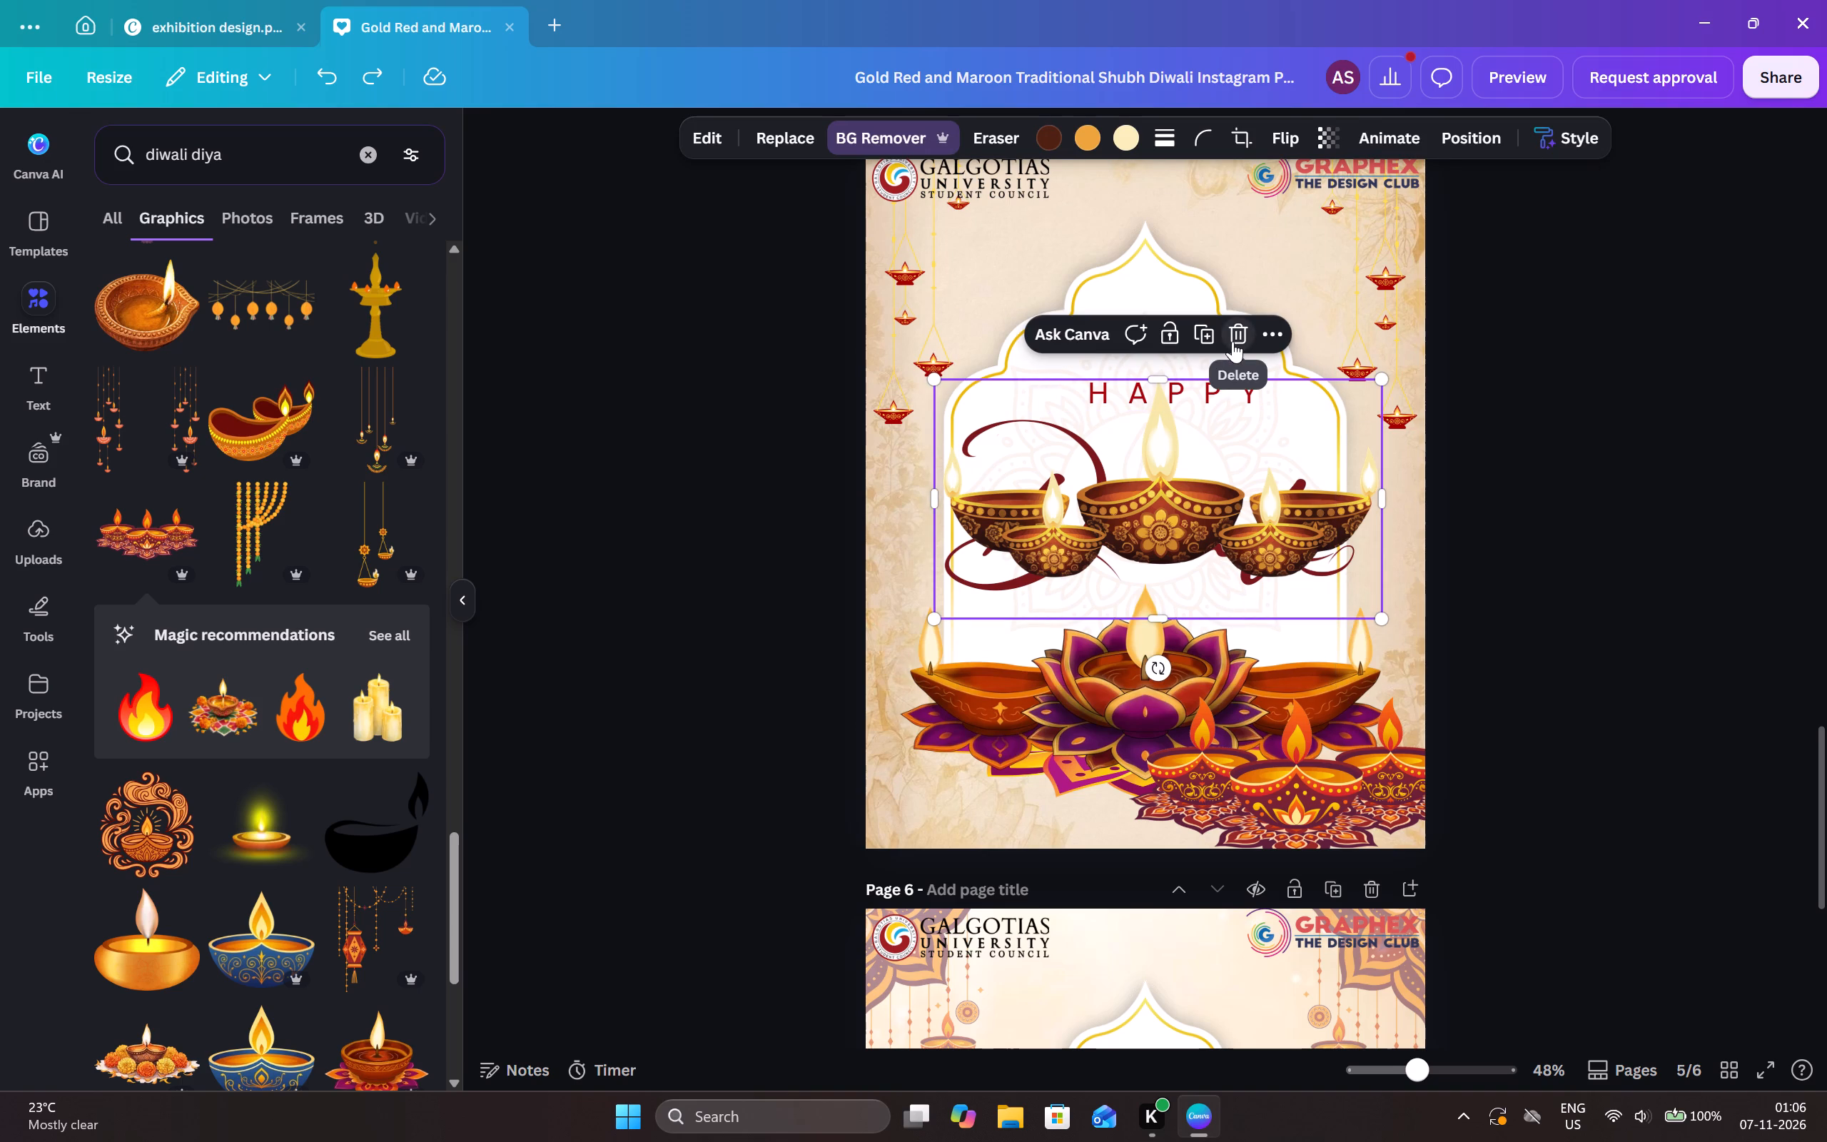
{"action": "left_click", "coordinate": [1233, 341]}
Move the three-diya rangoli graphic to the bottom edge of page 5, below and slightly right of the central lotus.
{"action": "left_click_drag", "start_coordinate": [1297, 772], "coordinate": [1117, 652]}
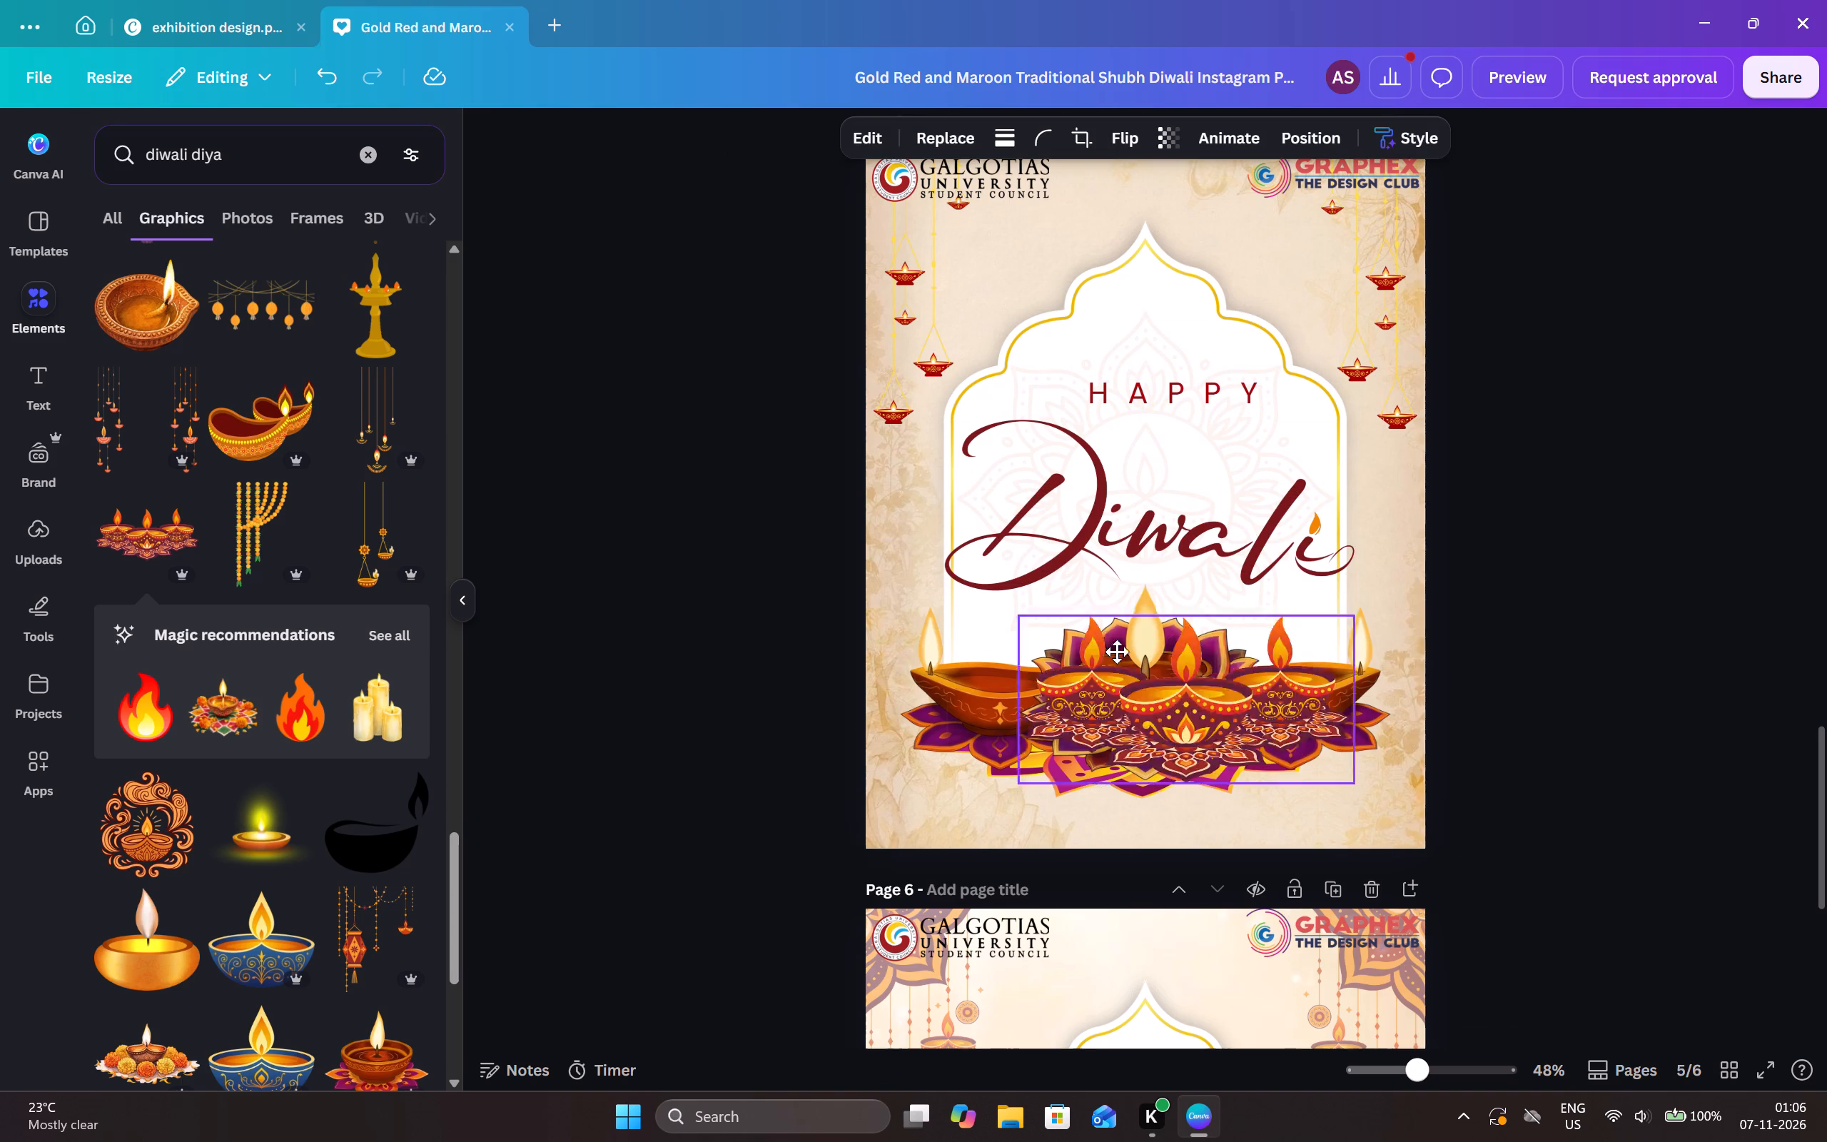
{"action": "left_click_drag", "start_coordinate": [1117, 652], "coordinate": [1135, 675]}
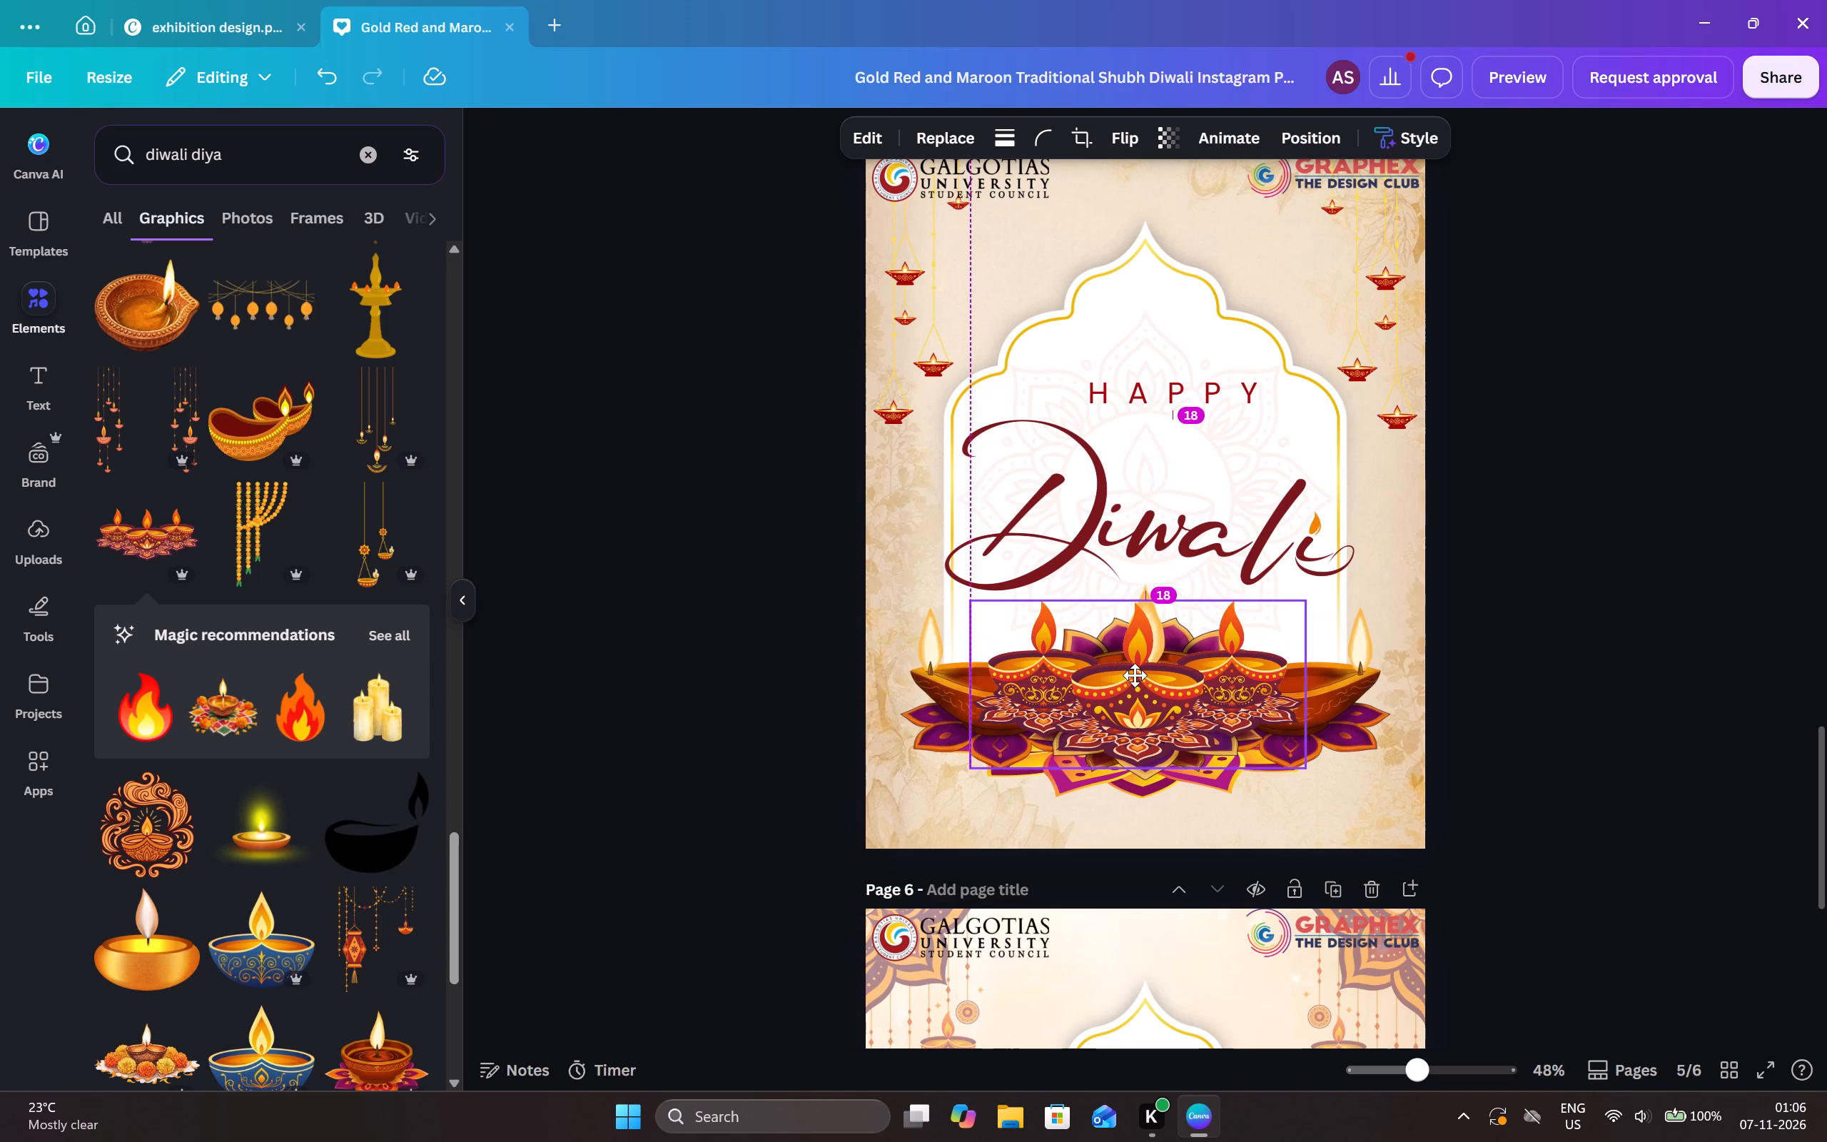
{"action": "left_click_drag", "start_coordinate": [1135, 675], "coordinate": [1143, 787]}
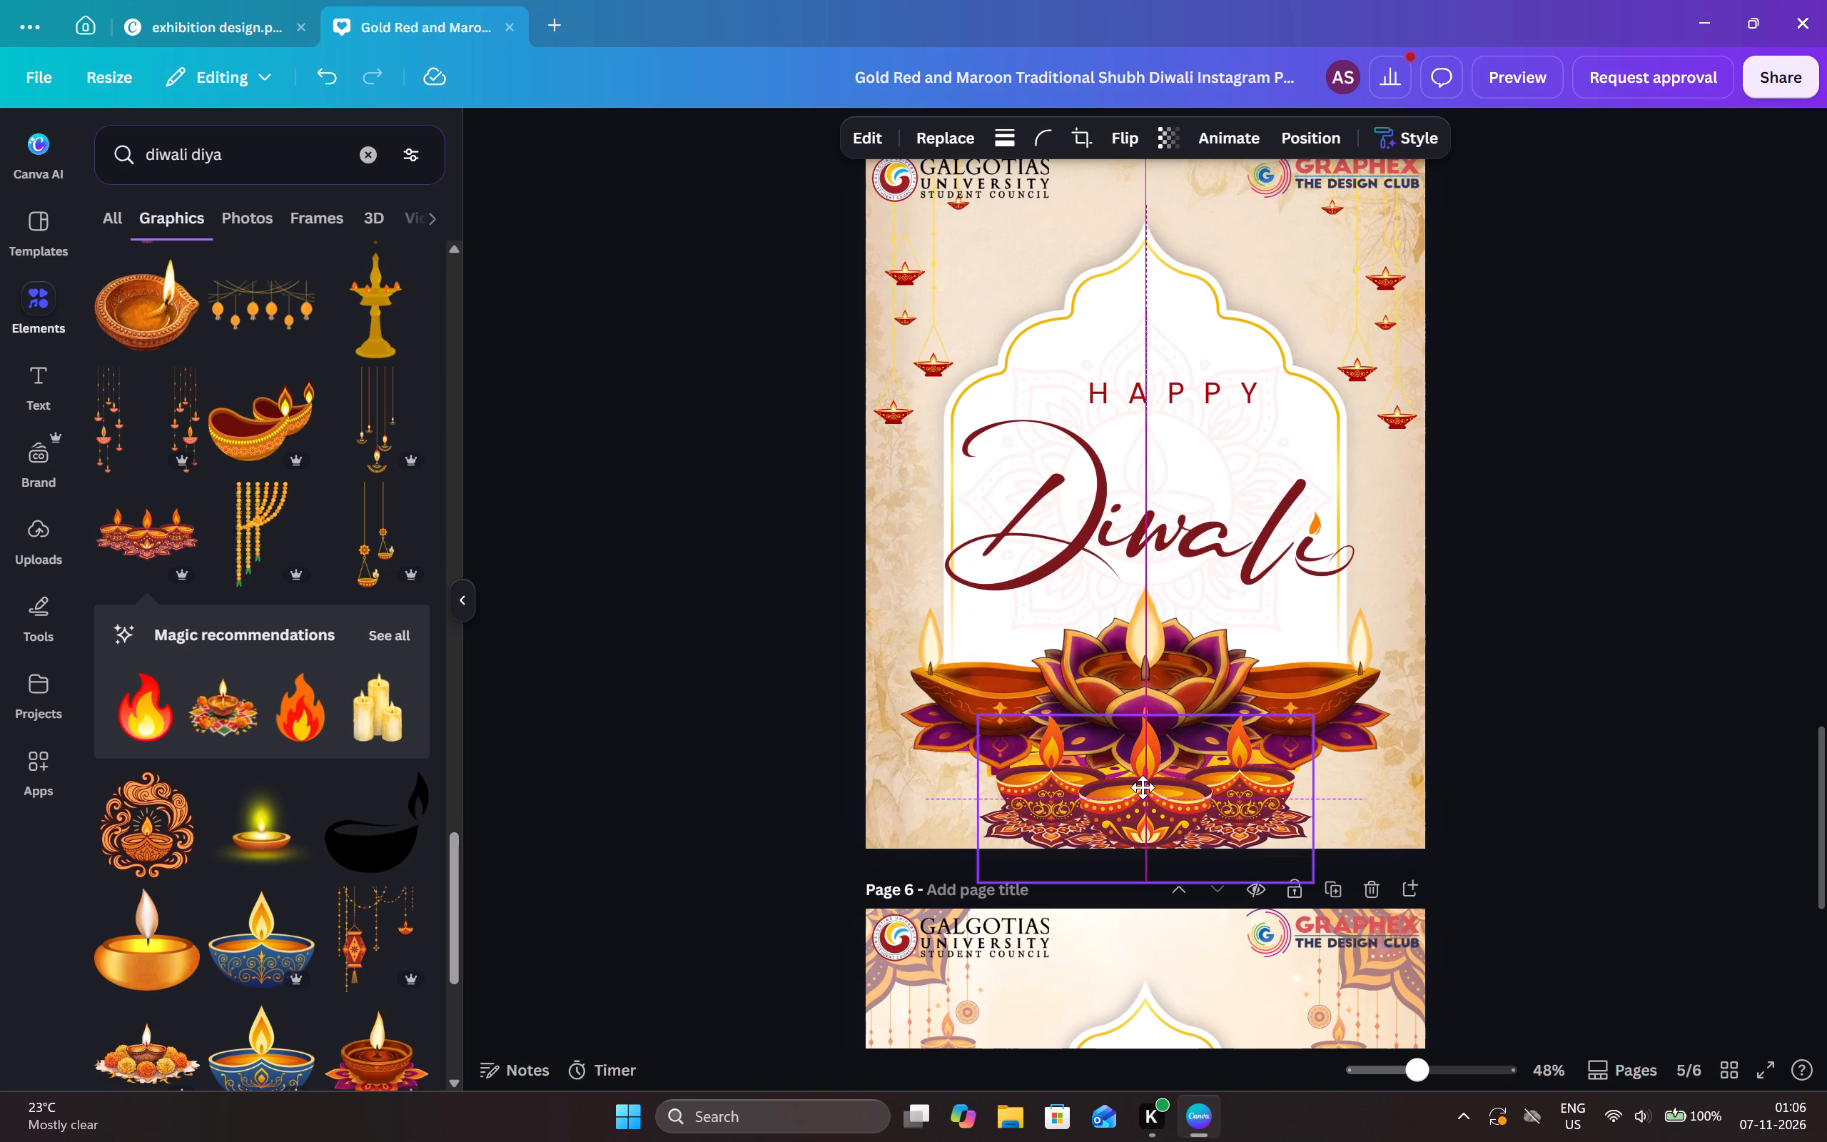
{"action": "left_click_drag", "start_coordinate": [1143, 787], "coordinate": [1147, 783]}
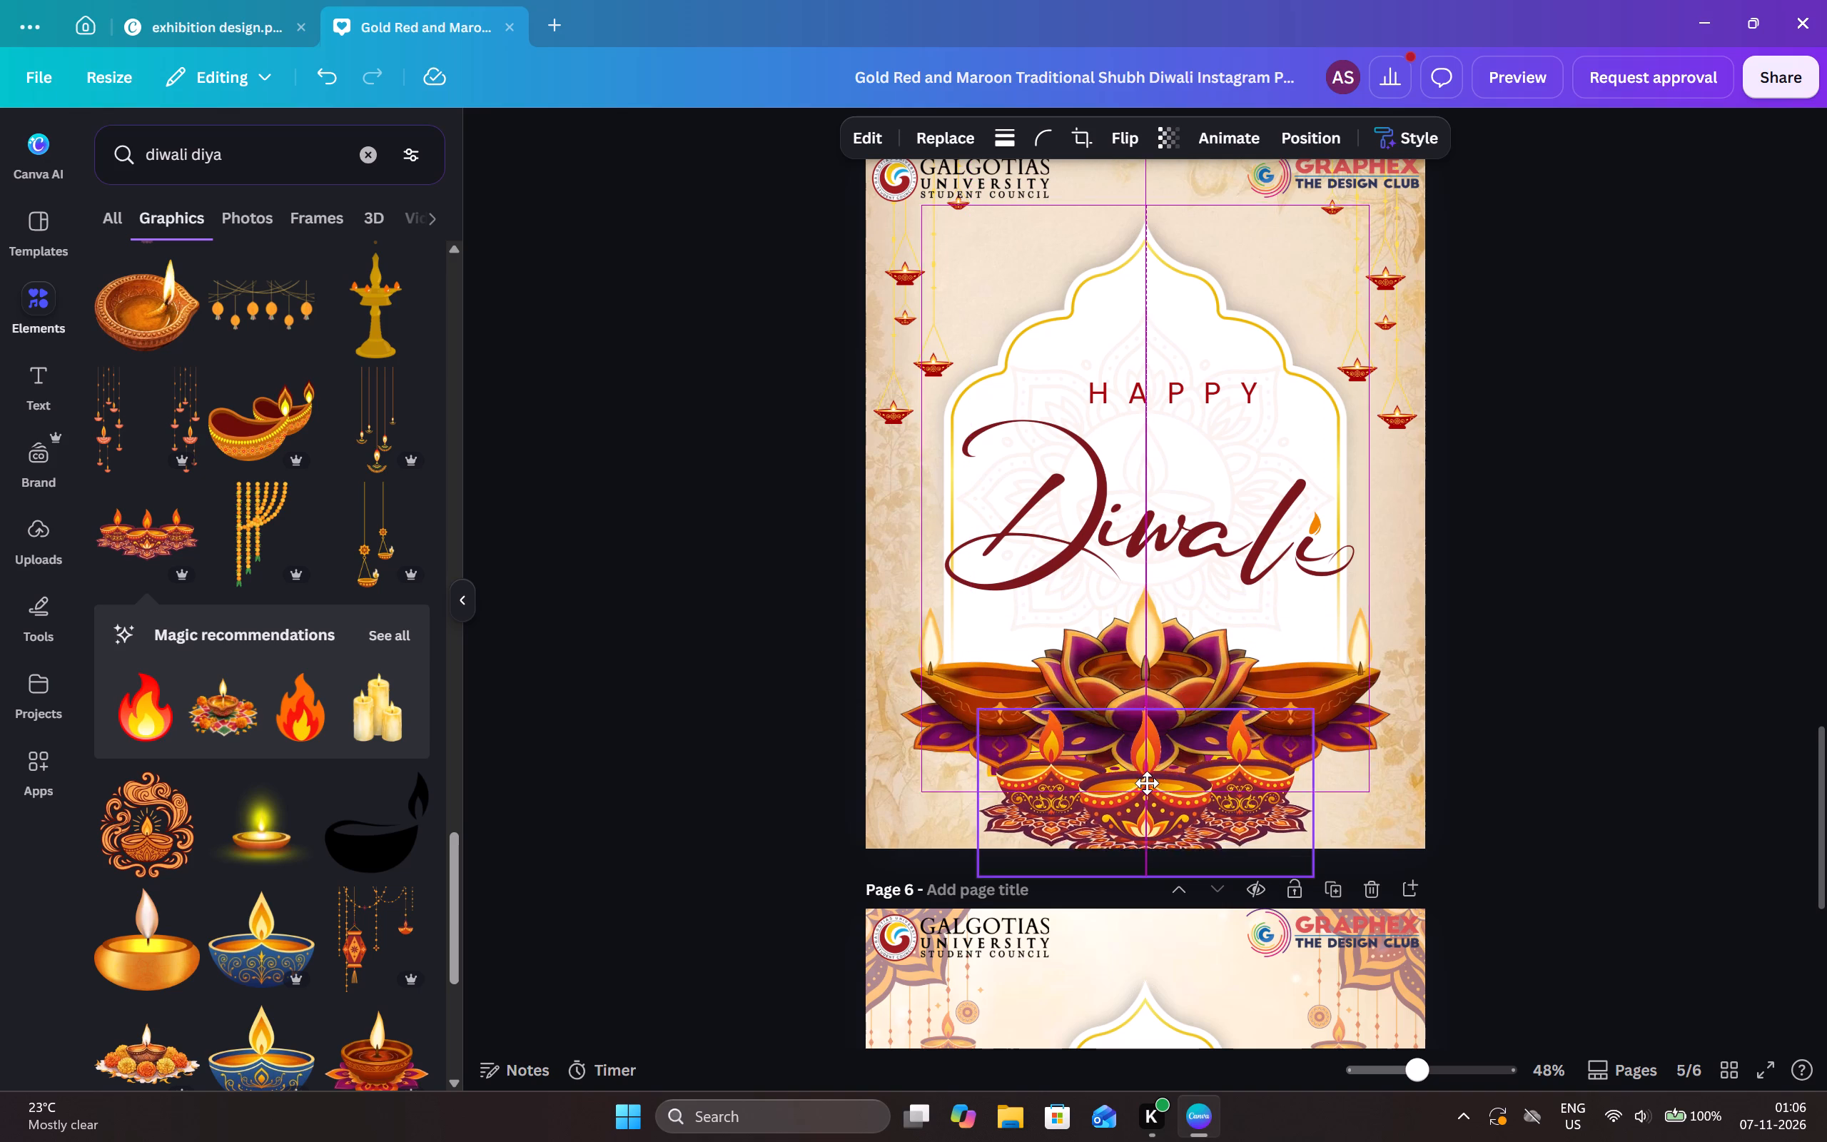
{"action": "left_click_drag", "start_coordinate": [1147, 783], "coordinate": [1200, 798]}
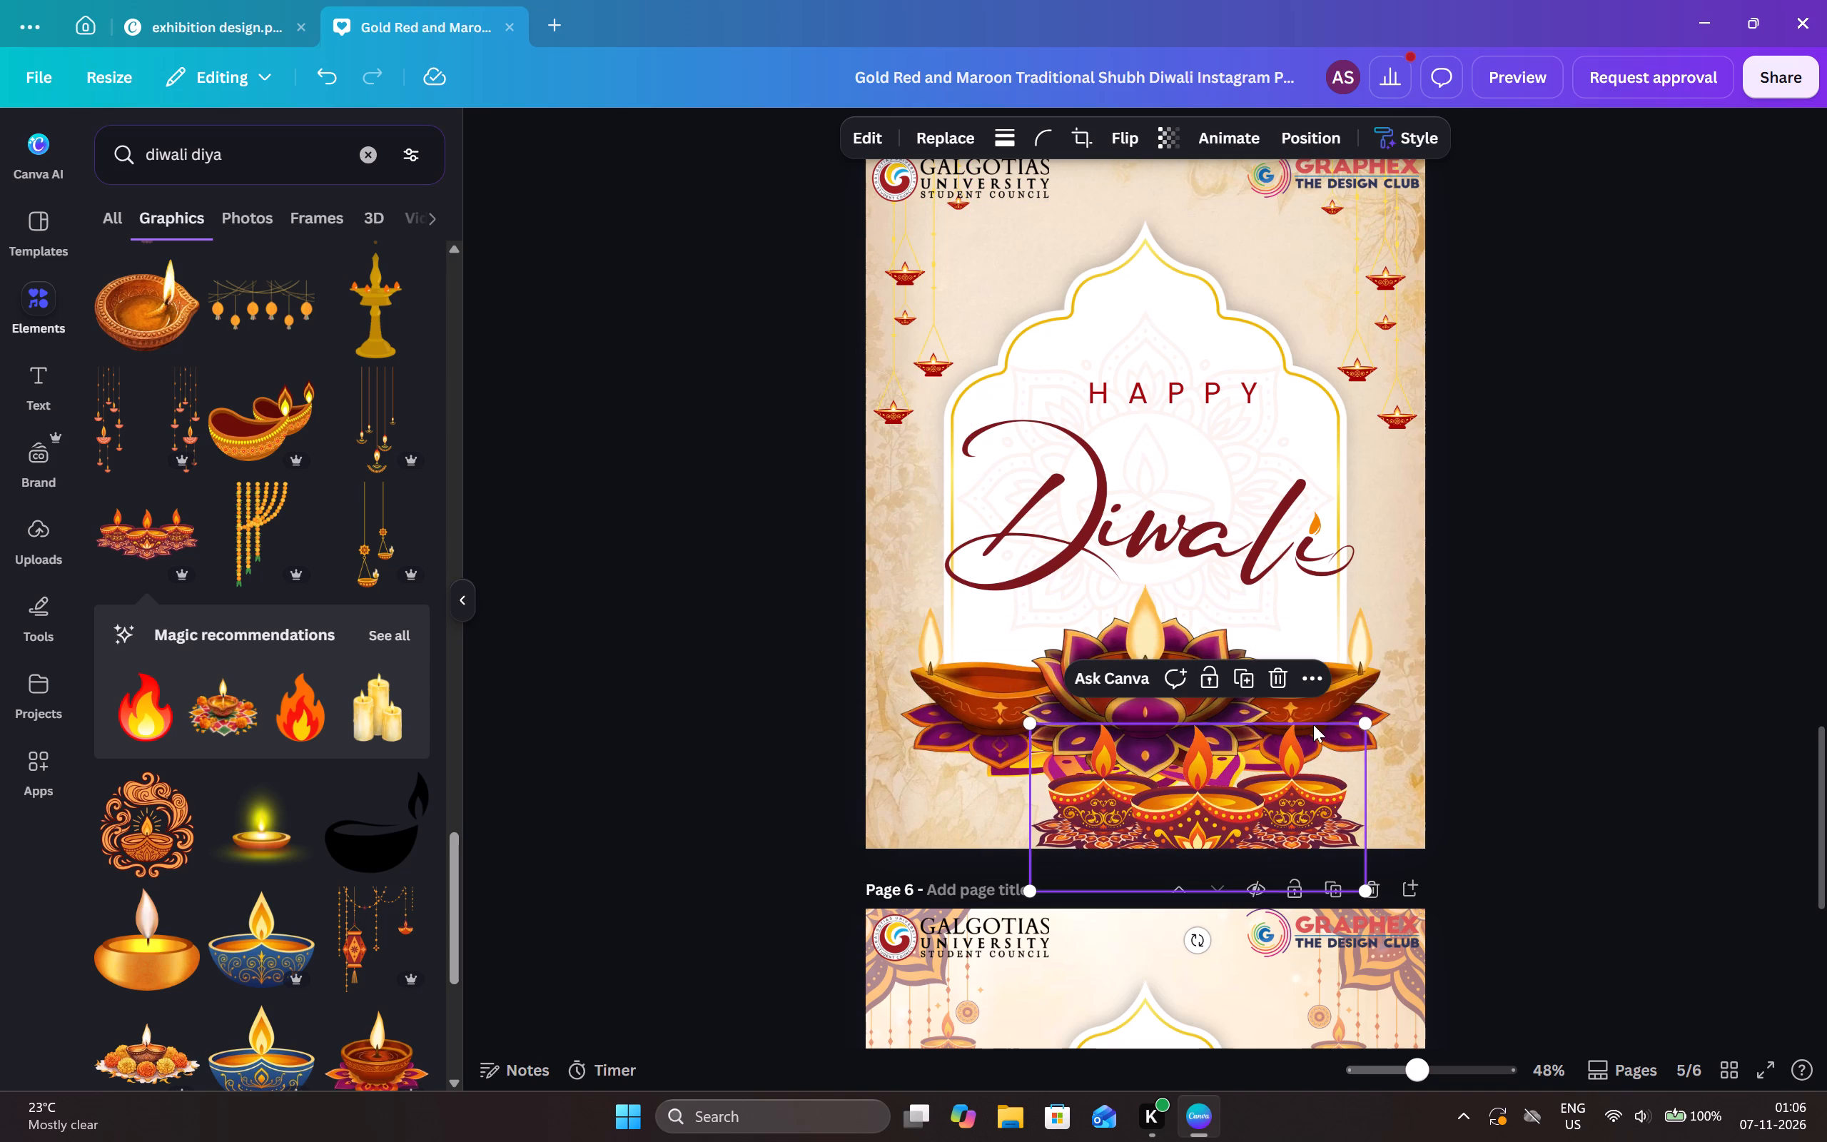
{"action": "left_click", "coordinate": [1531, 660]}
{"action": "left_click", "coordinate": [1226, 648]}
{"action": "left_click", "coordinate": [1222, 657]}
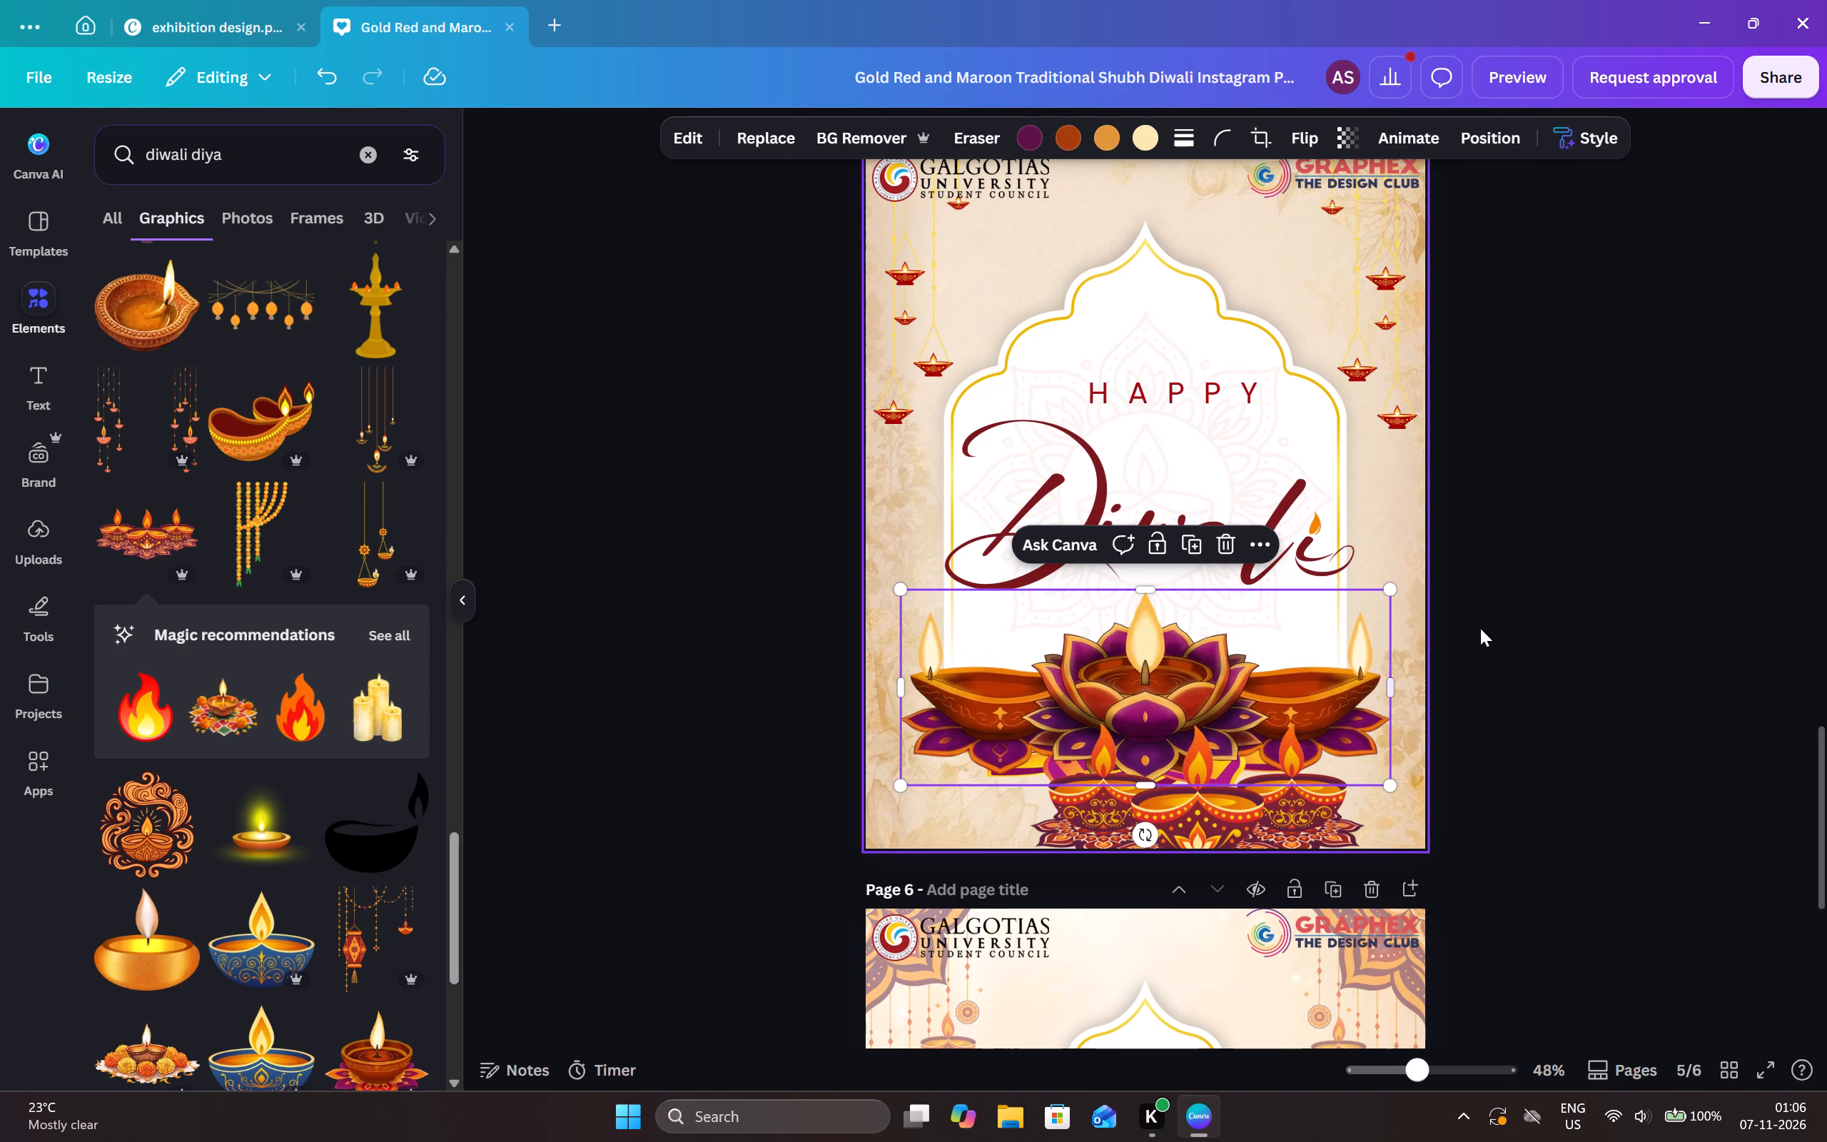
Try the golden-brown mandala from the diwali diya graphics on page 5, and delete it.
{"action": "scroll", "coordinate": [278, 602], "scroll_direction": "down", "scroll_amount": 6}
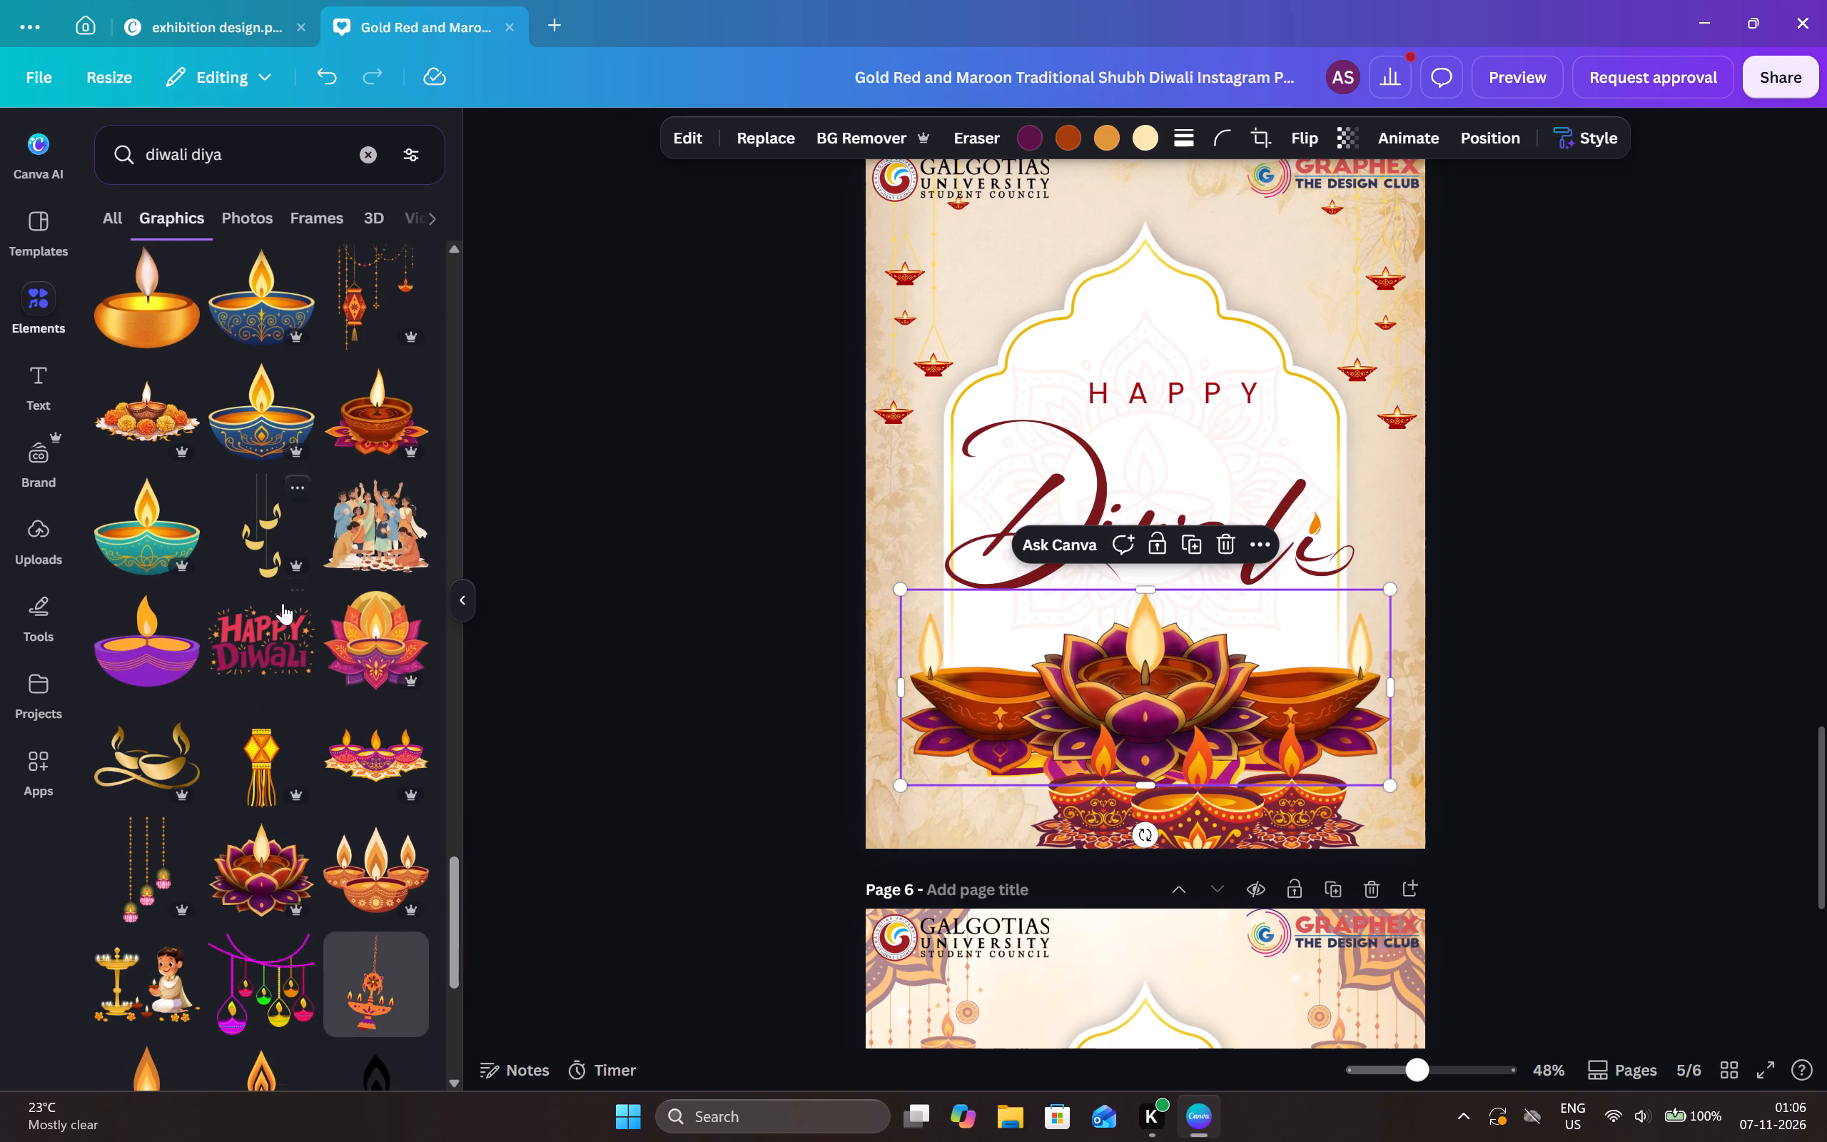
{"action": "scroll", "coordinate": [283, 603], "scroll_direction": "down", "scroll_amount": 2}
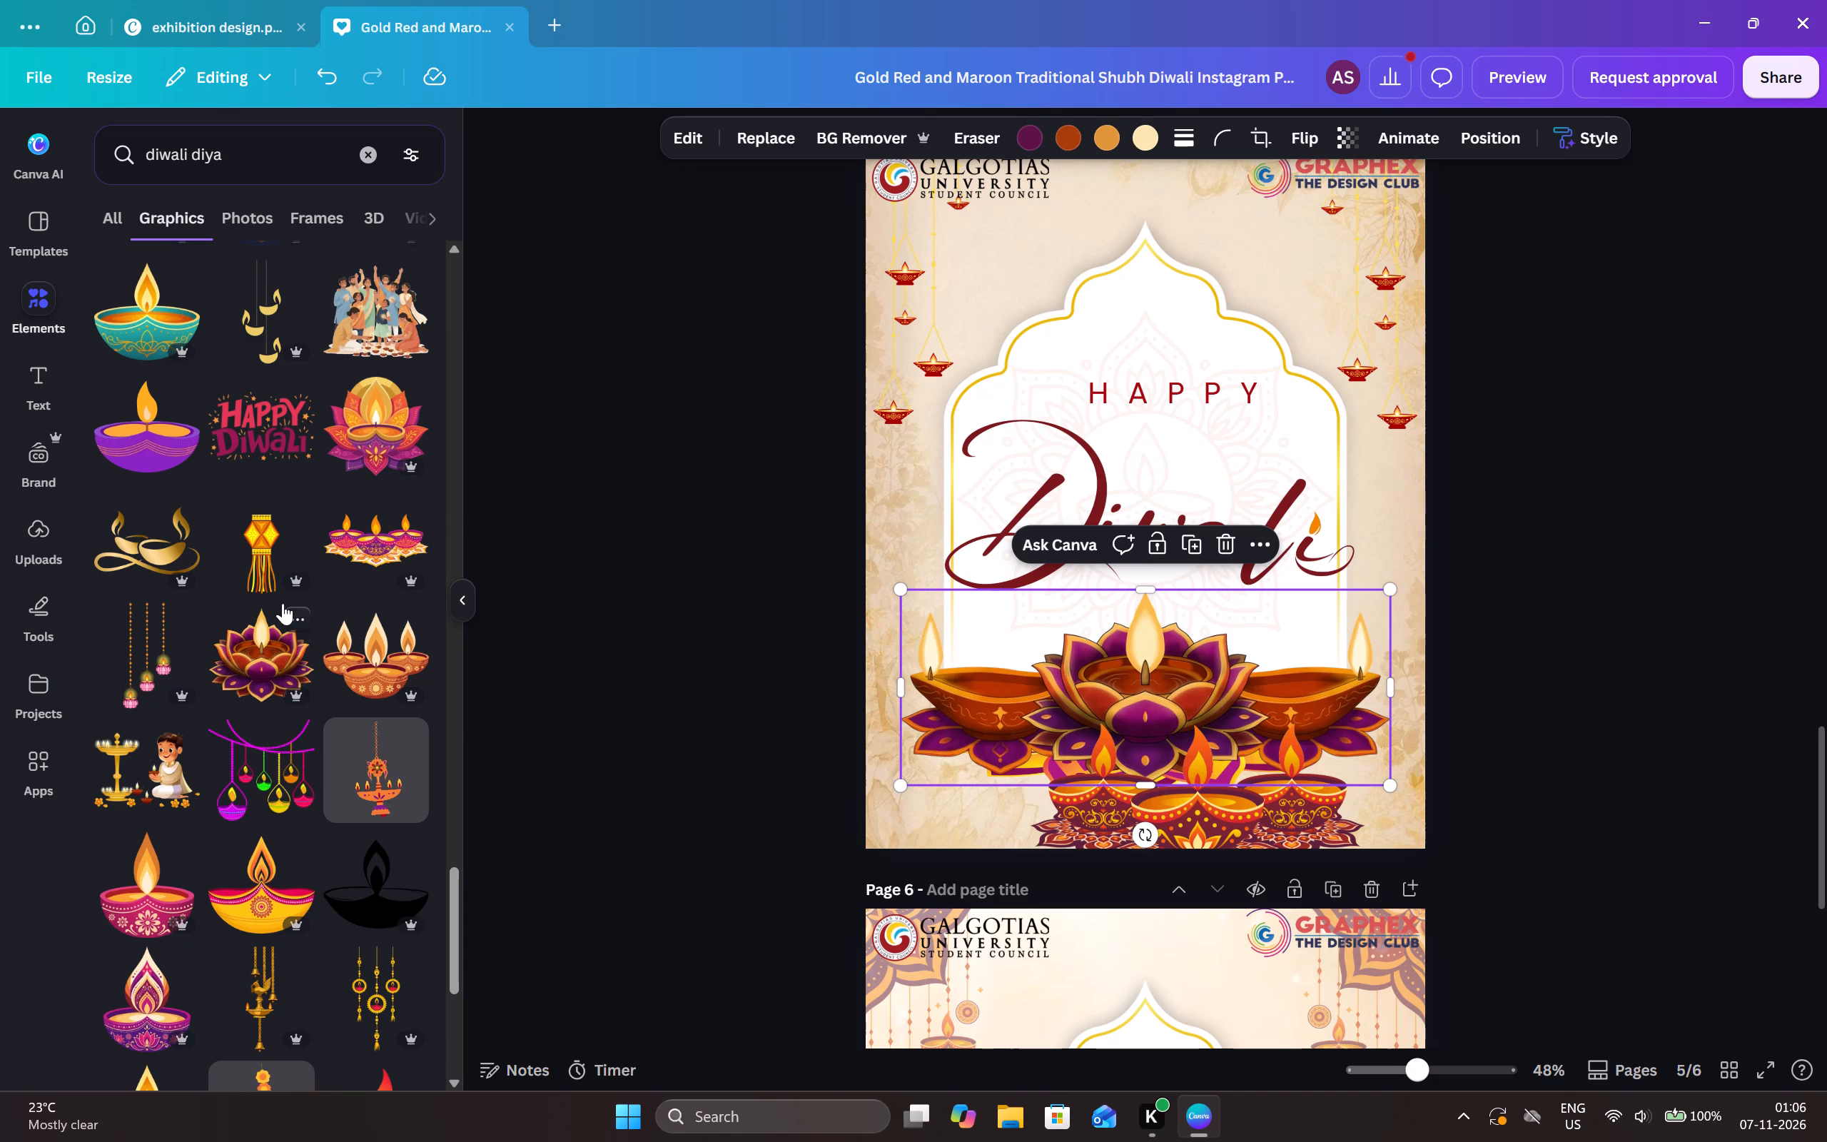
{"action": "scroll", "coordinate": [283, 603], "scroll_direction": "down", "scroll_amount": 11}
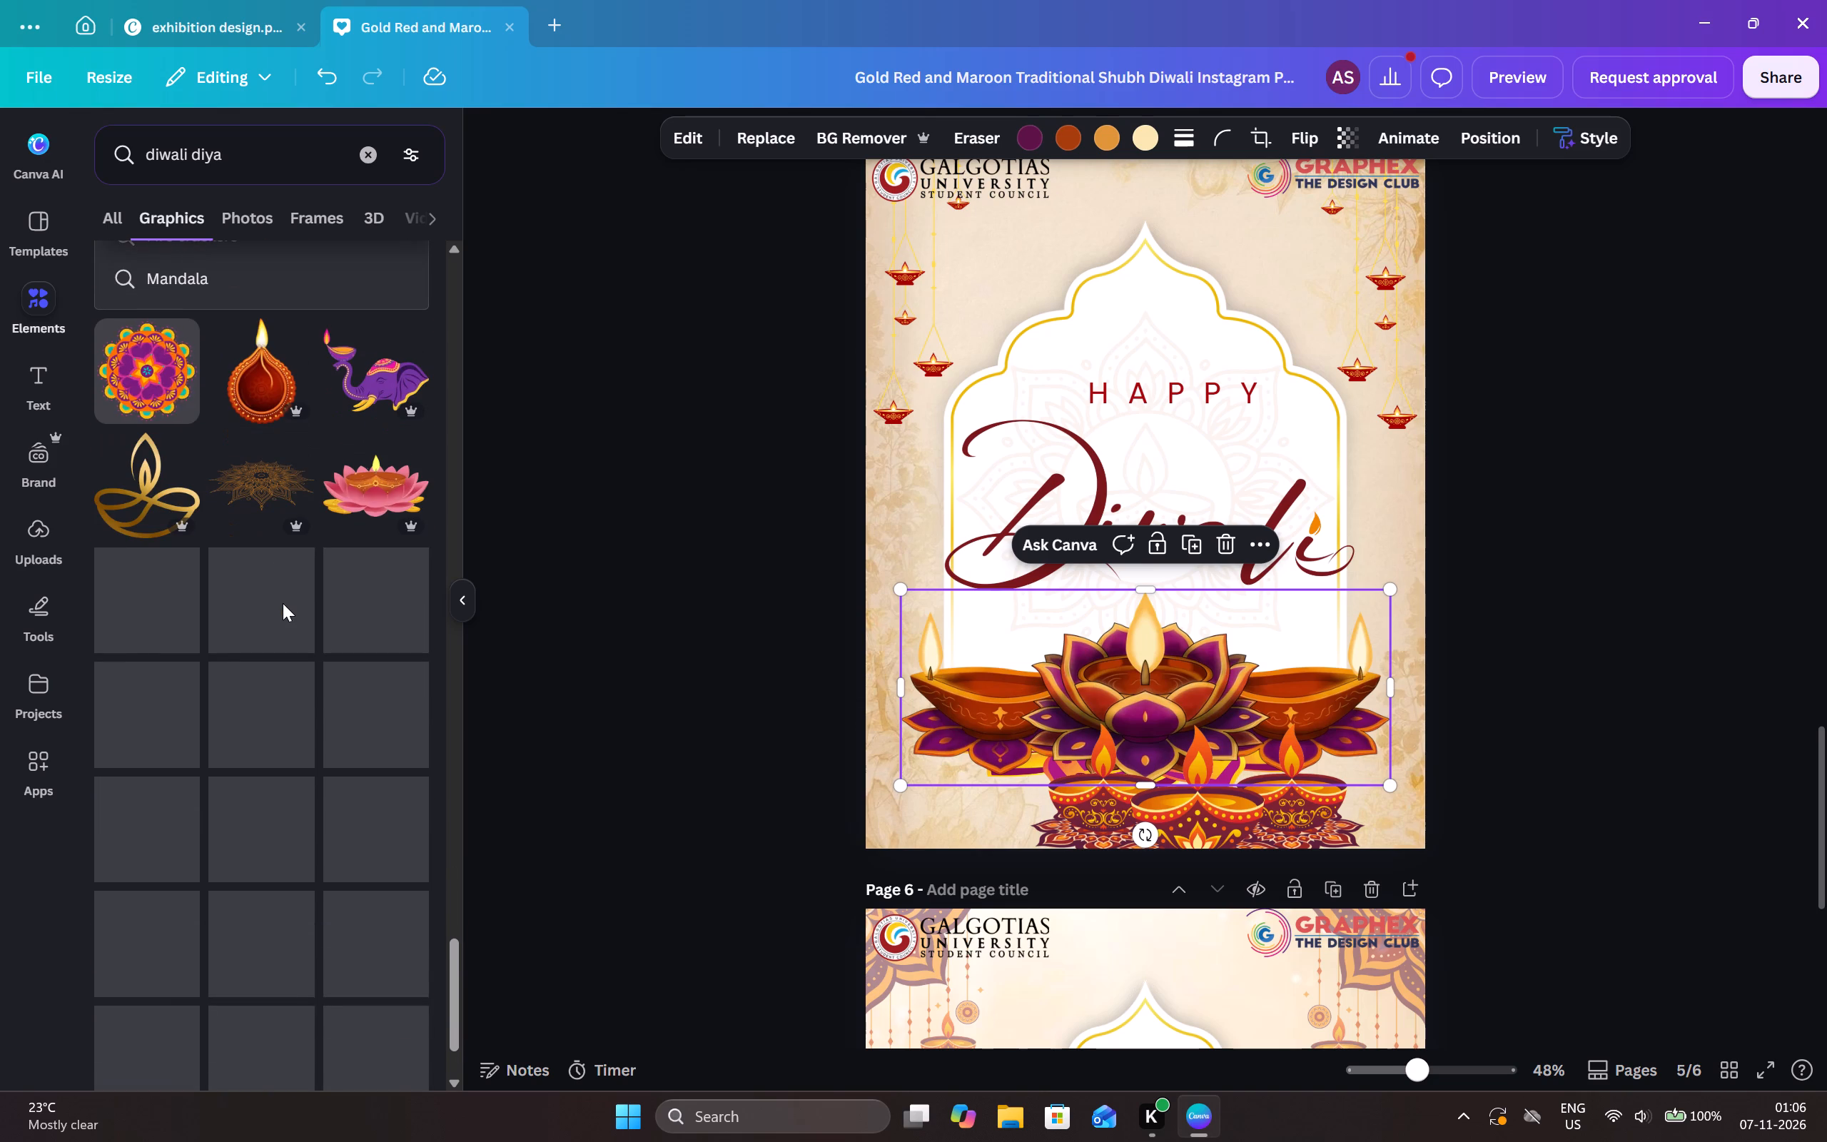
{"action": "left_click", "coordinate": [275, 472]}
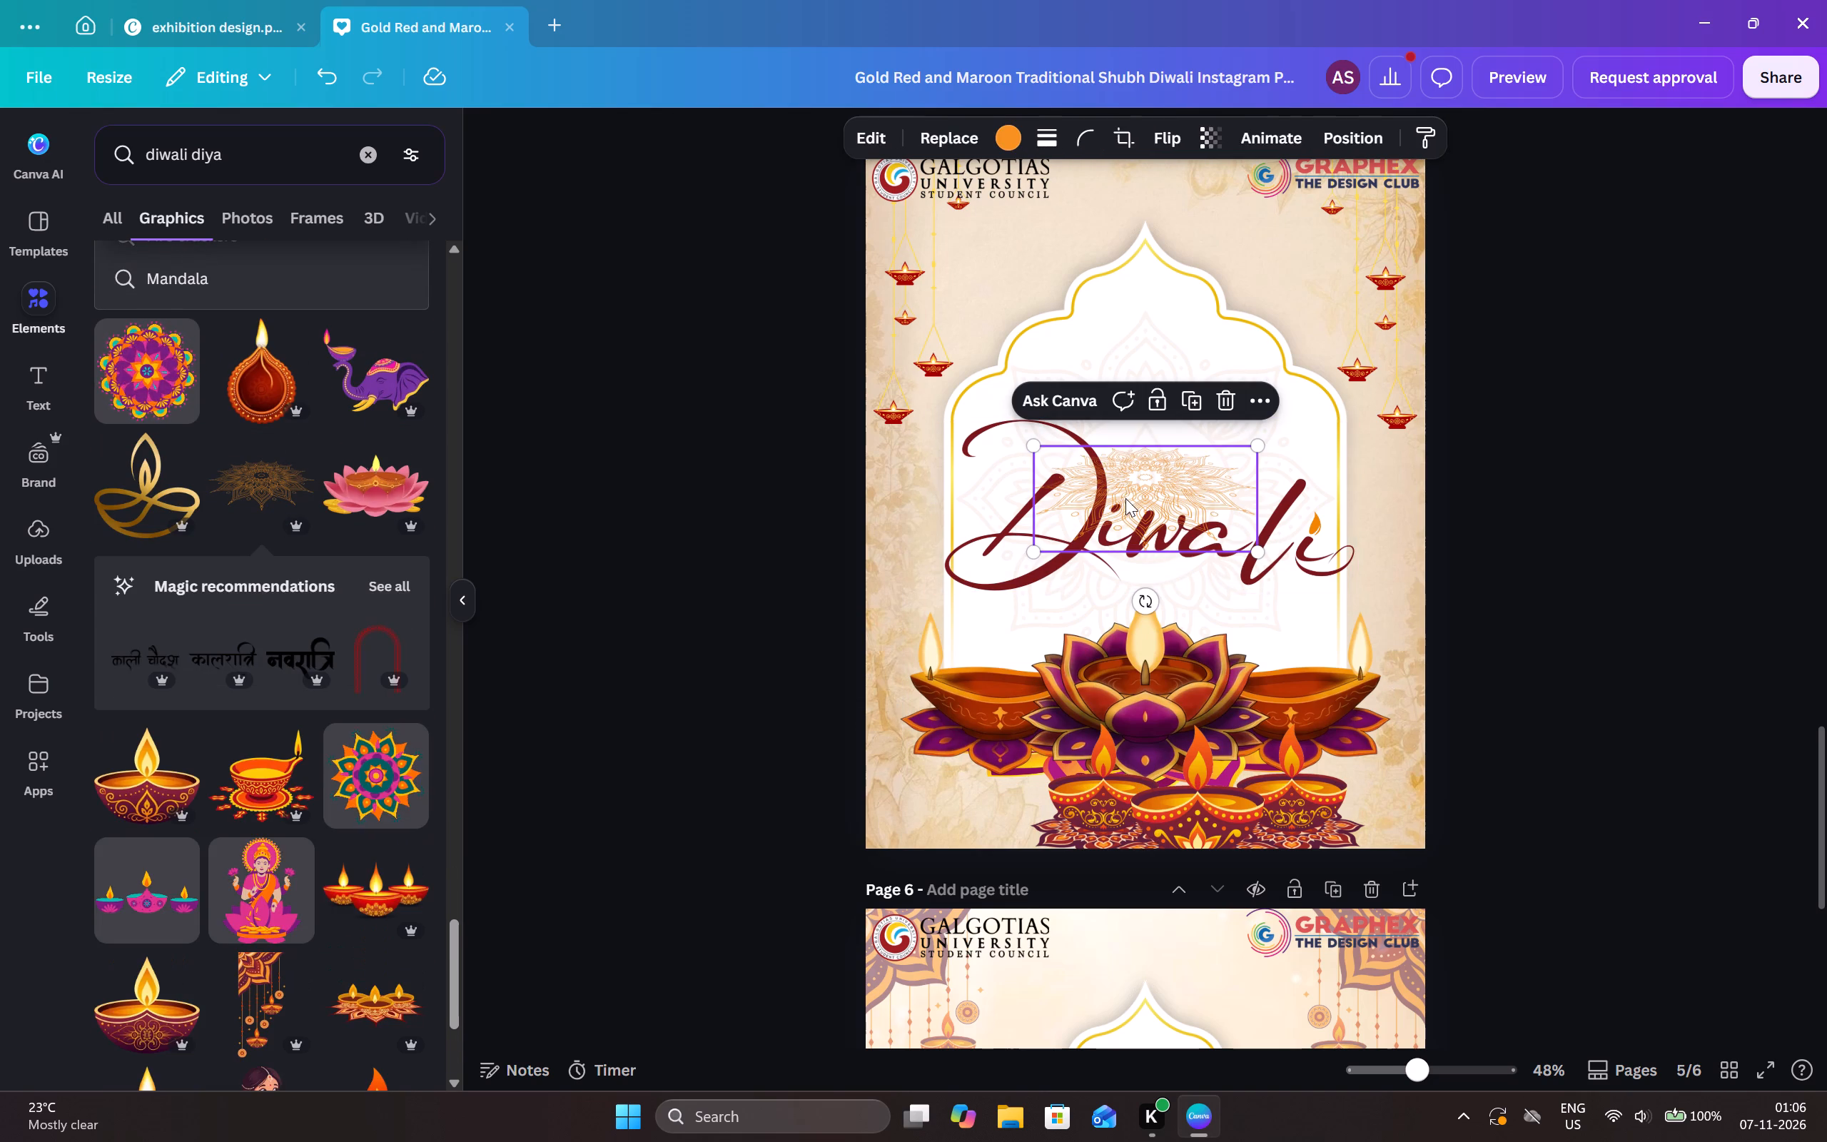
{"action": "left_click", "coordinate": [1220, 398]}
Browse further through the diwali diya graphics for an alternative diya arrangement, and hide the results.
{"action": "scroll", "coordinate": [290, 697], "scroll_direction": "down", "scroll_amount": 4}
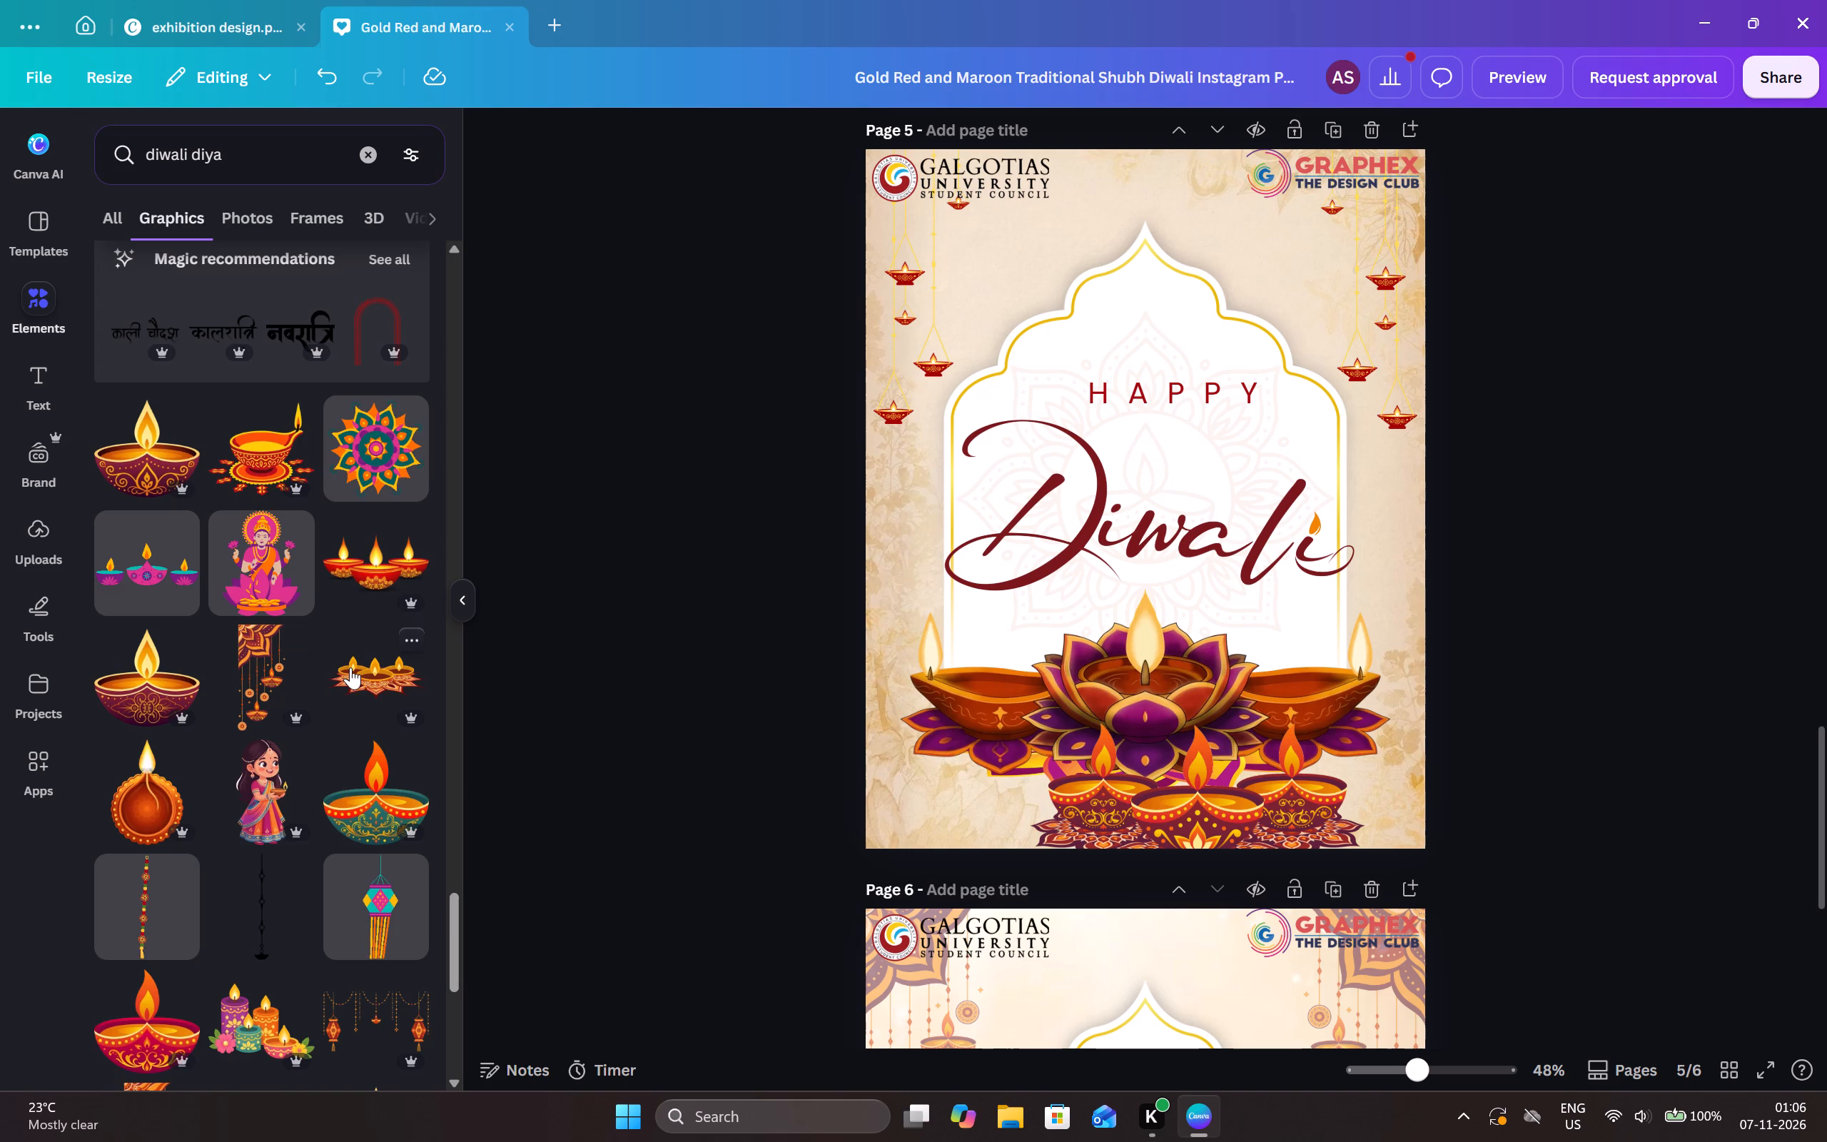
{"action": "scroll", "coordinate": [331, 747], "scroll_direction": "down", "scroll_amount": 6}
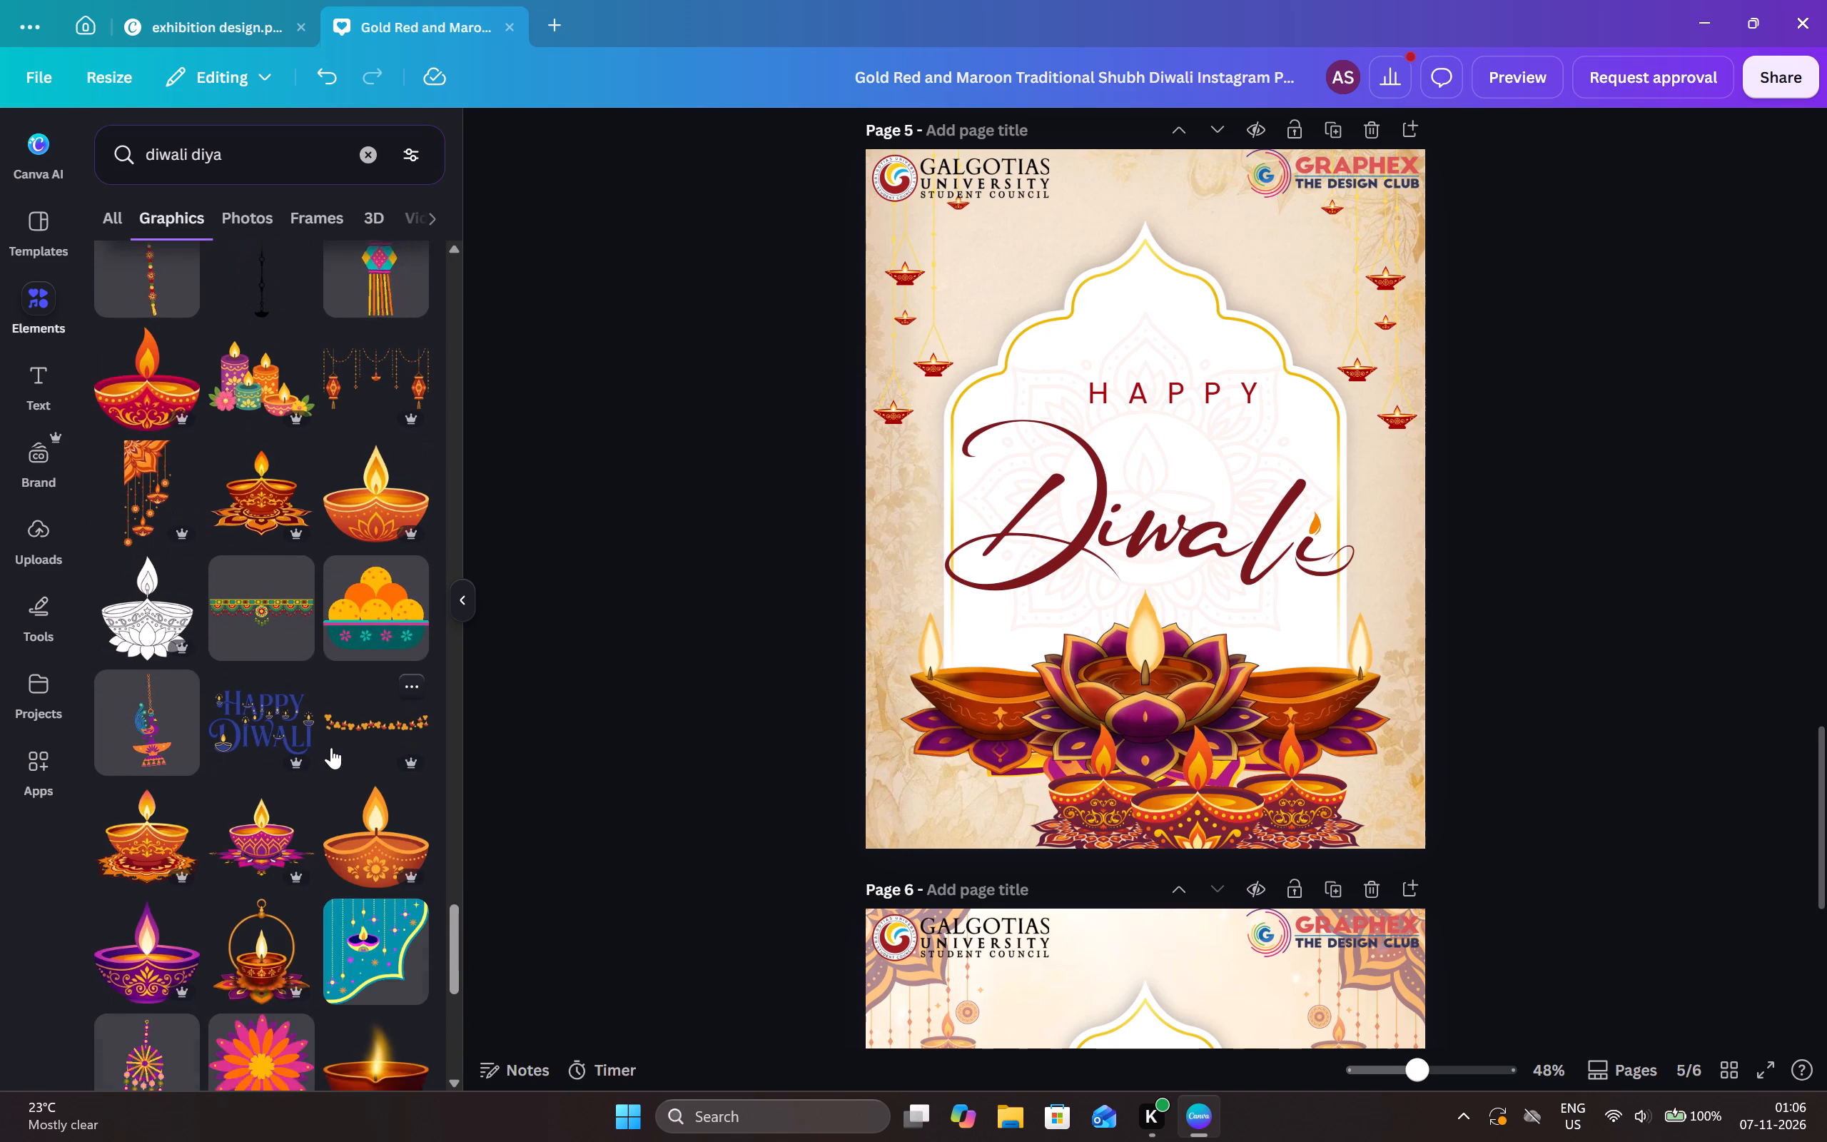
{"action": "scroll", "coordinate": [331, 747], "scroll_direction": "down", "scroll_amount": 6}
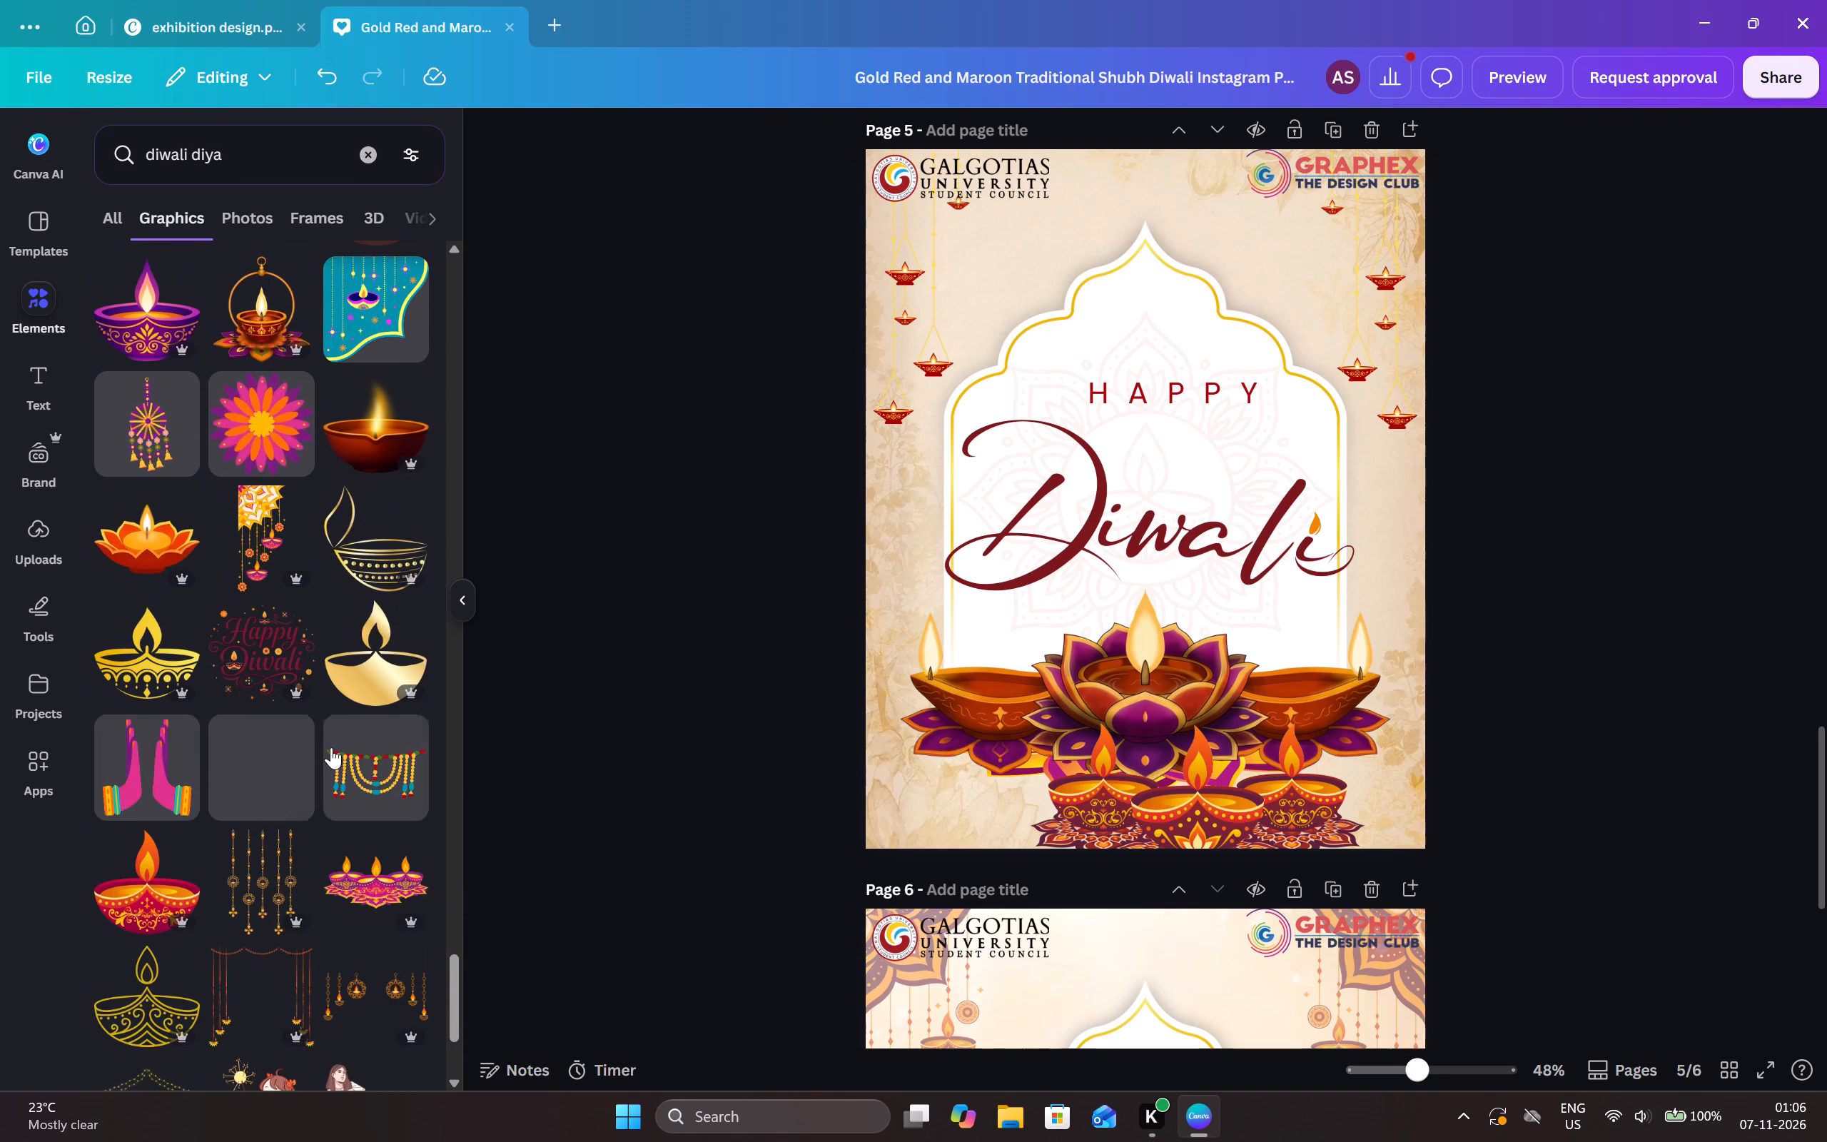
{"action": "scroll", "coordinate": [331, 747], "scroll_direction": "down", "scroll_amount": 4}
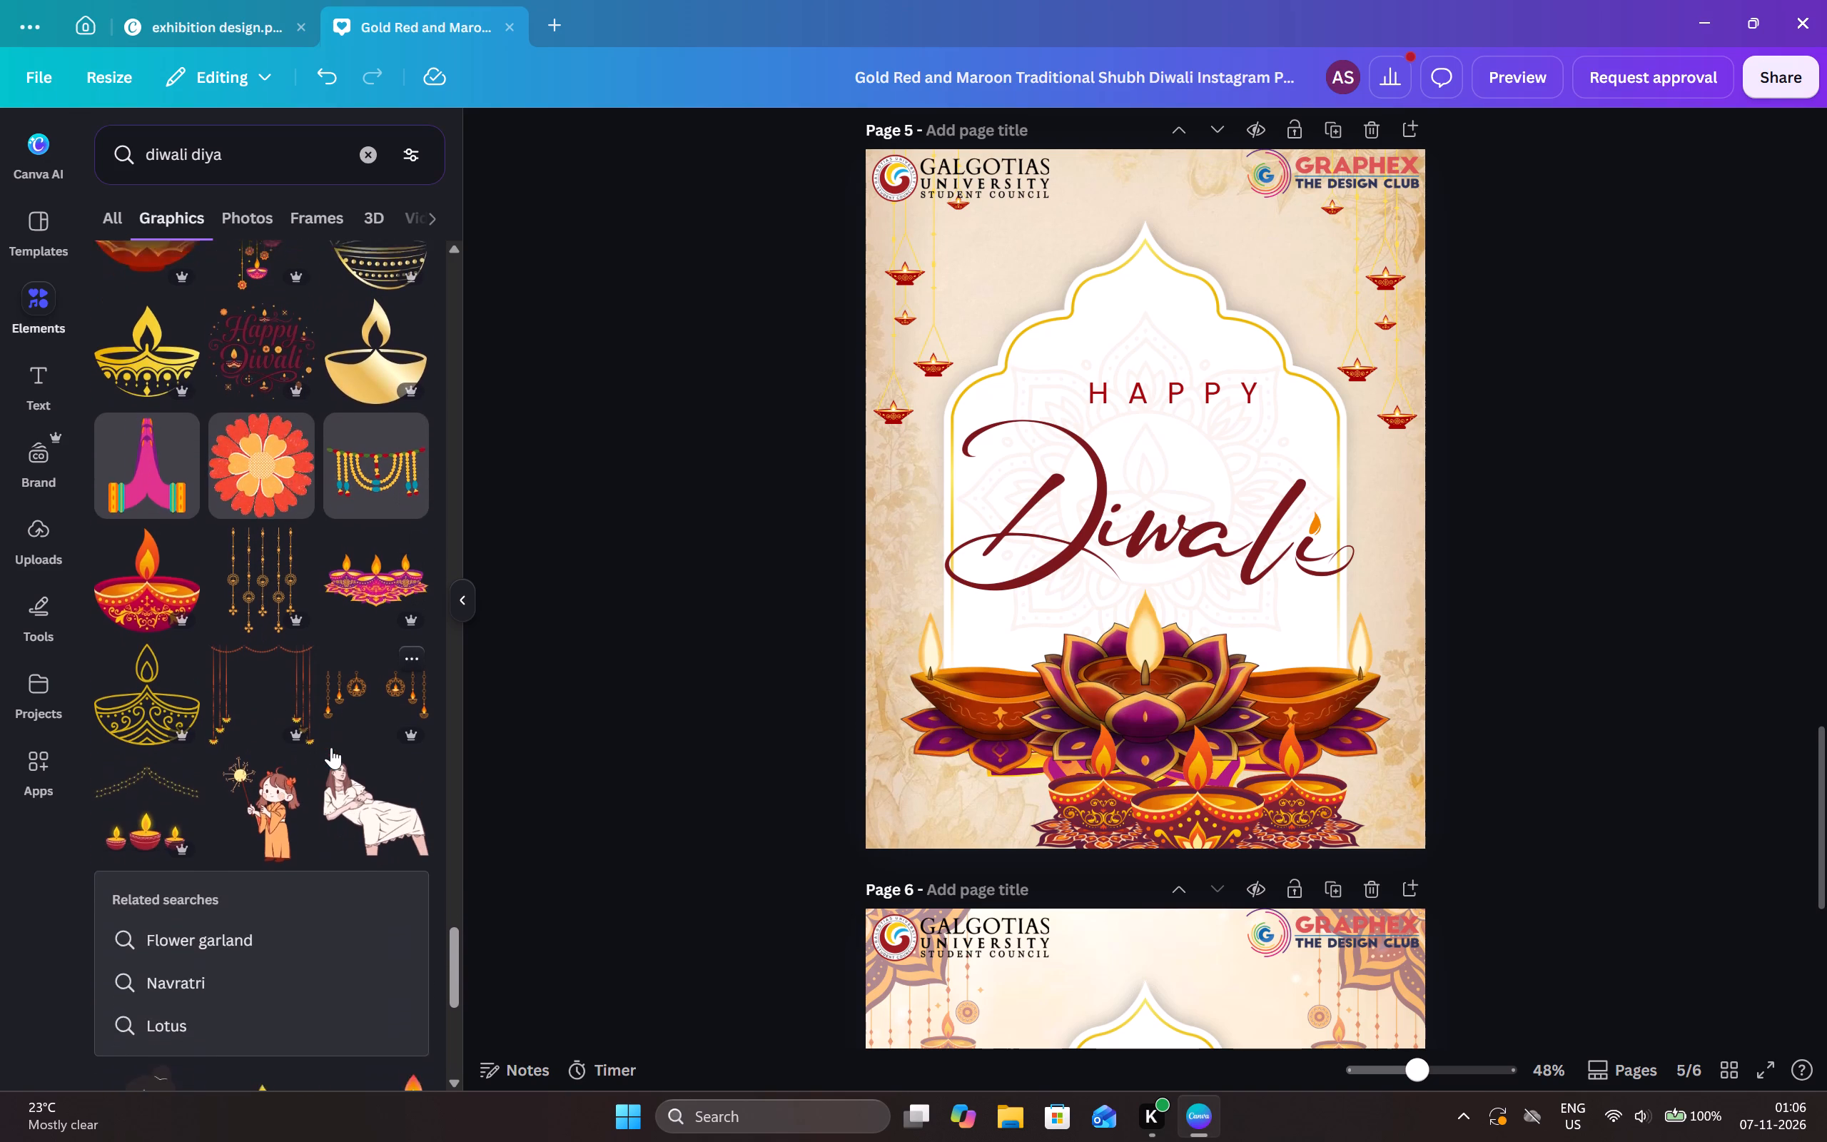
{"action": "scroll", "coordinate": [331, 747], "scroll_direction": "down", "scroll_amount": 6}
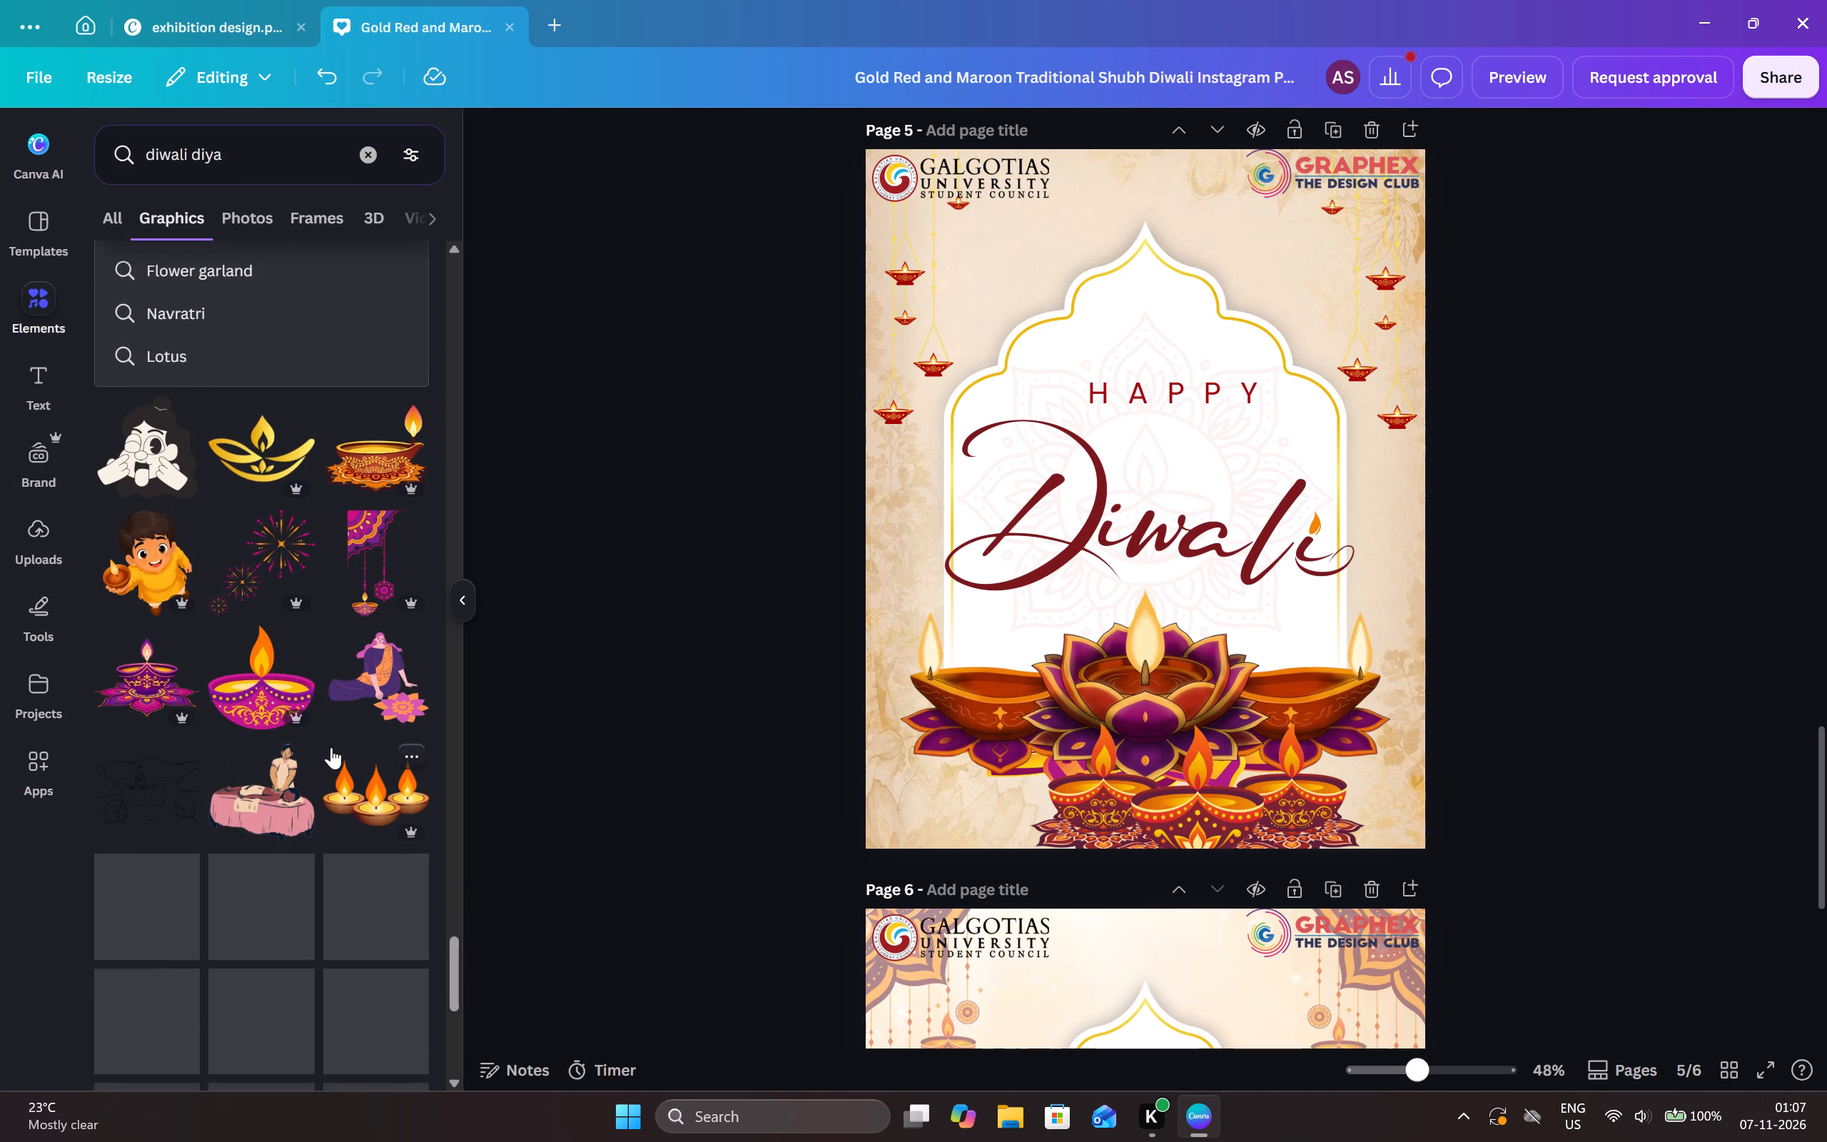
{"action": "scroll", "coordinate": [331, 747], "scroll_direction": "down", "scroll_amount": 2}
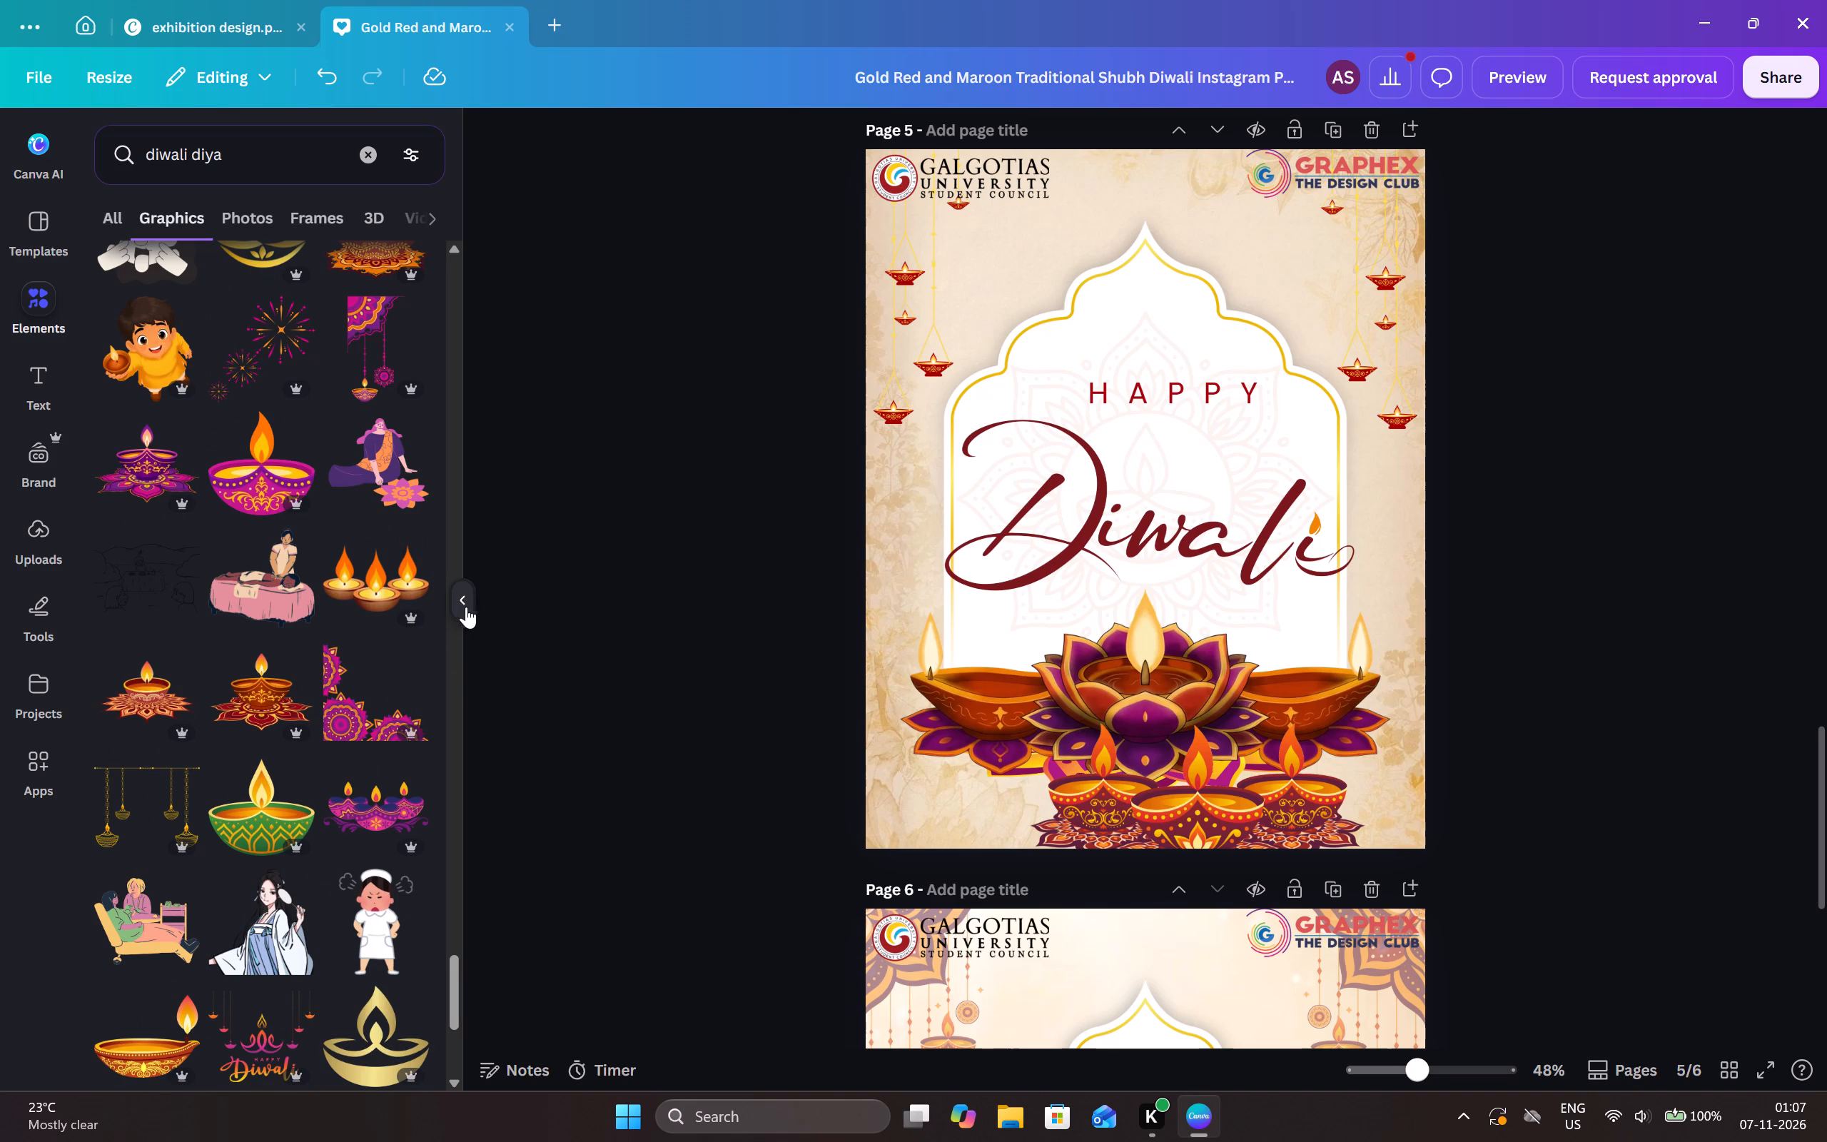
{"action": "left_click", "coordinate": [463, 607]}
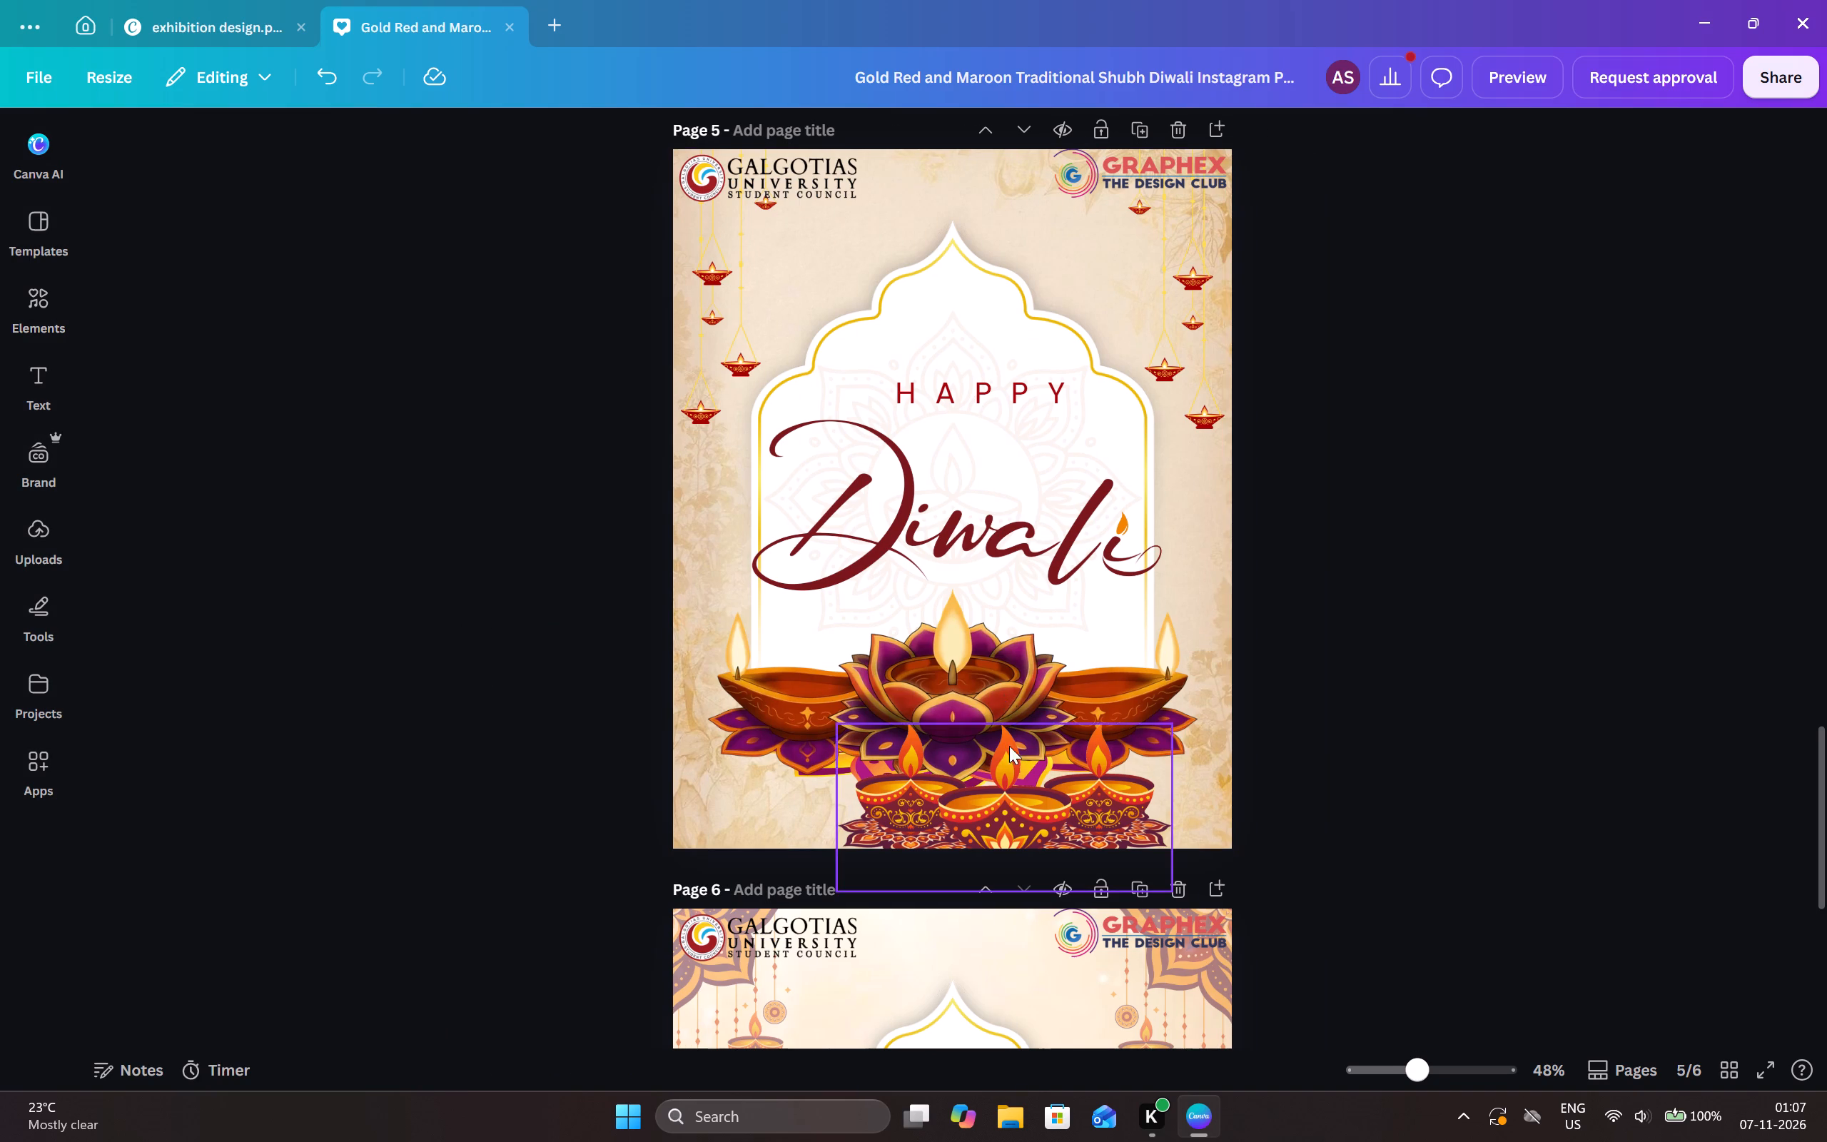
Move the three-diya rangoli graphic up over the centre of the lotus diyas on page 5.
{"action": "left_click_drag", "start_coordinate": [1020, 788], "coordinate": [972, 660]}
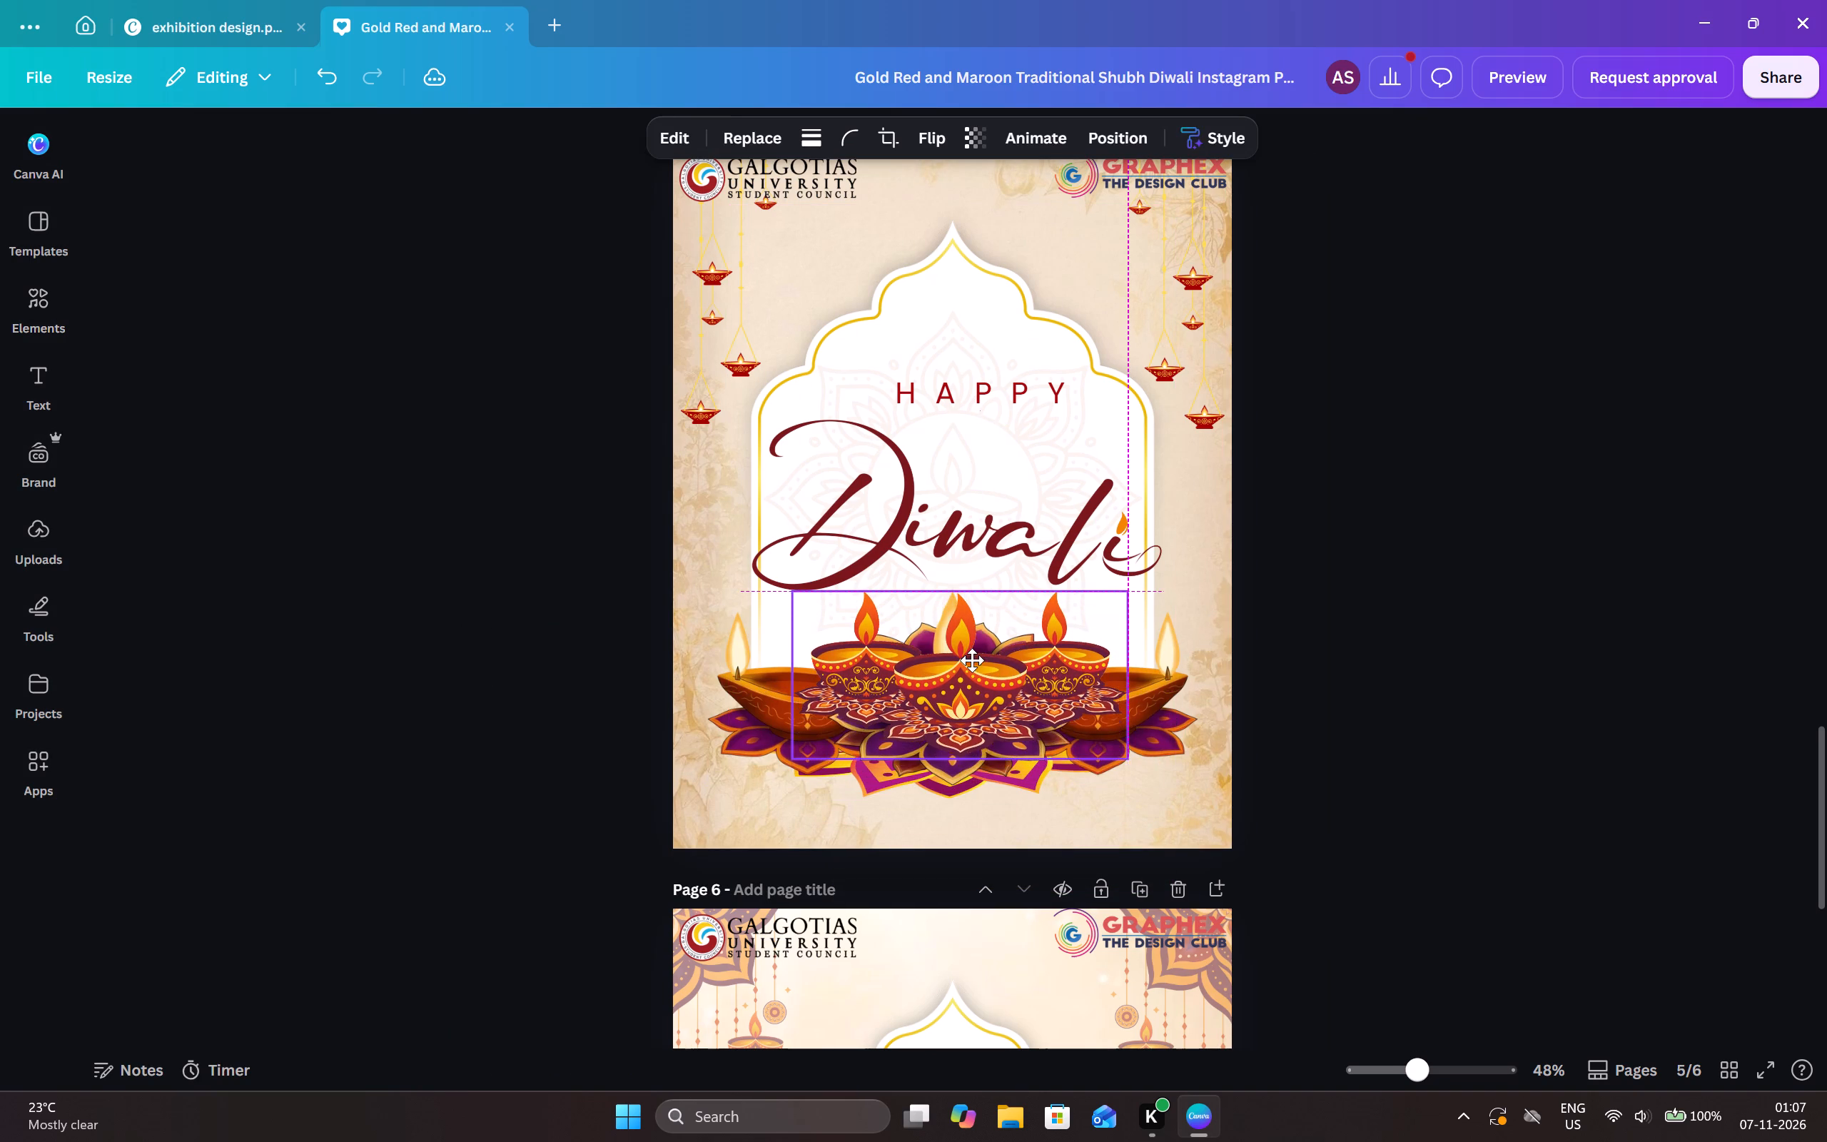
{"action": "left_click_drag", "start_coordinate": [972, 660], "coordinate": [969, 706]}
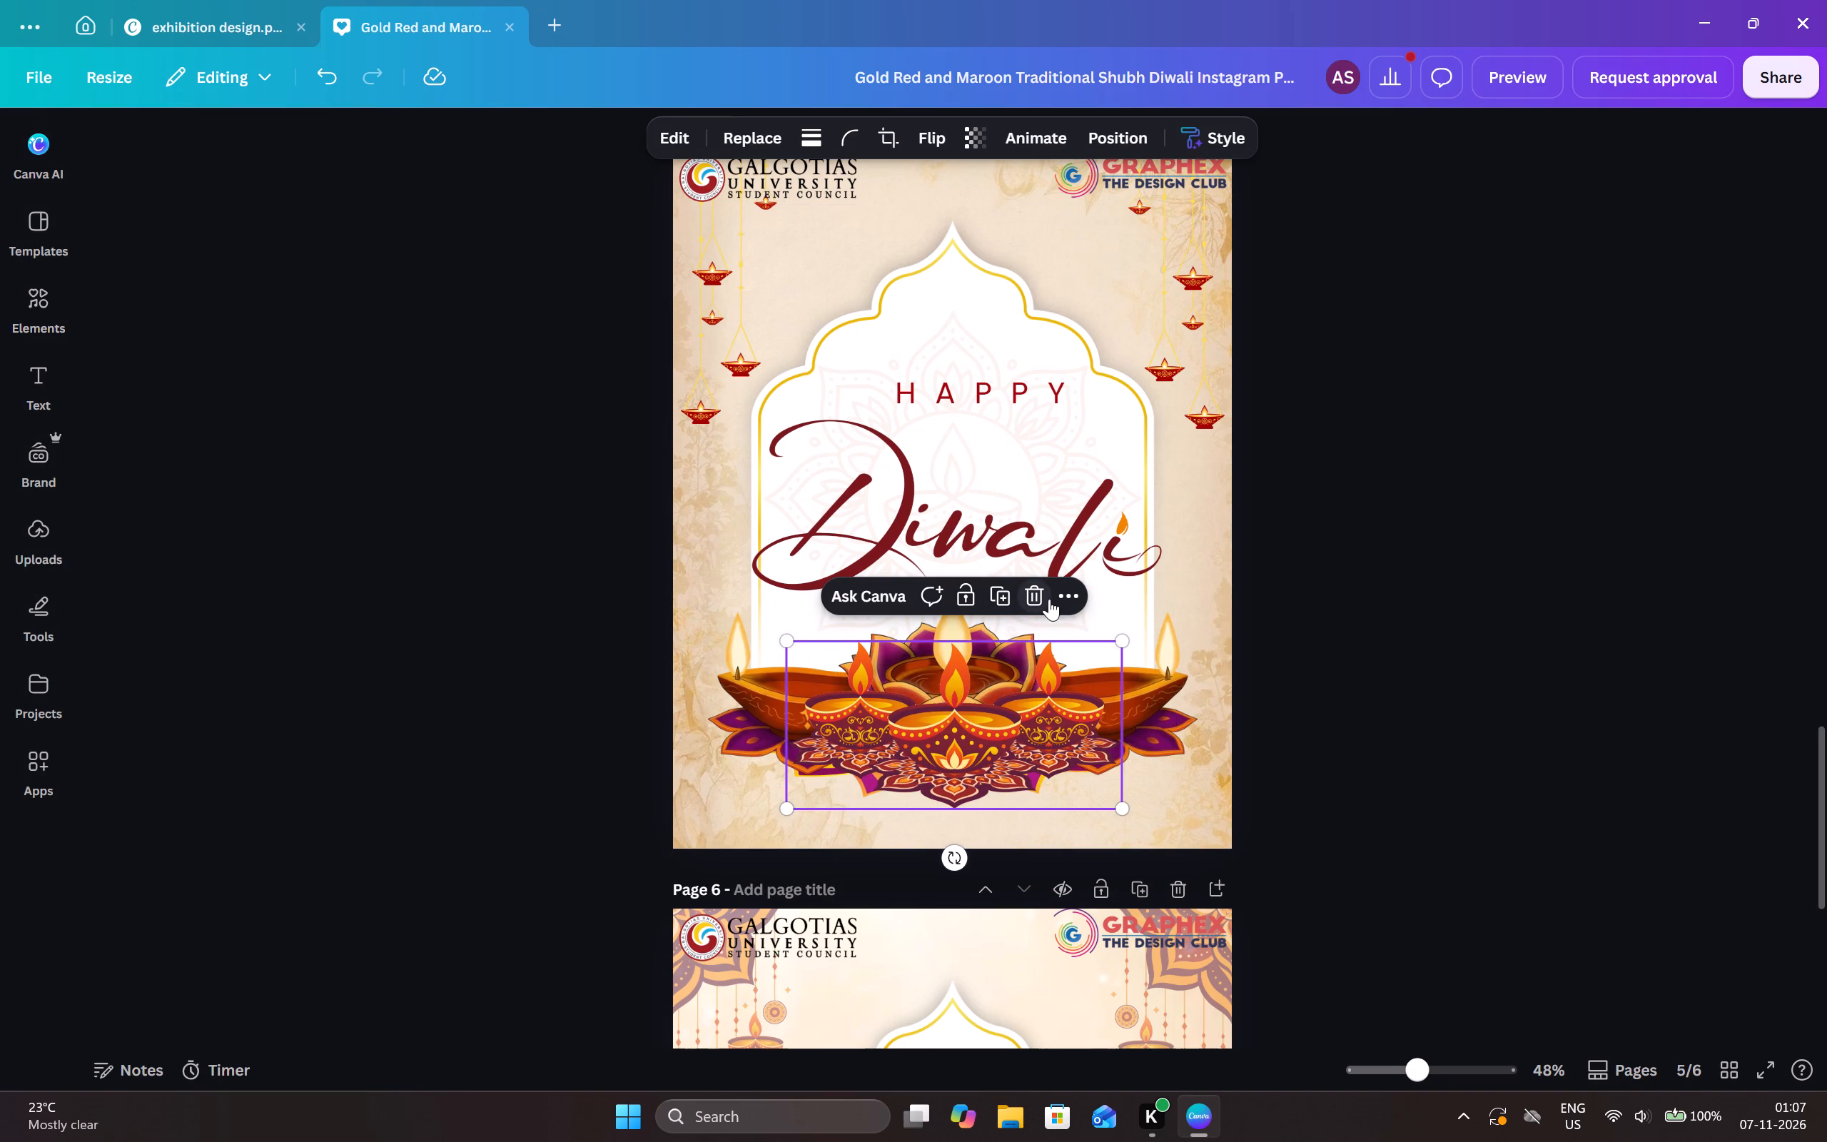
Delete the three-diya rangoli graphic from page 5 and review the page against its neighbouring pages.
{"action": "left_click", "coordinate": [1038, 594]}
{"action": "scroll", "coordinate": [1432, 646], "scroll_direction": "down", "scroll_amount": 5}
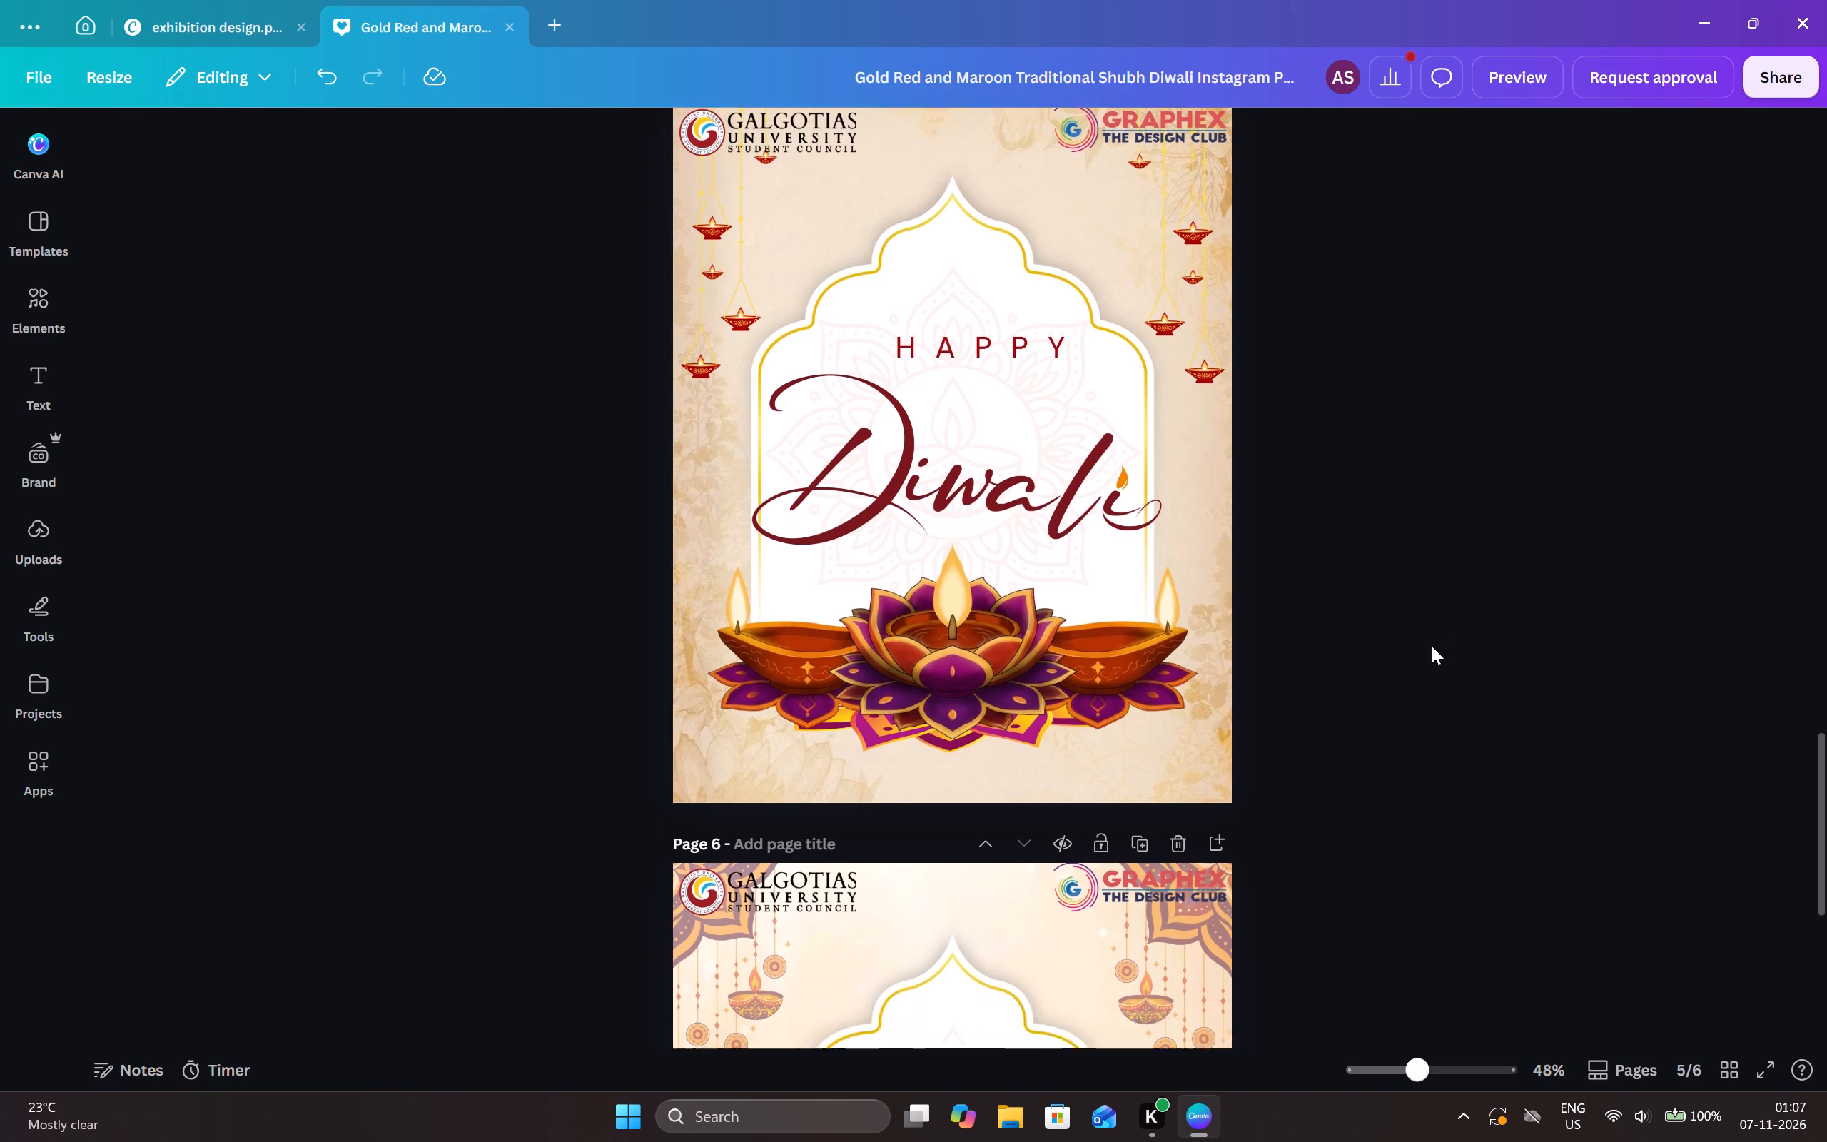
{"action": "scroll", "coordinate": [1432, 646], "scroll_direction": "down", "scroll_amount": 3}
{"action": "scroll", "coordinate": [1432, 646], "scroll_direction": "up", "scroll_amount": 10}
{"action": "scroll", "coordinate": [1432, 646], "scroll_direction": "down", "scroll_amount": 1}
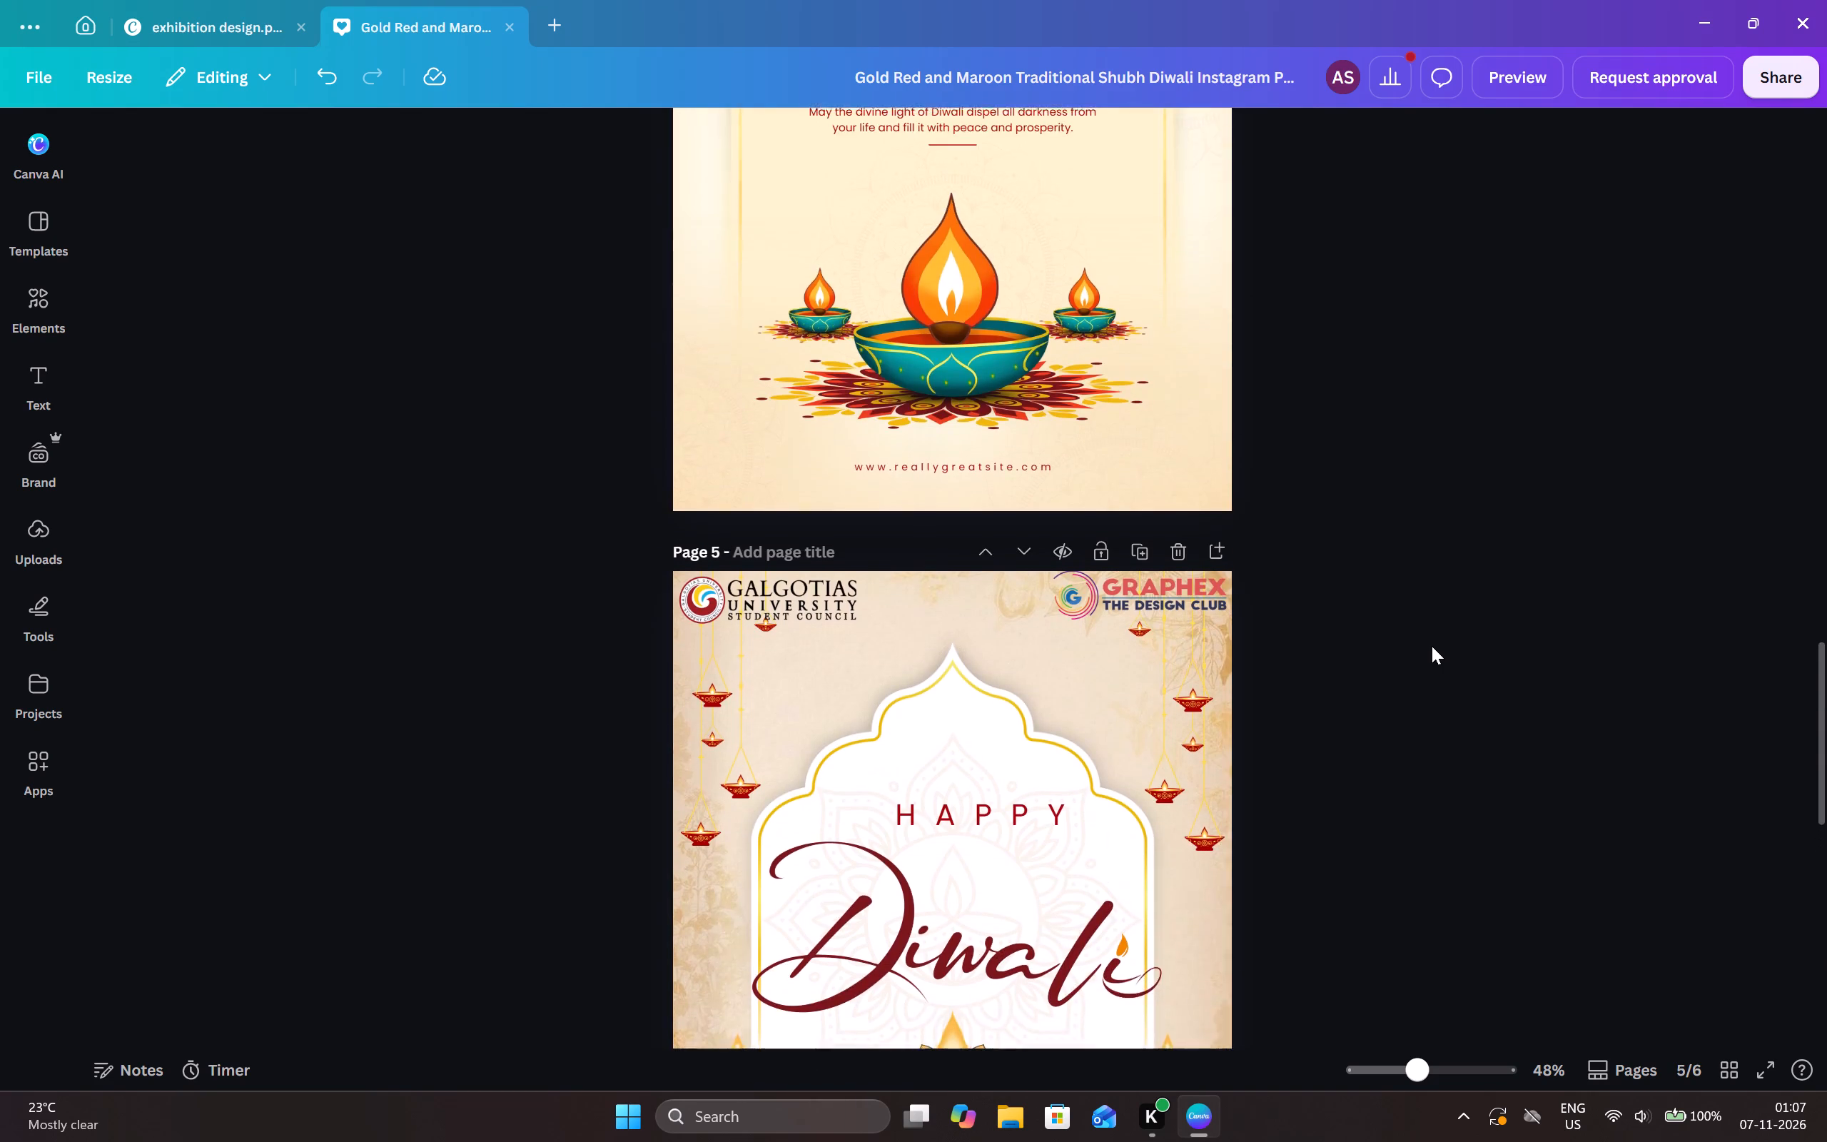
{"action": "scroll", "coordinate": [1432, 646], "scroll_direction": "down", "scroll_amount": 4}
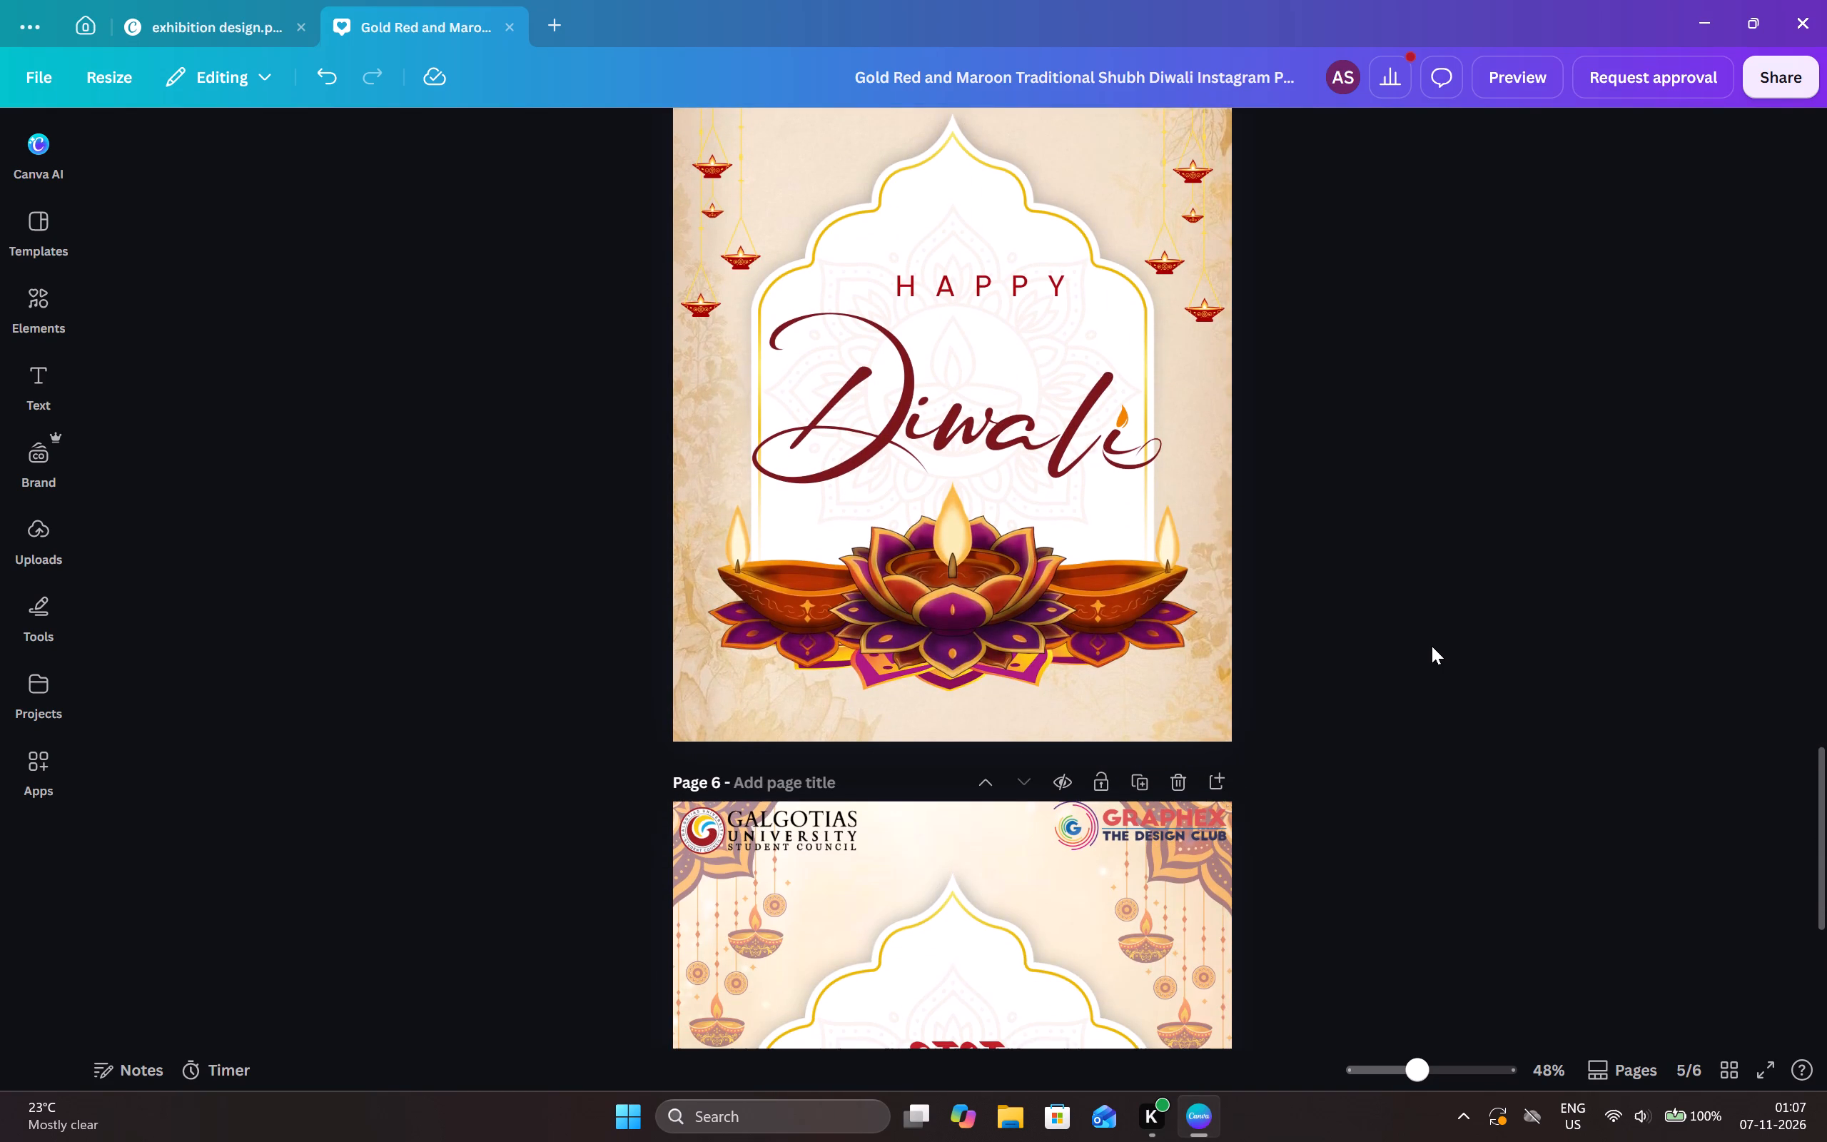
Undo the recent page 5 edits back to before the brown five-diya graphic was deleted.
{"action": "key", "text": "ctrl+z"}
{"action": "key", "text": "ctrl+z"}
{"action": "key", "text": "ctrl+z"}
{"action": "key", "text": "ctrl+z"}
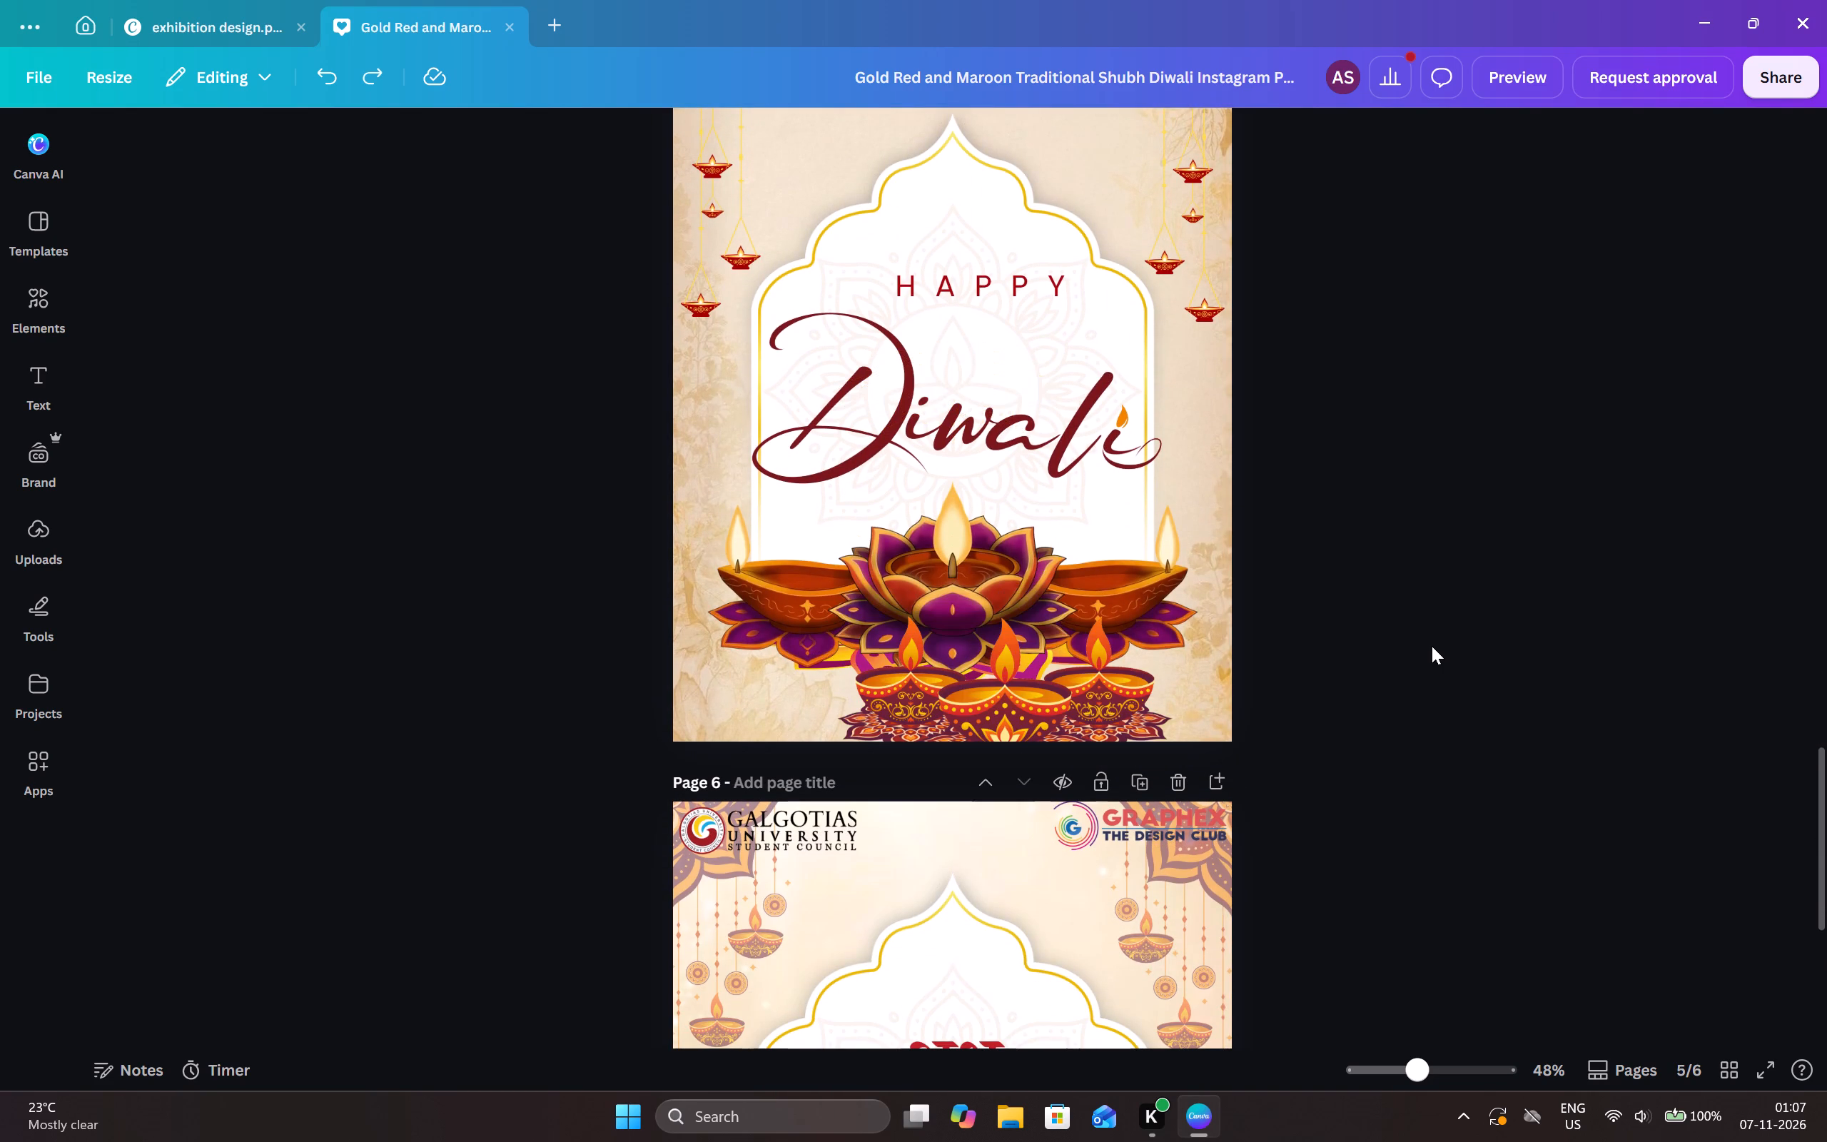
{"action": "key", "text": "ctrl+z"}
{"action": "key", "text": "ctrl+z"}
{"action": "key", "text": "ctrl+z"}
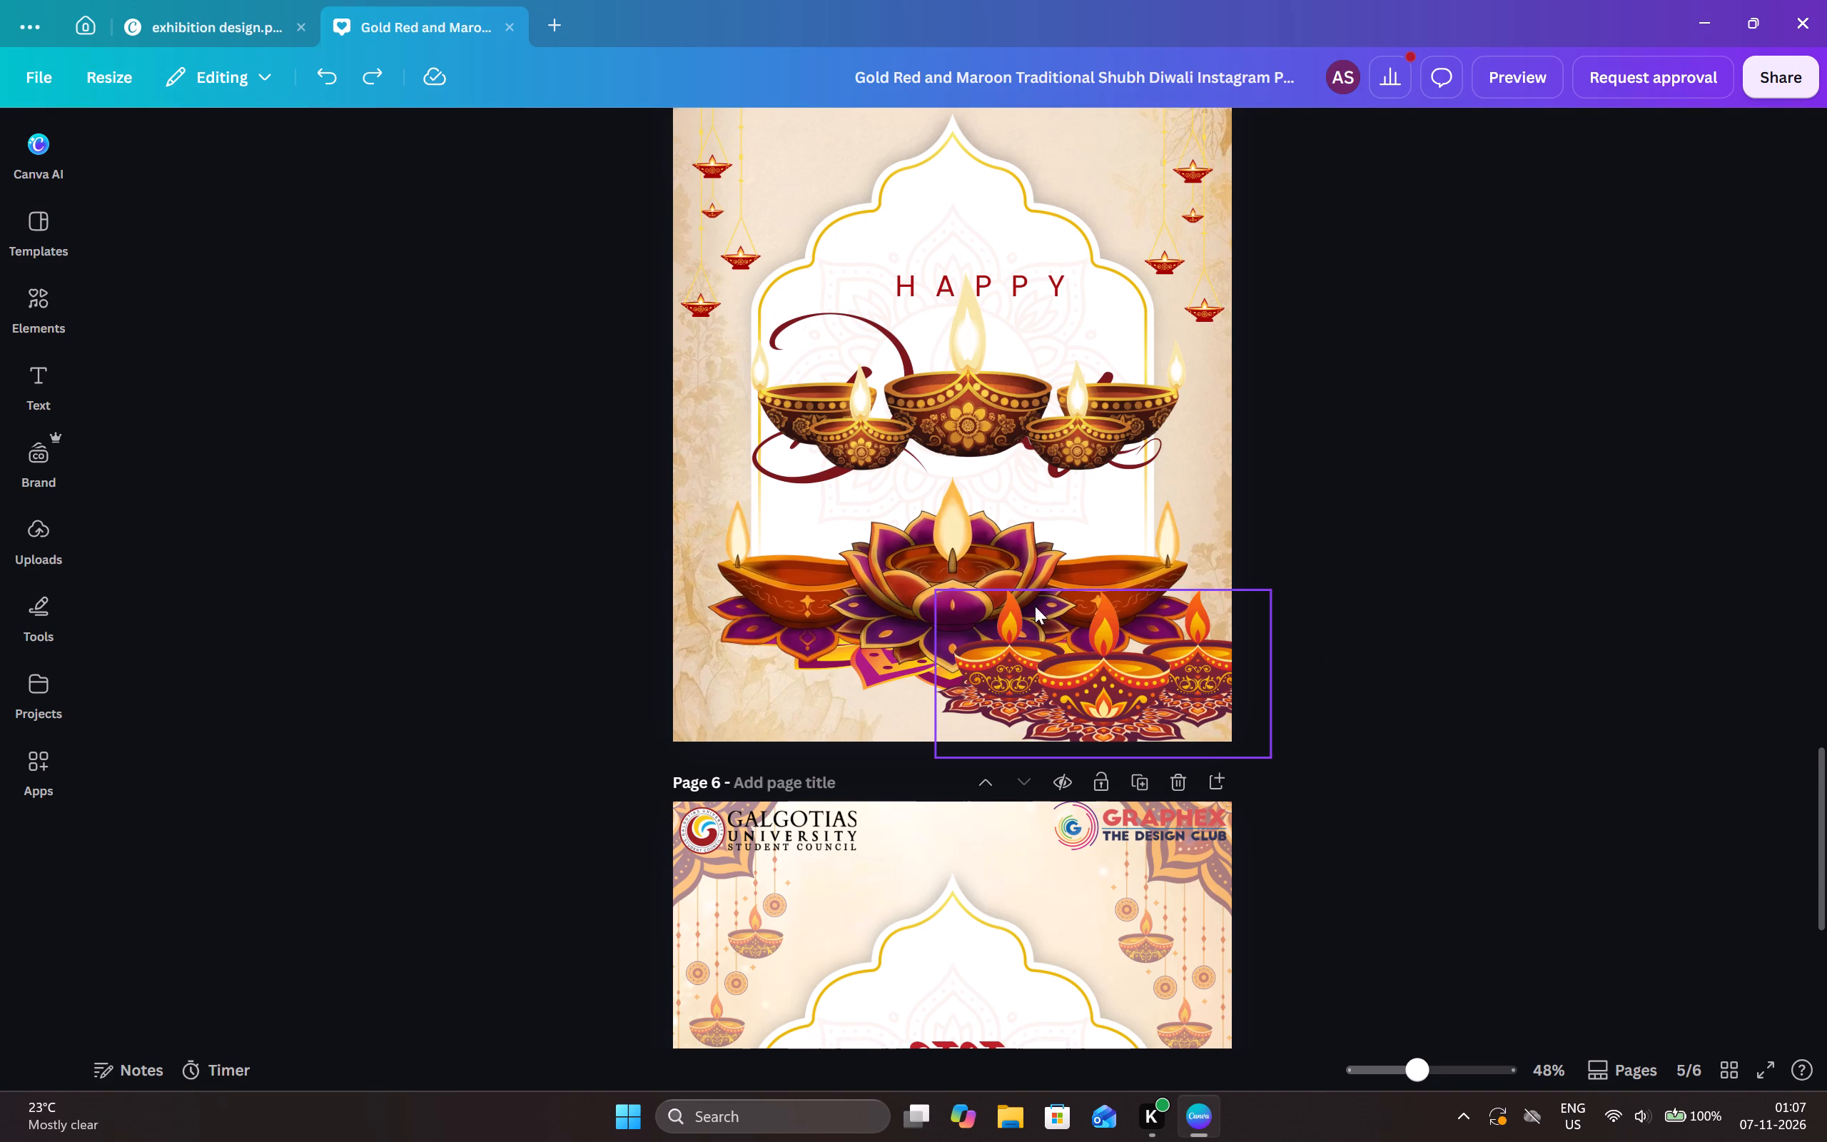
Delete the three-diya rangoli graphic from the lower-right corner of page 5.
{"action": "left_click", "coordinate": [1081, 682]}
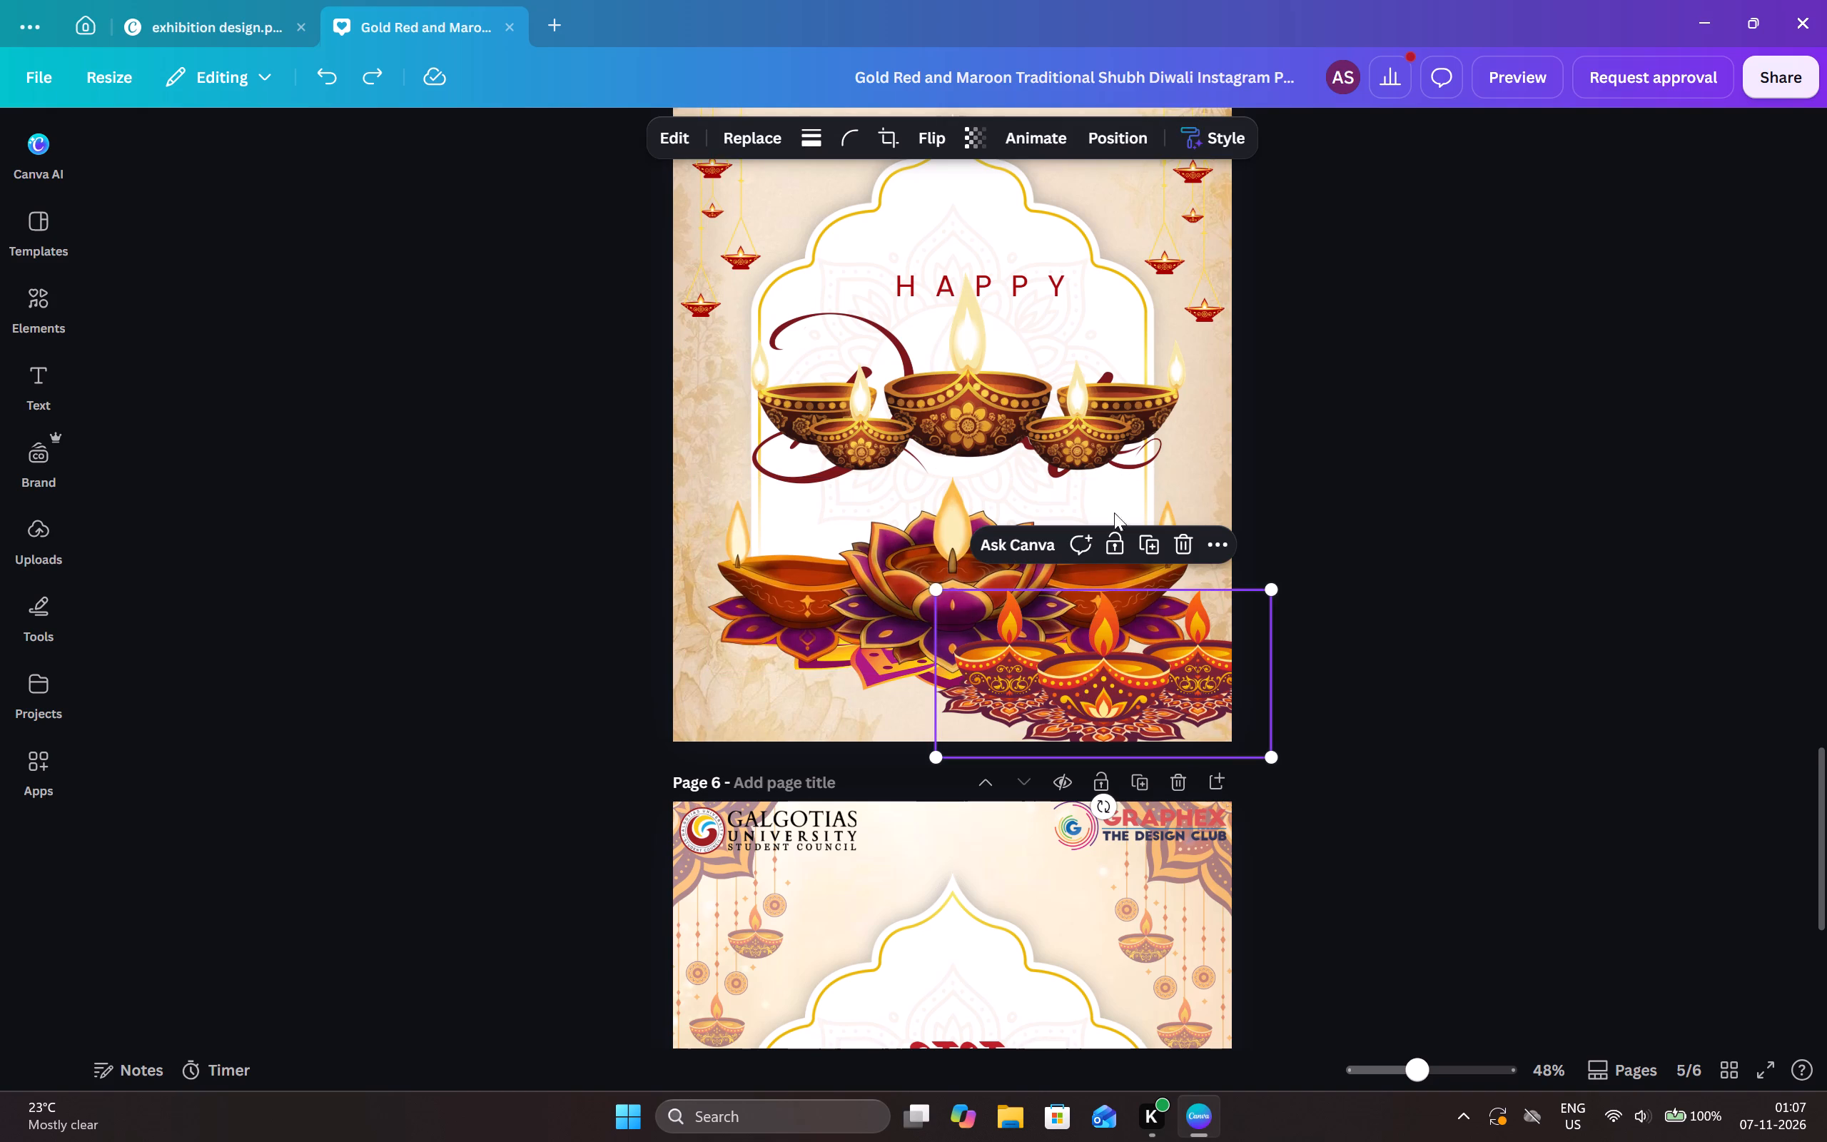
{"action": "left_click", "coordinate": [1195, 538]}
Move the brown five-diya graphic down to the bottom edge of page 5, centred horizontally below the lotus diyas.
{"action": "left_click_drag", "start_coordinate": [1086, 383], "coordinate": [1076, 544]}
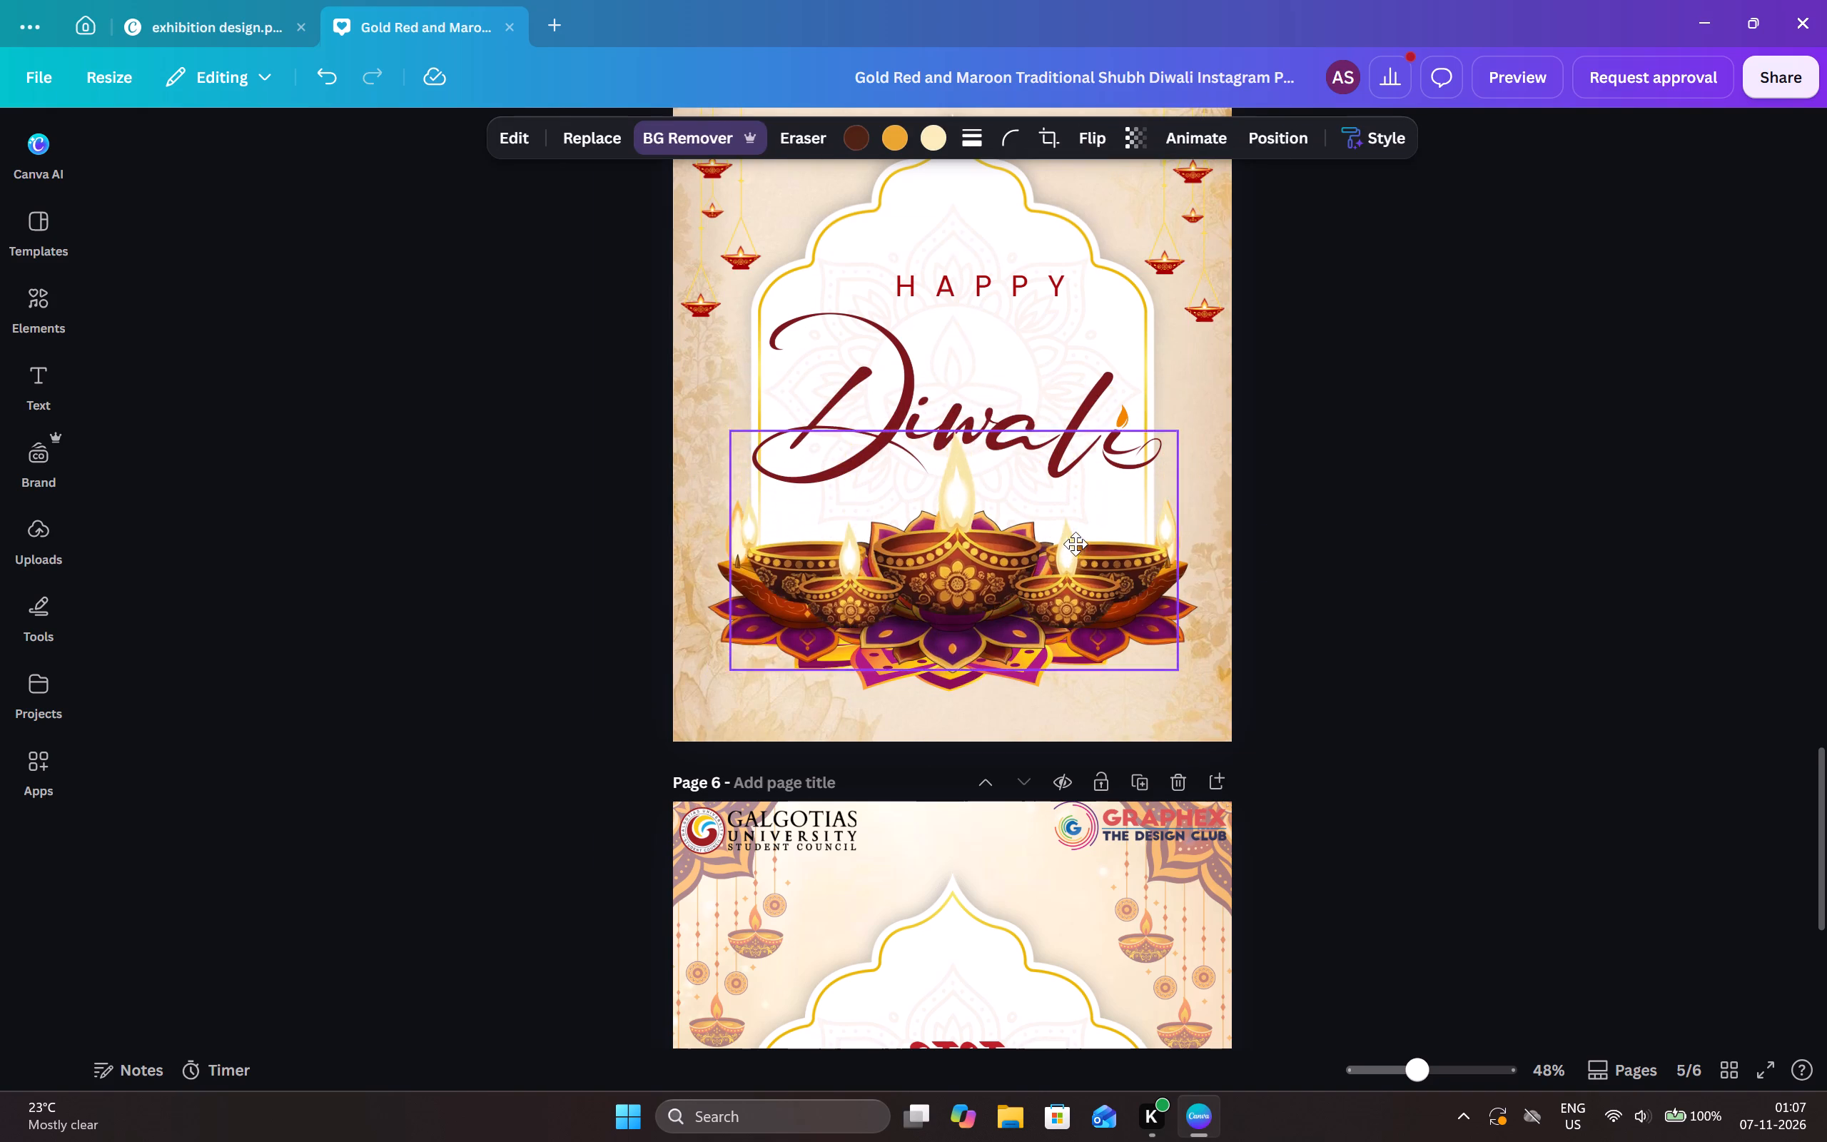
{"action": "left_click_drag", "start_coordinate": [1076, 544], "coordinate": [1076, 556]}
{"action": "left_click_drag", "start_coordinate": [1041, 588], "coordinate": [1041, 698]}
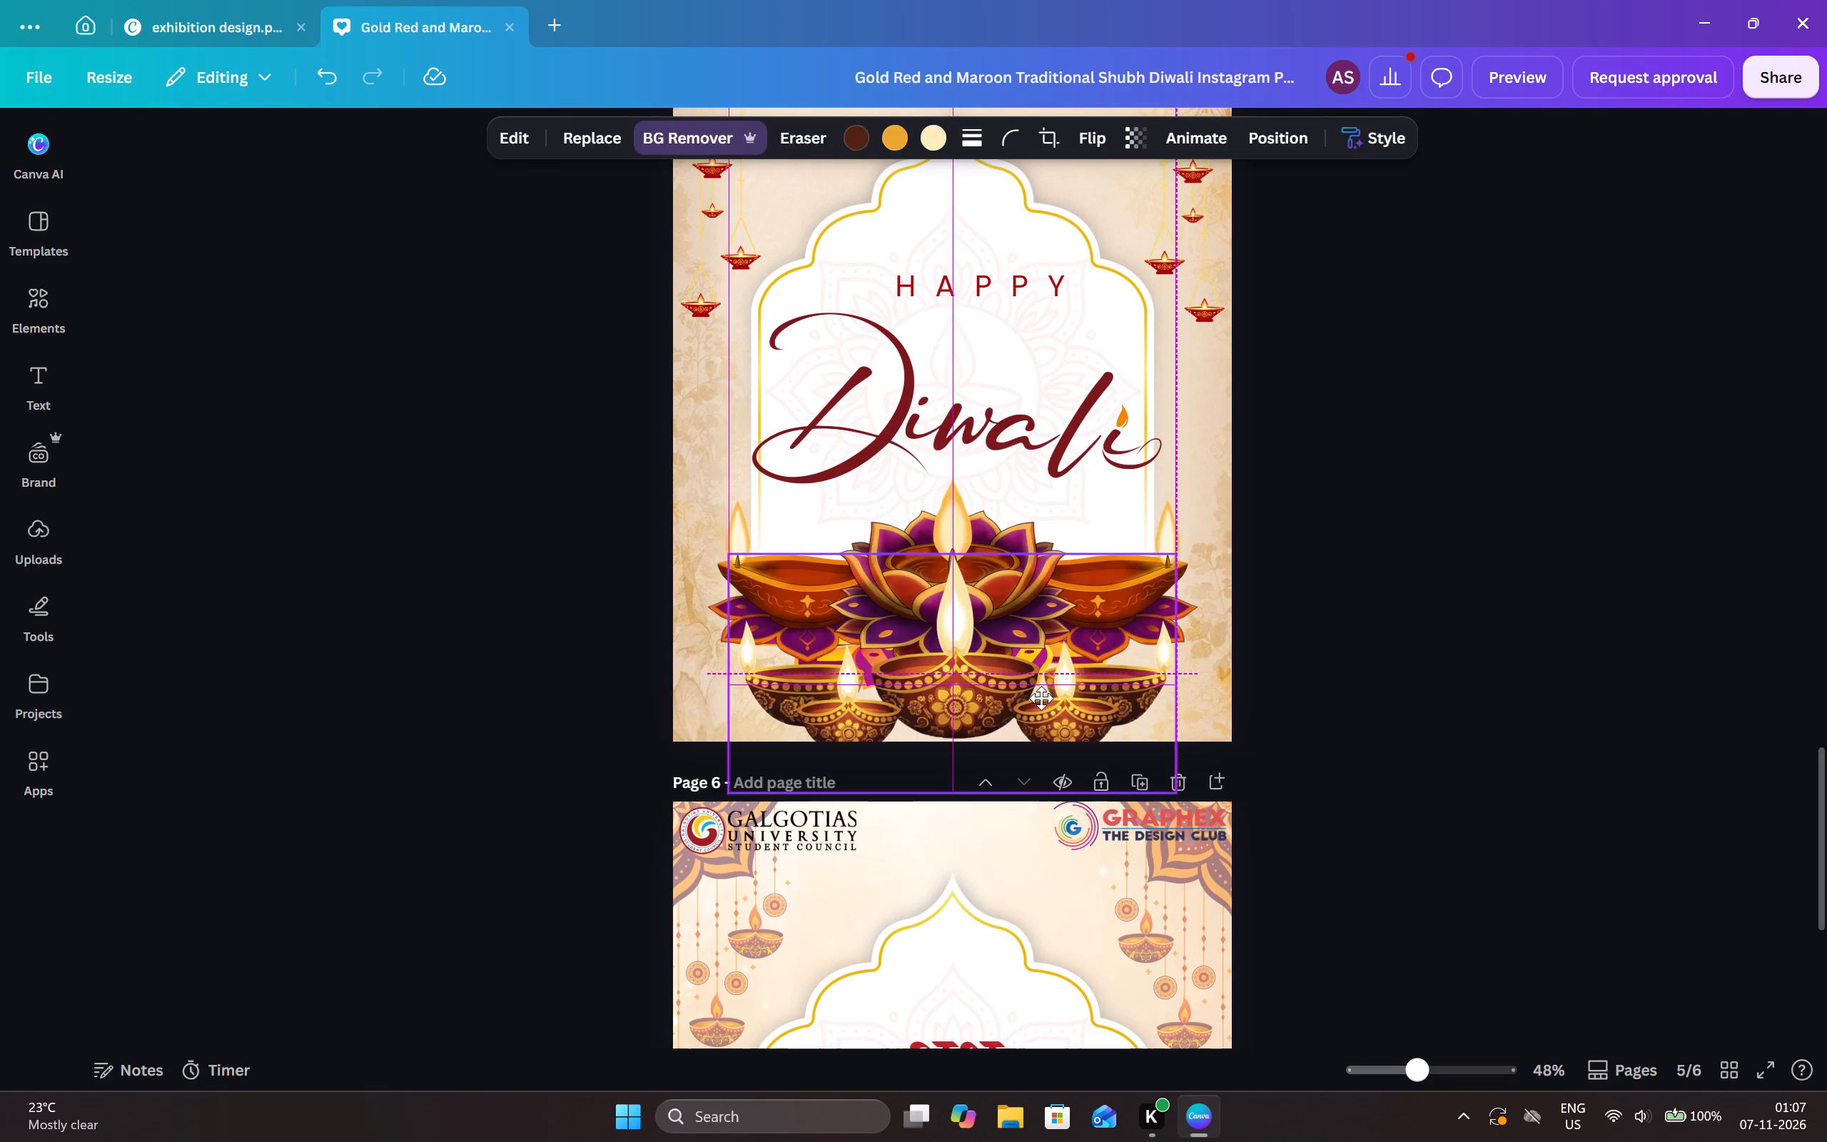
{"action": "left_click_drag", "start_coordinate": [1041, 698], "coordinate": [1041, 700]}
{"action": "left_click", "coordinate": [1359, 562]}
Delete the lotus diyas graphic from page 5, keeping the purple rangoli and the brown five-diya graphic.
{"action": "left_click", "coordinate": [972, 540]}
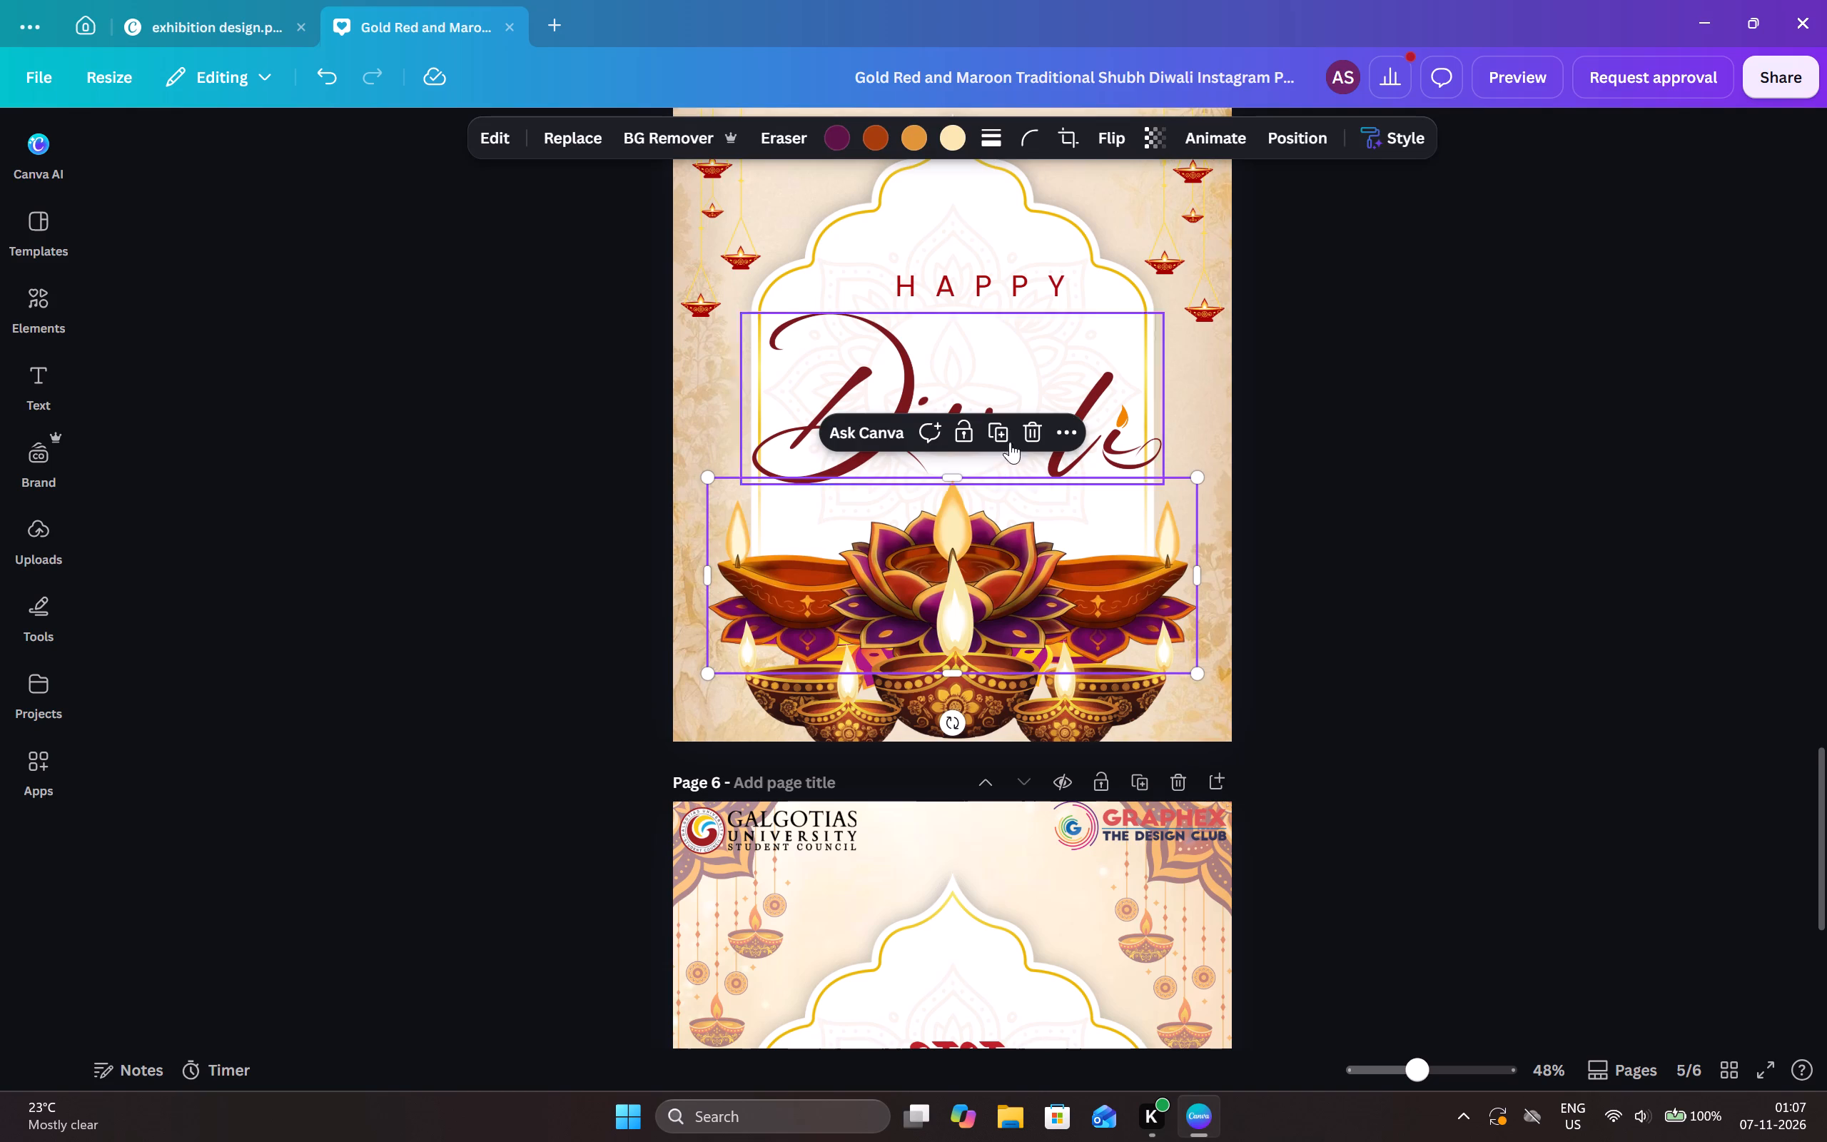
{"action": "left_click", "coordinate": [1024, 434]}
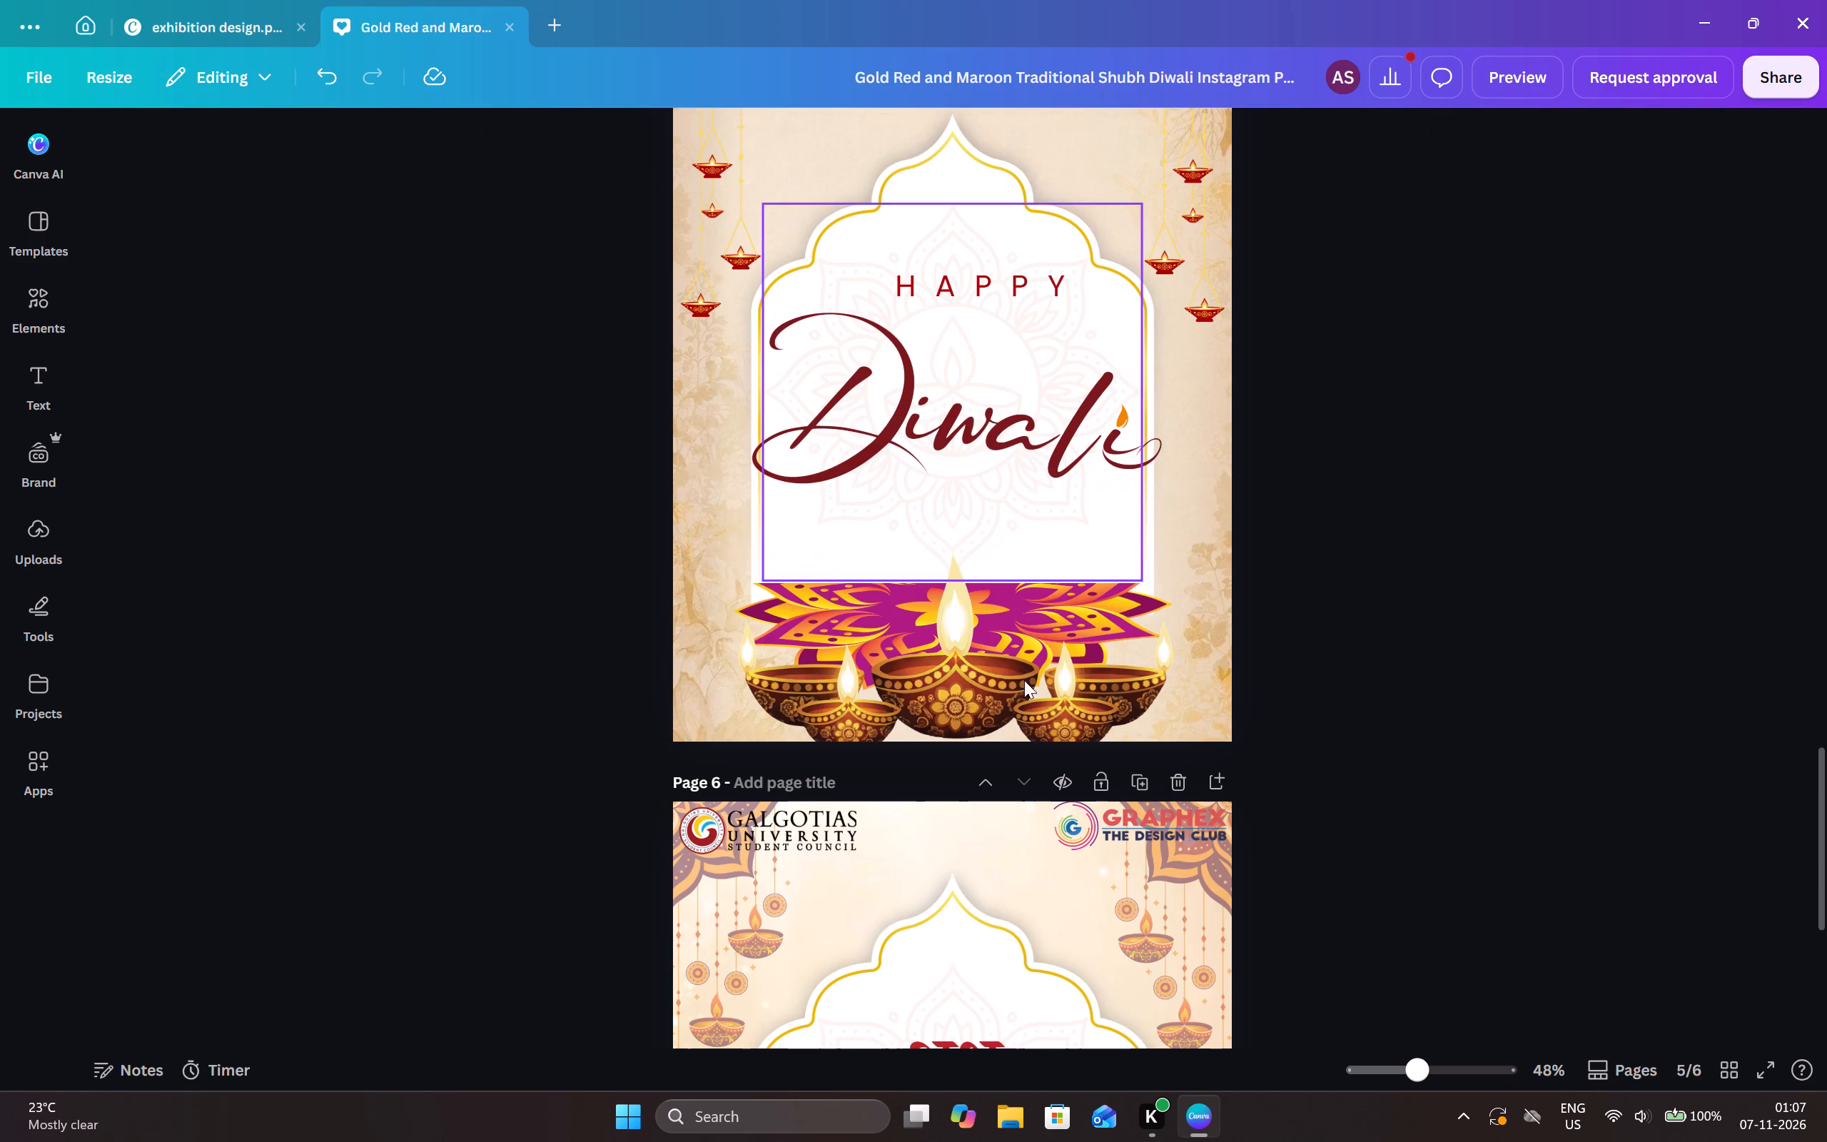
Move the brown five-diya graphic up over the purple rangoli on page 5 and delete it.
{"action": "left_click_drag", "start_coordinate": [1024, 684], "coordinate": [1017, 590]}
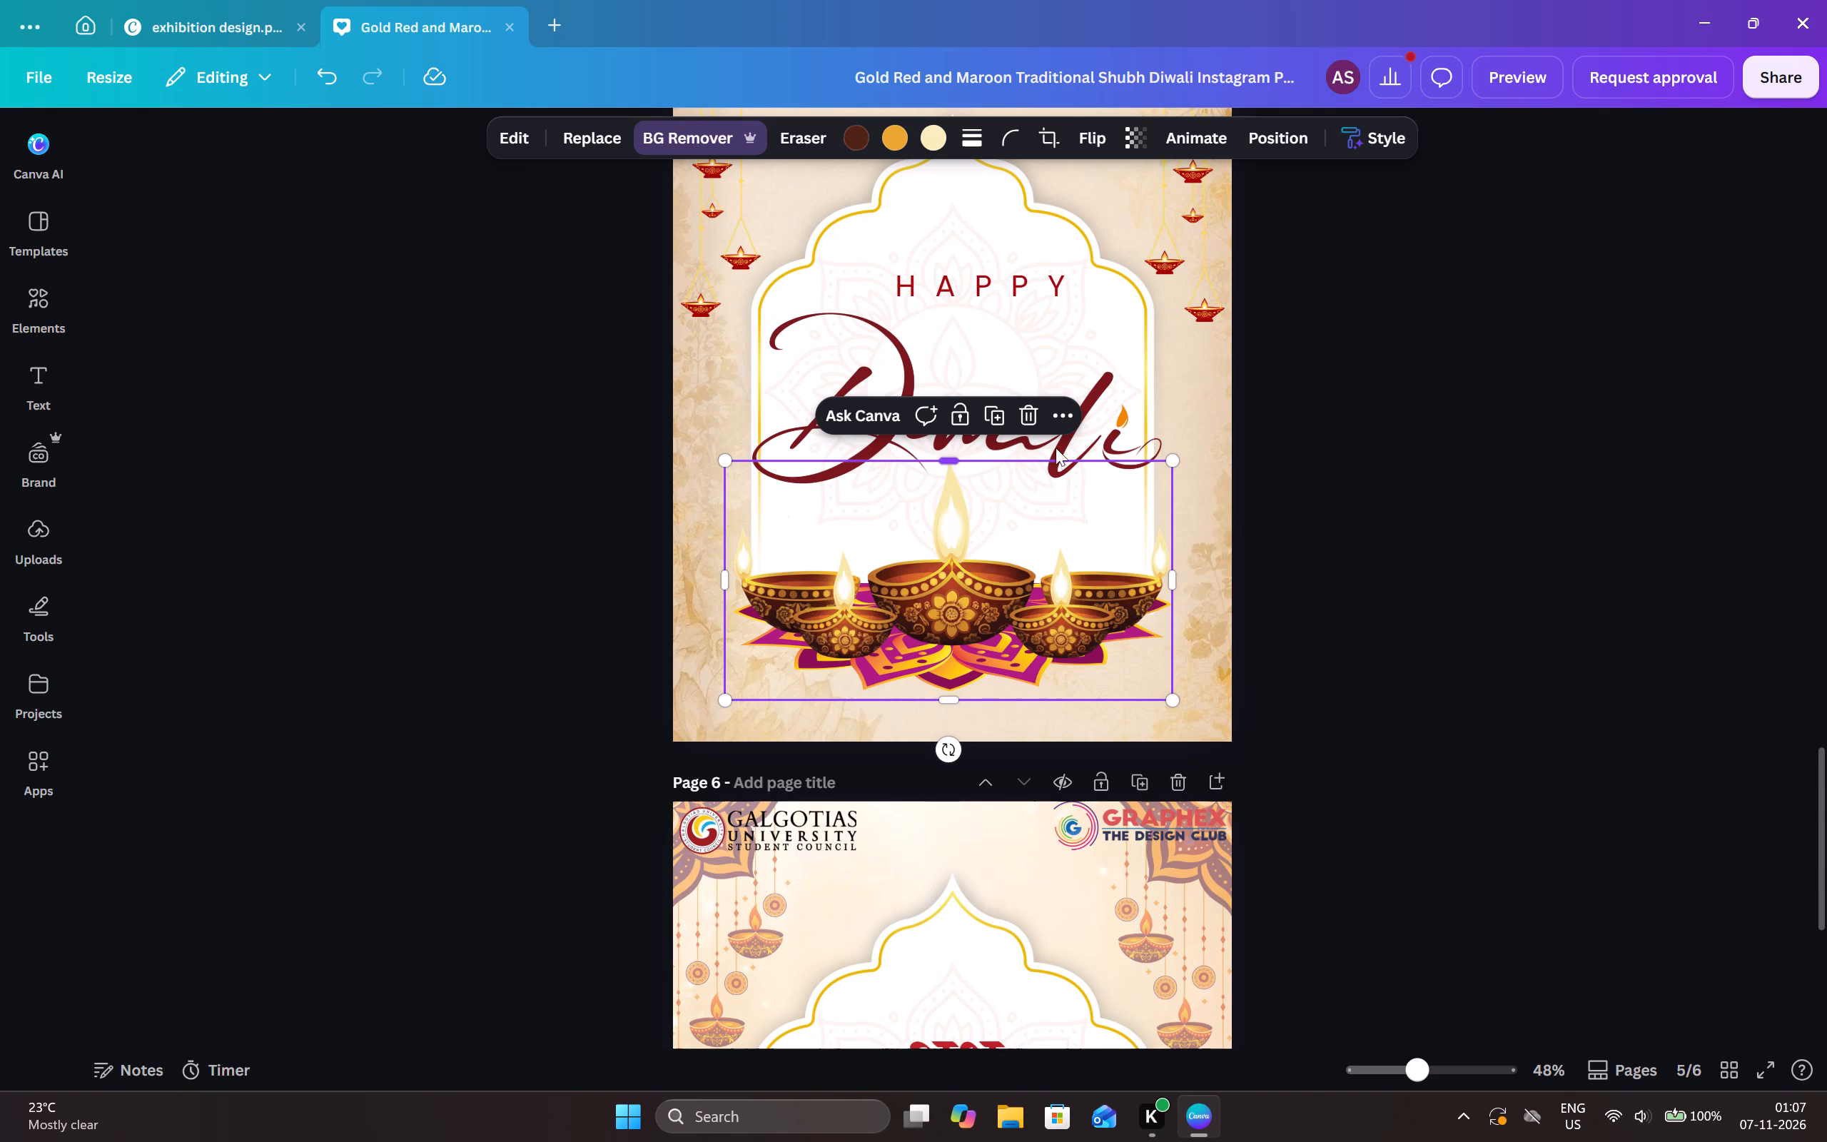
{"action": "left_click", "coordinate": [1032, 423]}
Undo the recent page 5 edits back to before the lotus diyas graphic was deleted.
{"action": "key", "text": "ctrl+z"}
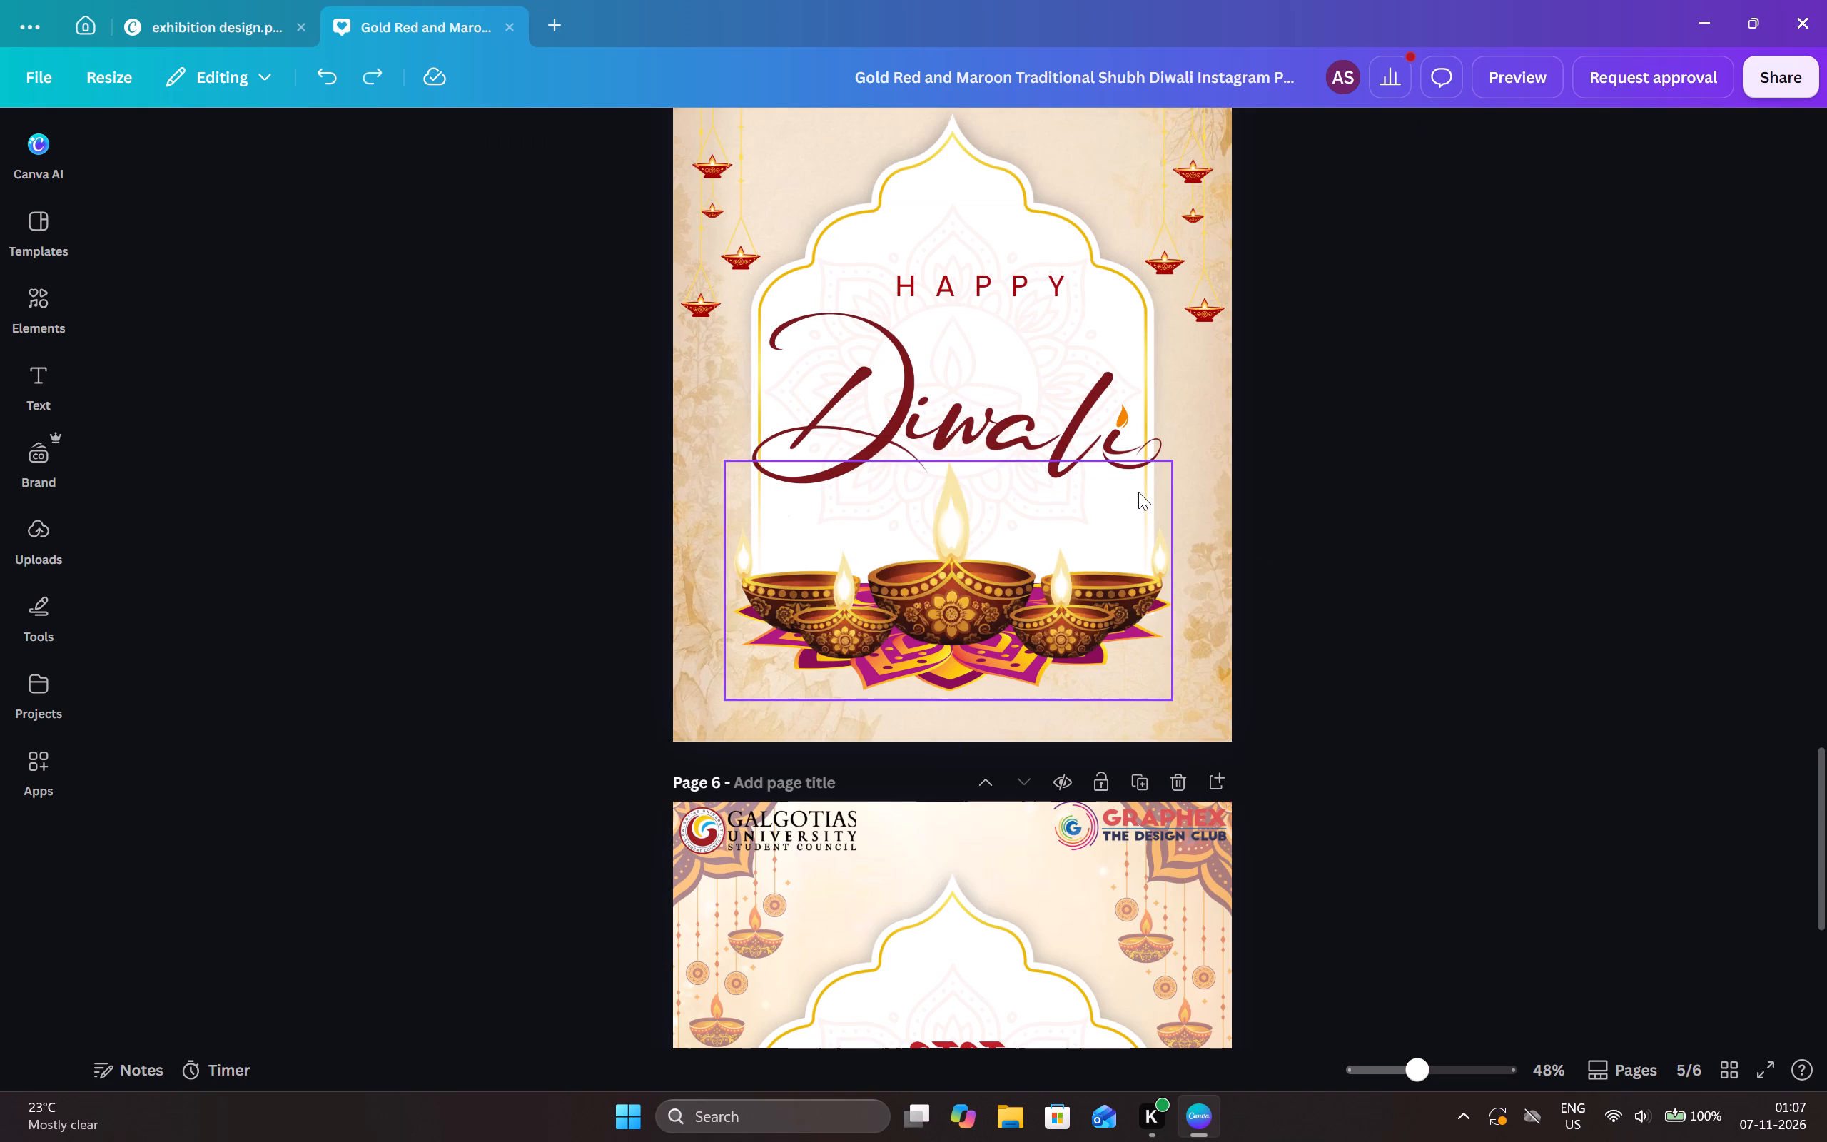
{"action": "key", "text": "ctrl+z"}
{"action": "key", "text": "ctrl+z"}
Delete the brown five-diya graphic from page 5, keeping the lotus diyas and the purple rangoli.
{"action": "left_click", "coordinate": [1043, 670]}
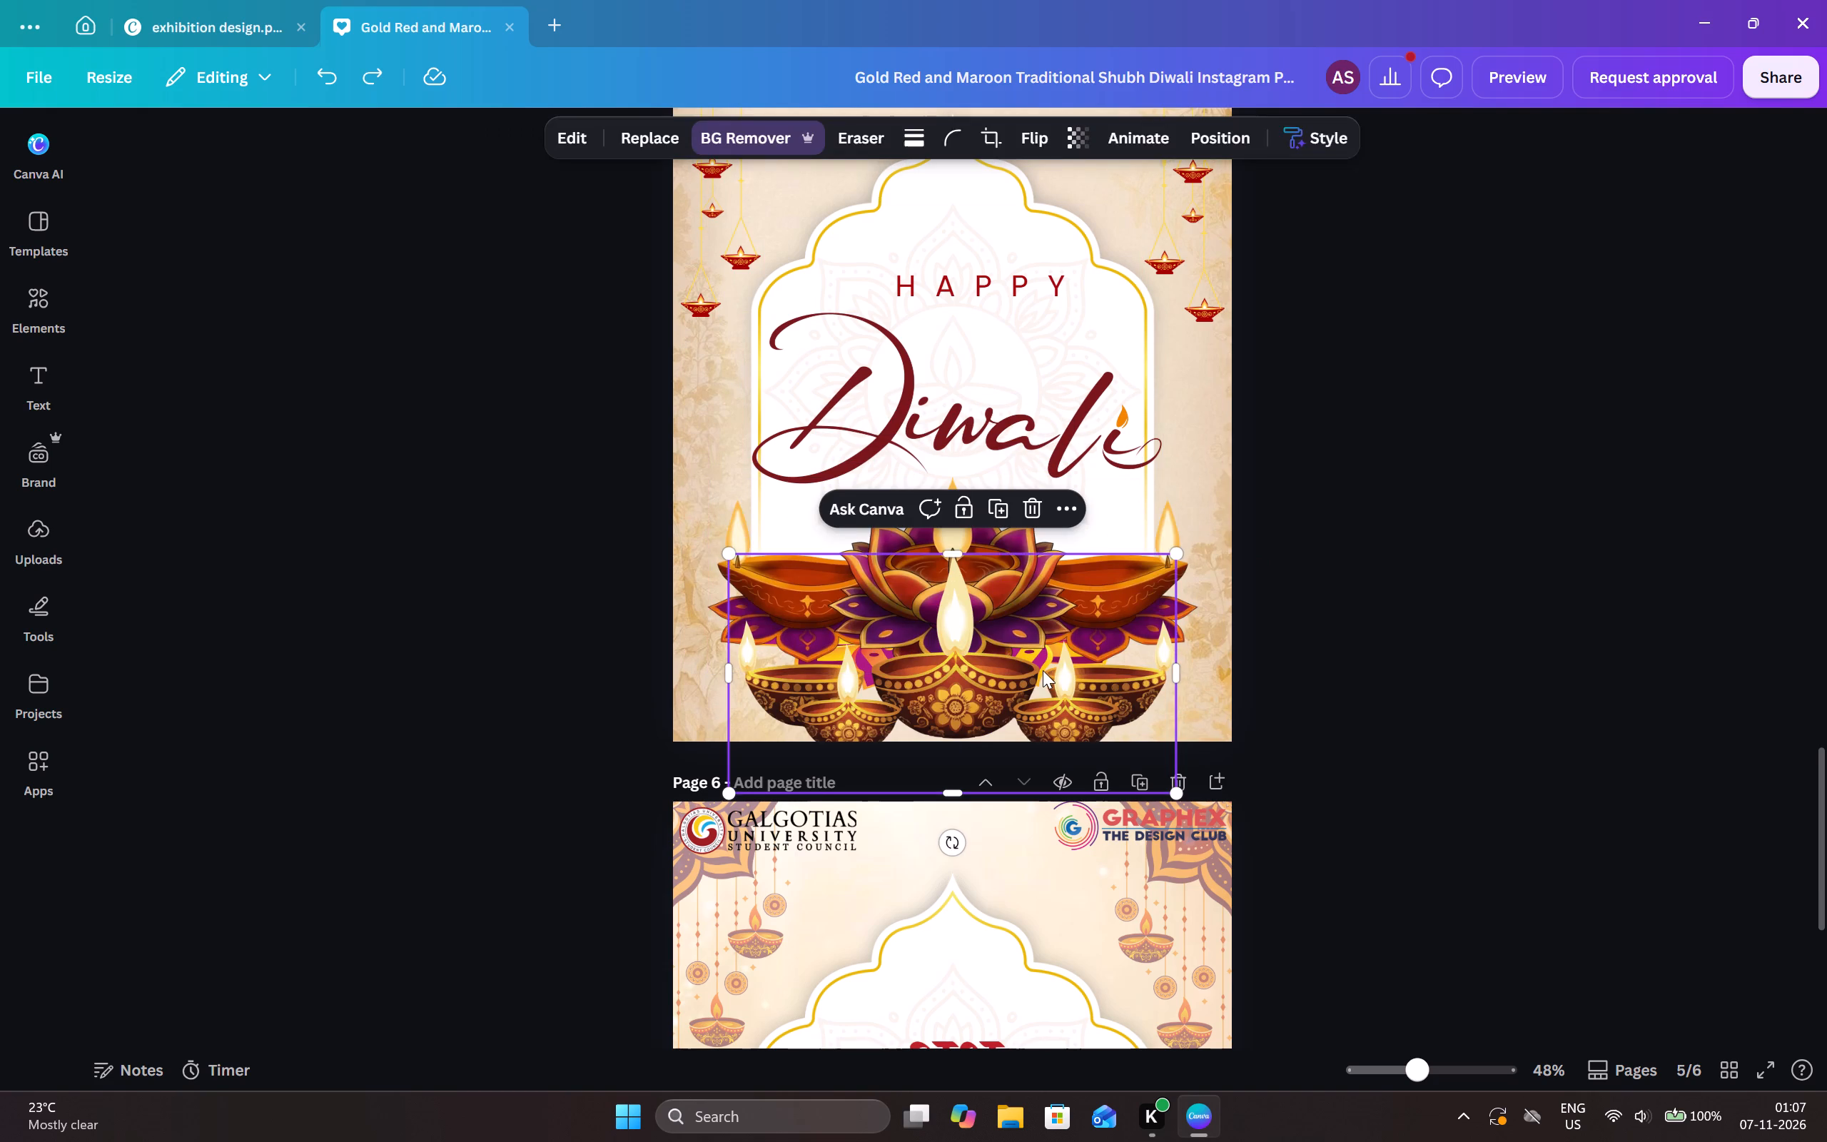
{"action": "left_click", "coordinate": [1031, 507]}
Compare the Happy Diwali layout on page 5 with the Shubh Deepavali layout on page 6.
{"action": "scroll", "coordinate": [1375, 458], "scroll_direction": "up", "scroll_amount": 2}
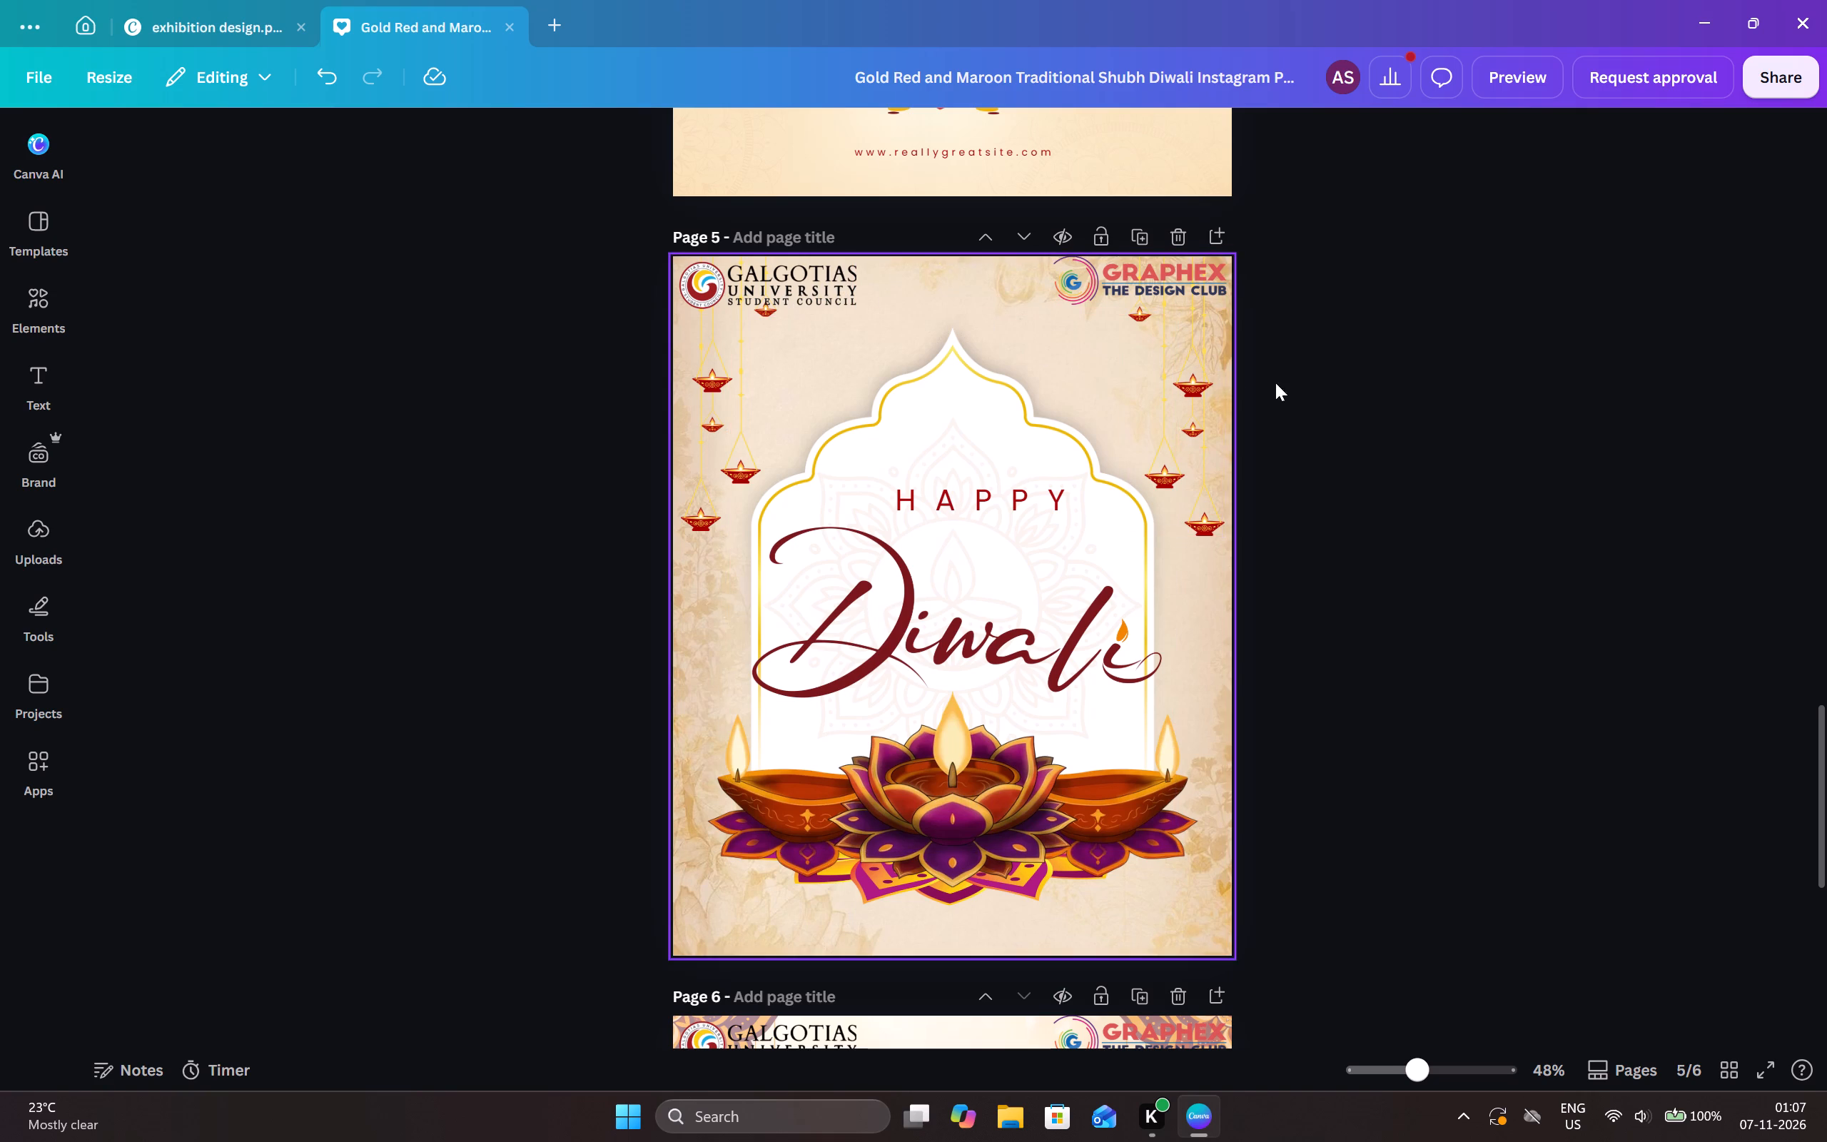
{"action": "scroll", "coordinate": [1332, 404], "scroll_direction": "down", "scroll_amount": 2}
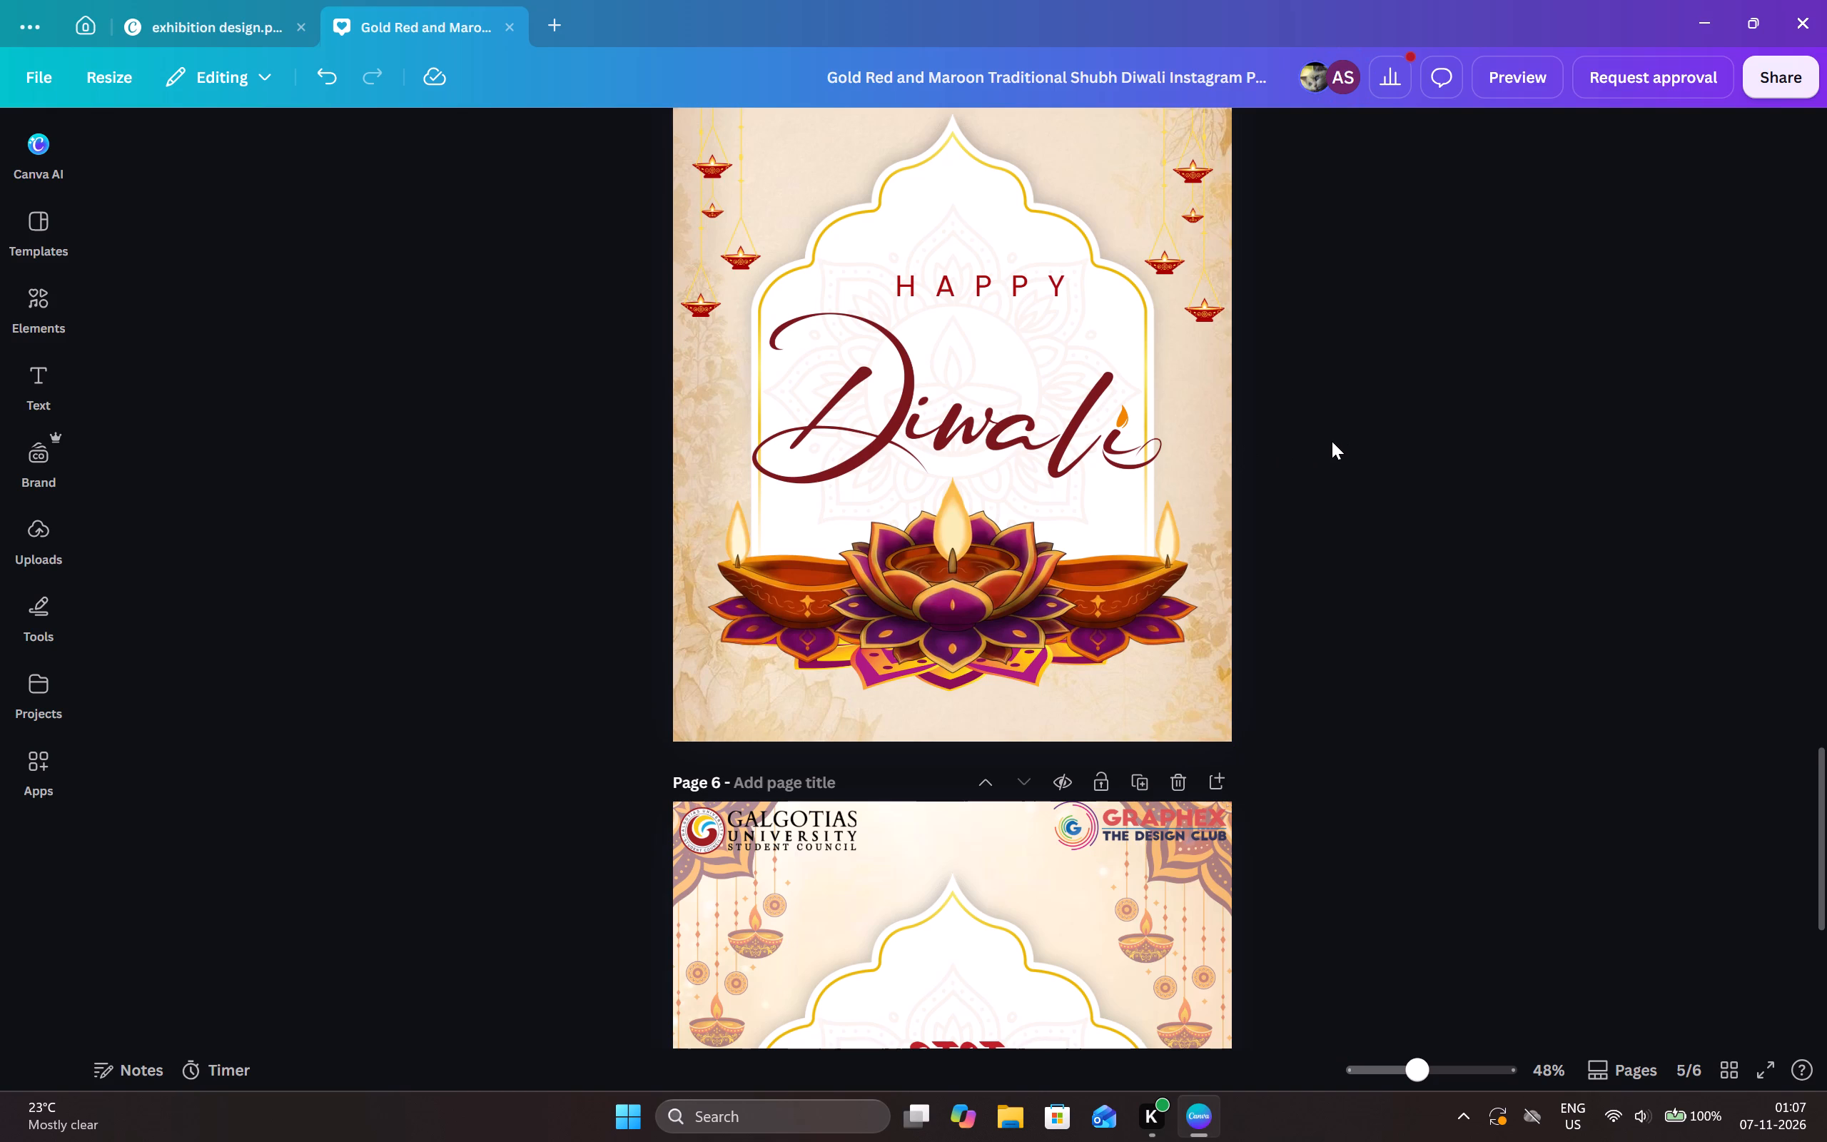
{"action": "scroll", "coordinate": [1331, 442], "scroll_direction": "up", "scroll_amount": 1}
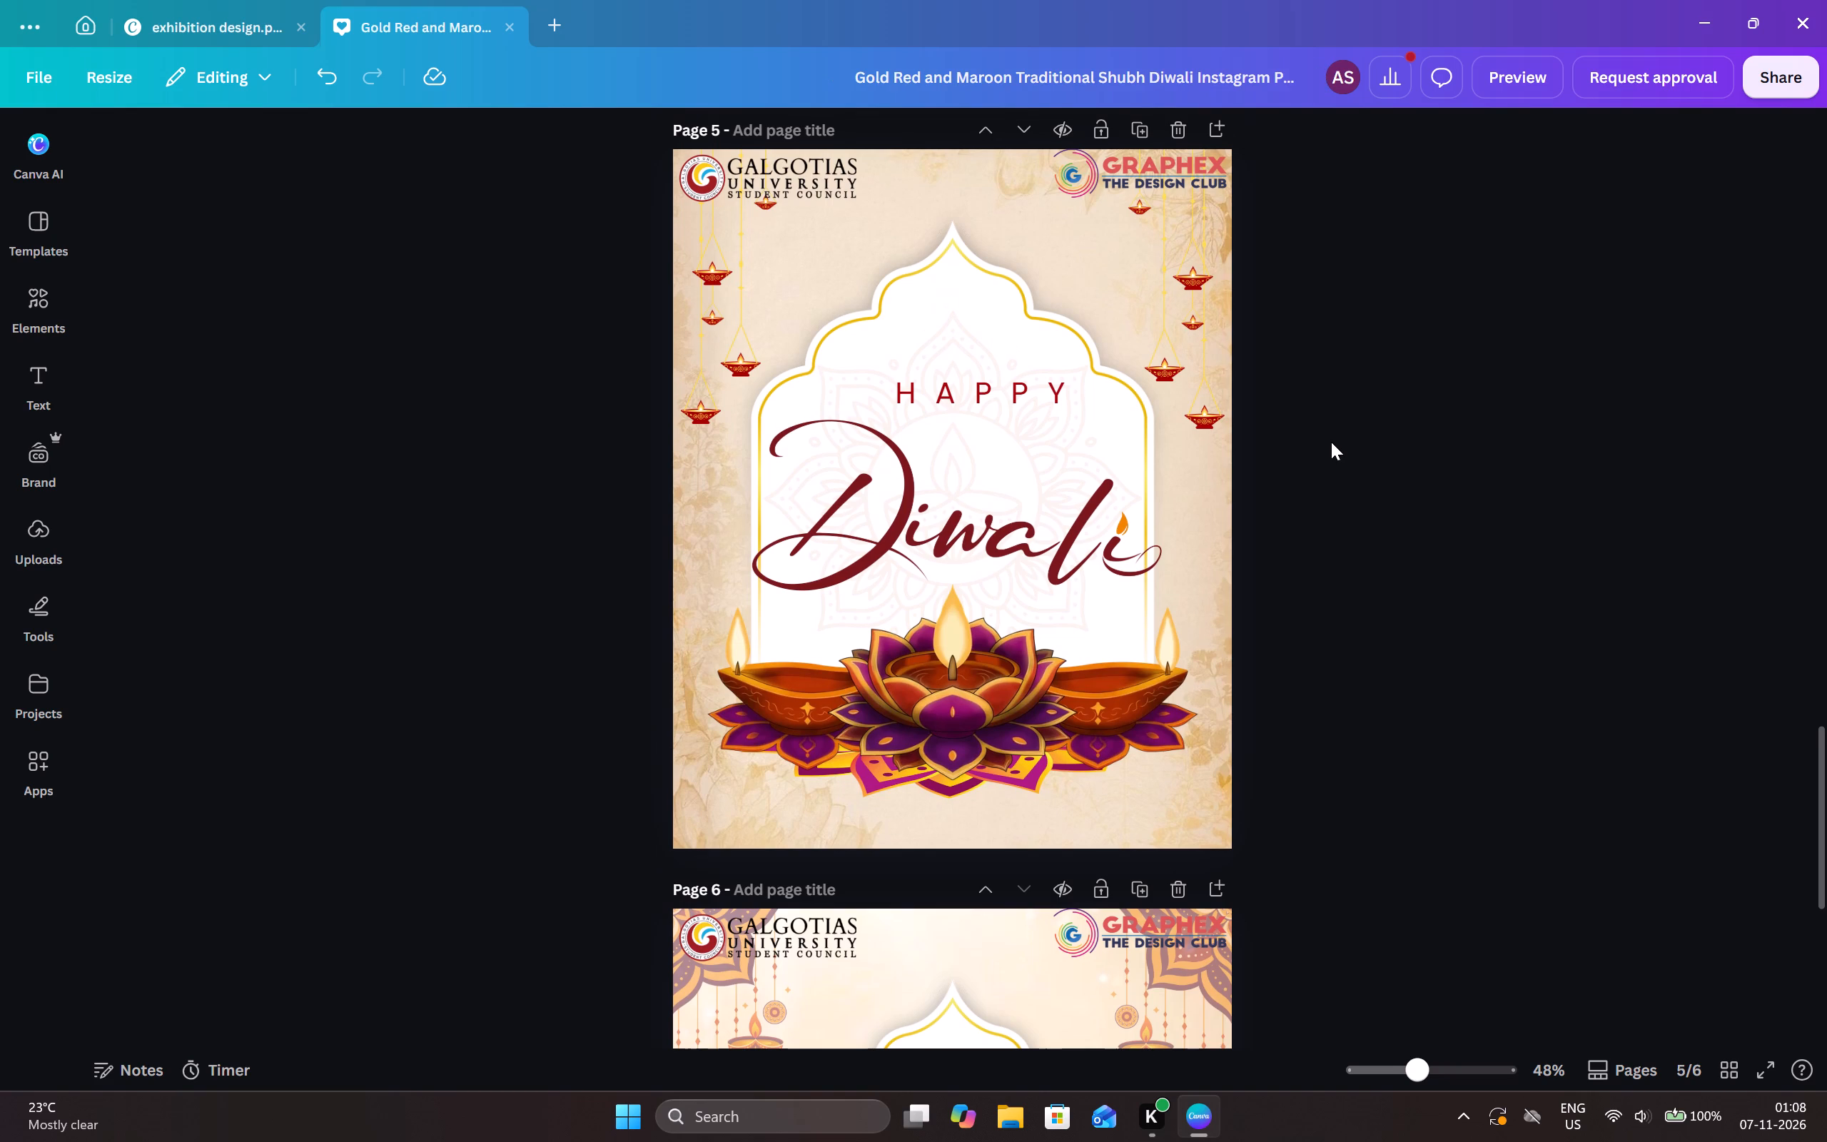
{"action": "scroll", "coordinate": [1334, 443], "scroll_direction": "down", "scroll_amount": 10}
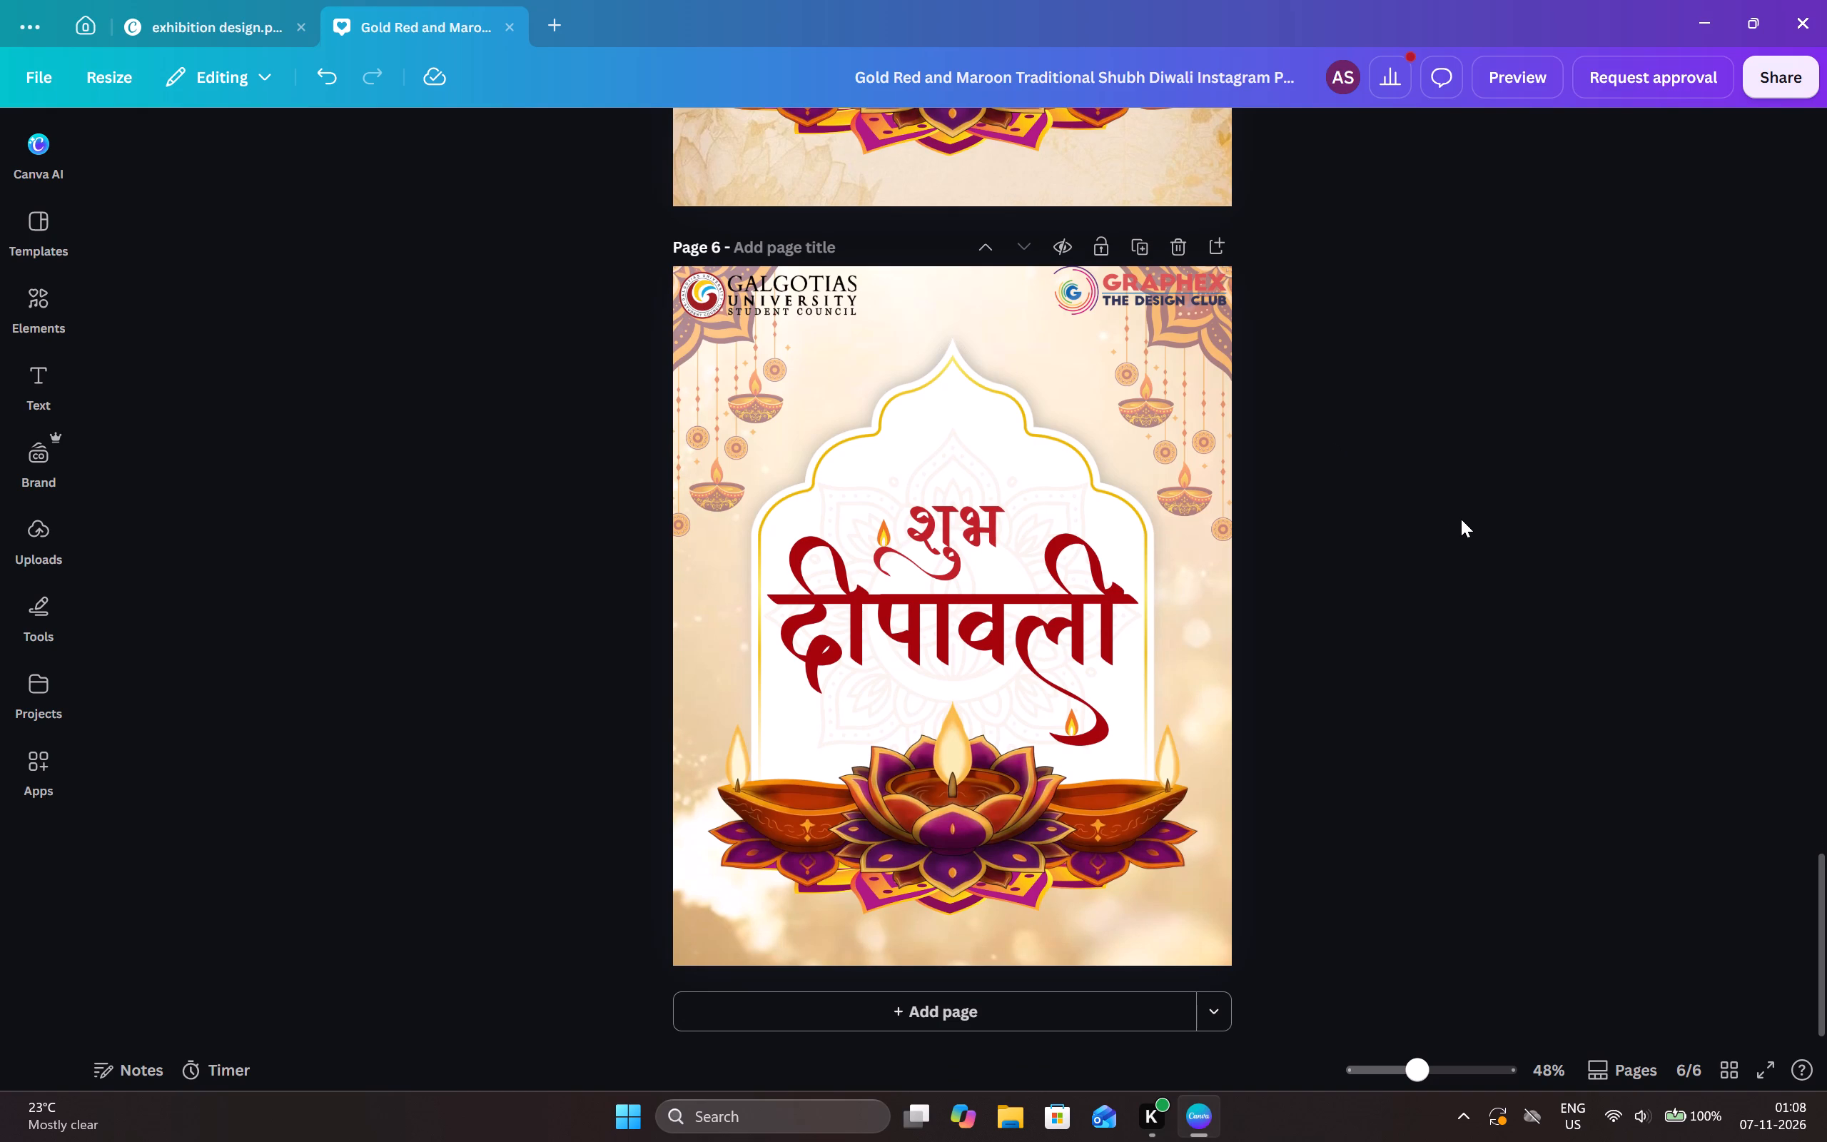
{"action": "scroll", "coordinate": [1419, 570], "scroll_direction": "up", "scroll_amount": 7}
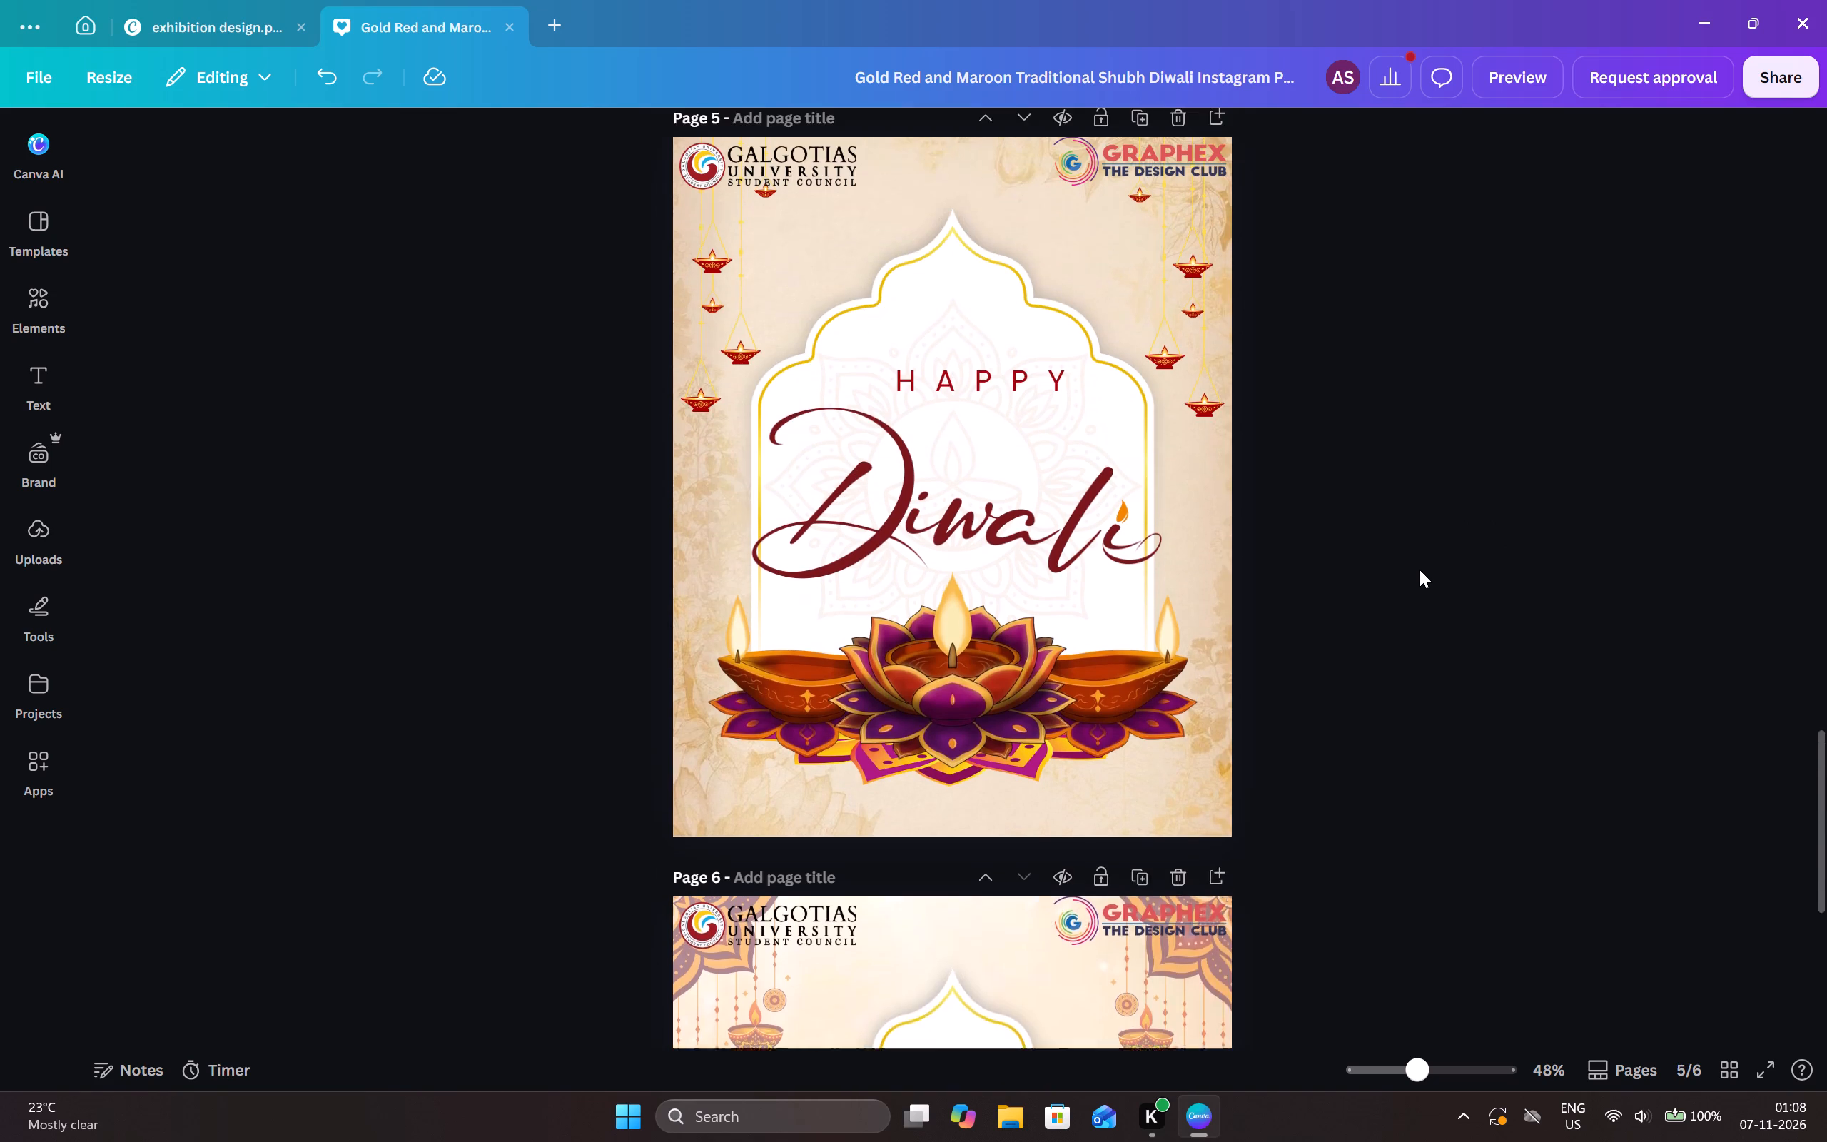
Shift the HAPPY text on page 5 slightly to the left so it is centred horizontally in the arch.
{"action": "left_click_drag", "start_coordinate": [1038, 490], "coordinate": [1038, 492]}
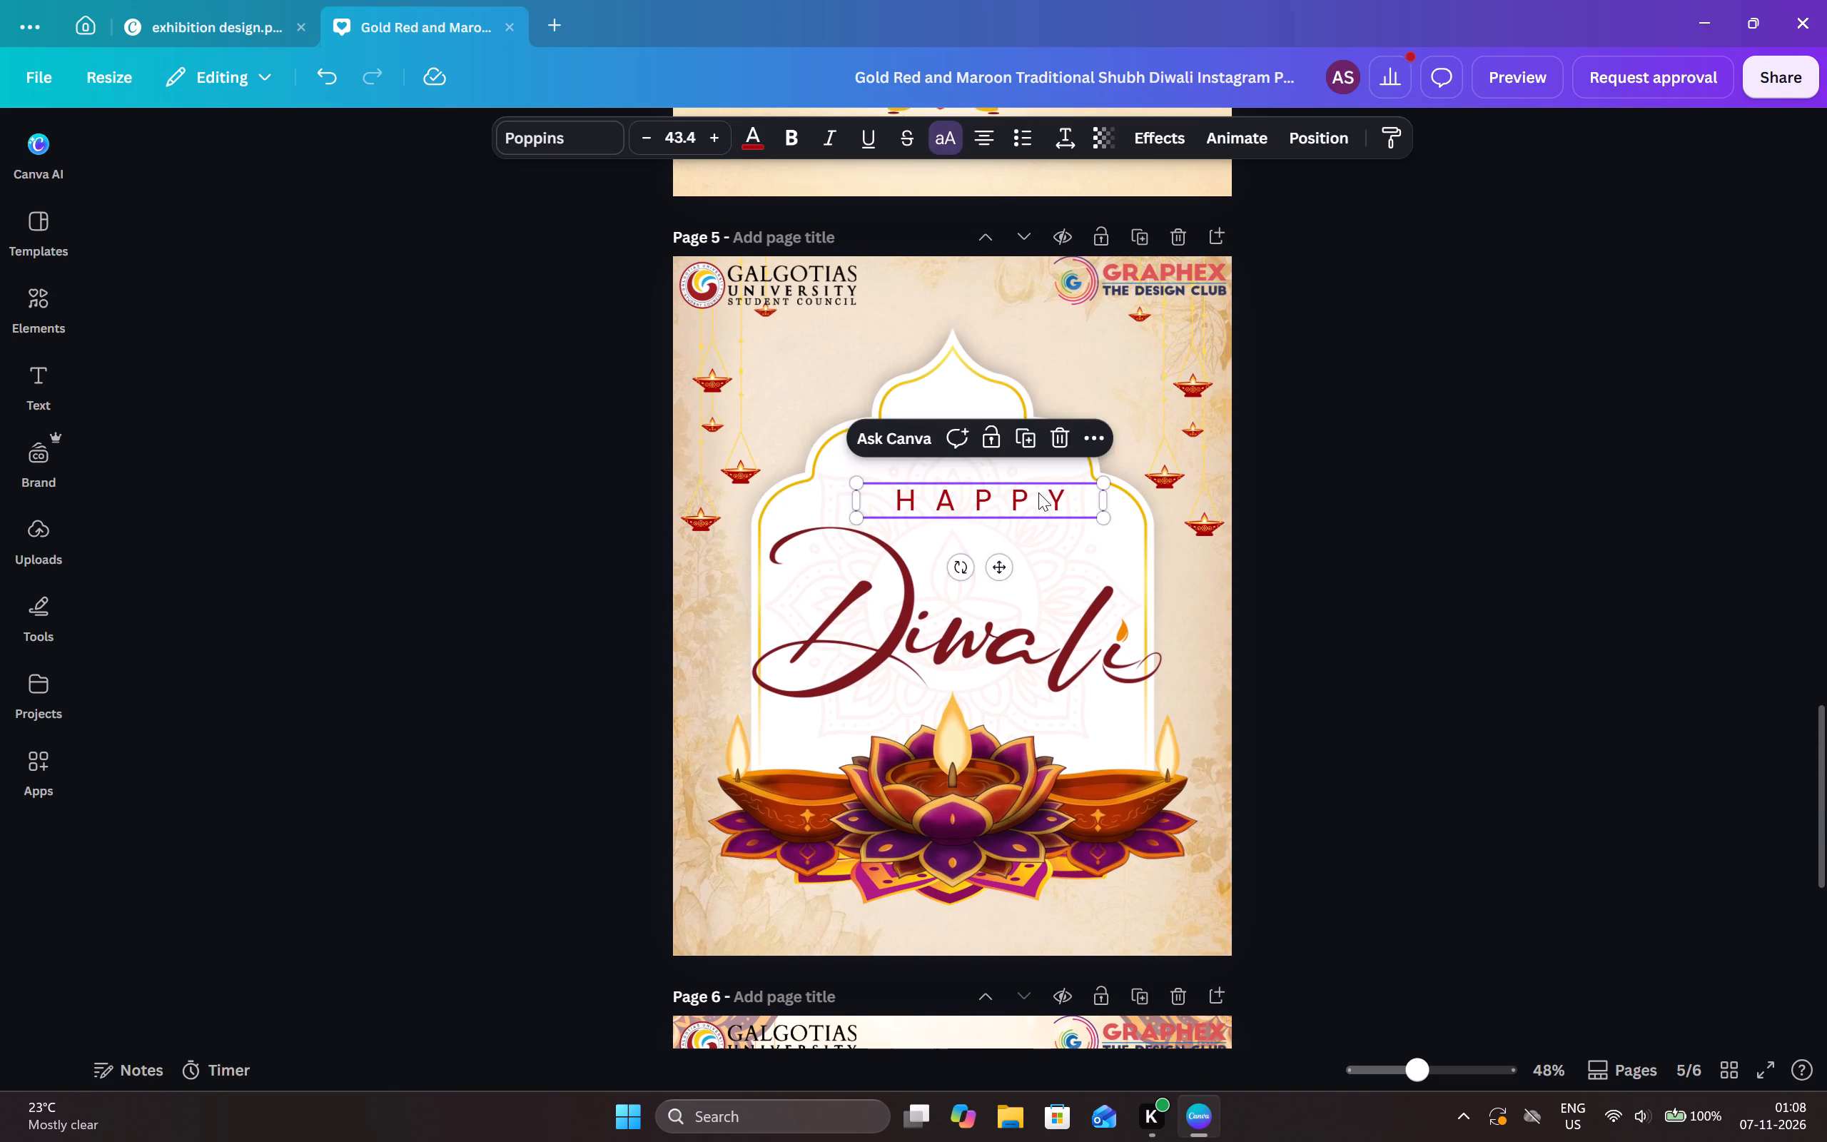
{"action": "left_click_drag", "start_coordinate": [1038, 492], "coordinate": [1013, 494]}
{"action": "left_click", "coordinate": [1638, 502]}
Review all six pages of the Diwali post set, from the first dark red design to the Shubh Deepavali page.
{"action": "scroll", "coordinate": [1483, 655], "scroll_direction": "down", "scroll_amount": 10}
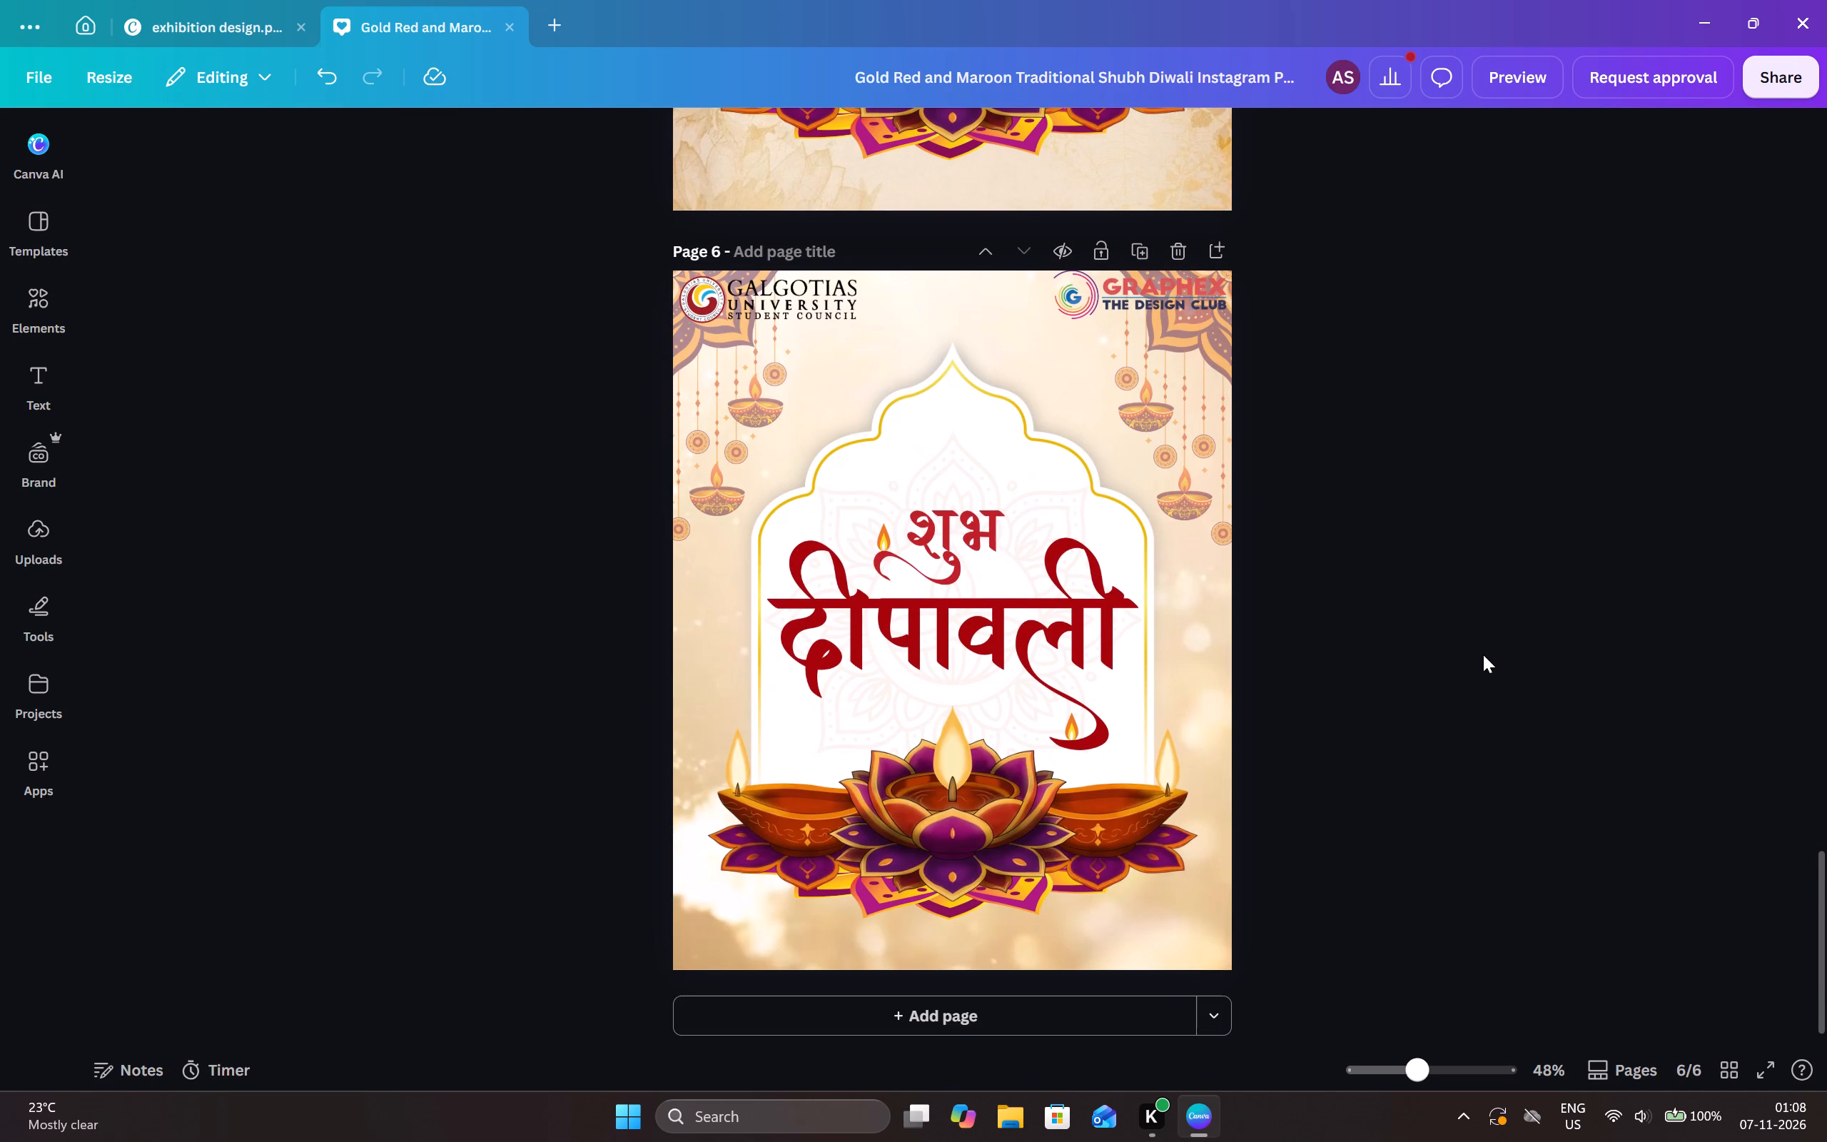
{"action": "scroll", "coordinate": [1483, 655], "scroll_direction": "down", "scroll_amount": 4}
{"action": "scroll", "coordinate": [1483, 655], "scroll_direction": "up", "scroll_amount": 3}
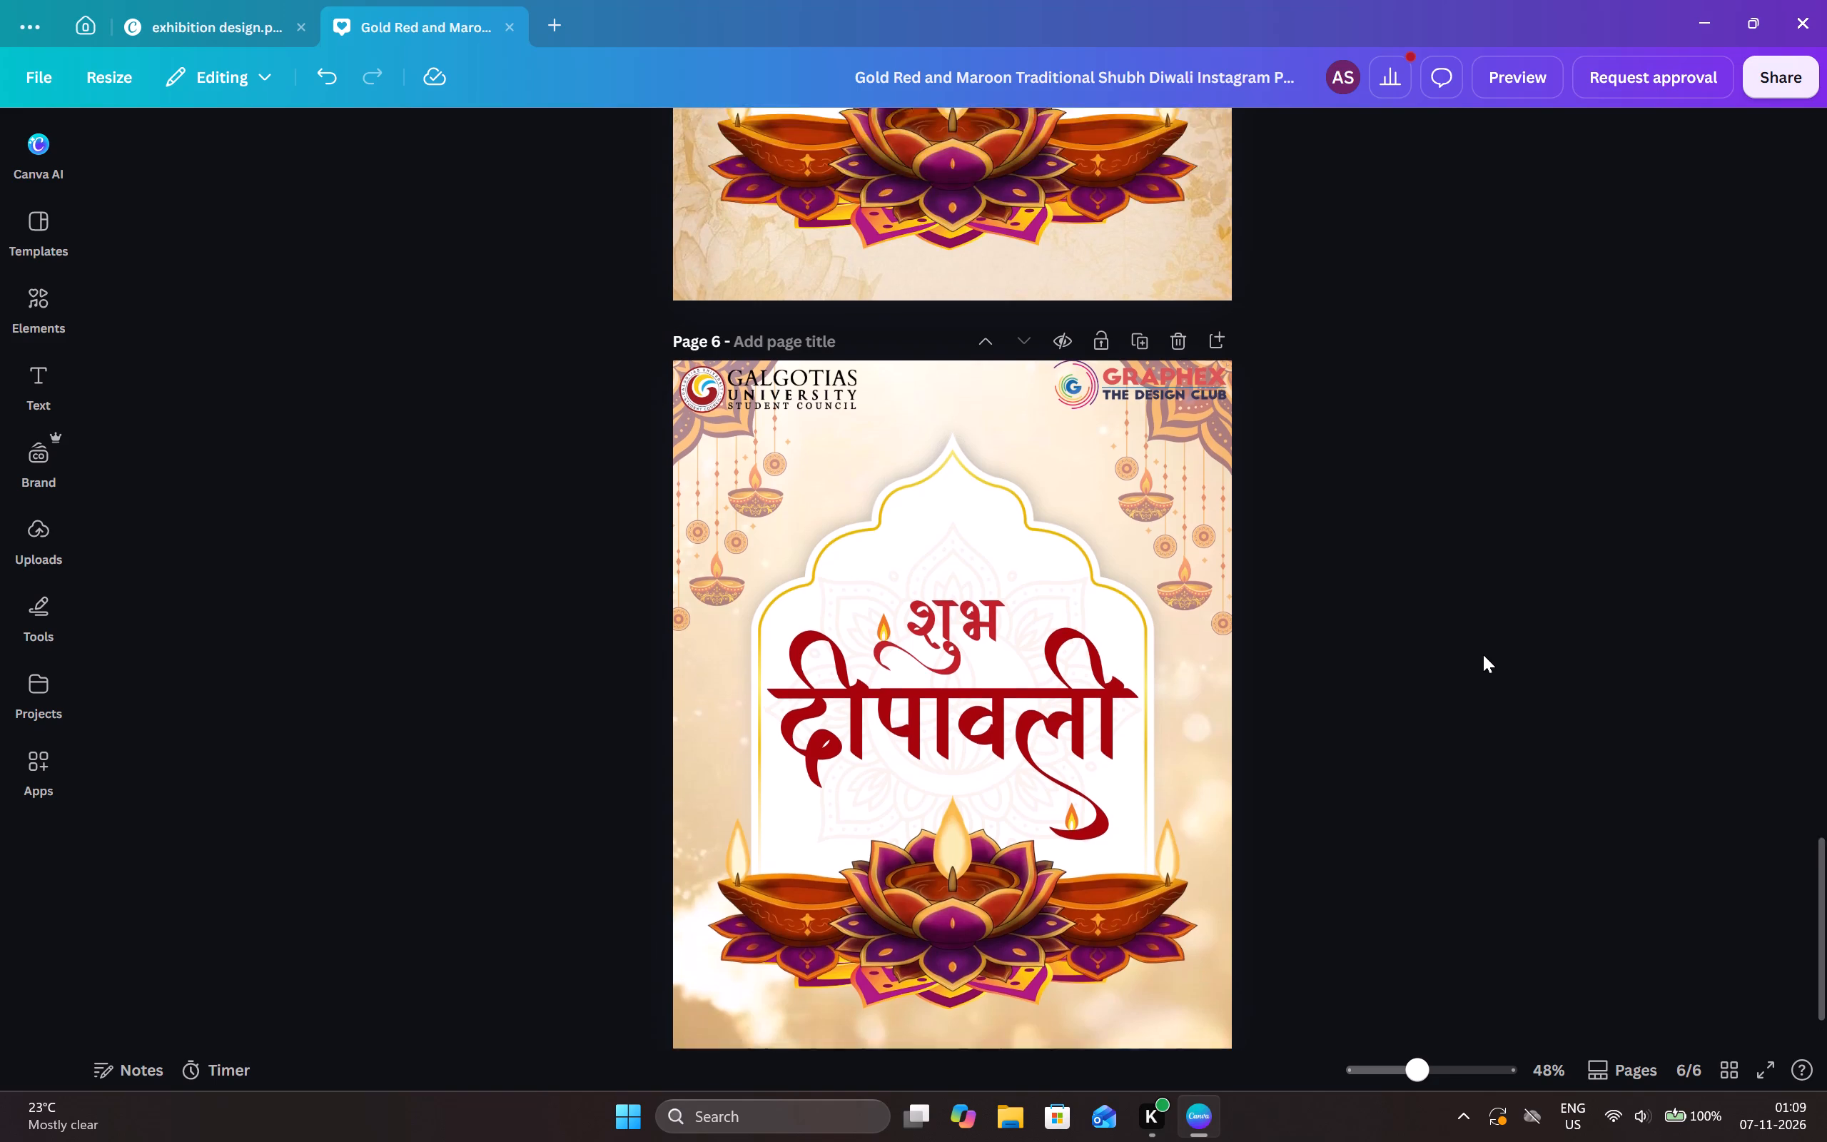
{"action": "scroll", "coordinate": [1483, 655], "scroll_direction": "up", "scroll_amount": 19}
{"action": "scroll", "coordinate": [1483, 655], "scroll_direction": "up", "scroll_amount": 7}
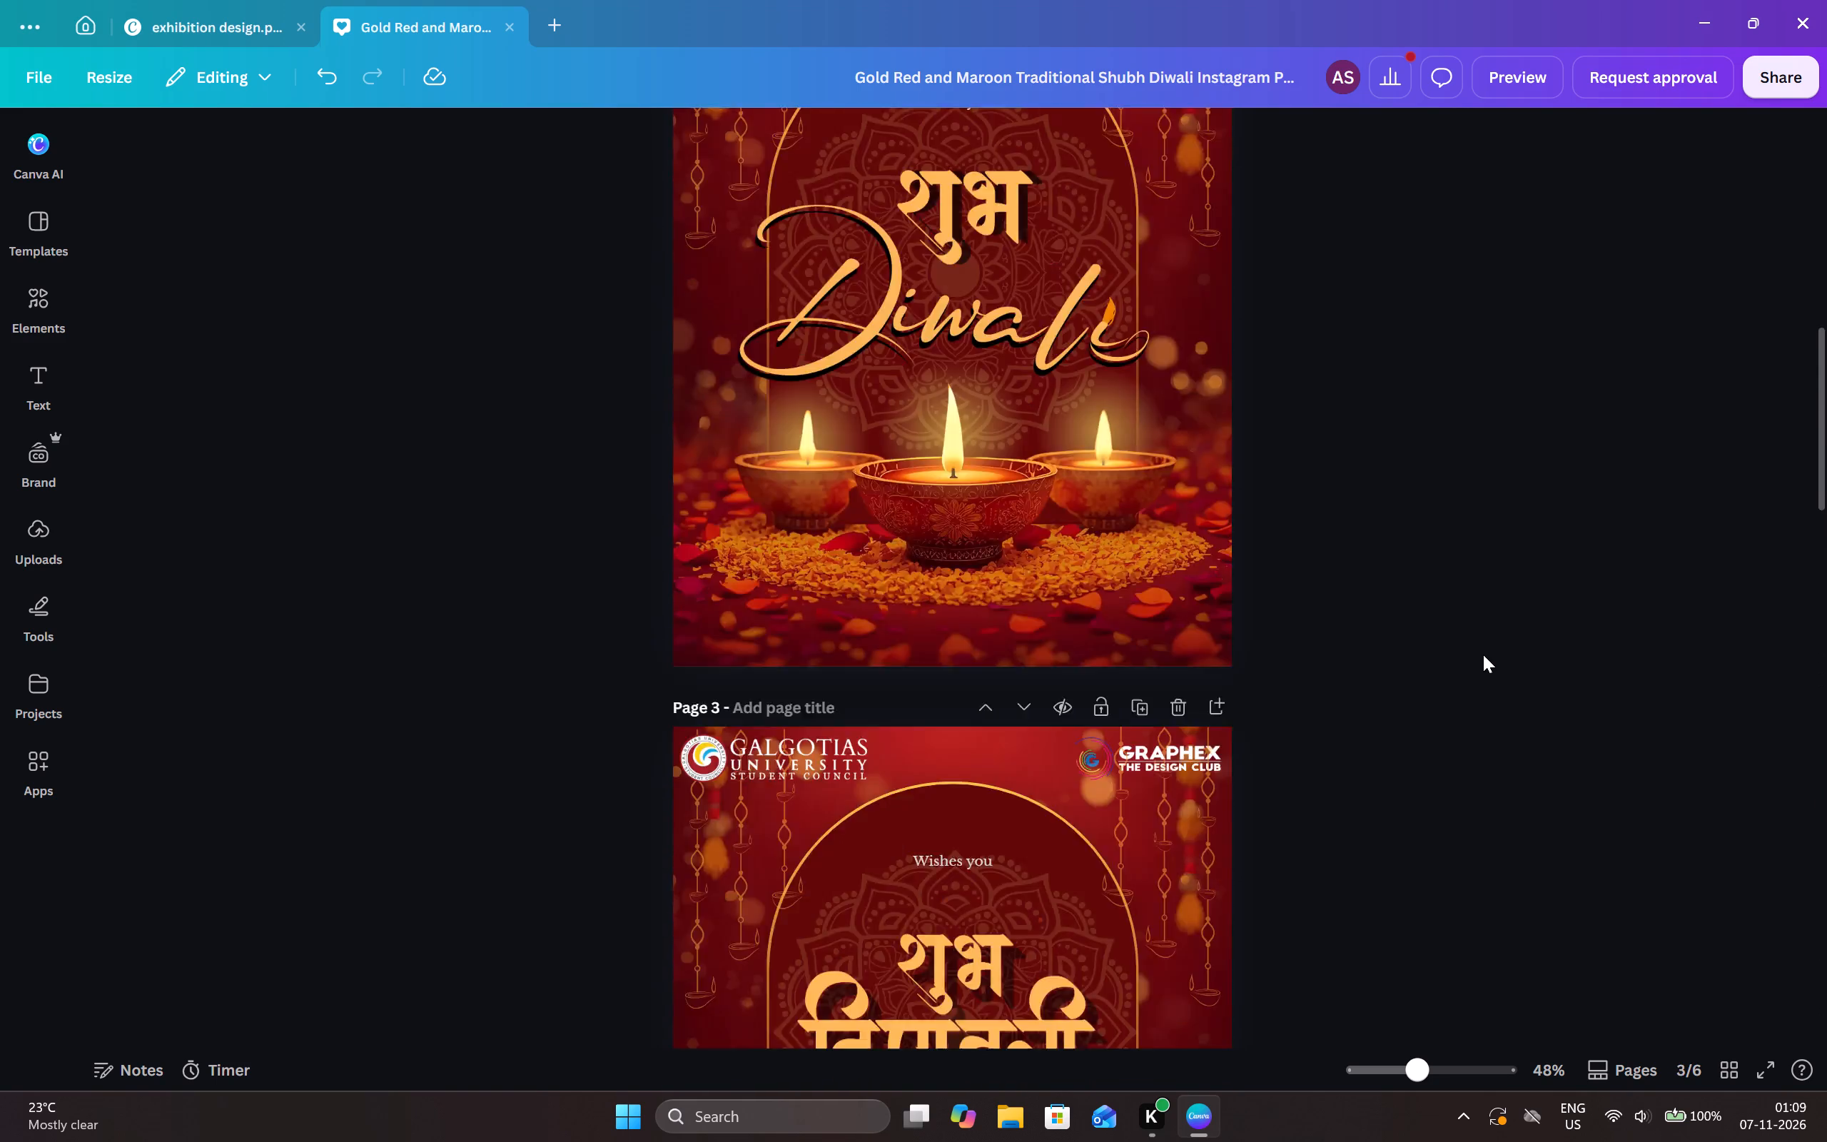
{"action": "scroll", "coordinate": [1483, 655], "scroll_direction": "up", "scroll_amount": 11}
{"action": "scroll", "coordinate": [1483, 655], "scroll_direction": "down", "scroll_amount": 2}
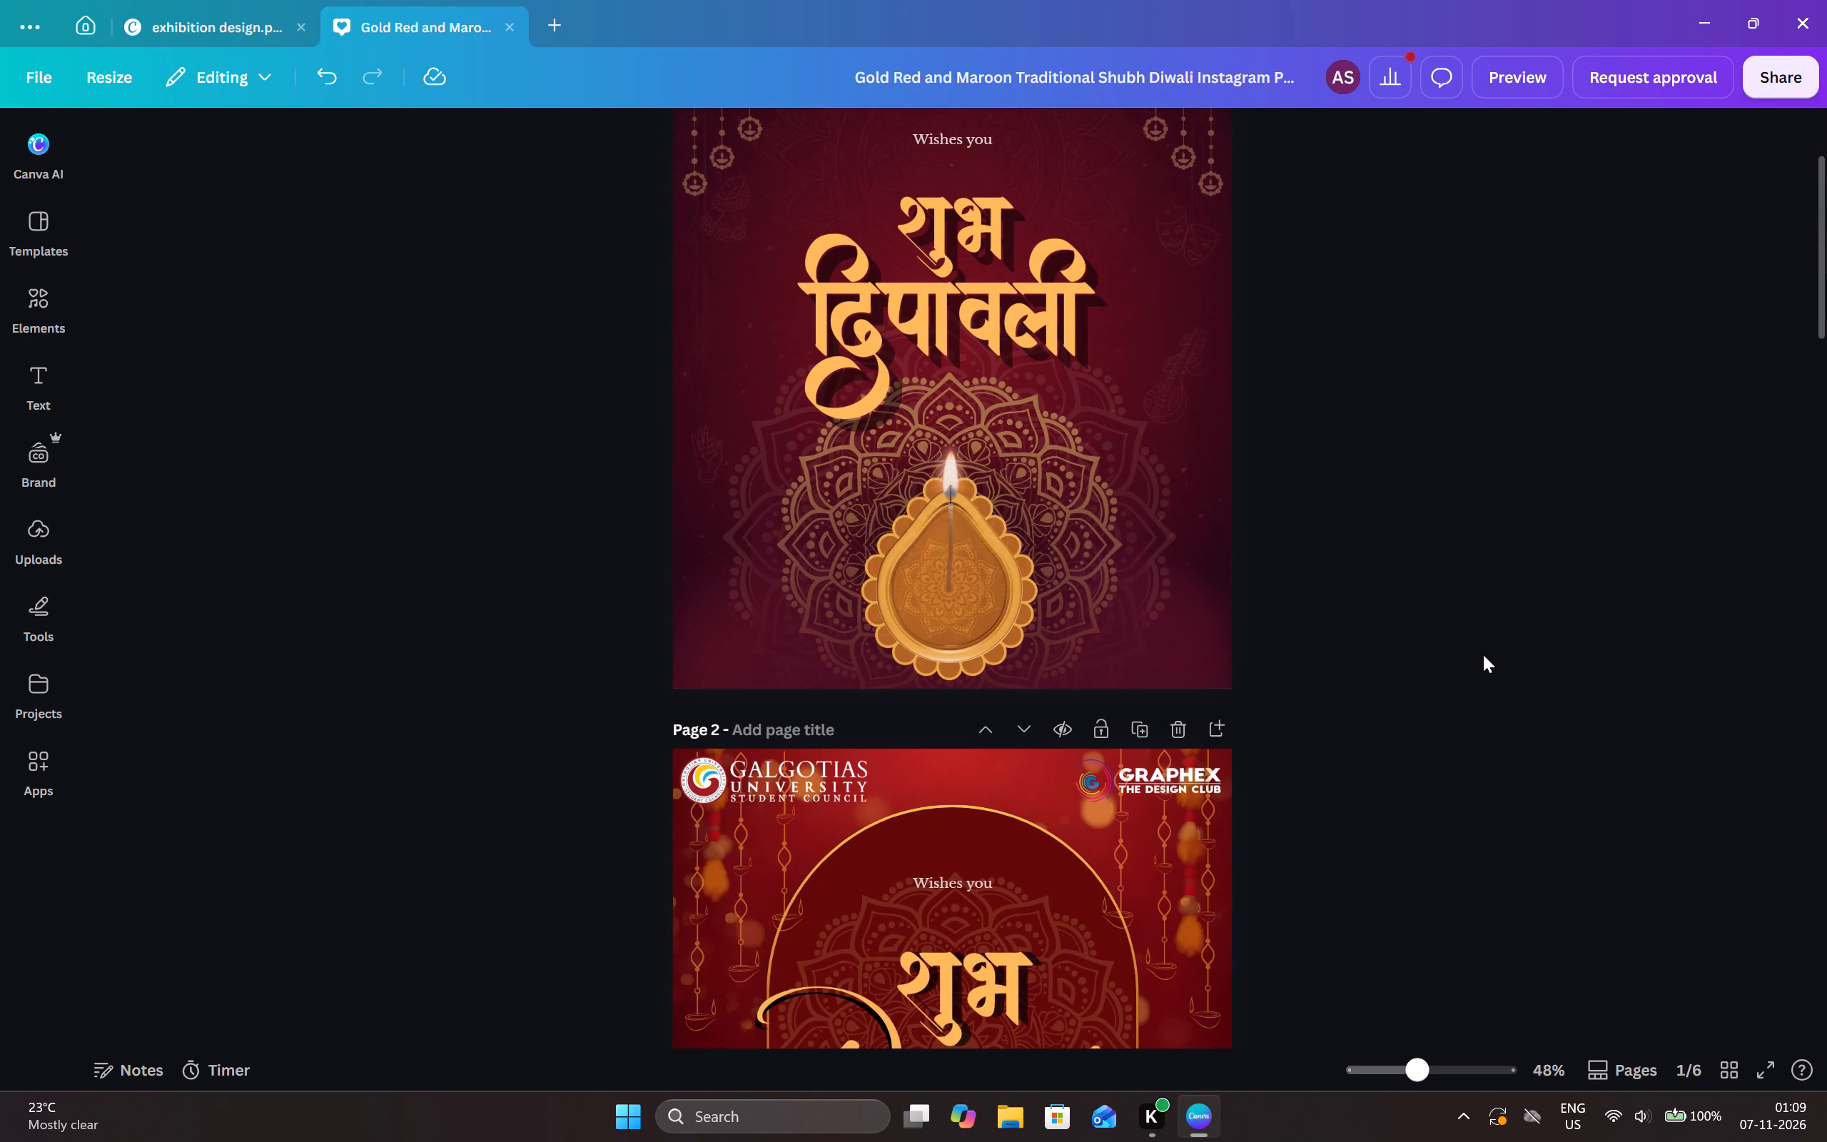
{"action": "scroll", "coordinate": [1483, 655], "scroll_direction": "down", "scroll_amount": 1}
{"action": "scroll", "coordinate": [1483, 655], "scroll_direction": "up", "scroll_amount": 5}
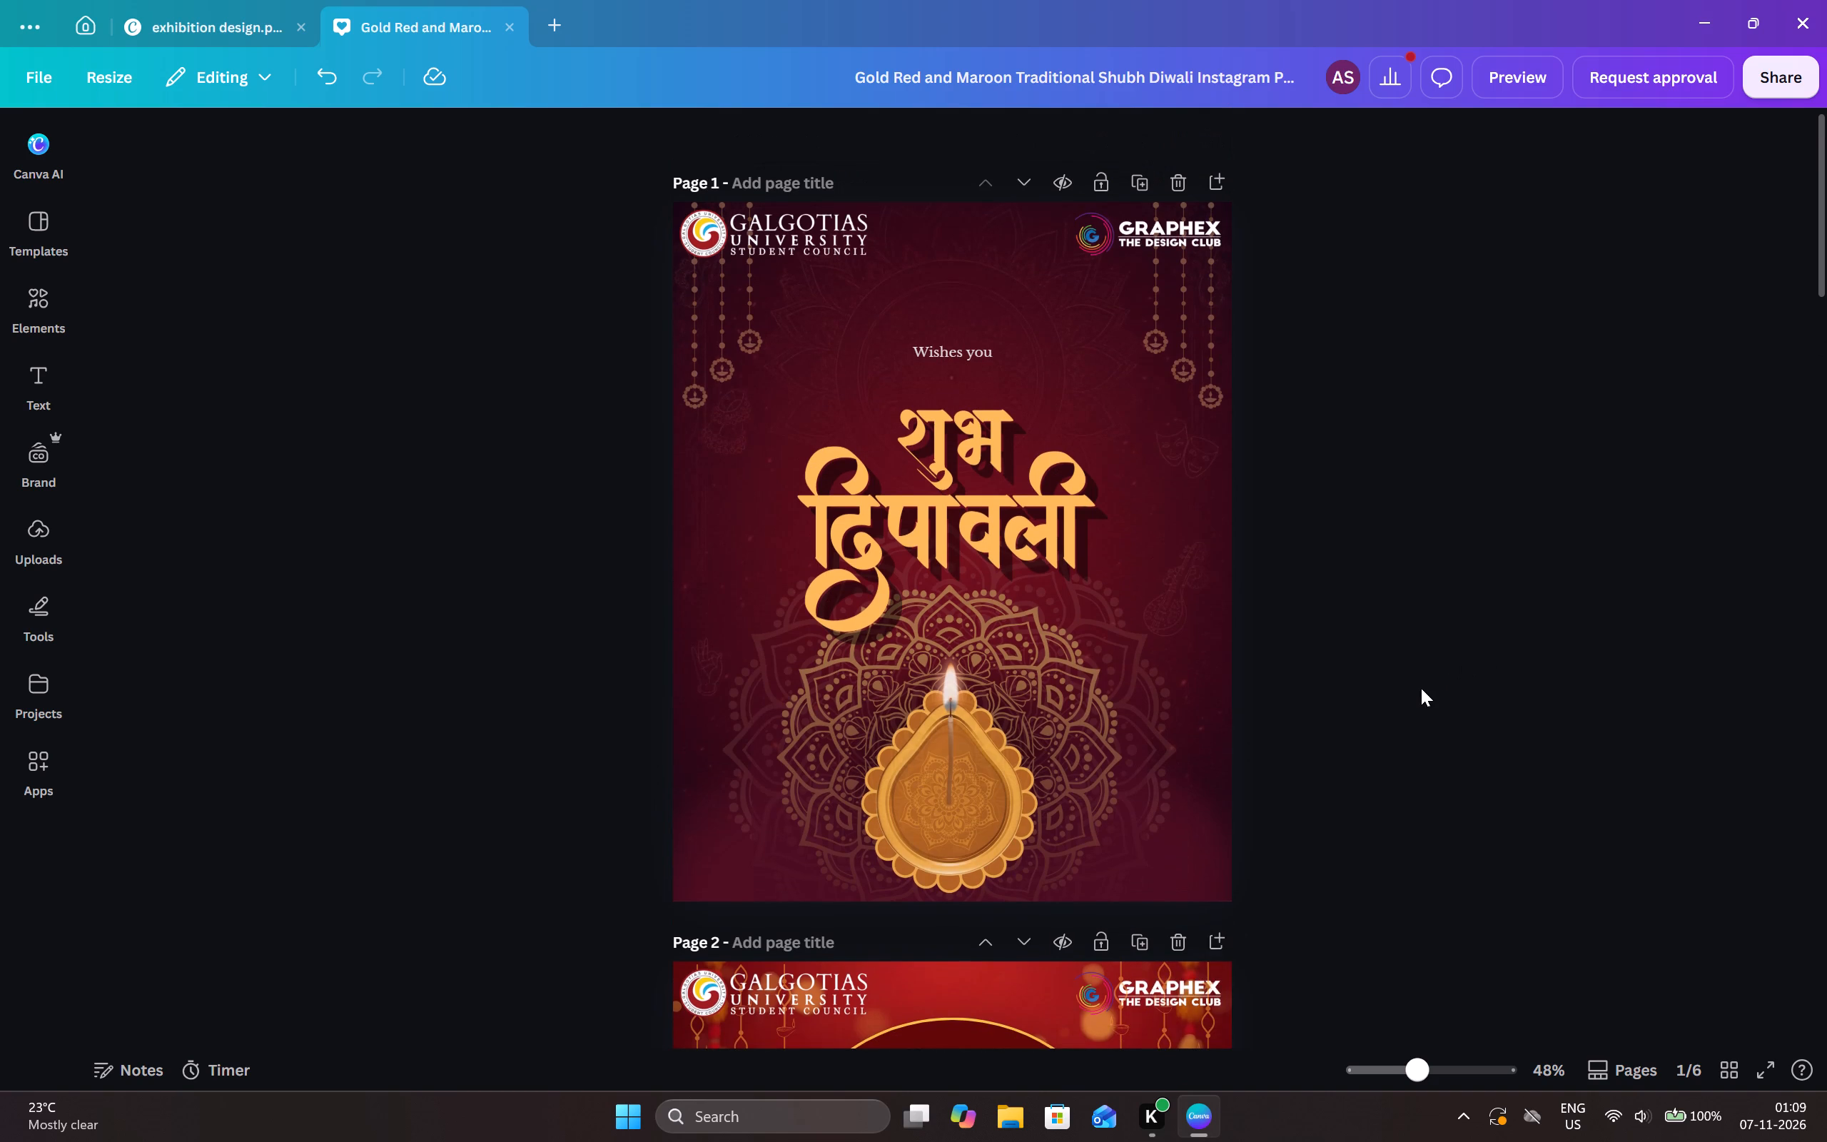
{"action": "scroll", "coordinate": [1421, 688], "scroll_direction": "down", "scroll_amount": 6}
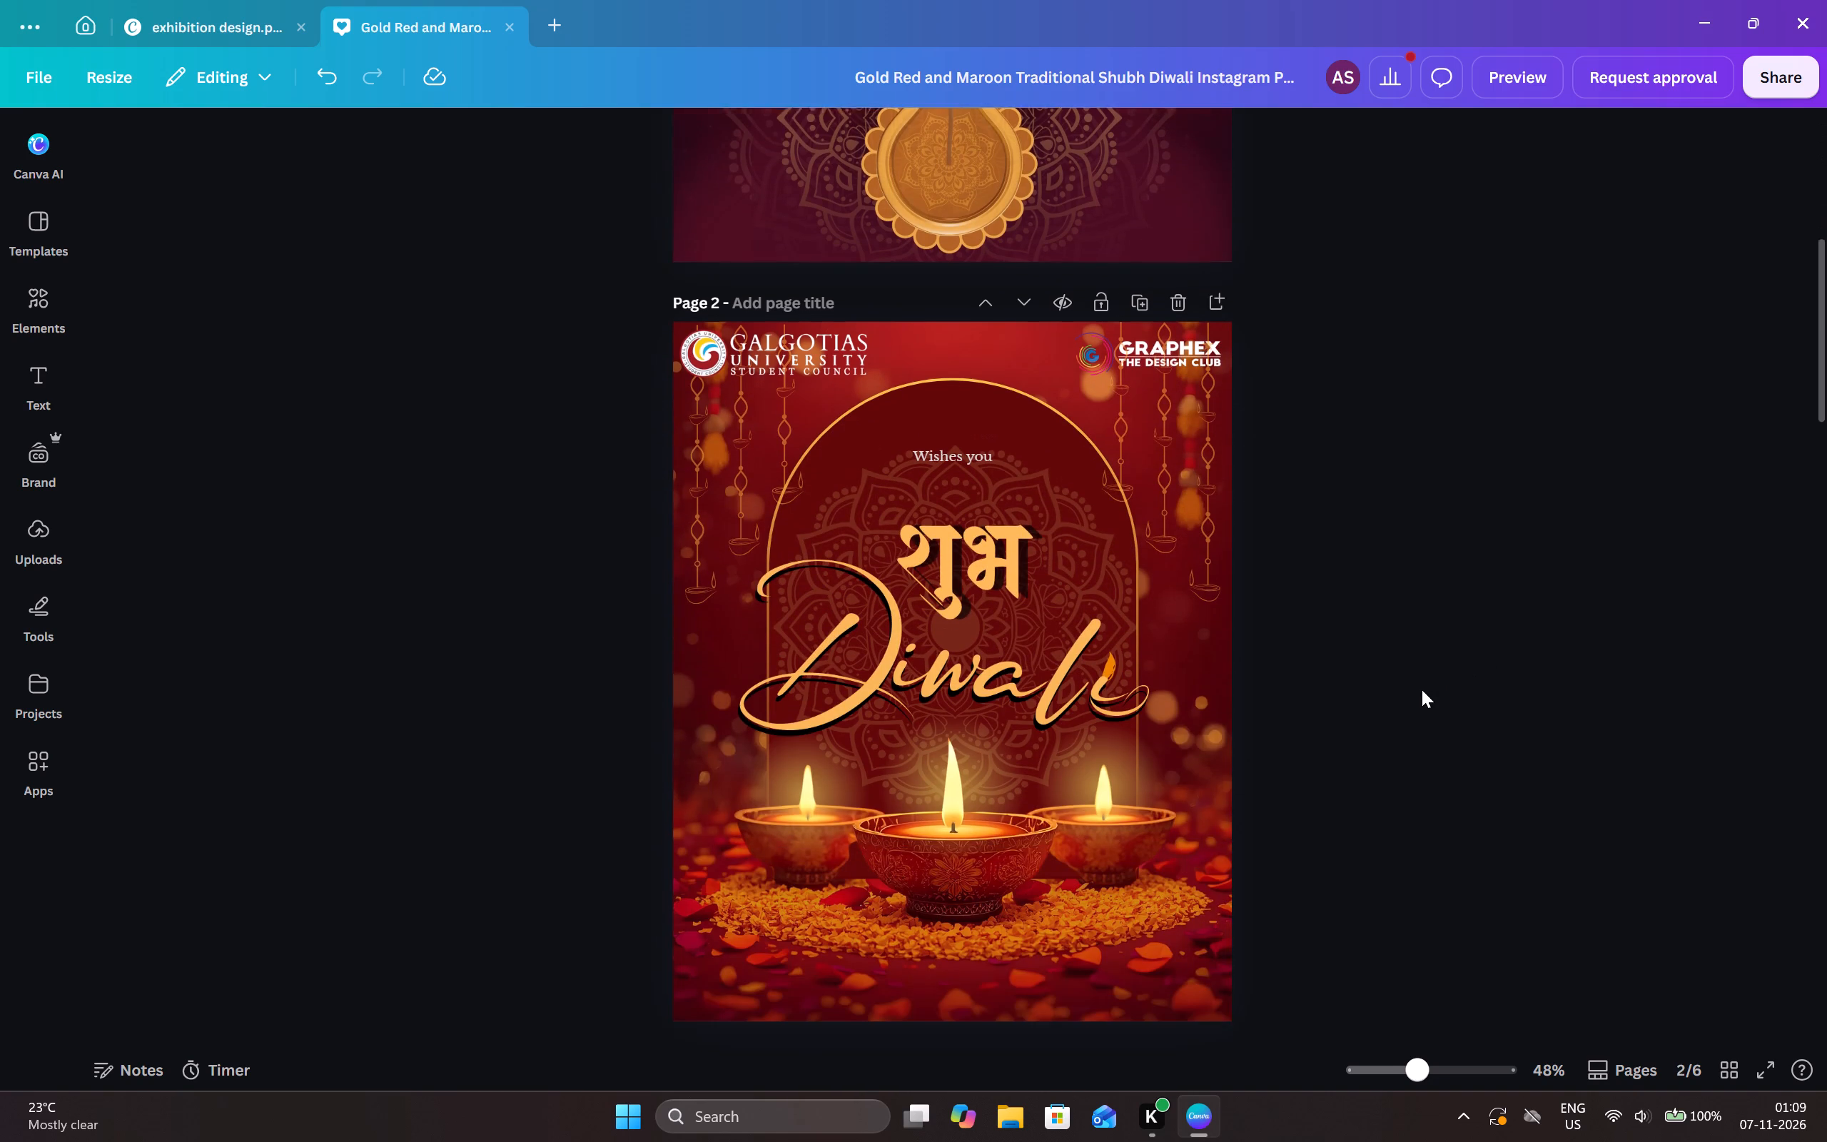
{"action": "scroll", "coordinate": [1422, 689], "scroll_direction": "down", "scroll_amount": 1}
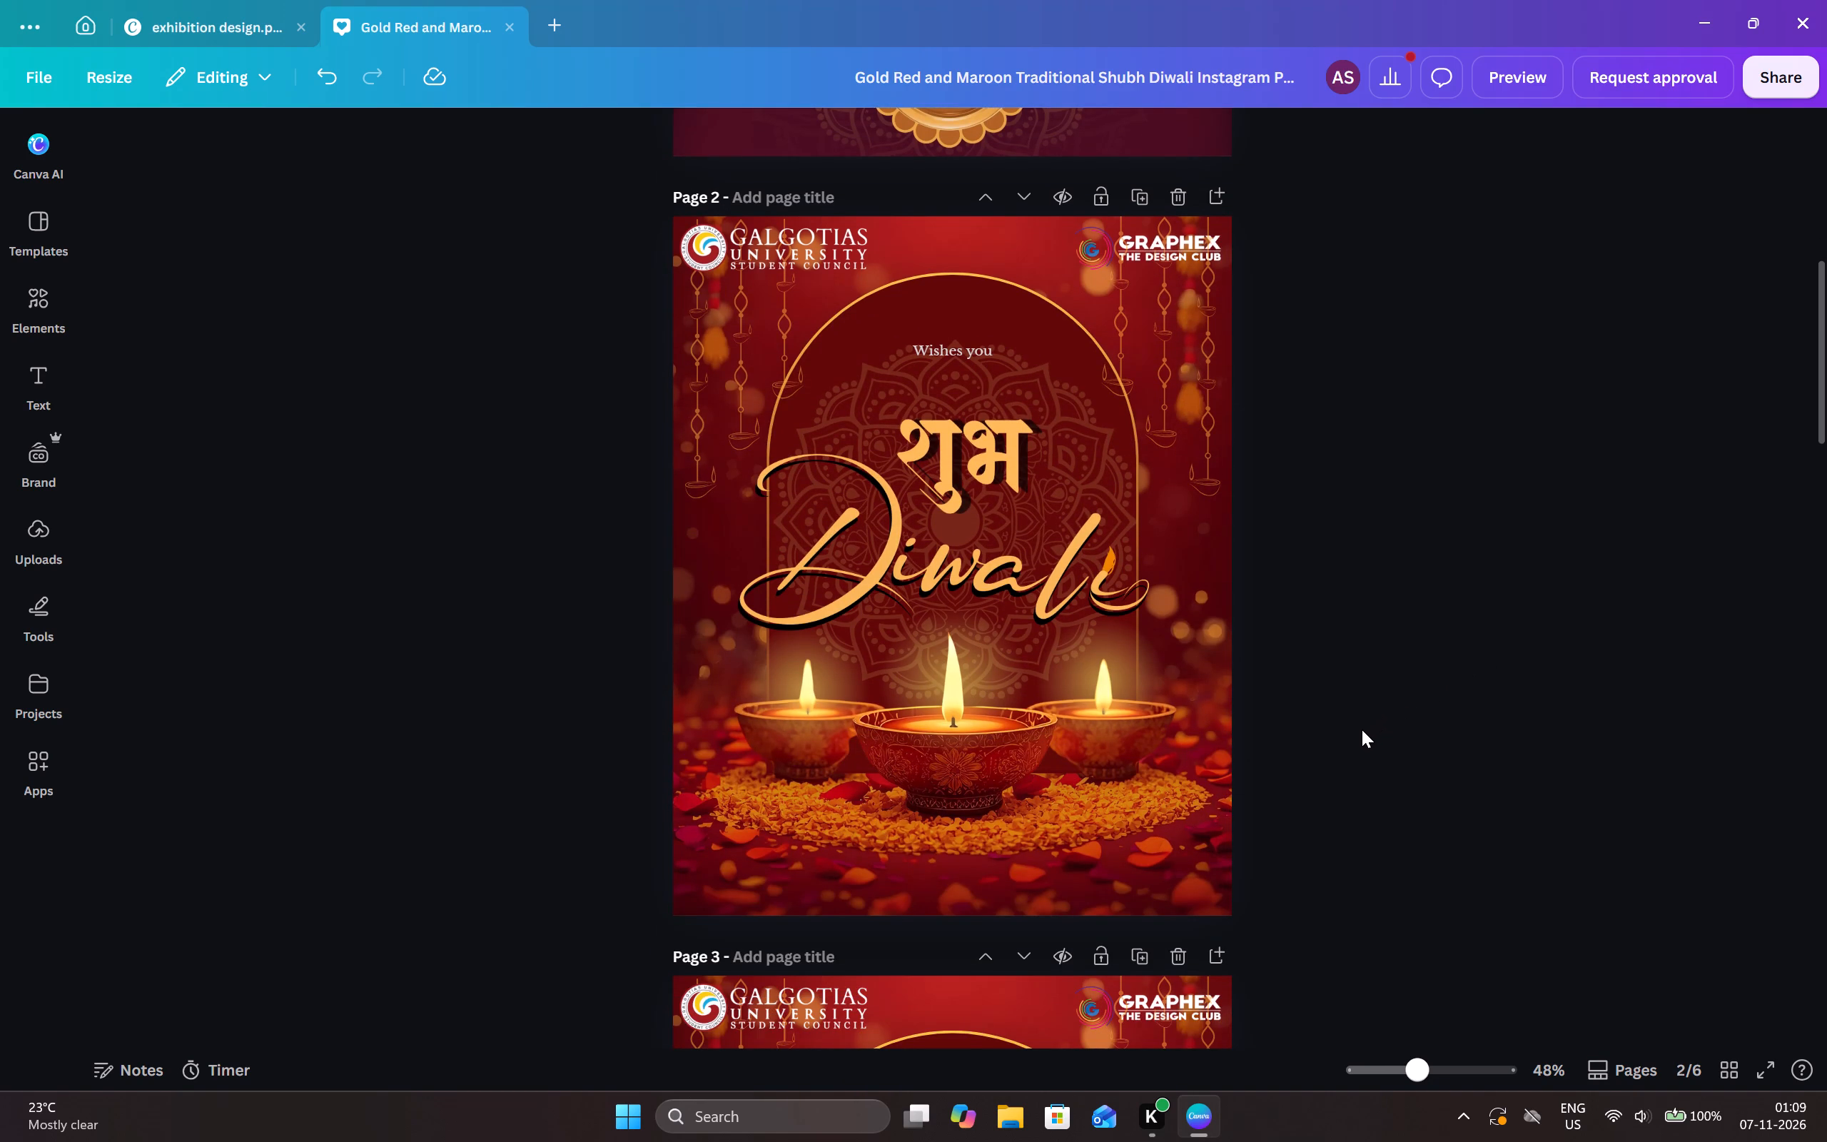
{"action": "scroll", "coordinate": [1362, 730], "scroll_direction": "down", "scroll_amount": 18}
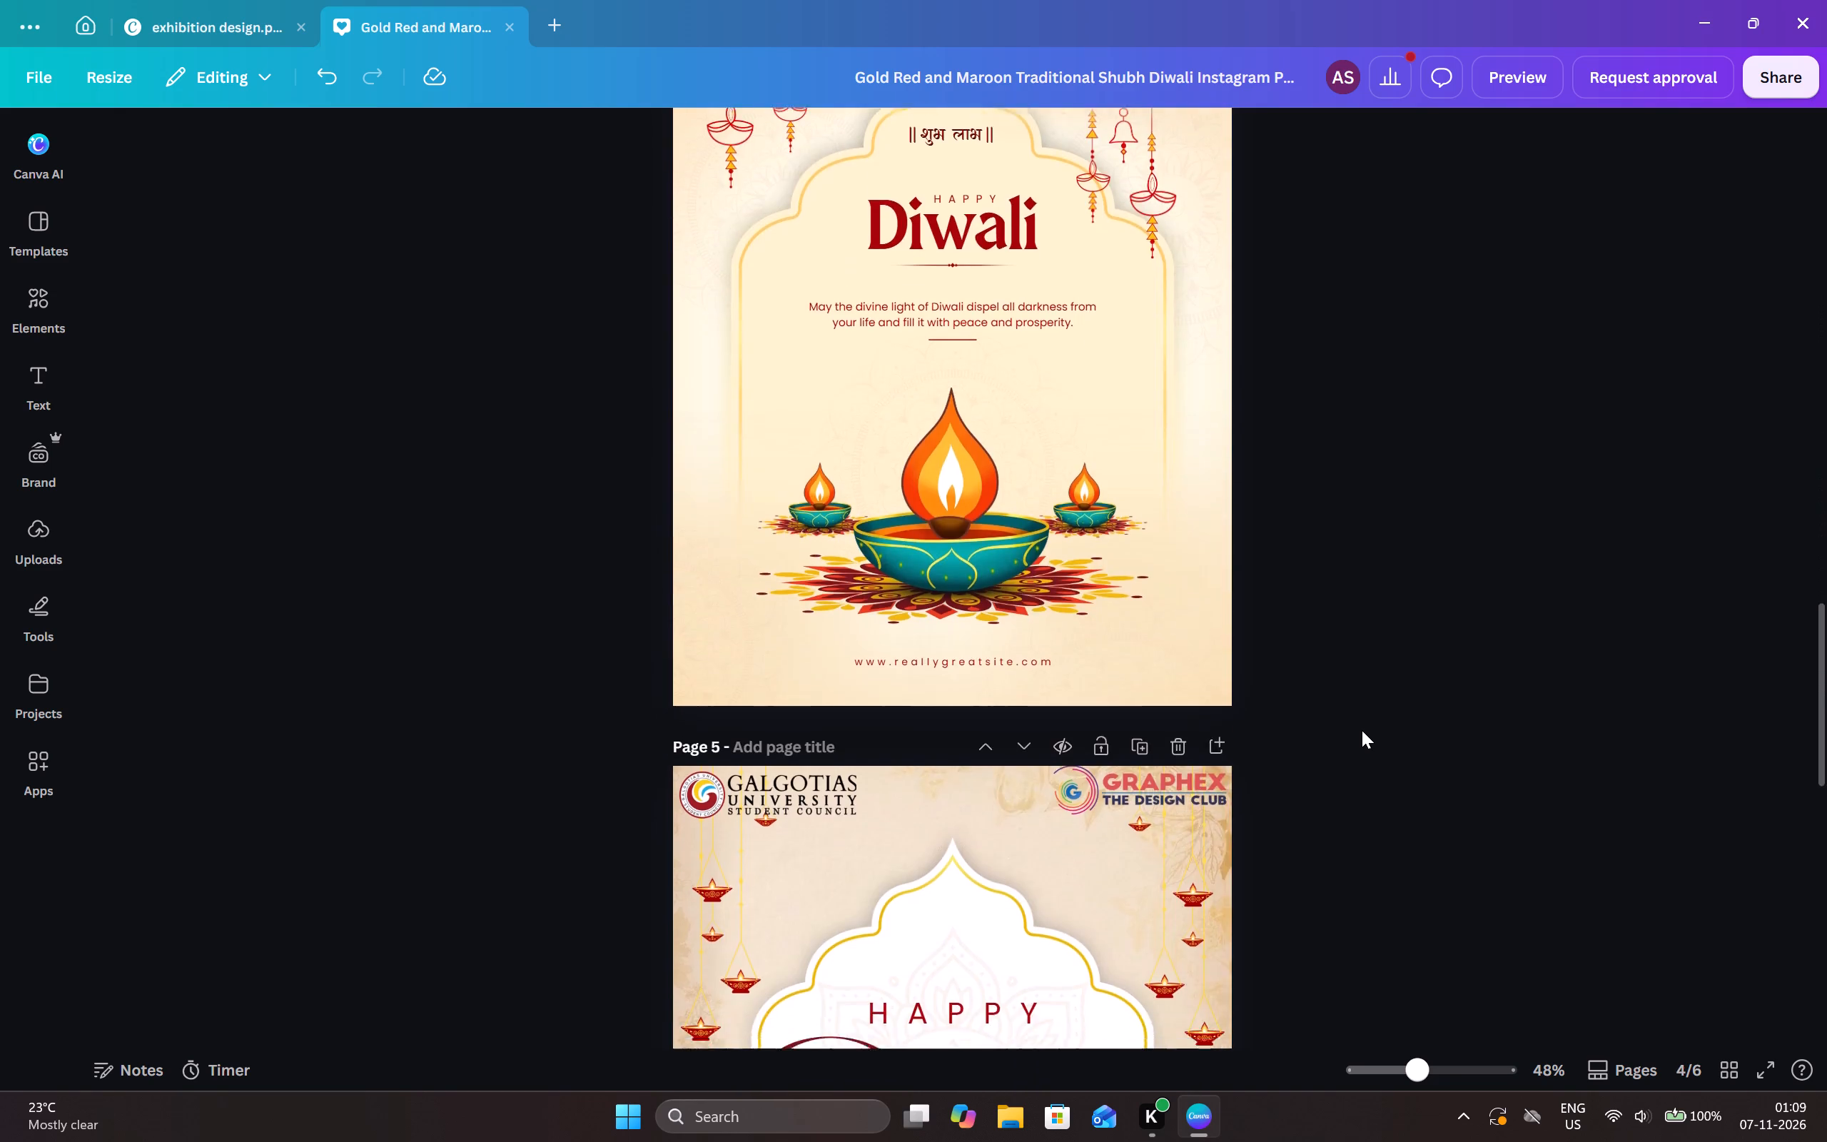
{"action": "scroll", "coordinate": [1362, 730], "scroll_direction": "down", "scroll_amount": 10}
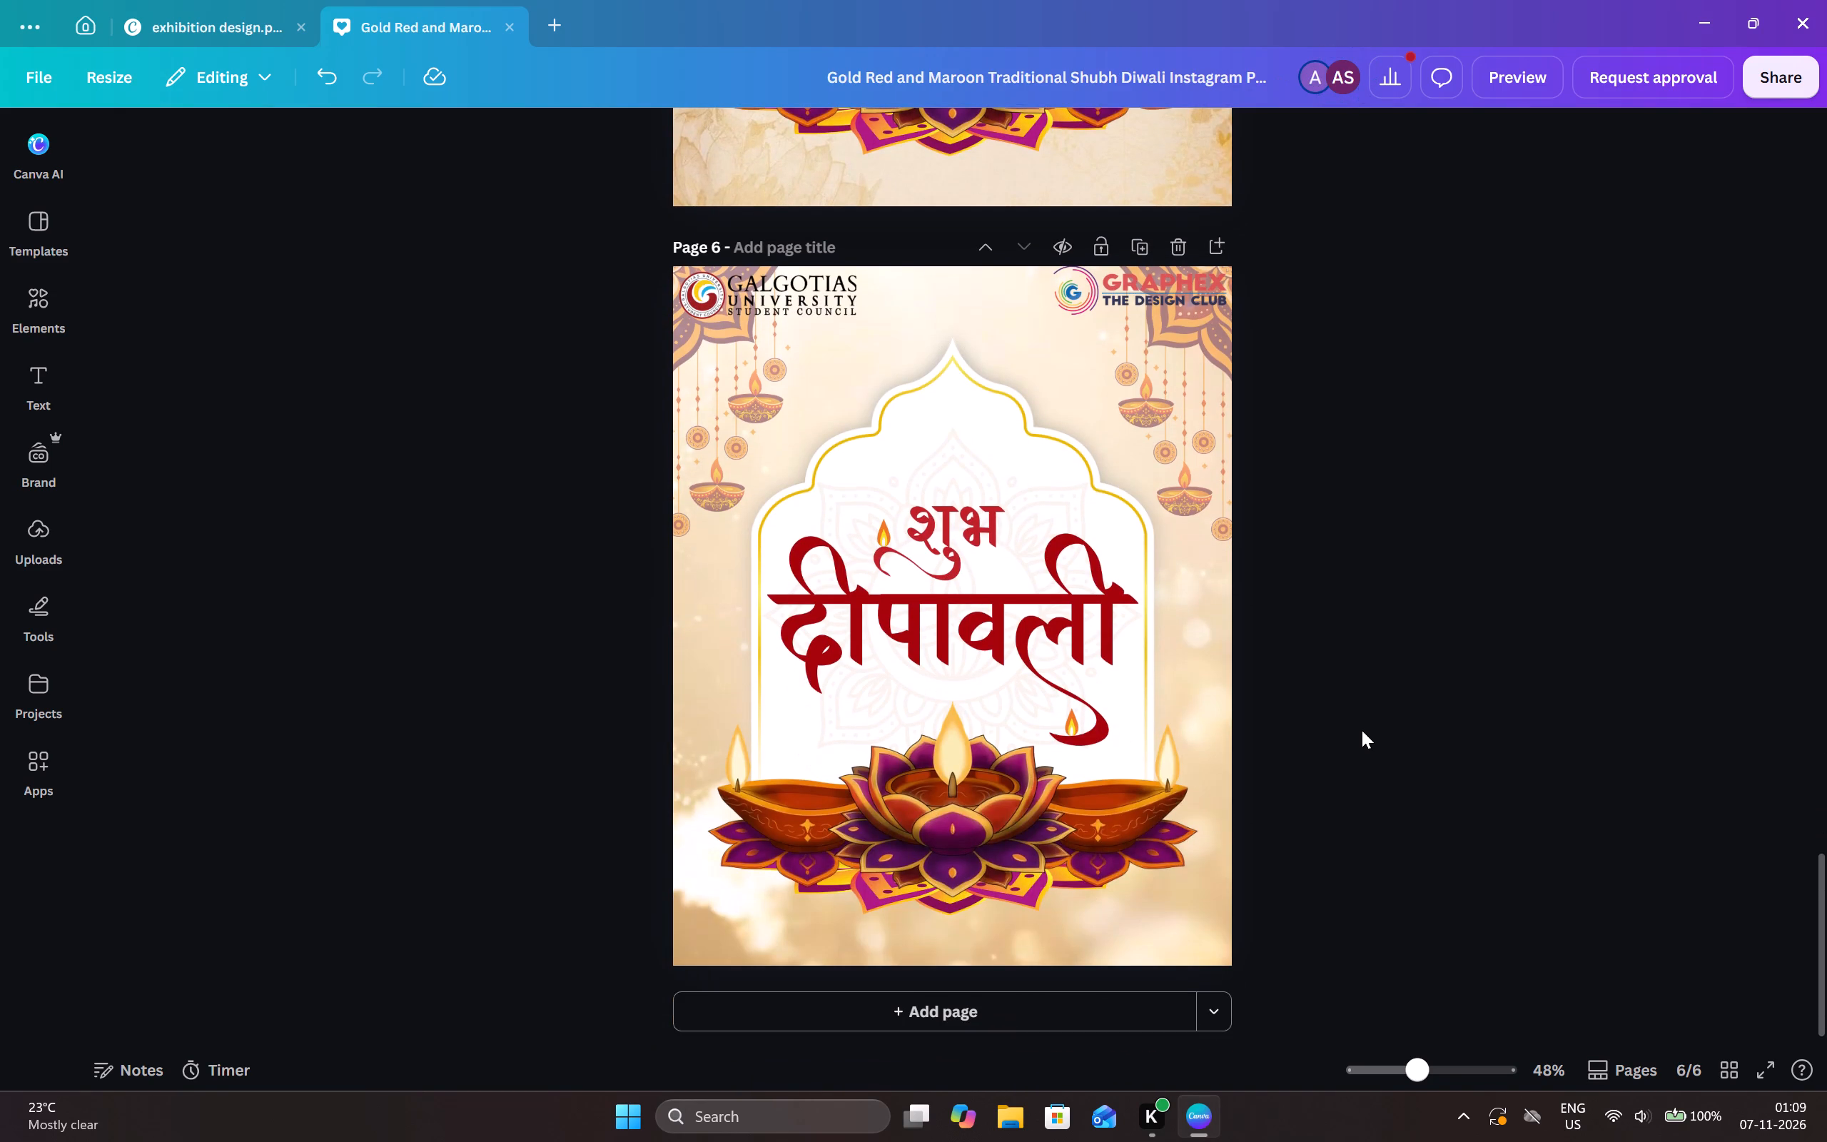